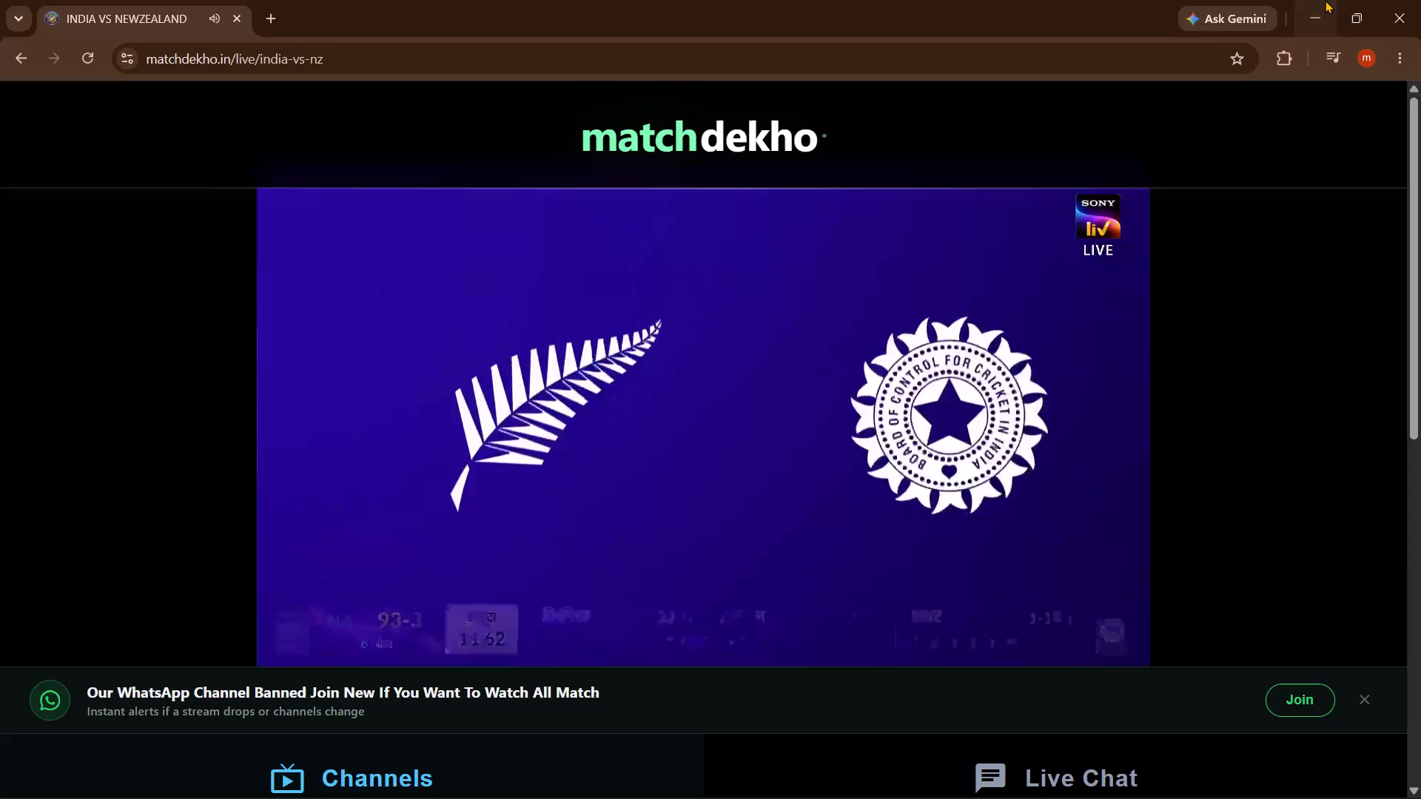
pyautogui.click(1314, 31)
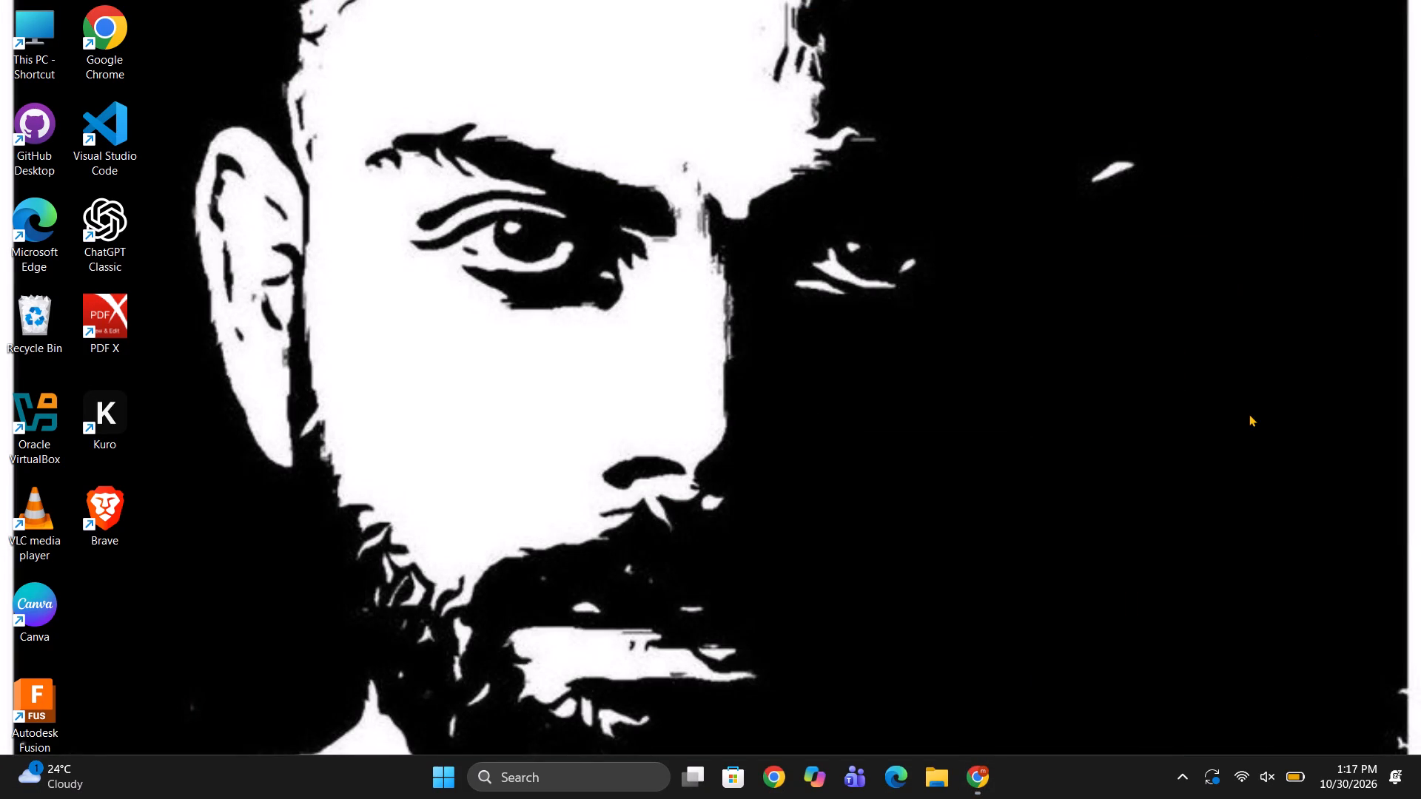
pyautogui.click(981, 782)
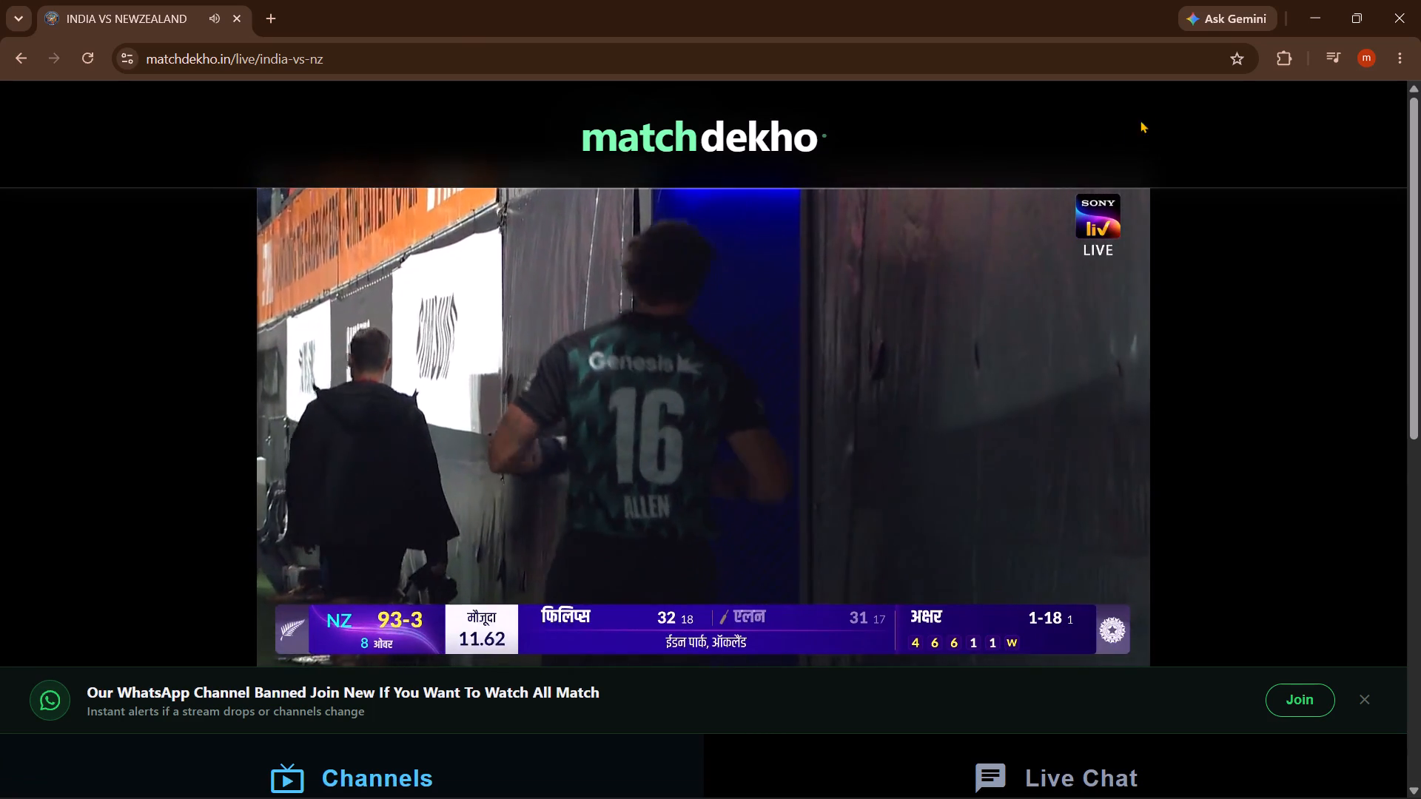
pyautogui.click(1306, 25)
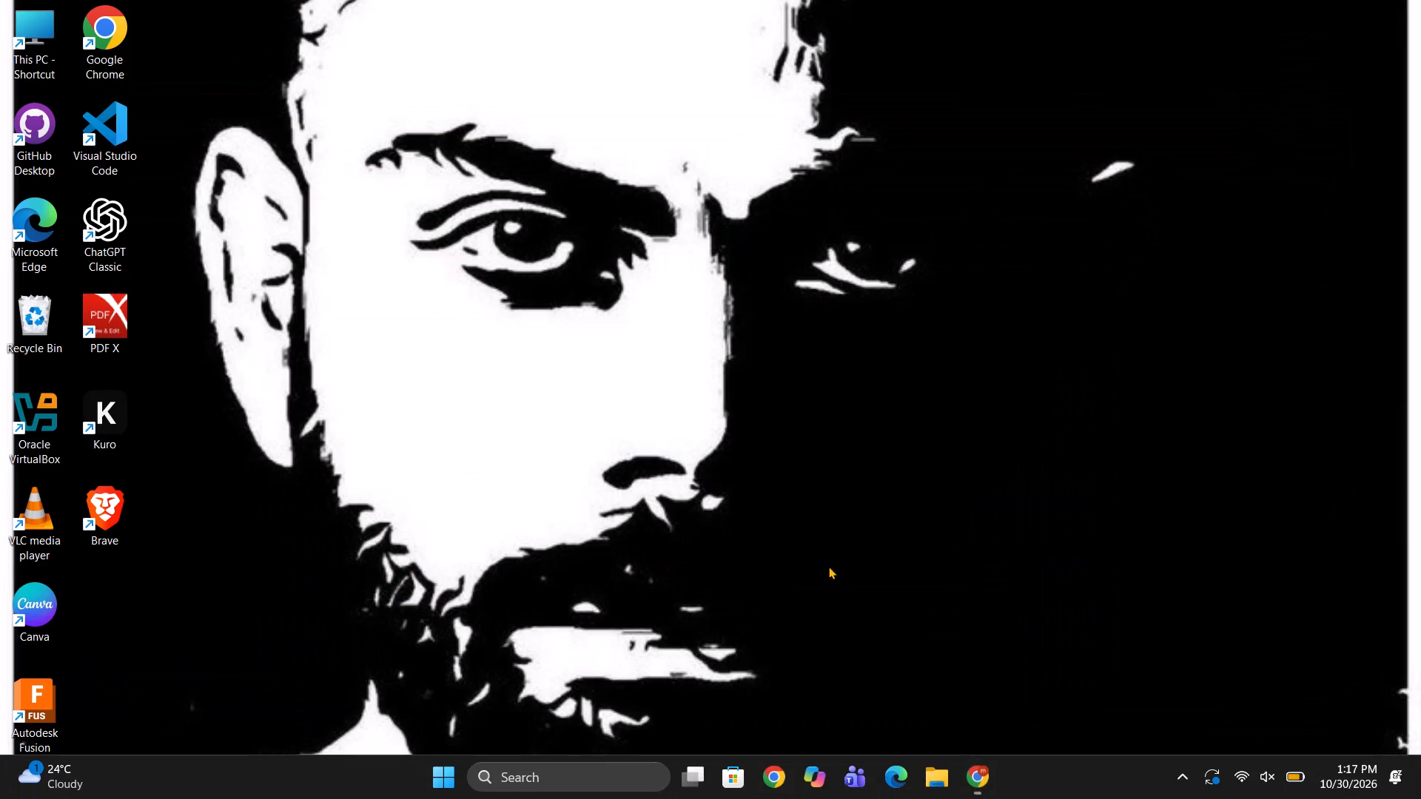
# Open a new Chrome window with the school profile, load the Figma recent files page and maximize the window.
pyautogui.doubleClick(767, 778)
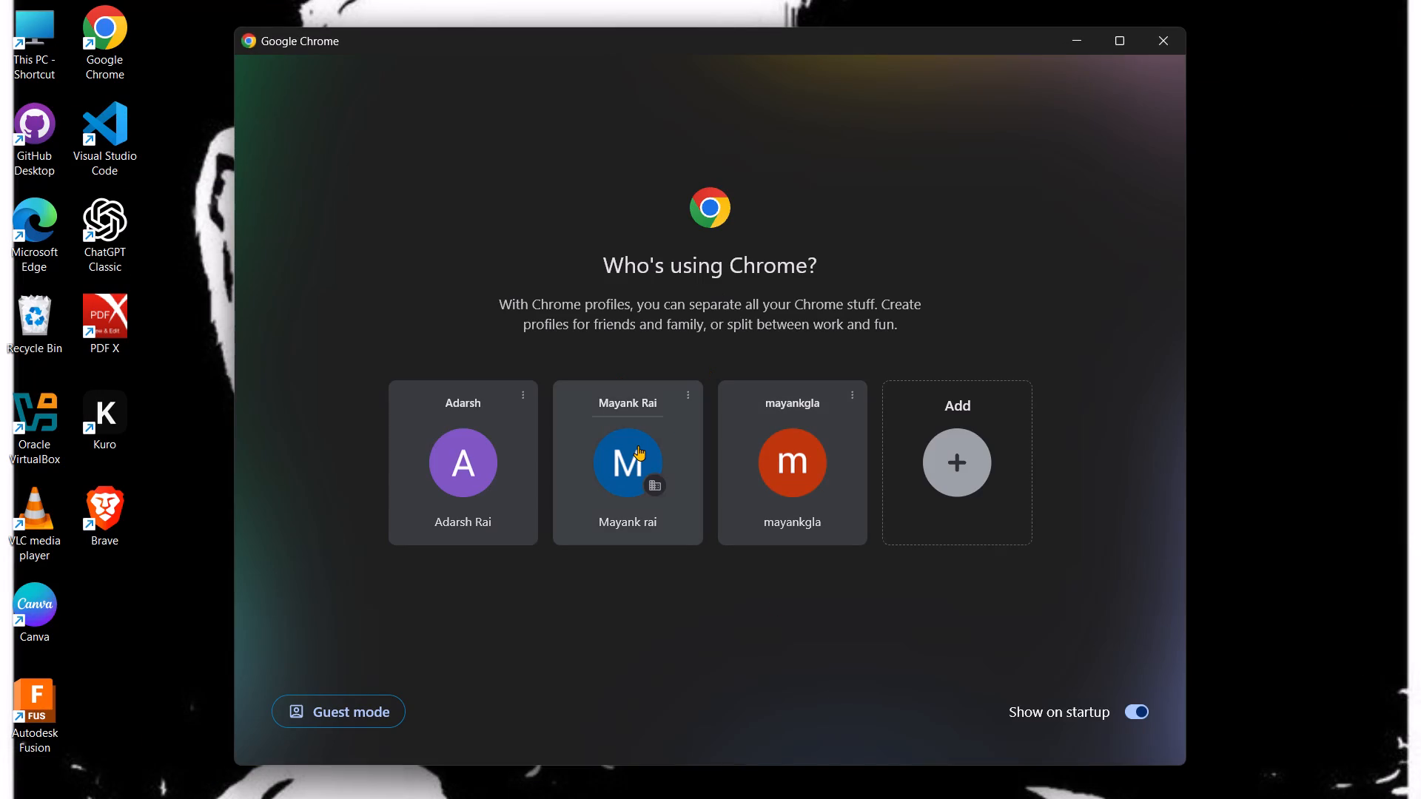
pyautogui.click(638, 445)
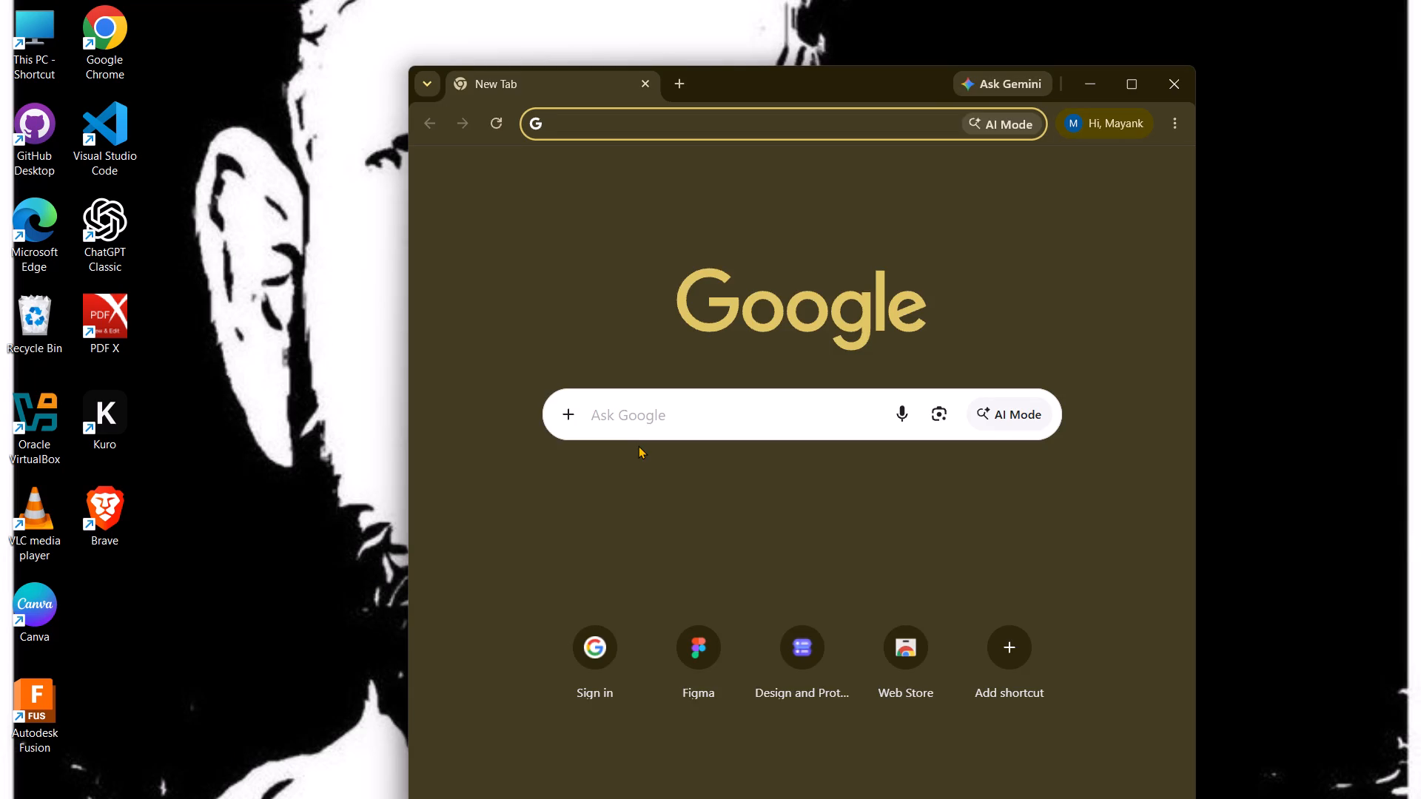
pyautogui.click(619, 409)
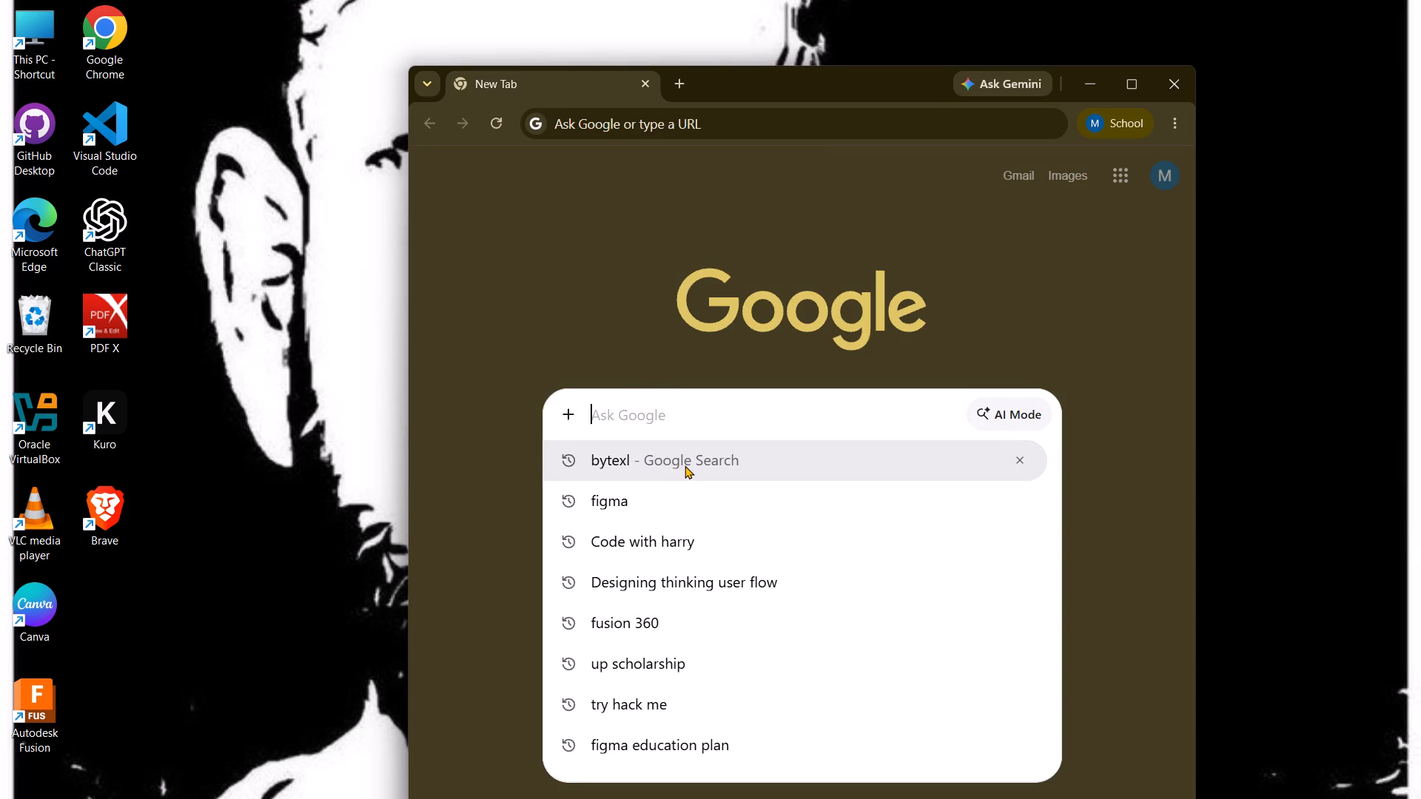
pyautogui.click(647, 485)
pyautogui.click(562, 347)
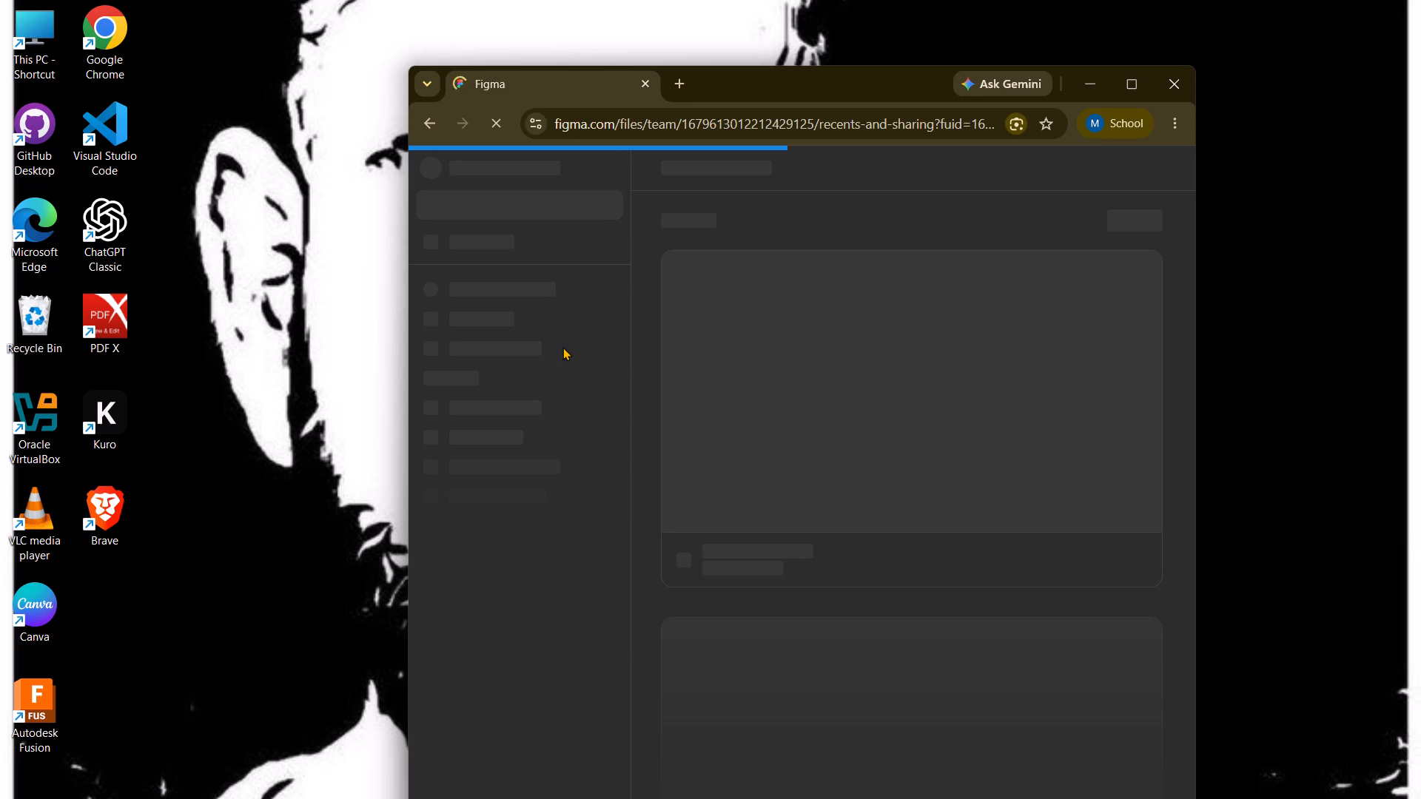
pyautogui.click(1146, 86)
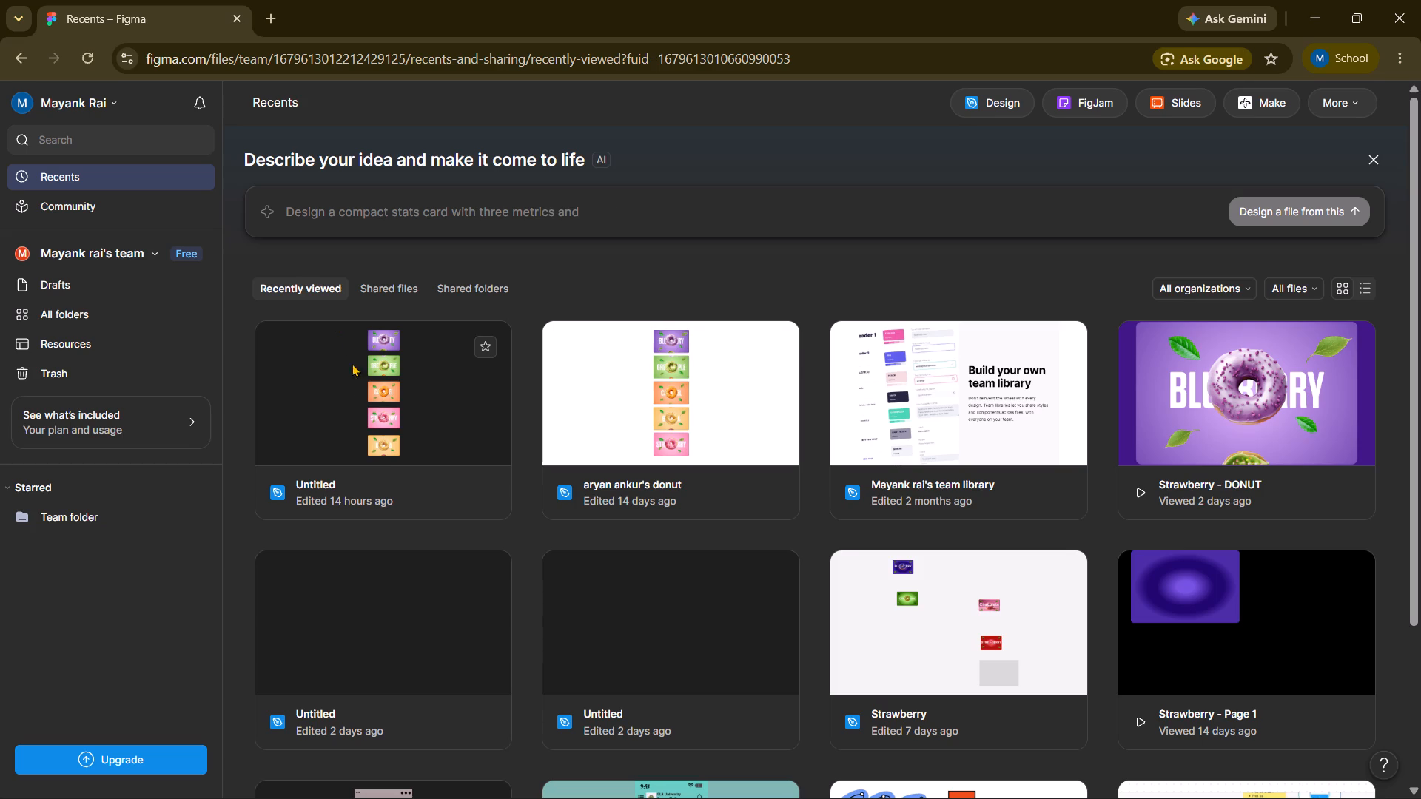
# Open the Untitled donut design file edited 14 hours ago.
pyautogui.click(391, 487)
pyautogui.doubleClick(391, 487)
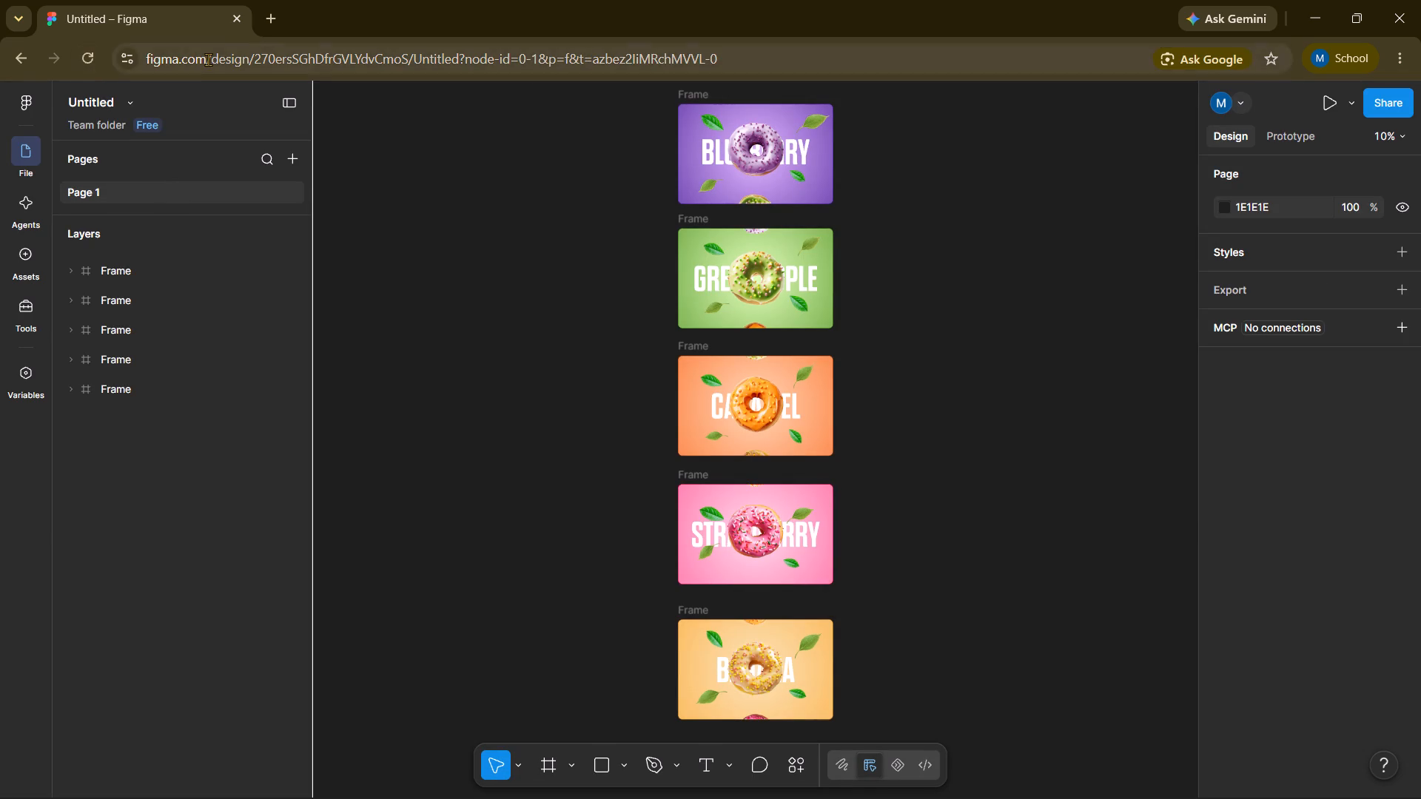
# Search for miroverse in a new browser tab and open the Miroverse templates site.
pyautogui.click(261, 24)
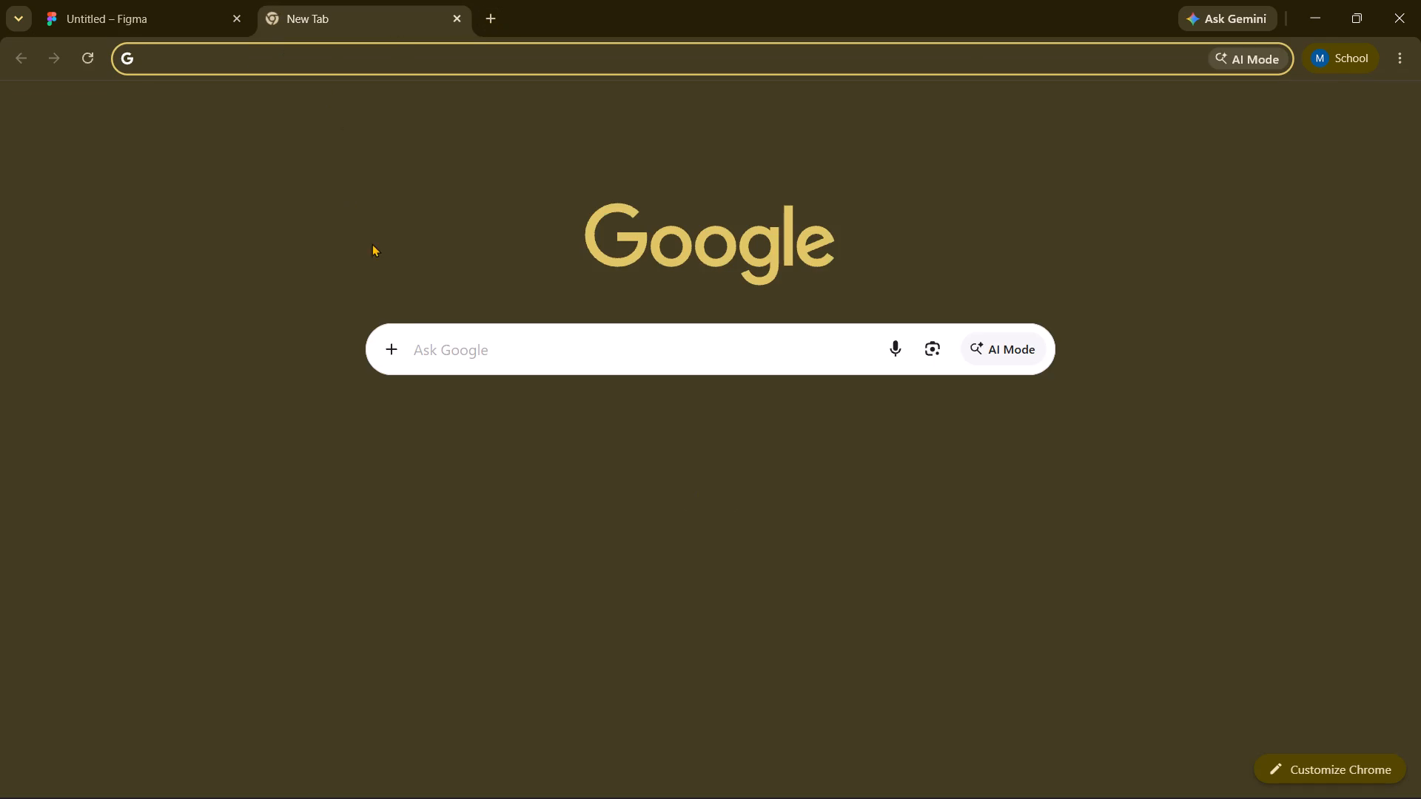
pyautogui.click(420, 351)
pyautogui.write('mi')
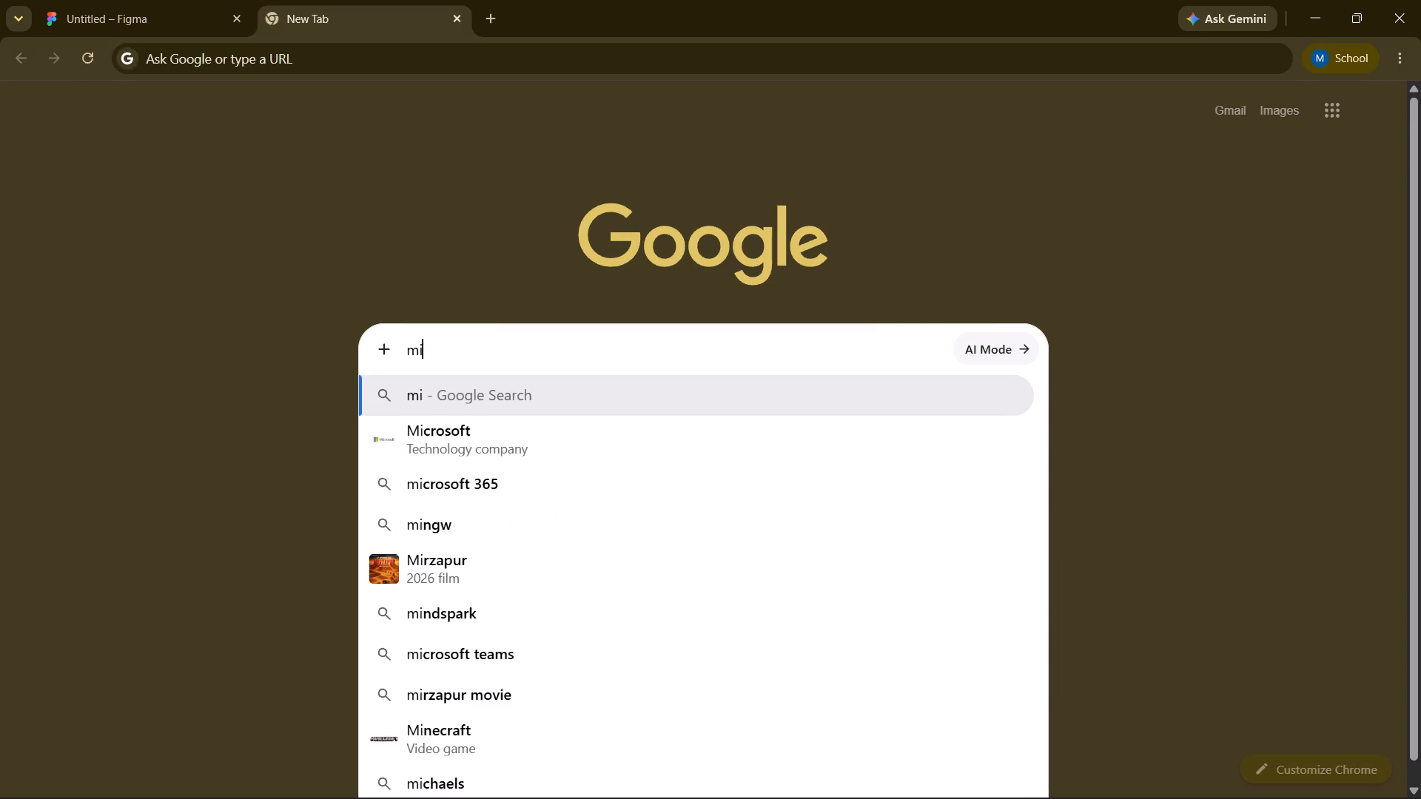
pyautogui.press('r')
pyautogui.write('ov')
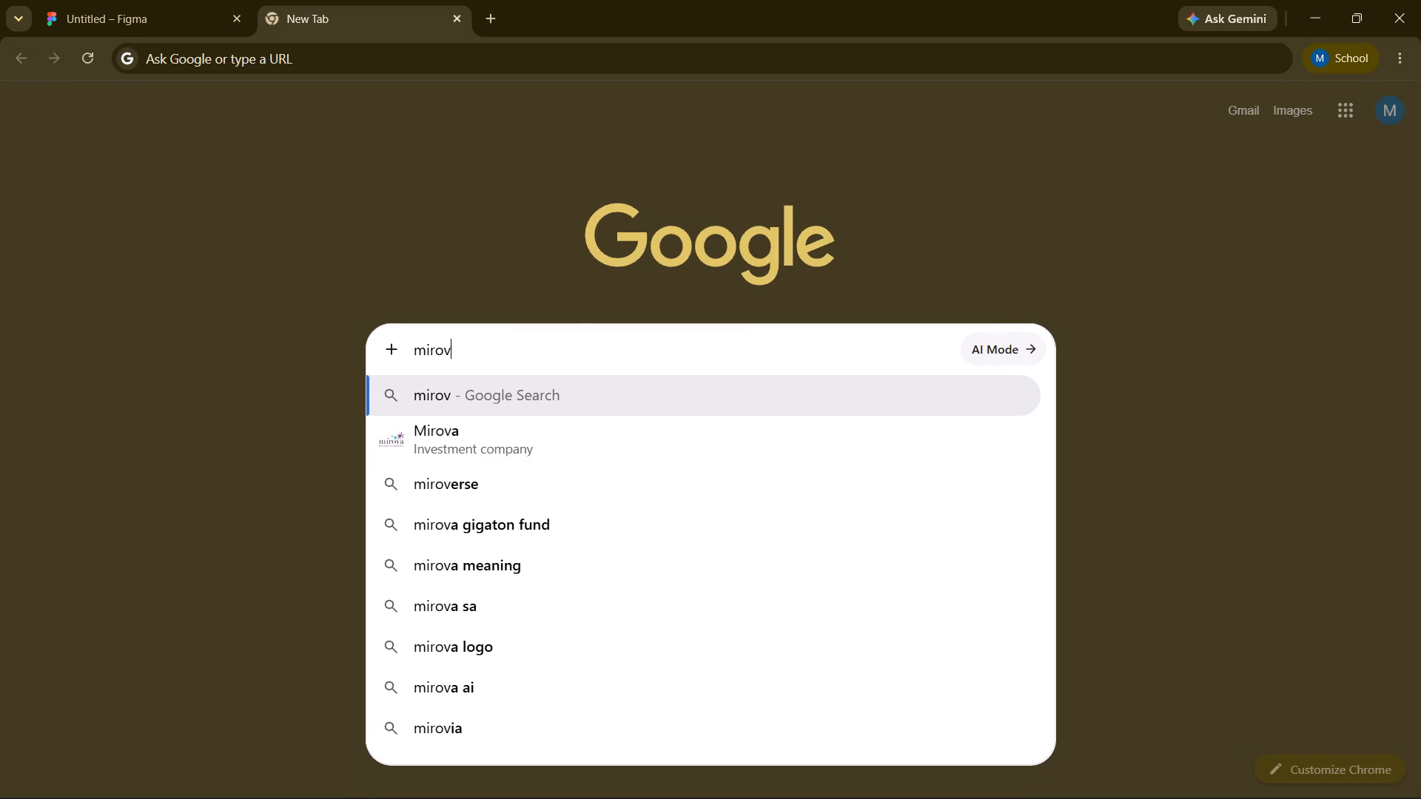
pyautogui.click(508, 492)
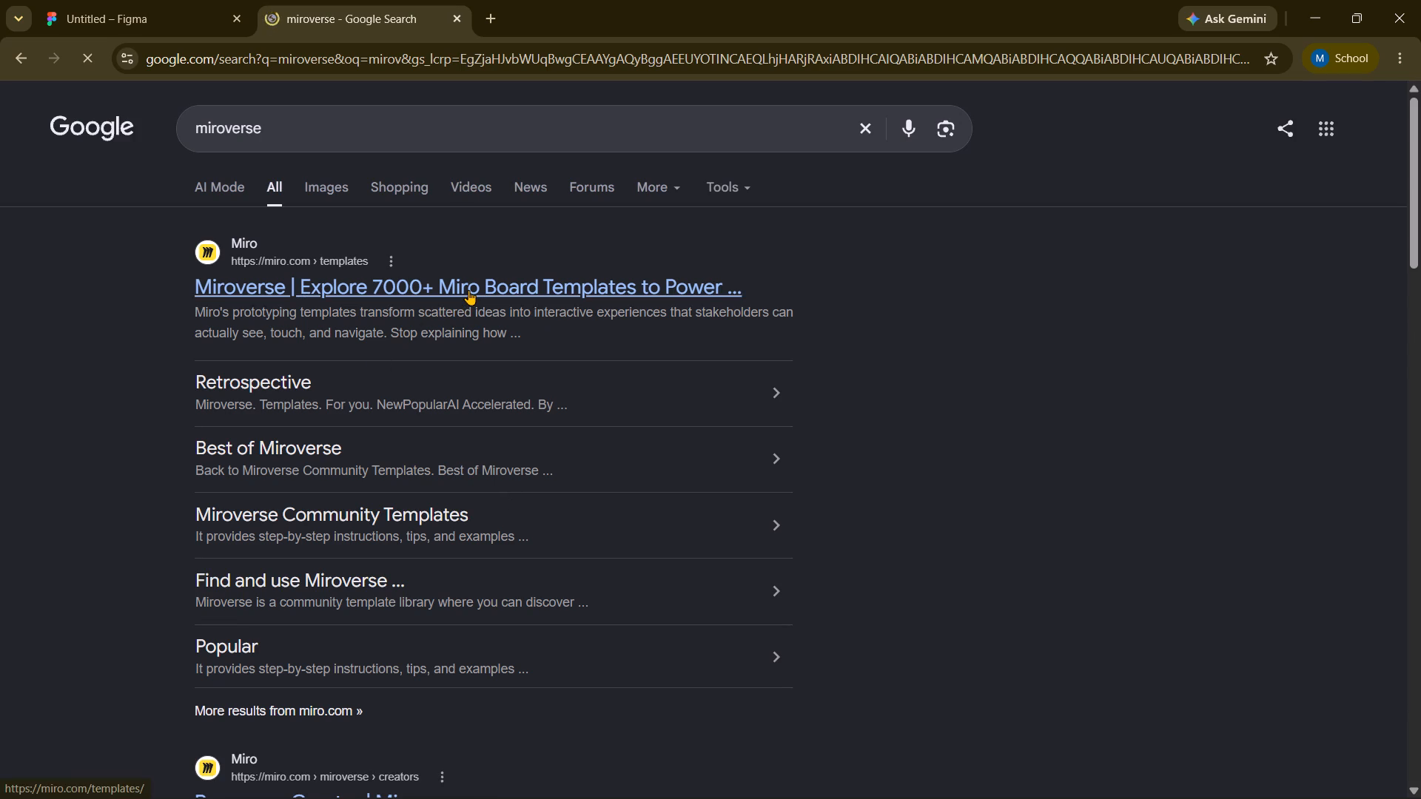
pyautogui.click(468, 290)
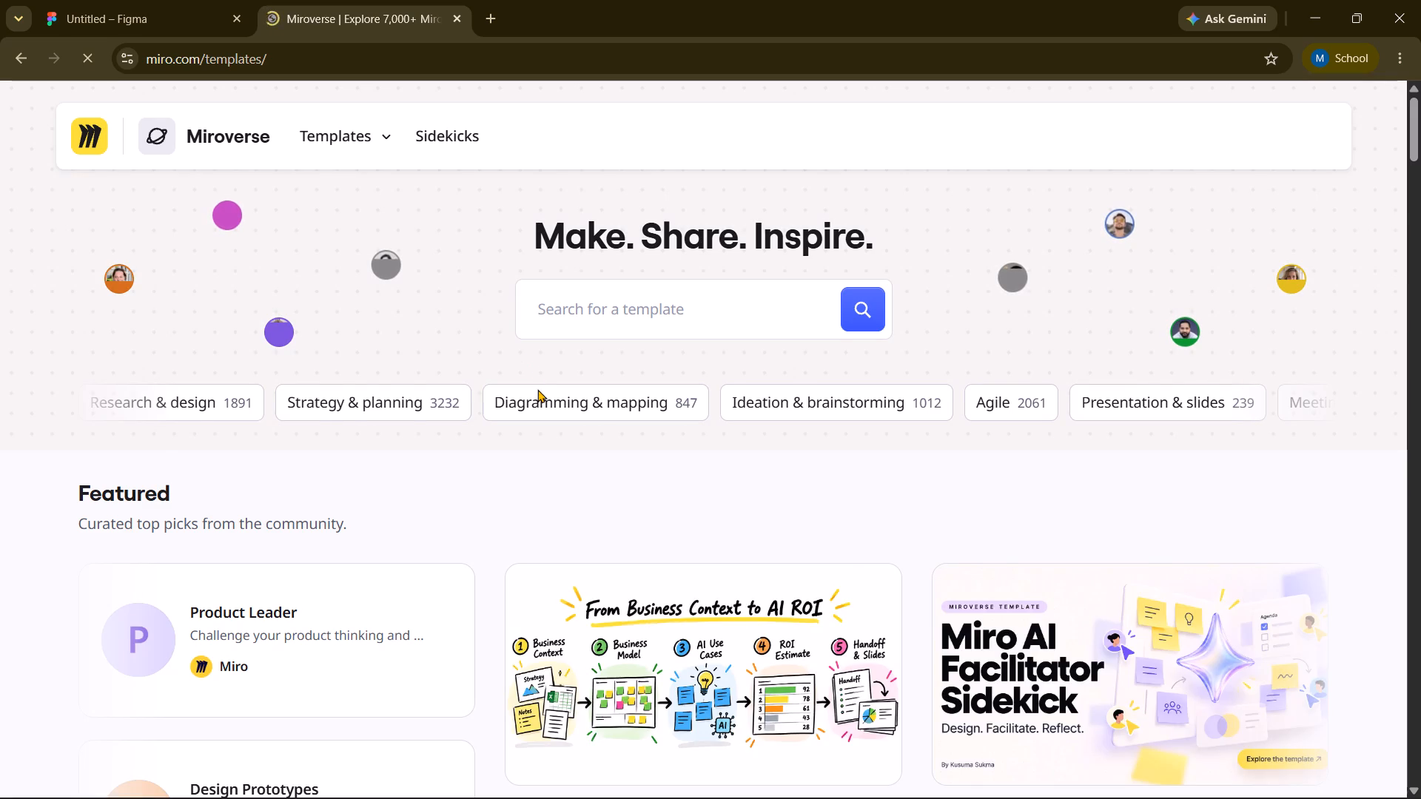
# Browse the Miroverse template categories and featured sections, dismissing the Google sign-up prompt.
pyautogui.scroll(-2, 537, 389)
pyautogui.scroll(1, 537, 389)
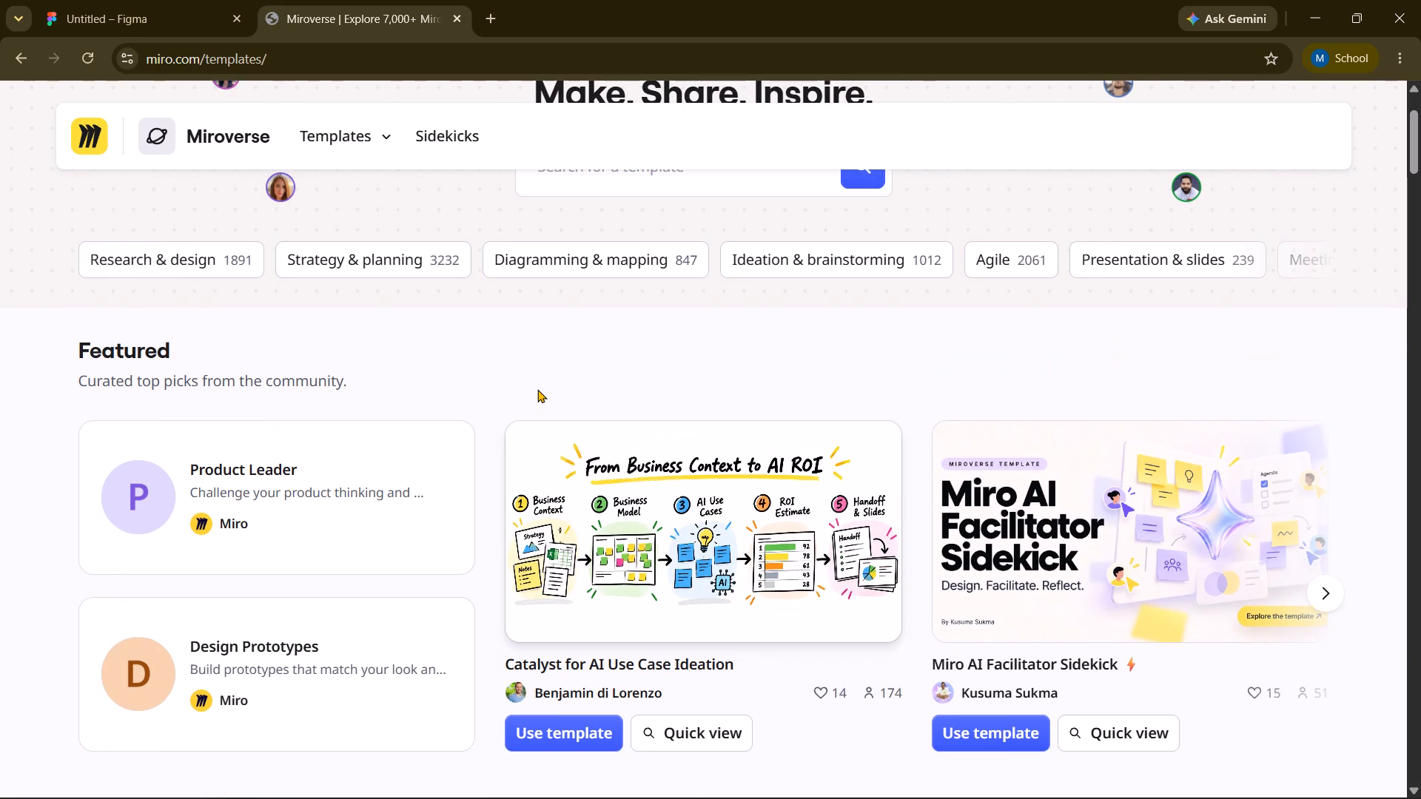
pyautogui.scroll(2, 458, 263)
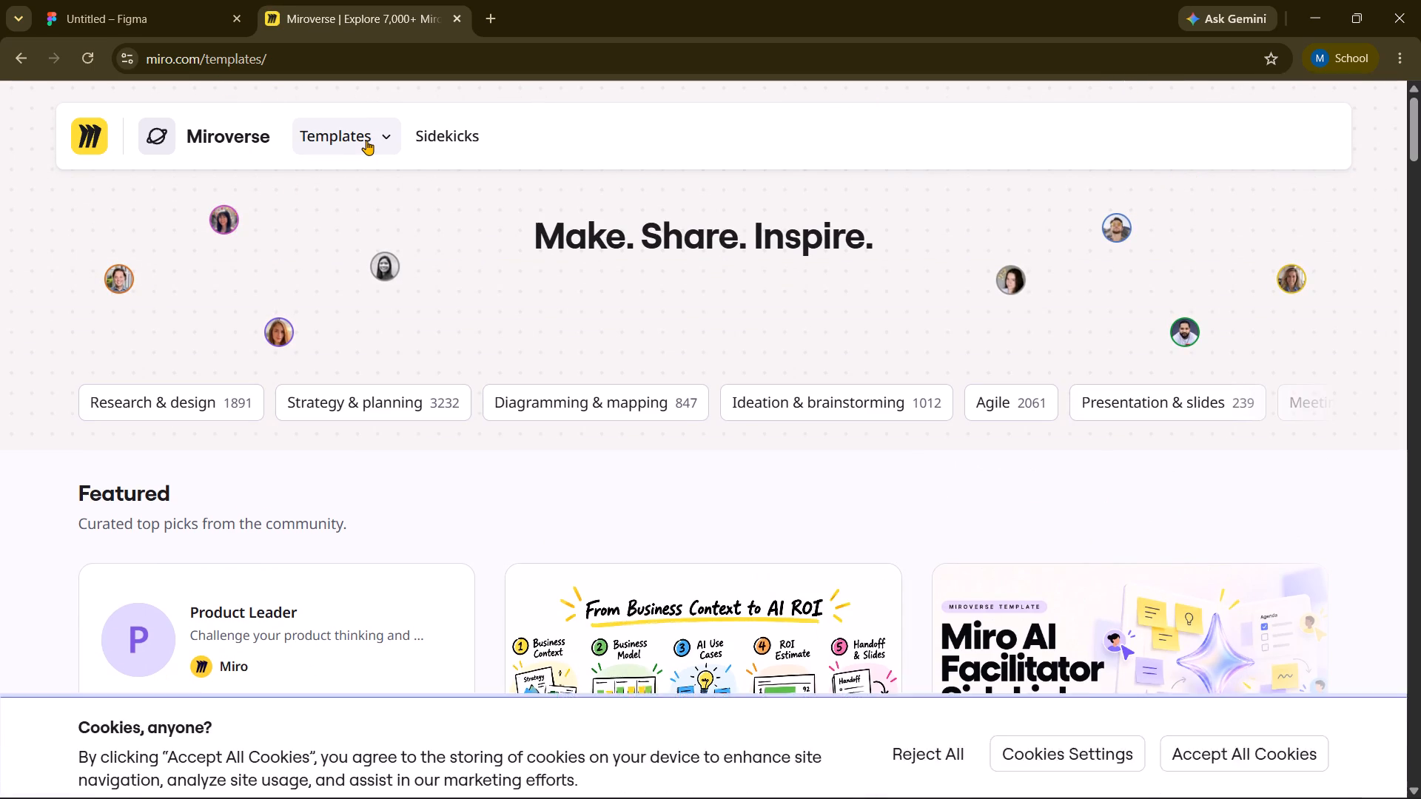
pyautogui.click(368, 139)
pyautogui.click(386, 139)
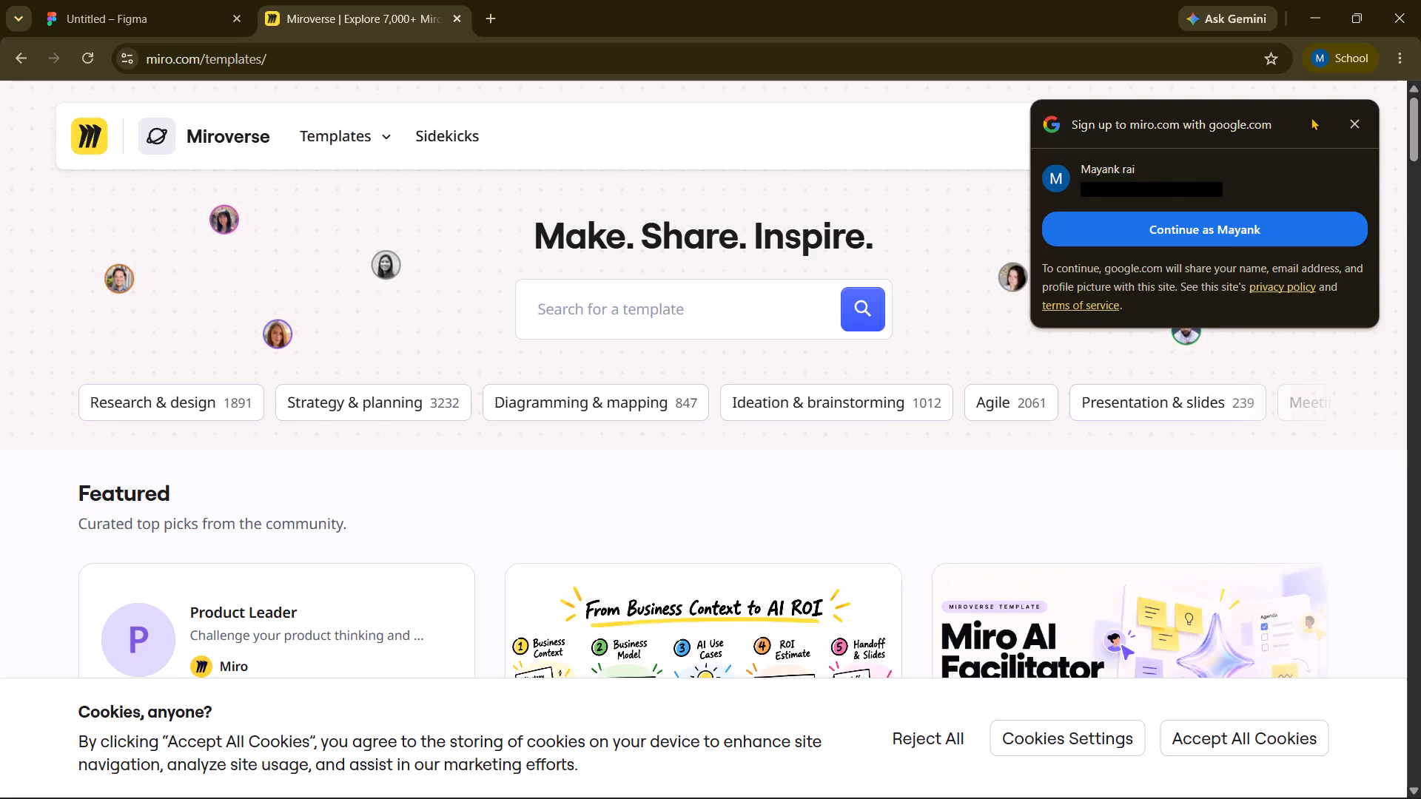
pyautogui.click(1354, 129)
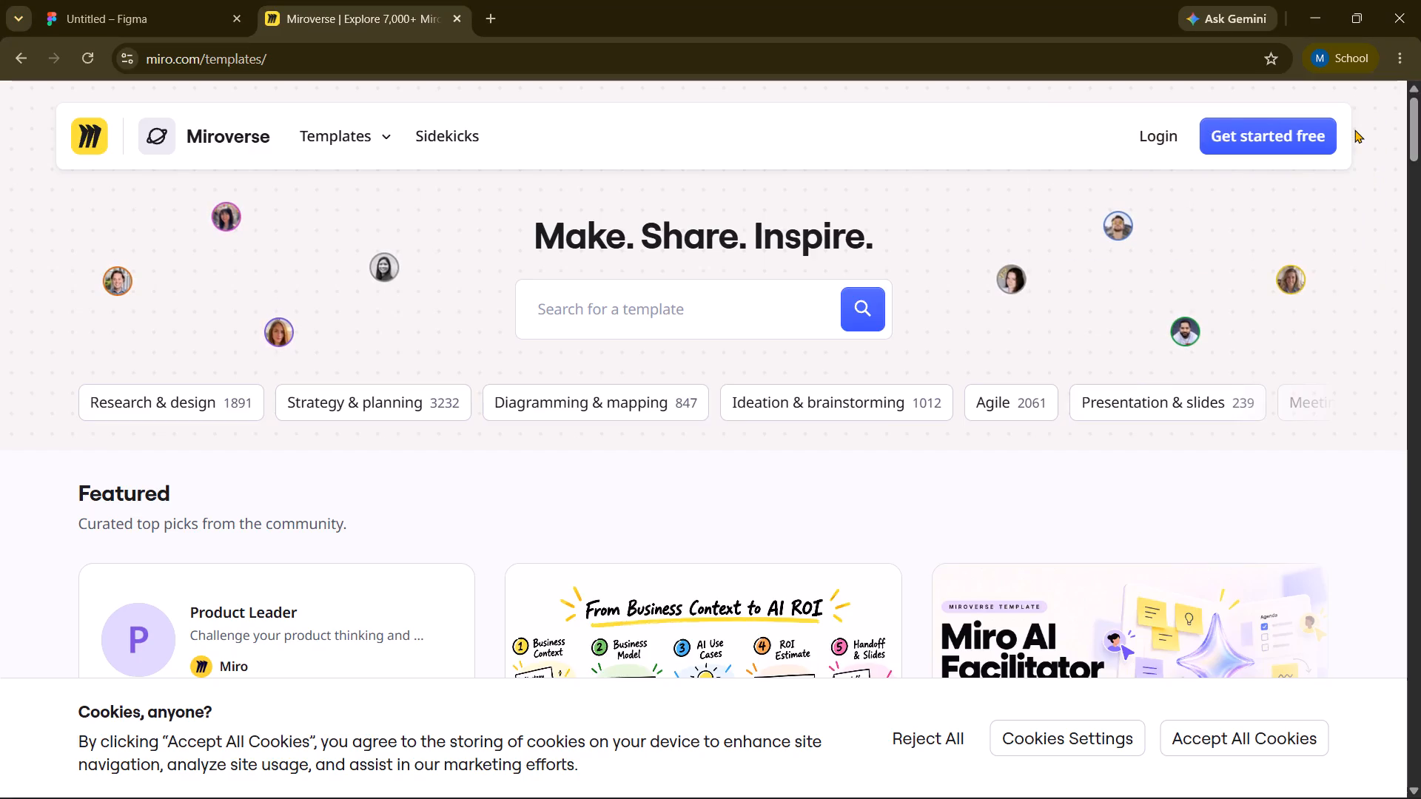
pyautogui.scroll(-5, 907, 502)
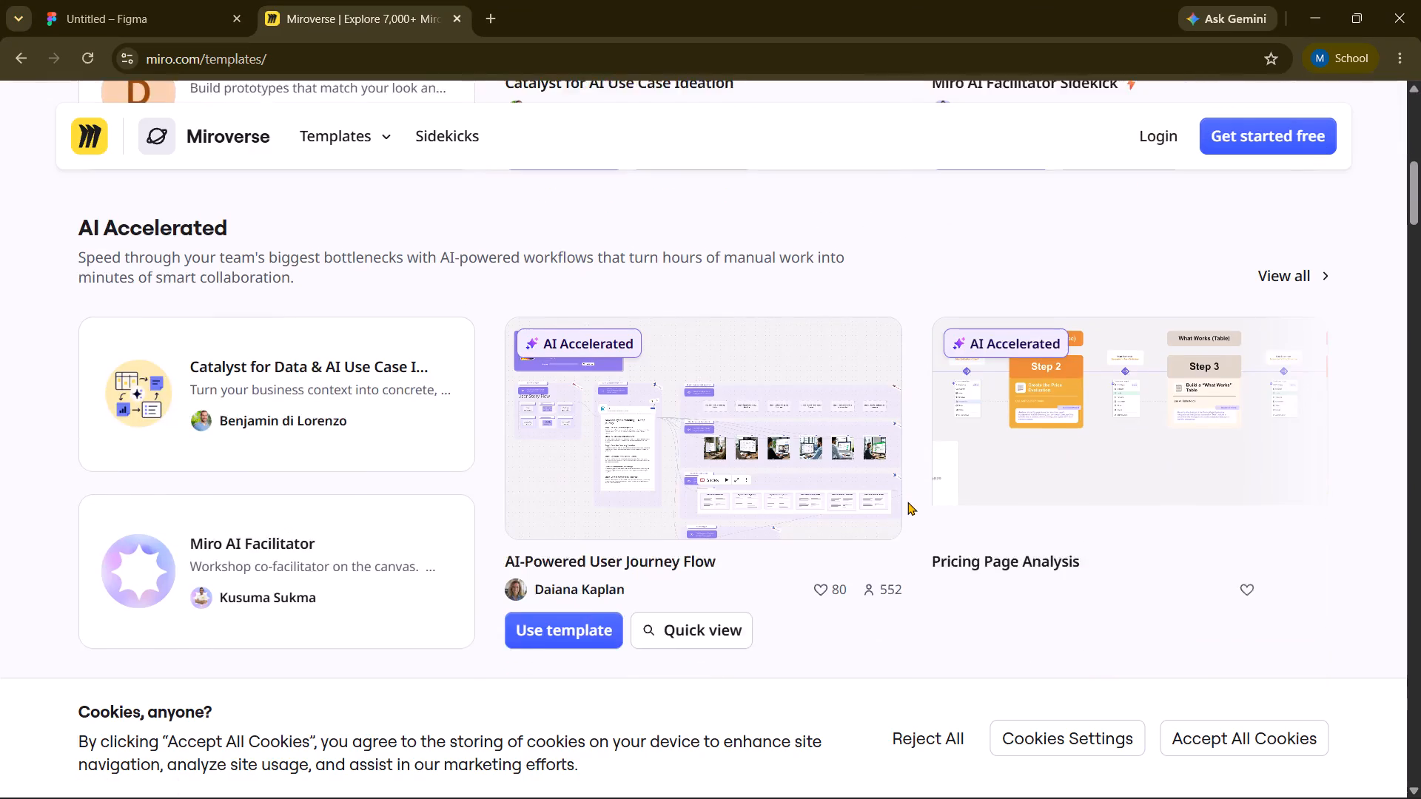
pyautogui.scroll(-3, 907, 502)
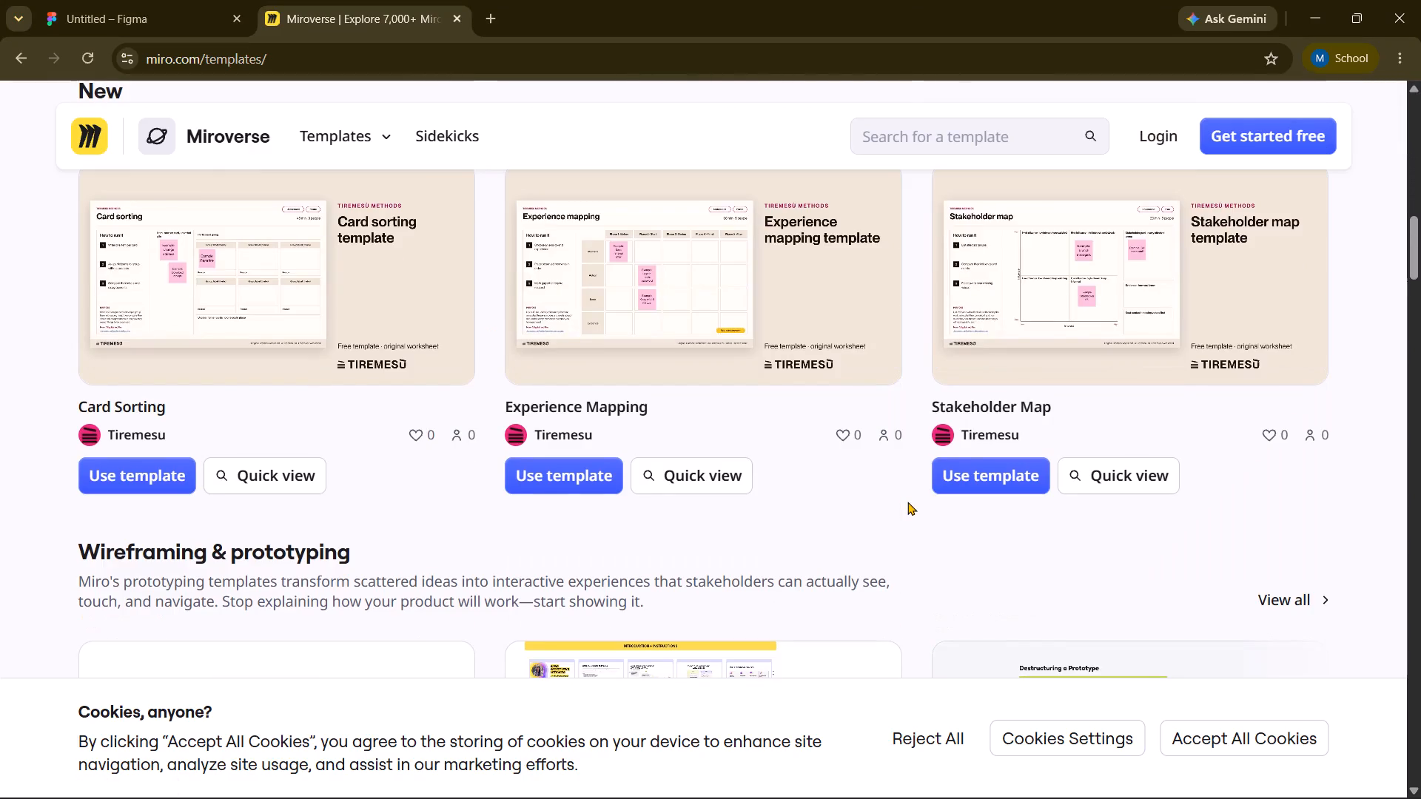
pyautogui.scroll(-1, 907, 502)
pyautogui.scroll(9, 907, 502)
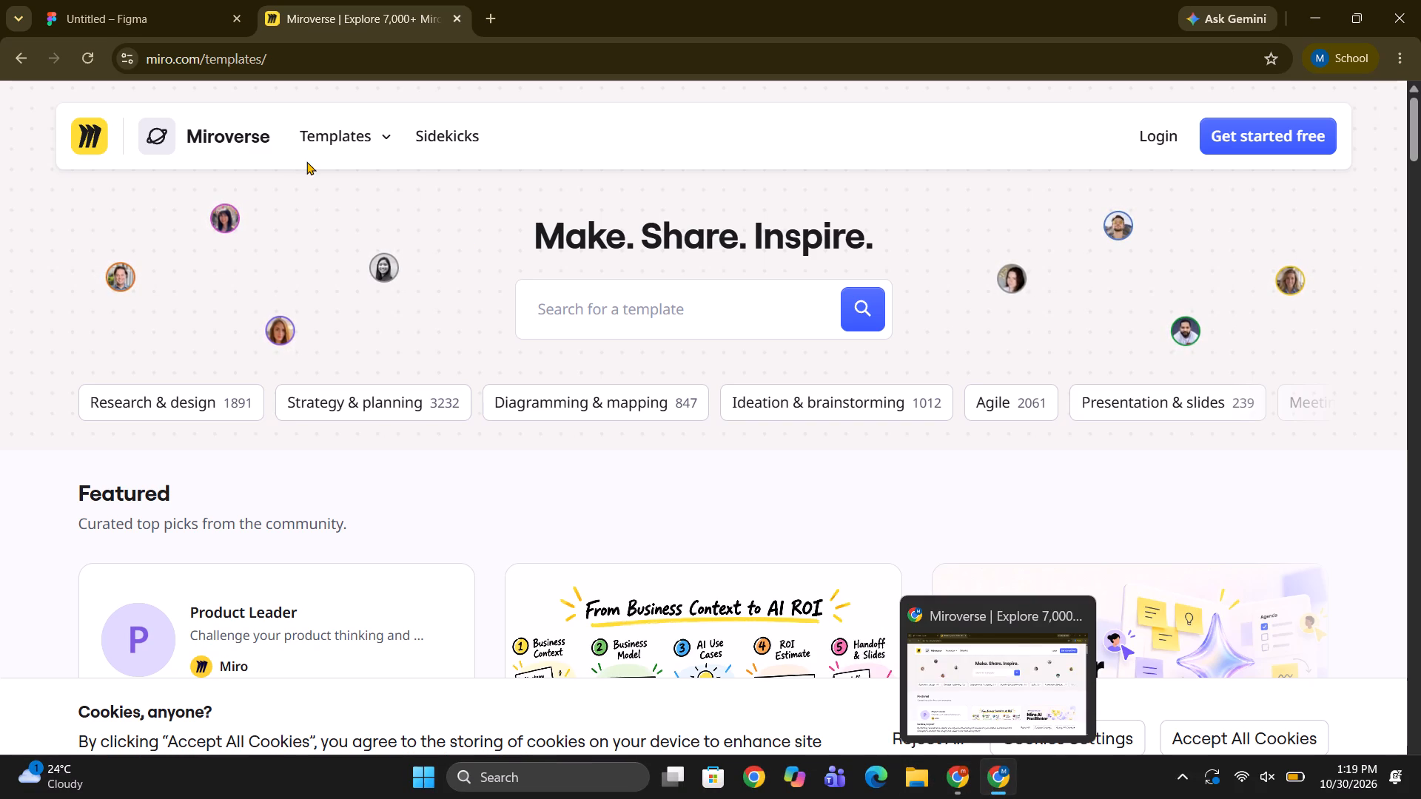
# Return to the Figma design file and add a new page named Flow Chart.
pyautogui.click(153, 18)
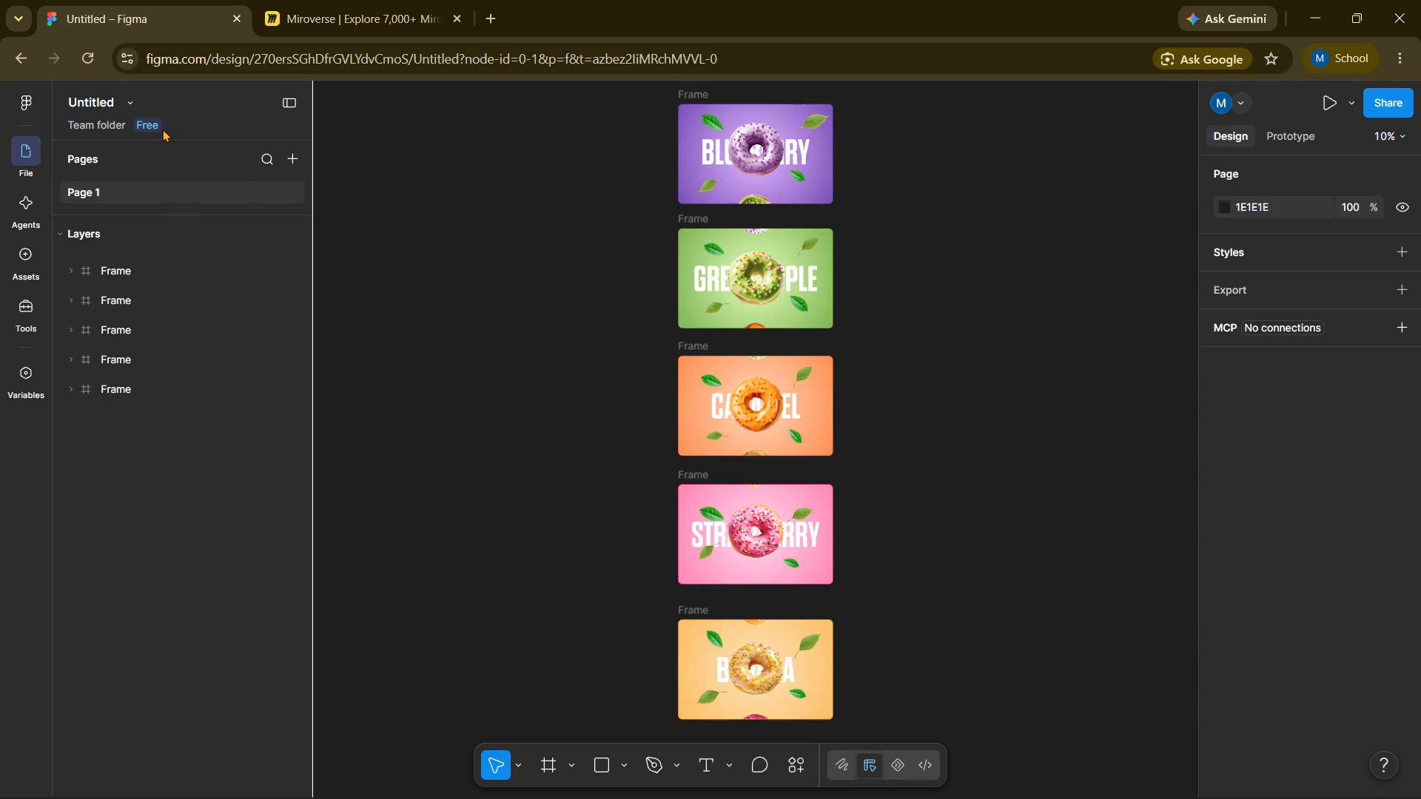
pyautogui.click(296, 163)
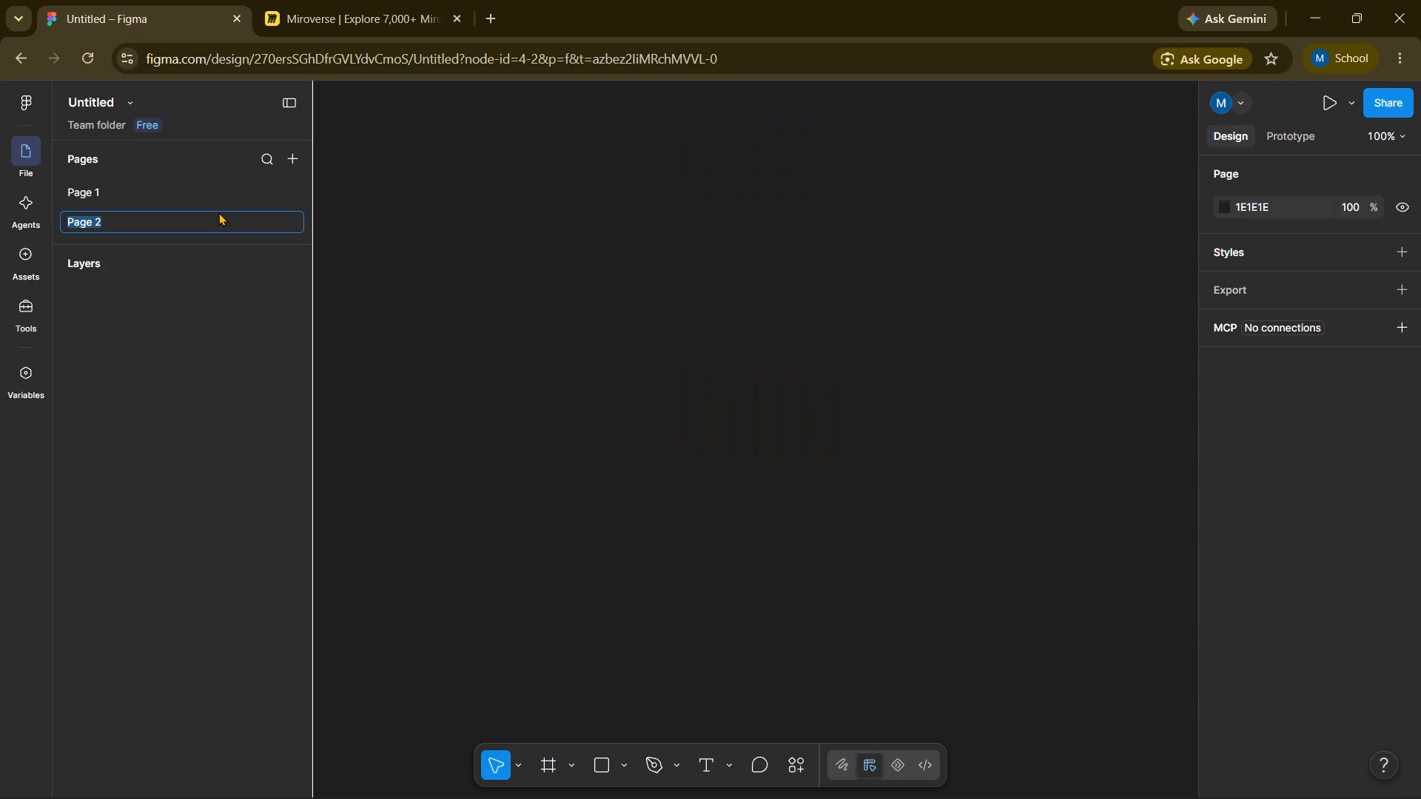
pyautogui.press('BackSpace')
pyautogui.hotkey('shift', 'f')
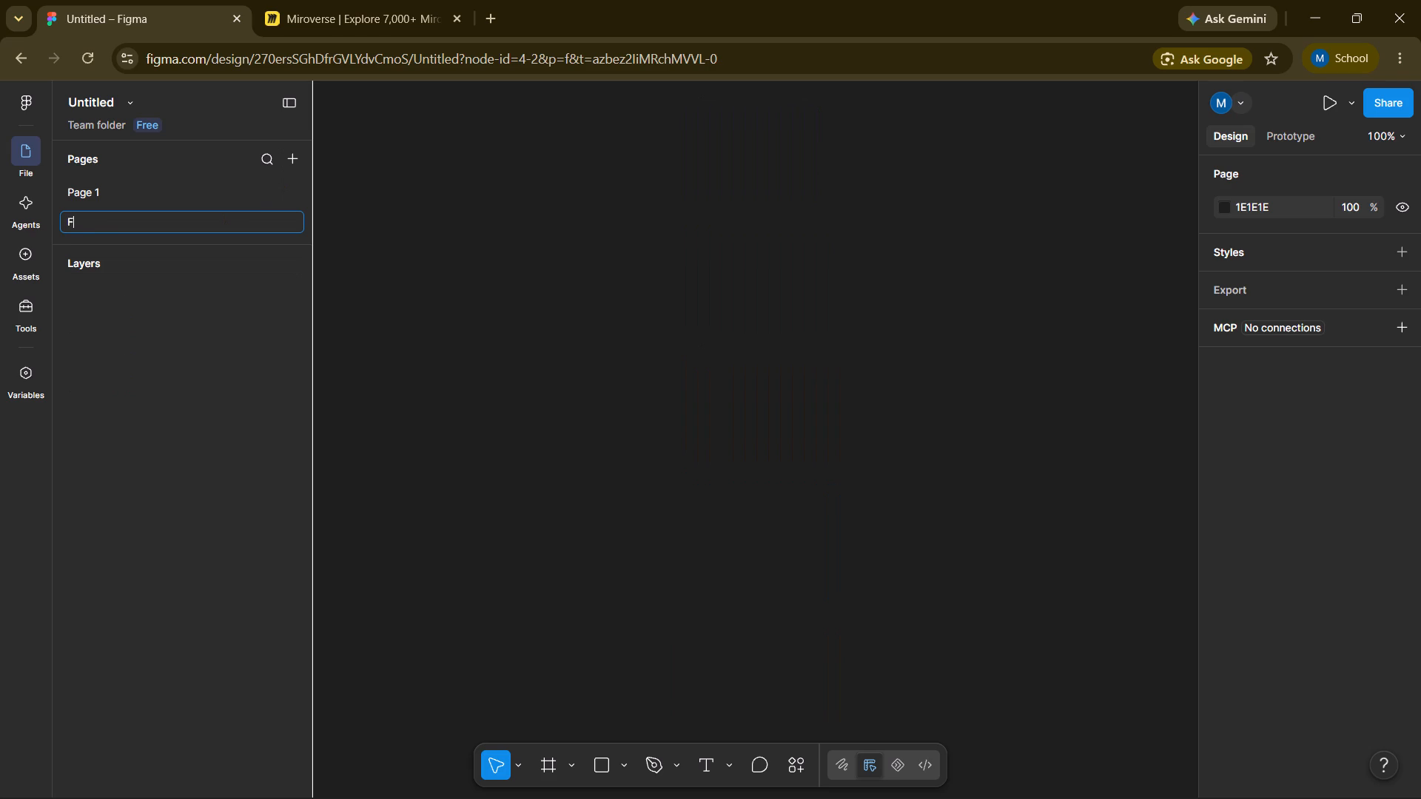
pyautogui.write('low')
pyautogui.press('space')
pyautogui.write('Ch')
pyautogui.write('art')
pyautogui.press('Return')
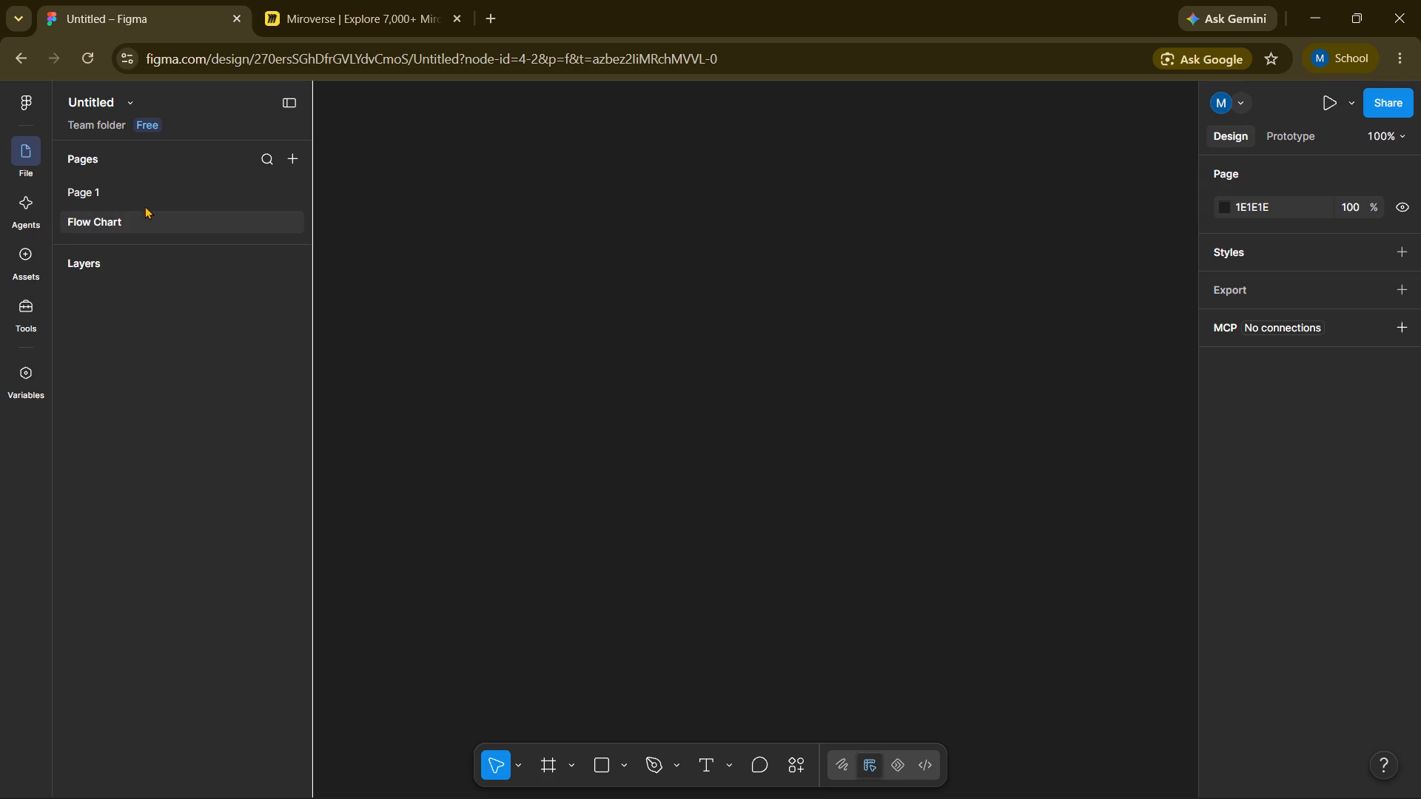
# Rename Page 1 as Donut 3D and switch back to the empty Flow Chart page.
pyautogui.doubleClick(110, 194)
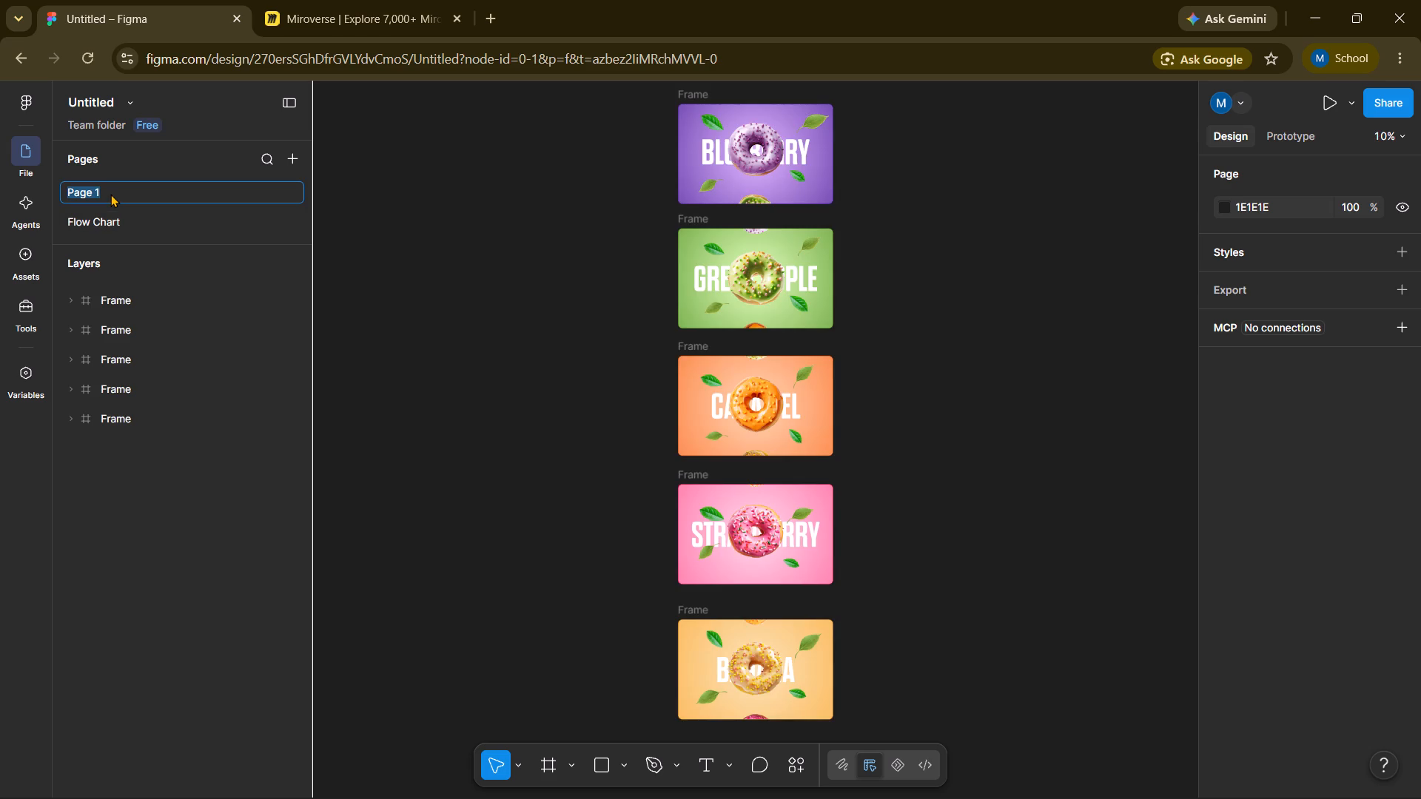
pyautogui.press('BackSpace')
pyautogui.hotkey('shift', 'd')
pyautogui.write('onut')
pyautogui.press('space')
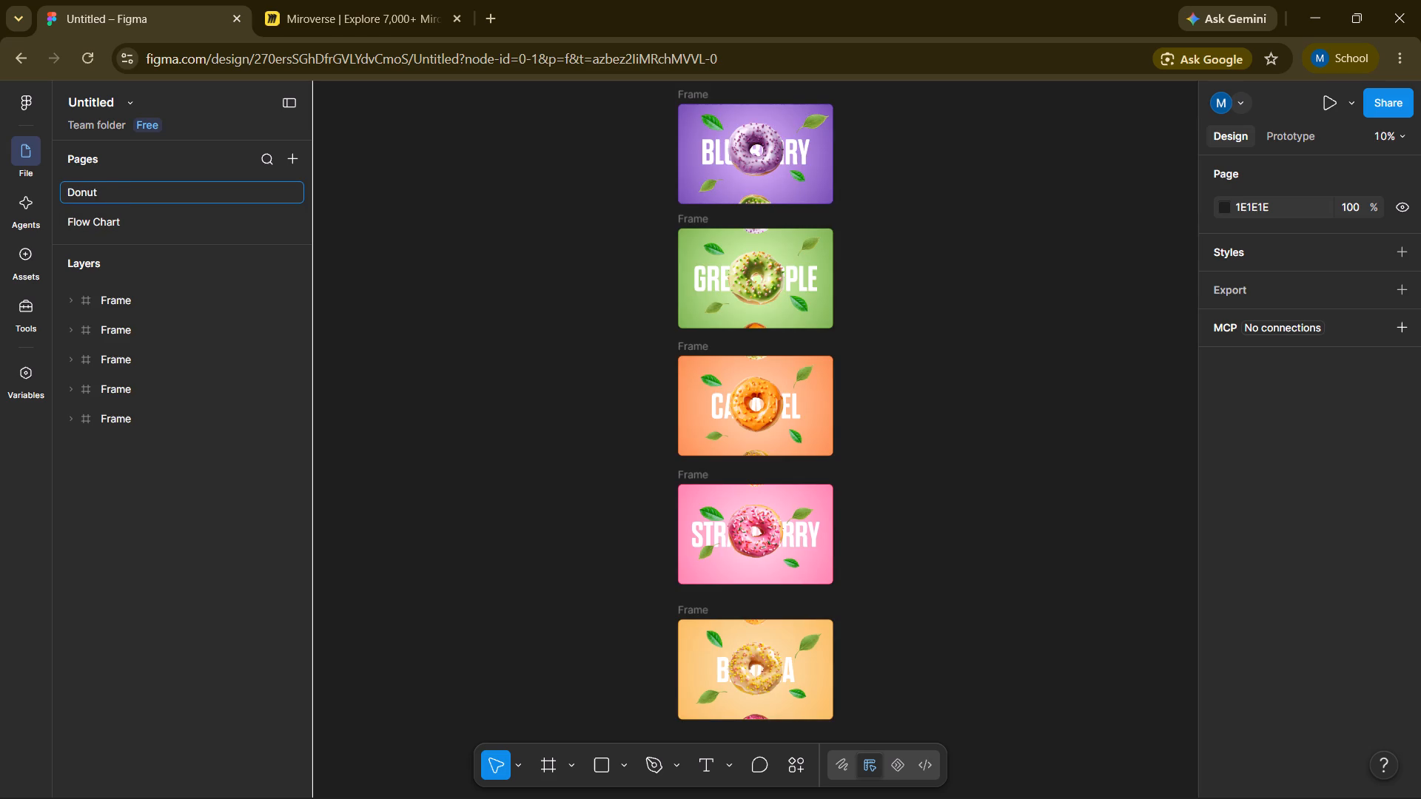
pyautogui.write('Pro')
pyautogui.press('BackSpace')
pyautogui.press('BackSpace')
pyautogui.press('BackSpace')
pyautogui.press('3')
pyautogui.hotkey('shift', 'd')
pyautogui.click(237, 225)
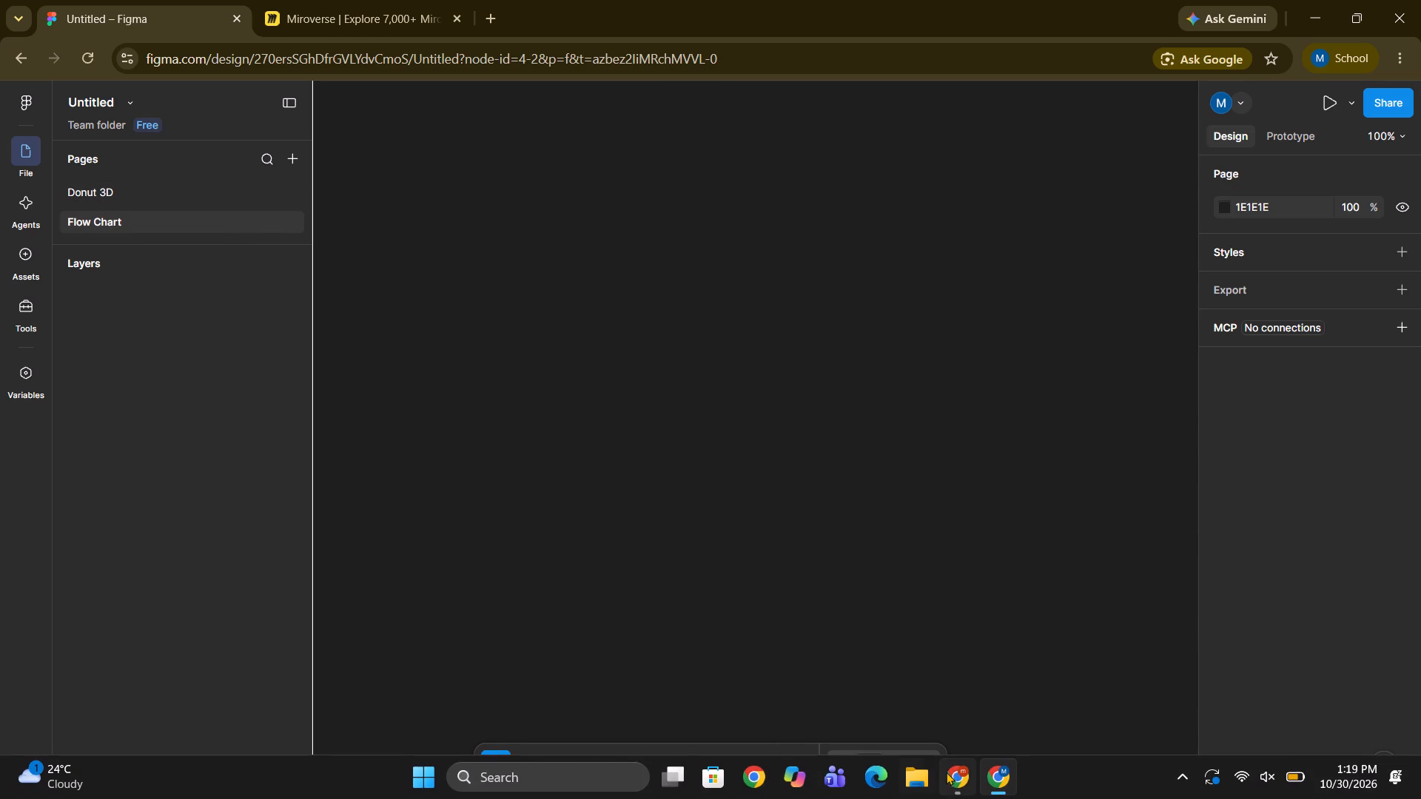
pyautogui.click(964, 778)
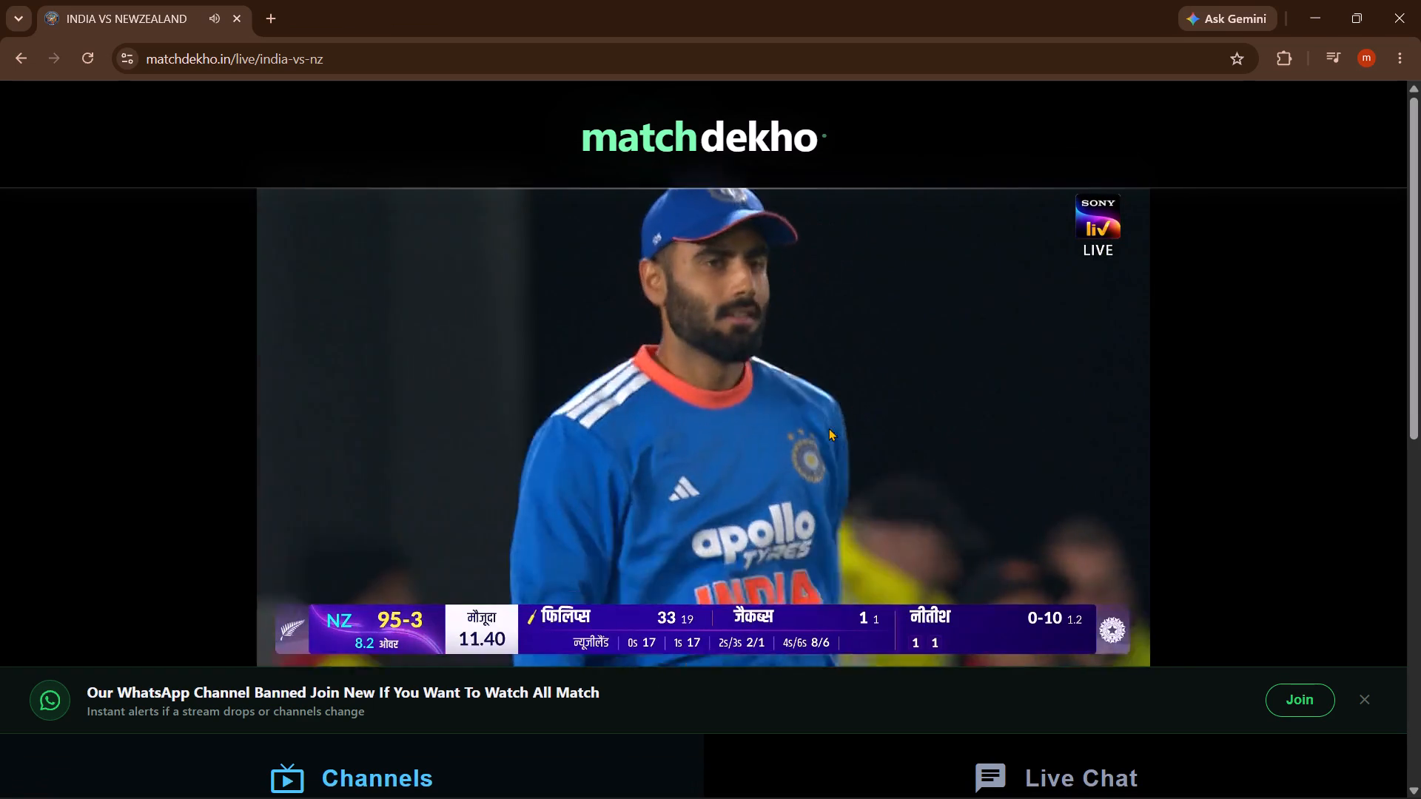
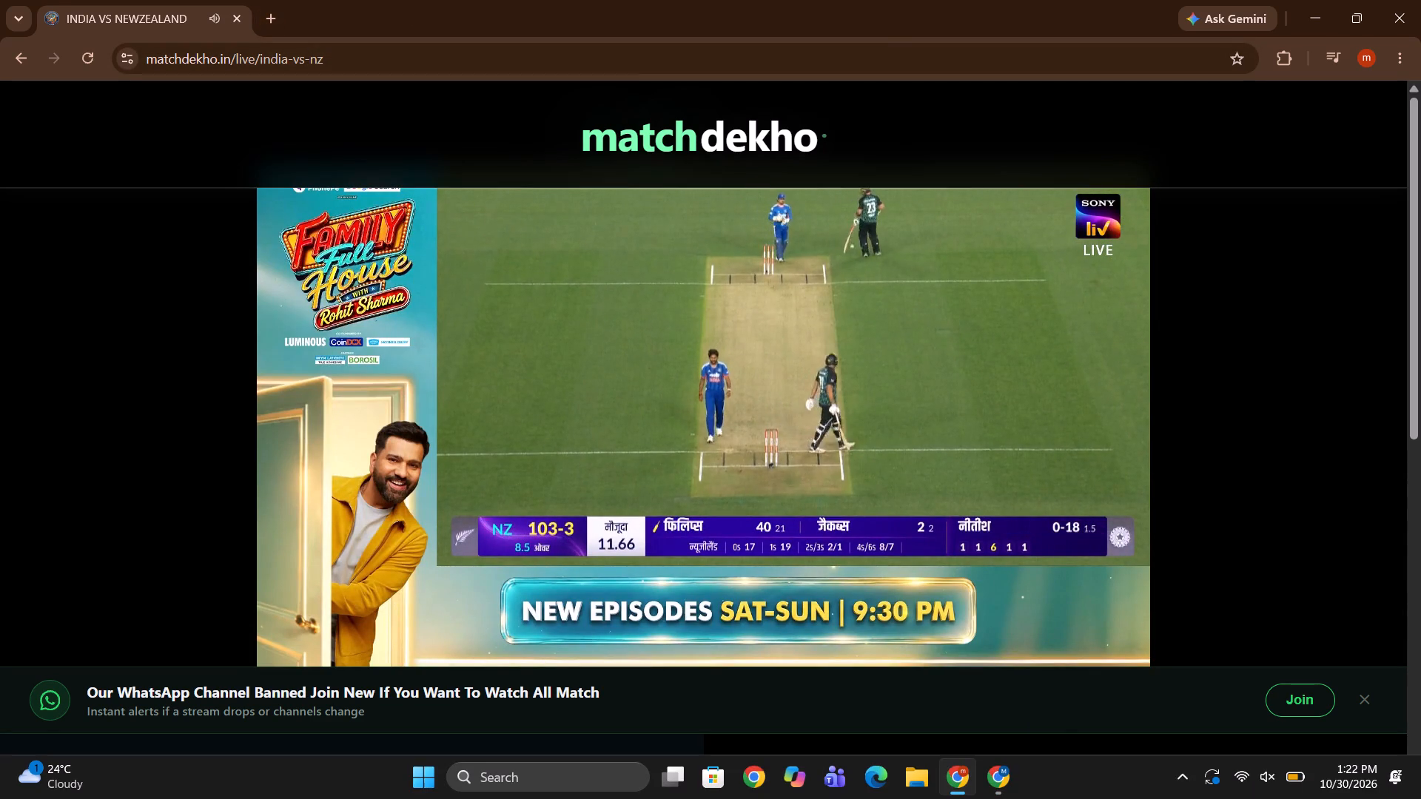
# Switch to the Miroverse browser tab and look through the templates page's sections for suitable chart references.
pyautogui.click(1004, 768)
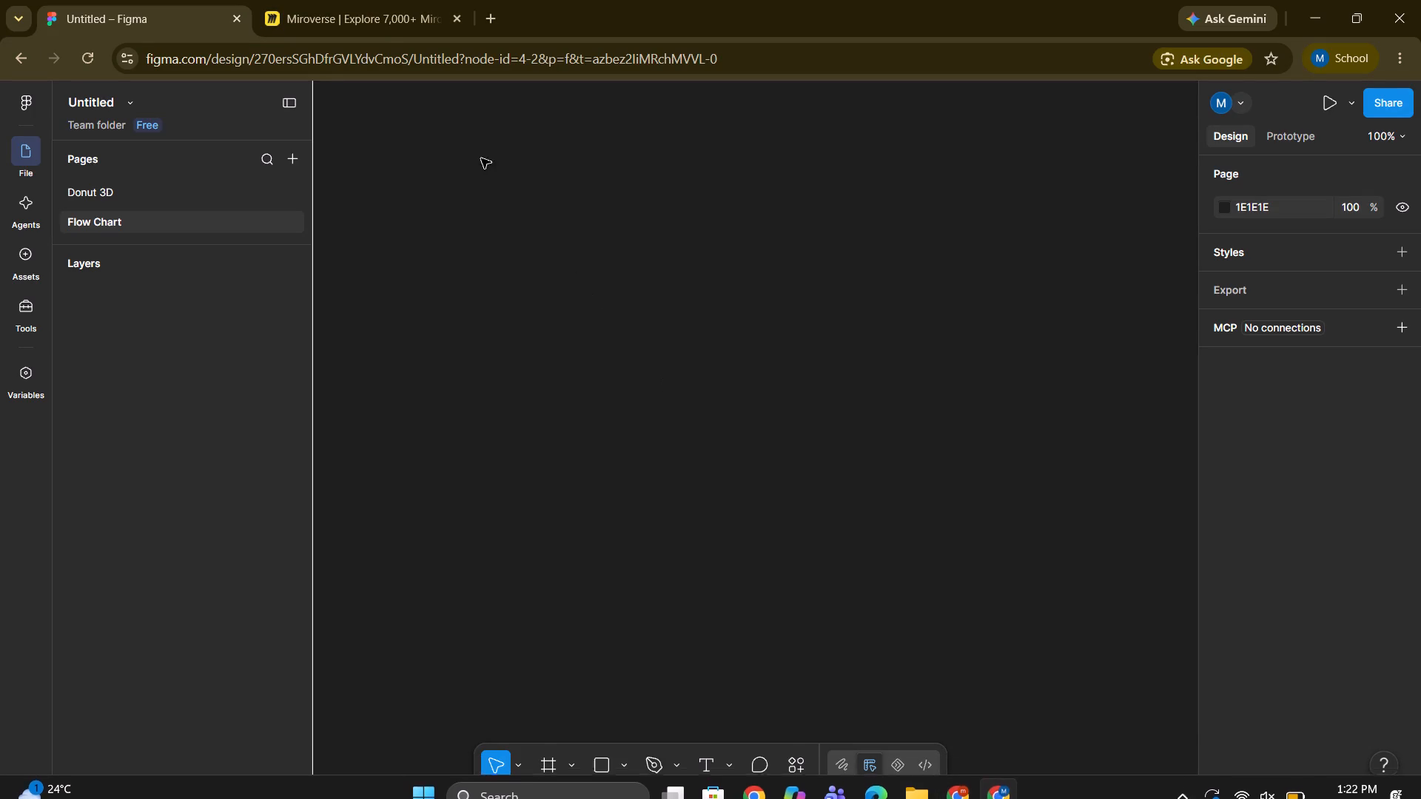
pyautogui.click(369, 29)
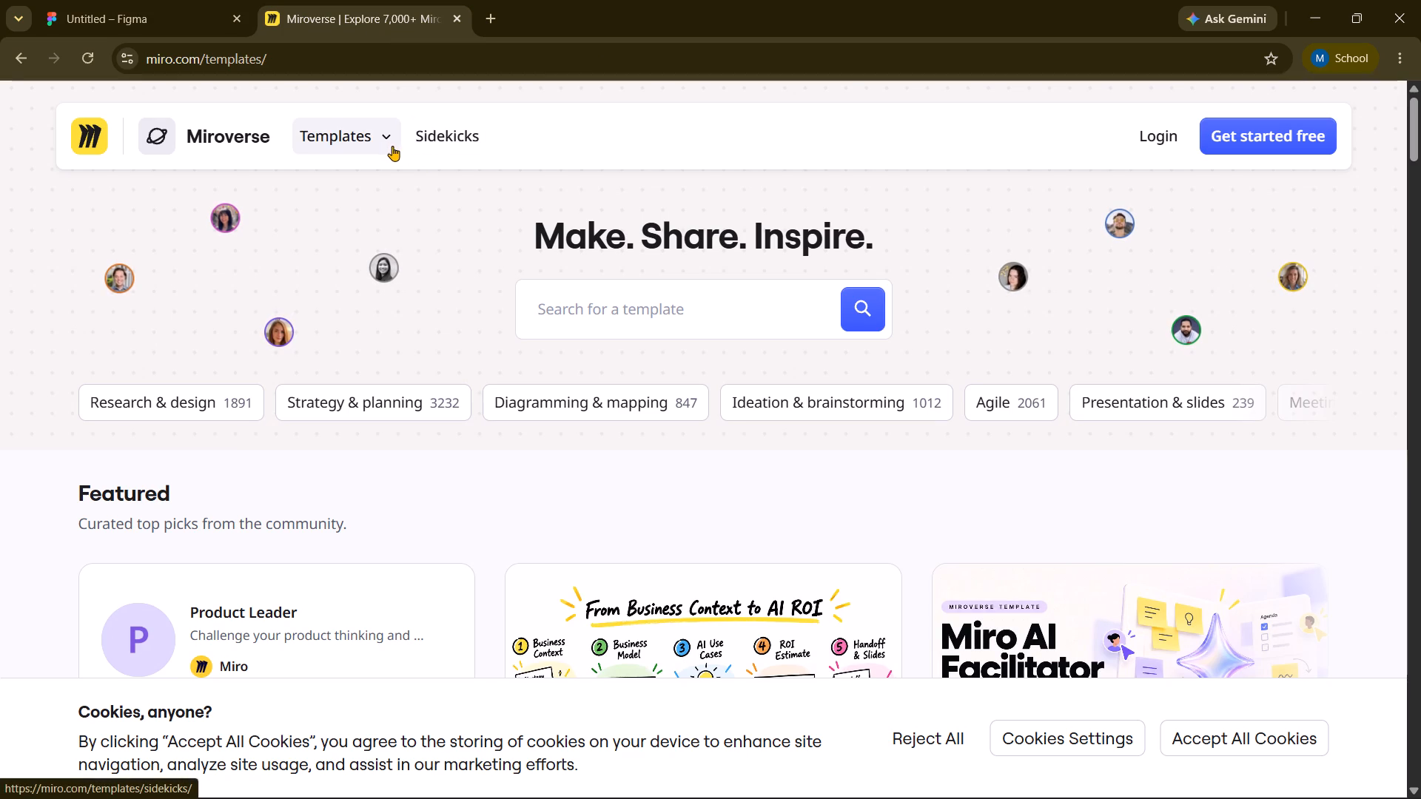
pyautogui.click(384, 145)
pyautogui.click(384, 145)
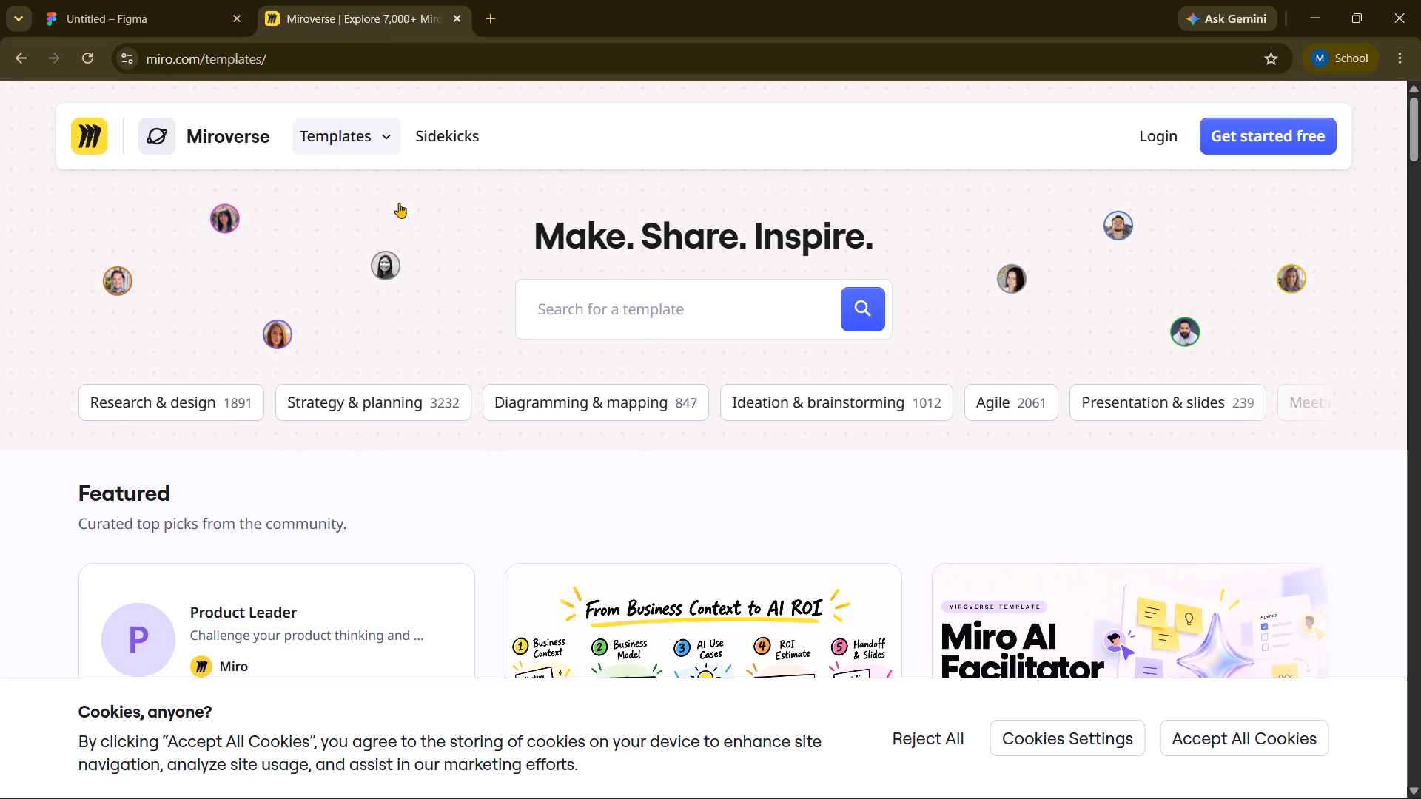
pyautogui.scroll(-4, 549, 548)
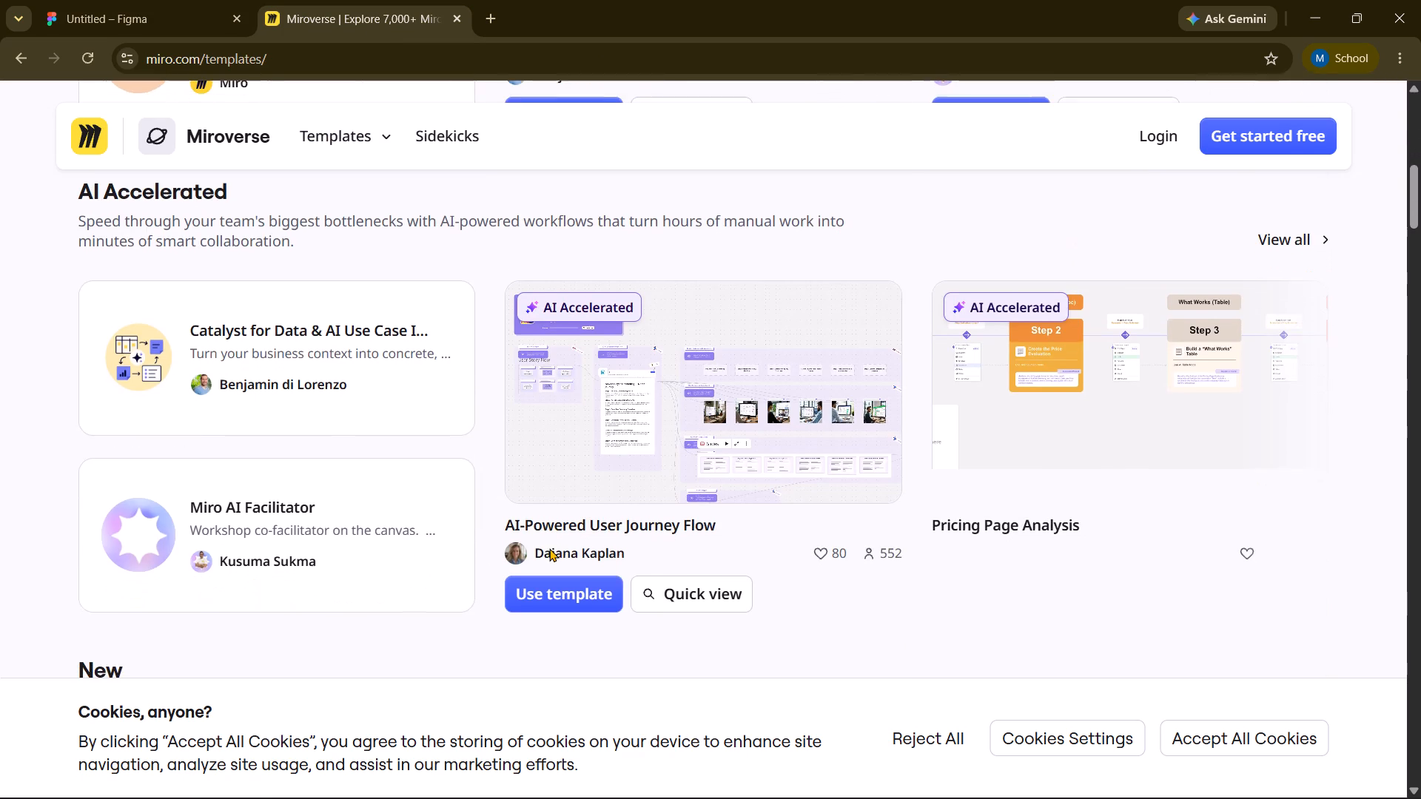
pyautogui.scroll(-3, 549, 548)
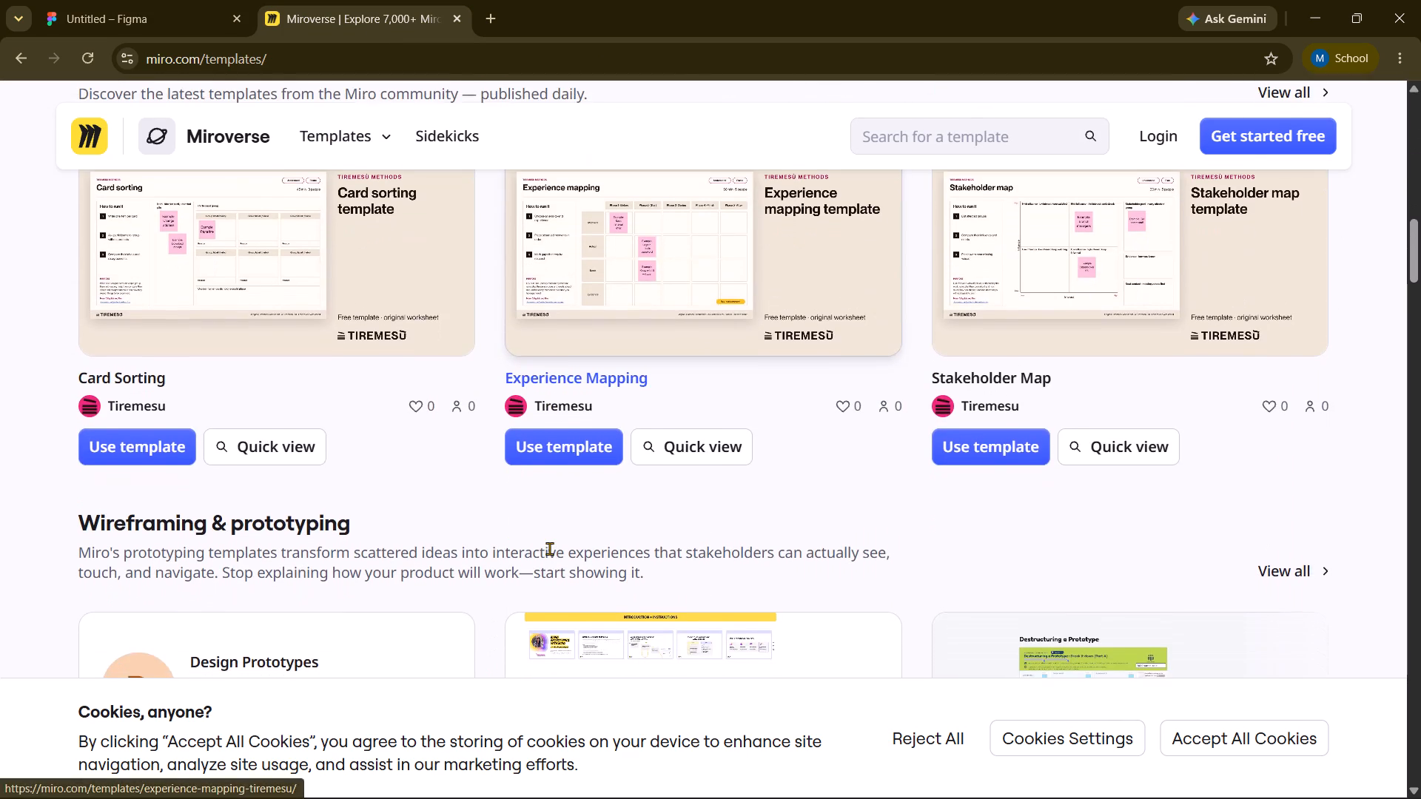
pyautogui.scroll(-3, 549, 548)
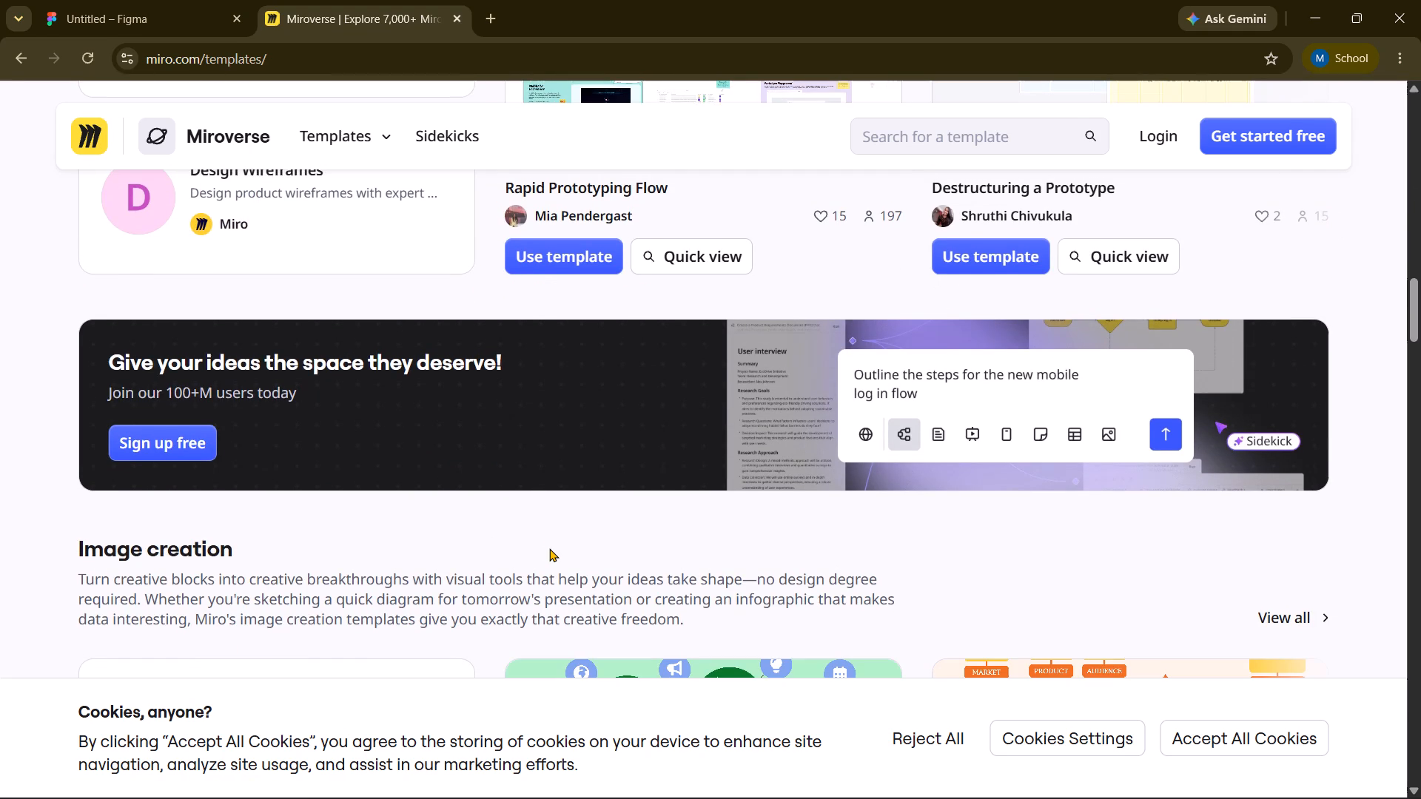
pyautogui.scroll(-3, 549, 548)
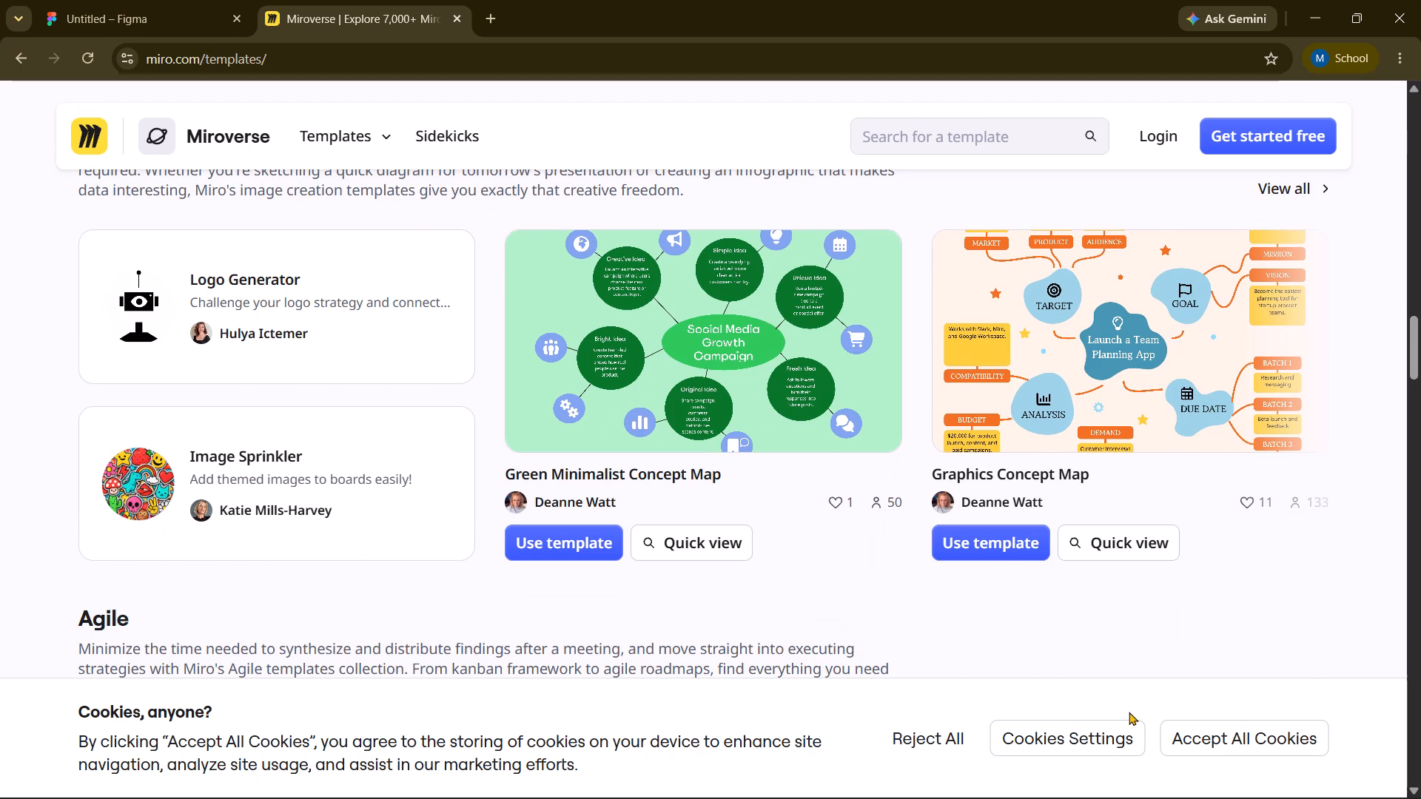
pyautogui.scroll(-4, 1004, 566)
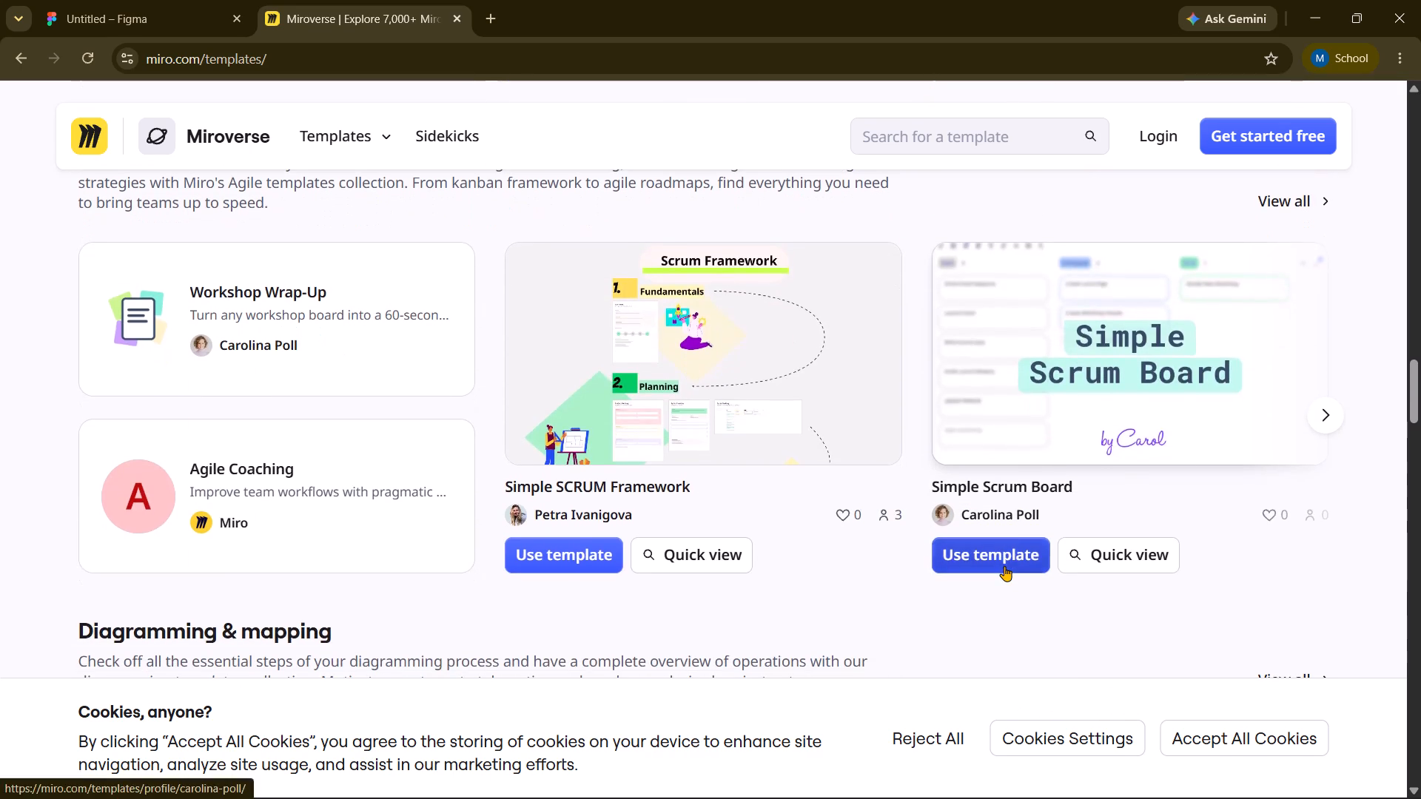
pyautogui.scroll(-2, 1004, 566)
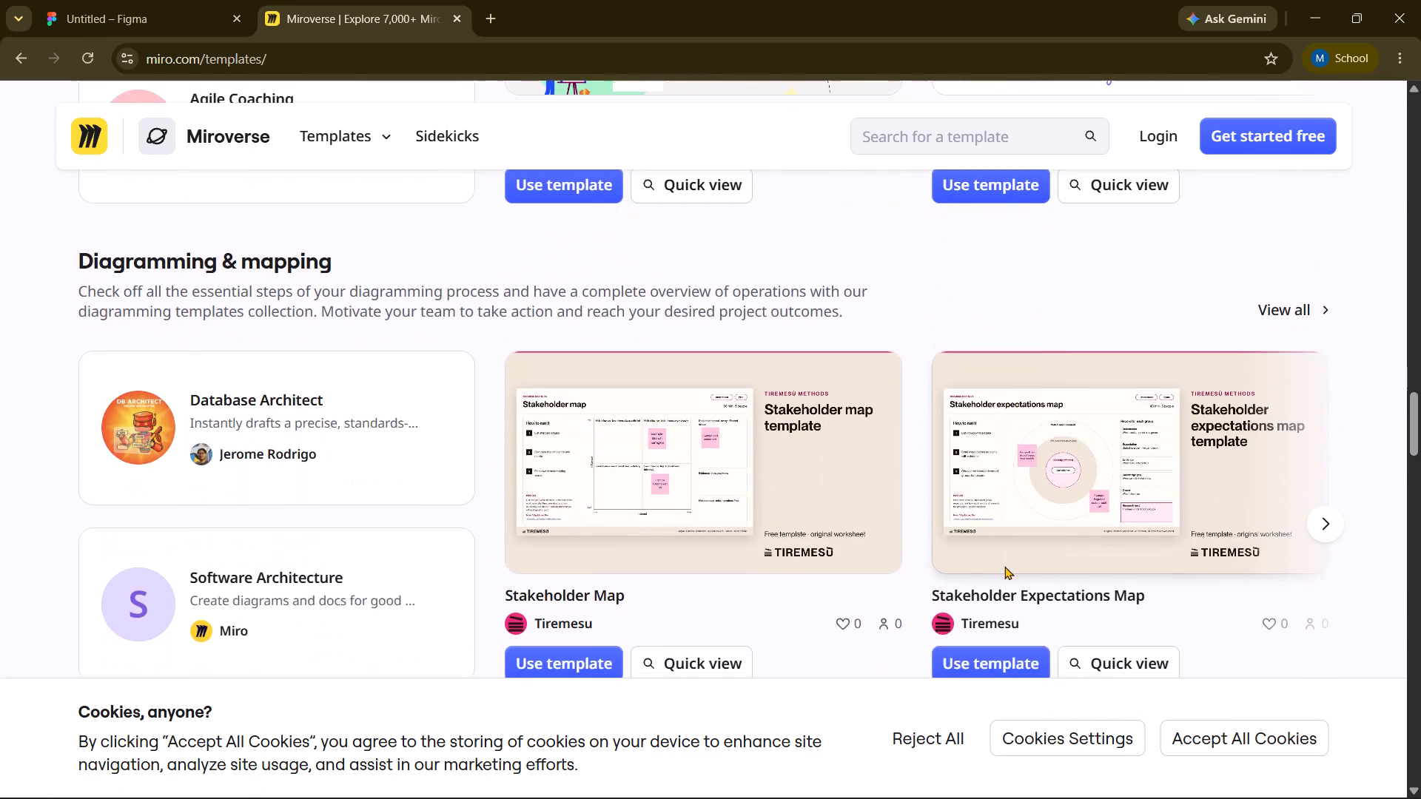
pyautogui.scroll(-4, 1004, 566)
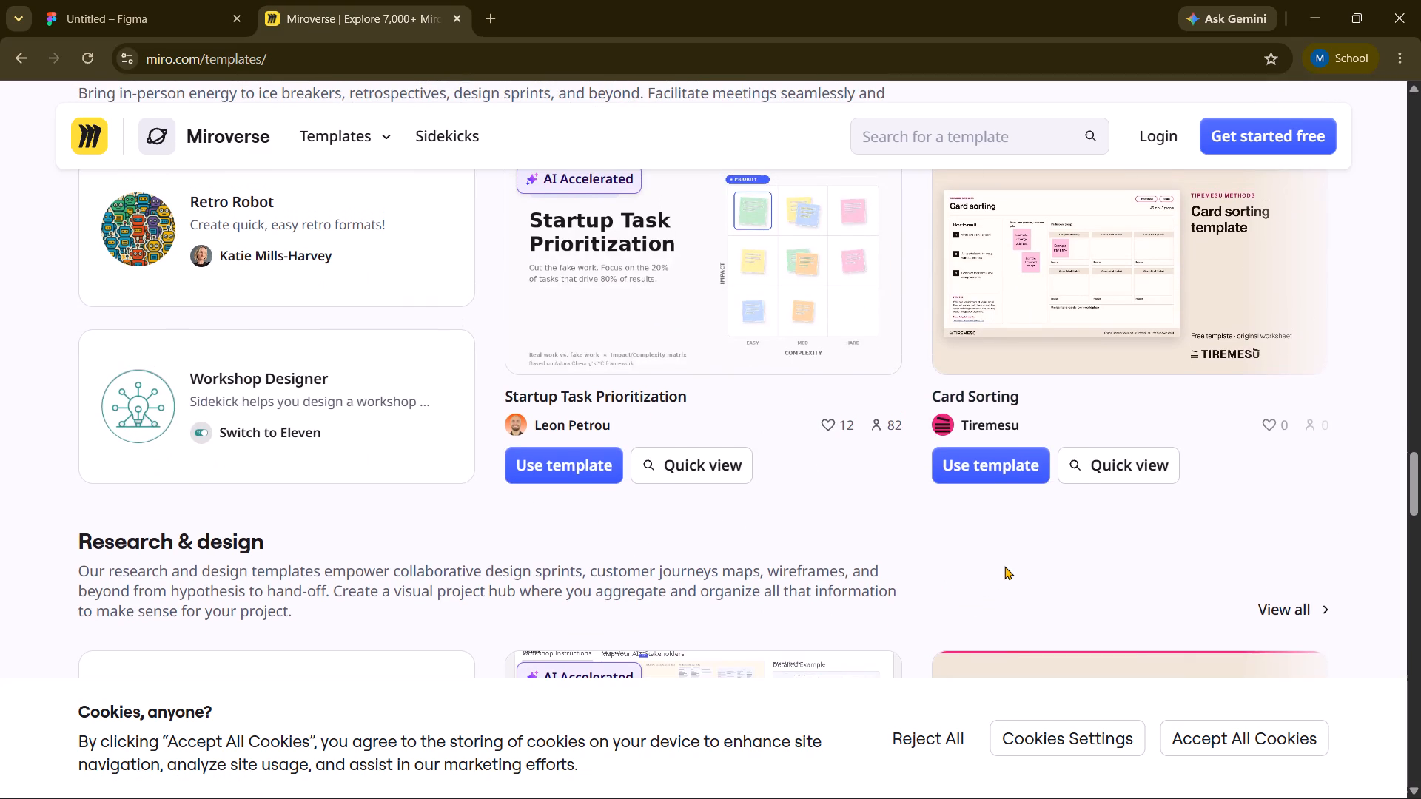
pyautogui.scroll(-2, 900, 354)
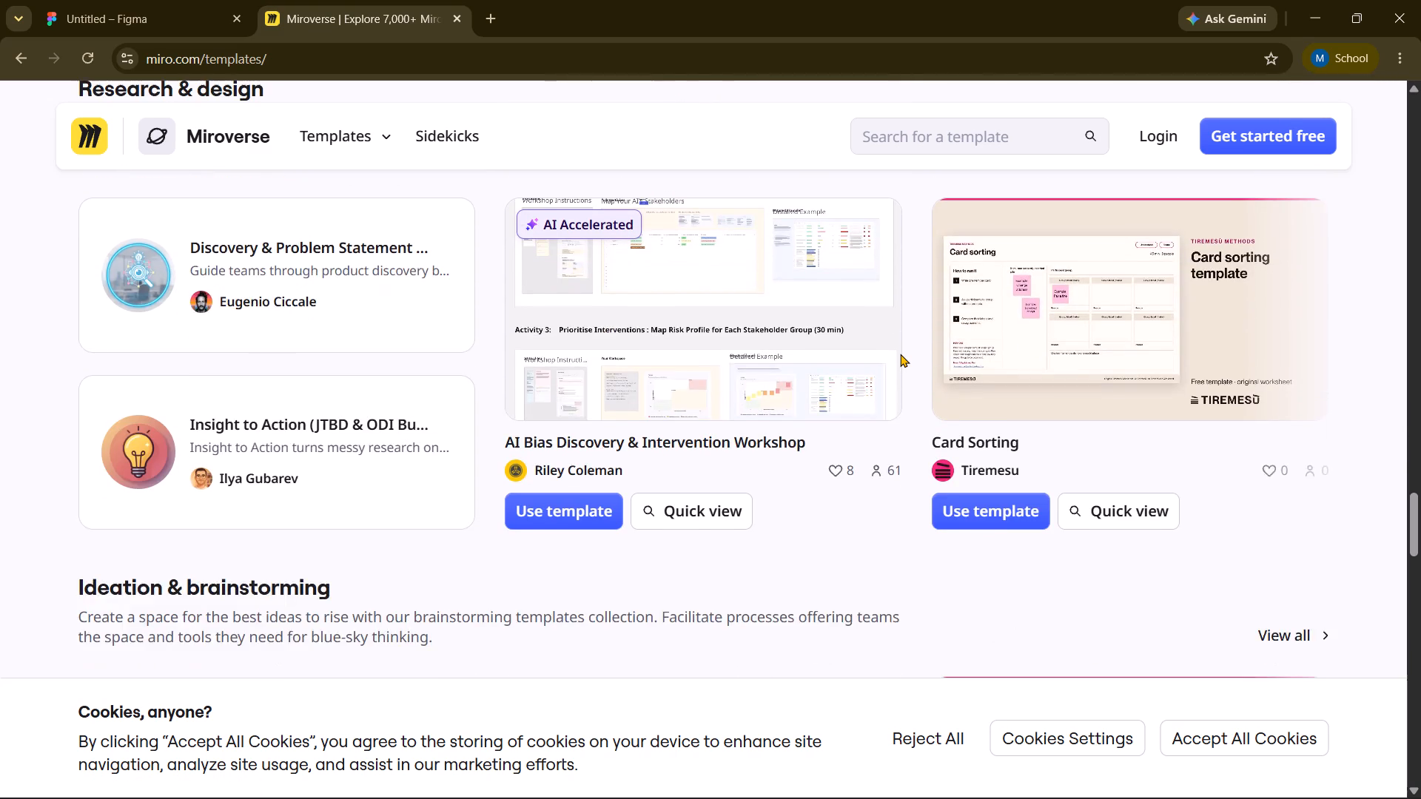
pyautogui.scroll(-3, 900, 354)
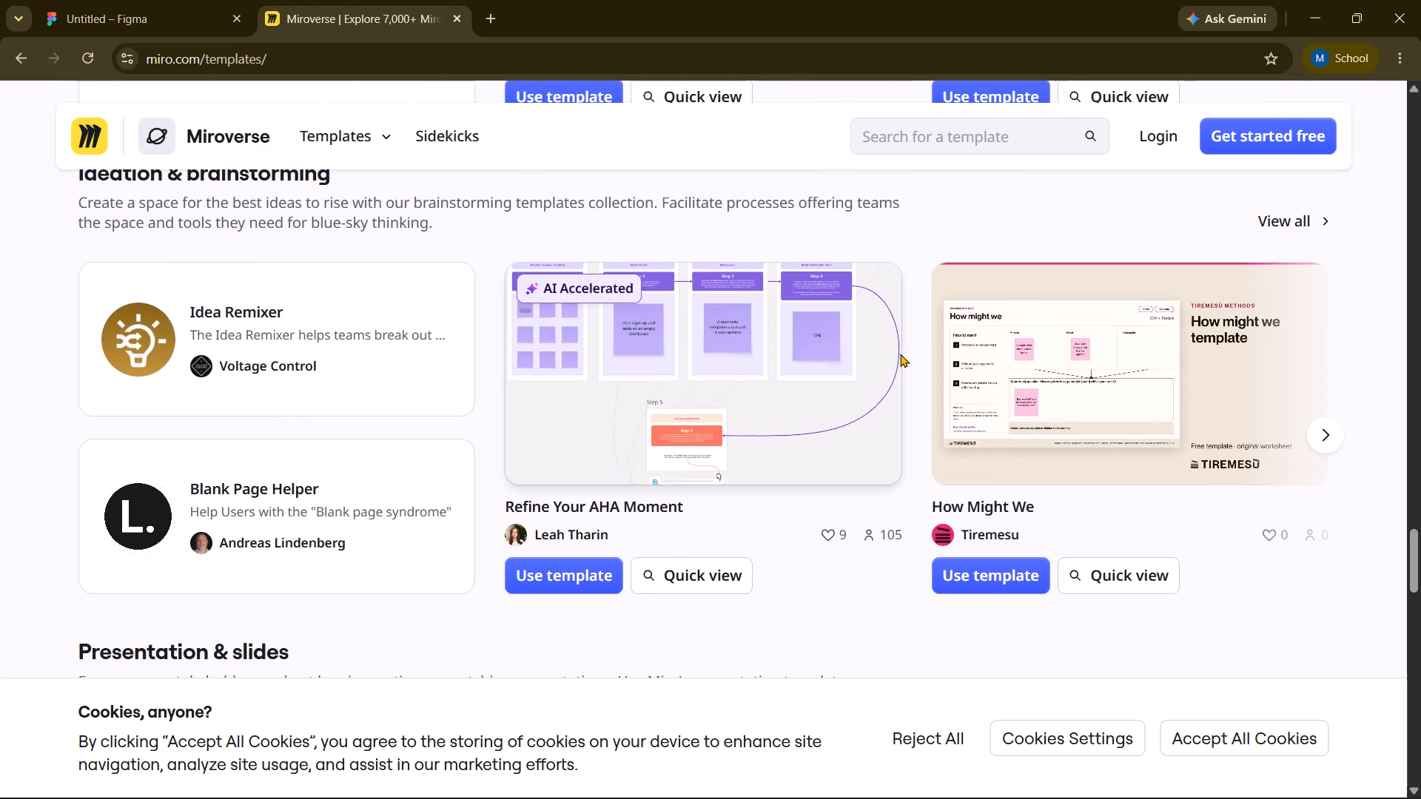
pyautogui.scroll(-4, 900, 354)
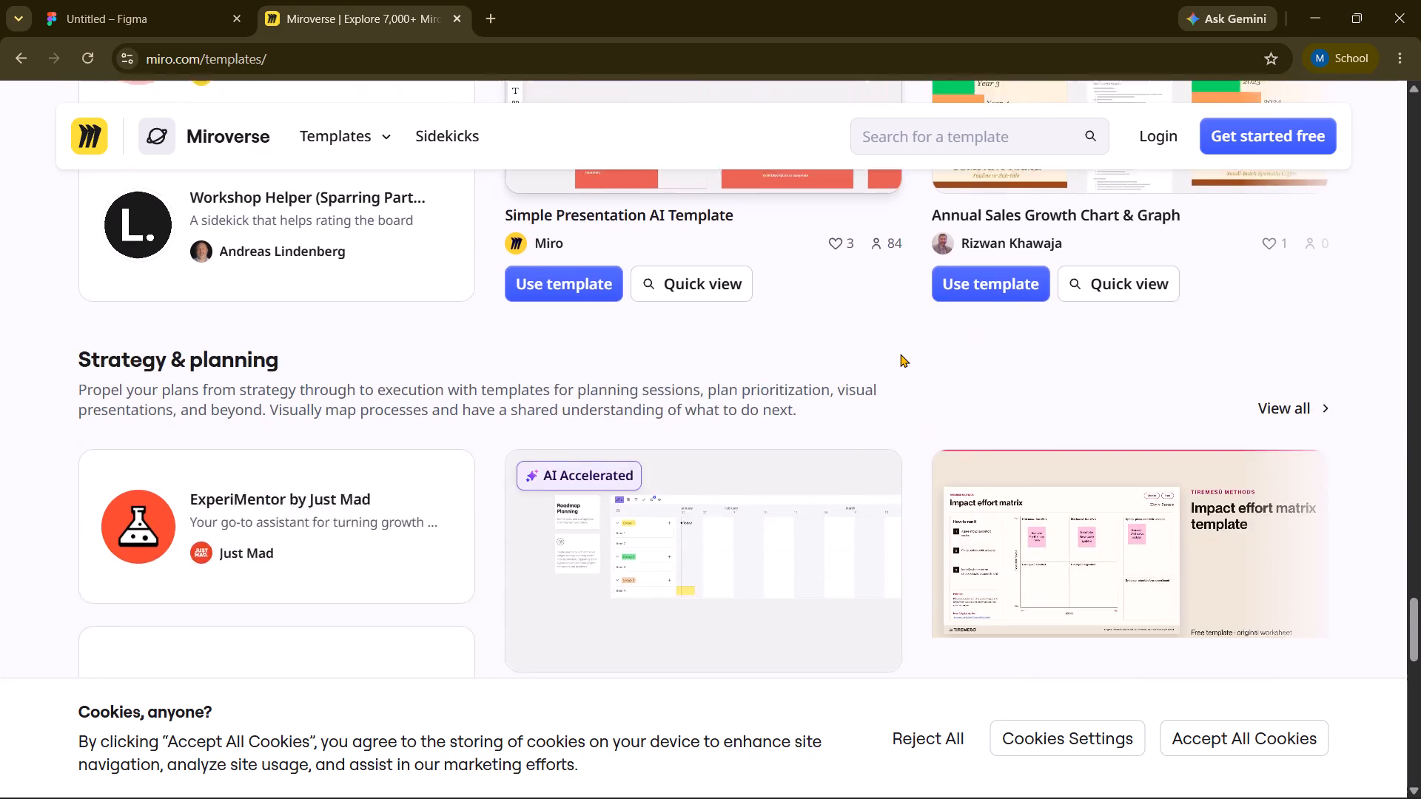
pyautogui.scroll(18, 900, 354)
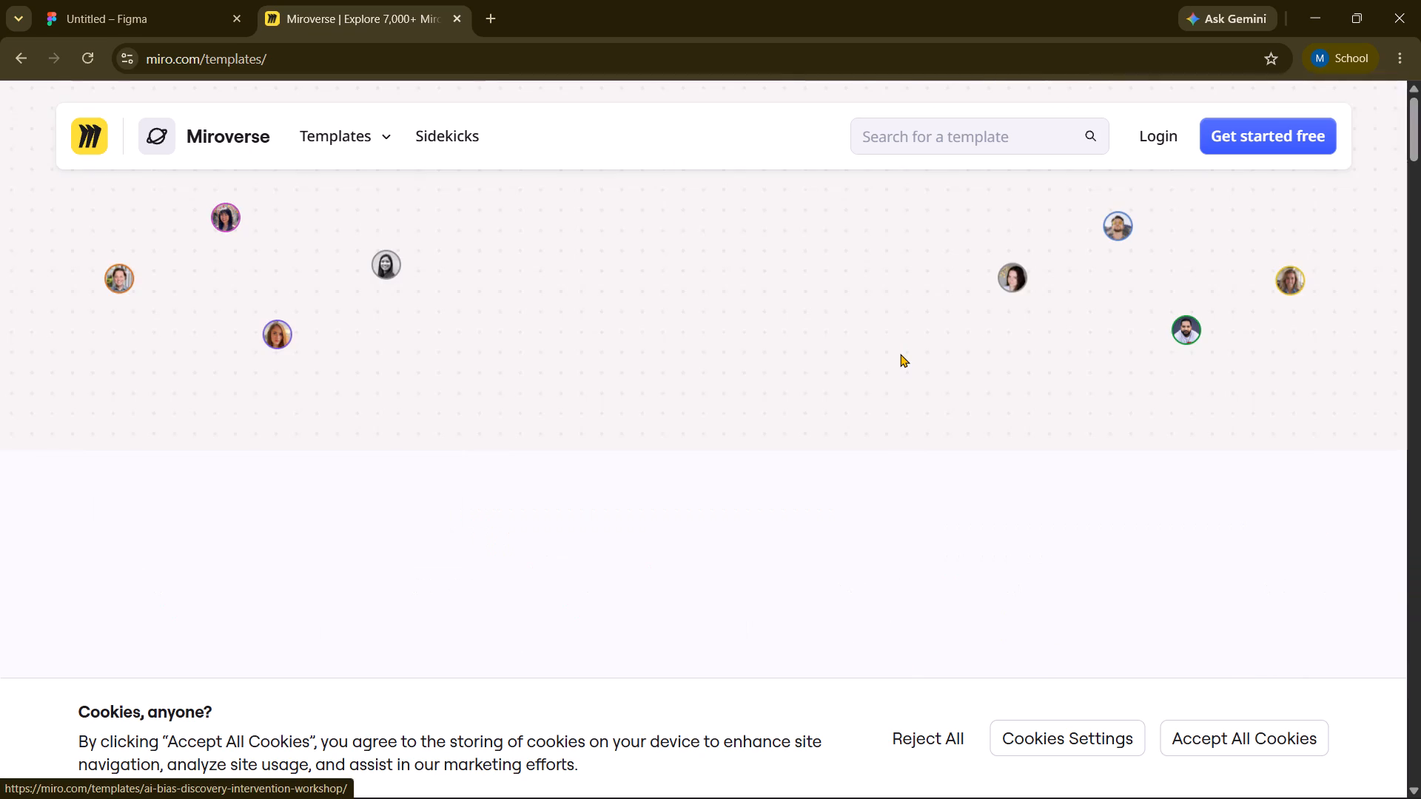
# View the Sidekicks page and return to the main Miroverse templates page.
pyautogui.click(454, 140)
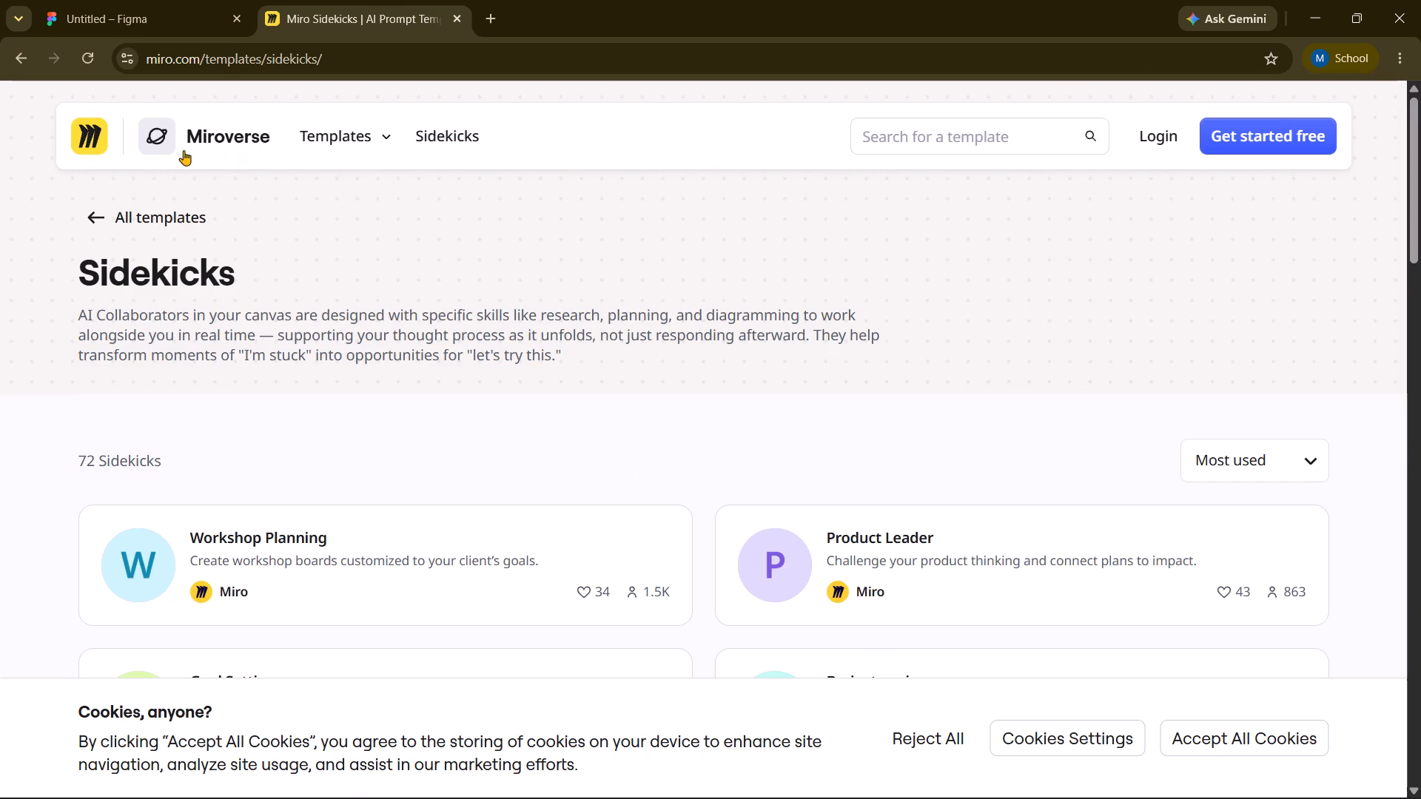
pyautogui.click(16, 61)
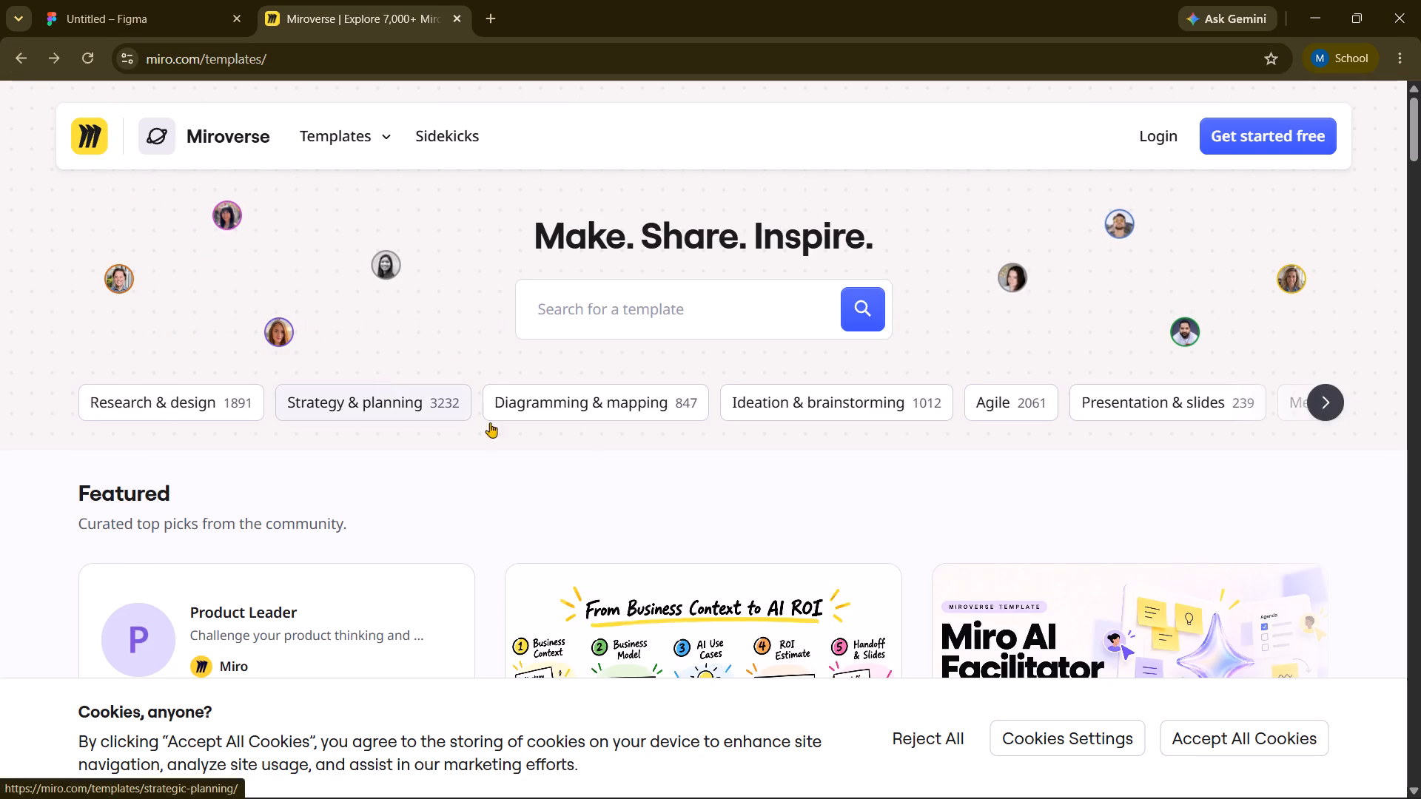
# Open the Diagramming & mapping category and look through its templates for a chart layout.
pyautogui.hscroll(-1, 735, 410)
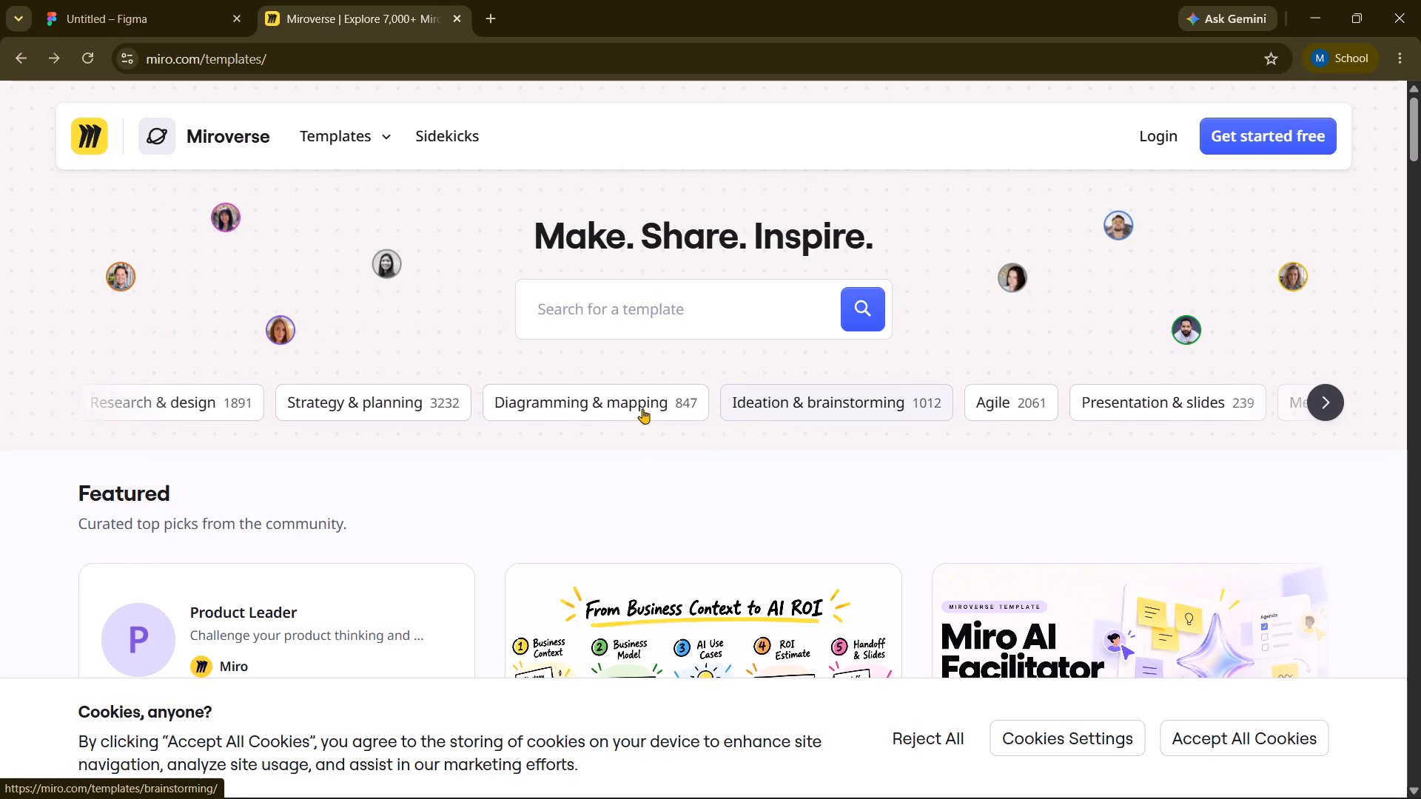
pyautogui.click(607, 408)
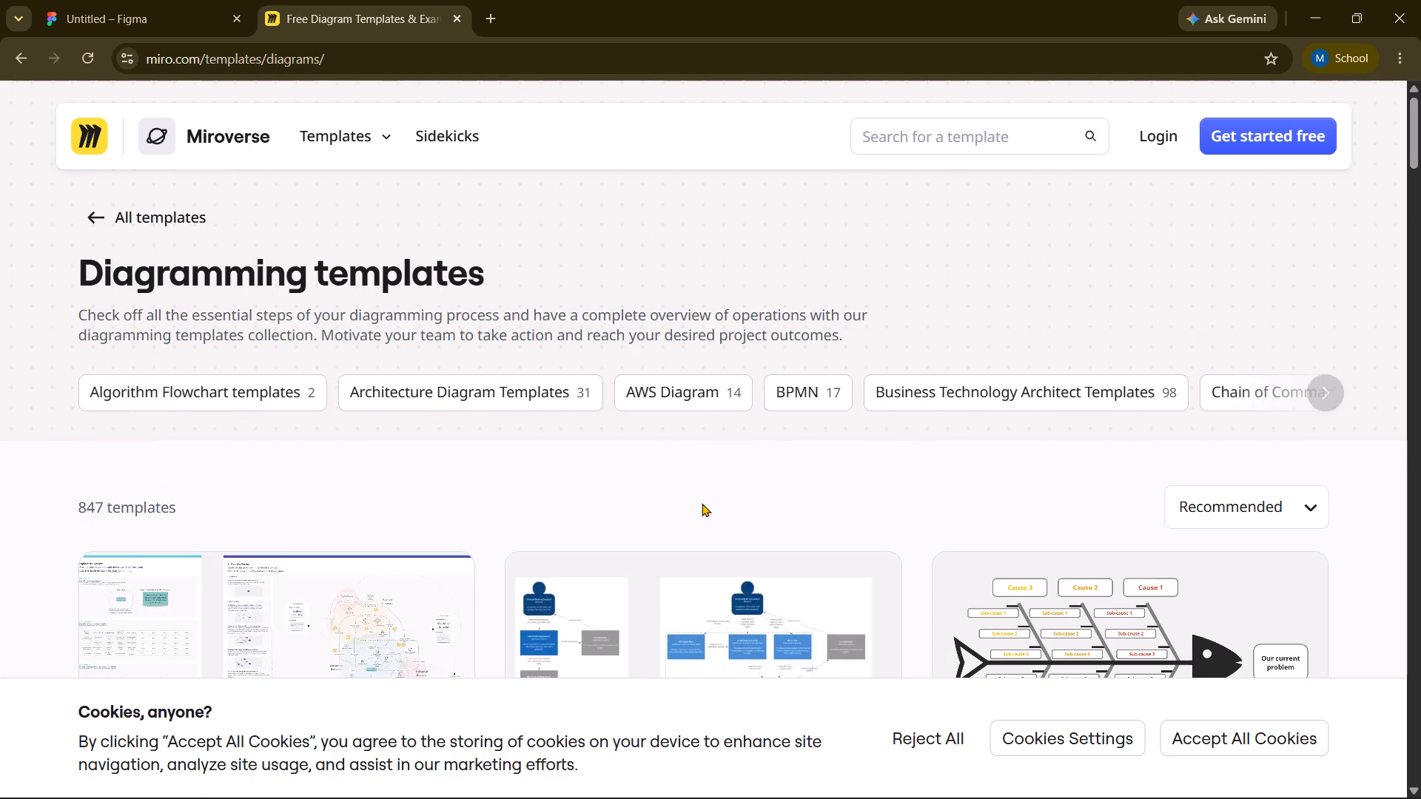
pyautogui.scroll(-2, 702, 503)
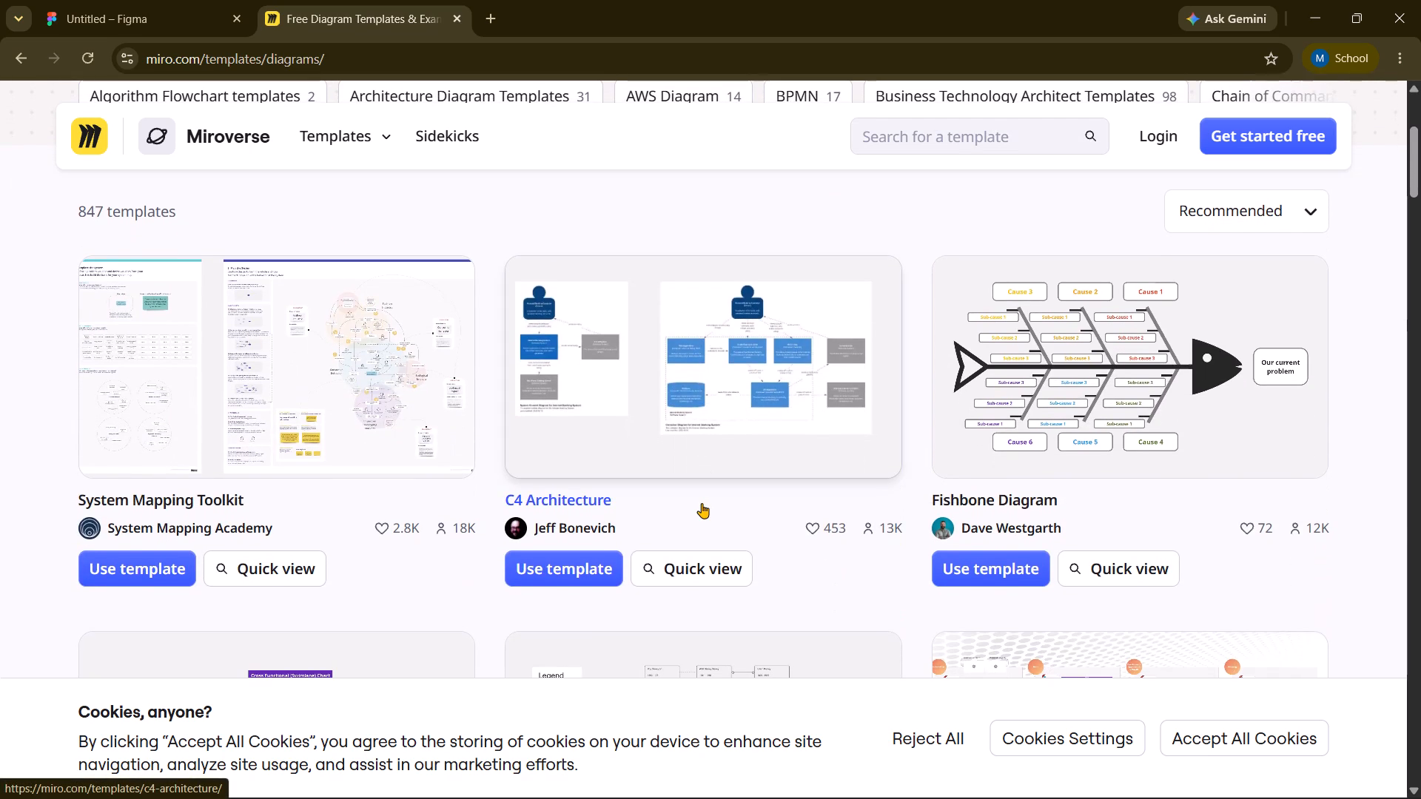
pyautogui.scroll(-3, 730, 544)
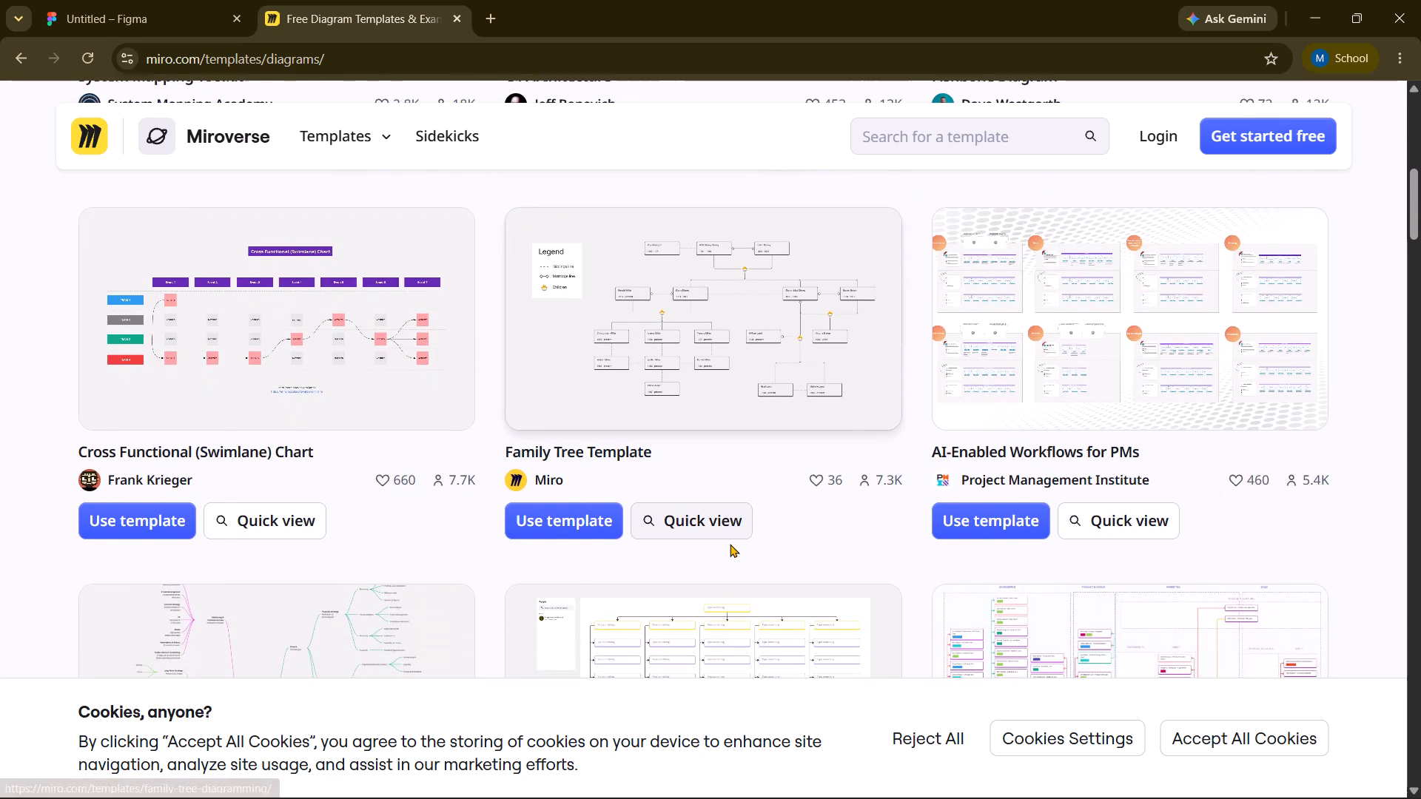
pyautogui.scroll(-2, 730, 544)
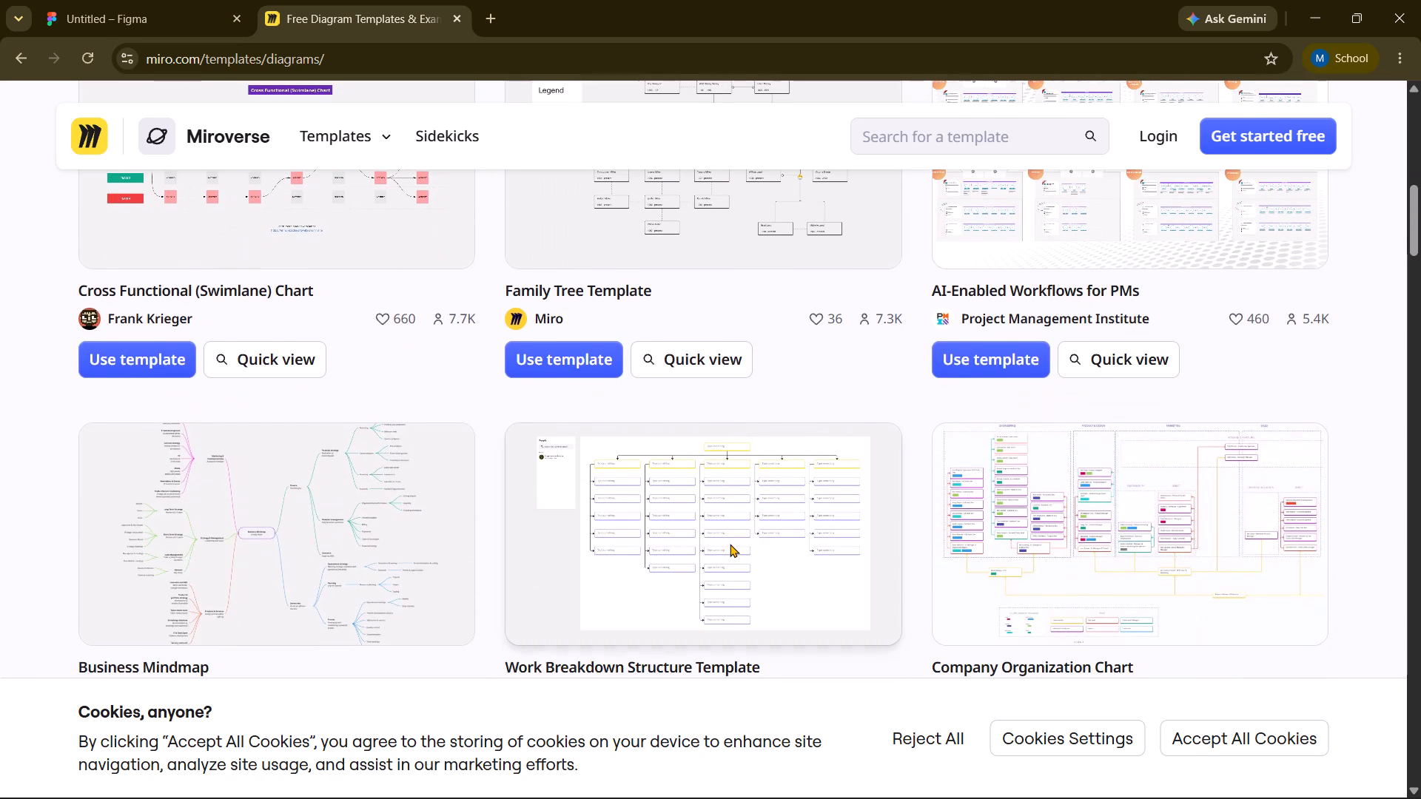
pyautogui.scroll(-3, 730, 544)
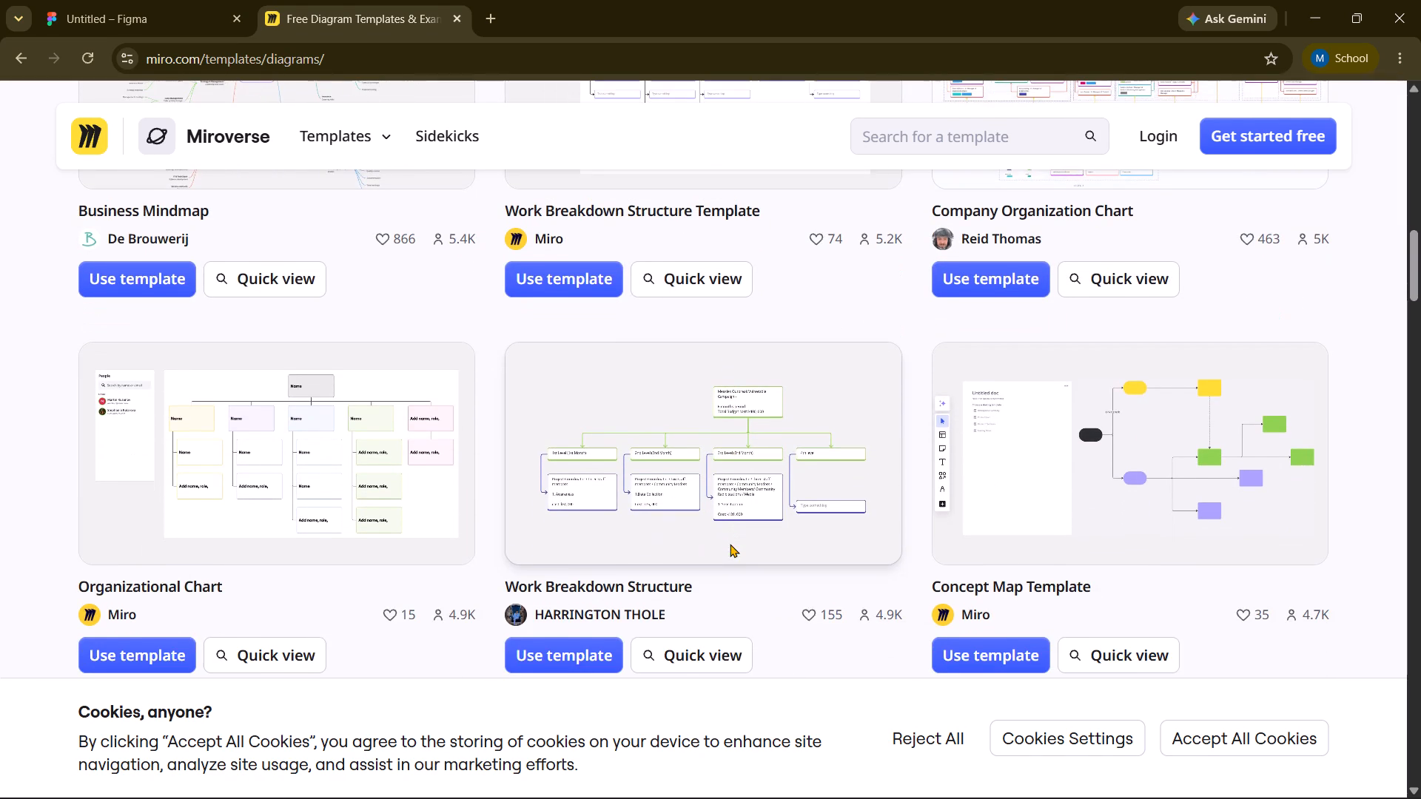
pyautogui.scroll(-1, 730, 544)
# Examine the Organizational Chart template in its quick view, and close the preview.
pyautogui.click(395, 477)
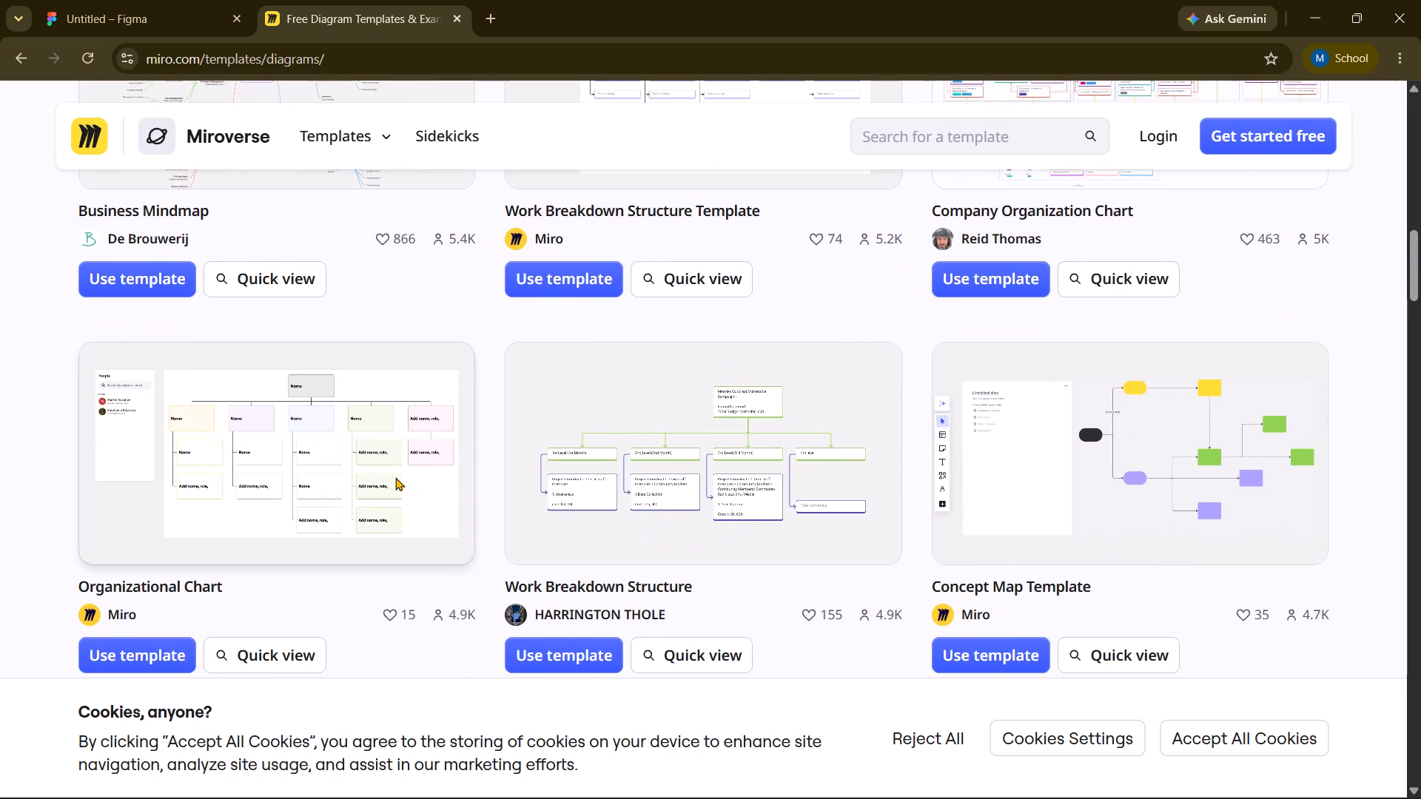
pyautogui.doubleClick(292, 462)
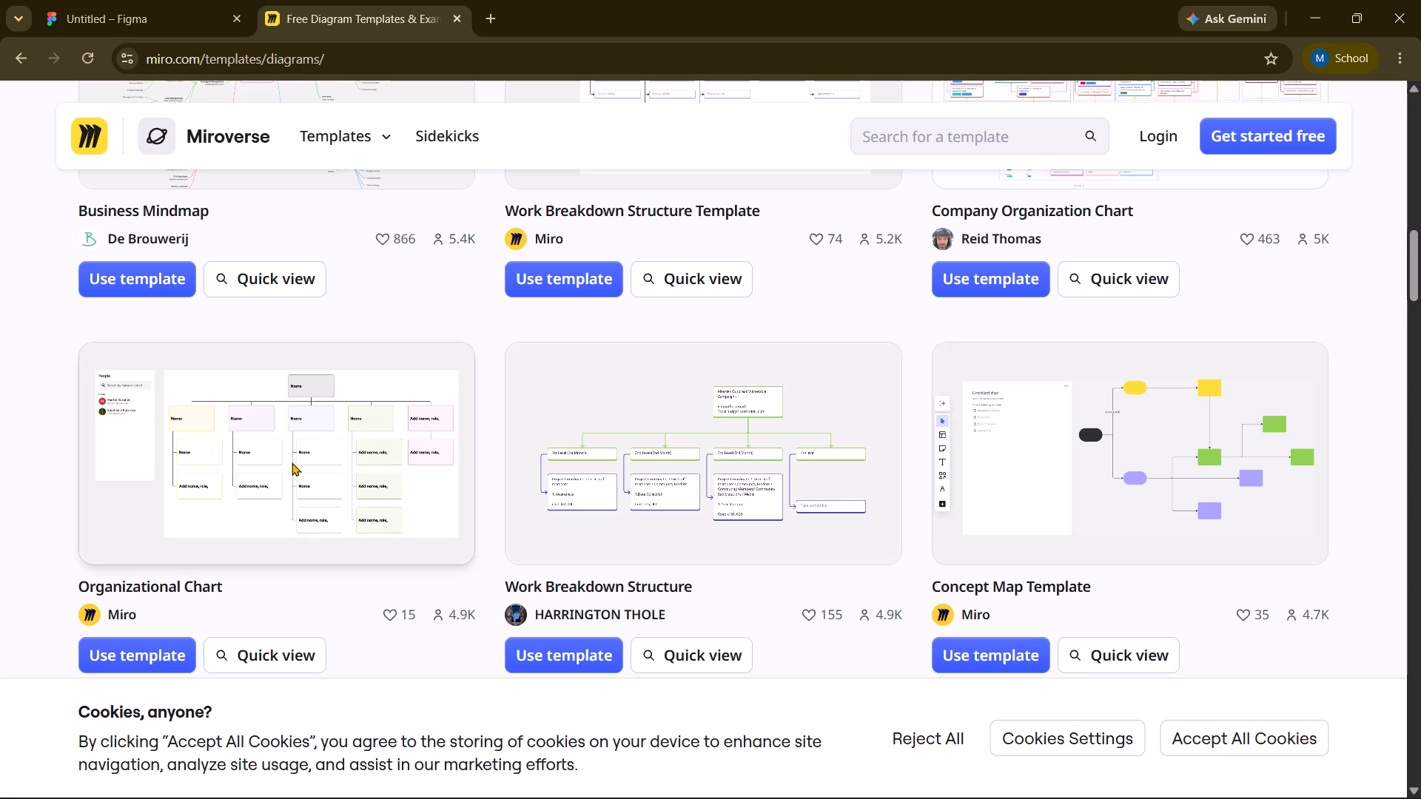
pyautogui.doubleClick(319, 439)
pyautogui.scroll(-1, 319, 439)
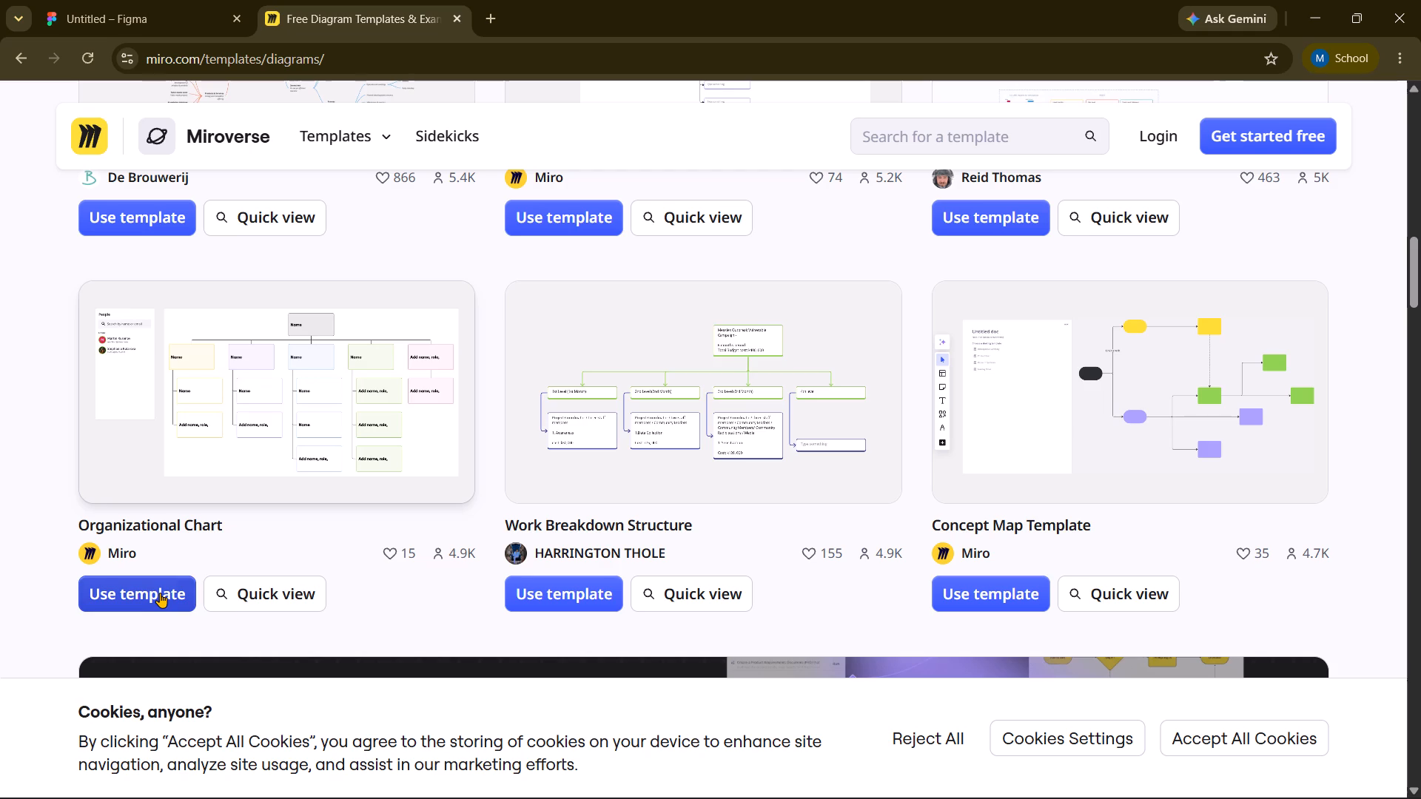
pyautogui.click(272, 593)
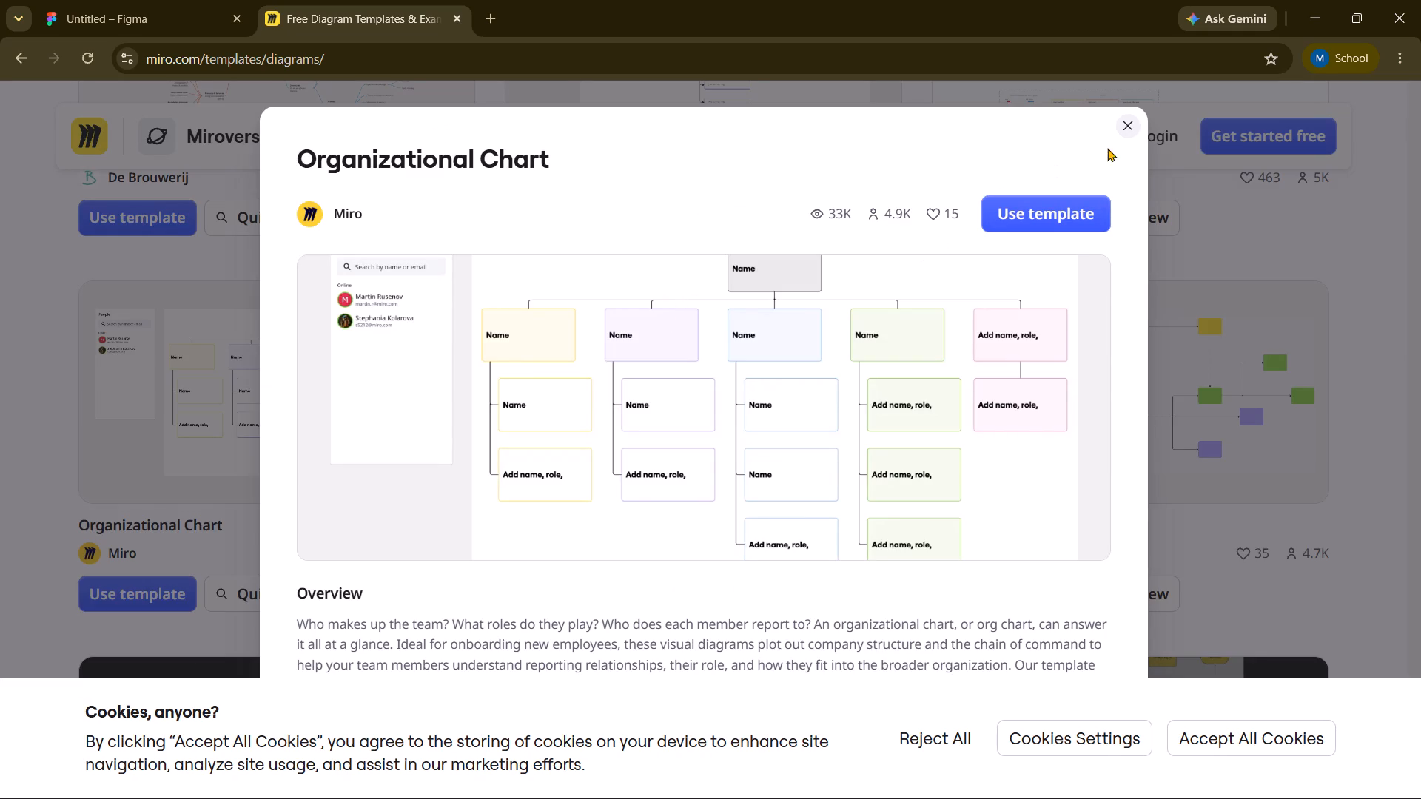
pyautogui.click(1129, 129)
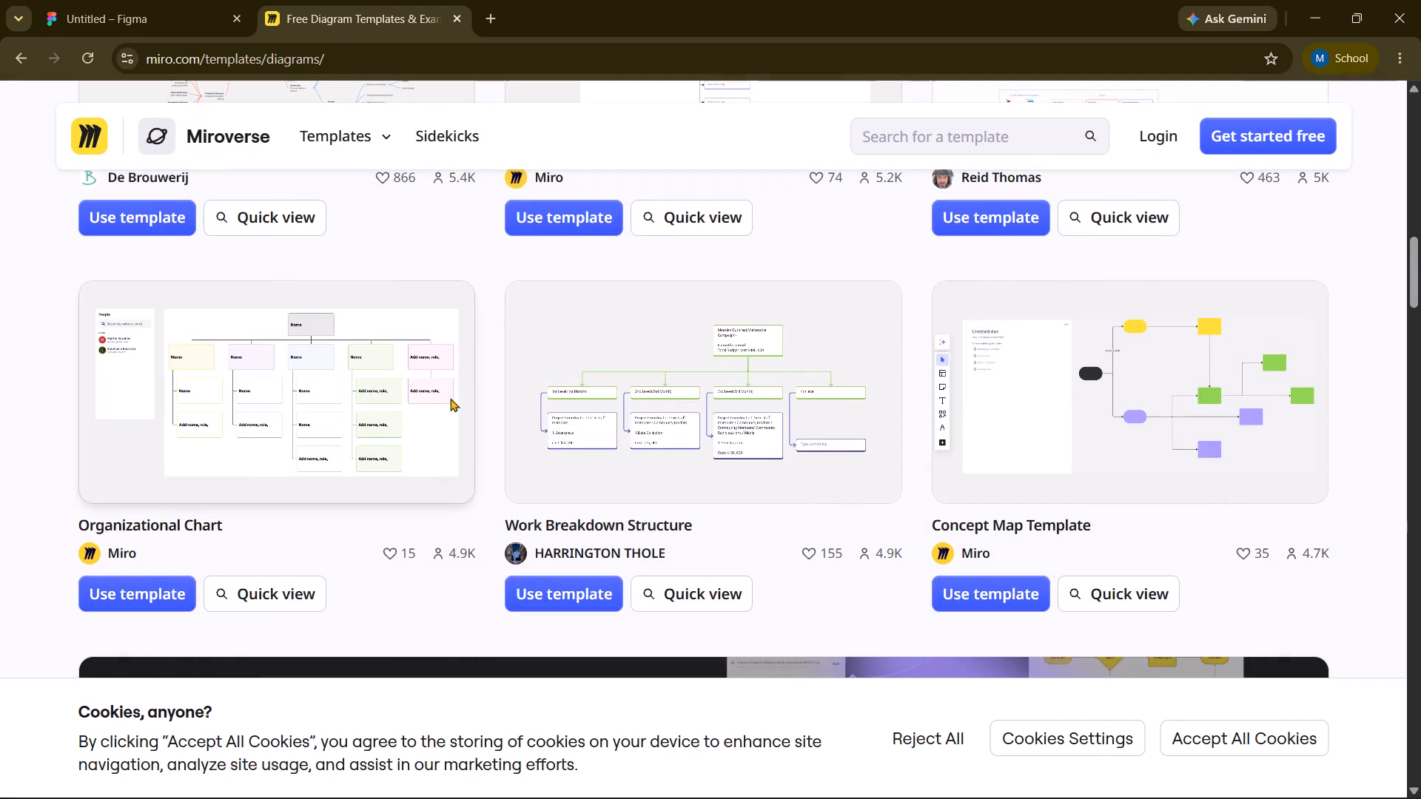
# Look through further diagramming templates below and return to the Organizational Chart template.
pyautogui.scroll(-3, 658, 426)
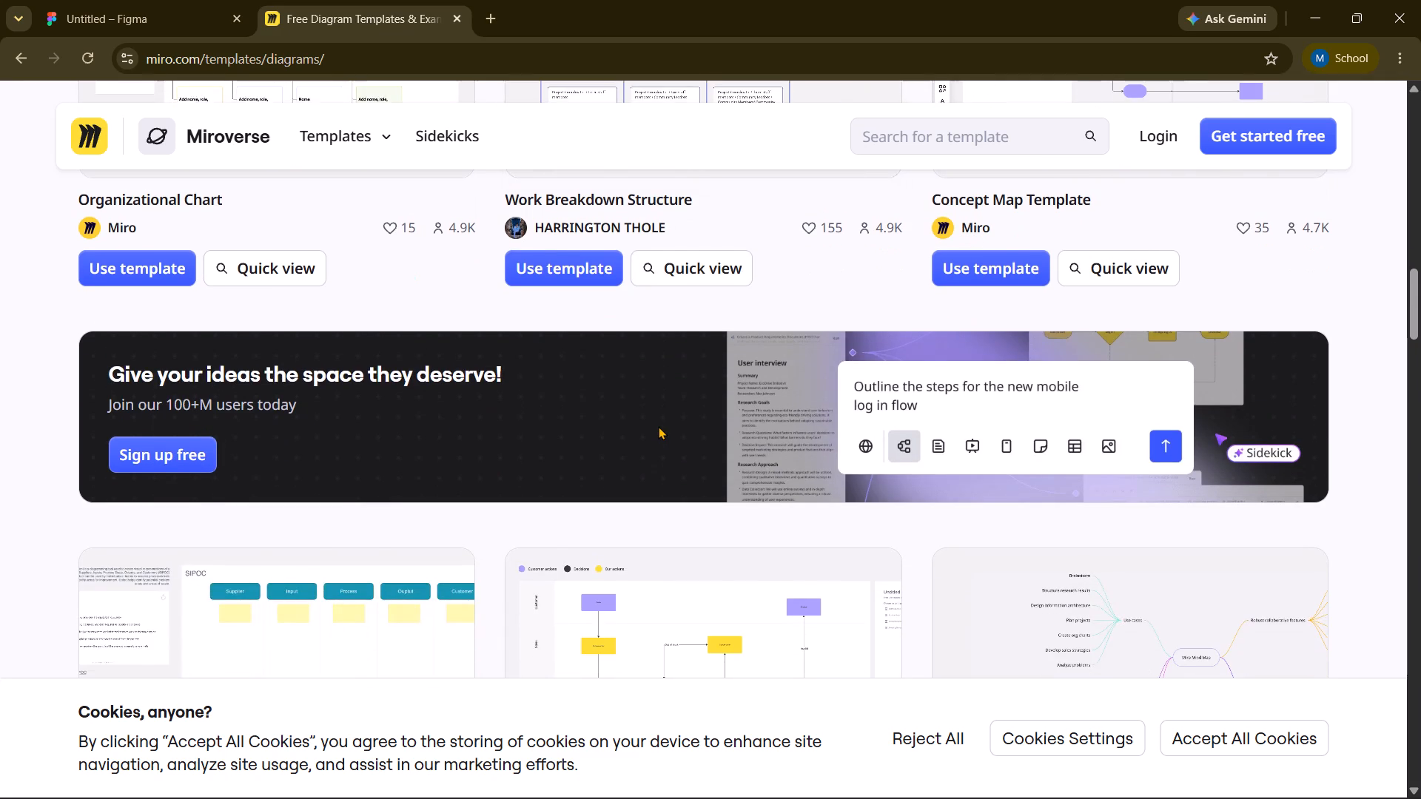
pyautogui.scroll(-2, 658, 426)
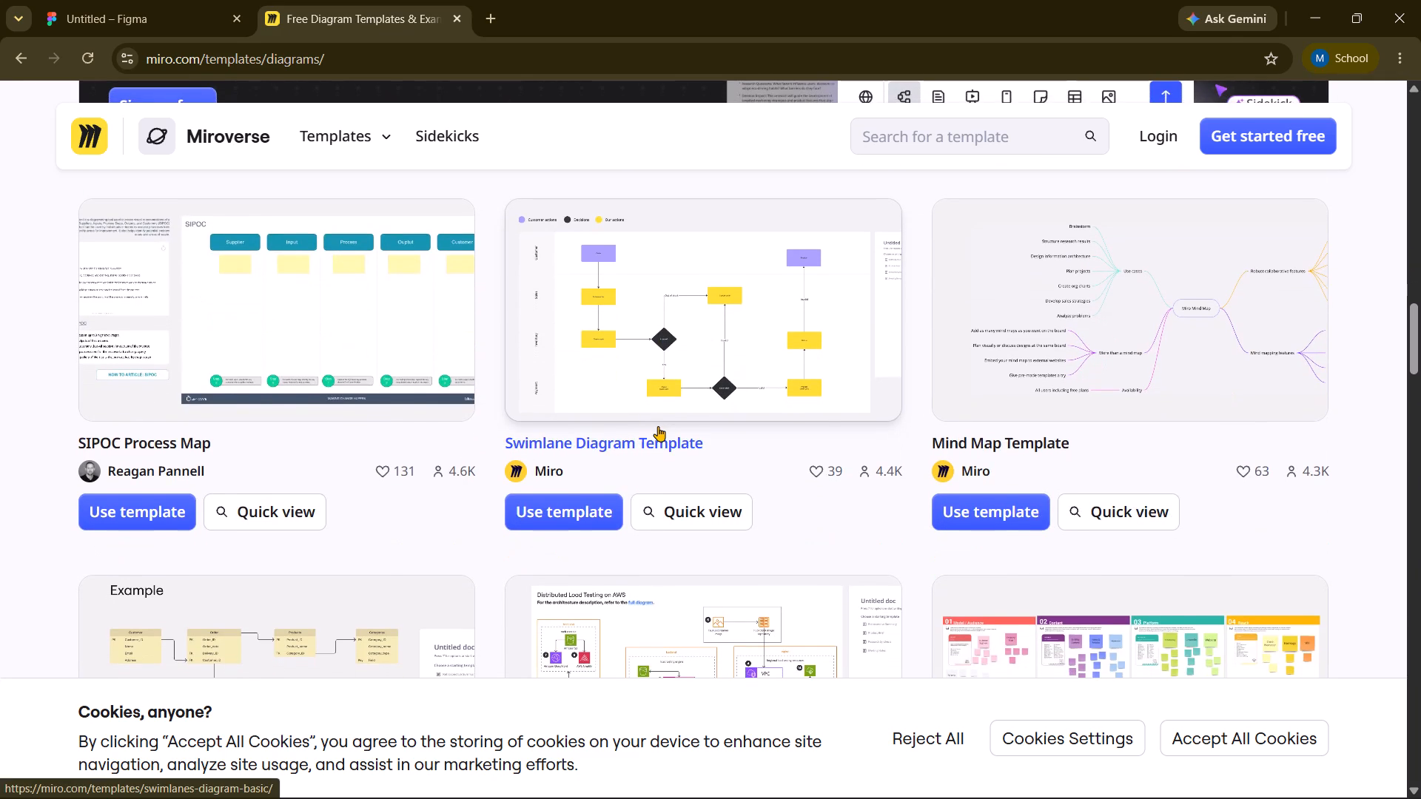
pyautogui.scroll(-1, 658, 426)
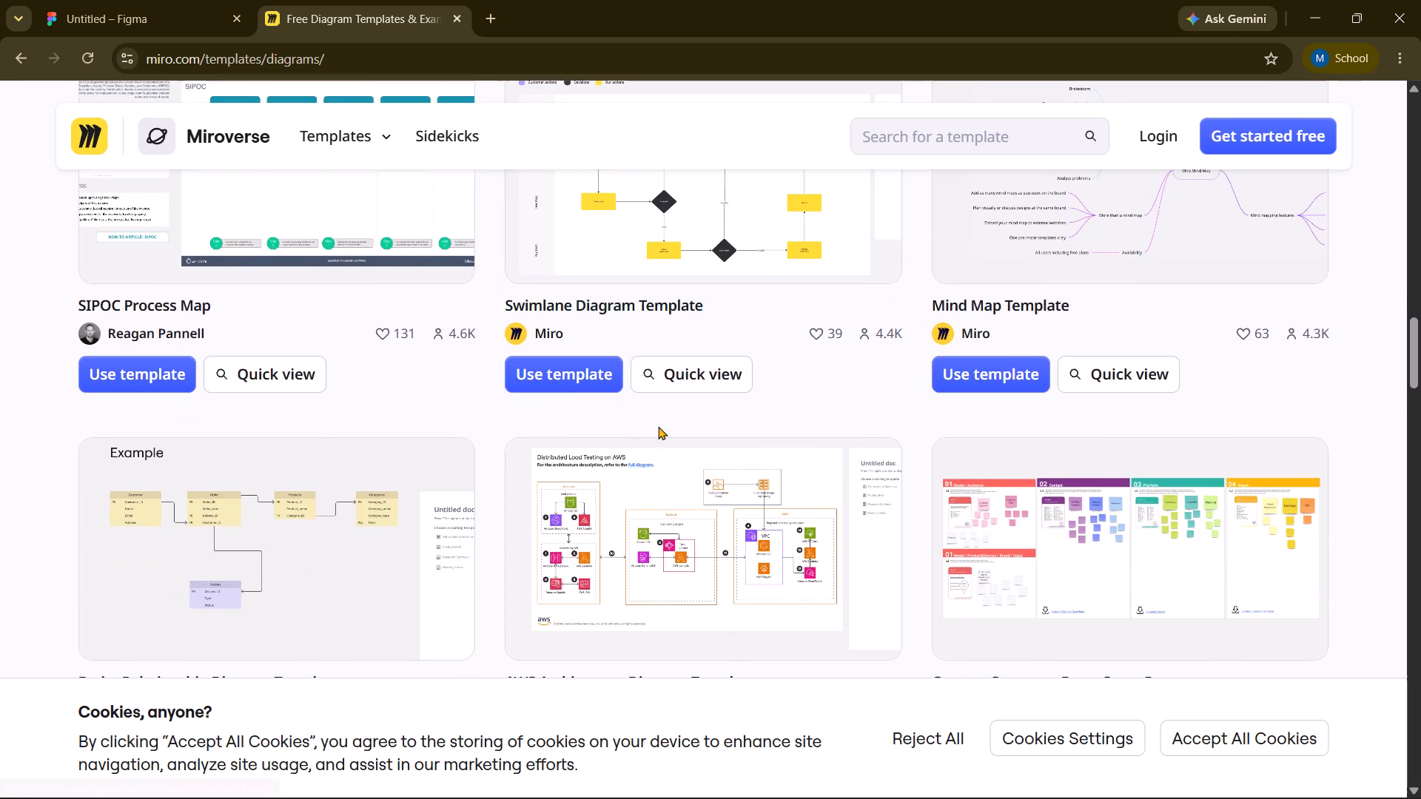
pyautogui.scroll(5, 658, 426)
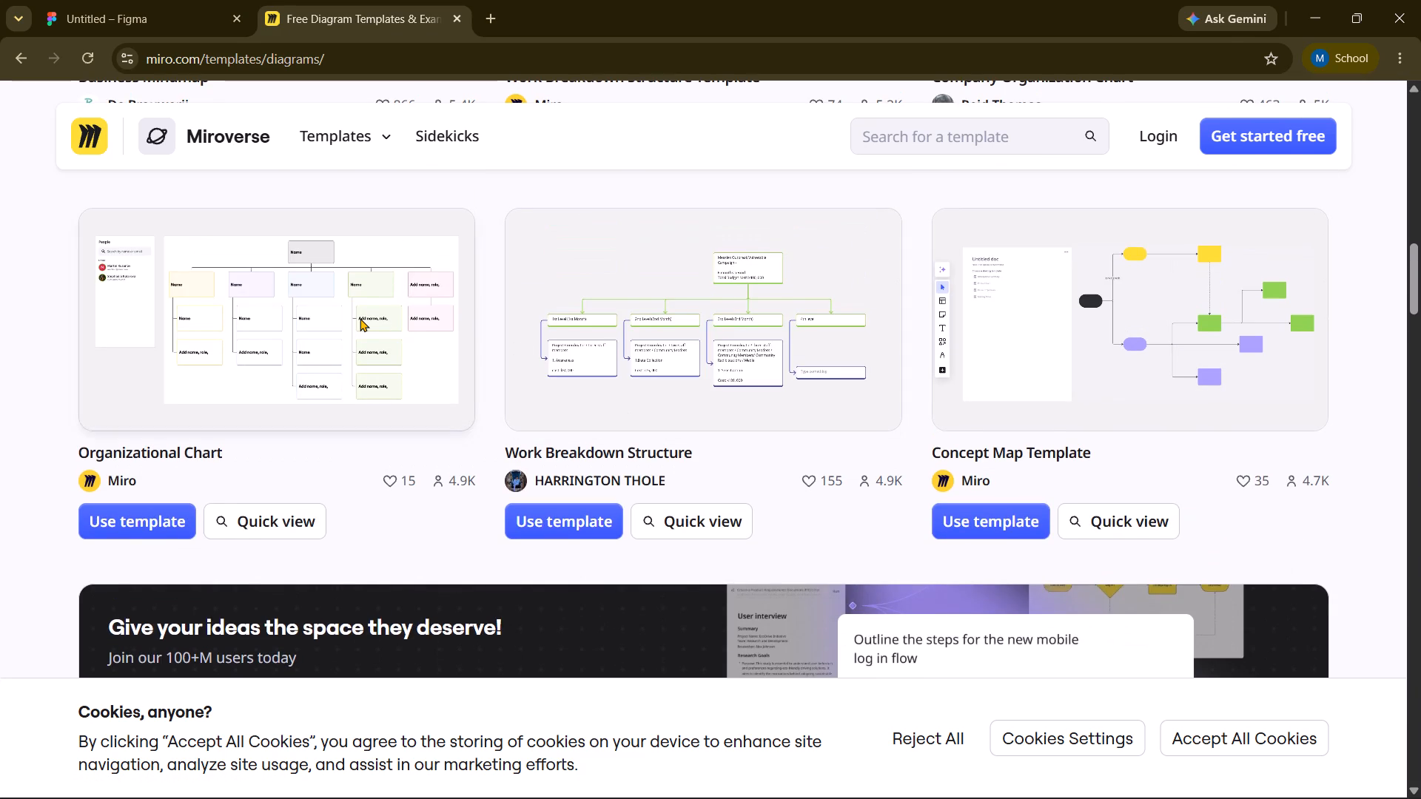
pyautogui.click(360, 318)
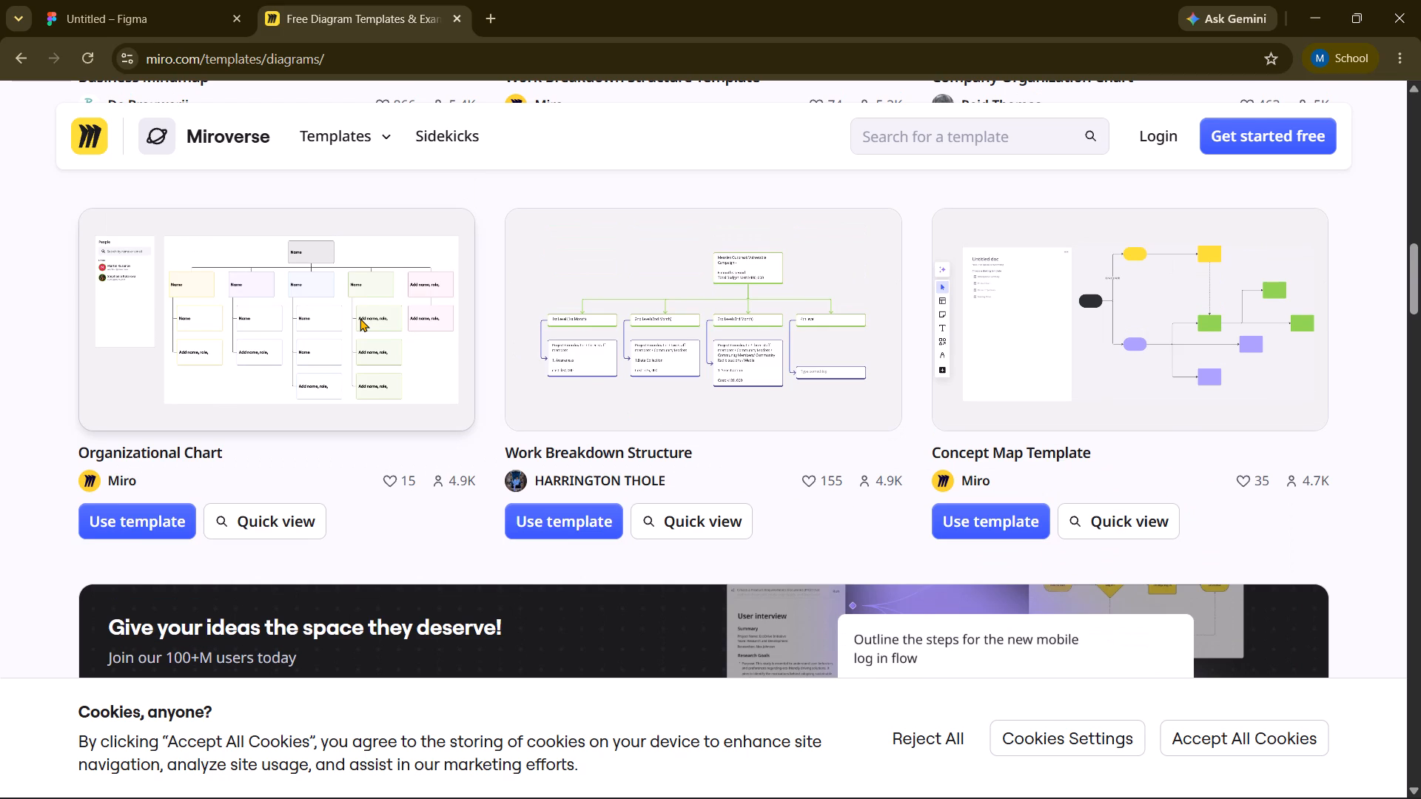
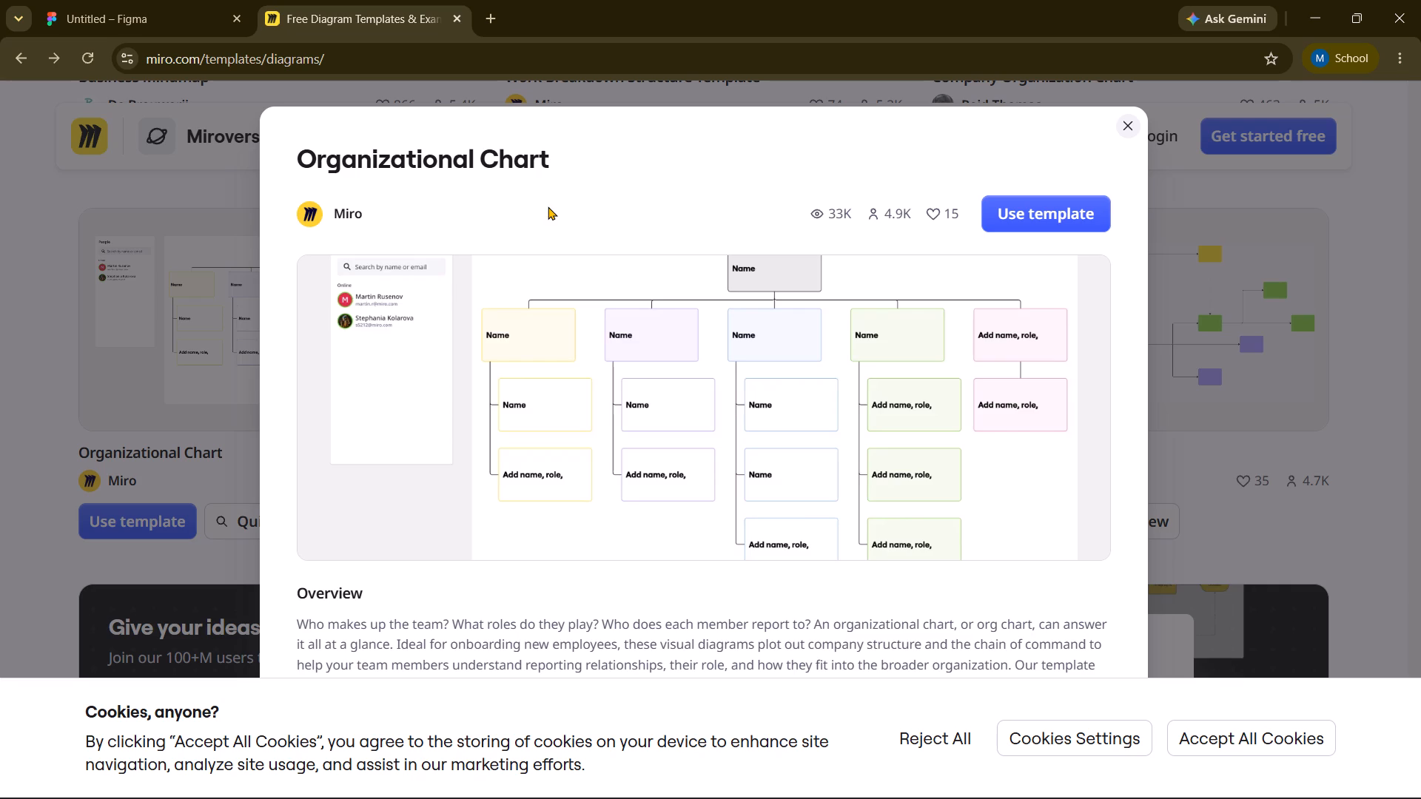
# Switch to the Figma file and draw a rectangle about 143 × 60 on the Flow Chart page.
pyautogui.scroll(1, 561, 365)
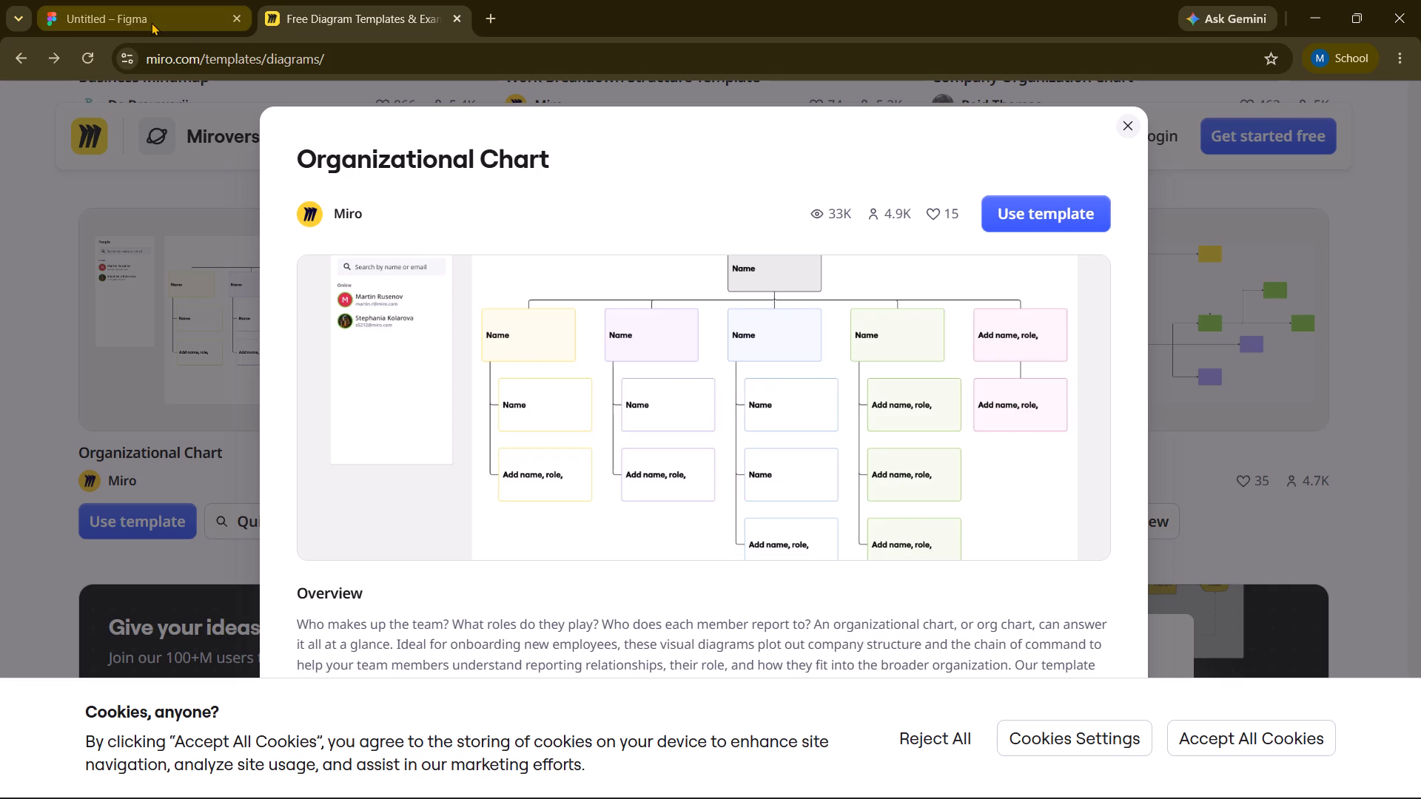
pyautogui.click(141, 26)
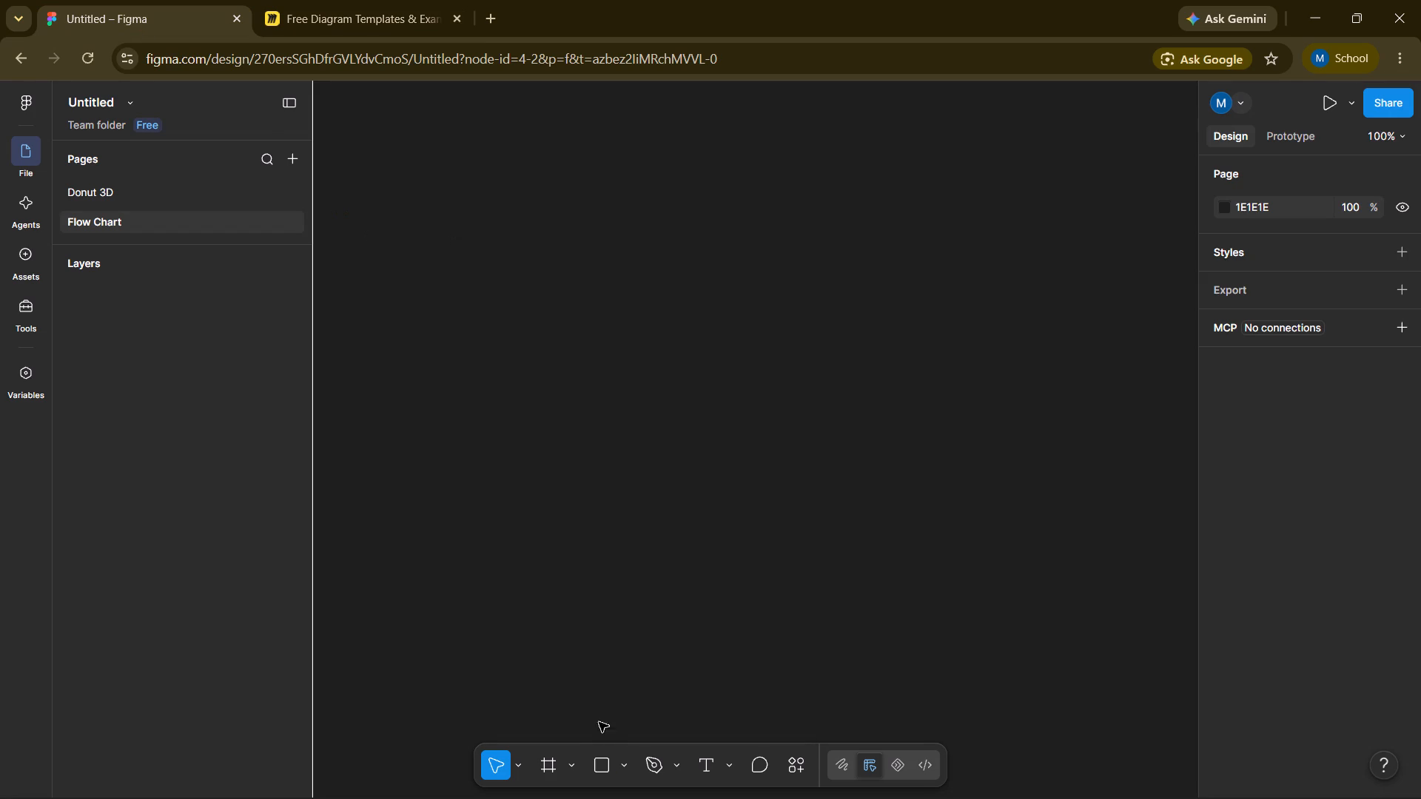
pyautogui.click(636, 761)
pyautogui.click(623, 763)
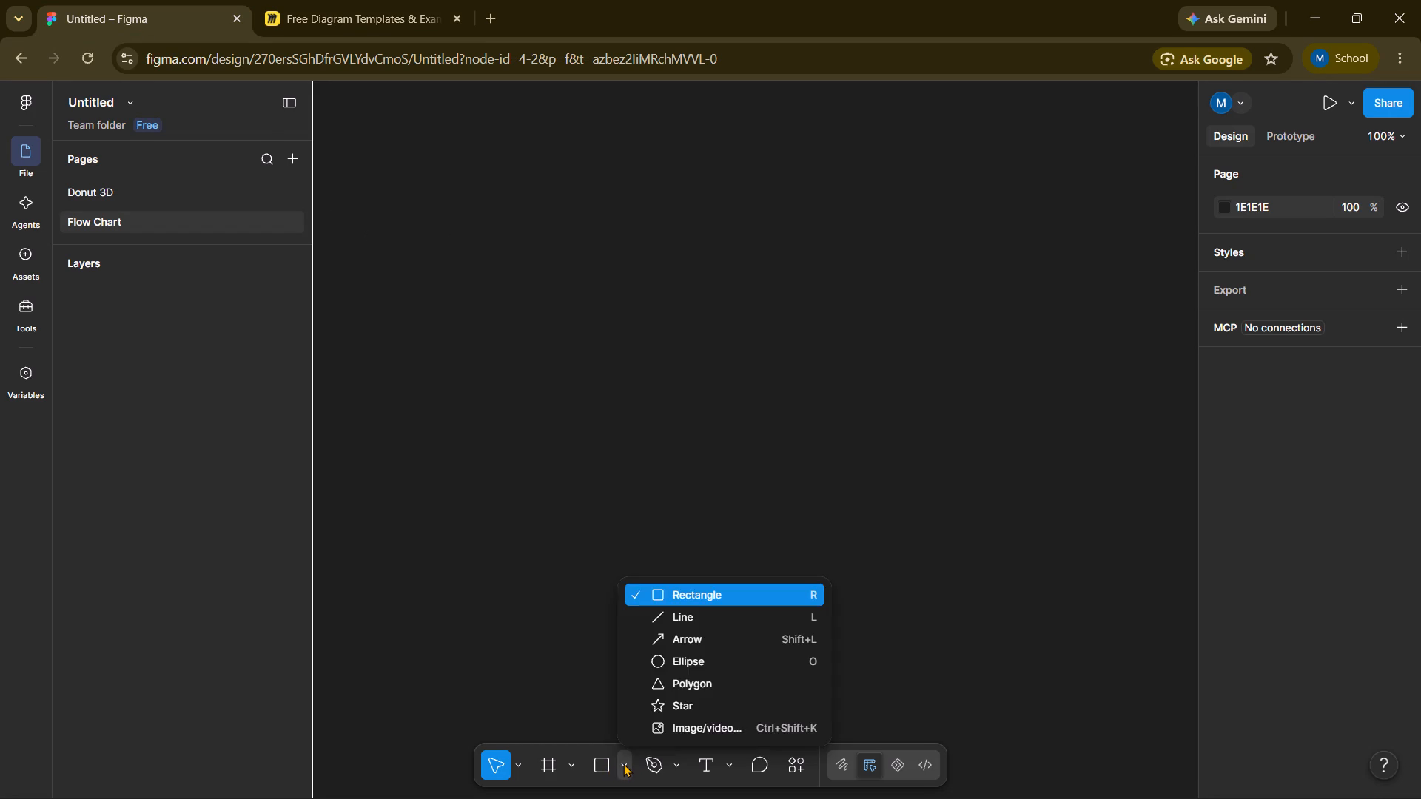
pyautogui.click(711, 599)
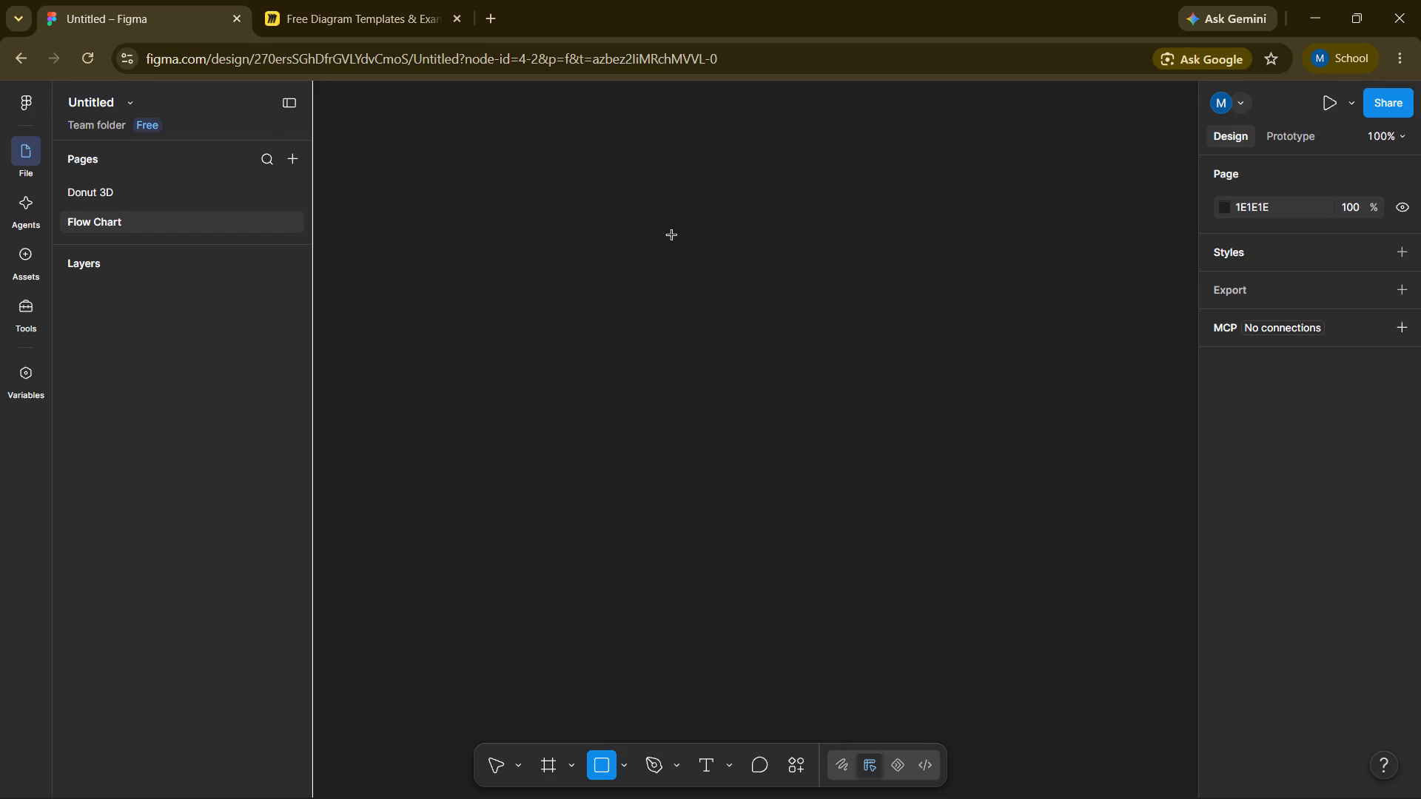
pyautogui.moveTo(586, 154); pyautogui.dragTo(634, 206)
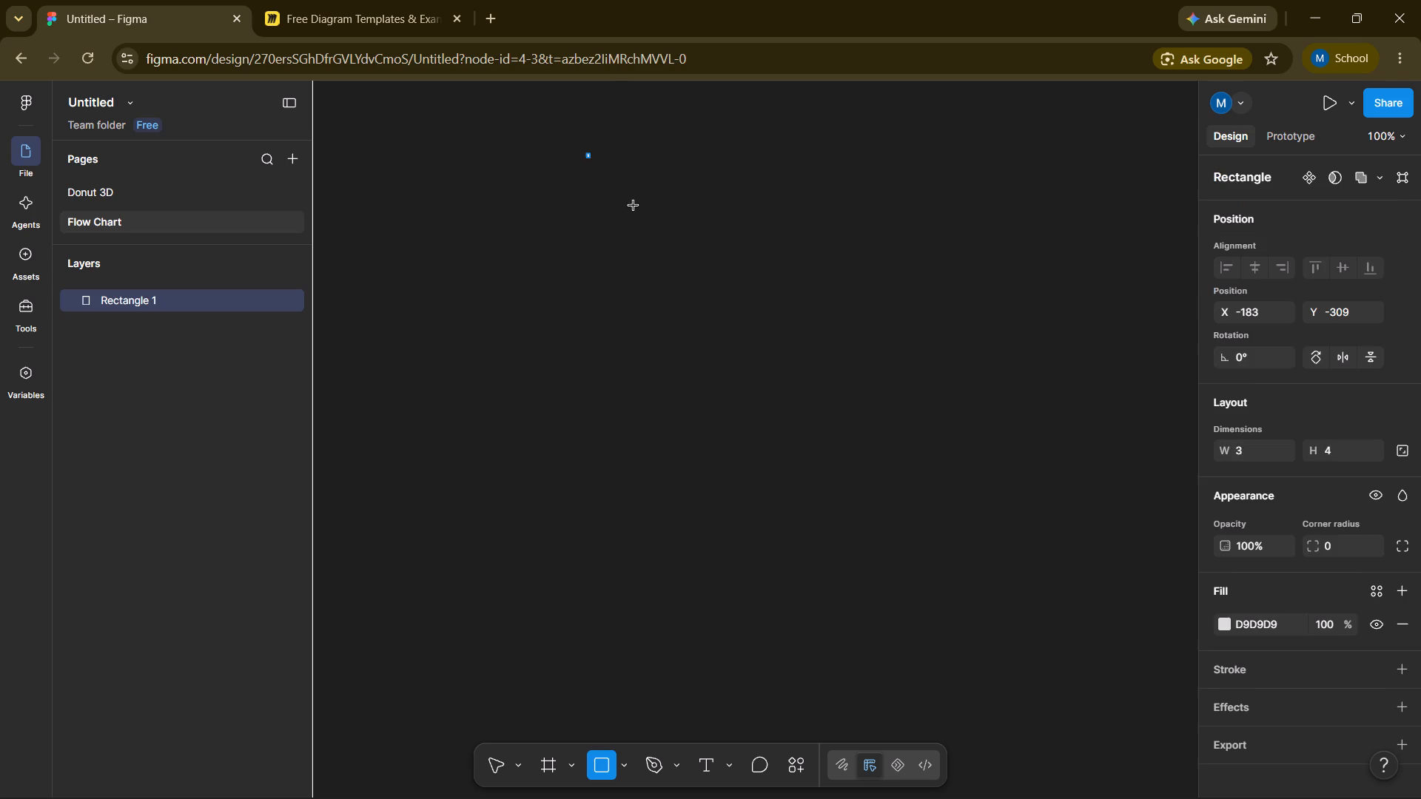
pyautogui.moveTo(634, 206); pyautogui.dragTo(726, 203)
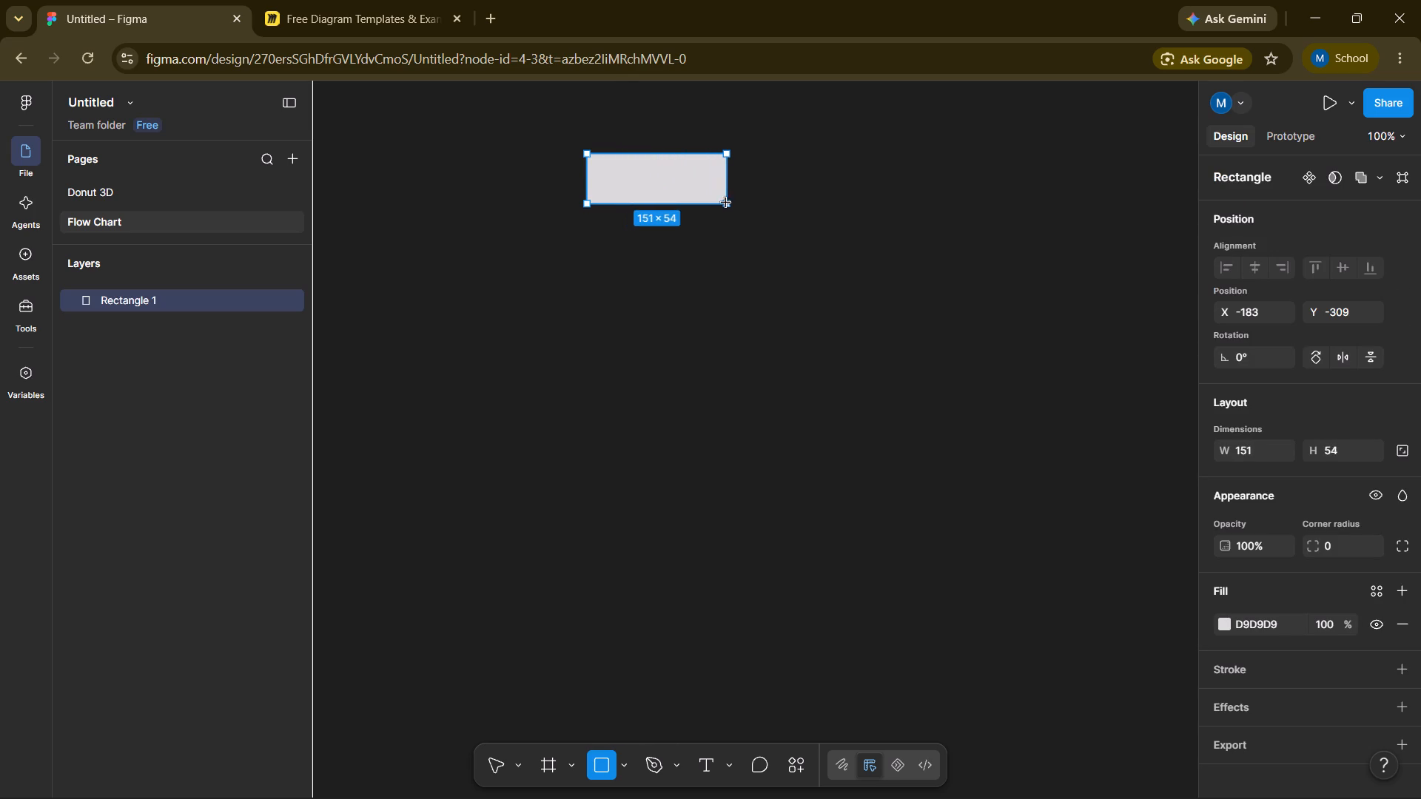
pyautogui.moveTo(726, 203); pyautogui.dragTo(721, 209)
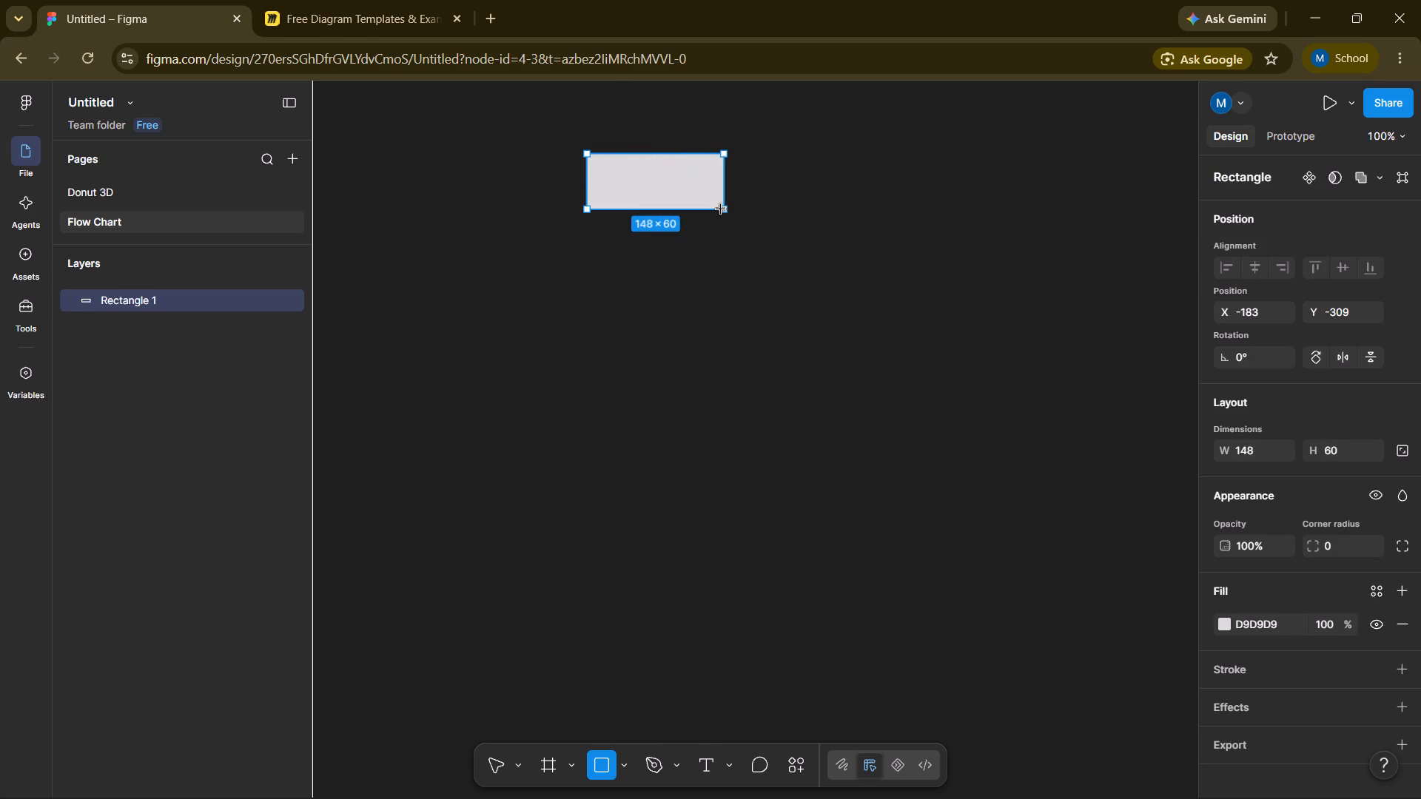
pyautogui.moveTo(721, 209); pyautogui.dragTo(719, 209)
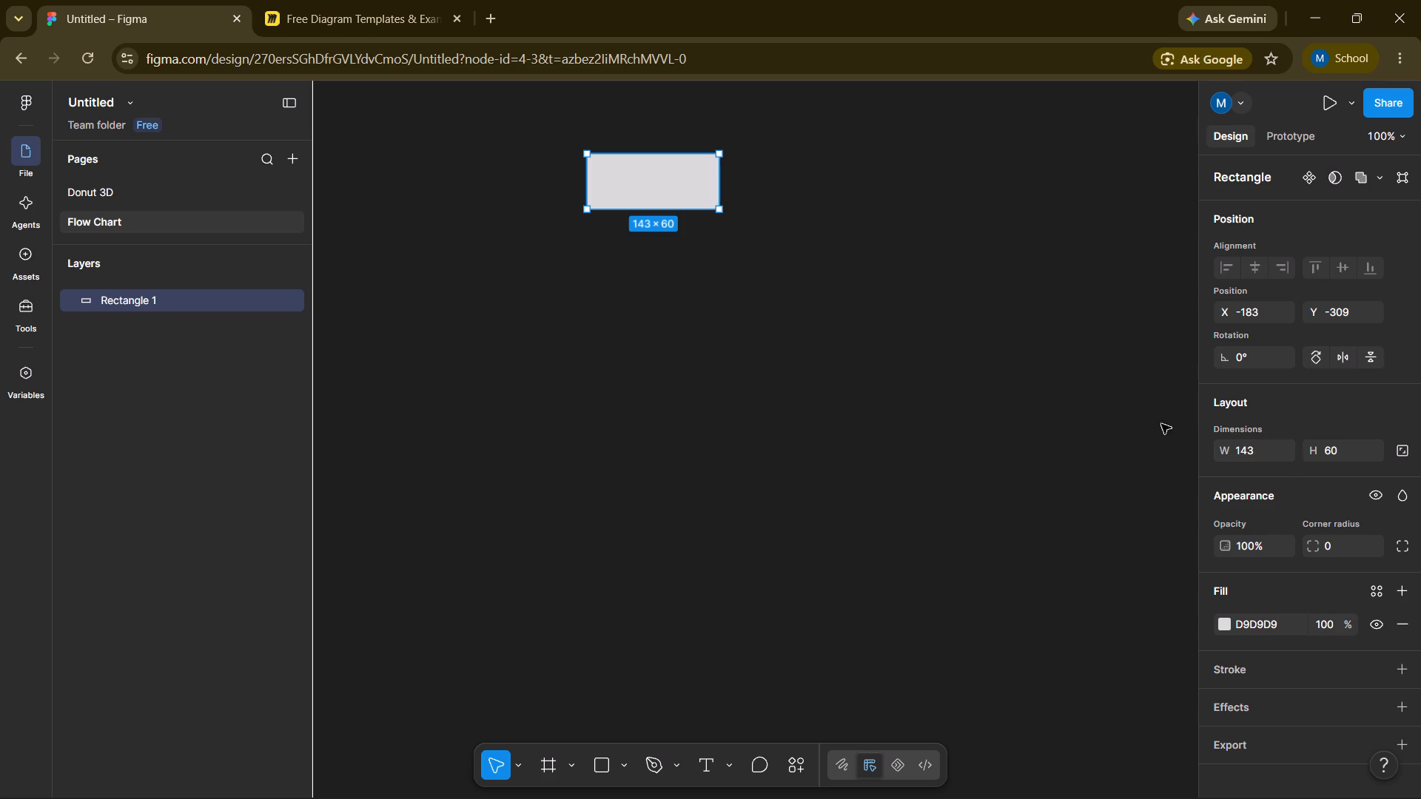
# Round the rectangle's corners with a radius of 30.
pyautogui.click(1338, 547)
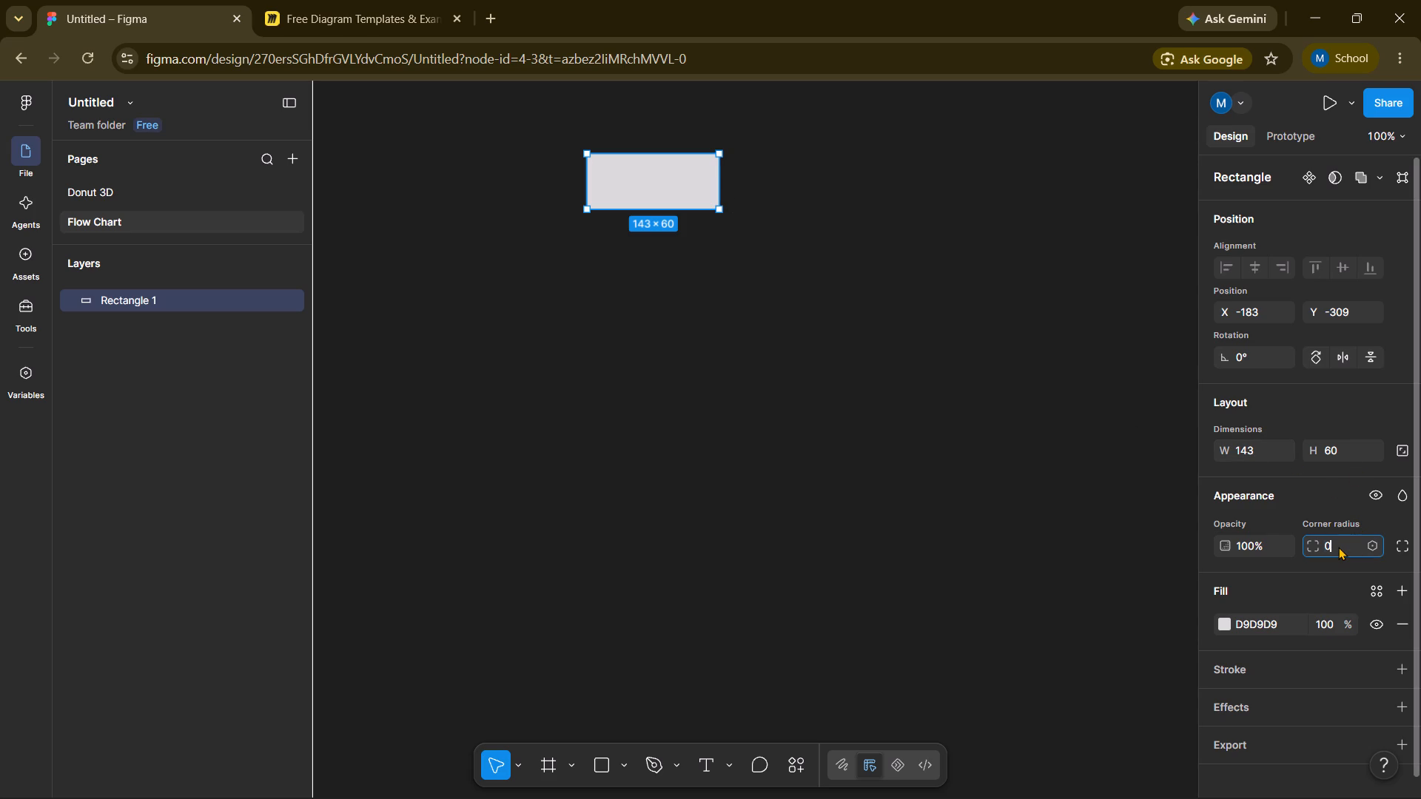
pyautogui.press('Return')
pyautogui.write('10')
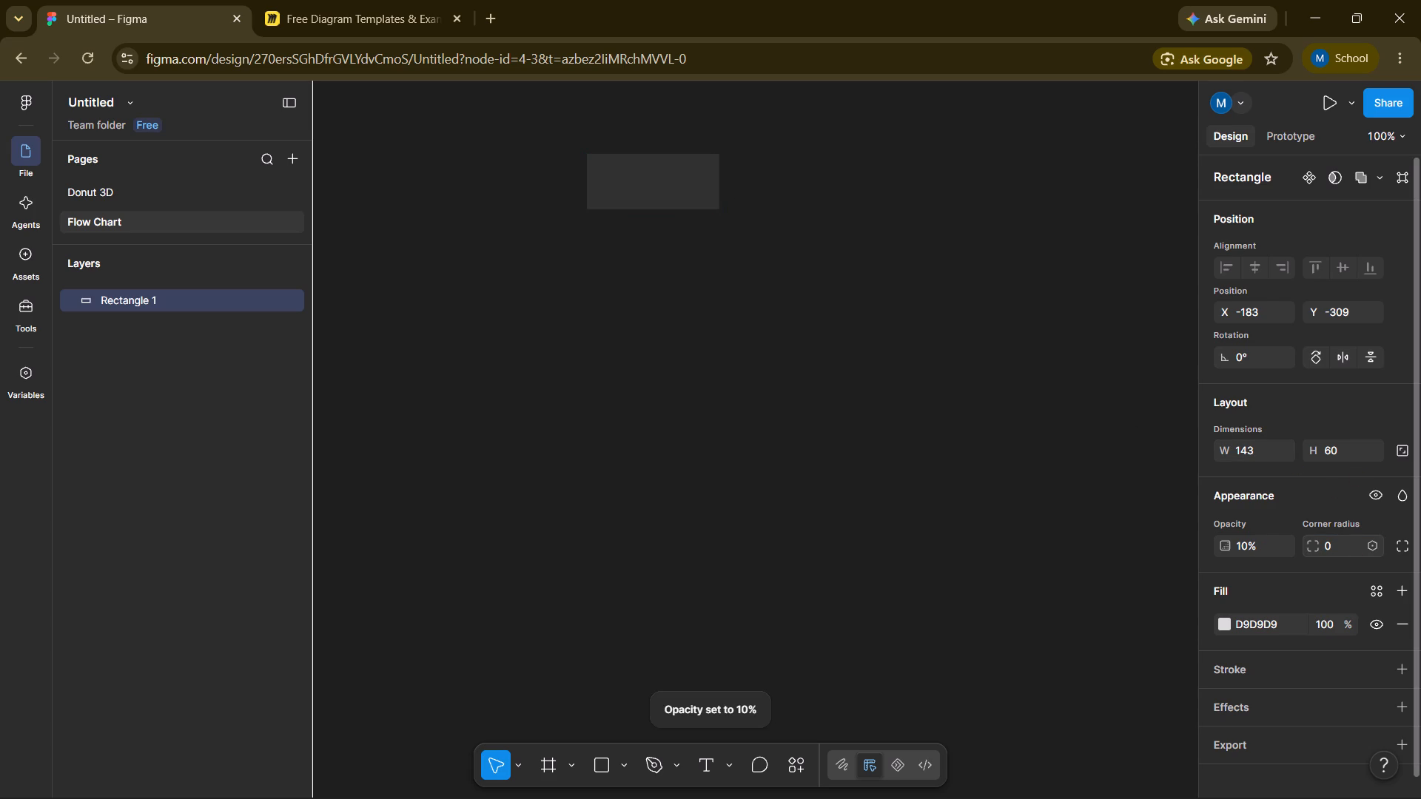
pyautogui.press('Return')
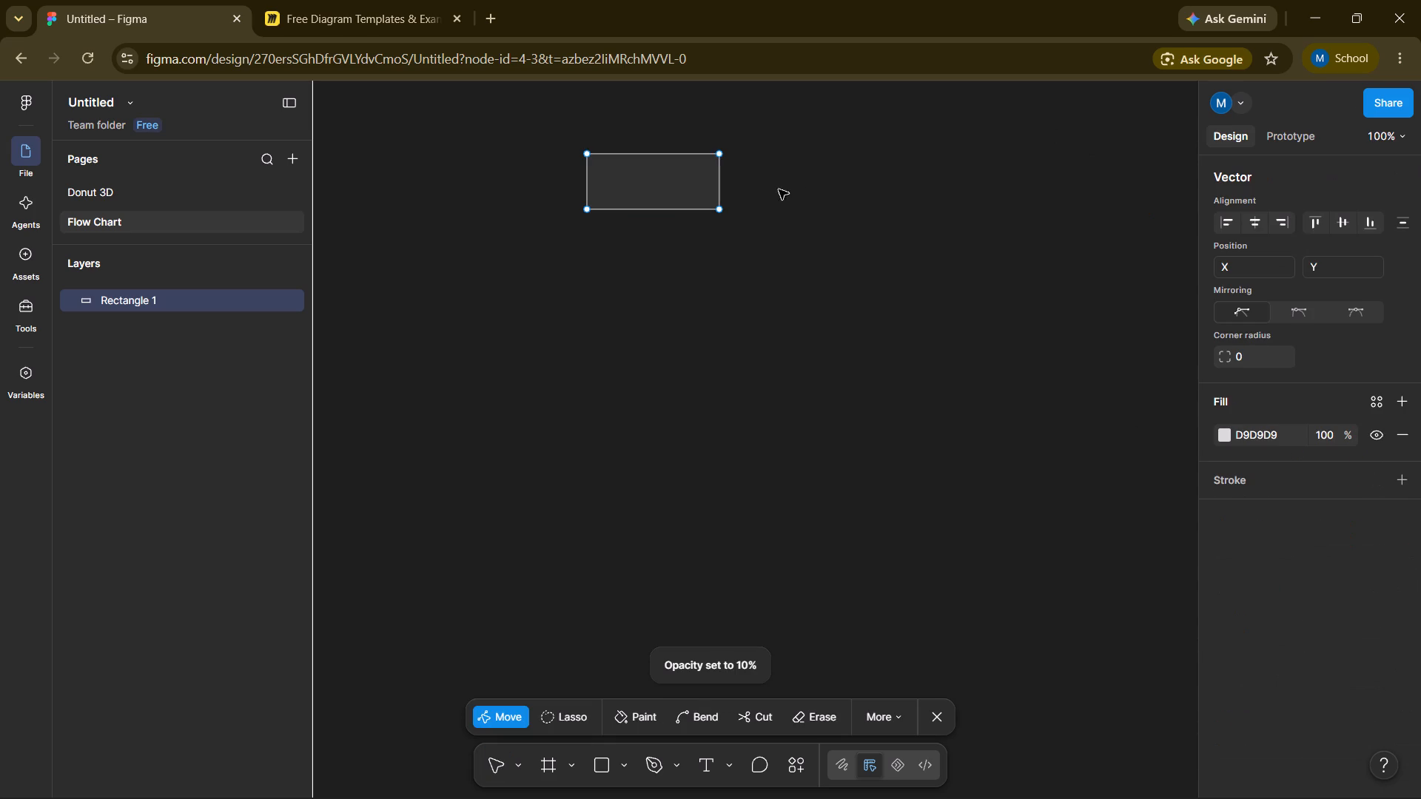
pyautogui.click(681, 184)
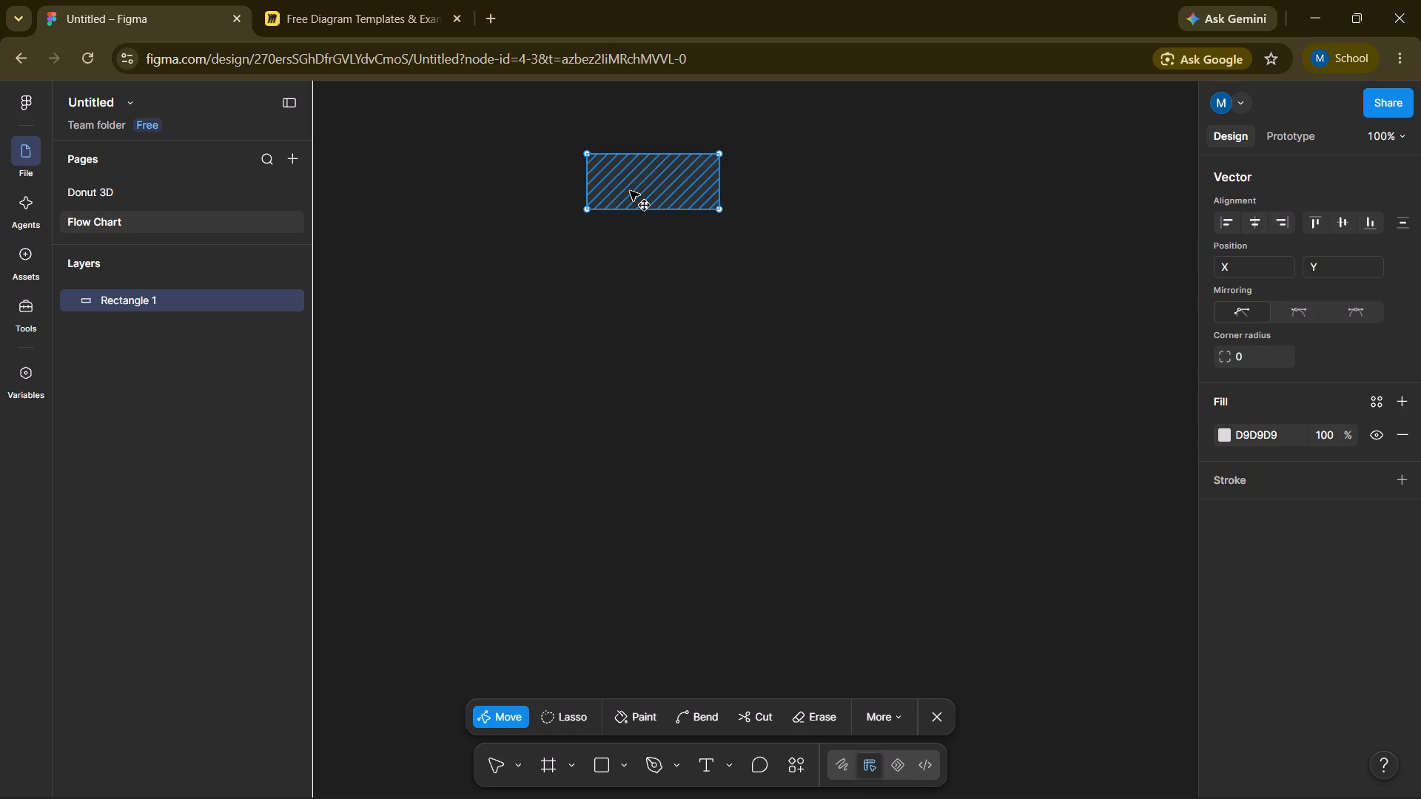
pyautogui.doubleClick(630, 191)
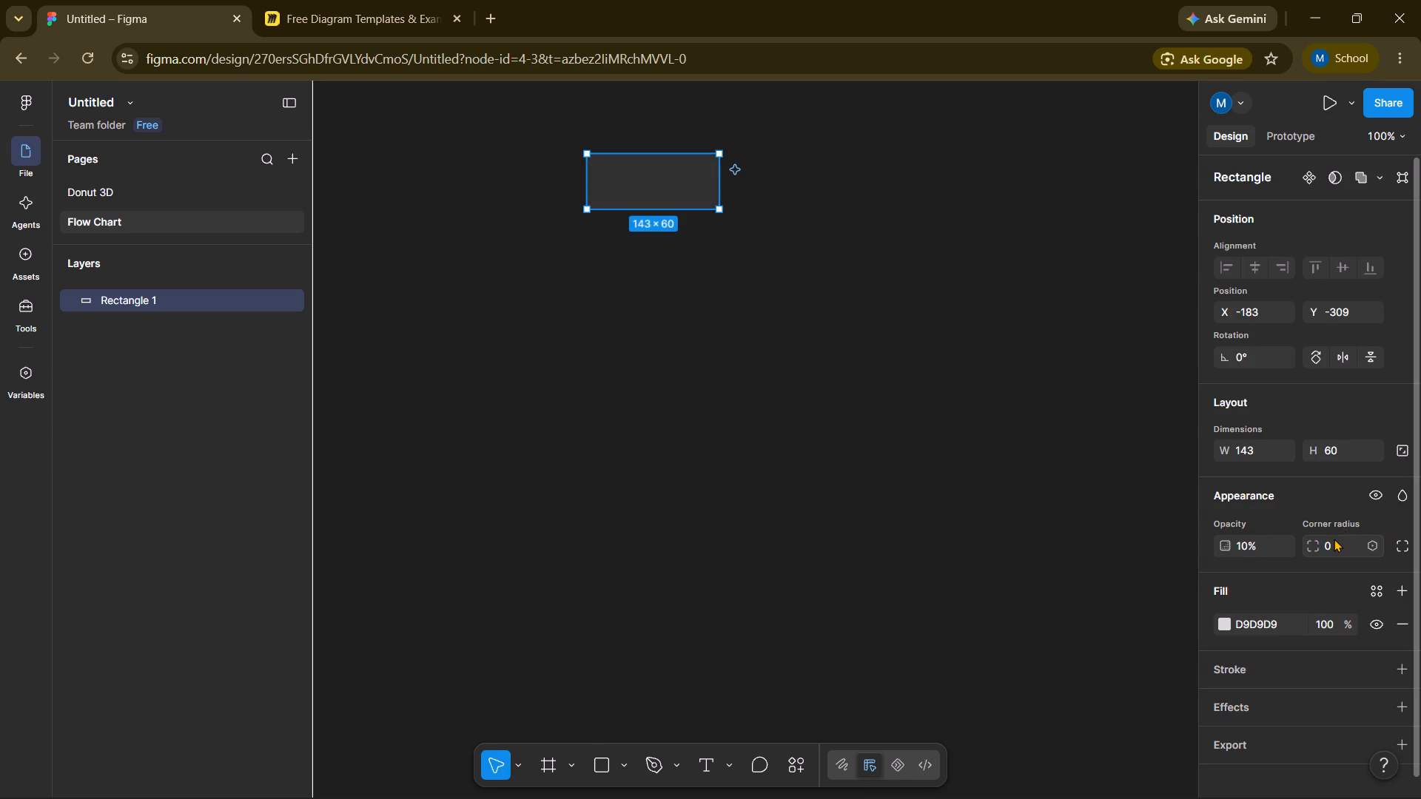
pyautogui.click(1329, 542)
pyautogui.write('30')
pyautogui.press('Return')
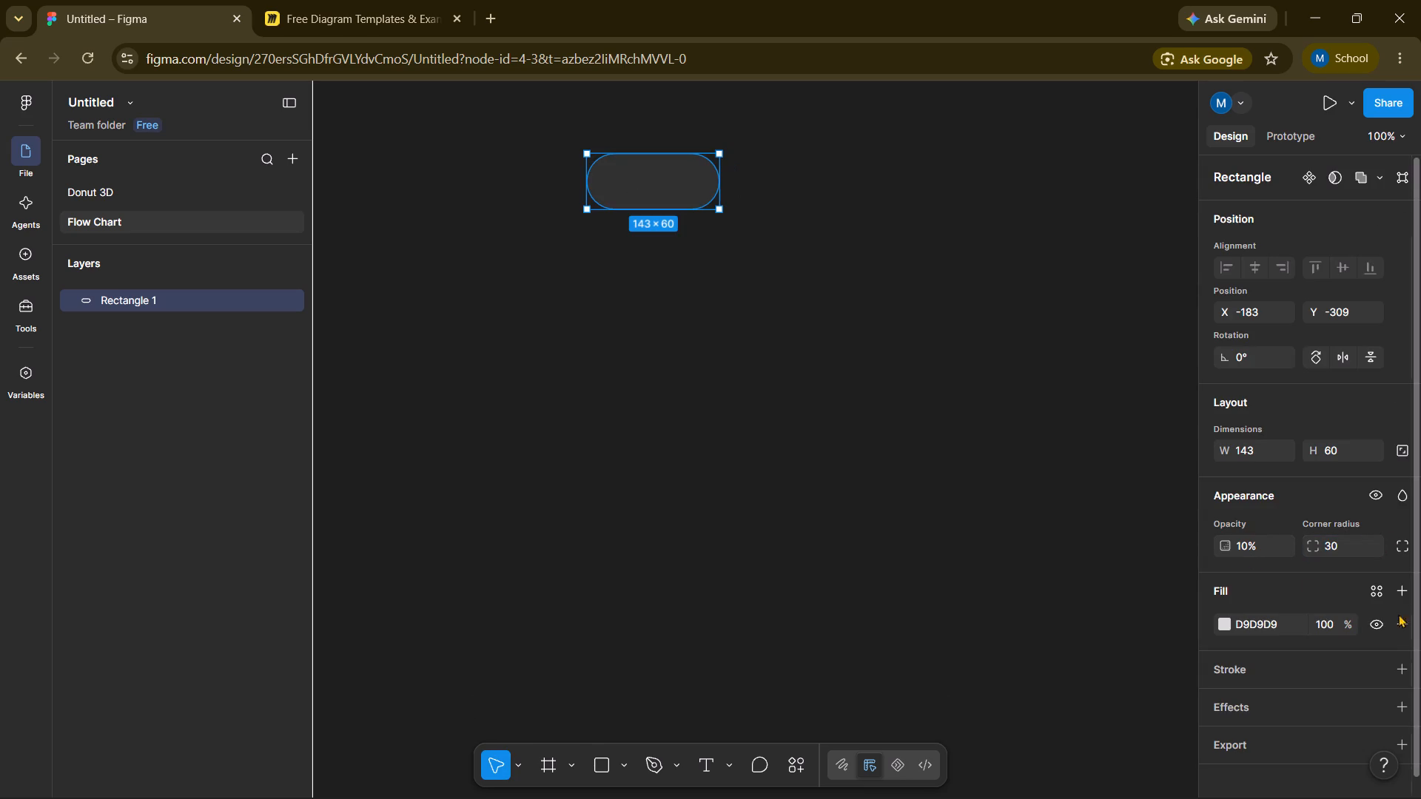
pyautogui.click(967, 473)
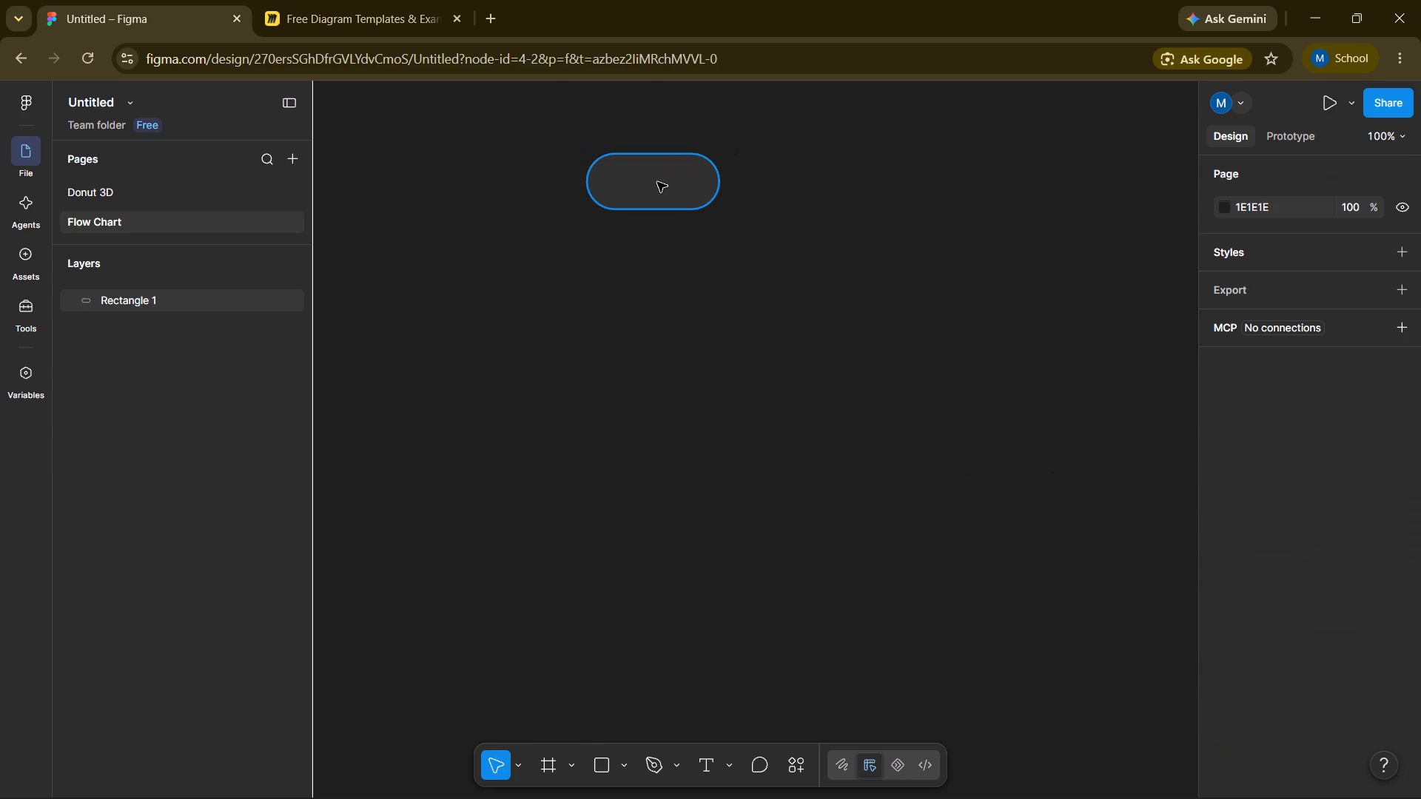
# Set the rectangle's opacity to 30%.
pyautogui.click(657, 182)
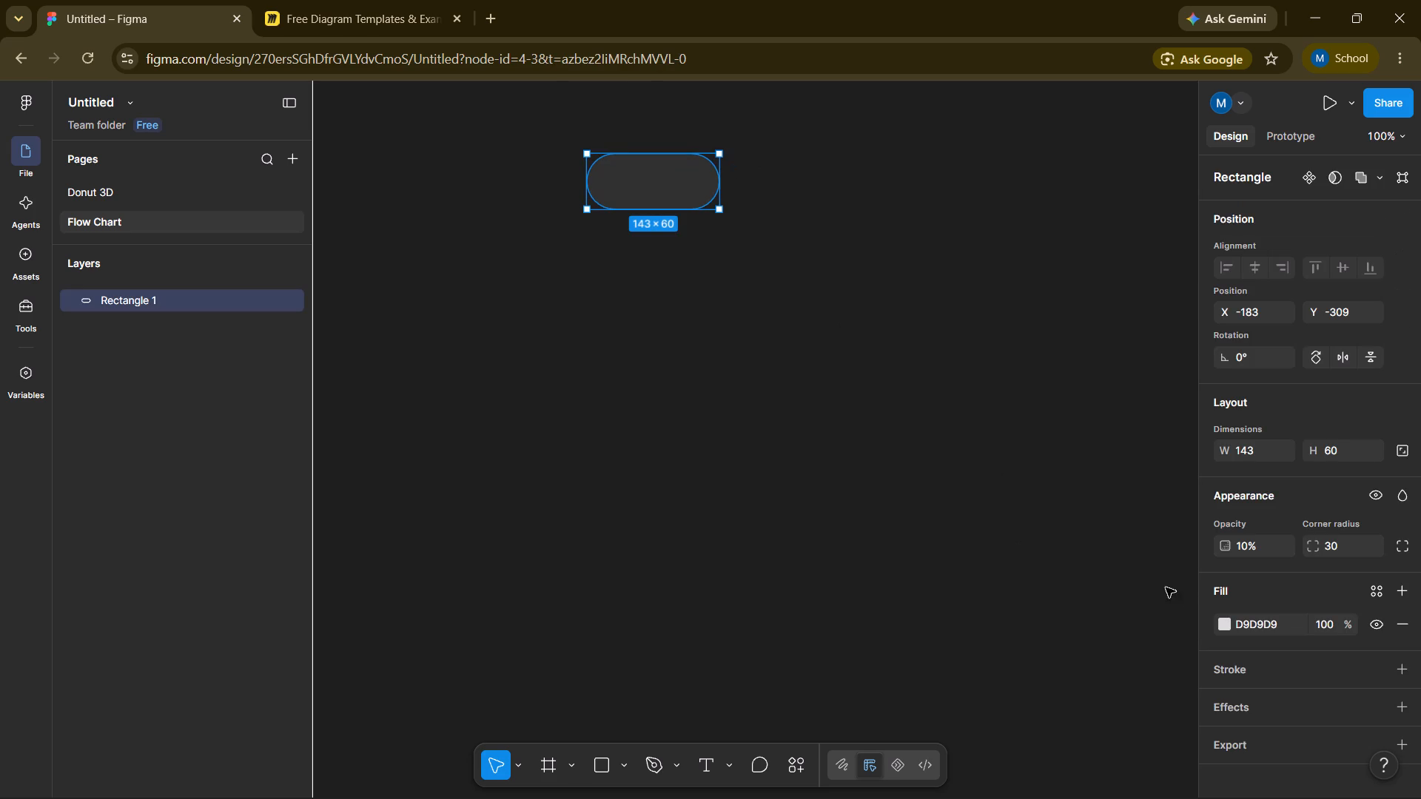
pyautogui.moveTo(1226, 550); pyautogui.dragTo(710, 439)
pyautogui.moveTo(1232, 545); pyautogui.dragTo(710, 439)
pyautogui.click(1251, 545)
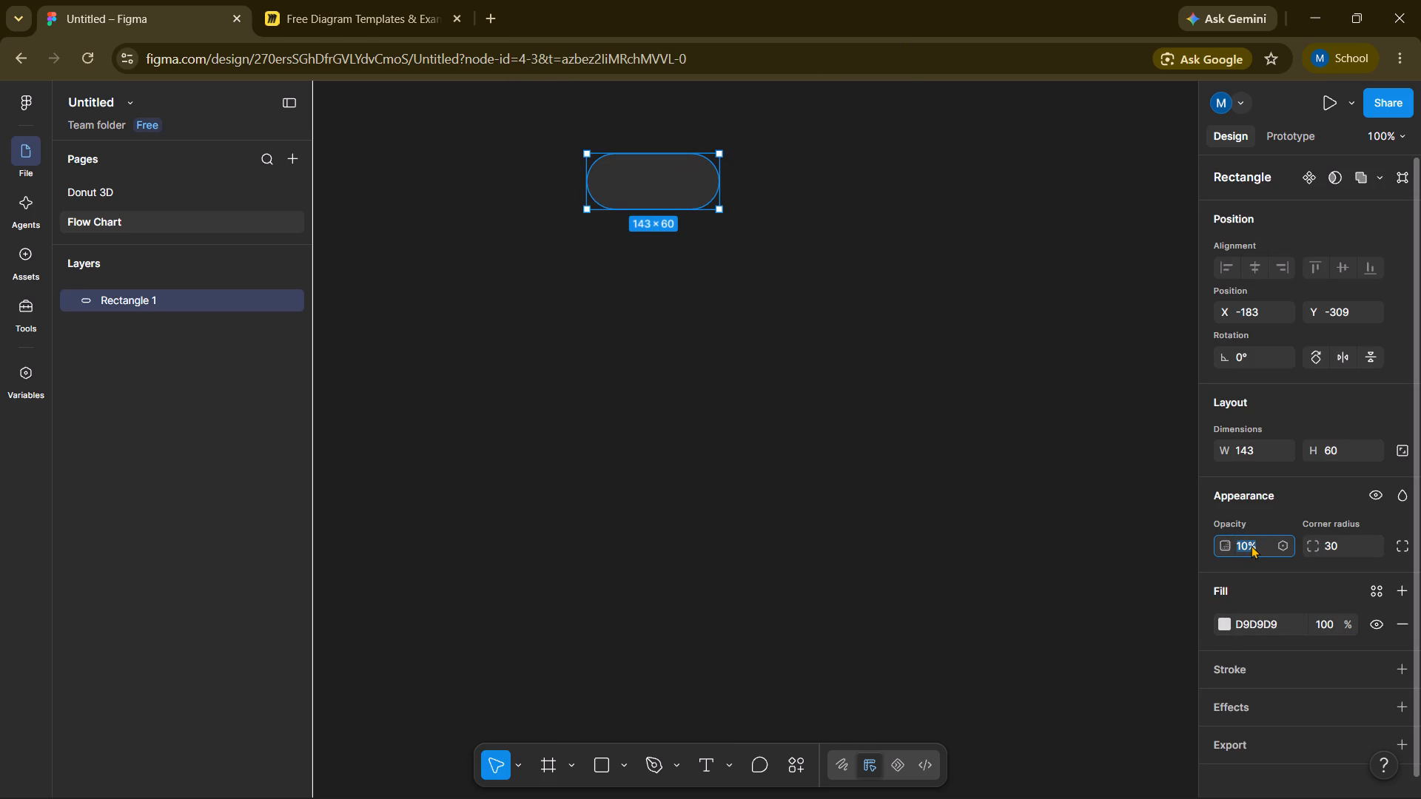
pyautogui.write('50')
pyautogui.press('Return')
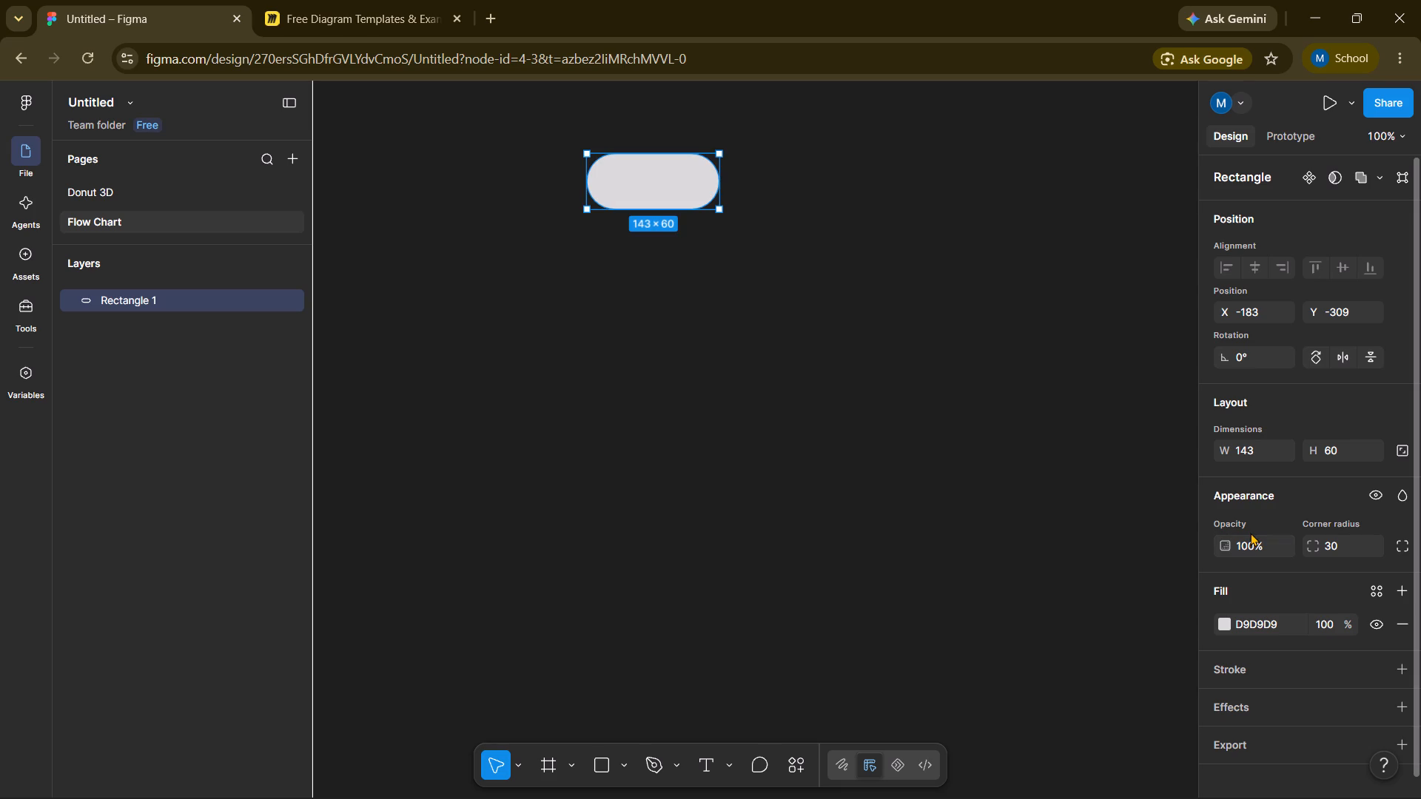
pyautogui.click(1250, 533)
pyautogui.moveTo(1216, 551); pyautogui.dragTo(722, 435)
pyautogui.write('30')
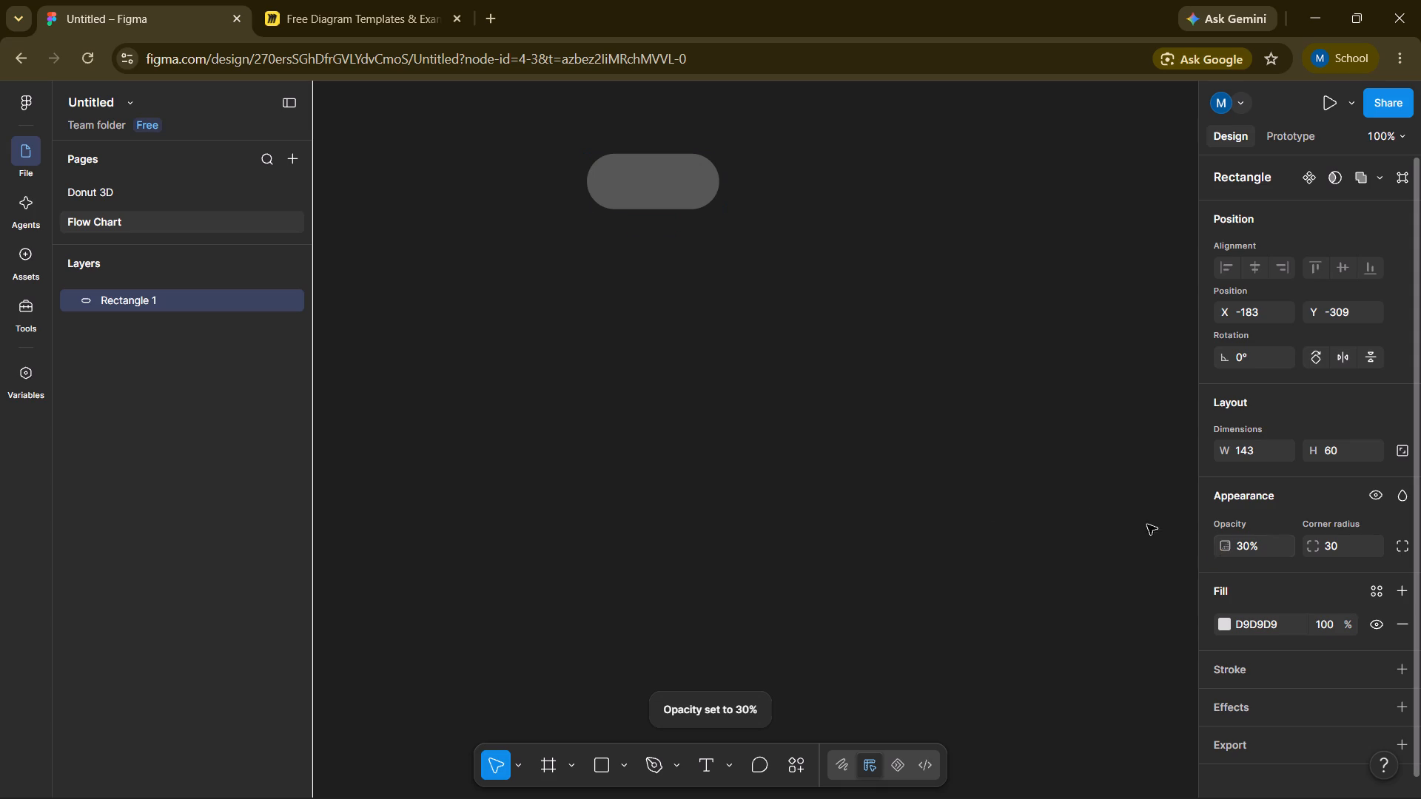
pyautogui.click(963, 506)
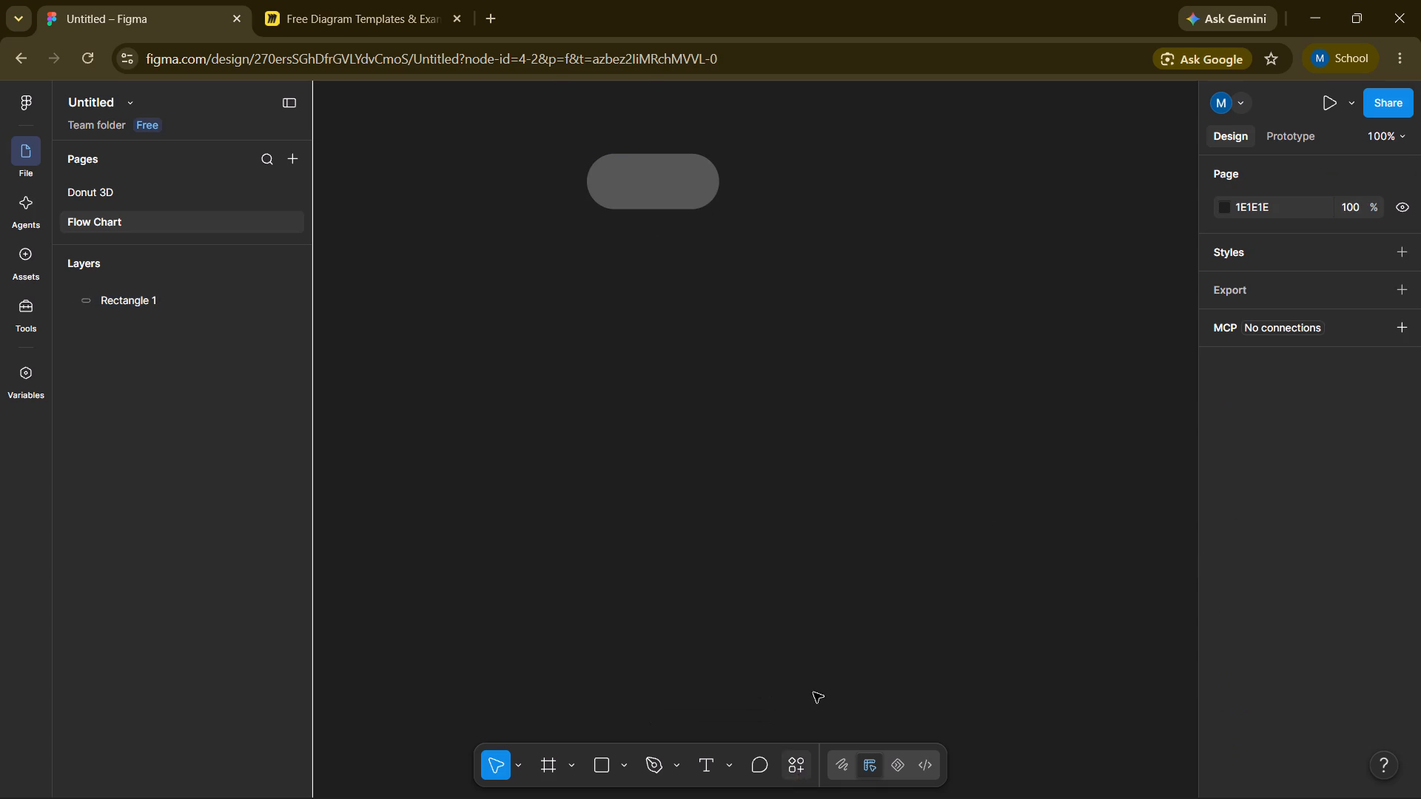
# Check the Organizational Chart template in Miro, return to Figma and set the rectangle's corner radius to 10.
pyautogui.click(389, 4)
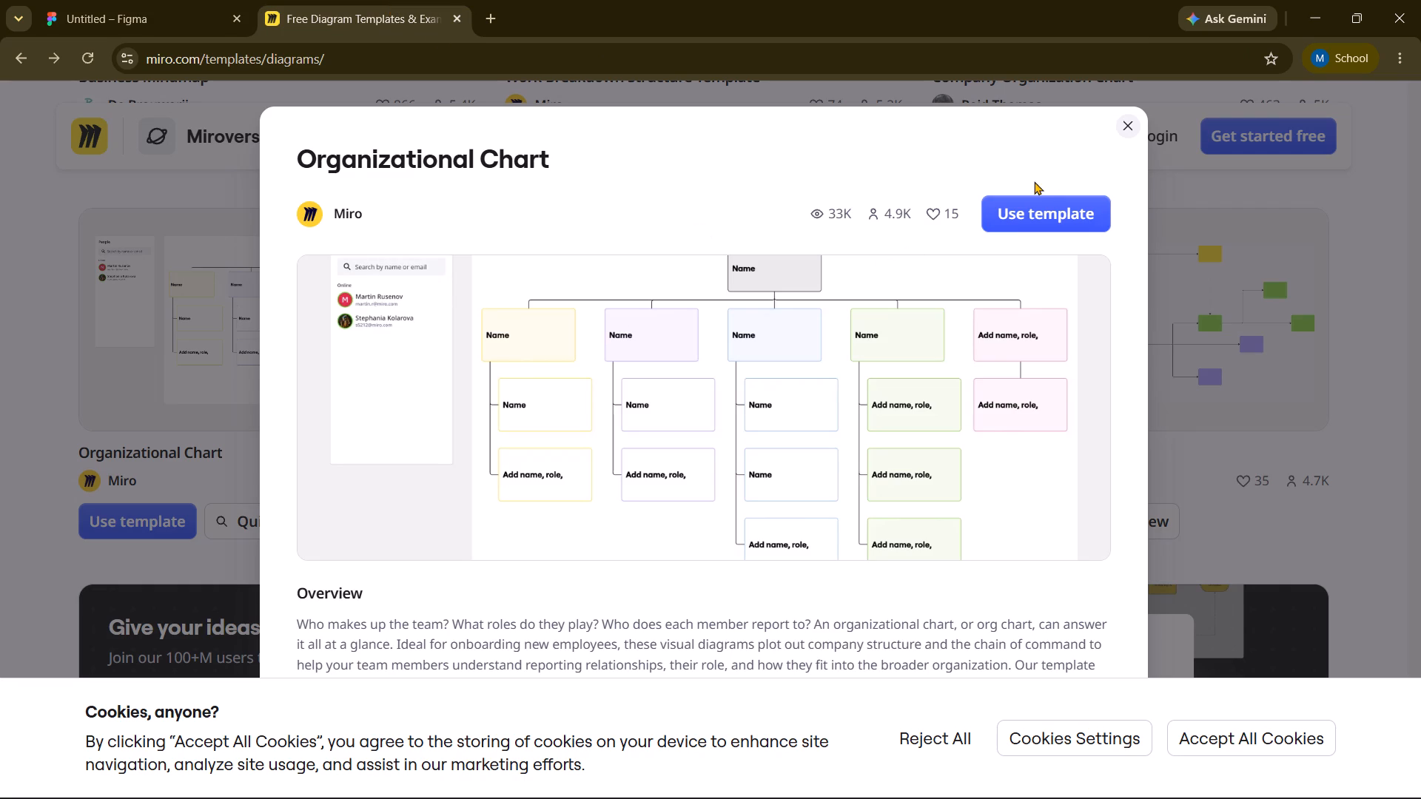
pyautogui.click(161, 14)
pyautogui.click(654, 198)
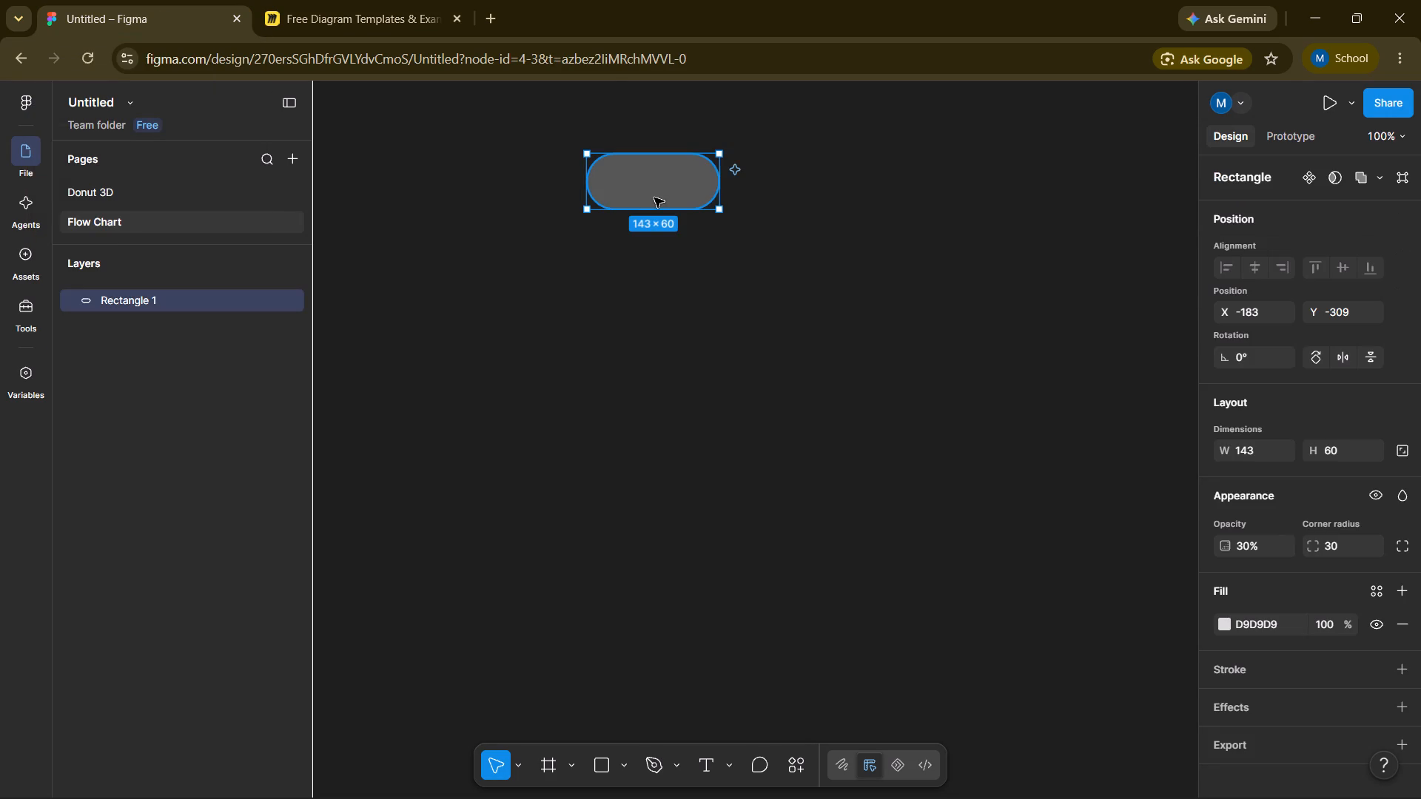
pyautogui.click(1336, 540)
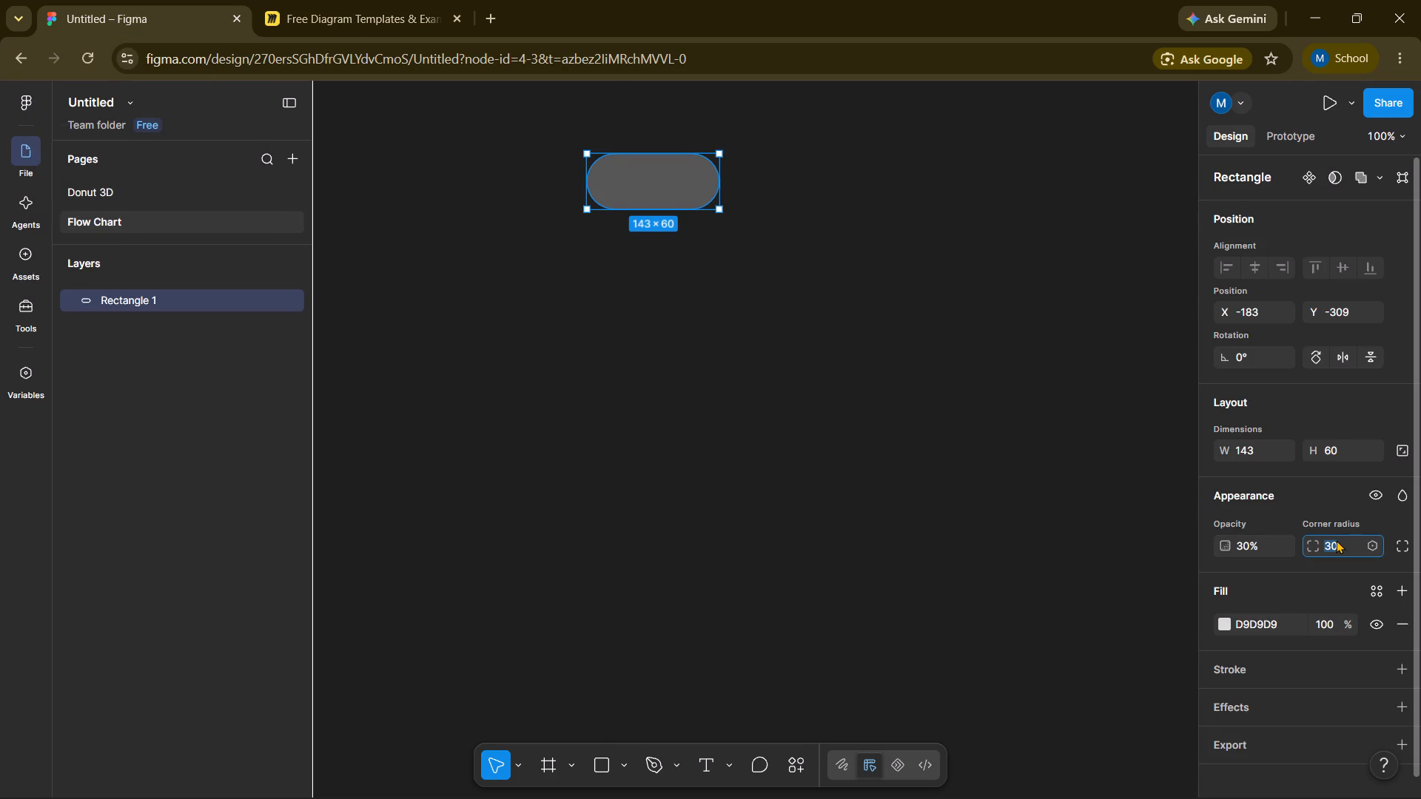
pyautogui.press('BackSpace')
pyautogui.write('10')
pyautogui.press('Return')
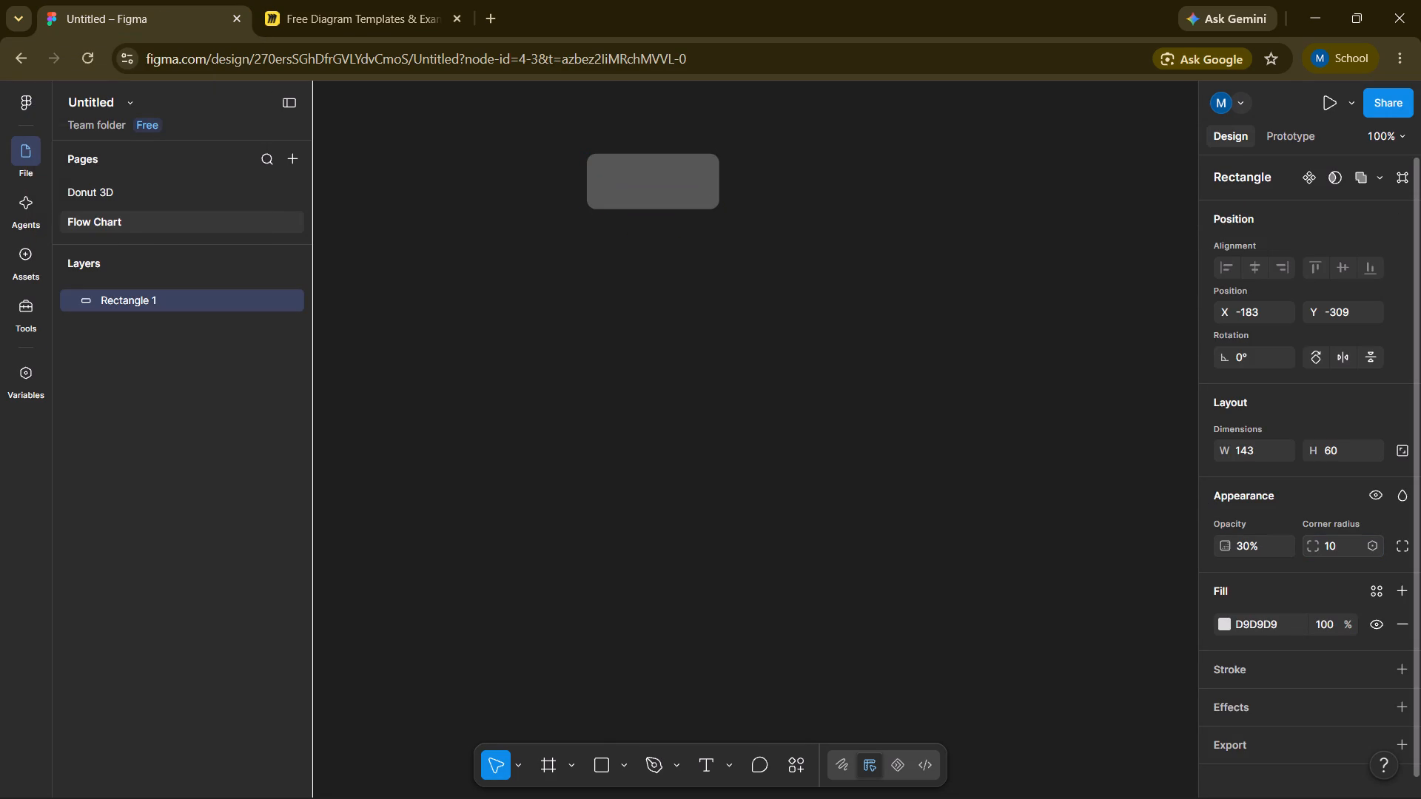
pyautogui.click(1003, 374)
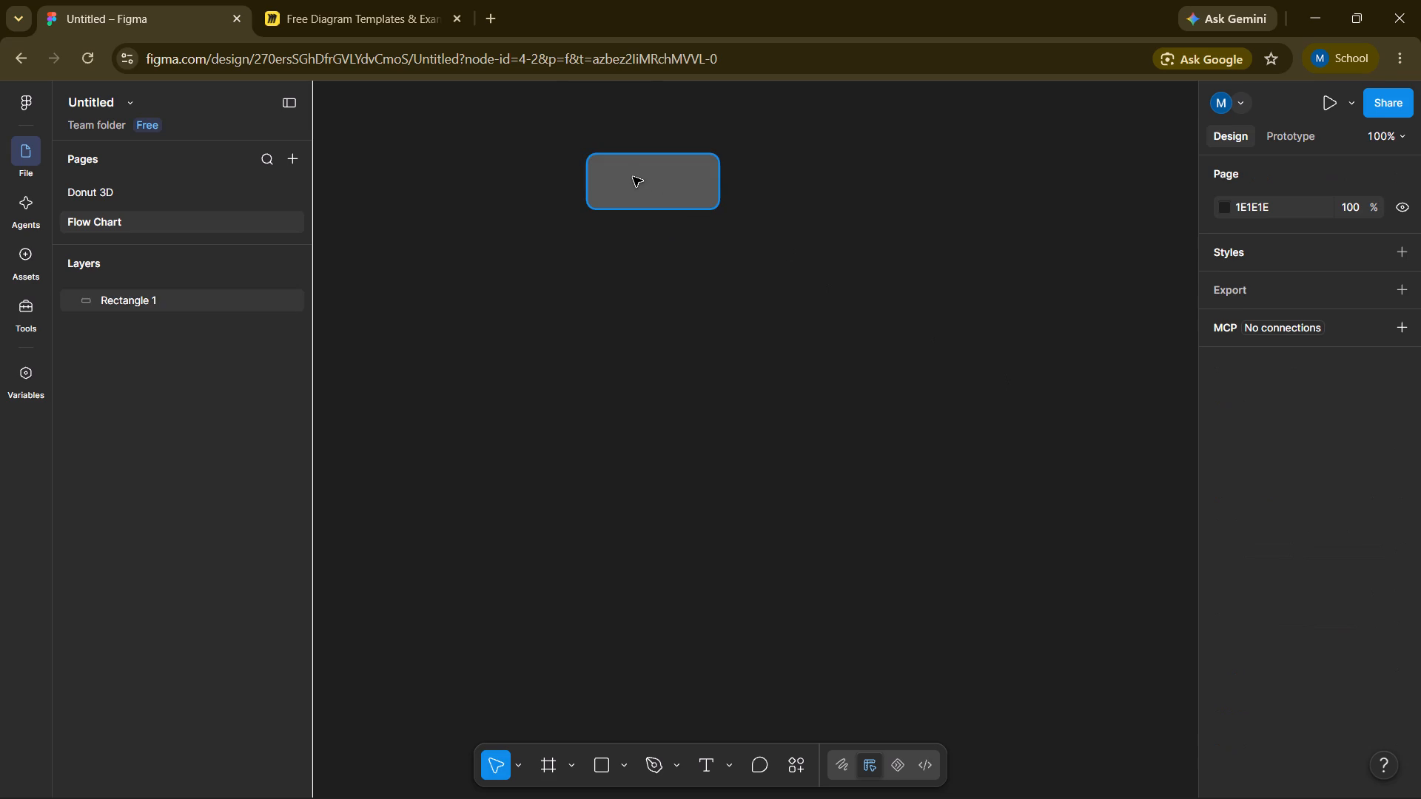
# Copy the rectangle and move the original to about X -72, Y -336 as the chart's top box.
pyautogui.moveTo(633, 177); pyautogui.dragTo(717, 172)
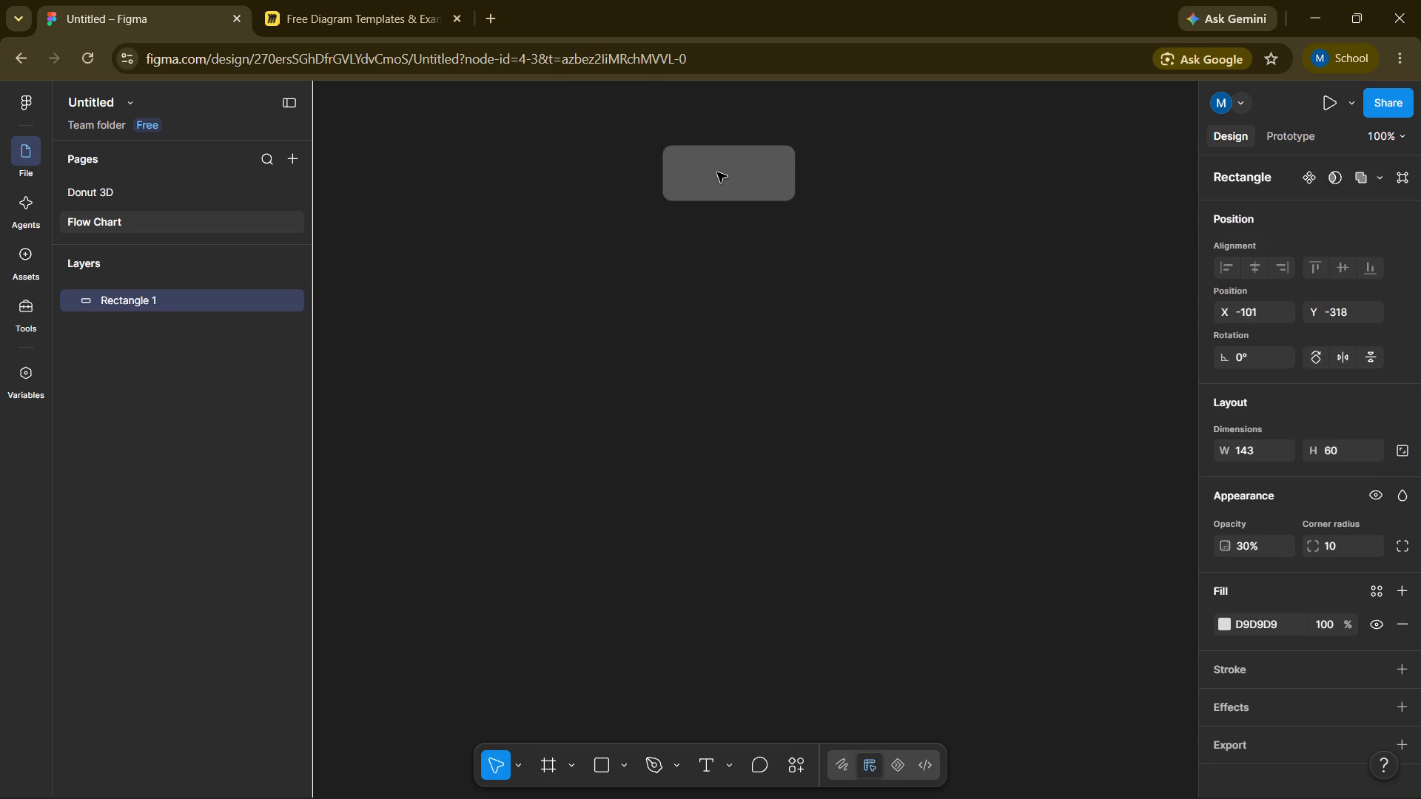
pyautogui.moveTo(717, 172); pyautogui.dragTo(725, 166)
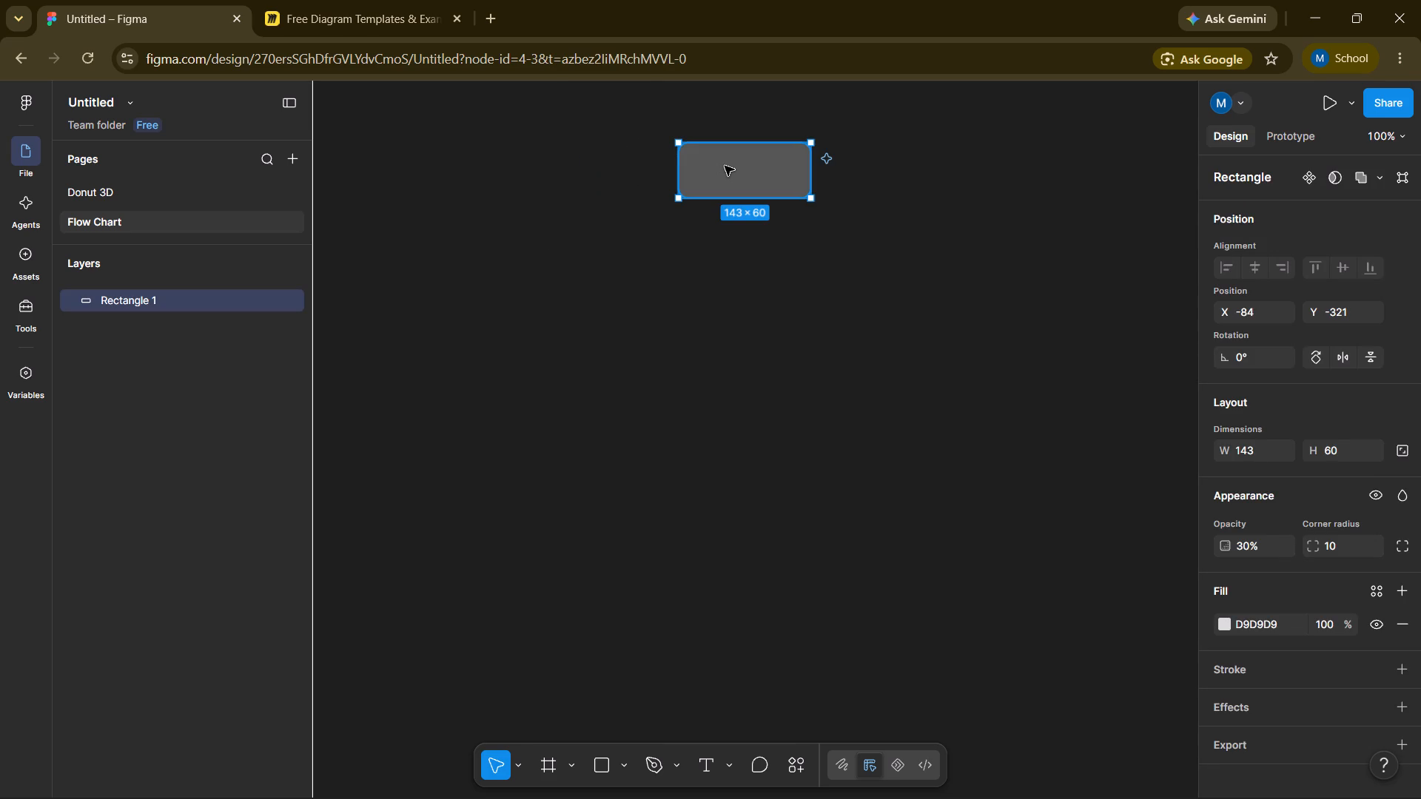
pyautogui.rightClick(725, 166)
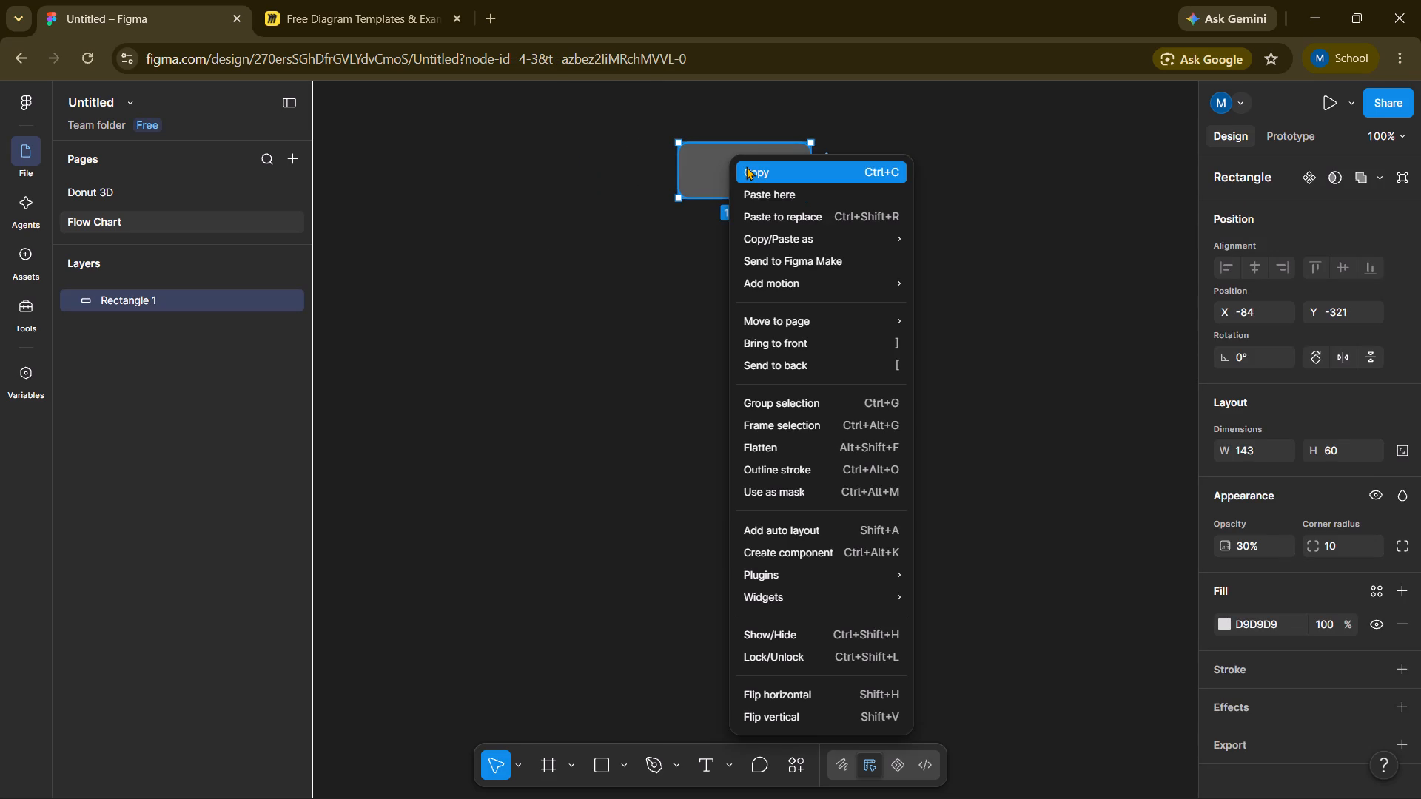
pyautogui.click(746, 166)
pyautogui.moveTo(726, 171); pyautogui.dragTo(676, 202)
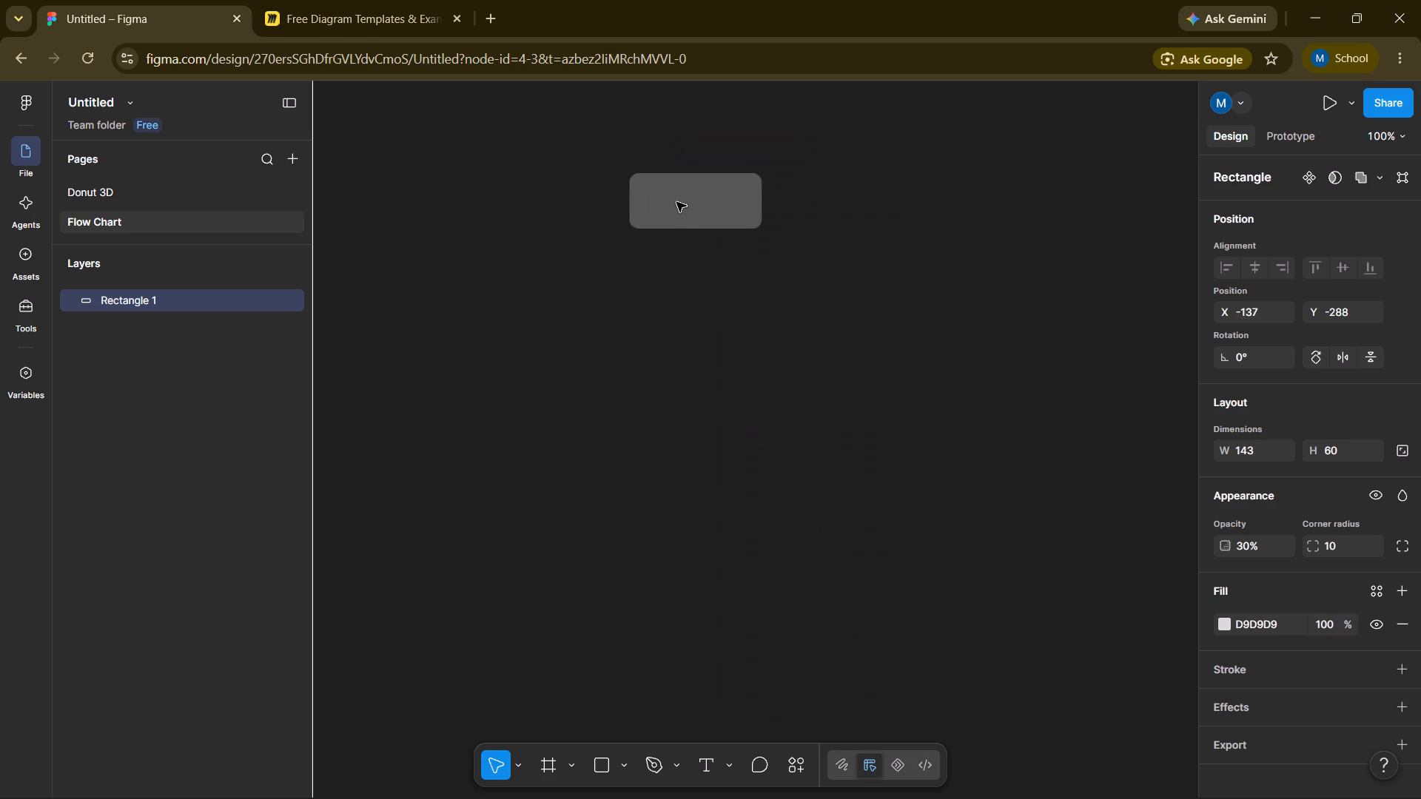
pyautogui.moveTo(676, 202); pyautogui.dragTo(737, 158)
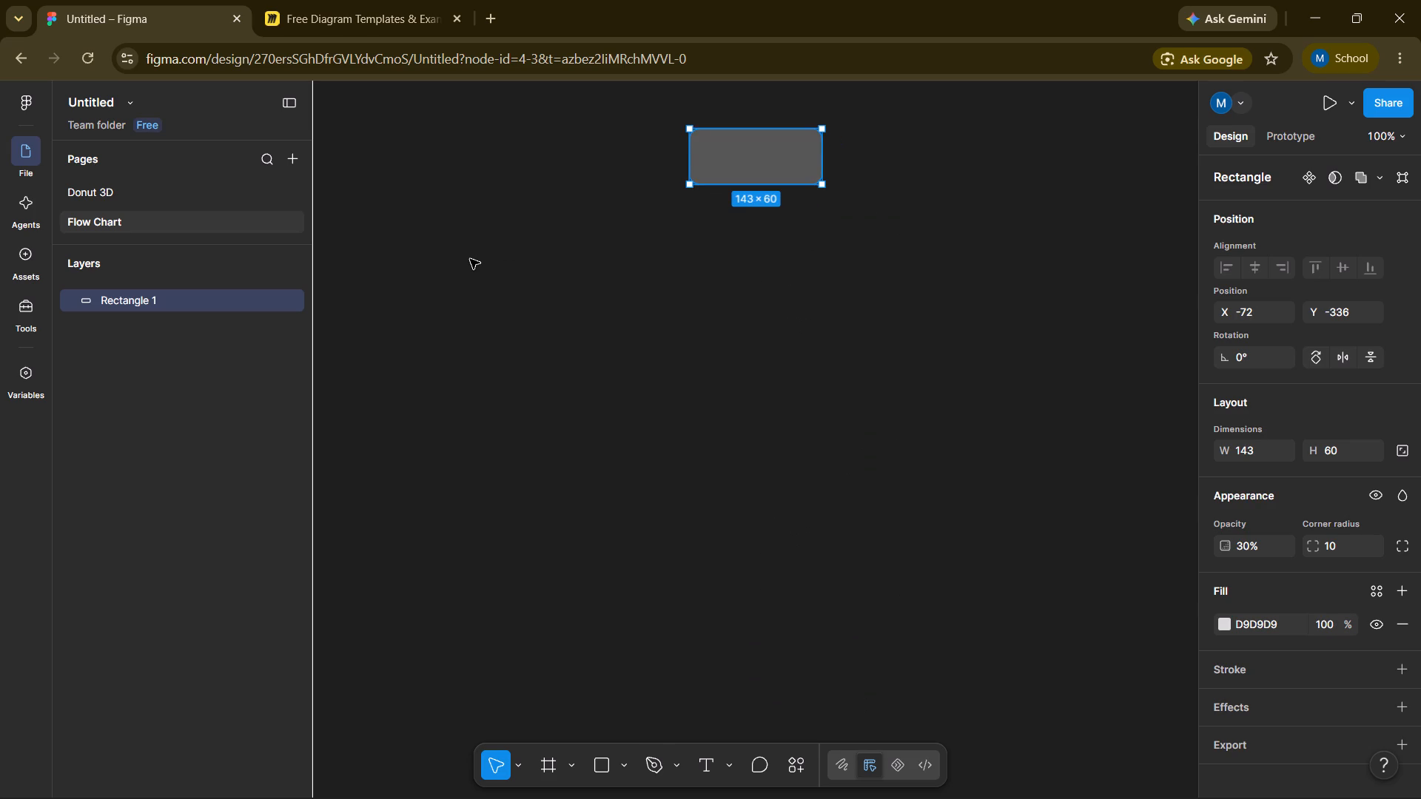
# Paste the copied rectangle below and to the left of the top box, at about X -324, Y -198.
pyautogui.click(464, 262)
pyautogui.rightClick(464, 262)
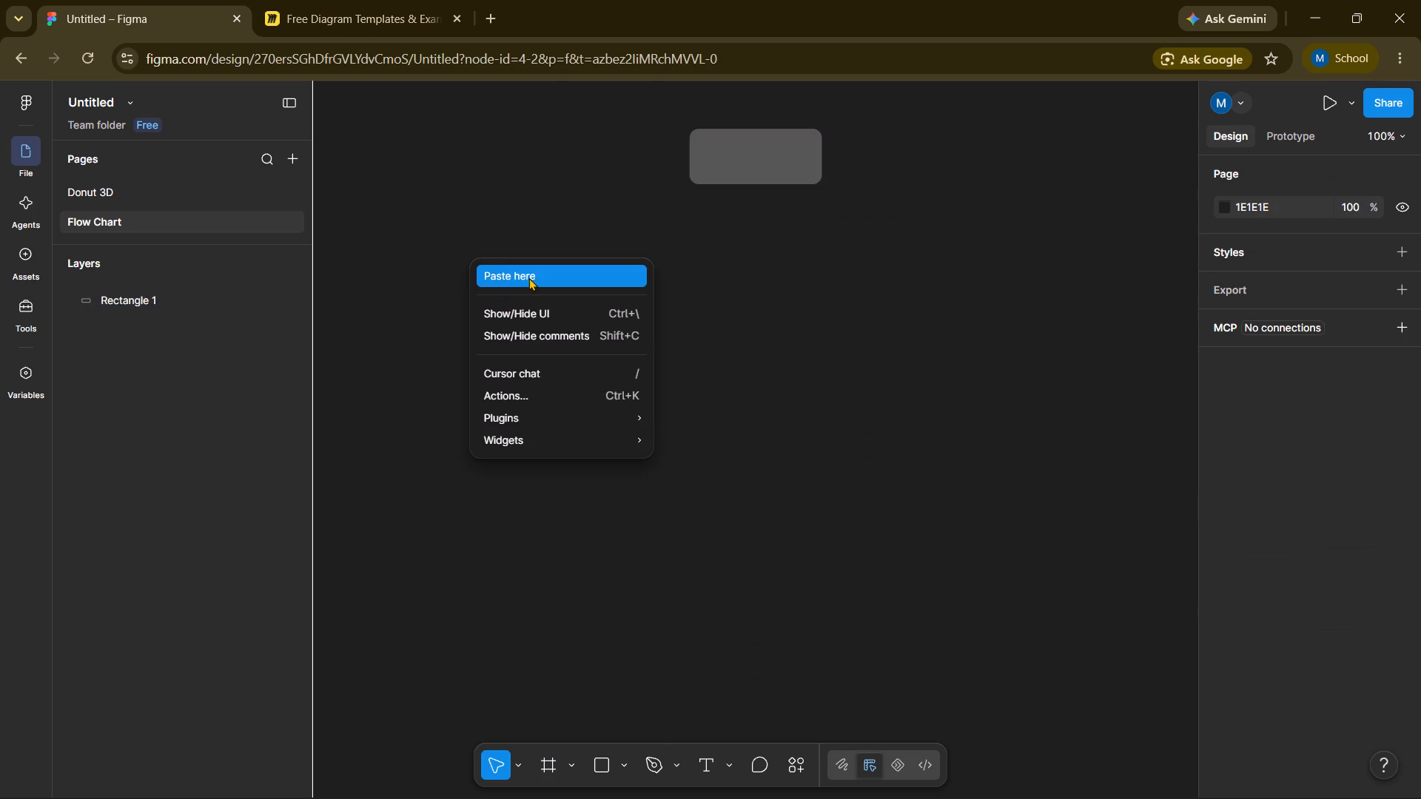
pyautogui.click(529, 277)
pyautogui.moveTo(537, 288); pyautogui.dragTo(537, 273)
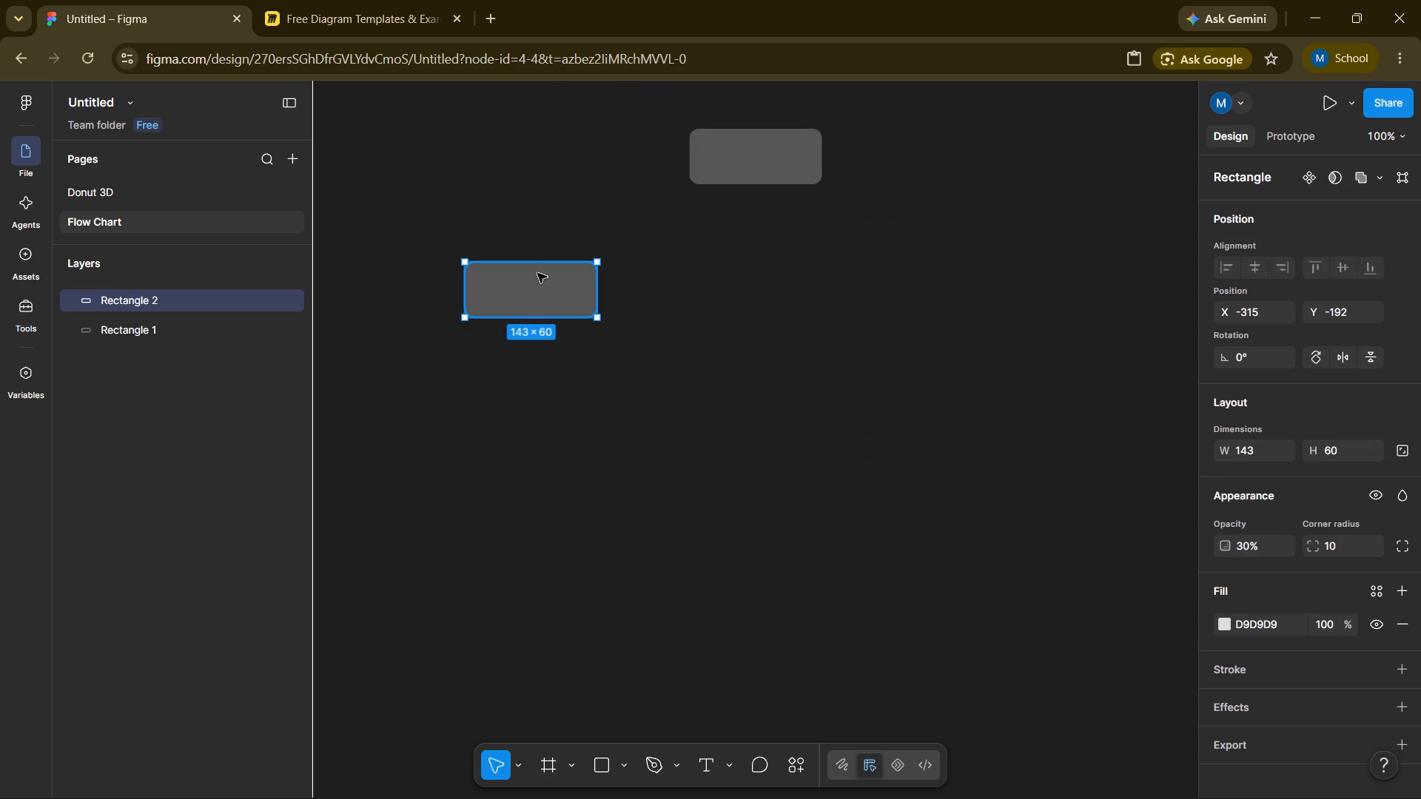
pyautogui.moveTo(537, 273); pyautogui.dragTo(529, 282)
# Copy the second-row box, shift it to about X -334, Y -205, and paste a second box level with it at about X -111.
pyautogui.rightClick(529, 282)
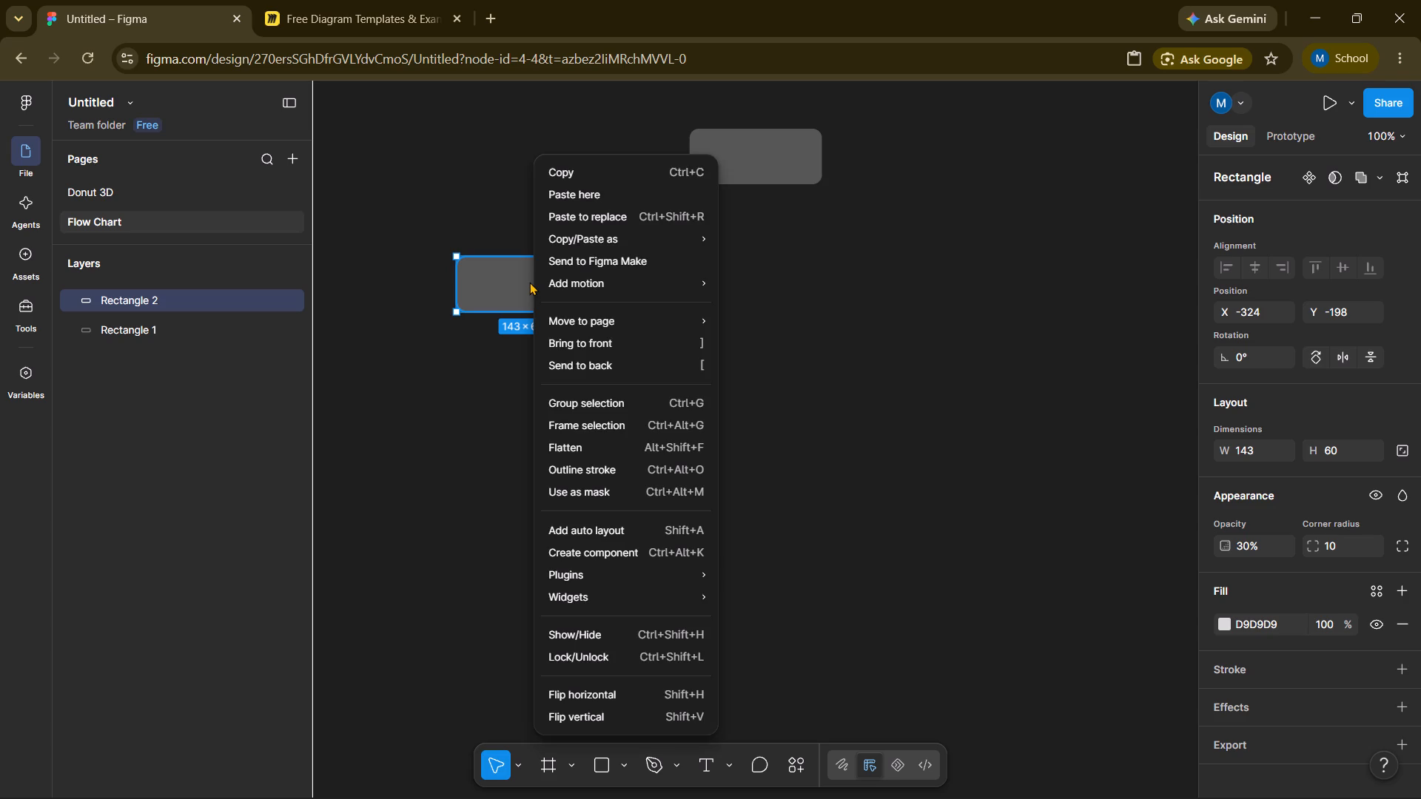
pyautogui.click(597, 170)
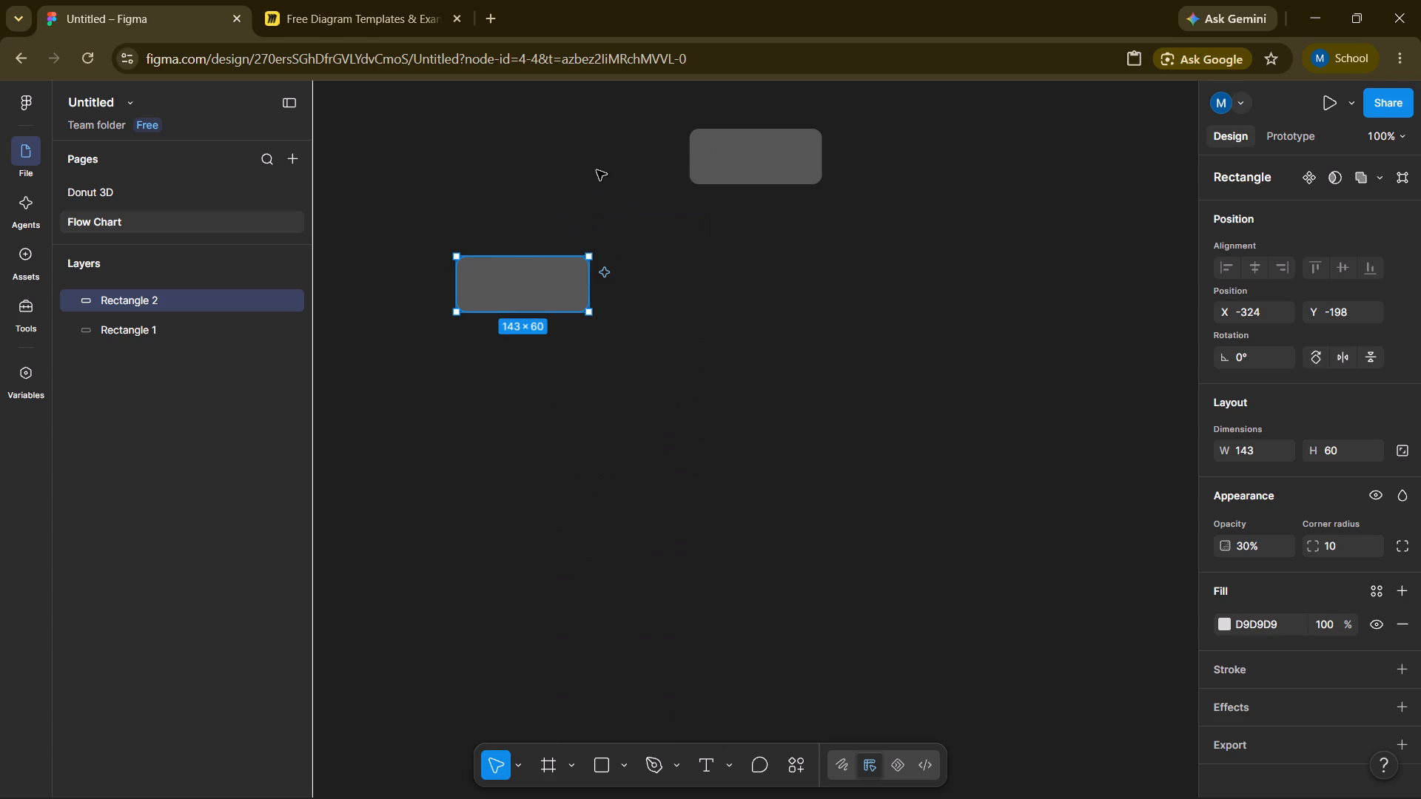
pyautogui.moveTo(542, 293); pyautogui.dragTo(533, 286)
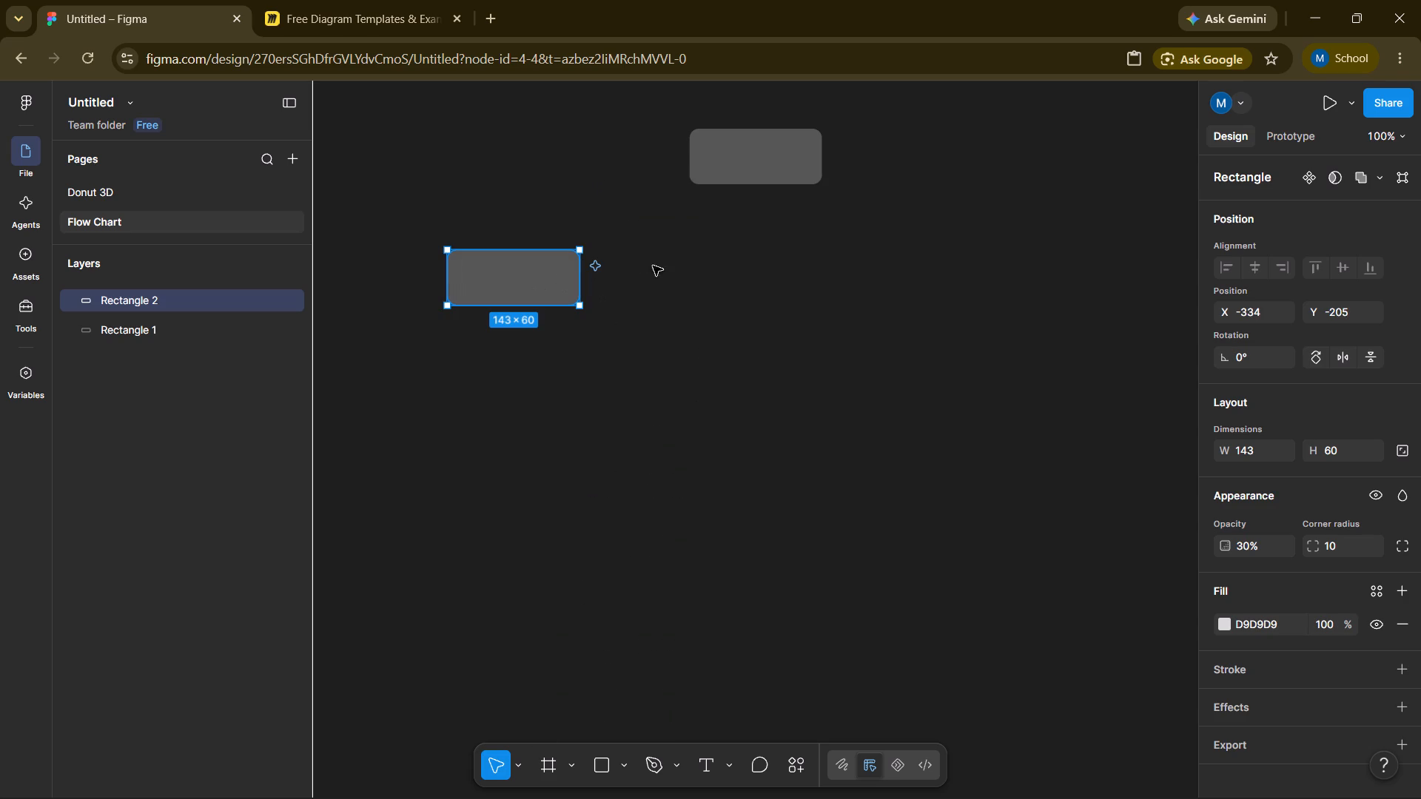
pyautogui.click(675, 263)
pyautogui.rightClick(675, 263)
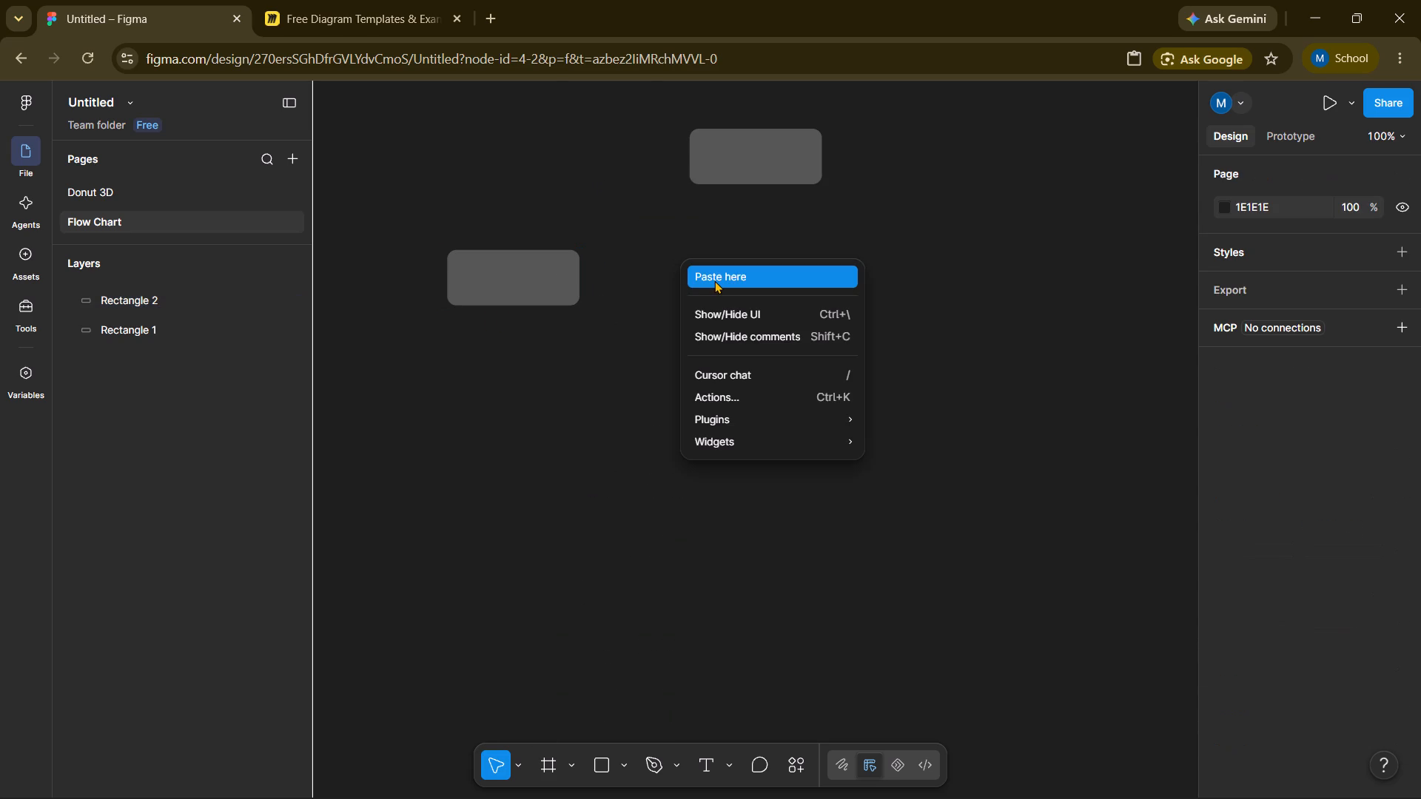
pyautogui.click(714, 280)
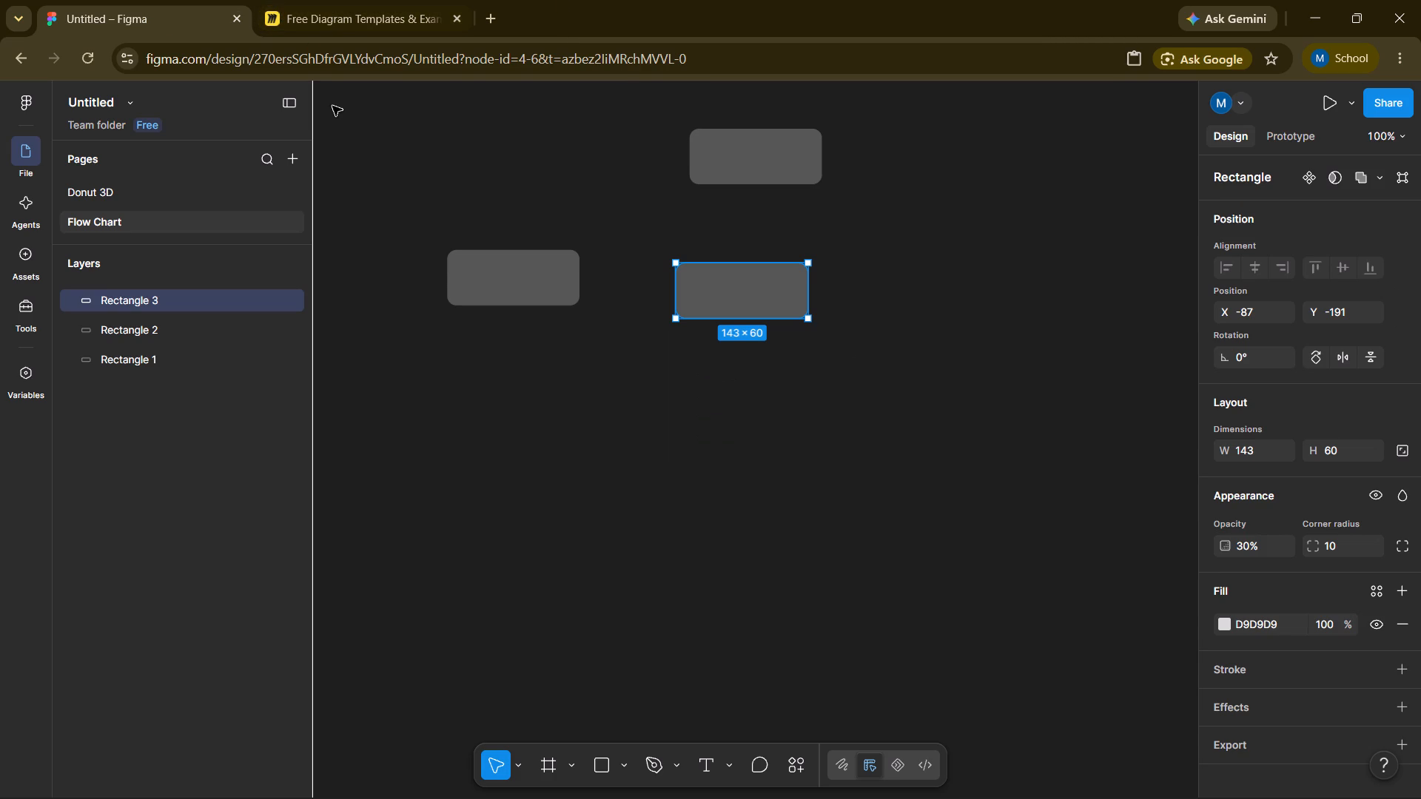
pyautogui.moveTo(746, 296); pyautogui.dragTo(723, 266)
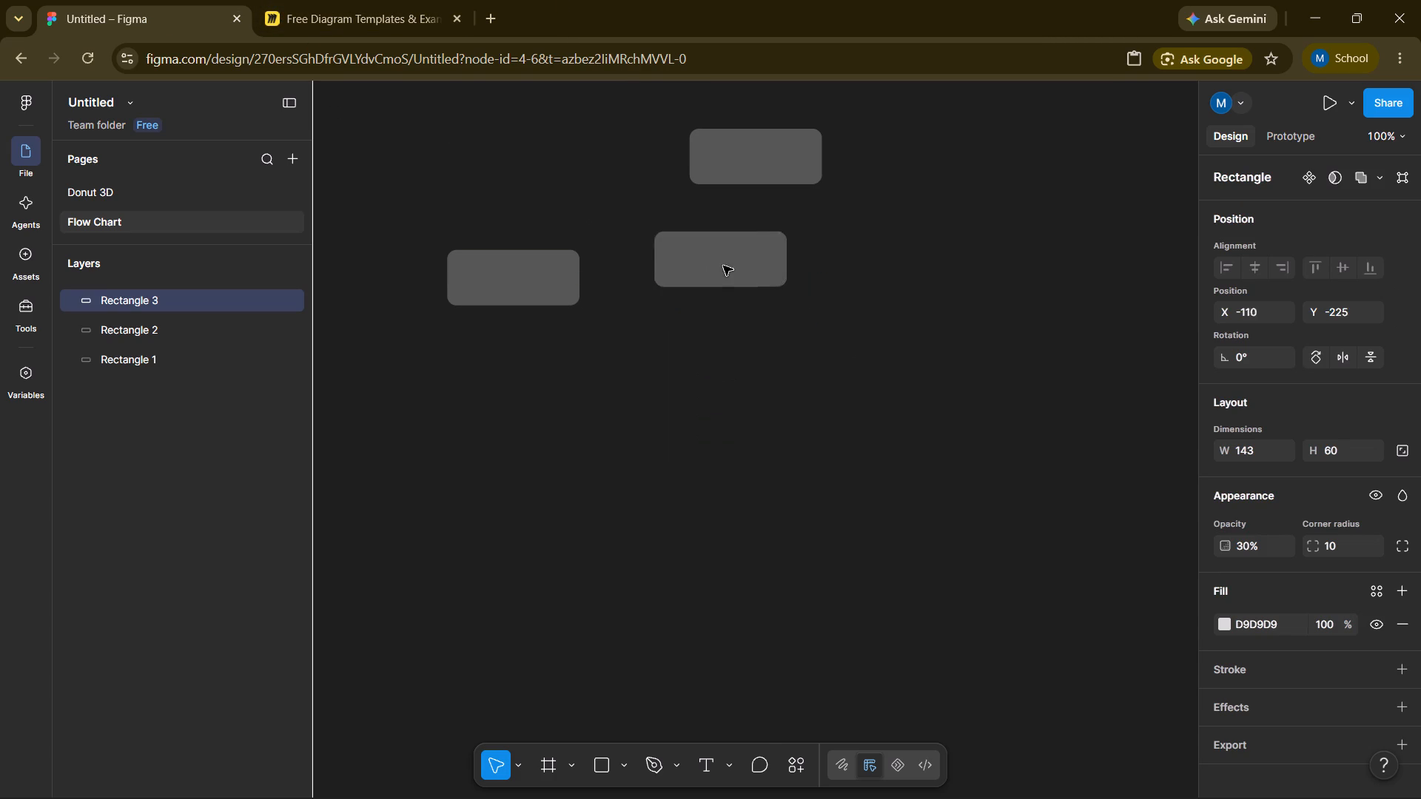
pyautogui.moveTo(723, 266); pyautogui.dragTo(723, 282)
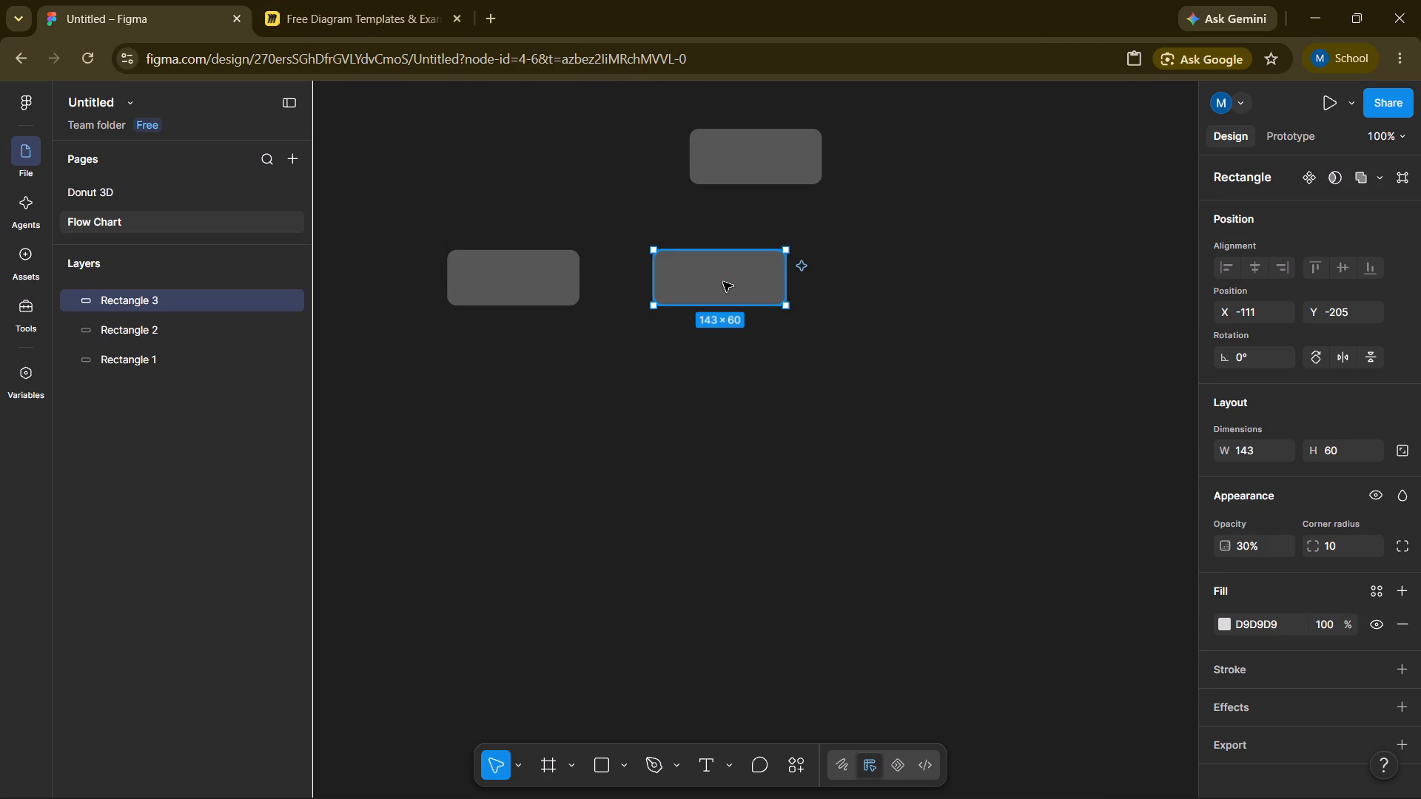
# Copy the row's second box and paste a third one beside it at about X 117, Y -193.
pyautogui.rightClick(719, 284)
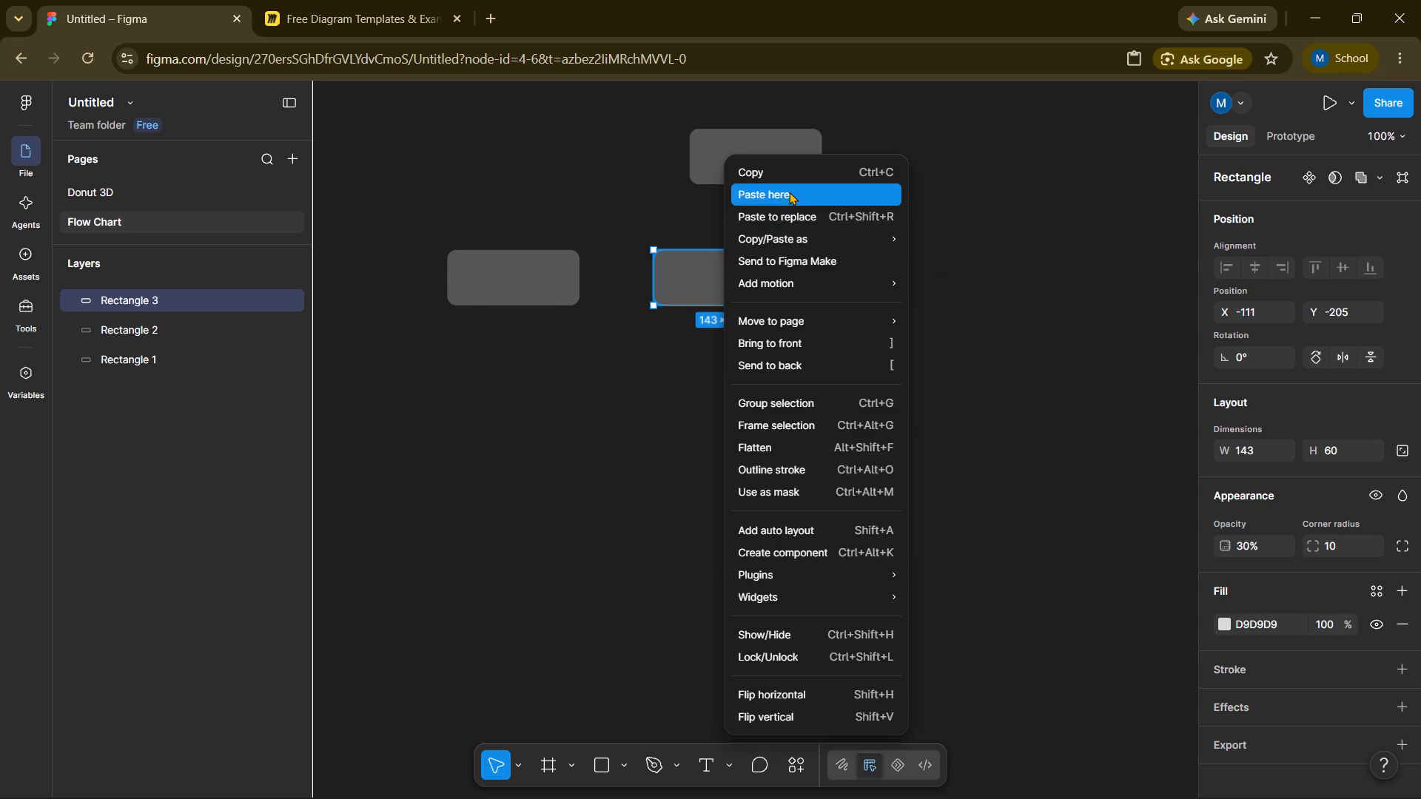
pyautogui.click(802, 173)
pyautogui.click(864, 261)
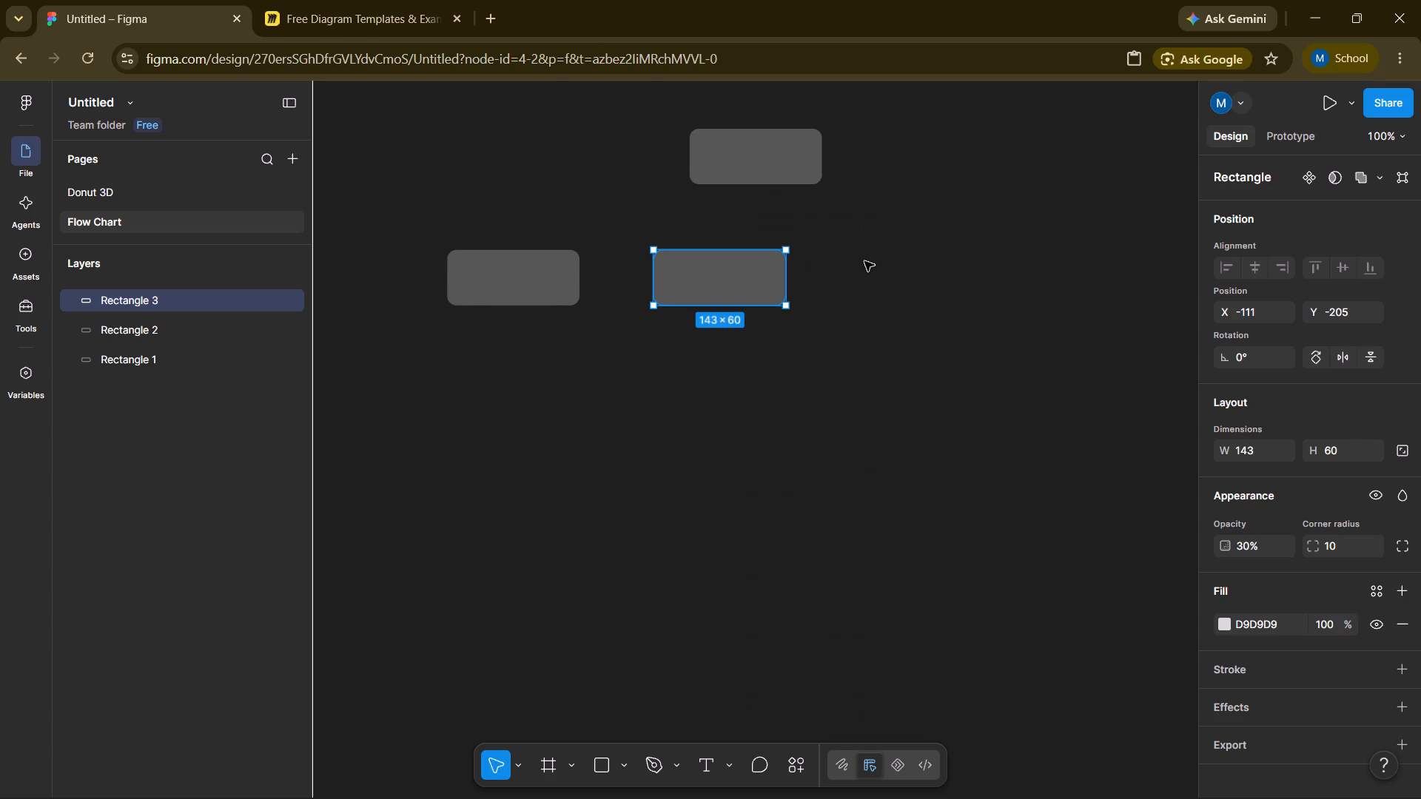
pyautogui.rightClick(864, 261)
pyautogui.click(892, 269)
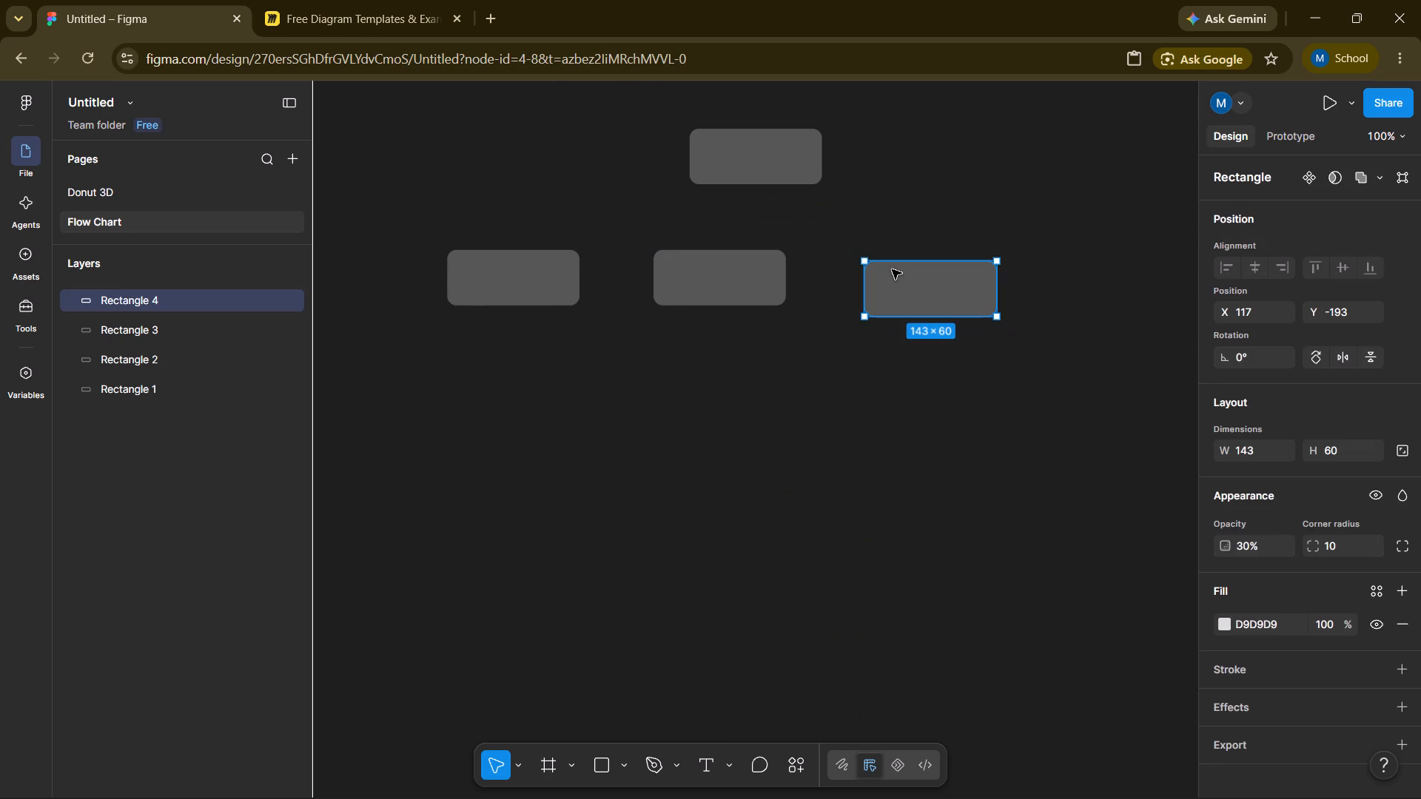
# Copy the third box and paste a fourth one beyond it at about X 374, Y -171.
pyautogui.rightClick(897, 283)
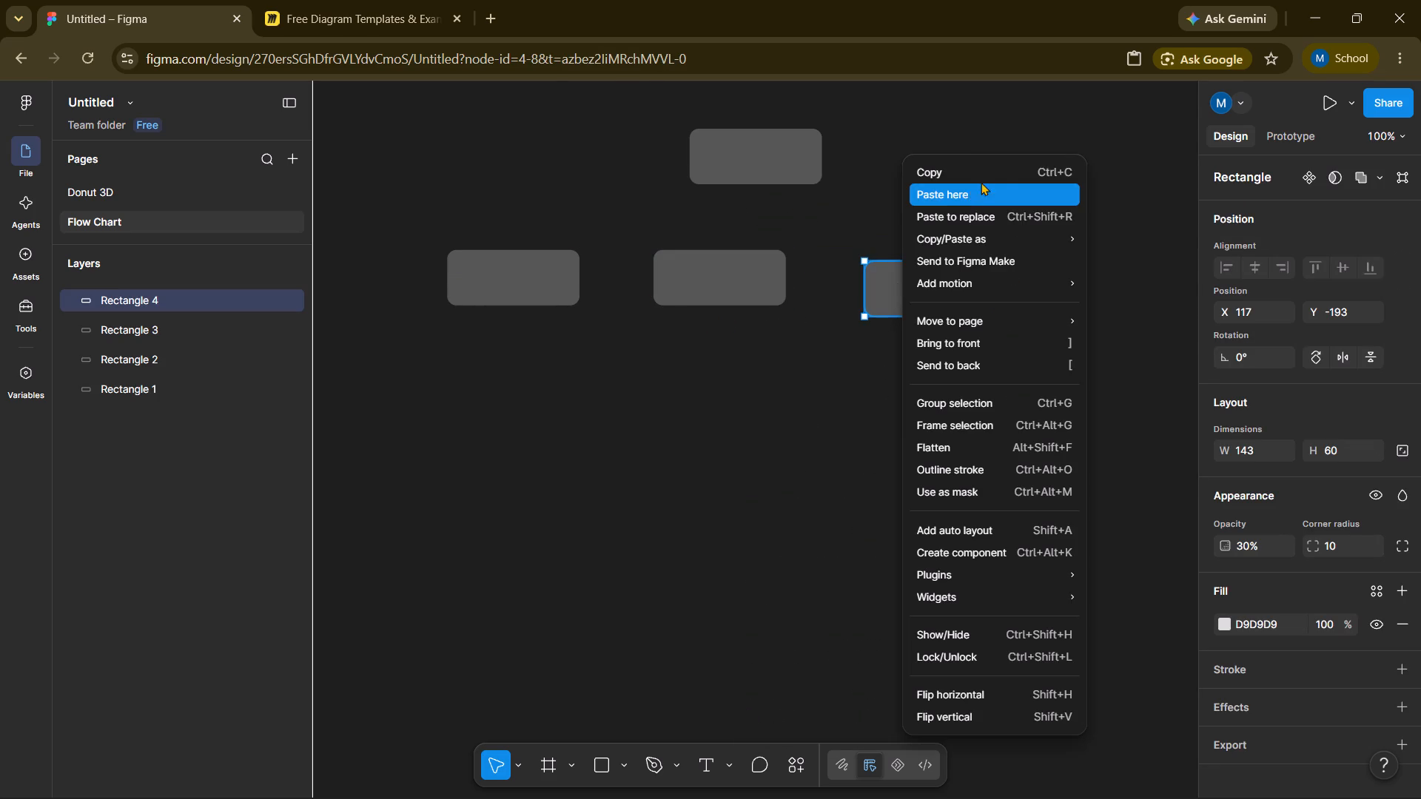
pyautogui.click(988, 175)
pyautogui.click(1102, 281)
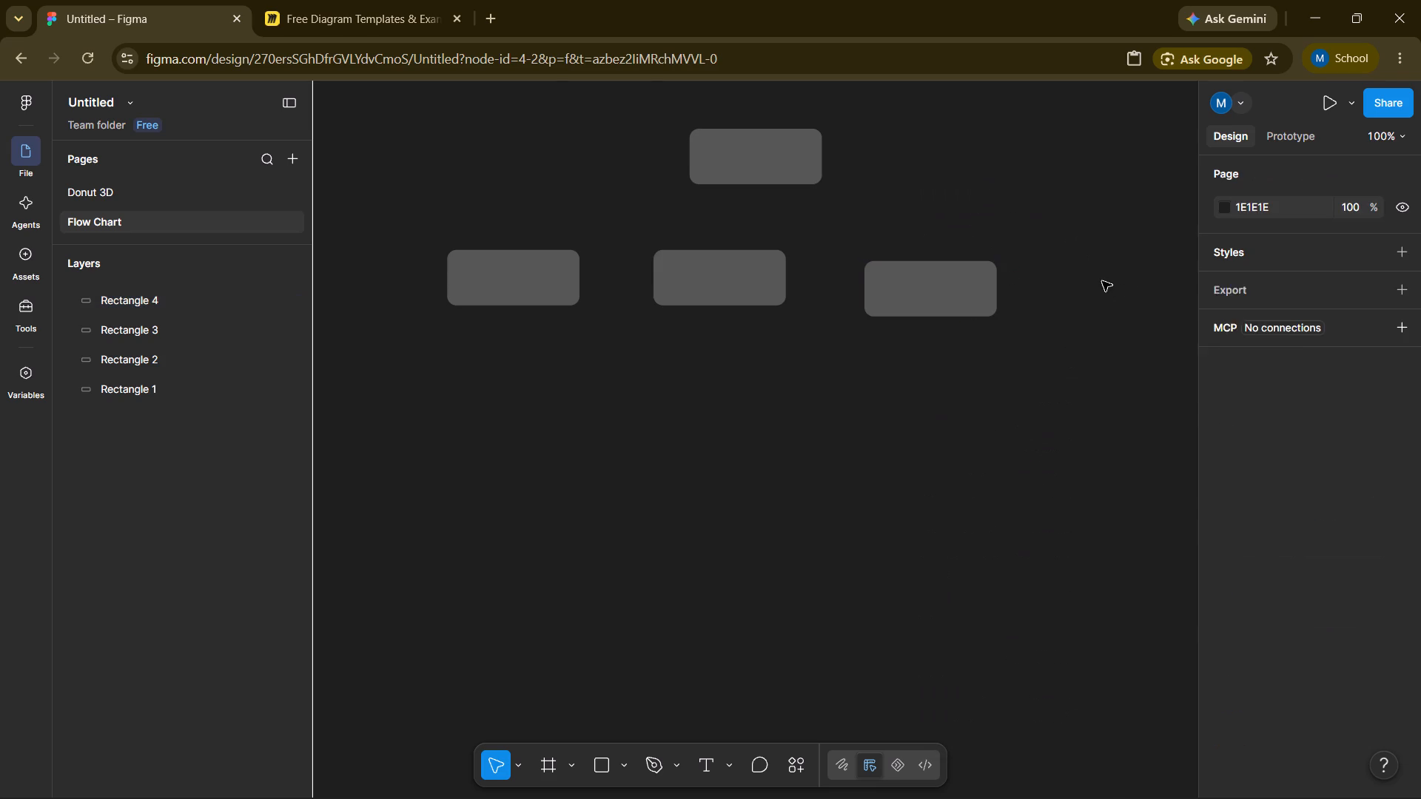
pyautogui.rightClick(1102, 281)
pyautogui.click(1129, 294)
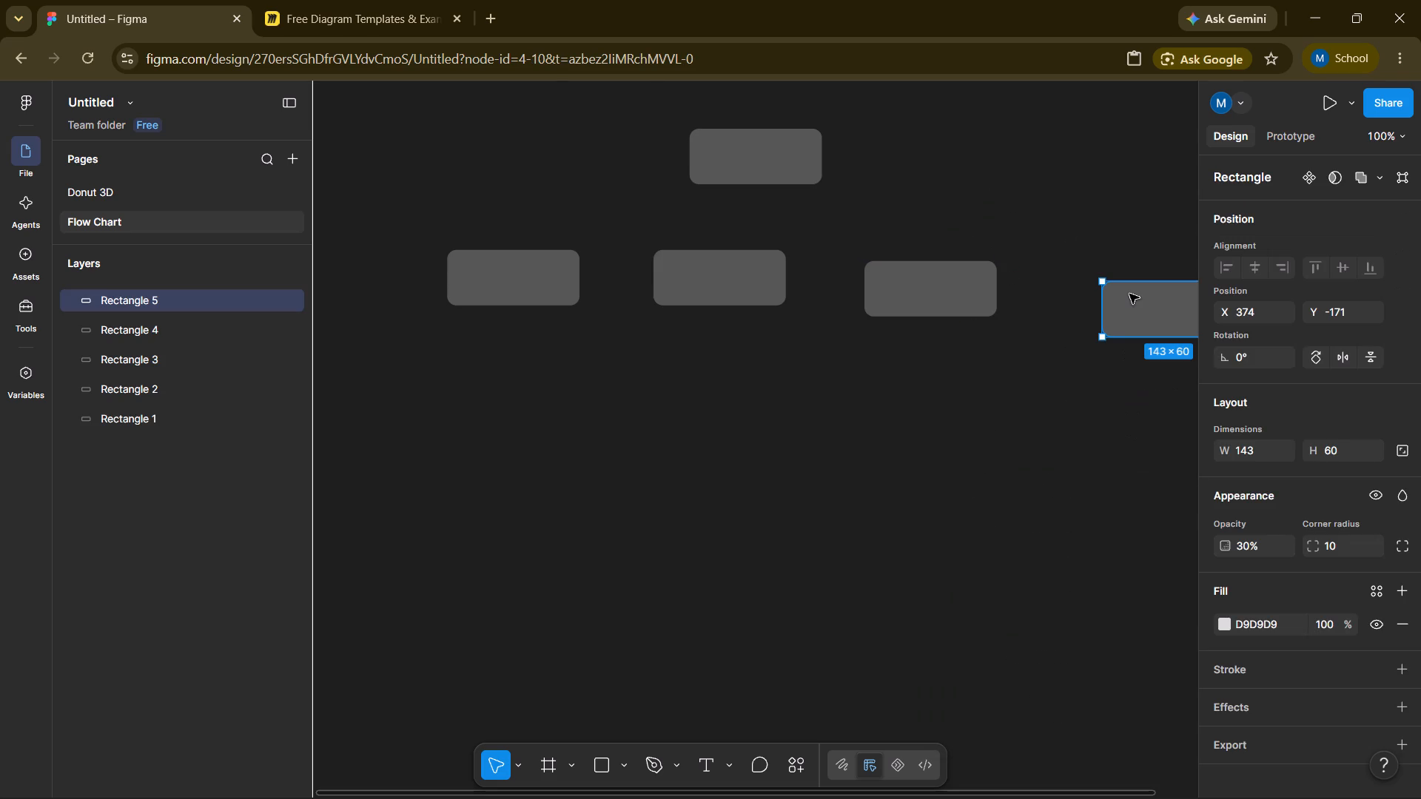
# Check Miro's Organizational Chart template, return to Figma and line up the third and fourth boxes with the row at Y -205.
pyautogui.click(333, 6)
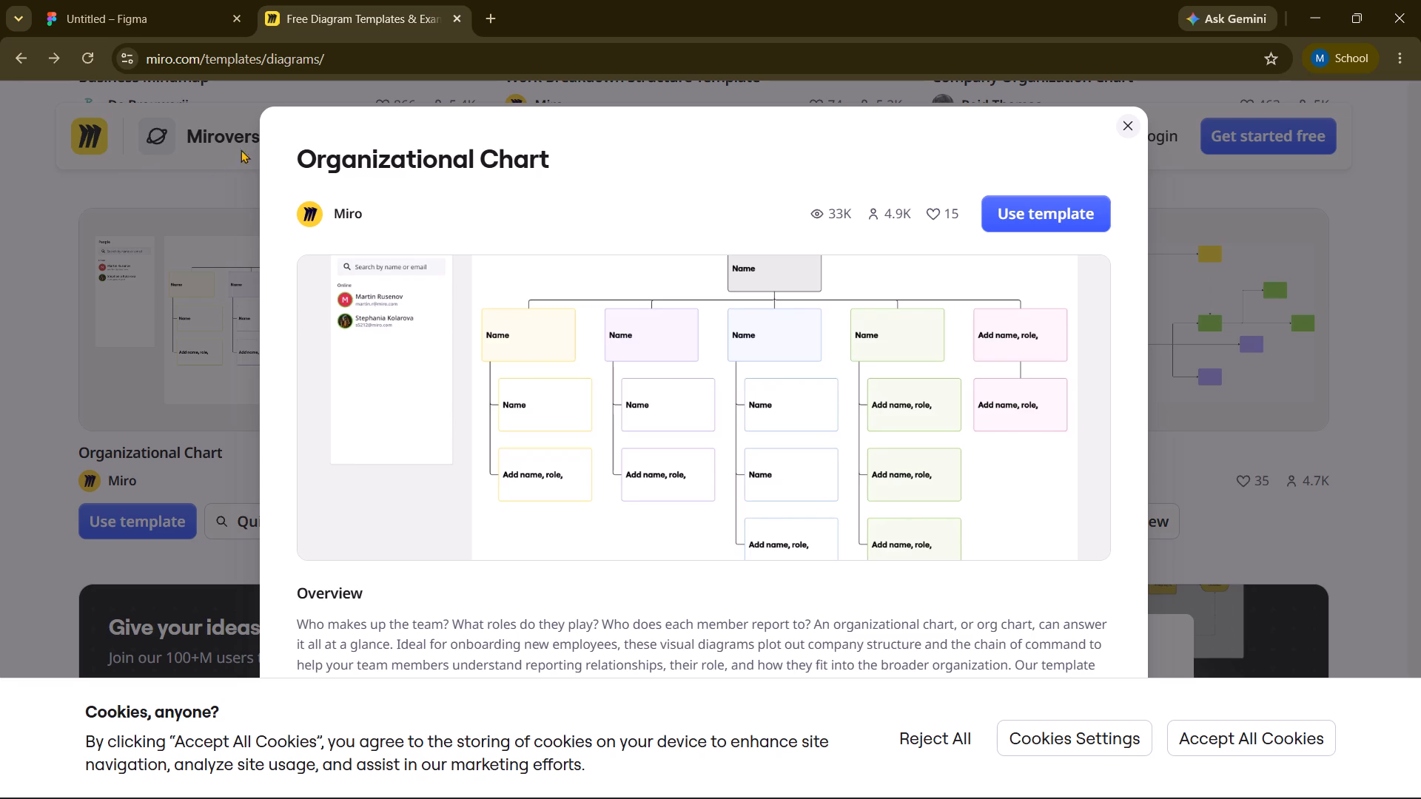
pyautogui.click(189, 2)
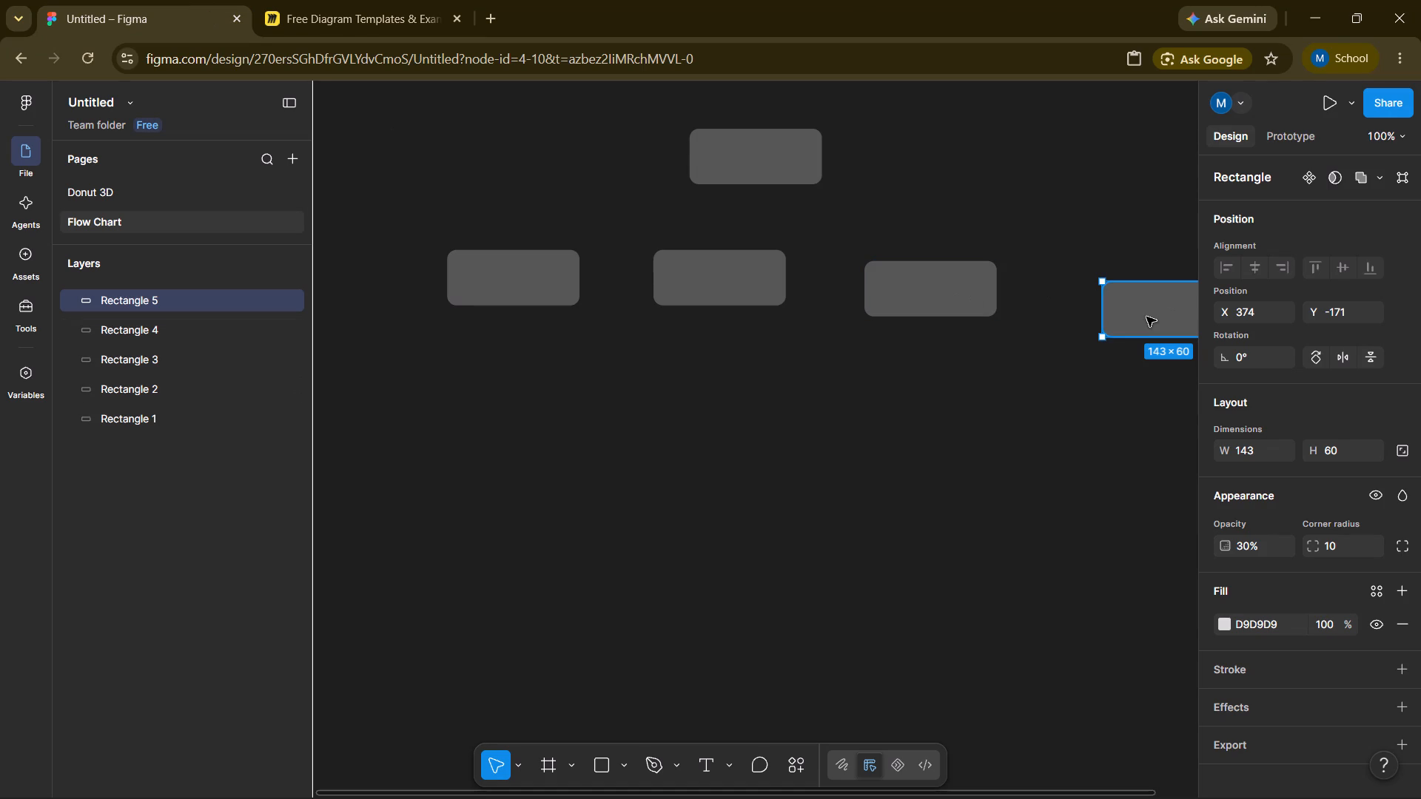
pyautogui.moveTo(1146, 317); pyautogui.dragTo(1110, 289)
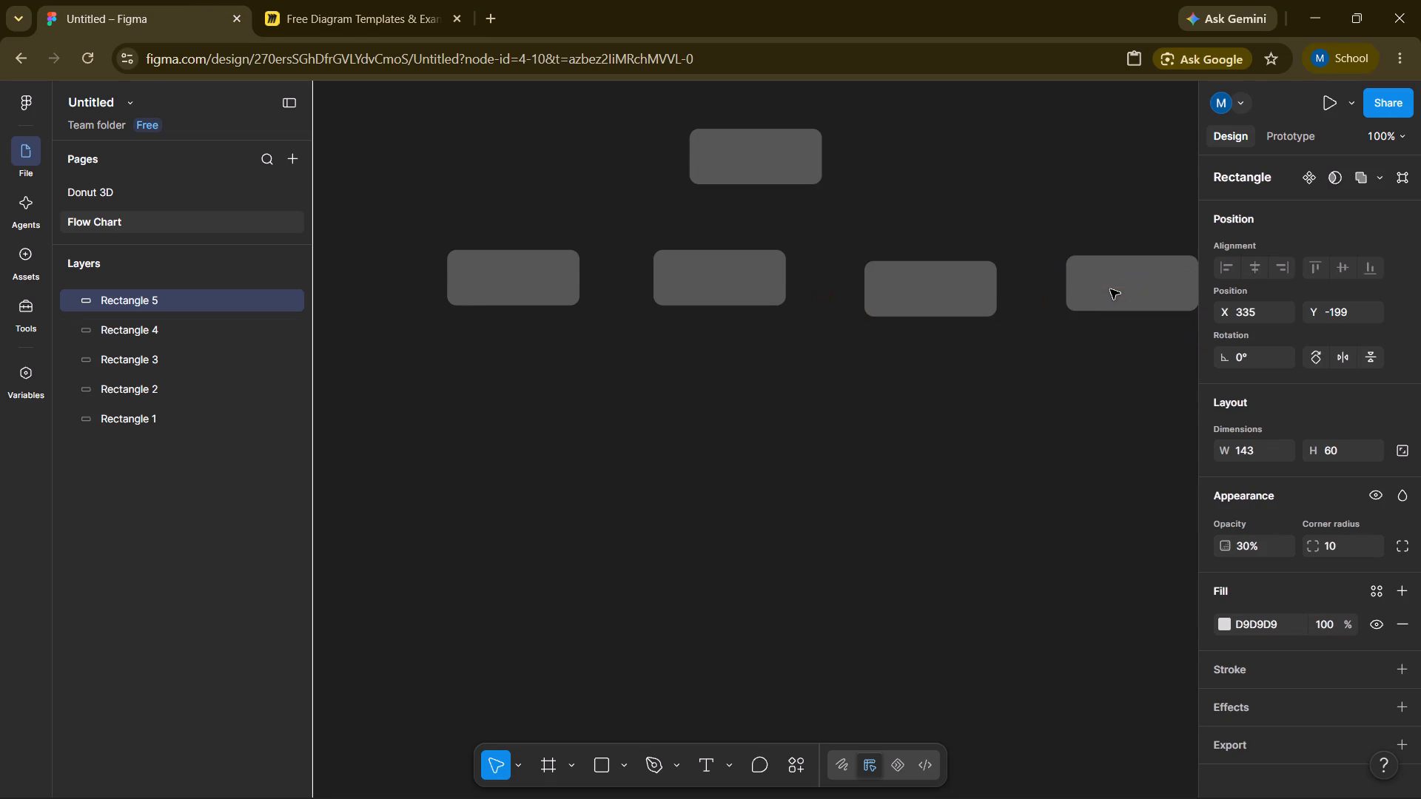
pyautogui.moveTo(1110, 289); pyautogui.dragTo(1110, 292)
pyautogui.moveTo(954, 295); pyautogui.dragTo(948, 286)
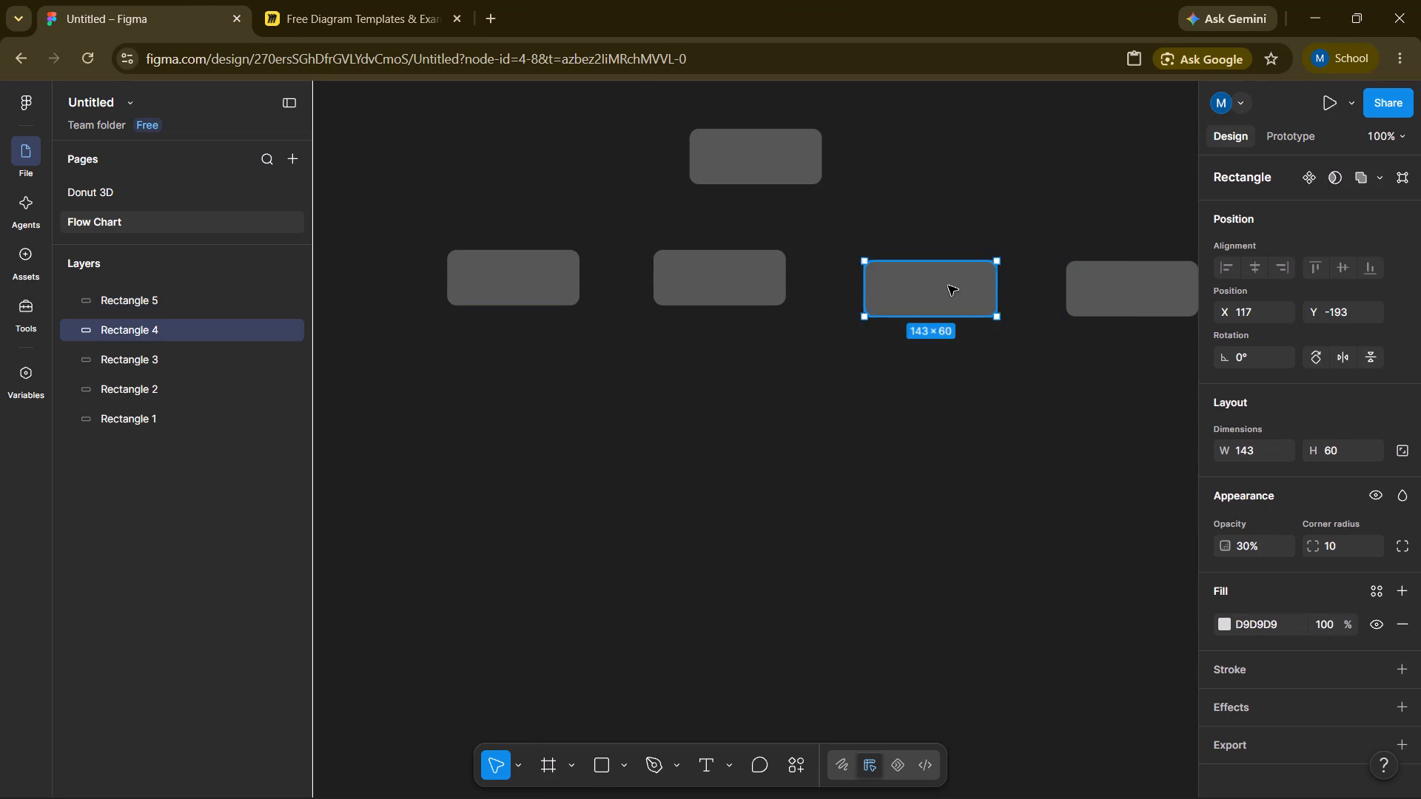
pyautogui.moveTo(948, 286); pyautogui.dragTo(946, 286)
pyautogui.moveTo(1099, 282); pyautogui.dragTo(1086, 263)
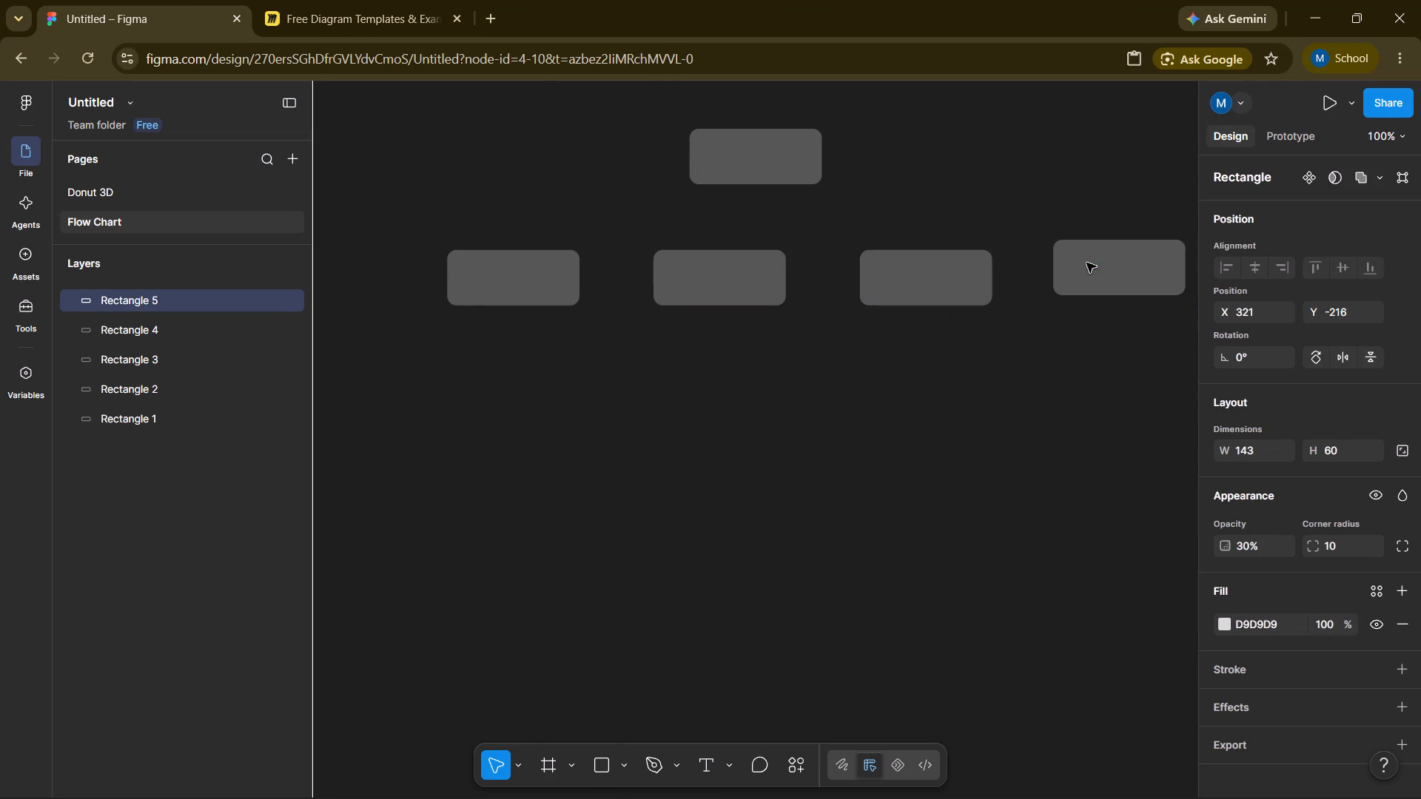
pyautogui.moveTo(1086, 263); pyautogui.dragTo(1087, 269)
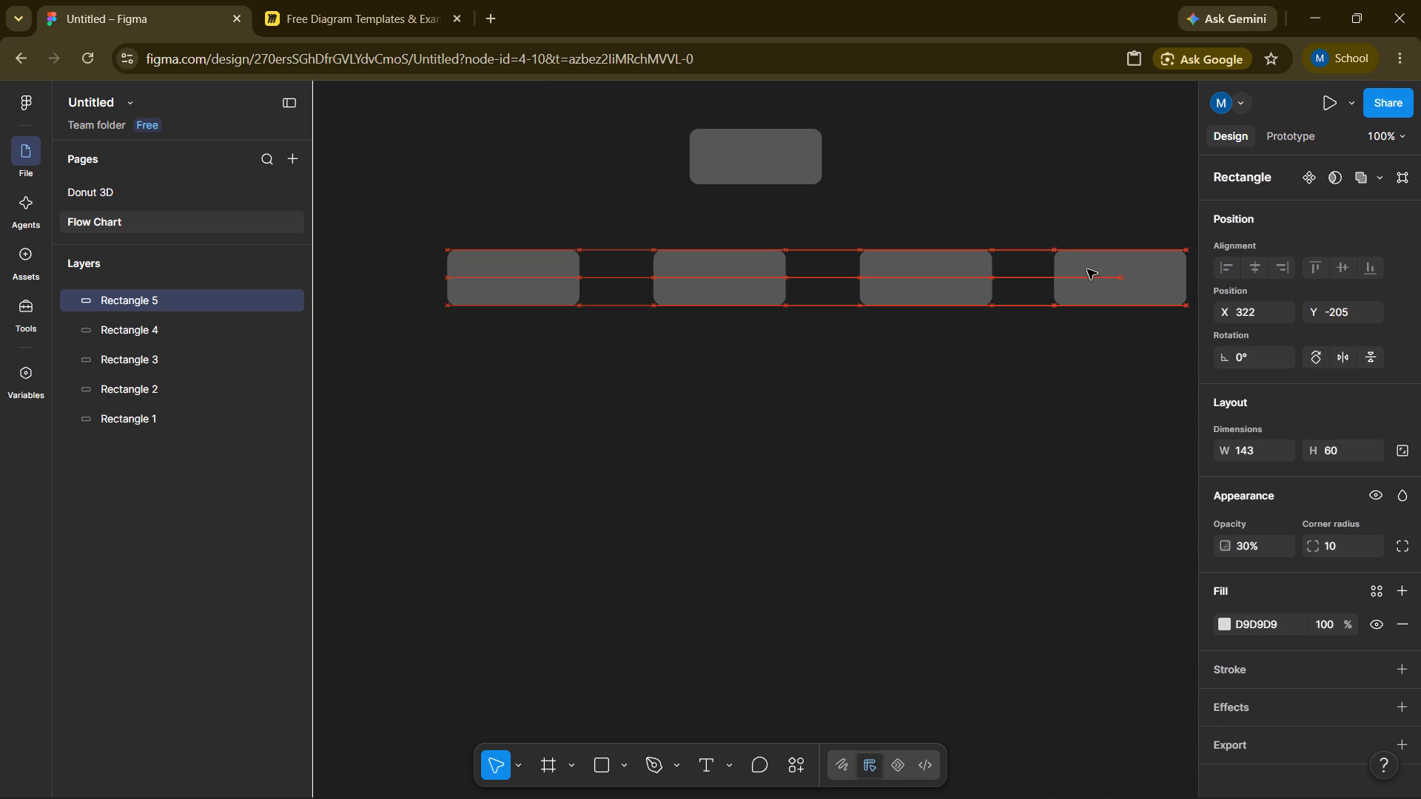
# Spread the four second-row boxes apart at Y -205, with the first at about X -407, third at X 79 and fourth at X 311.
pyautogui.moveTo(494, 272); pyautogui.dragTo(454, 268)
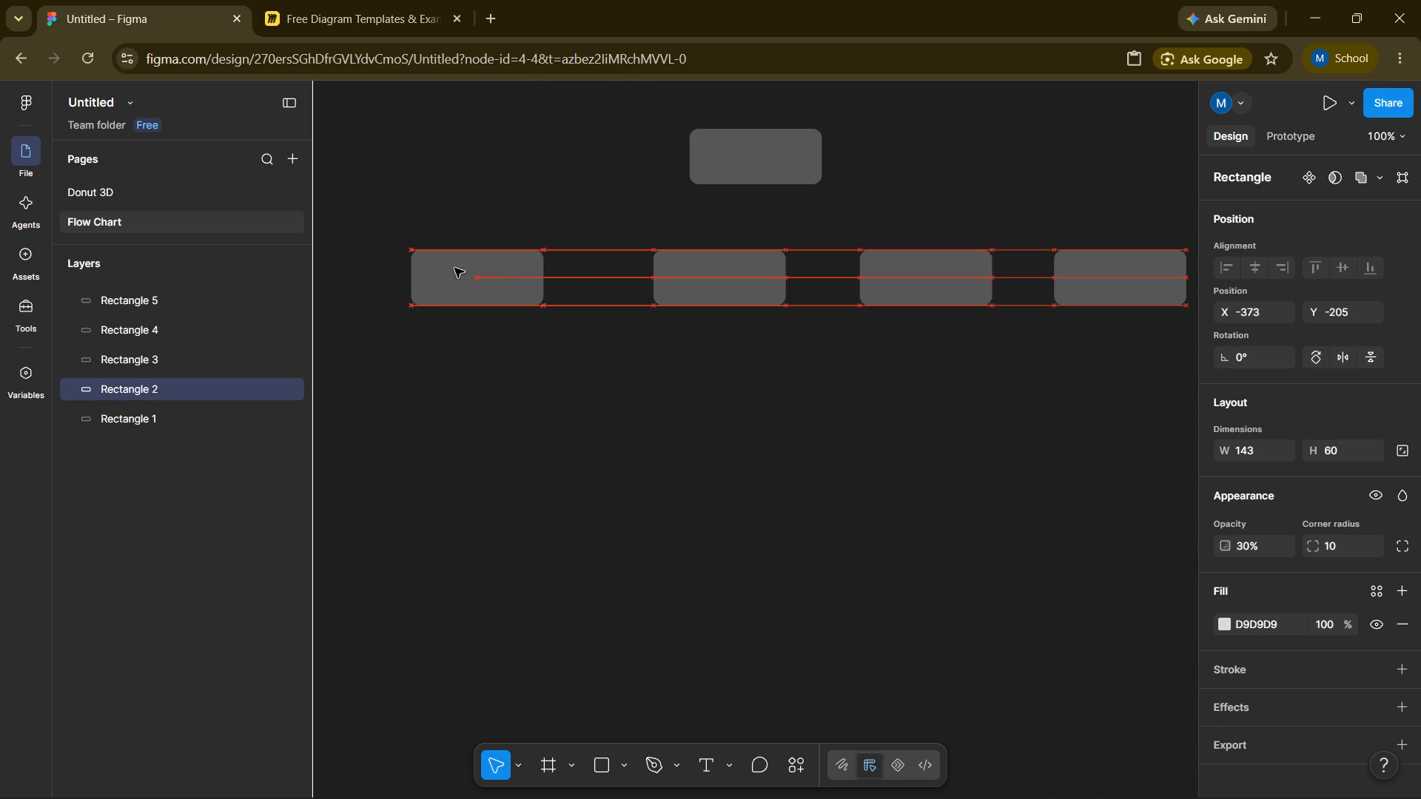
pyautogui.moveTo(454, 268); pyautogui.dragTo(426, 268)
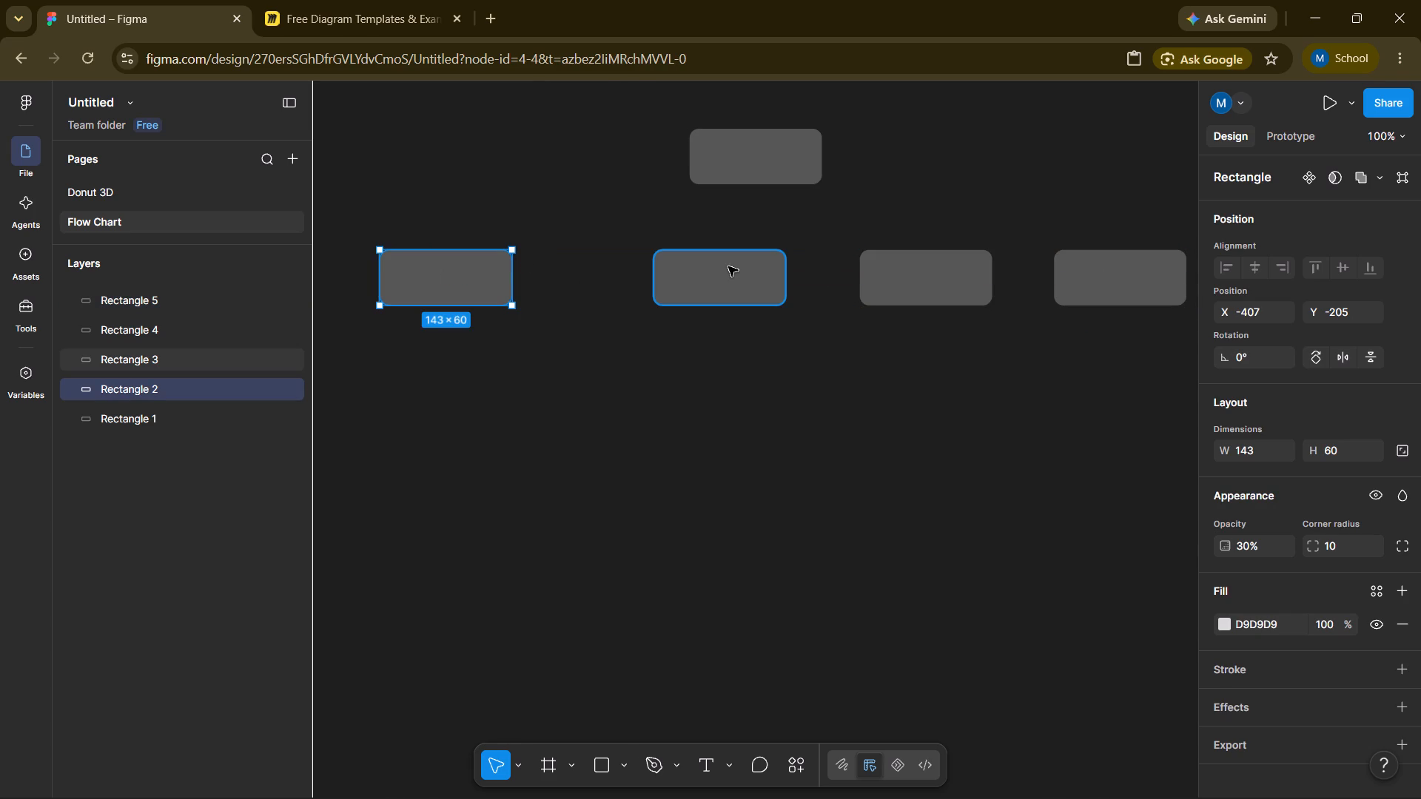
pyautogui.moveTo(728, 266); pyautogui.dragTo(680, 269)
pyautogui.moveTo(916, 278); pyautogui.dragTo(896, 270)
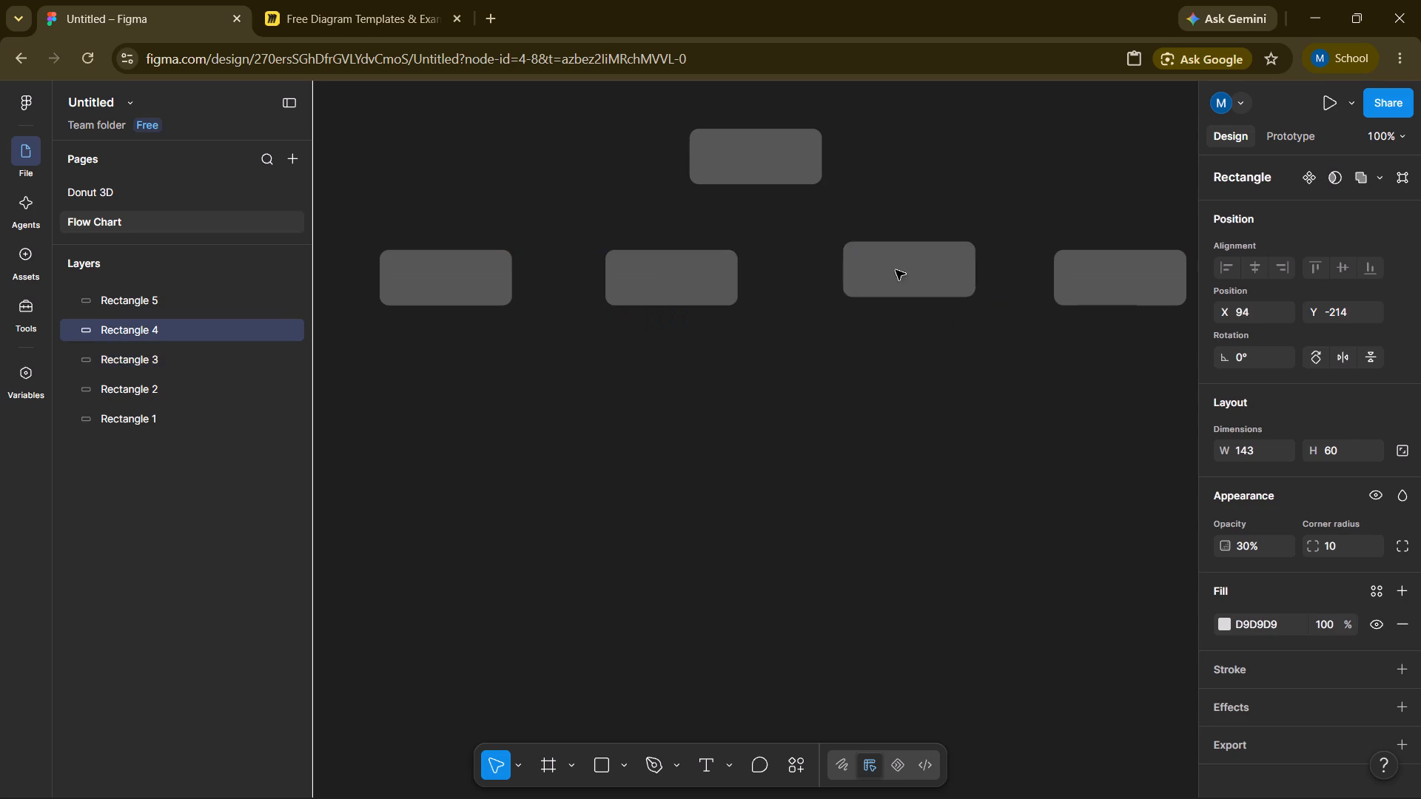
pyautogui.moveTo(896, 270); pyautogui.dragTo(889, 278)
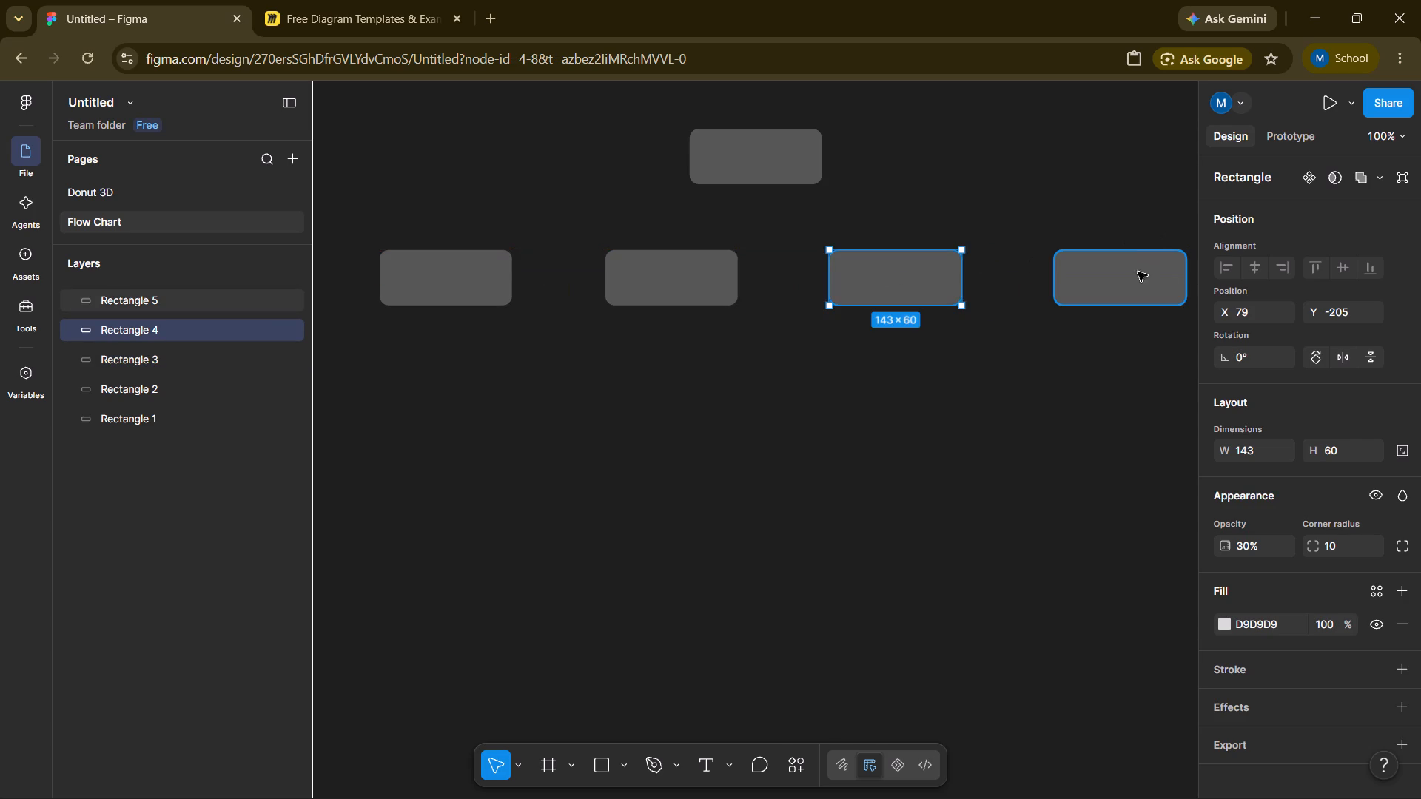
pyautogui.moveTo(1129, 276); pyautogui.dragTo(1118, 275)
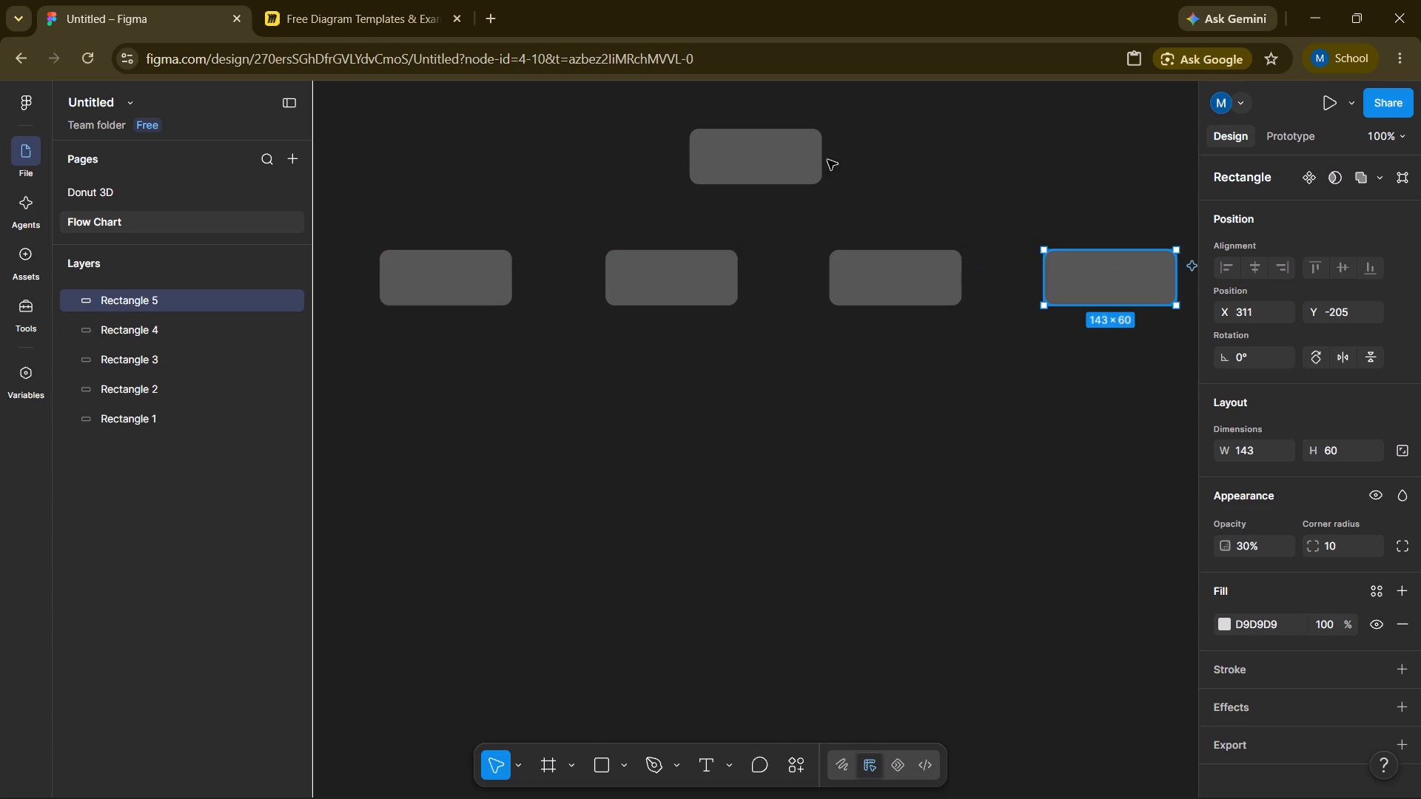
# Nudge the chart's top box and enlarge it to about 158 wide and a greater height than the row boxes.
pyautogui.click(759, 166)
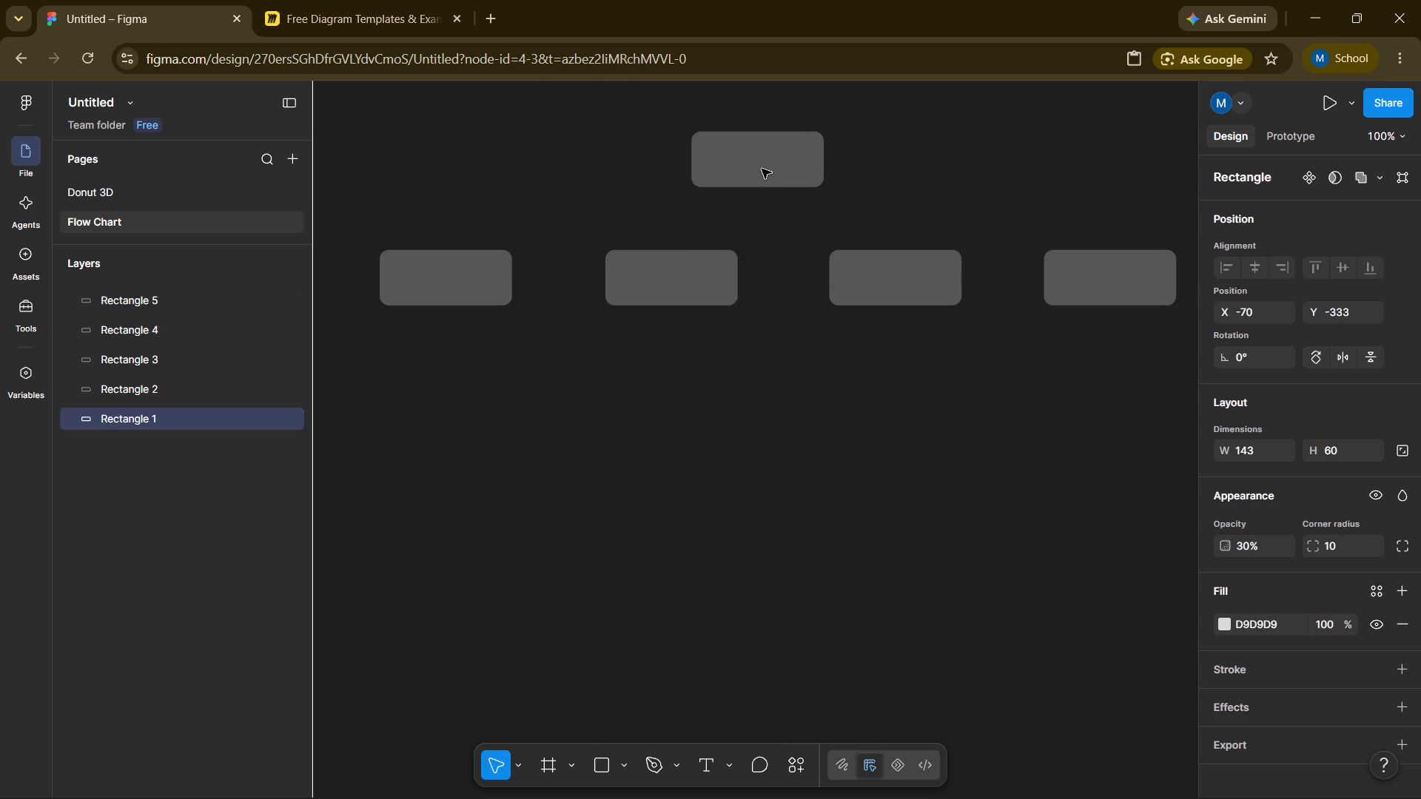
pyautogui.click(826, 158)
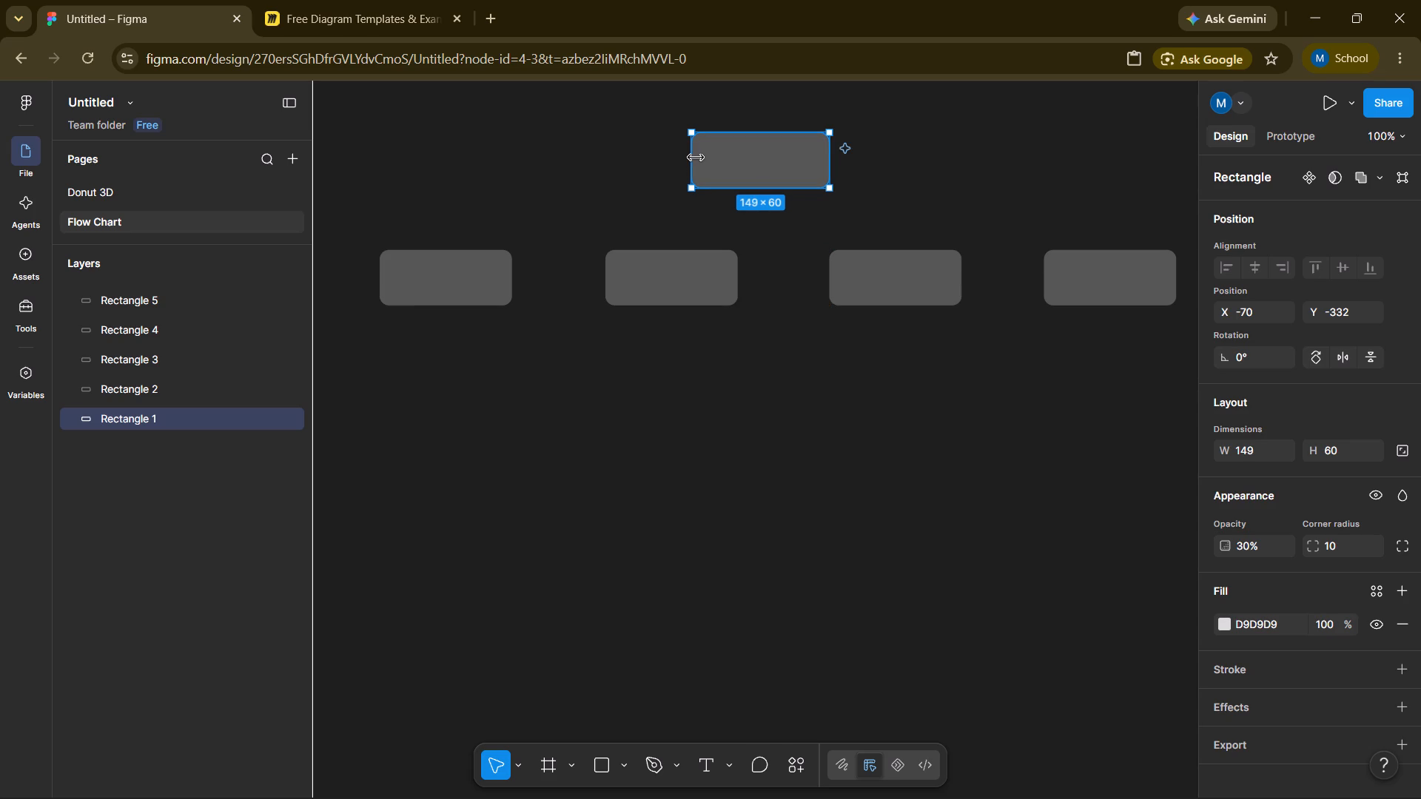
pyautogui.moveTo(696, 157); pyautogui.dragTo(683, 157)
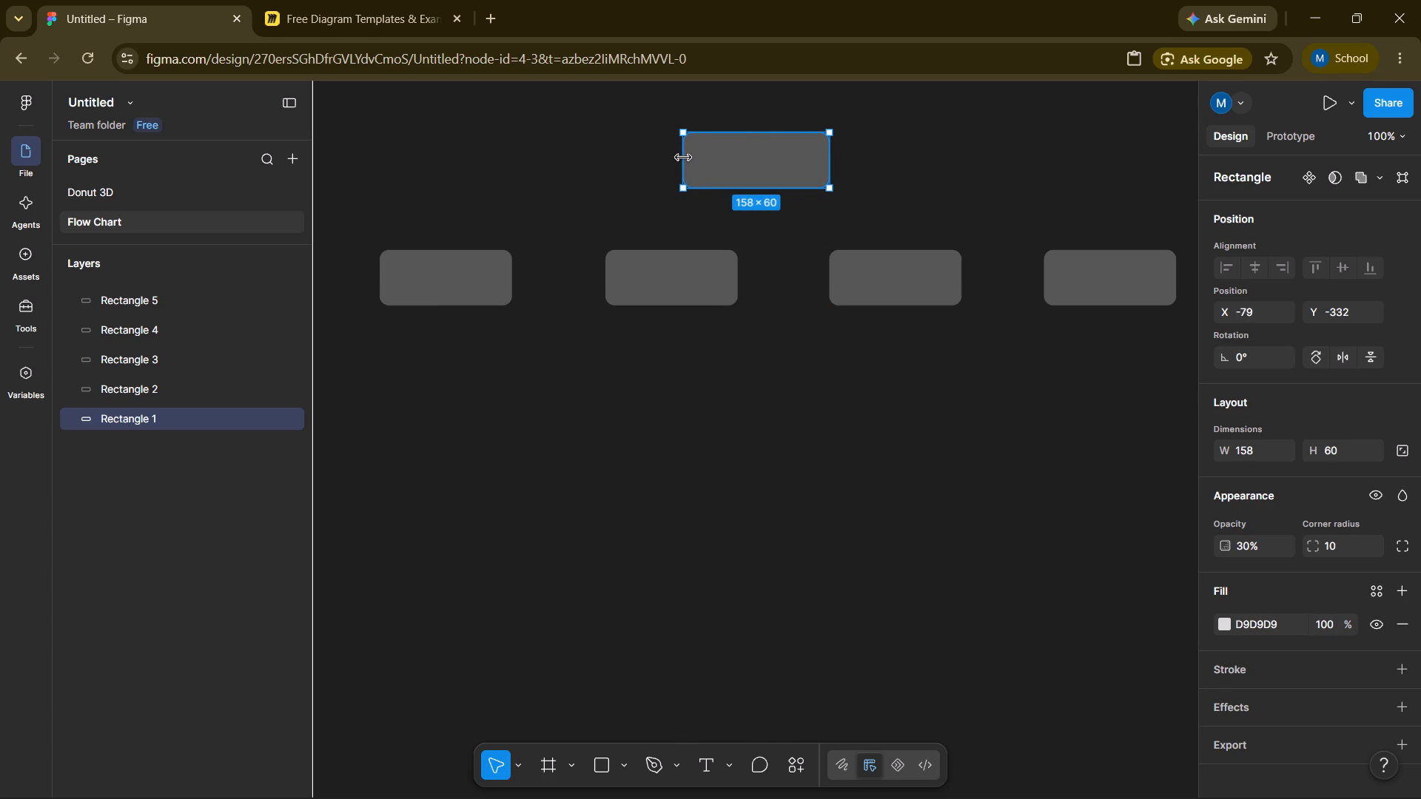
pyautogui.moveTo(745, 133); pyautogui.dragTo(742, 118)
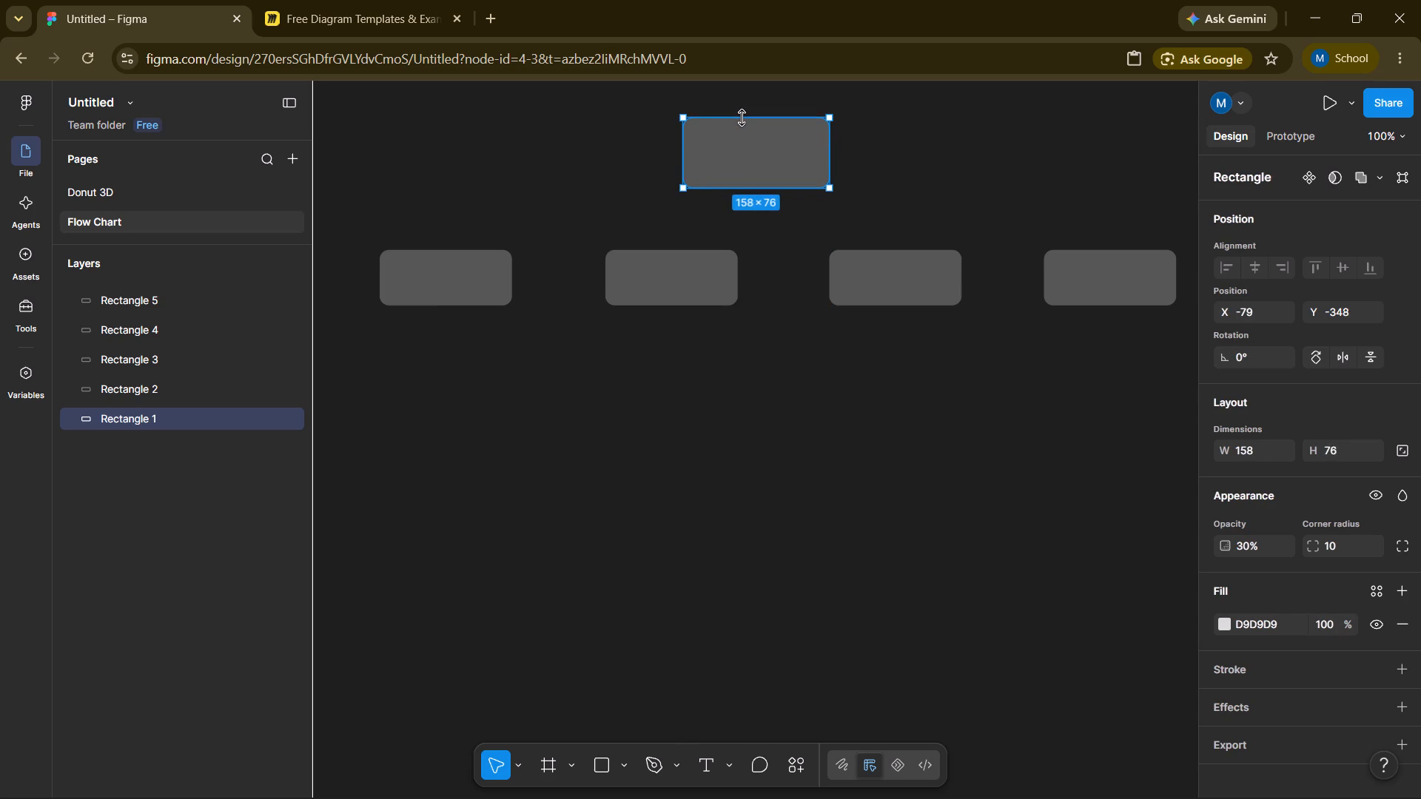
pyautogui.moveTo(742, 118); pyautogui.dragTo(743, 120)
pyautogui.click(899, 169)
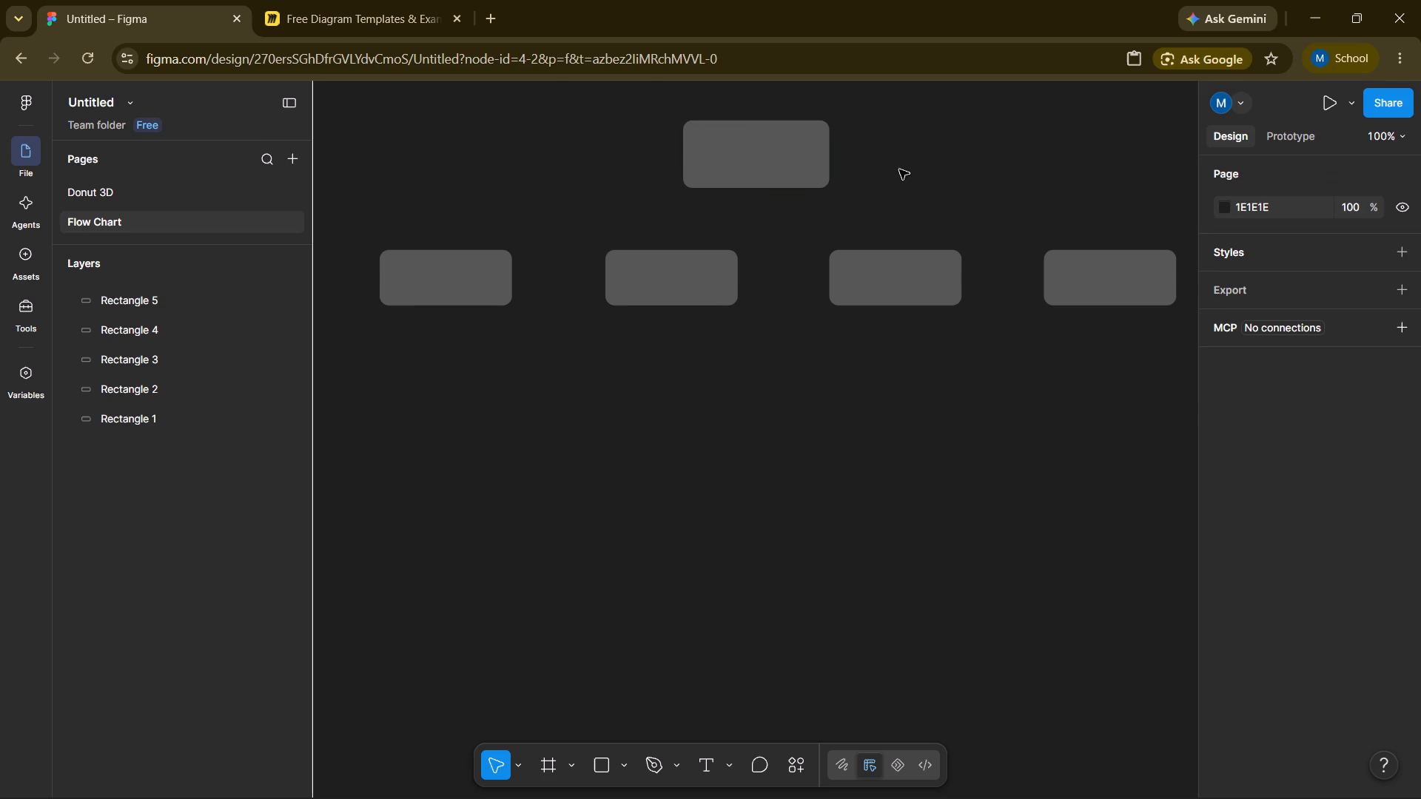
# Copy the second row's first box and paste it directly beneath, aligned at about X -407, Y -61.
pyautogui.click(417, 294)
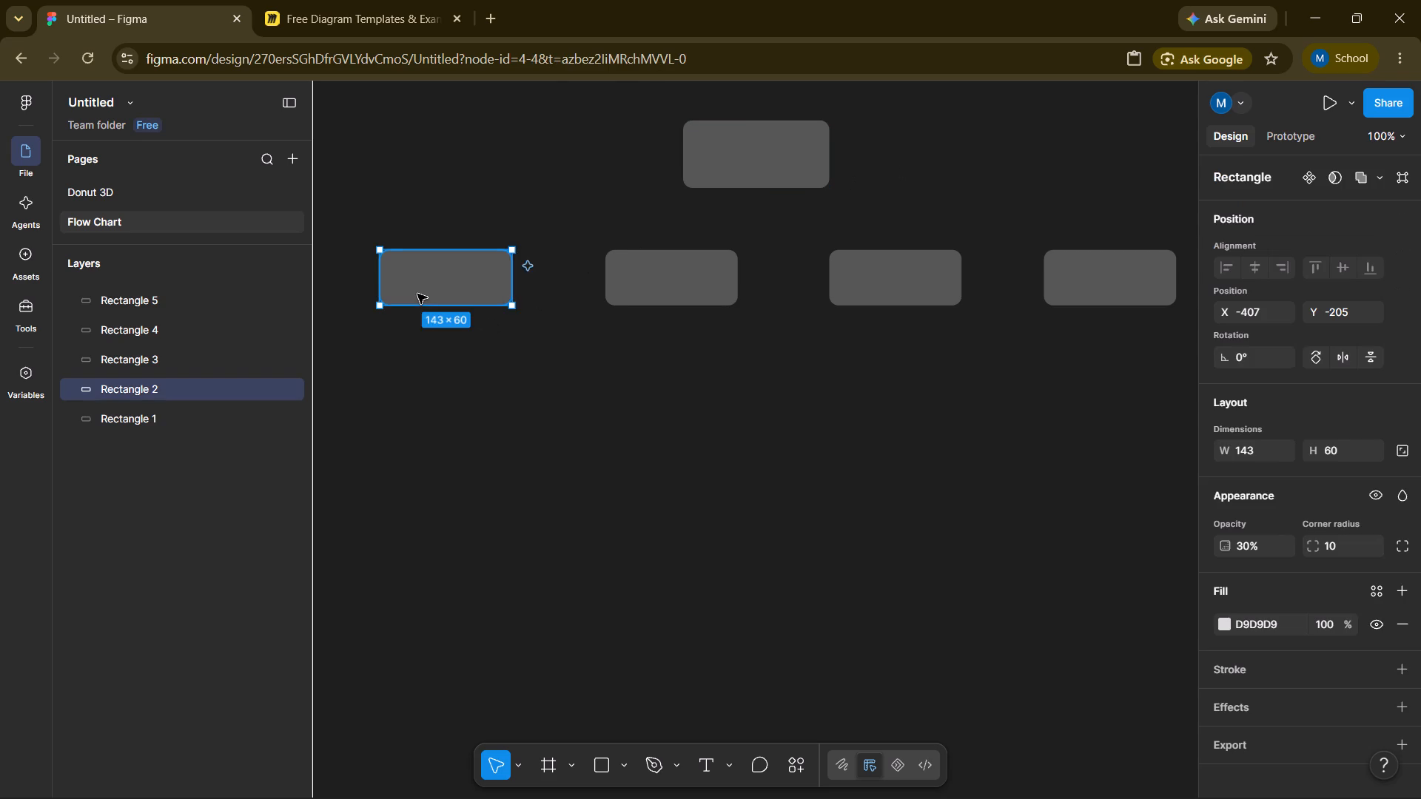
pyautogui.rightClick(417, 294)
pyautogui.click(517, 172)
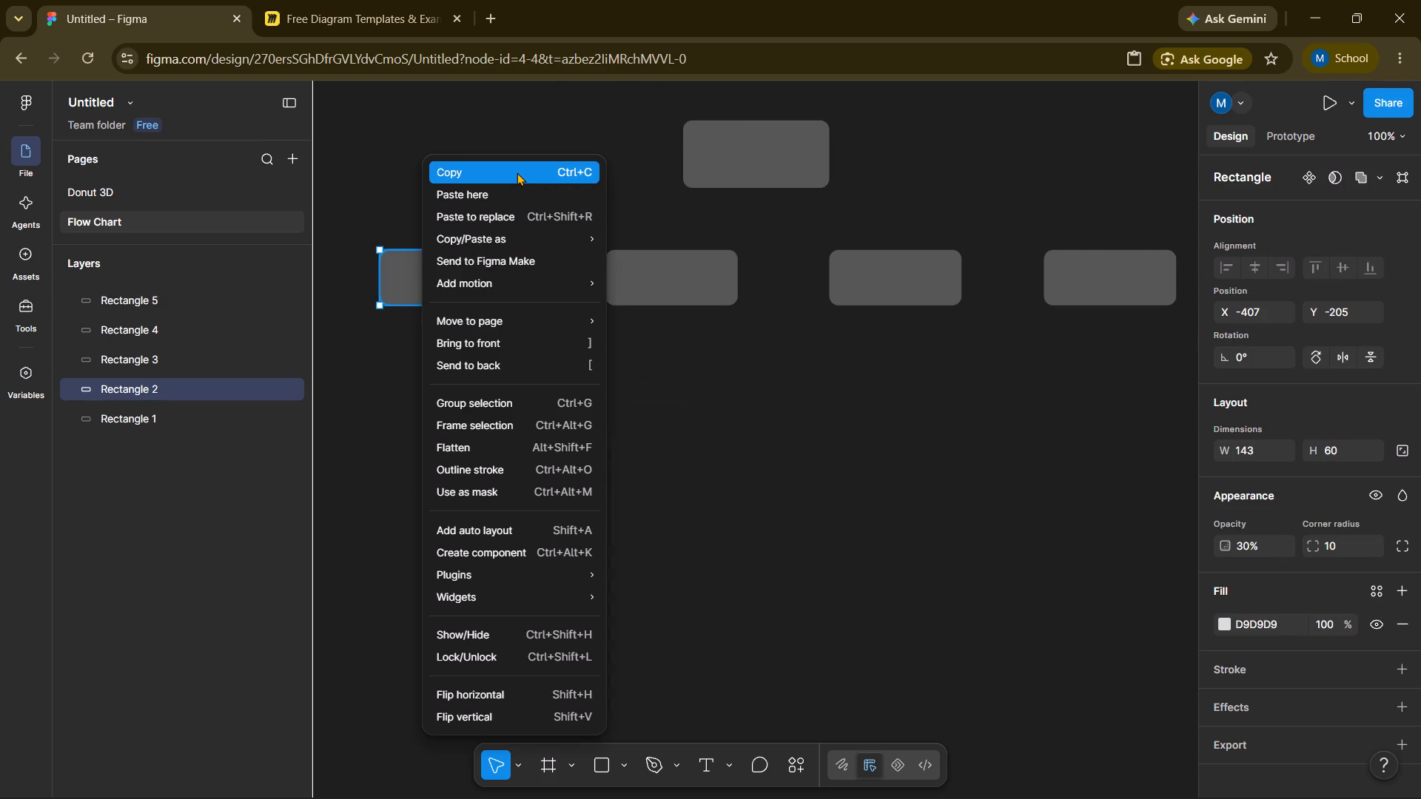
pyautogui.click(411, 405)
pyautogui.rightClick(411, 405)
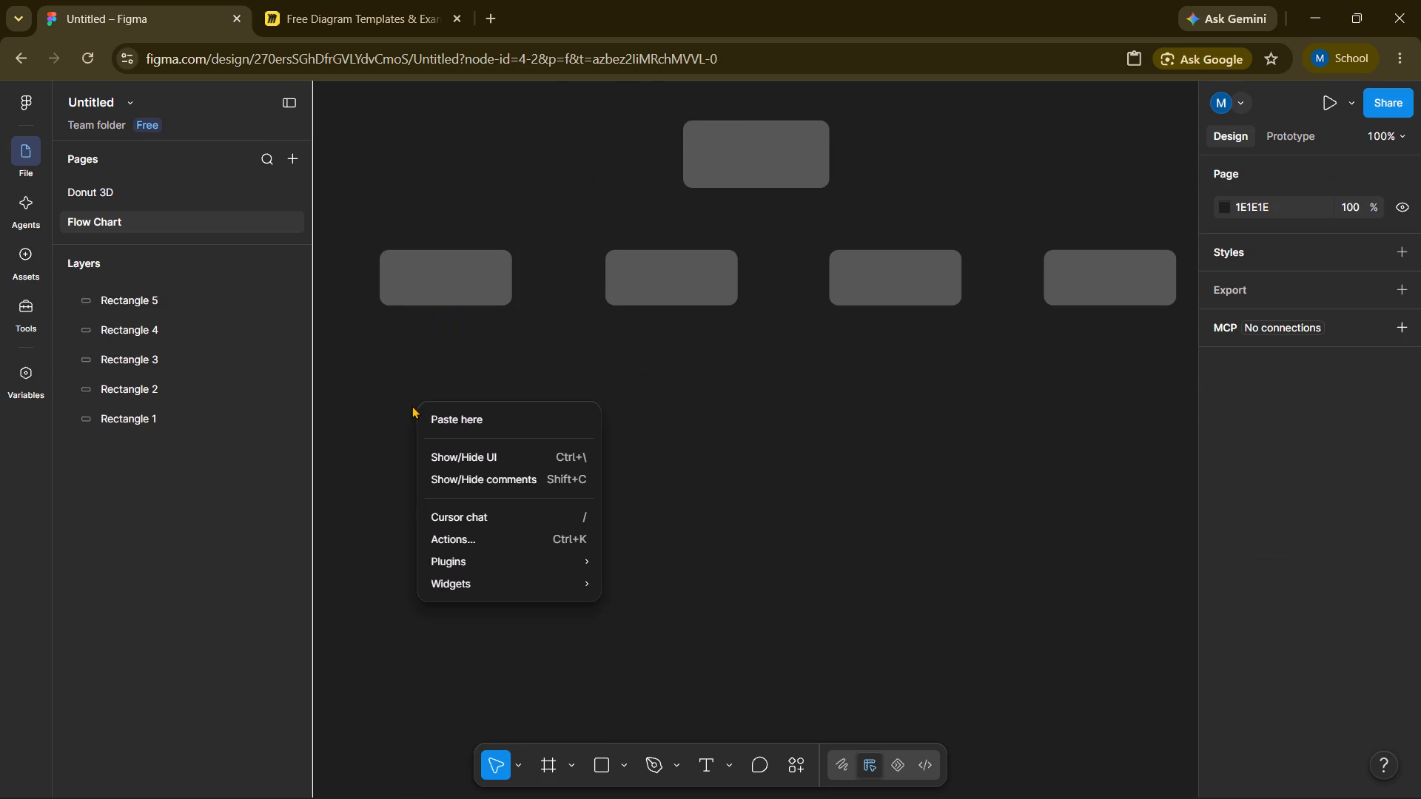
pyautogui.click(443, 422)
pyautogui.moveTo(468, 431); pyautogui.dragTo(449, 419)
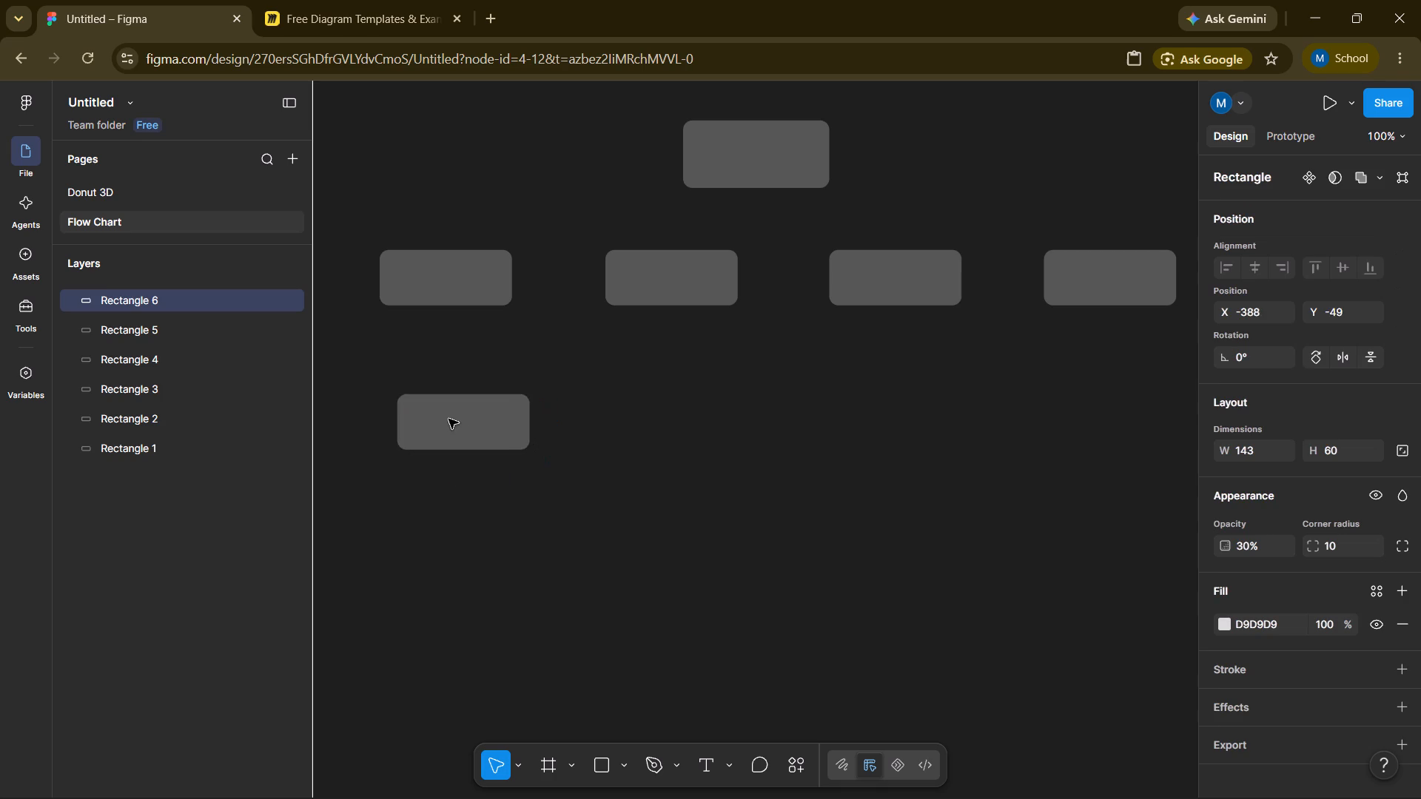
pyautogui.moveTo(449, 419); pyautogui.dragTo(439, 409)
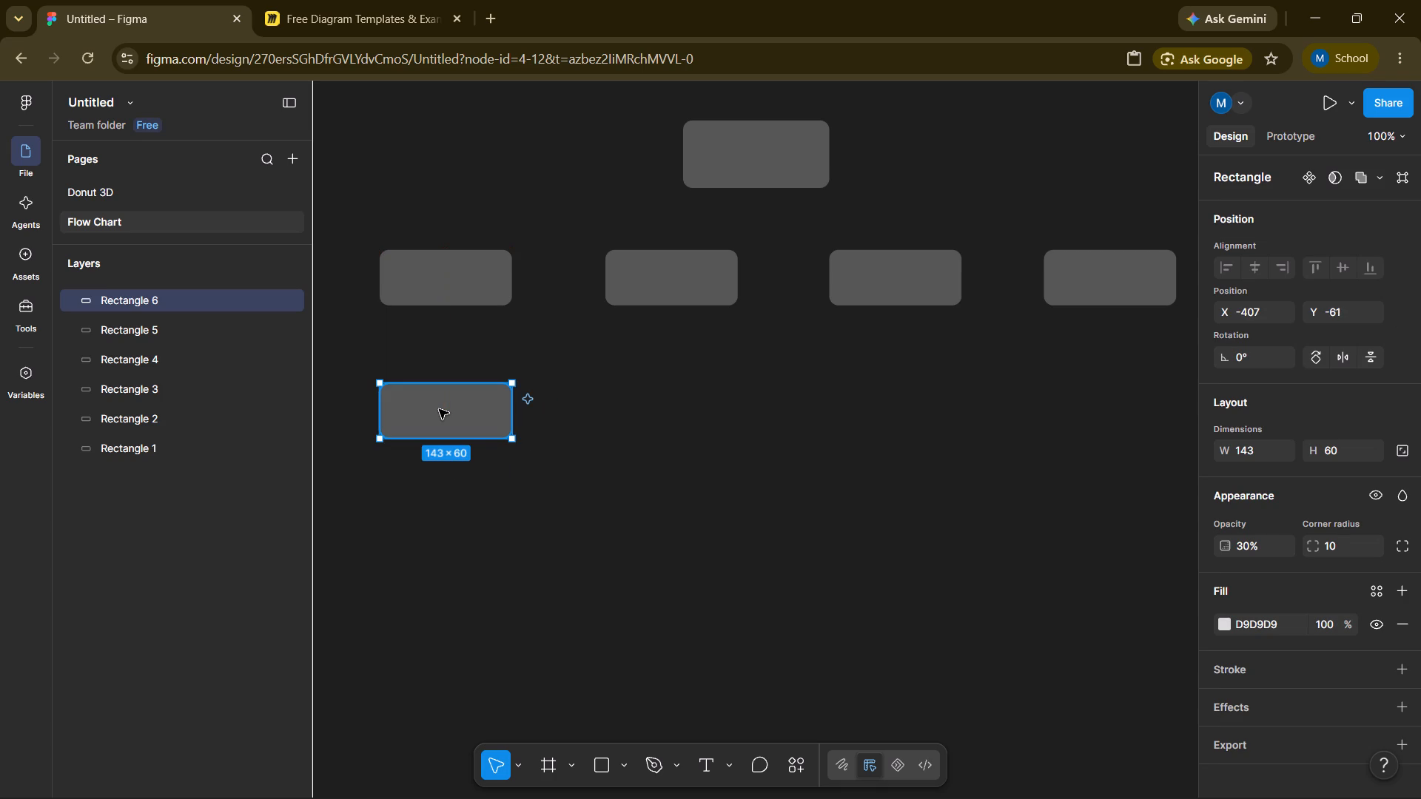
# Copy the third row's first box and paste it as the row's second box at about X -163, Y -61.
pyautogui.rightClick(439, 409)
pyautogui.click(510, 177)
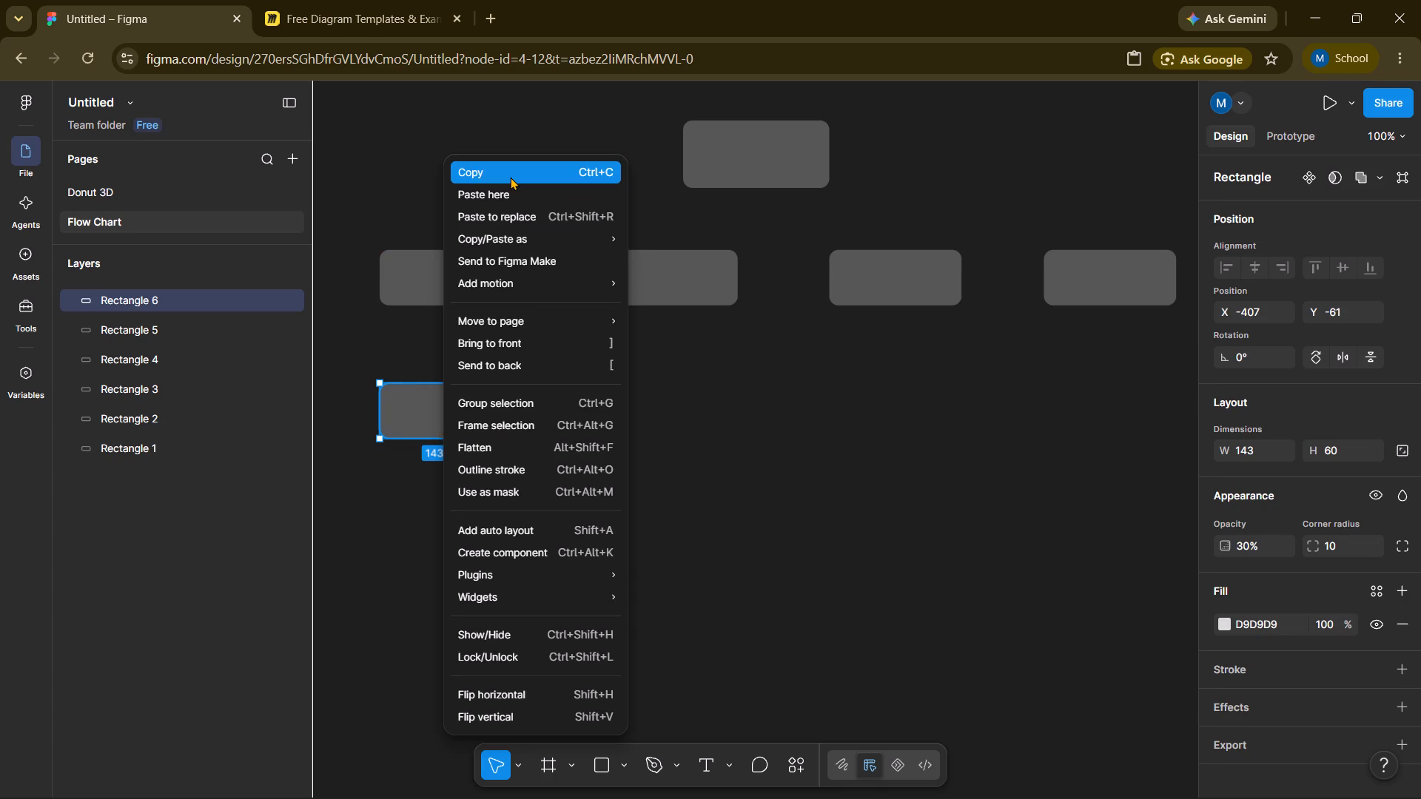
pyautogui.click(645, 382)
pyautogui.rightClick(645, 382)
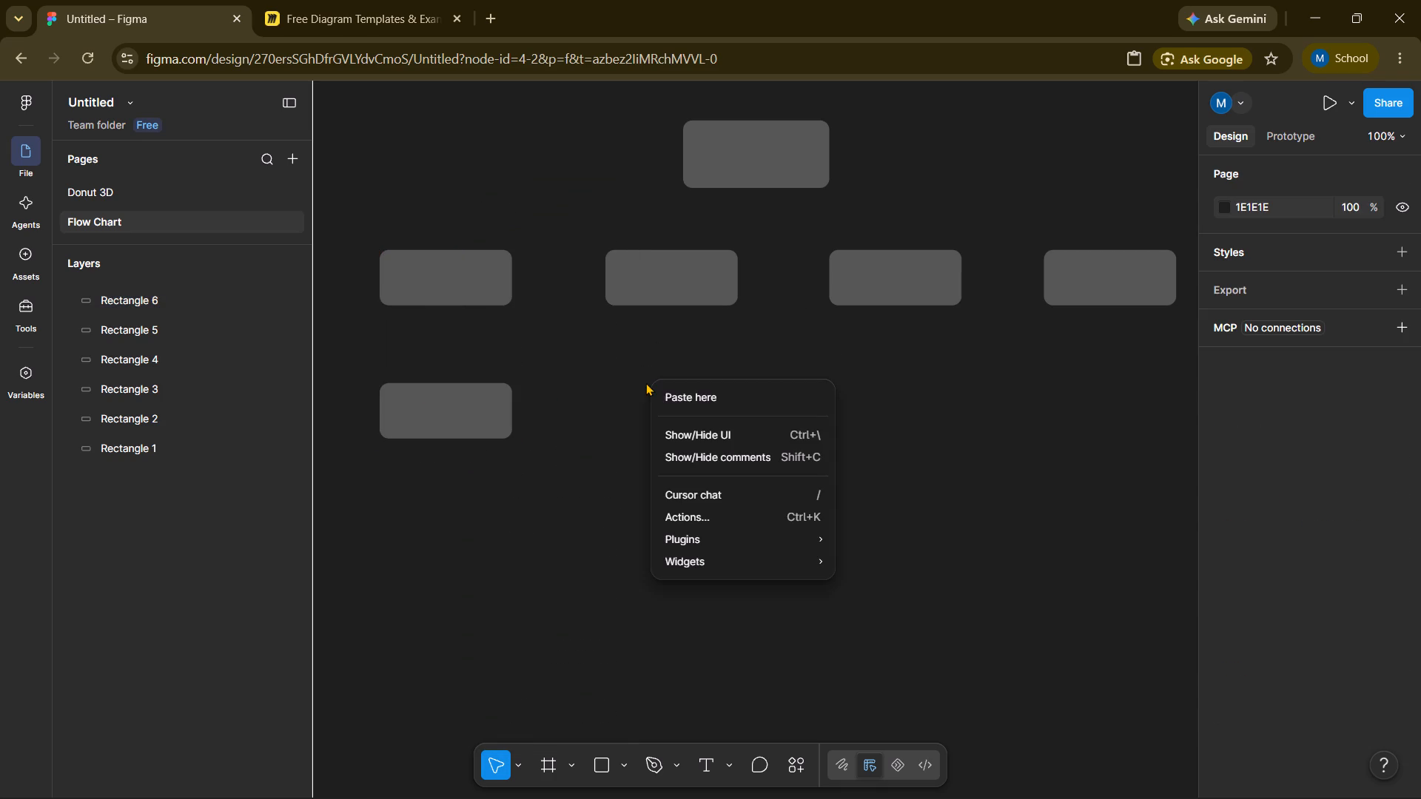
pyautogui.click(704, 395)
pyautogui.moveTo(700, 401); pyautogui.dragTo(651, 399)
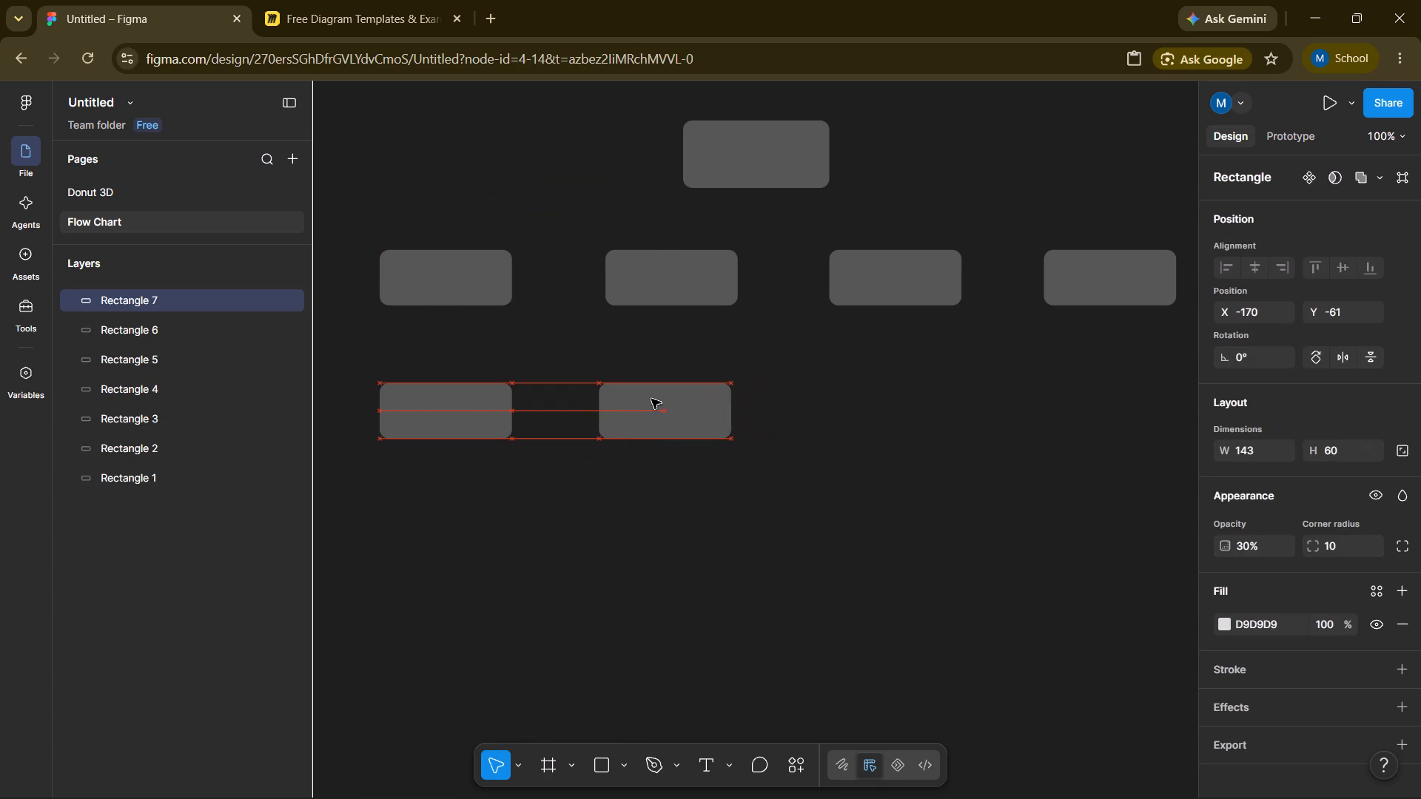
pyautogui.moveTo(651, 399); pyautogui.dragTo(658, 399)
pyautogui.click(658, 399)
pyautogui.click(658, 399)
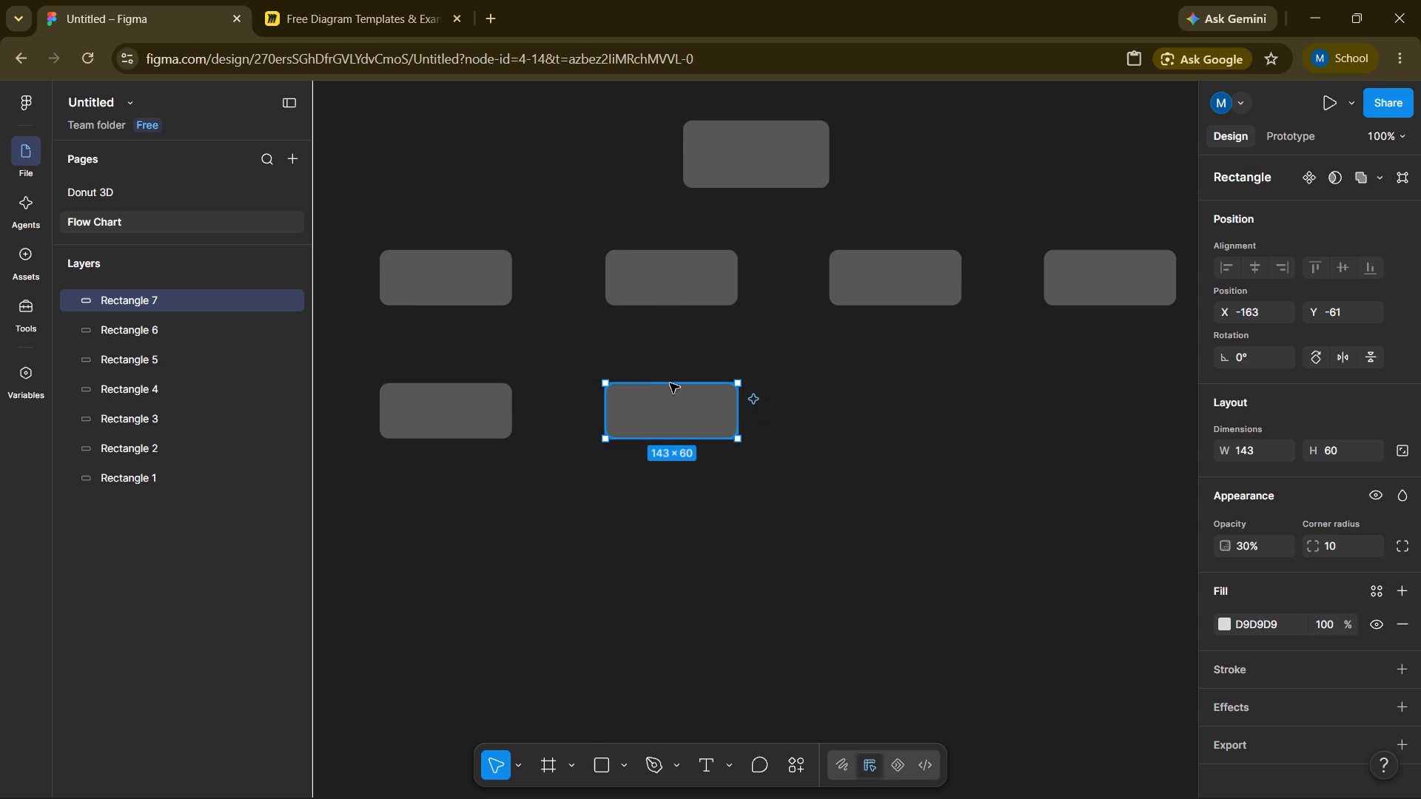
# Copy the third row's second box and paste it as the row's third box at about X 81, Y -61.
pyautogui.rightClick(673, 398)
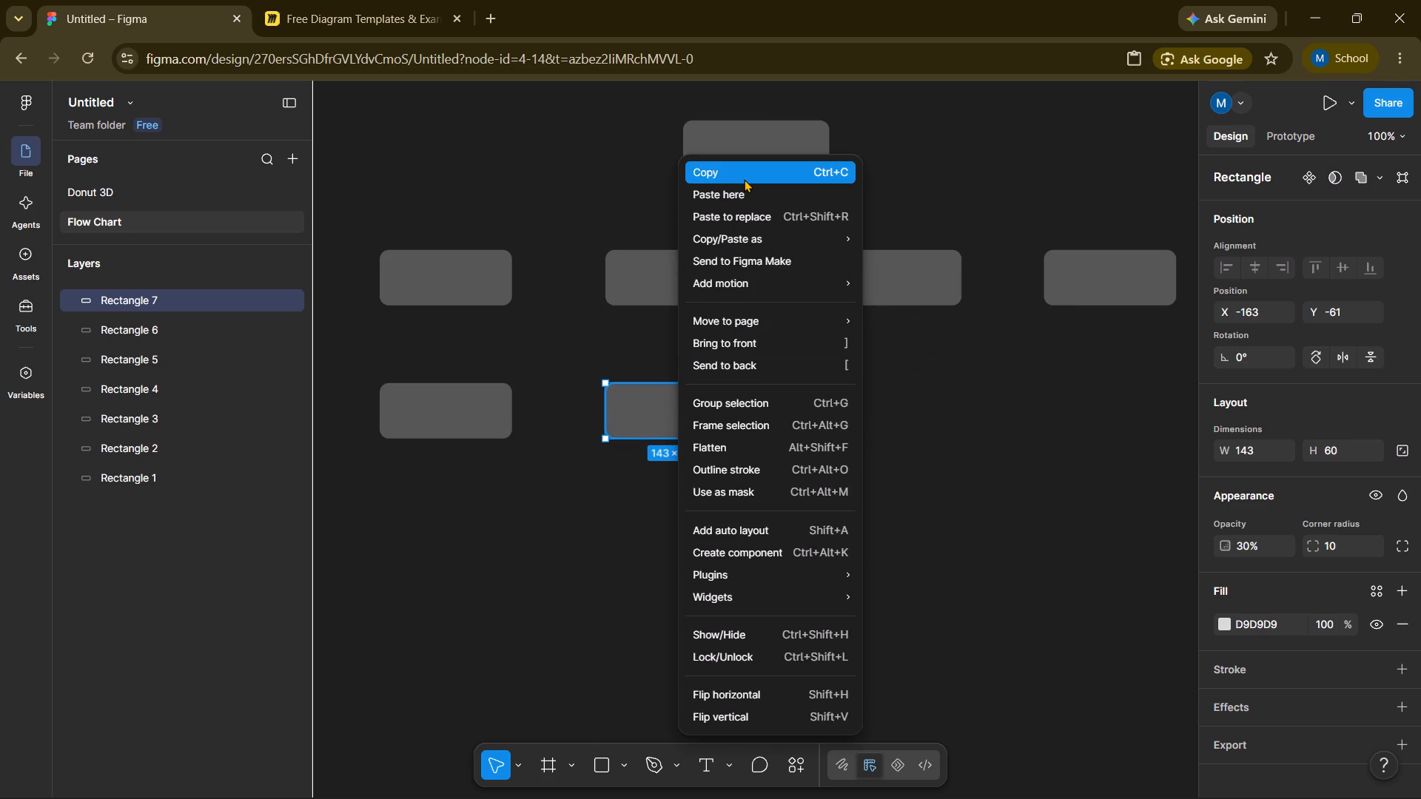
pyautogui.click(744, 179)
pyautogui.click(876, 410)
pyautogui.rightClick(876, 410)
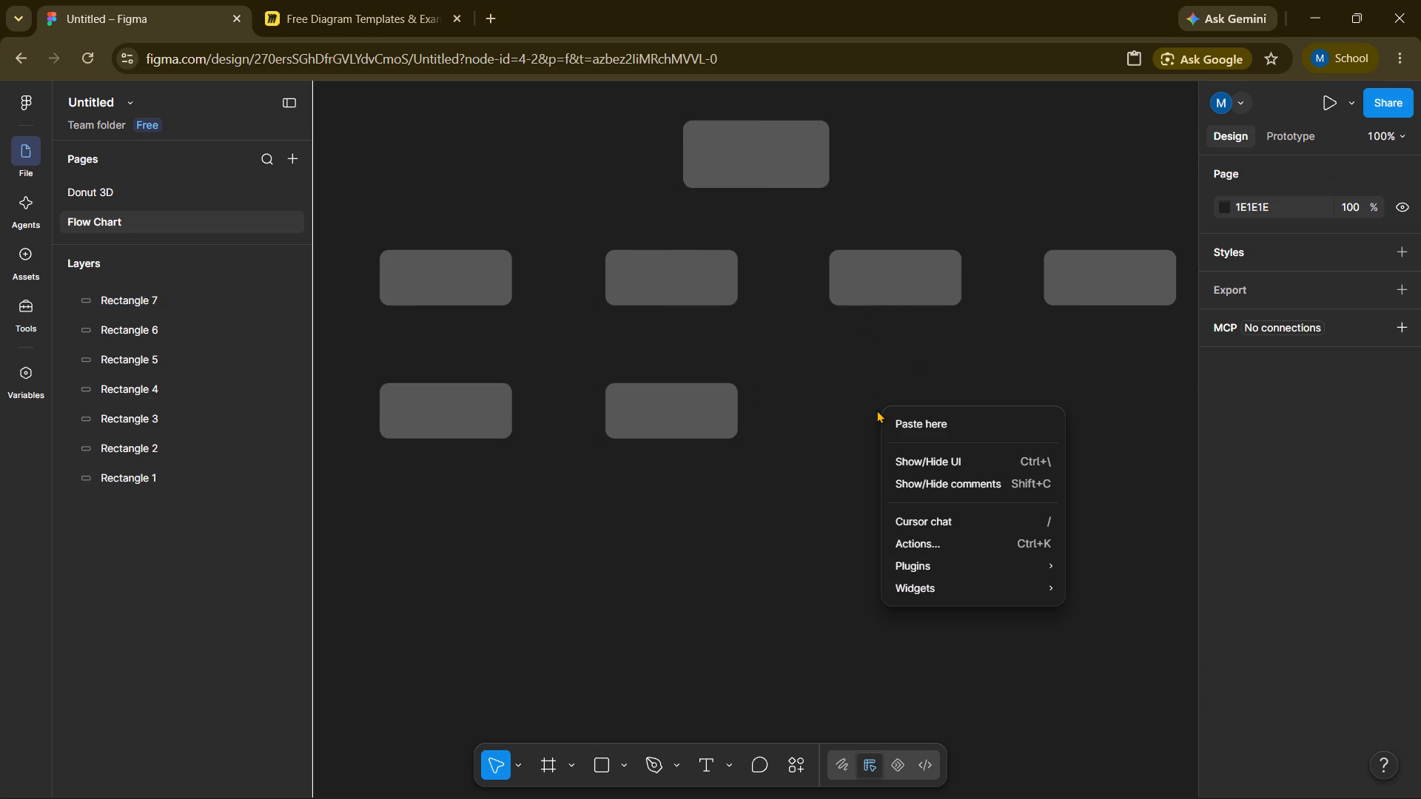
pyautogui.click(917, 419)
pyautogui.moveTo(907, 440); pyautogui.dragTo(866, 407)
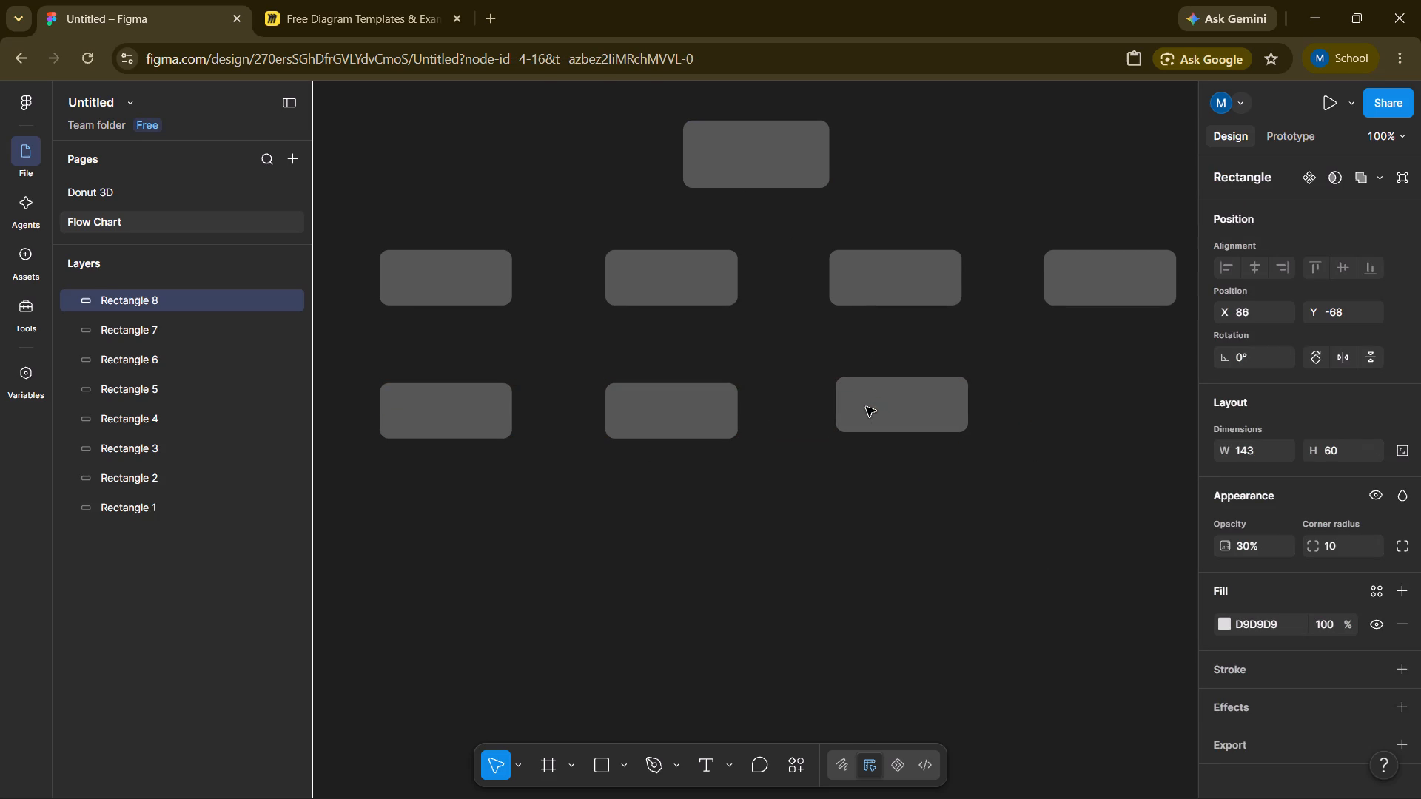
pyautogui.moveTo(866, 407); pyautogui.dragTo(867, 408)
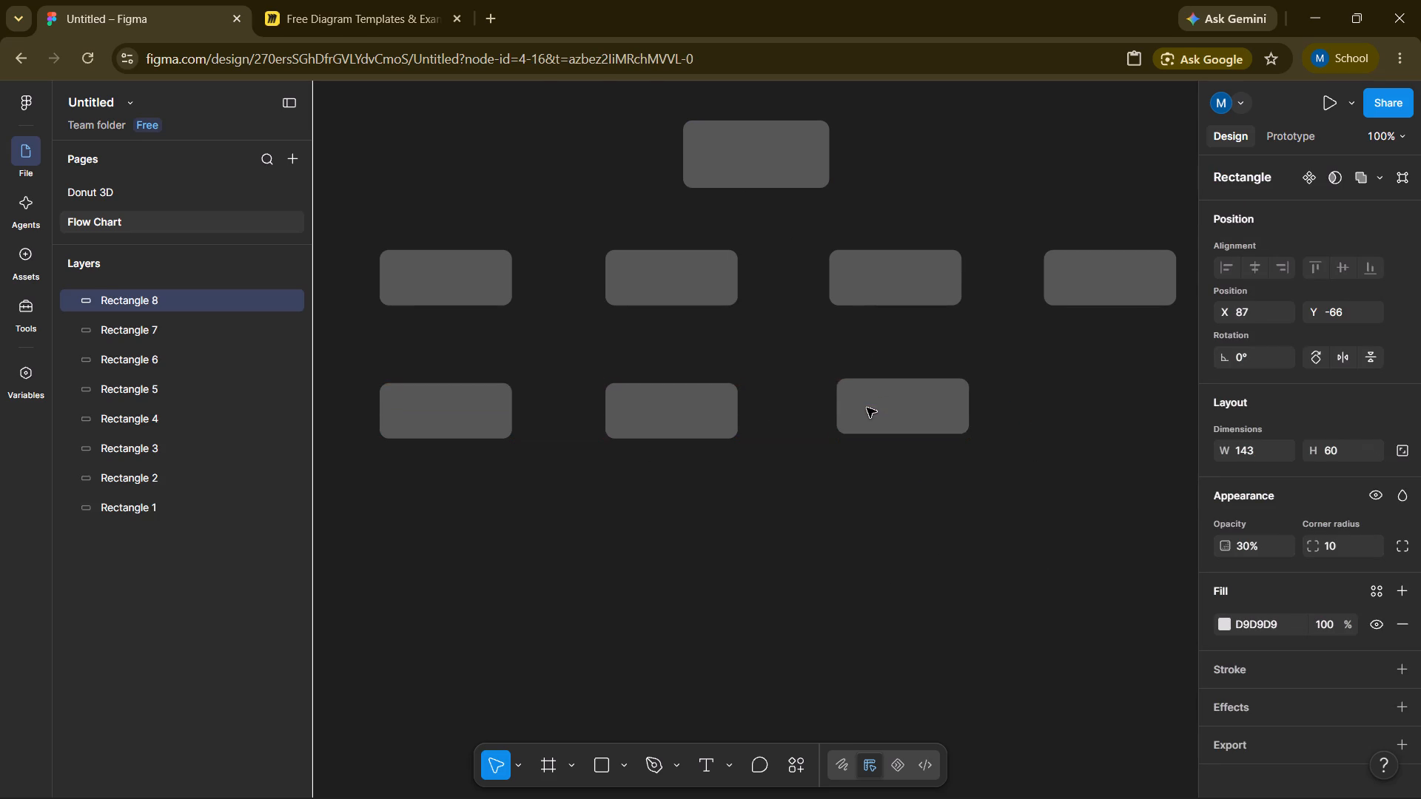
pyautogui.moveTo(867, 408); pyautogui.dragTo(864, 411)
# Copy the third row's third box and paste it as the row's fourth box at about X 311, Y -61.
pyautogui.rightClick(864, 411)
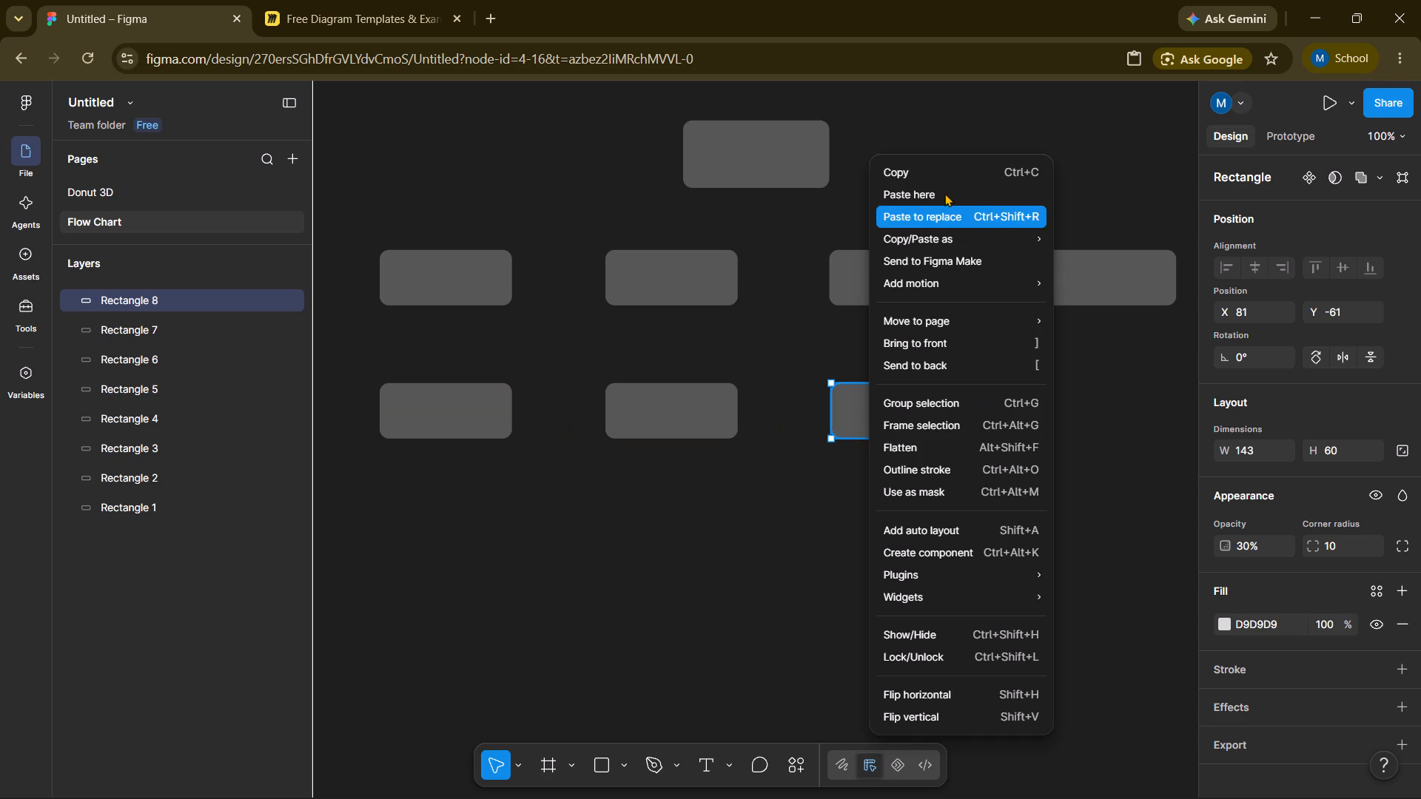
pyautogui.click(955, 177)
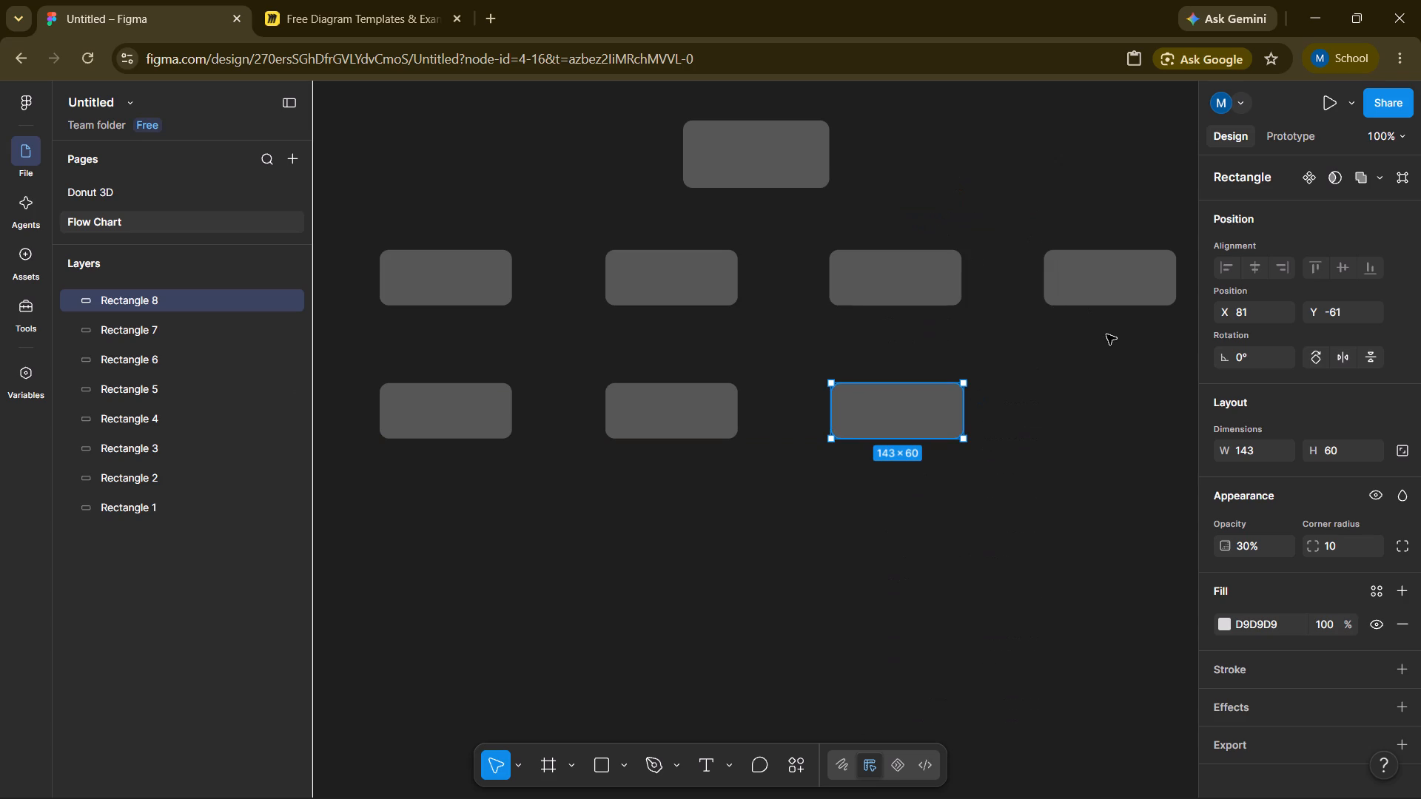
pyautogui.click(1065, 389)
pyautogui.rightClick(1065, 389)
pyautogui.click(1139, 409)
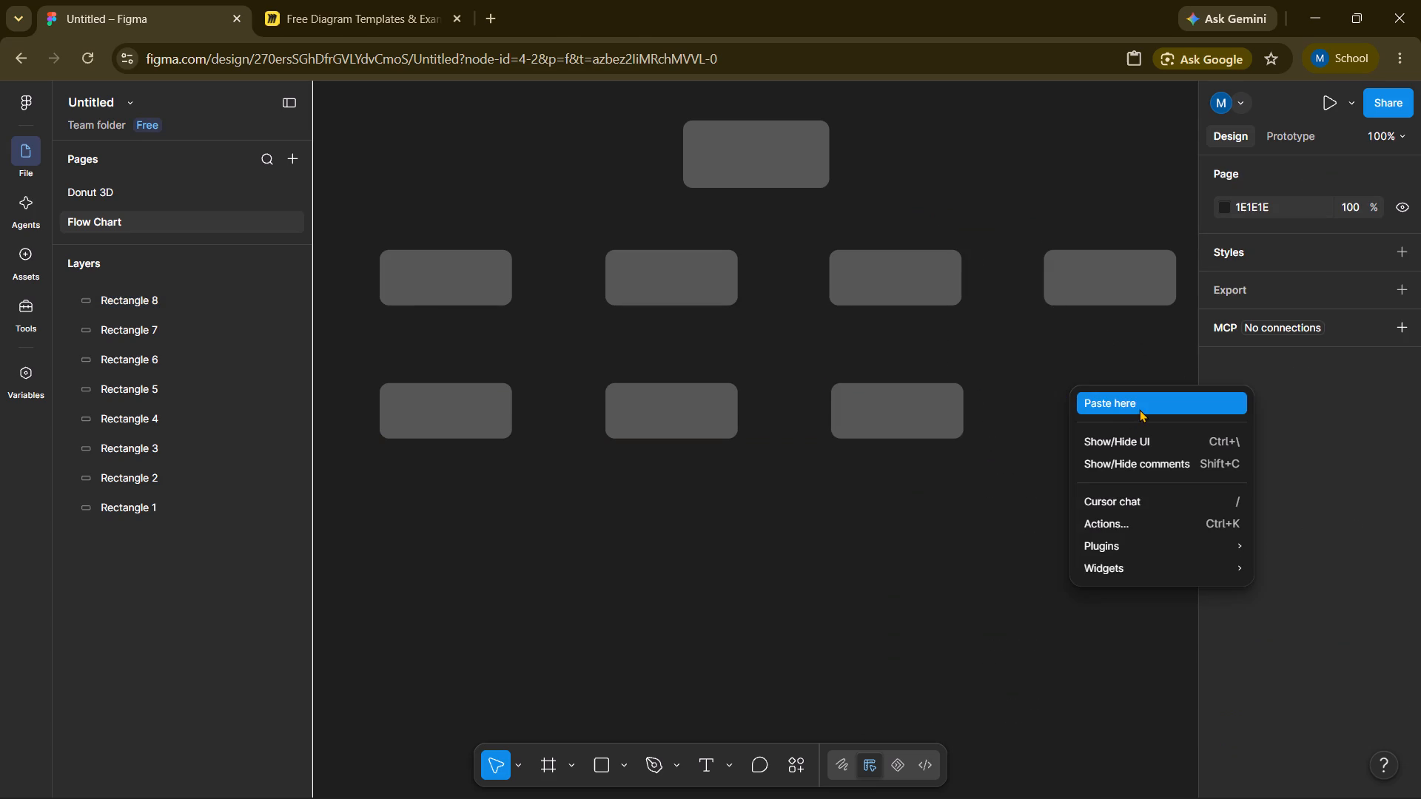
pyautogui.moveTo(1123, 409); pyautogui.dragTo(1108, 403)
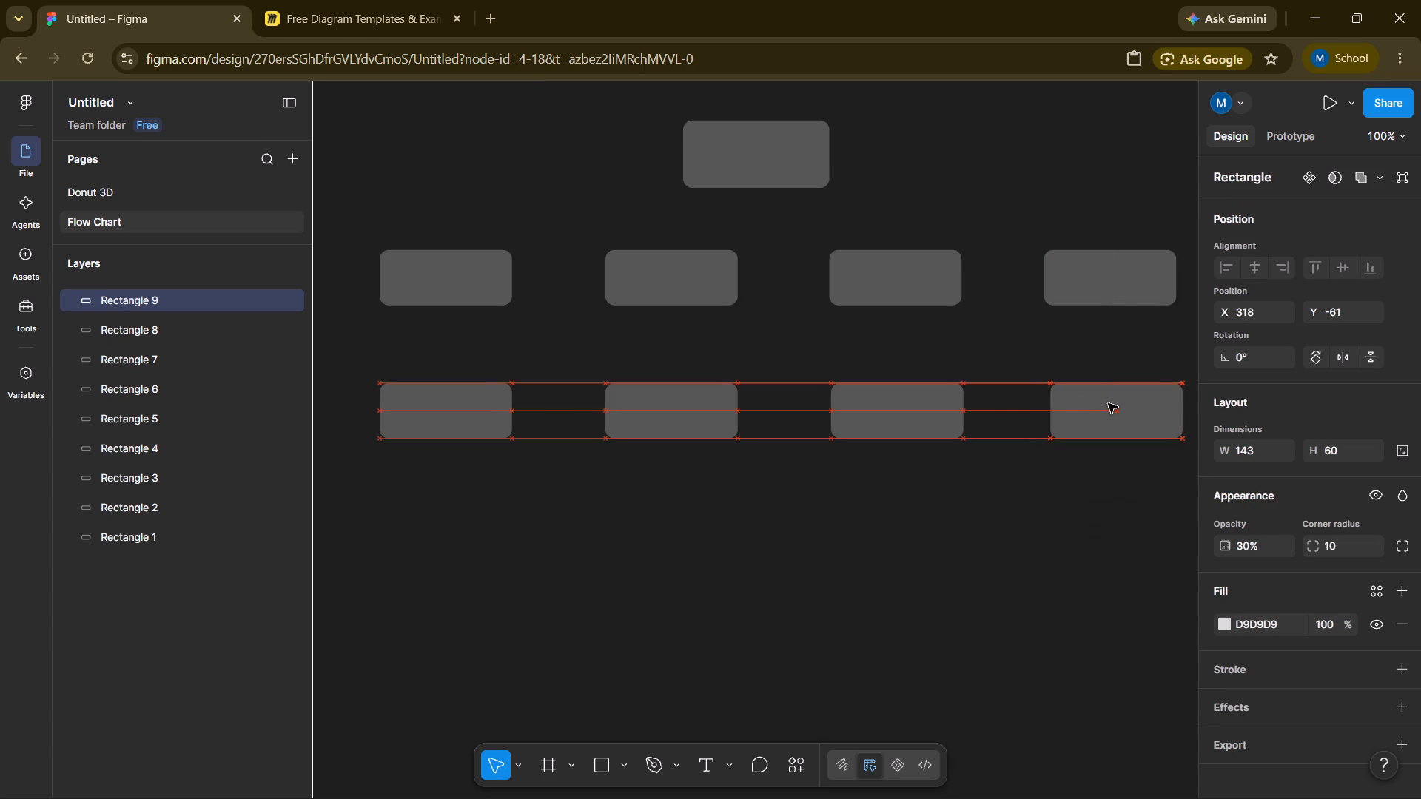
pyautogui.moveTo(1108, 403); pyautogui.dragTo(1103, 404)
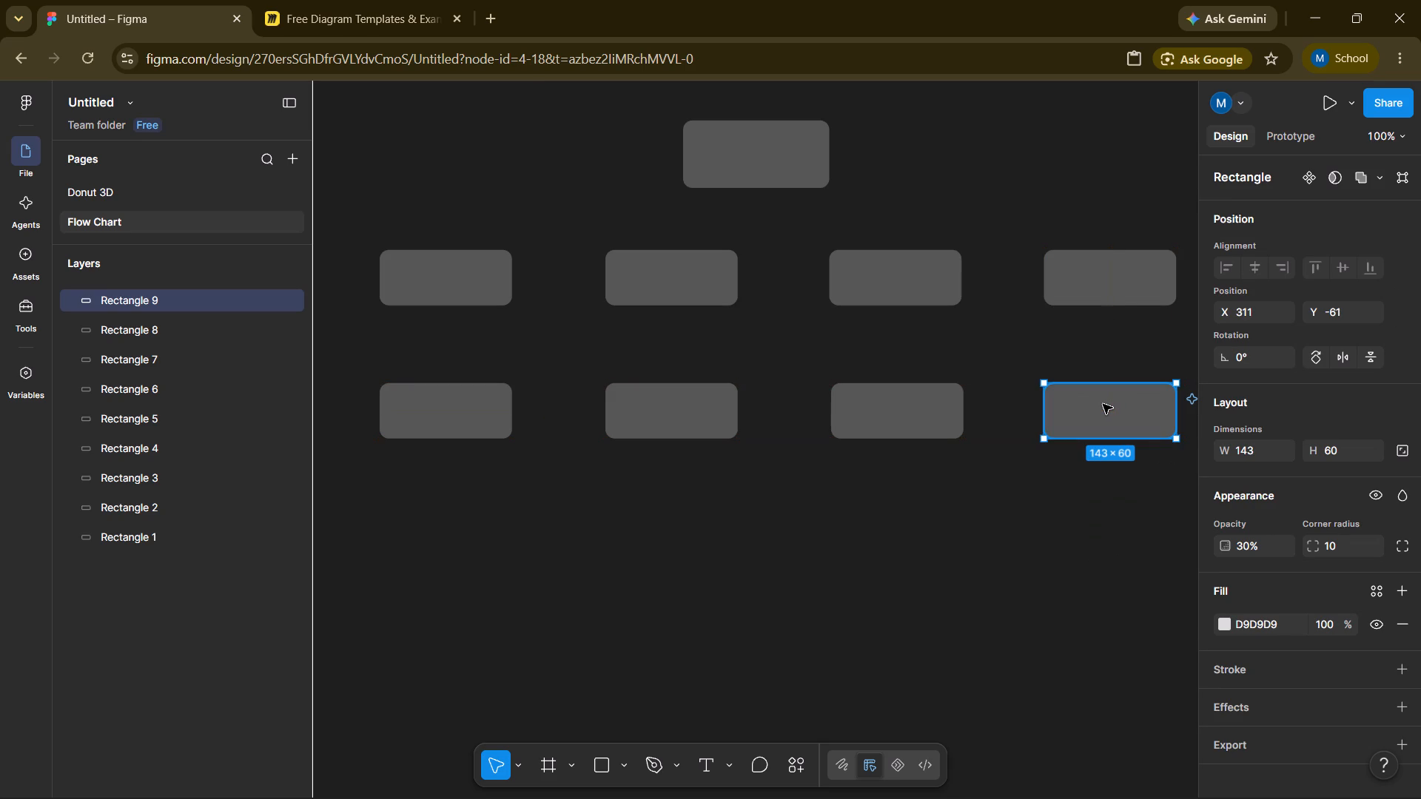
pyautogui.click(864, 547)
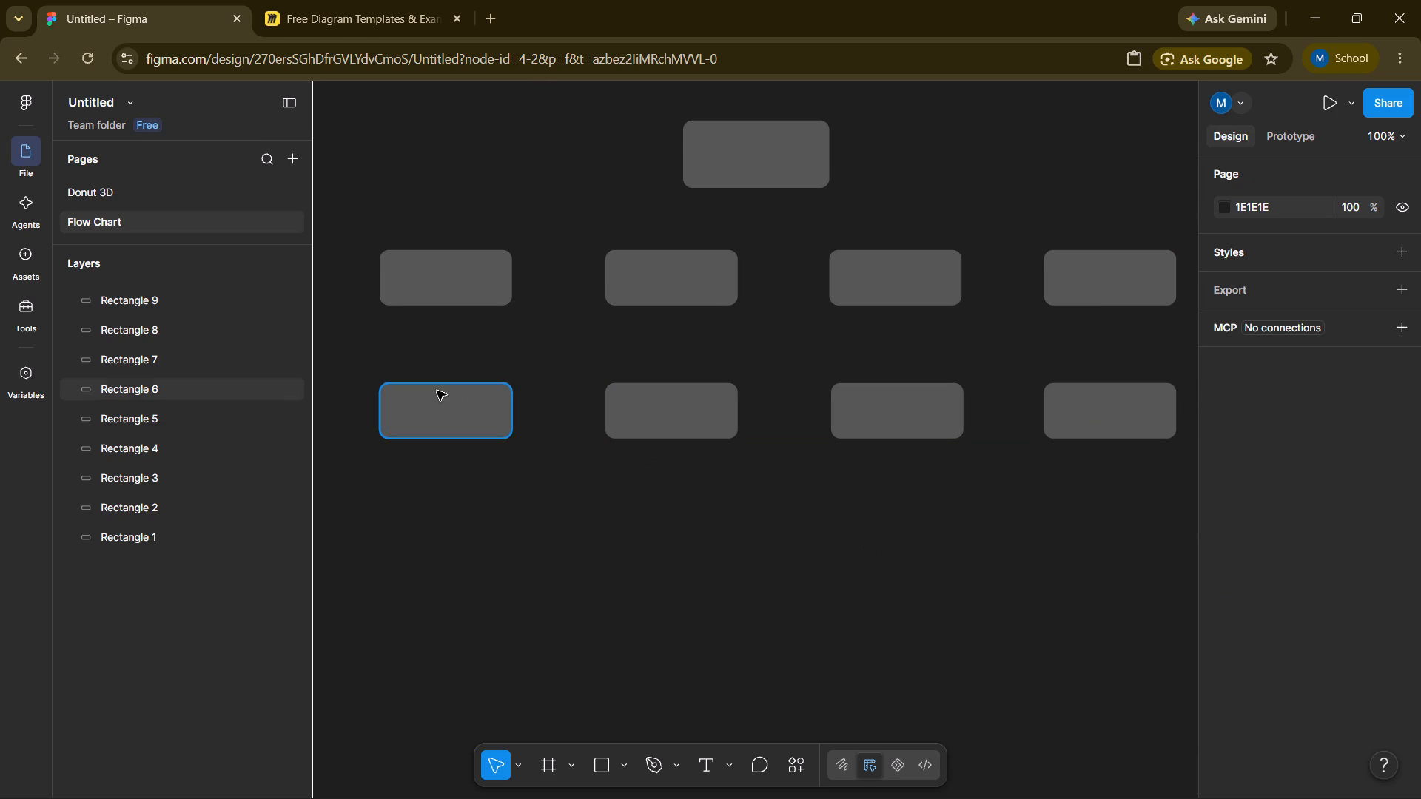
# Copy the third row's first box and paste it below that box to start a fourth row.
pyautogui.click(435, 412)
pyautogui.rightClick(435, 412)
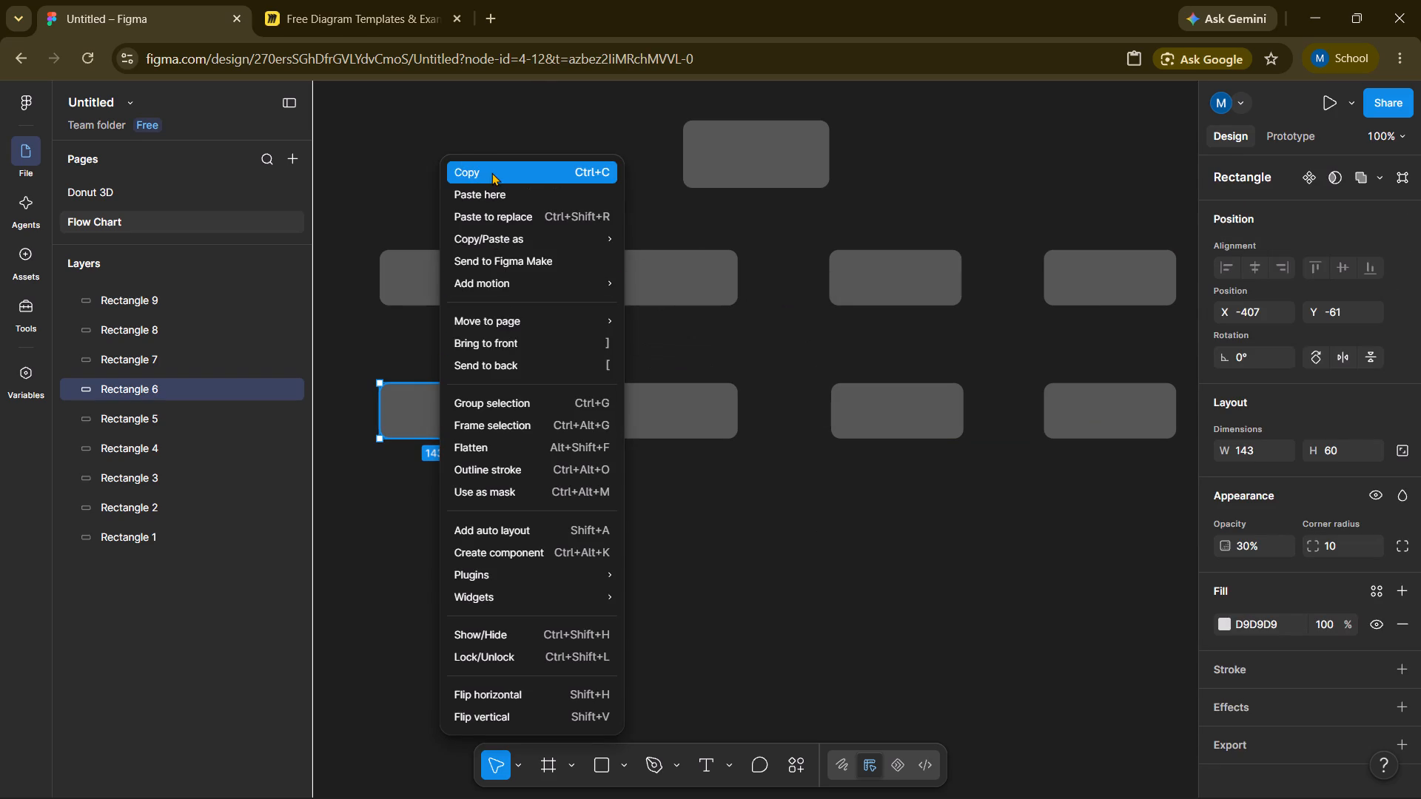
pyautogui.click(491, 172)
pyautogui.click(406, 527)
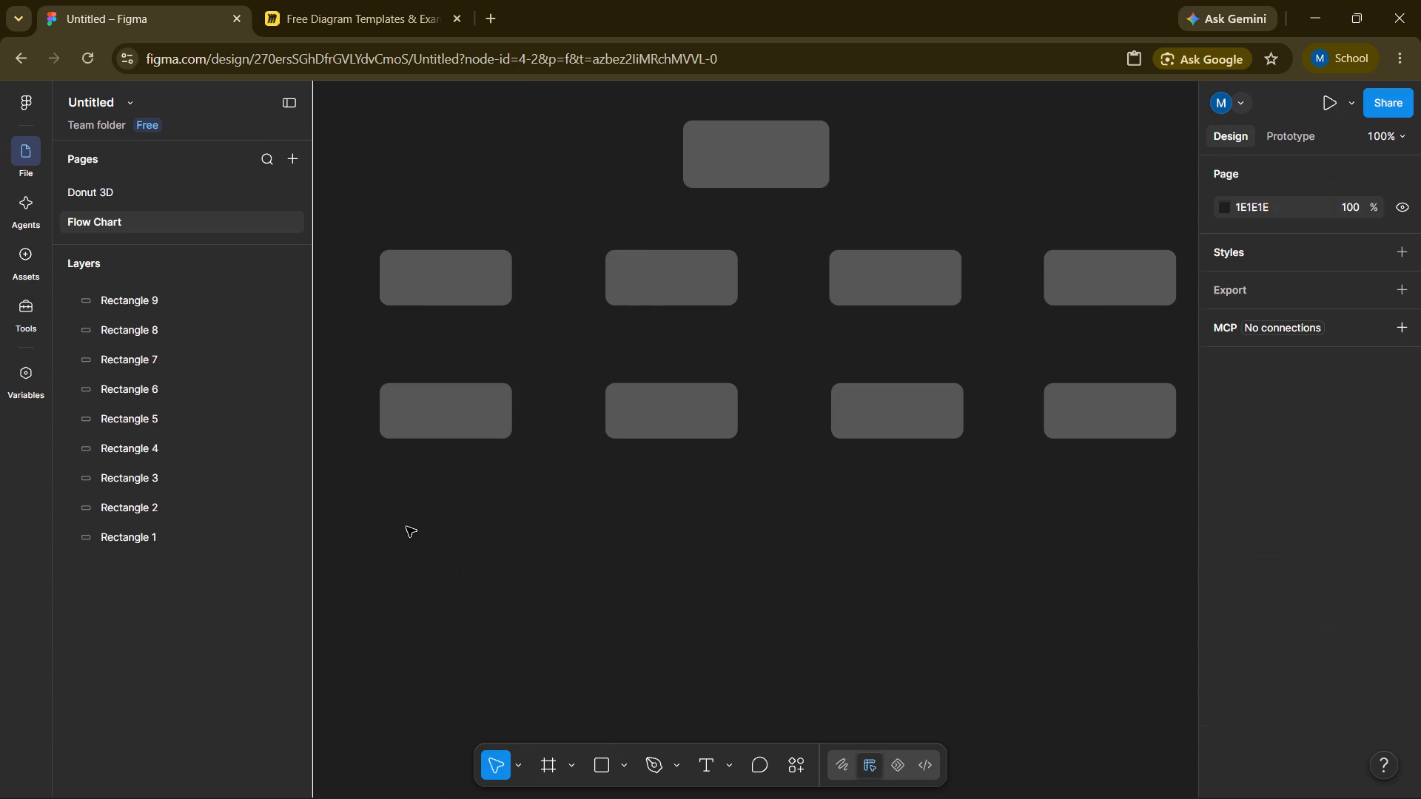
pyautogui.rightClick(406, 527)
pyautogui.click(469, 540)
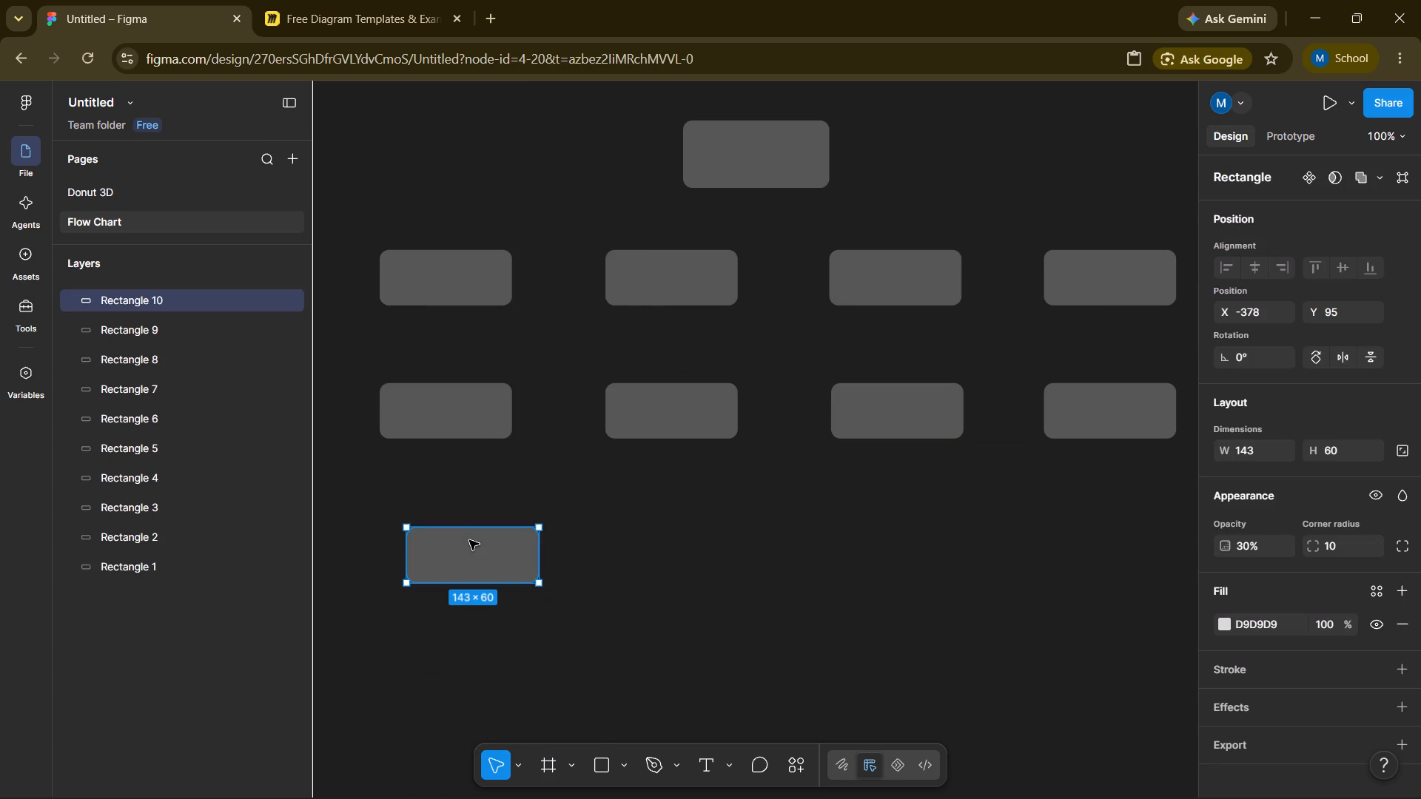
# Align the fourth row's first box under the first column at about X -407, Y 71.
pyautogui.moveTo(474, 547); pyautogui.dragTo(452, 540)
pyautogui.click(452, 540)
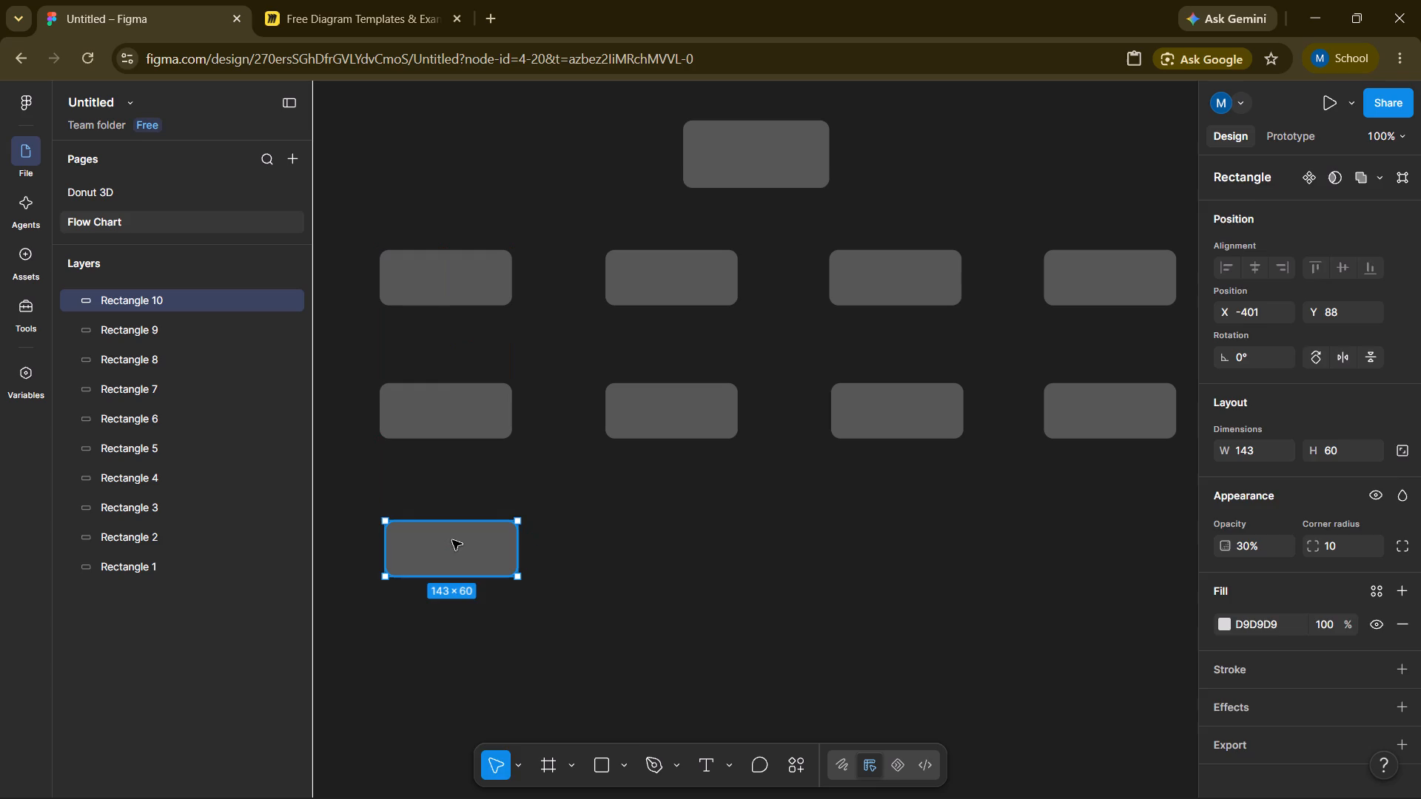
pyautogui.moveTo(452, 540); pyautogui.dragTo(443, 532)
pyautogui.moveTo(442, 540); pyautogui.dragTo(440, 534)
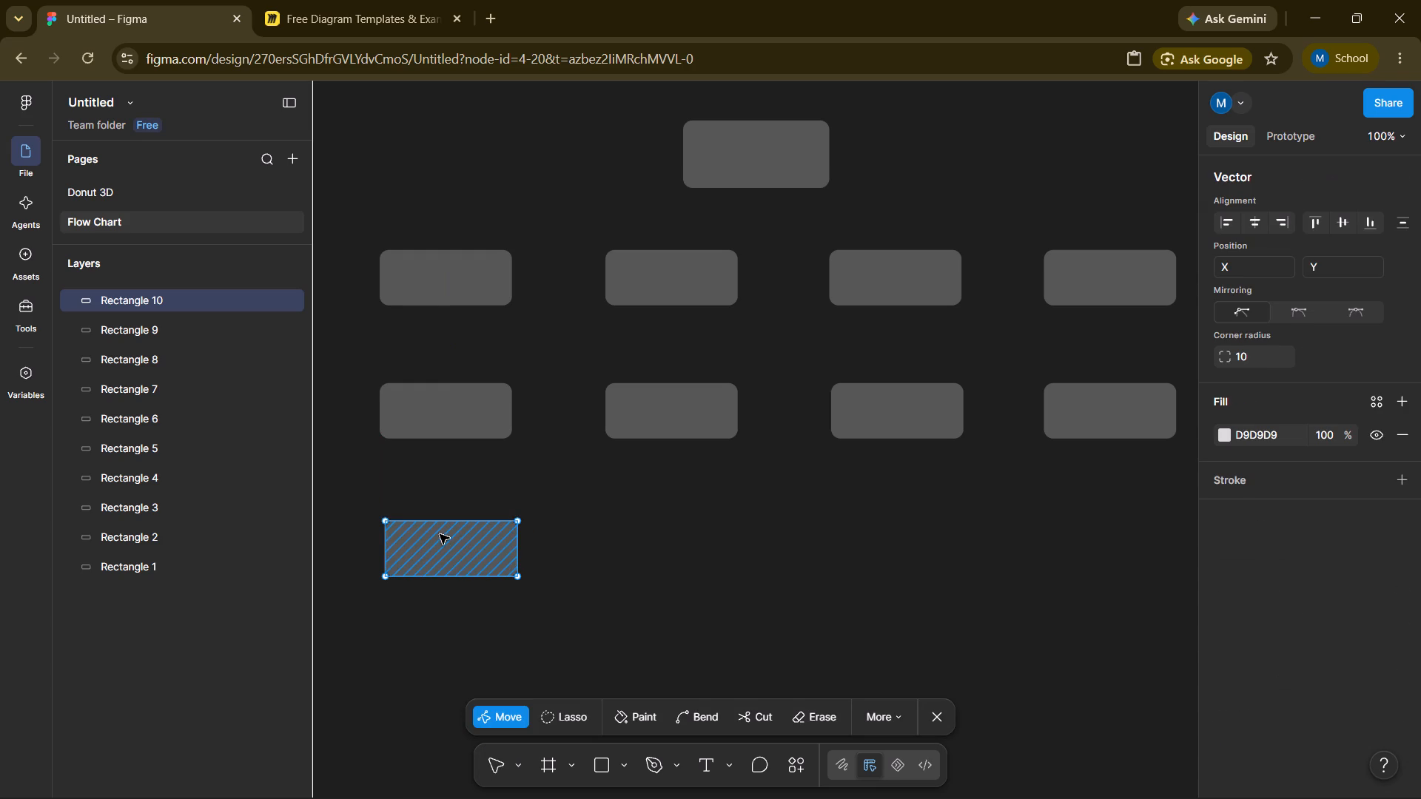
pyautogui.moveTo(440, 534); pyautogui.dragTo(437, 533)
pyautogui.click(625, 575)
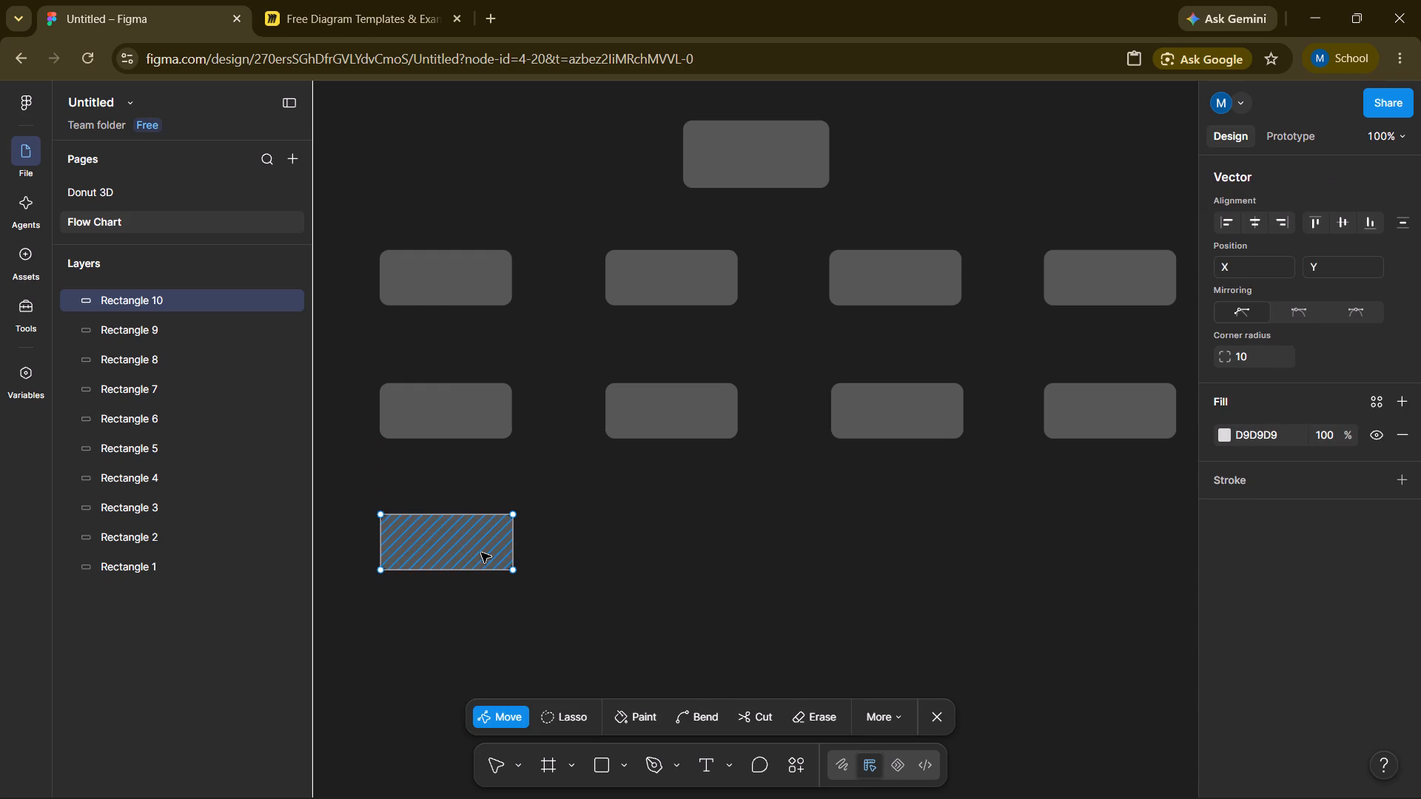
pyautogui.moveTo(471, 552); pyautogui.dragTo(474, 542)
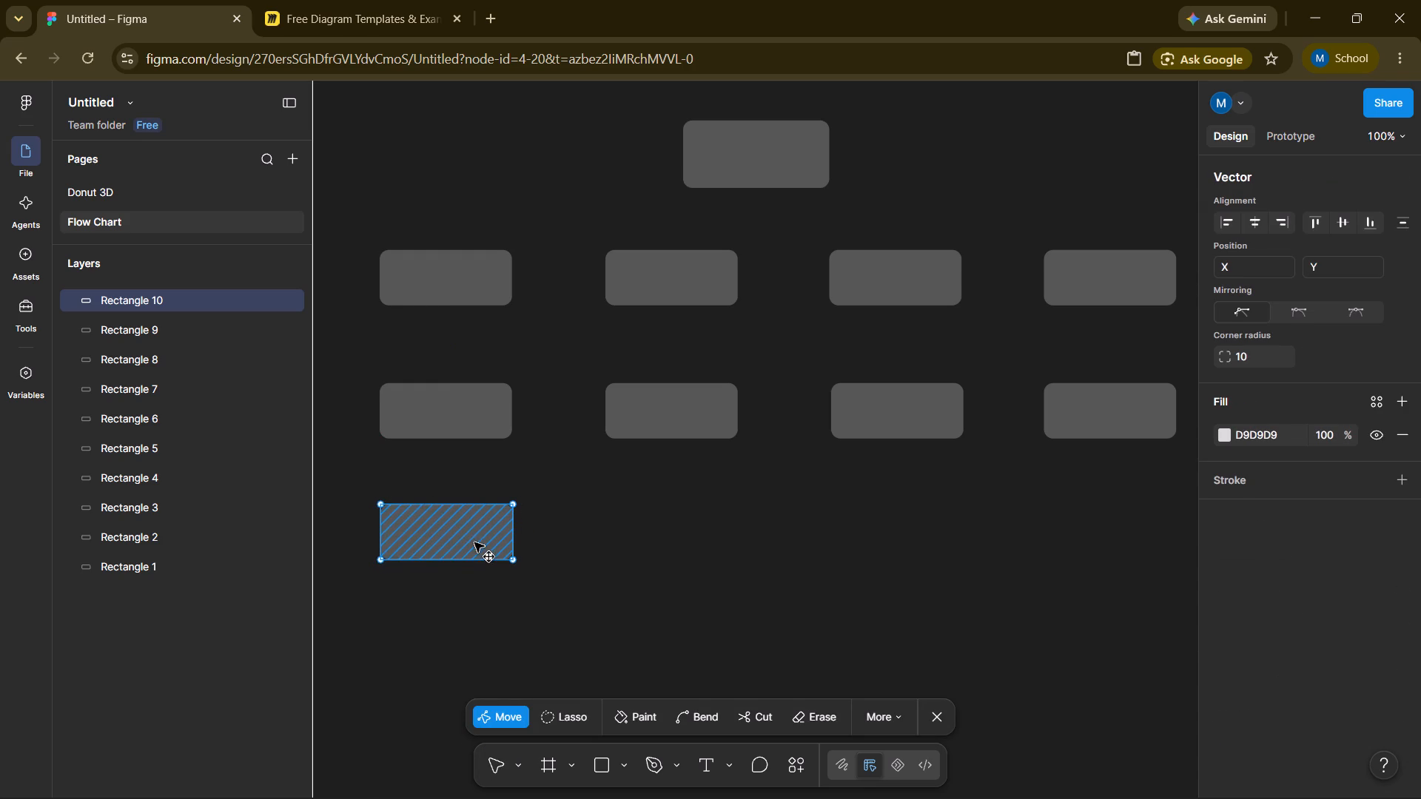
pyautogui.click(582, 553)
pyautogui.doubleClick(582, 553)
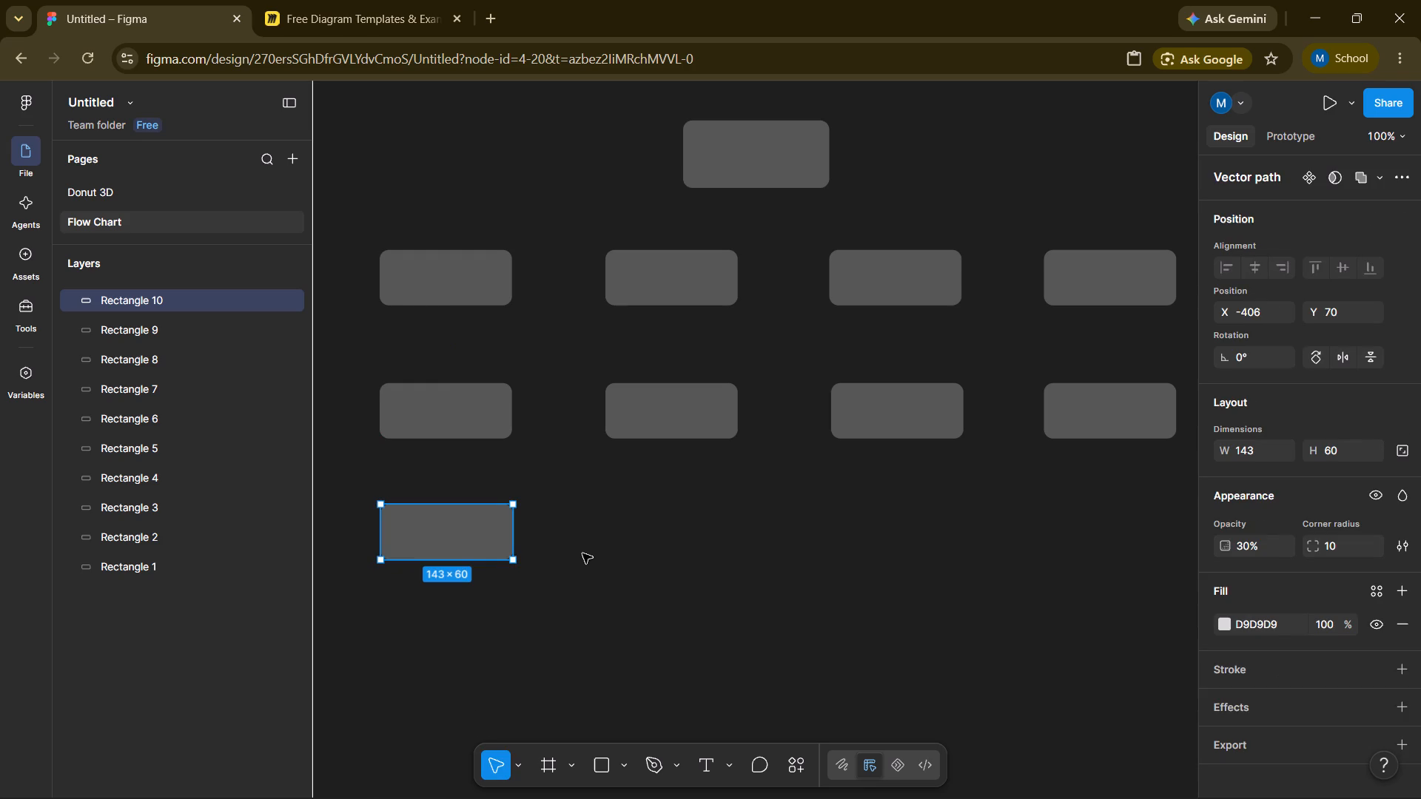
pyautogui.click(833, 547)
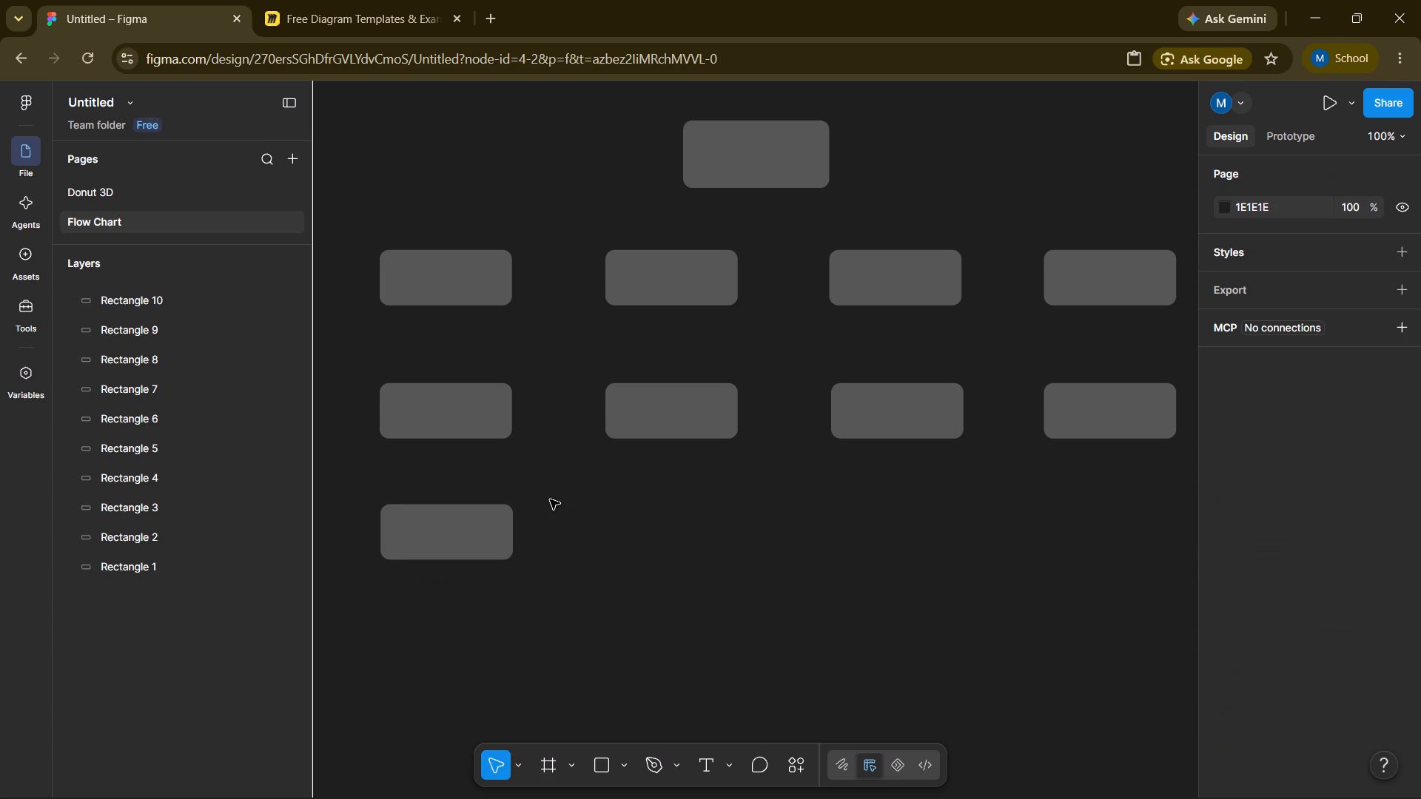
pyautogui.click(469, 536)
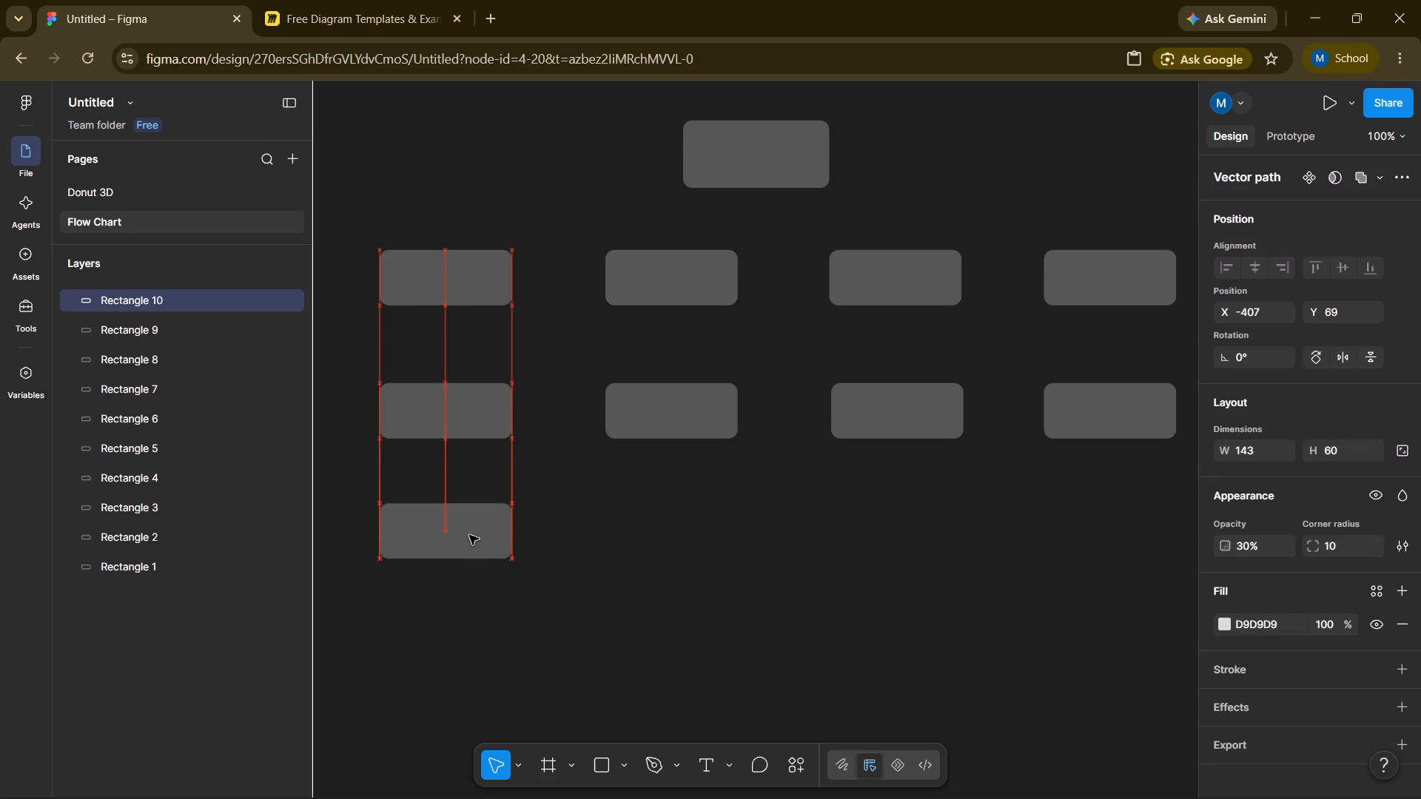
# Copy the fourth row's first box and paste it level with it, aligned beneath the second column.
pyautogui.rightClick(457, 543)
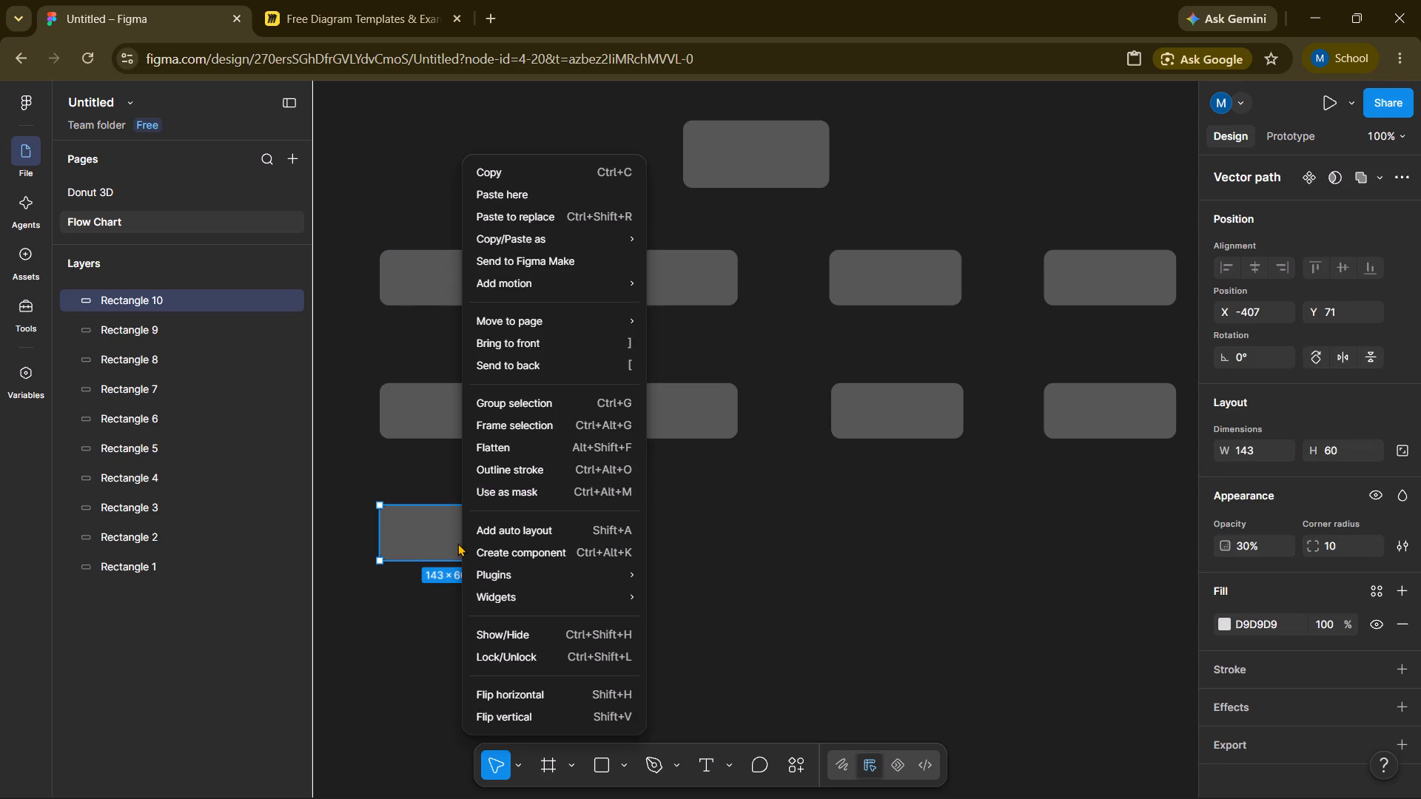
pyautogui.click(534, 168)
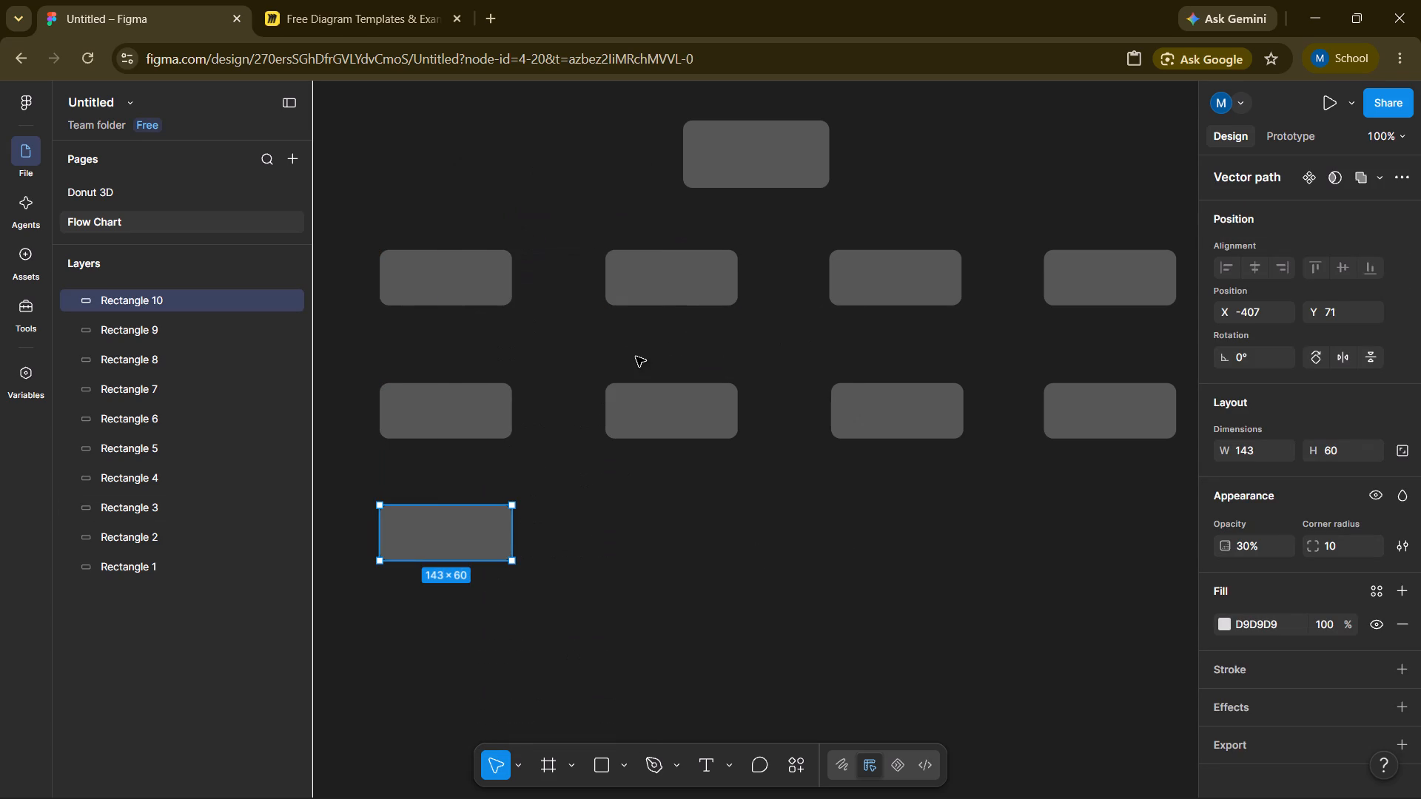
pyautogui.click(629, 506)
pyautogui.rightClick(629, 506)
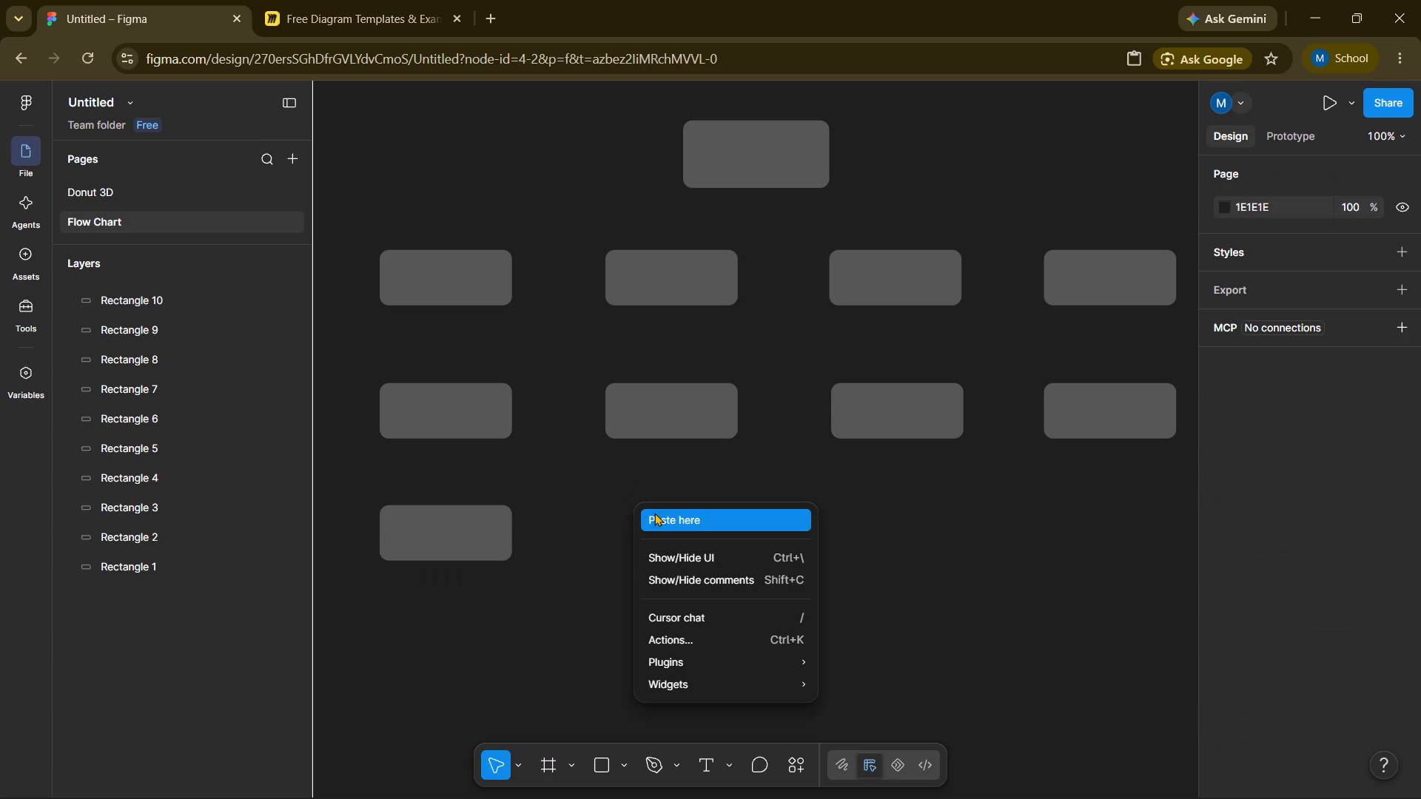
pyautogui.click(656, 515)
pyautogui.moveTo(680, 550); pyautogui.dragTo(654, 550)
pyautogui.click(864, 531)
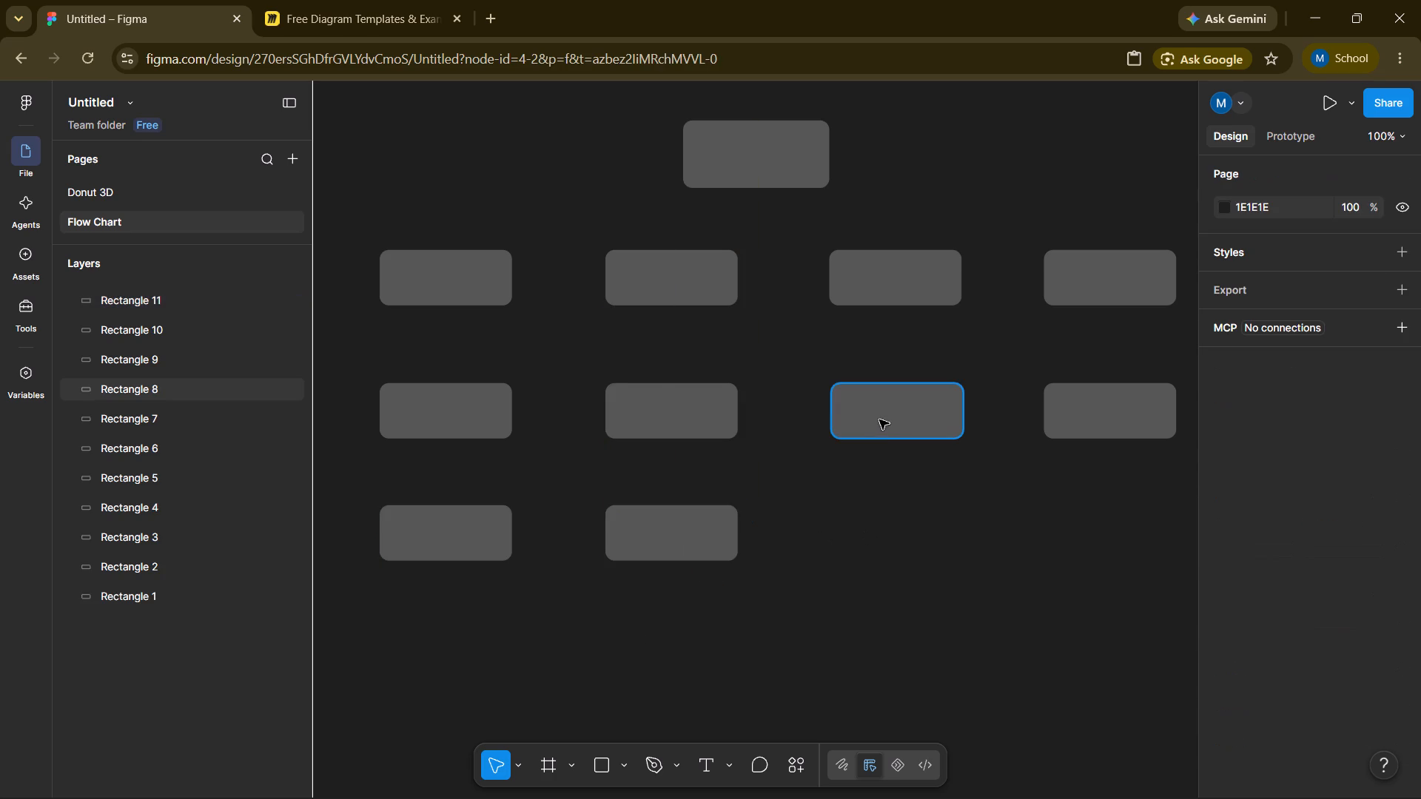
# Copy the third row's third box and paste it beneath for the fourth row, at about X 115, Y 94.
pyautogui.rightClick(879, 419)
pyautogui.click(918, 176)
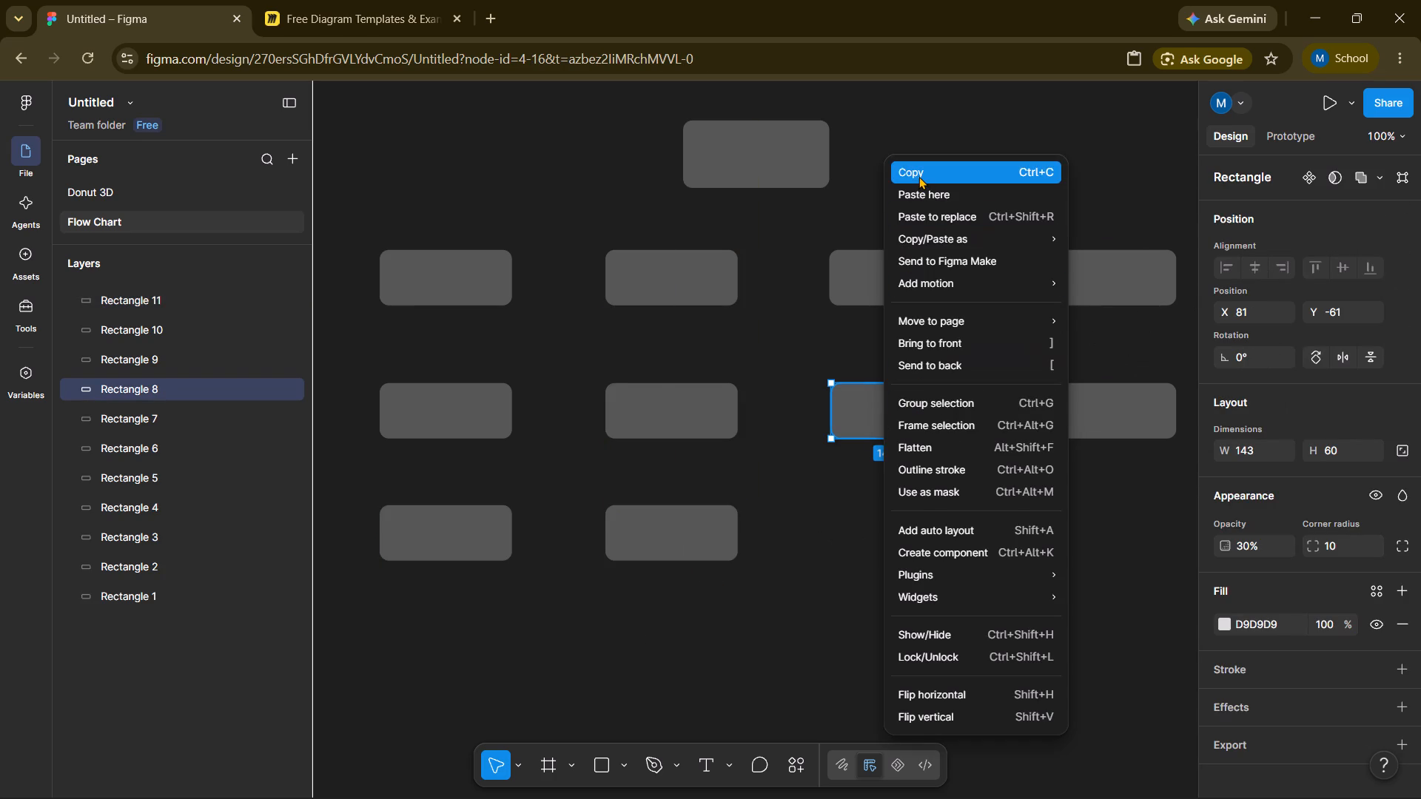
pyautogui.click(862, 526)
pyautogui.rightClick(862, 526)
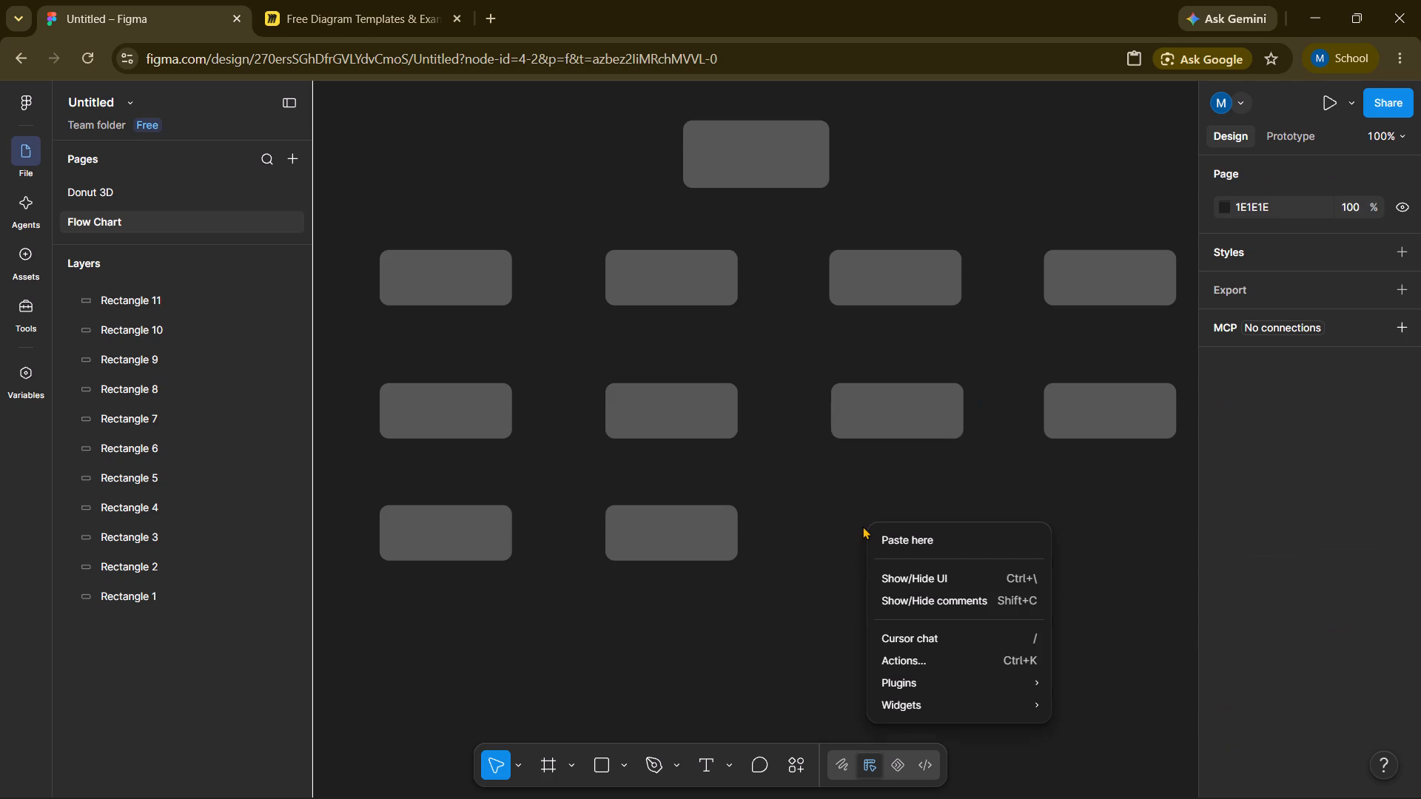
pyautogui.click(925, 535)
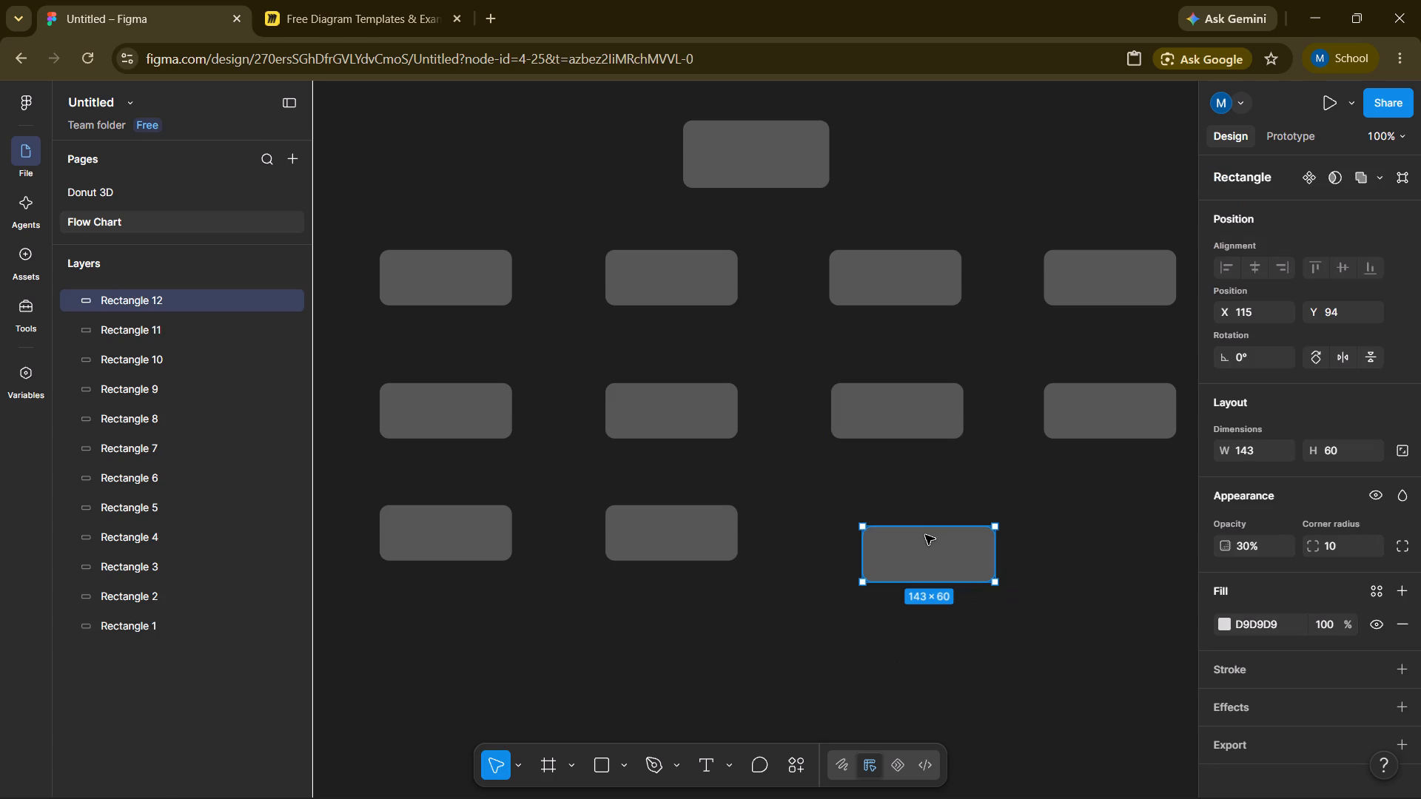
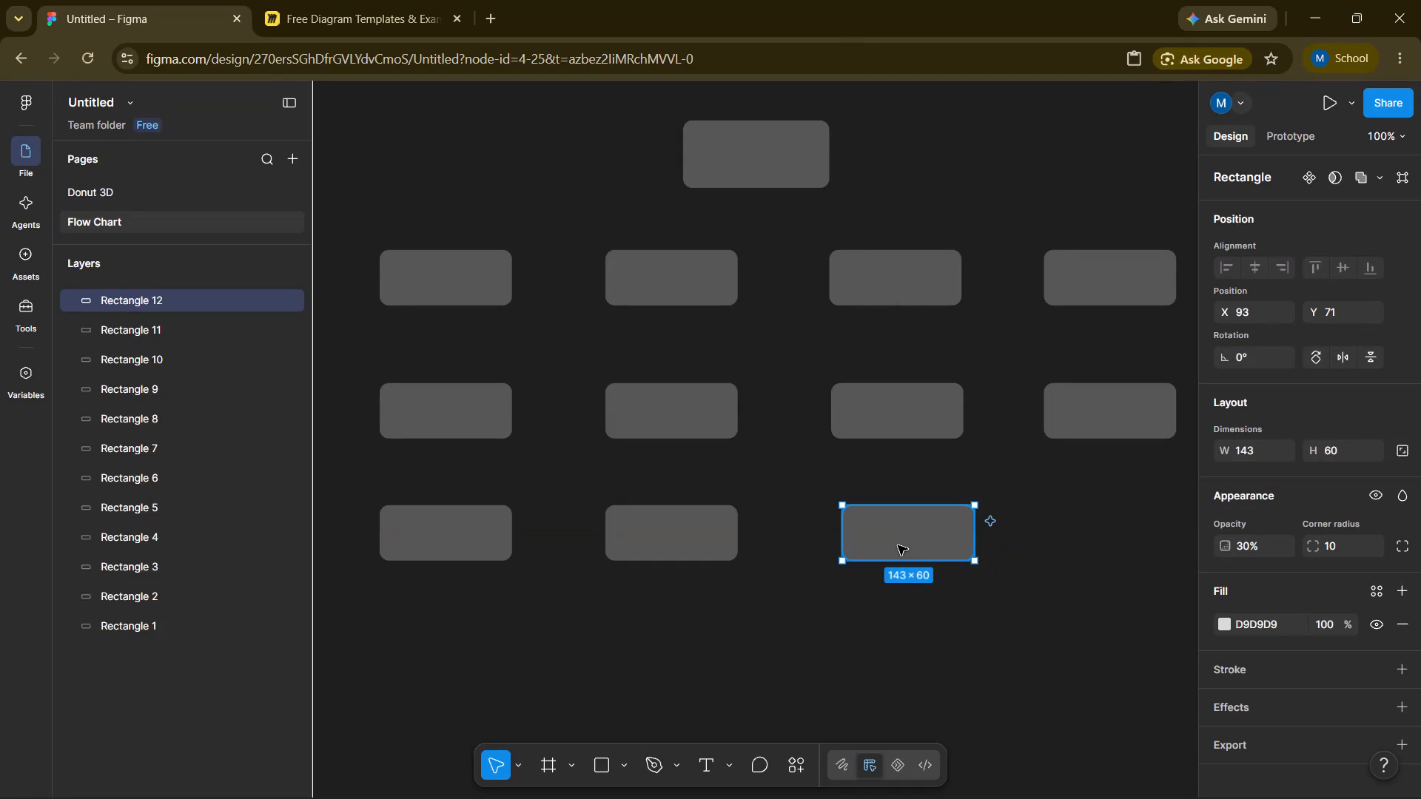
# Copy the third row's fourth box and paste it beneath for the fourth row, at about X 340, Y 90.
pyautogui.click(1105, 394)
pyautogui.rightClick(1105, 394)
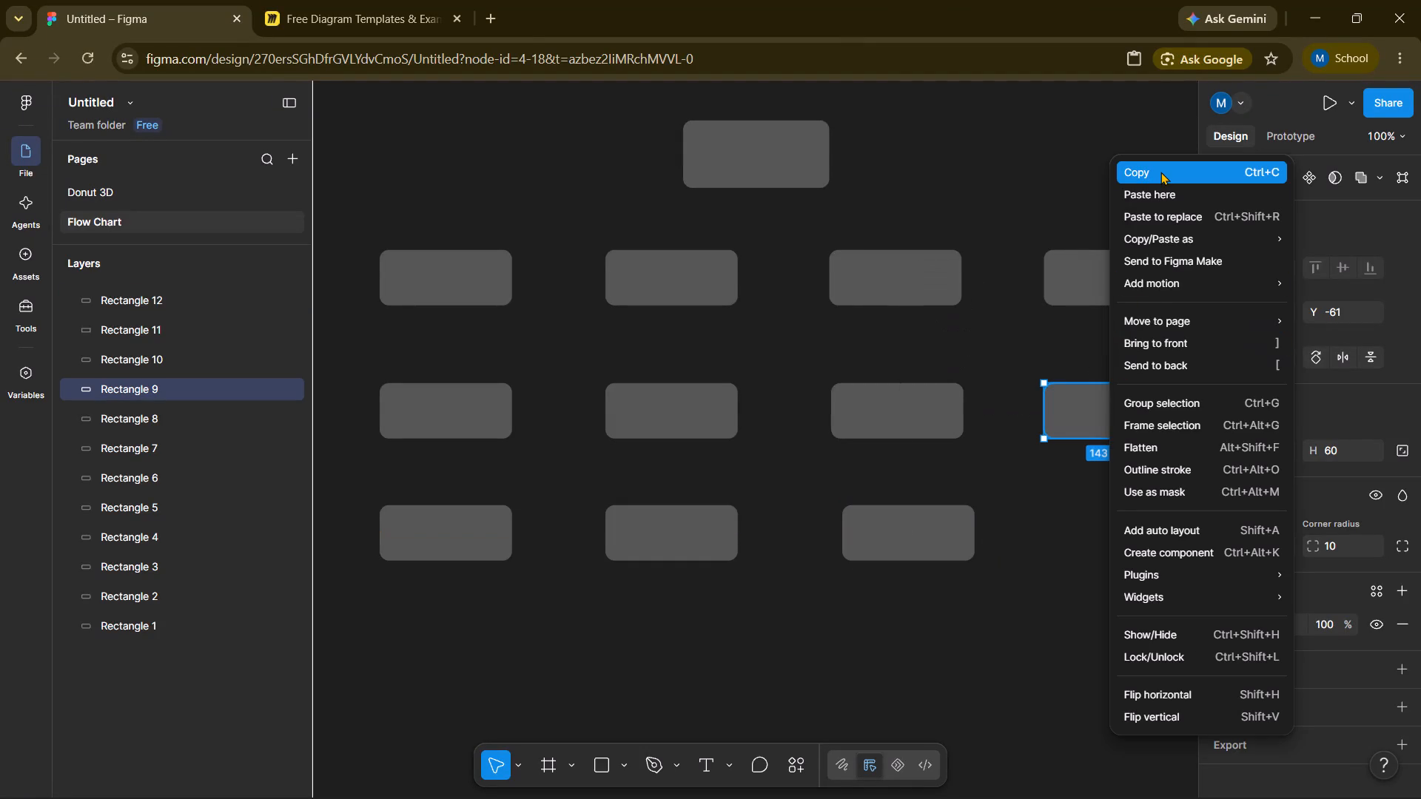
pyautogui.click(1160, 172)
pyautogui.click(1070, 522)
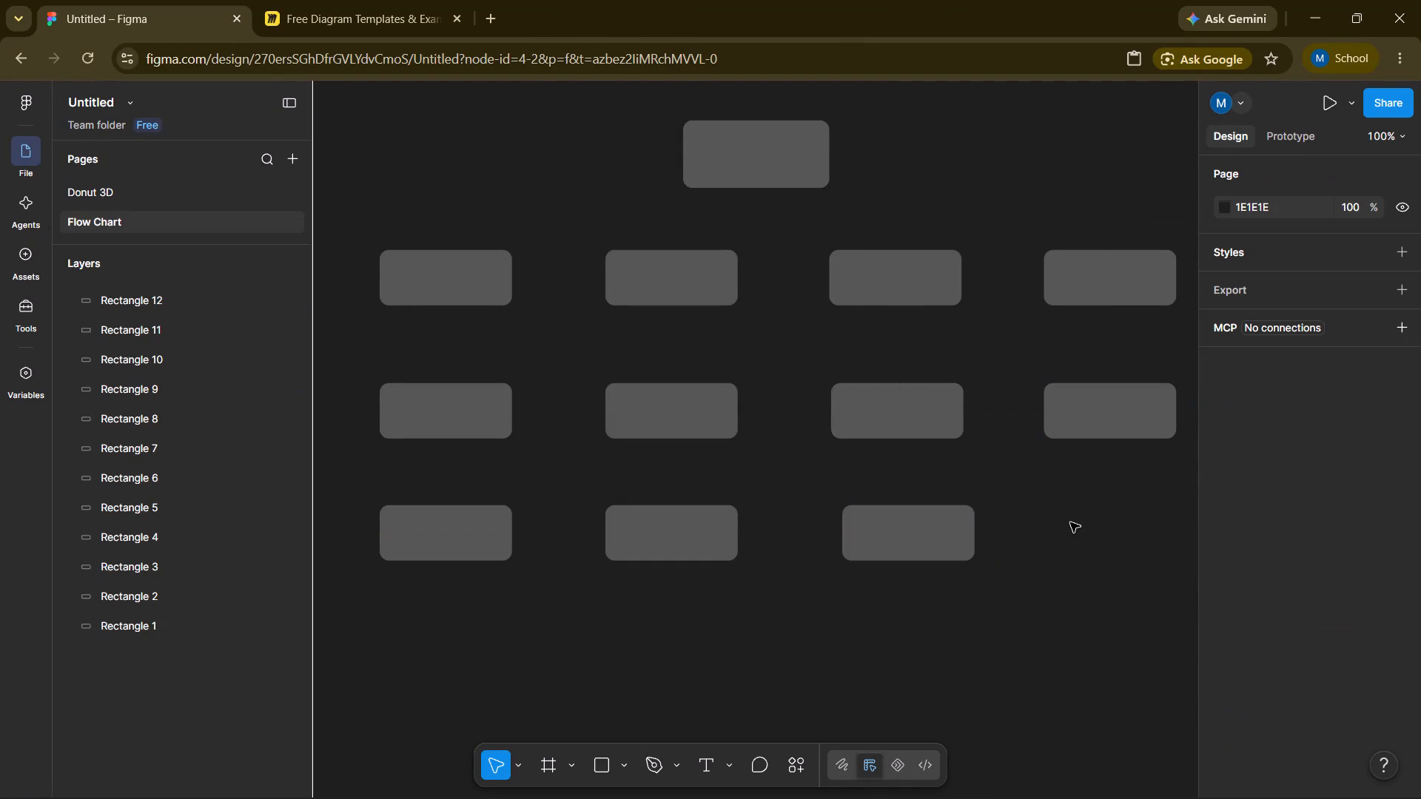
pyautogui.rightClick(1070, 522)
pyautogui.click(1099, 538)
# Align the fourth row's last box under the fourth column, level with the other boxes in its row.
pyautogui.click(1099, 538)
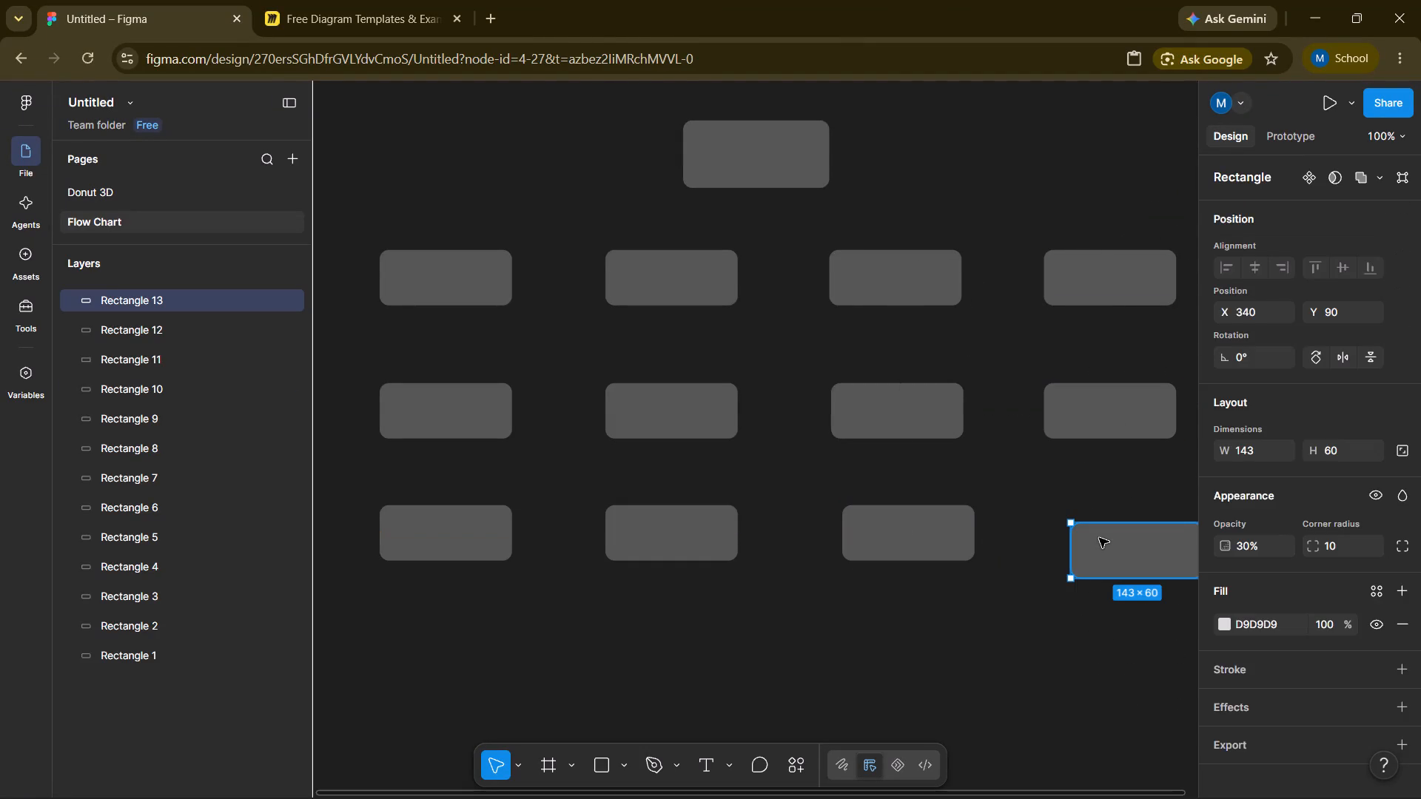
pyautogui.moveTo(1099, 538); pyautogui.dragTo(1057, 524)
pyautogui.moveTo(1095, 550); pyautogui.dragTo(1066, 533)
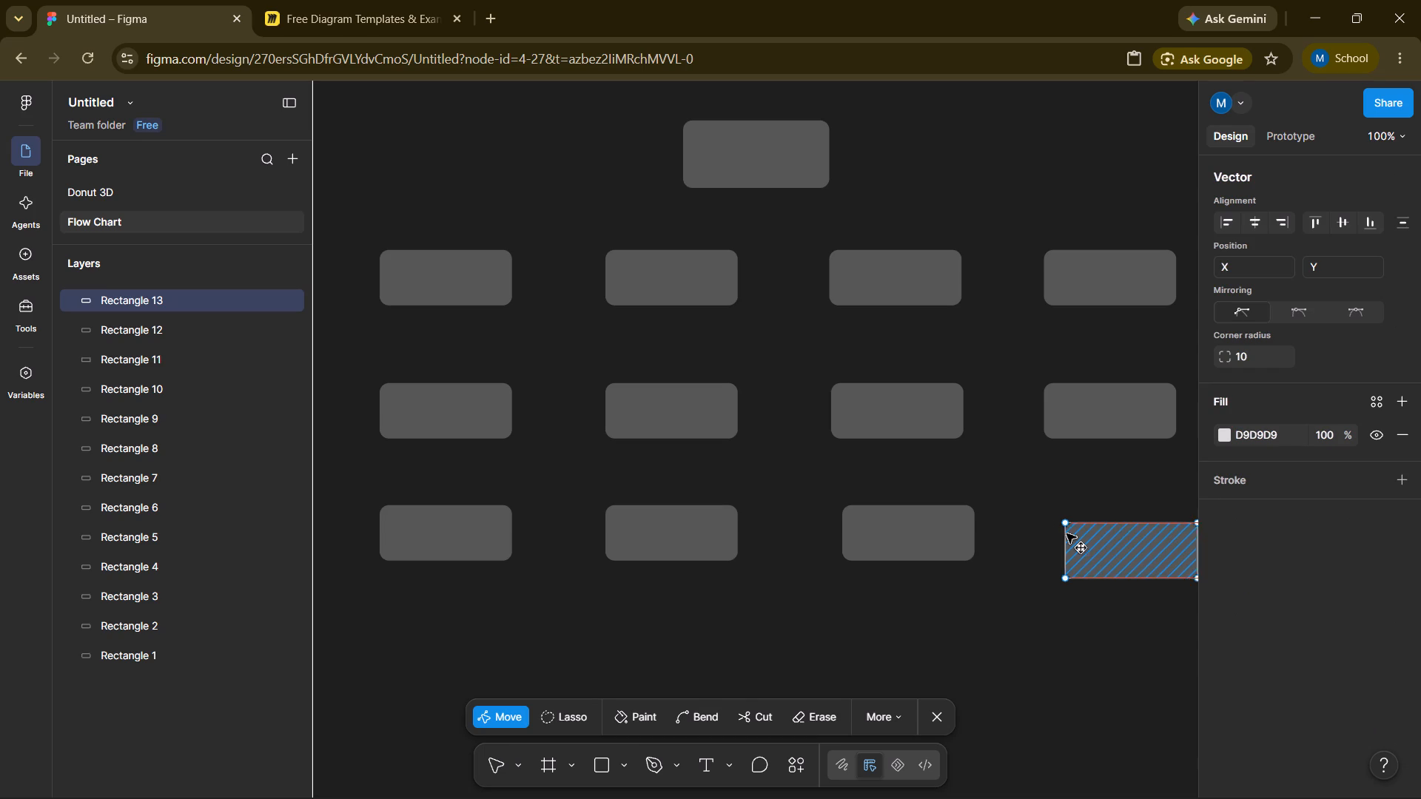
pyautogui.moveTo(1066, 533); pyautogui.dragTo(1066, 533)
pyautogui.click(1058, 649)
pyautogui.doubleClick(1058, 649)
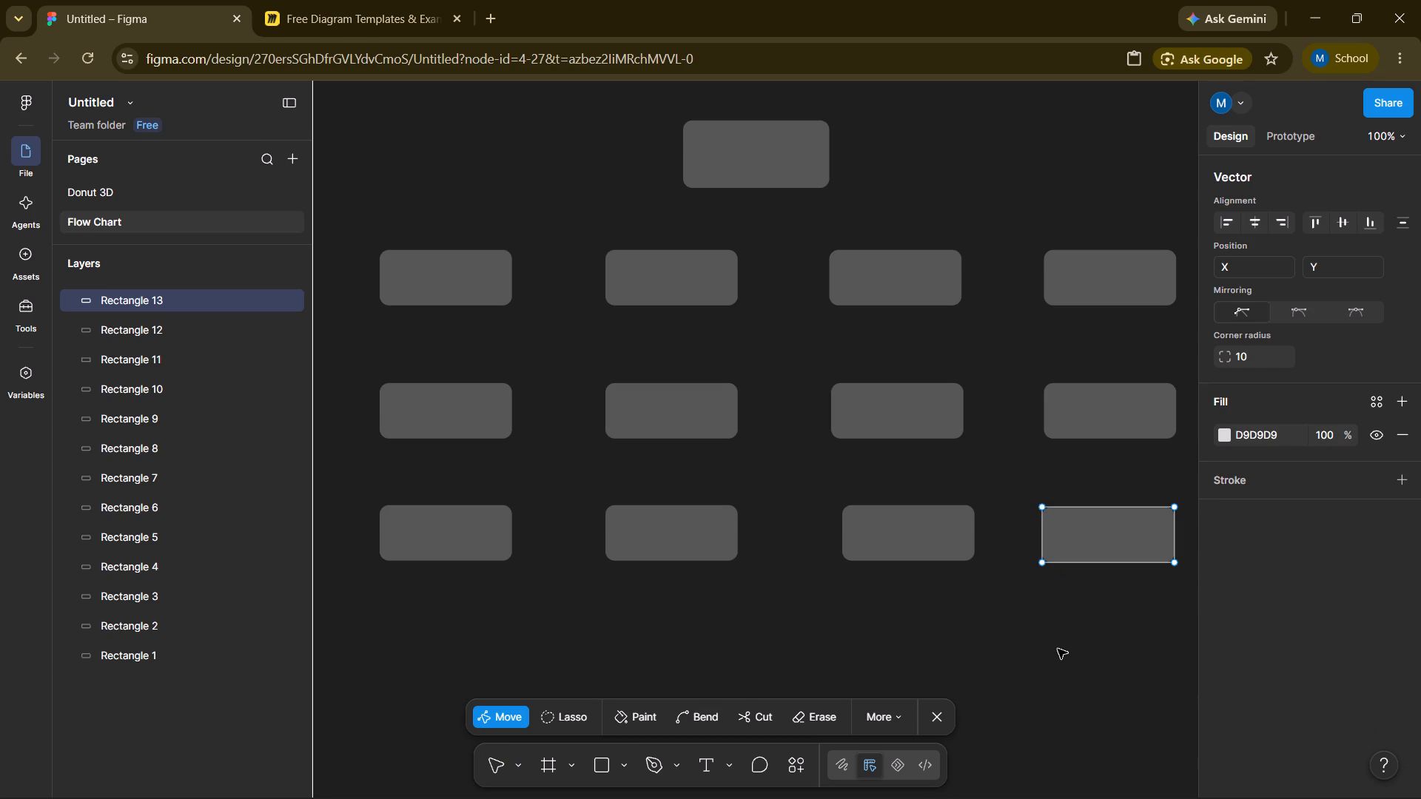
pyautogui.click(1086, 552)
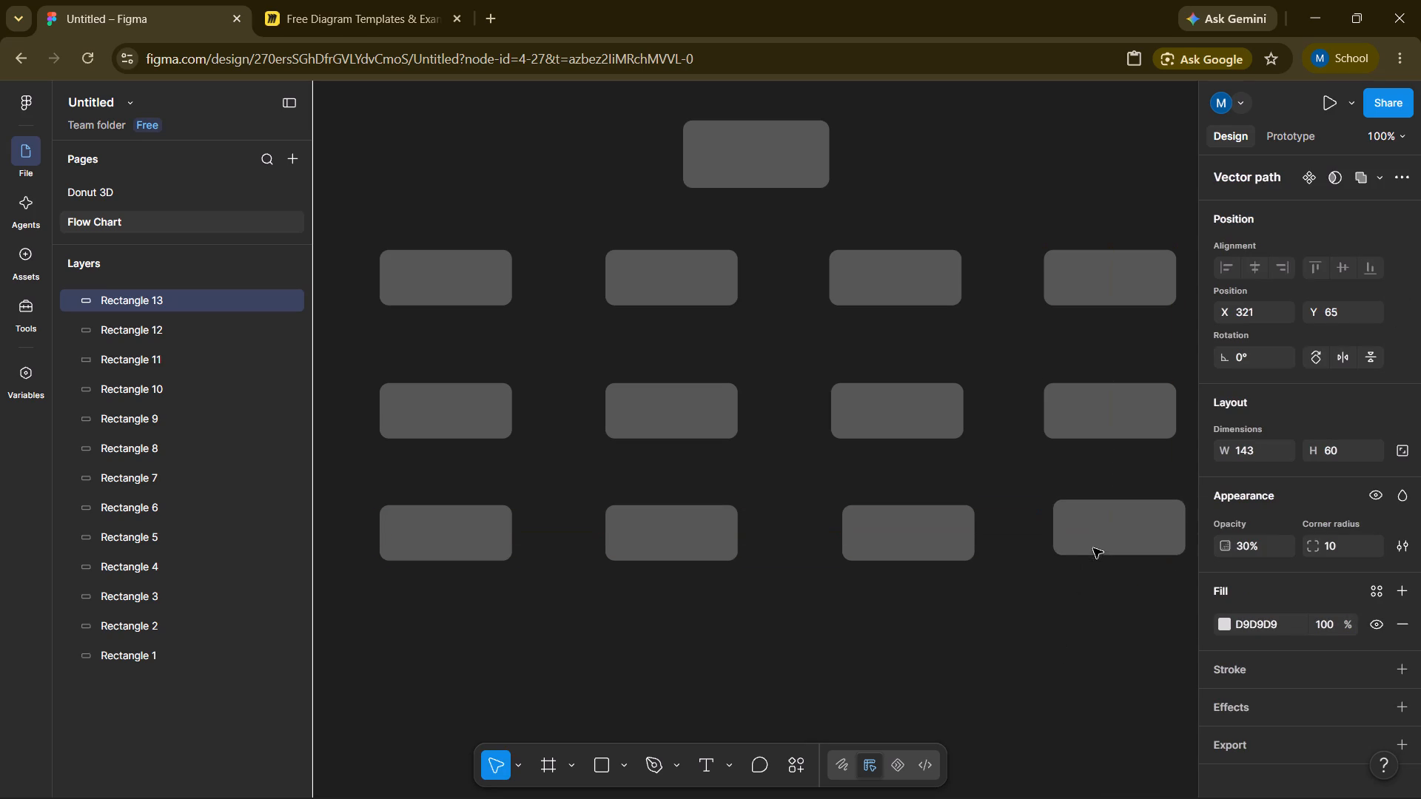
pyautogui.click(1029, 664)
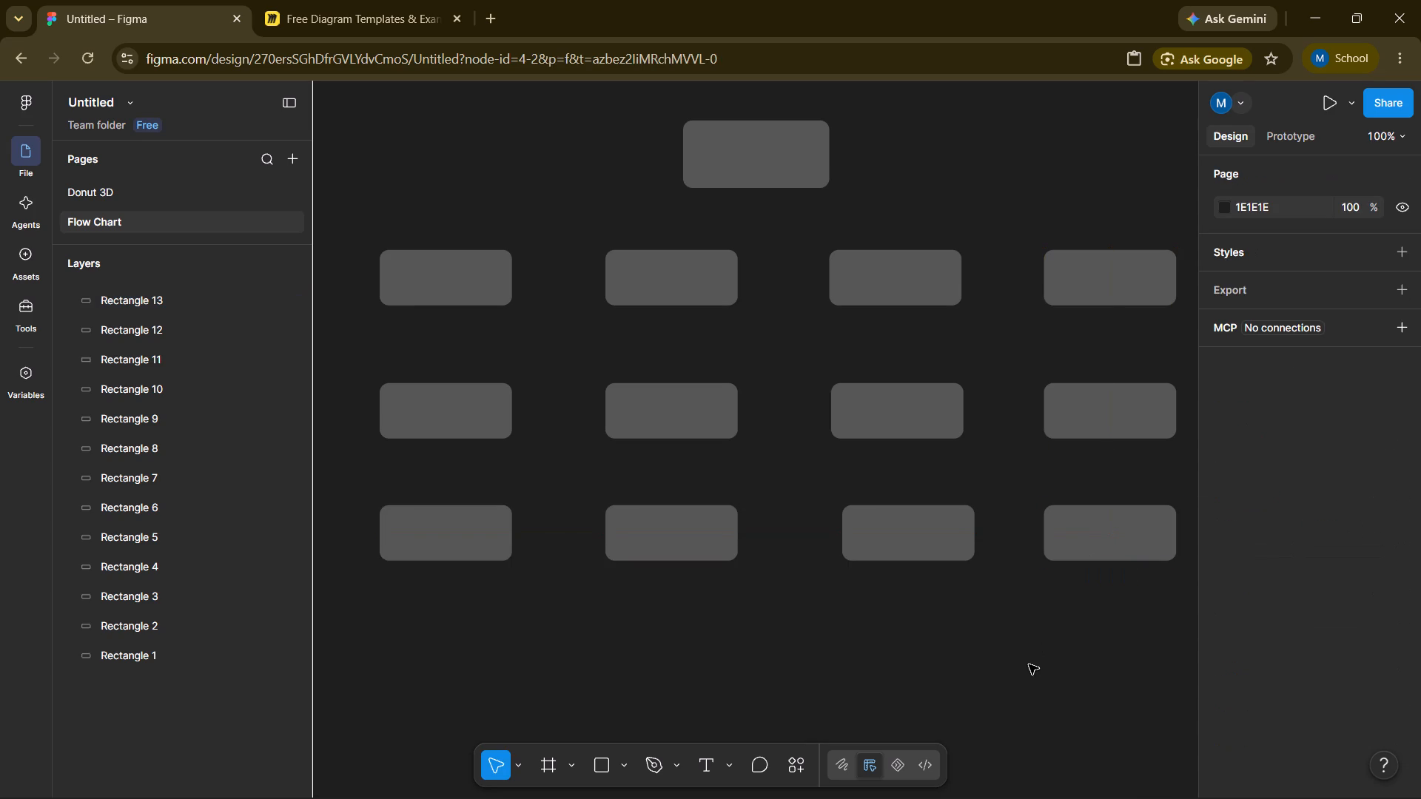
# Review Miro's Organizational Chart template for its box styling and connectors, and return to the Figma file.
pyautogui.click(403, 21)
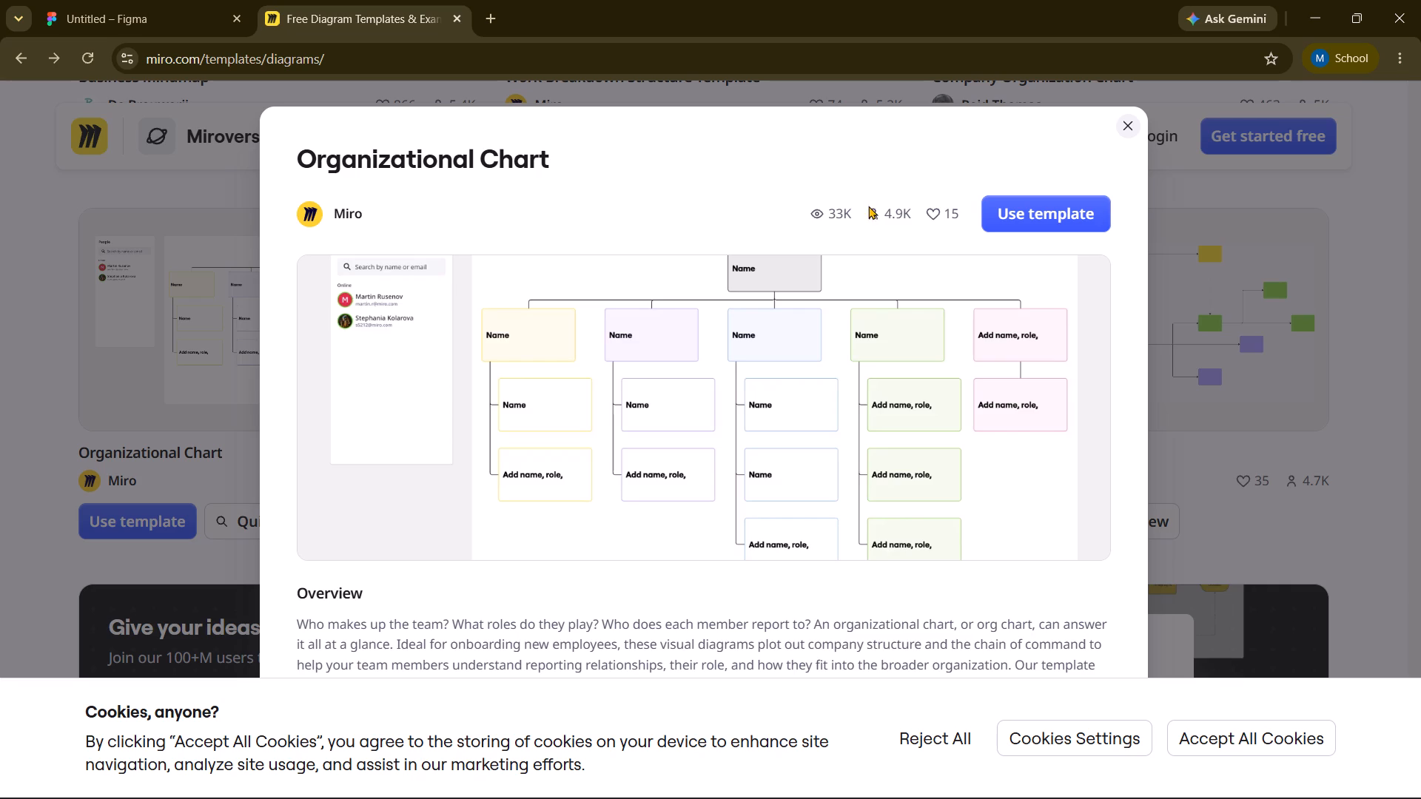
pyautogui.click(747, 135)
pyautogui.click(181, 21)
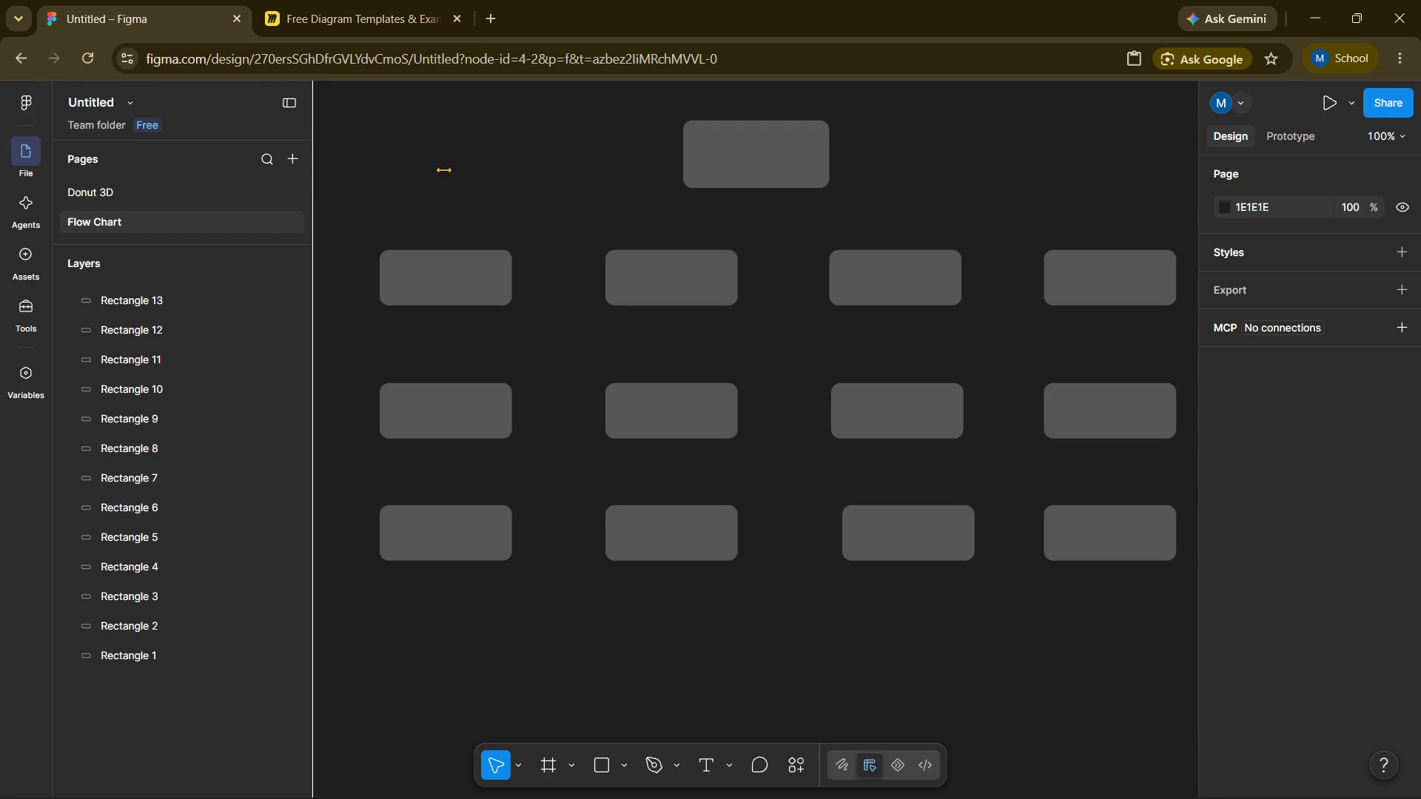
# Set the top box's prototype scroll behavior position to Sticky (stop at top edge).
pyautogui.click(732, 145)
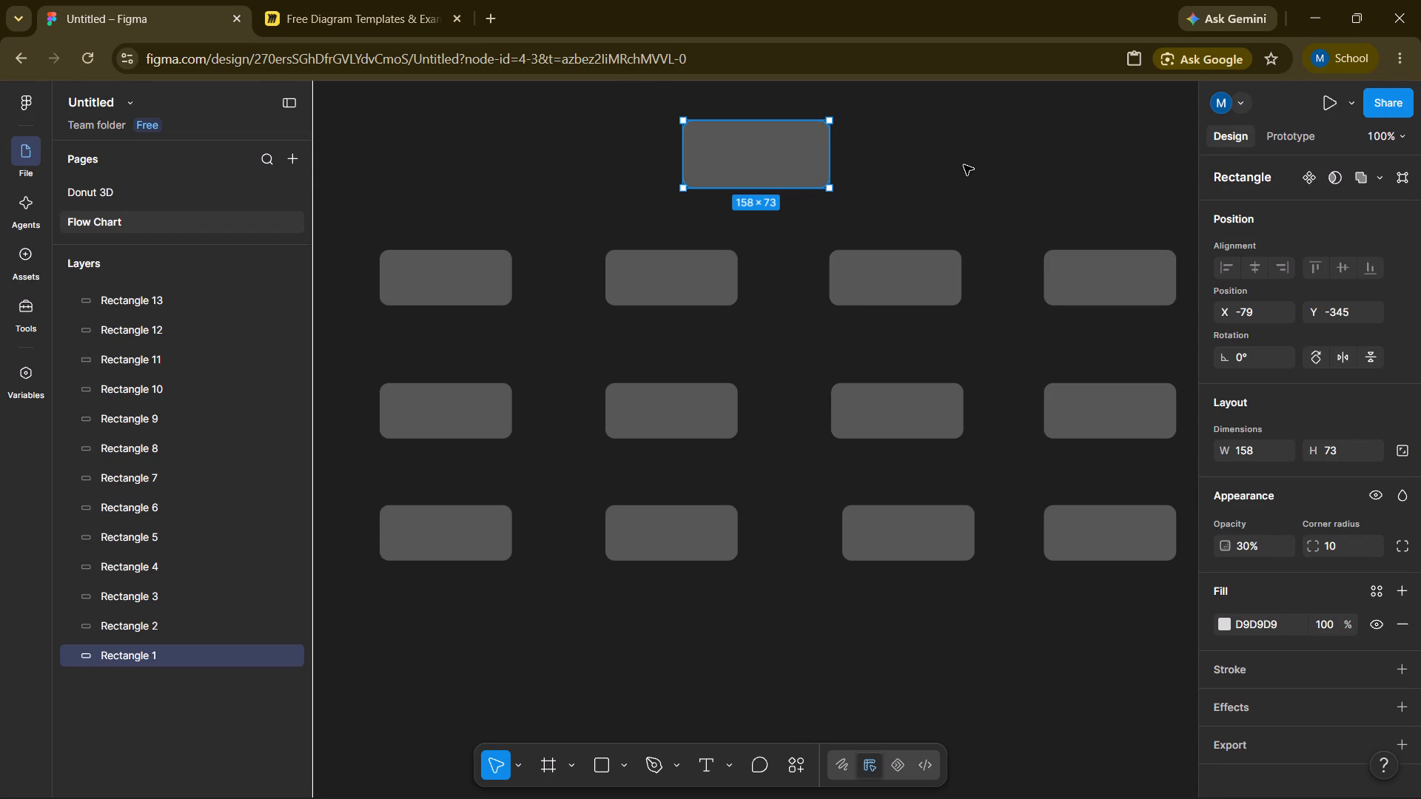
pyautogui.click(1284, 134)
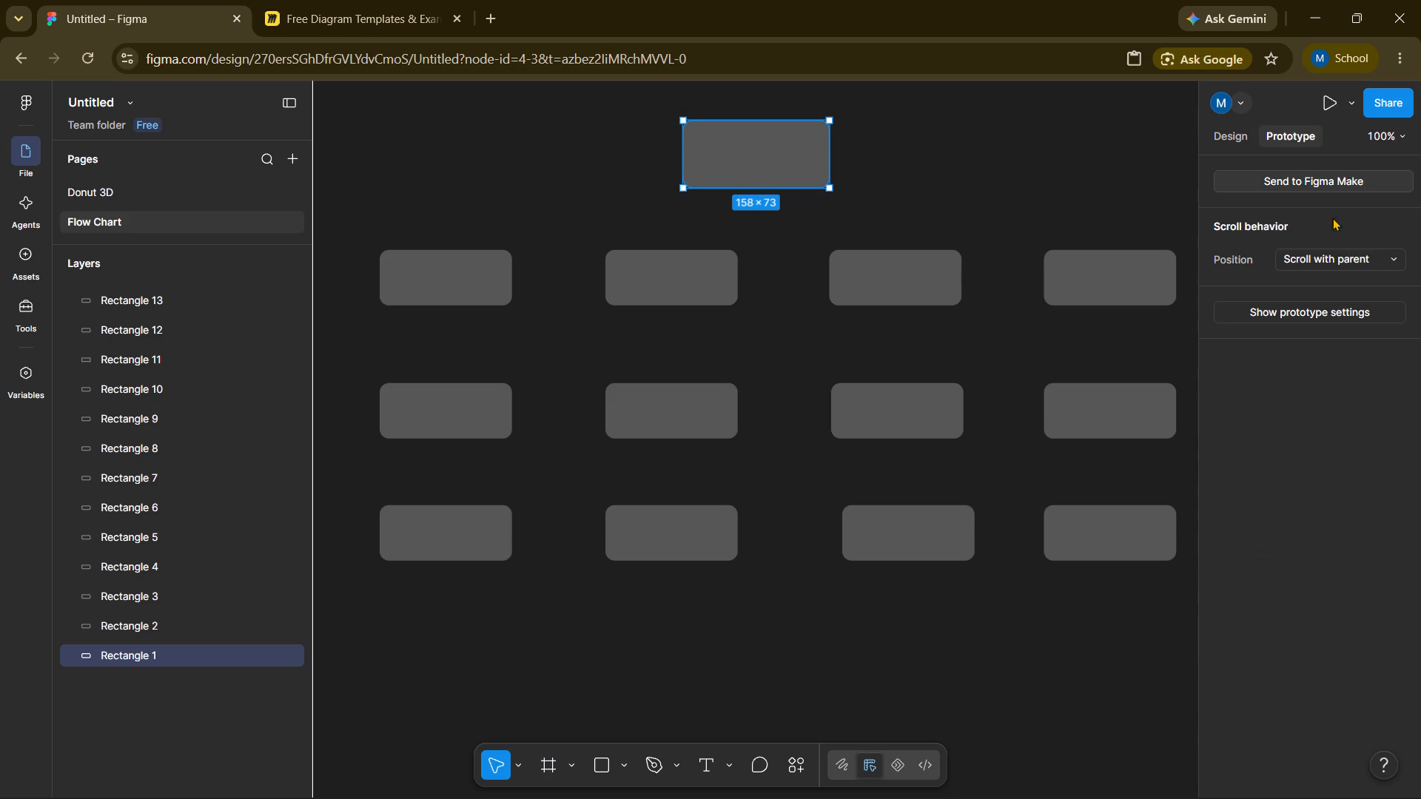
pyautogui.click(1381, 256)
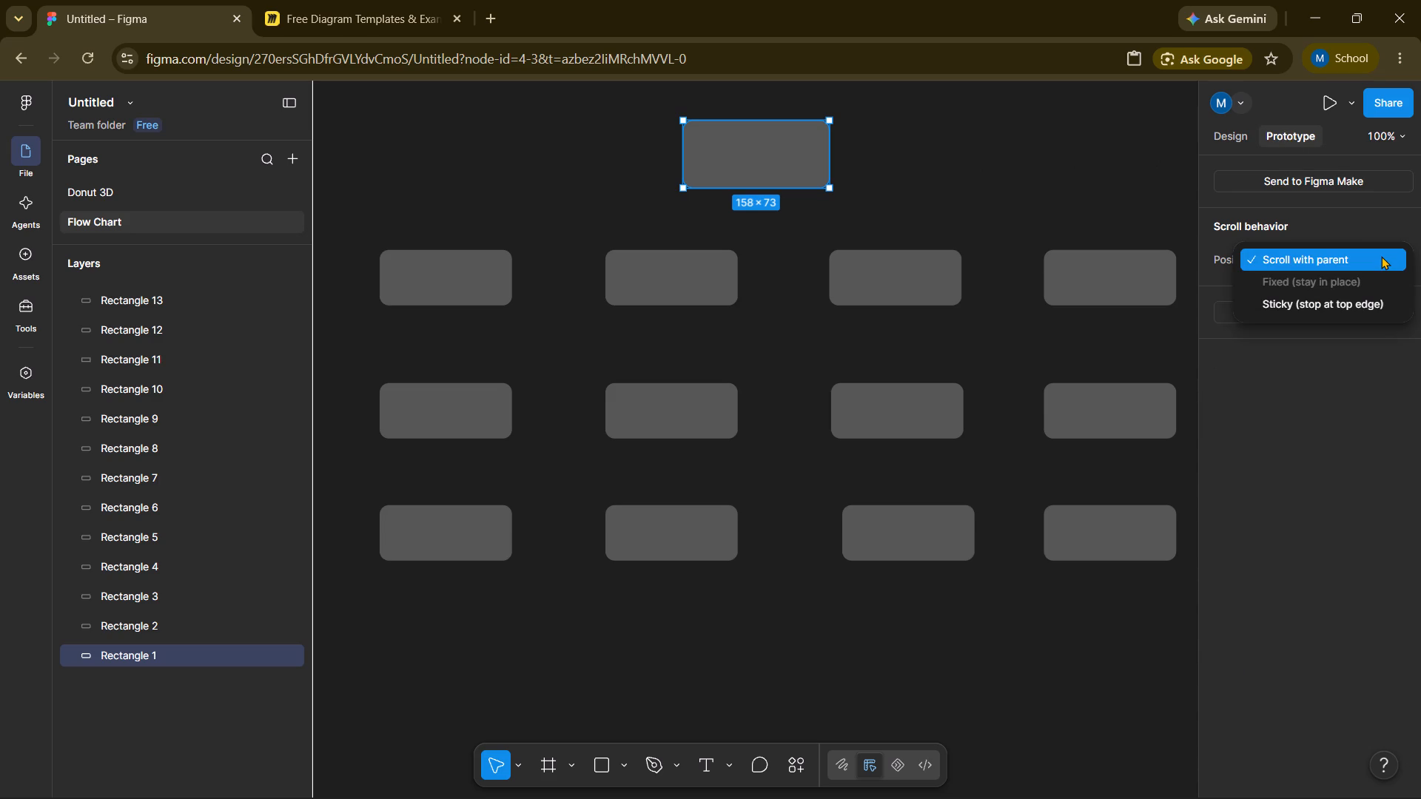
pyautogui.click(1334, 301)
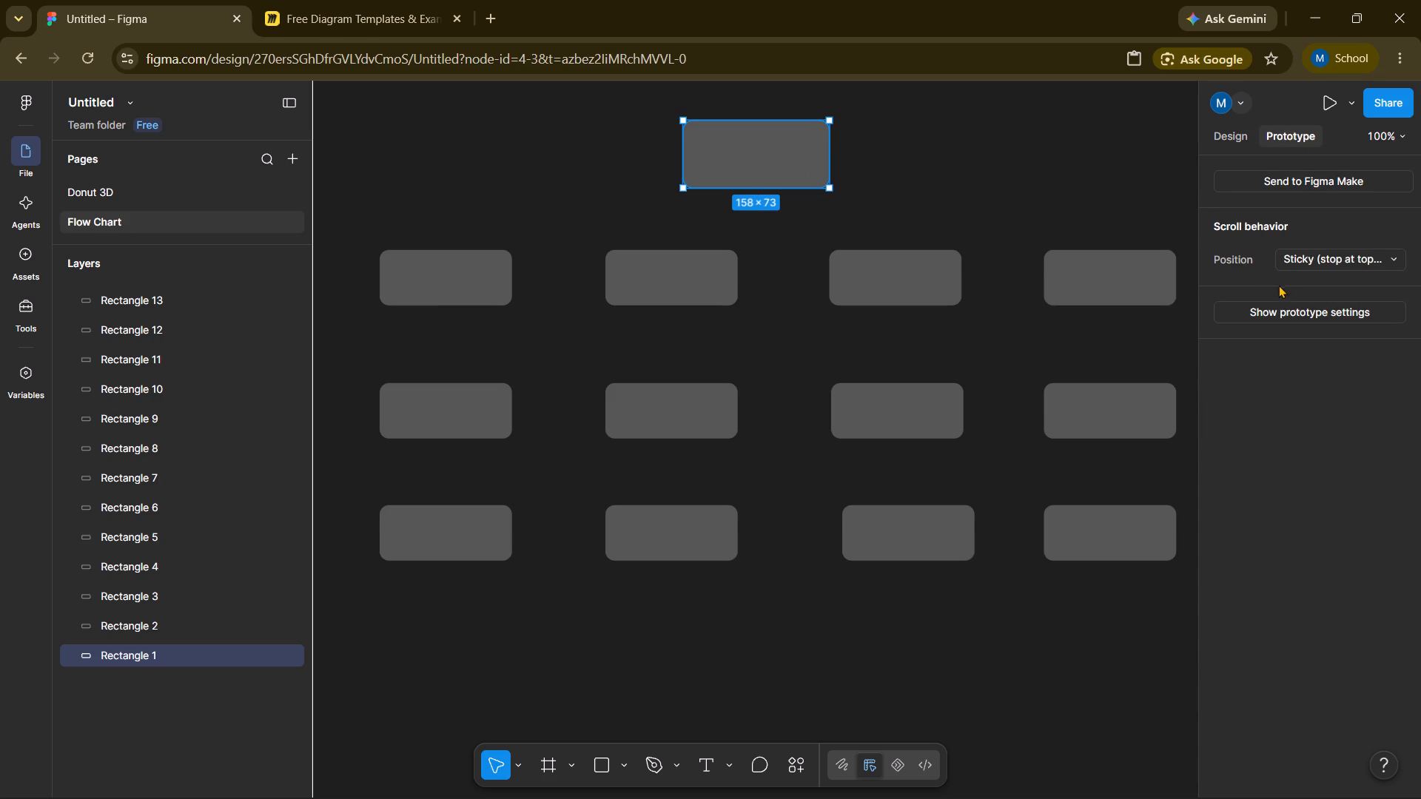
pyautogui.click(1280, 179)
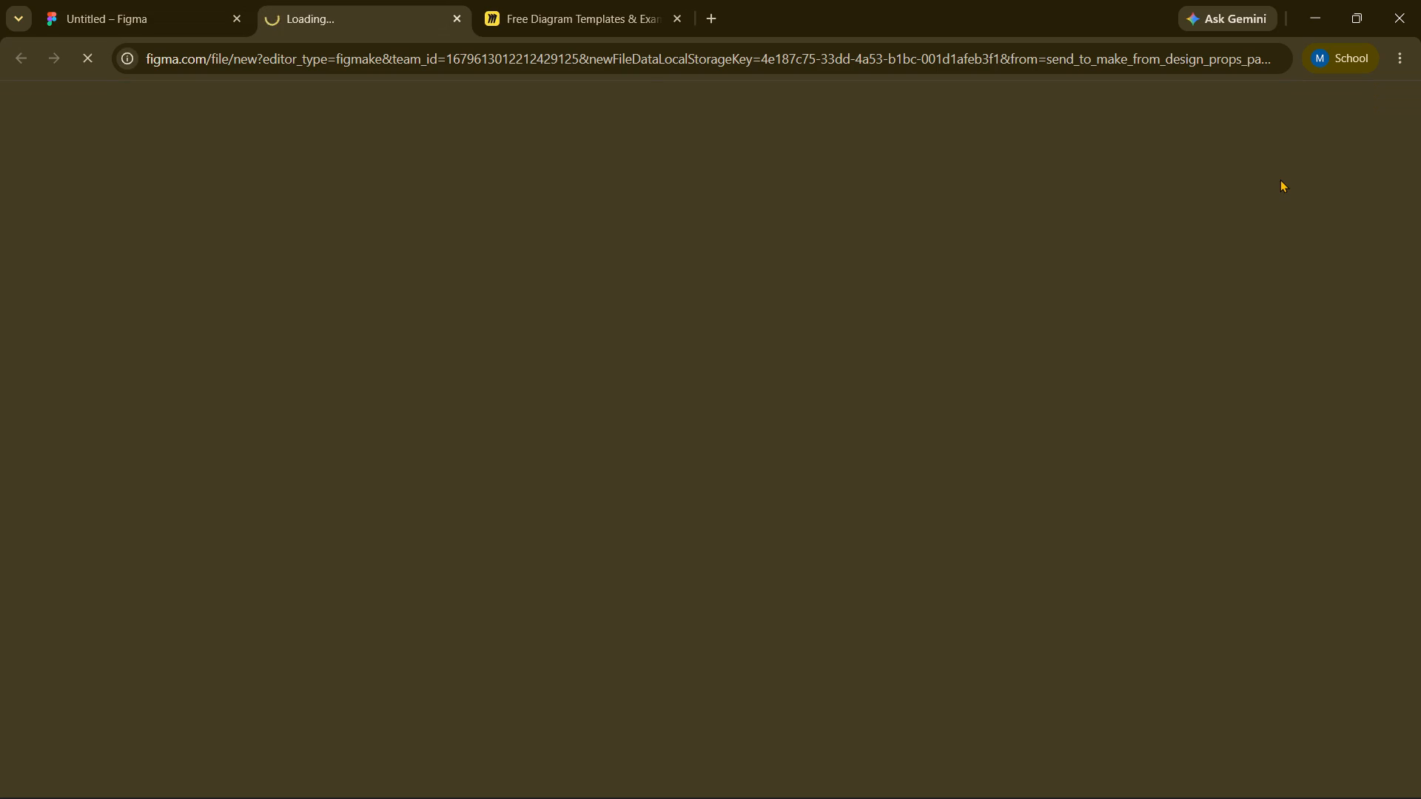
pyautogui.click(455, 15)
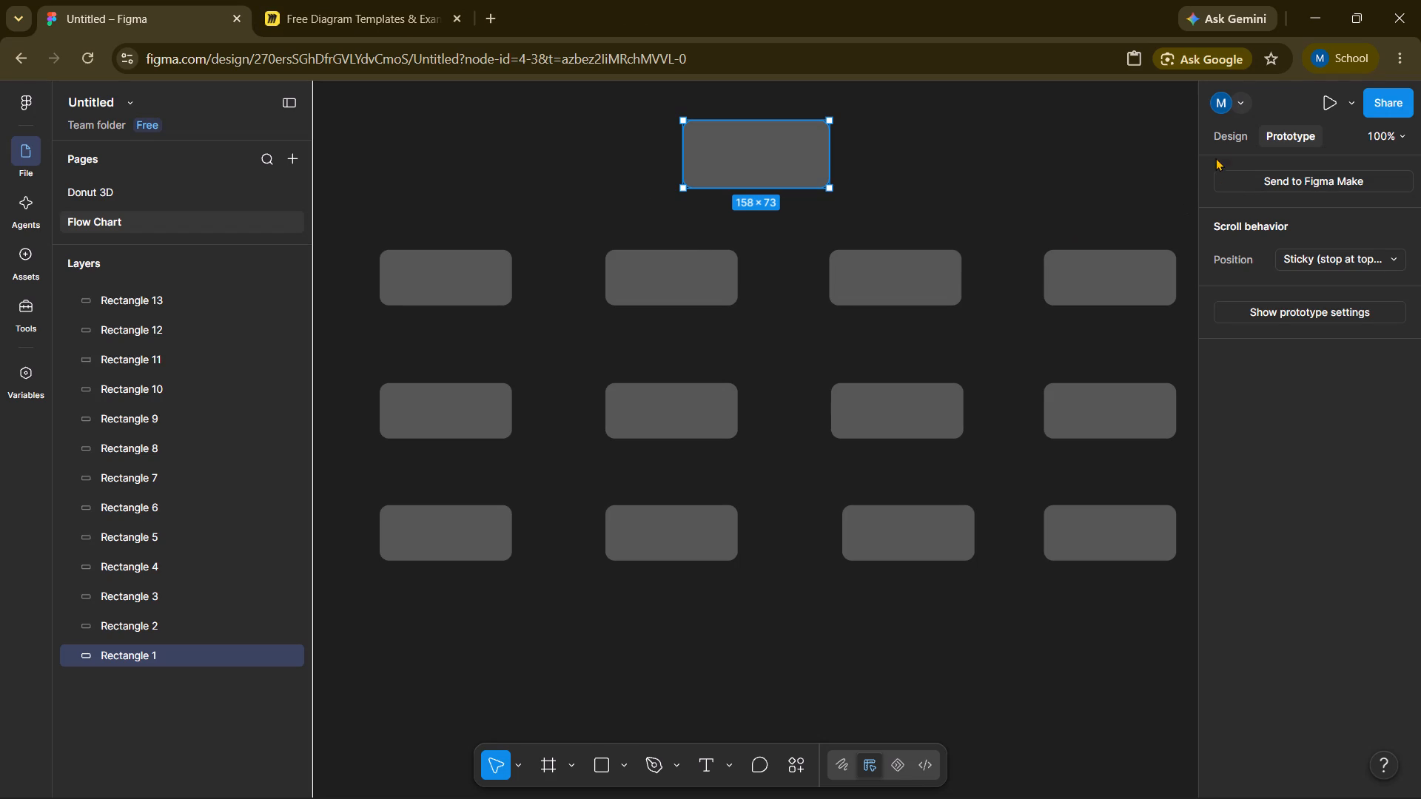
# Add a purple stroke, 471A7E at 100% opacity, to the top box.
pyautogui.click(1237, 139)
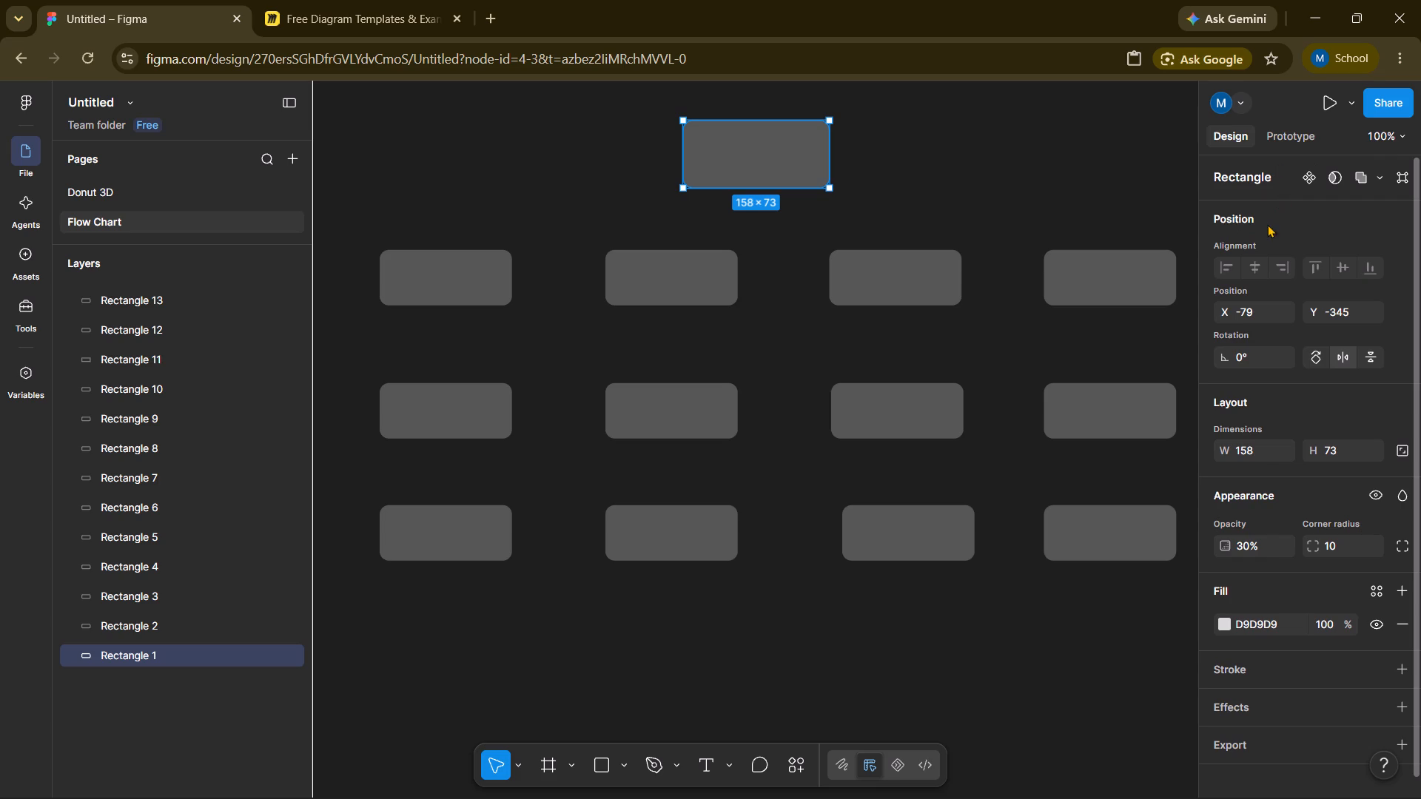
pyautogui.scroll(-1, 1283, 388)
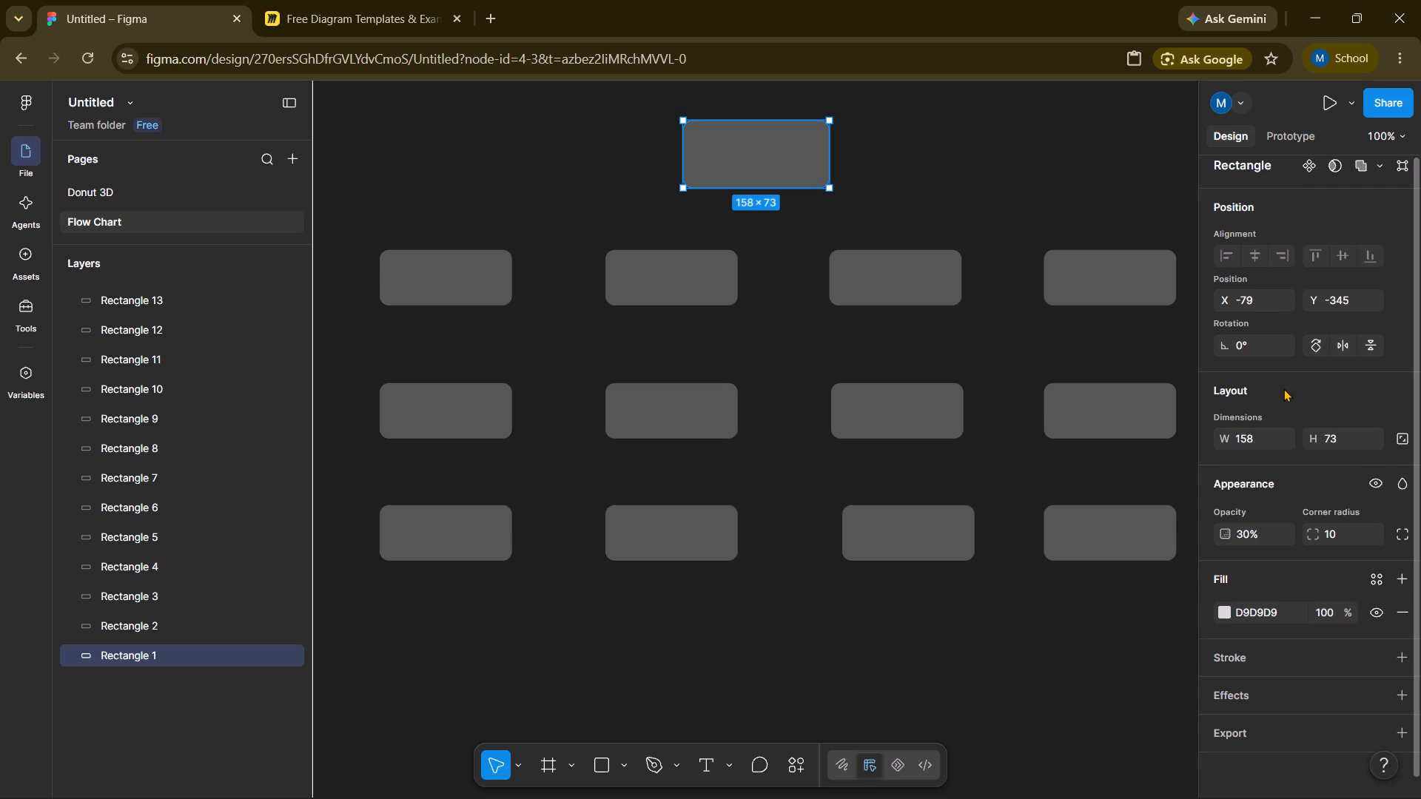
pyautogui.scroll(1, 1283, 388)
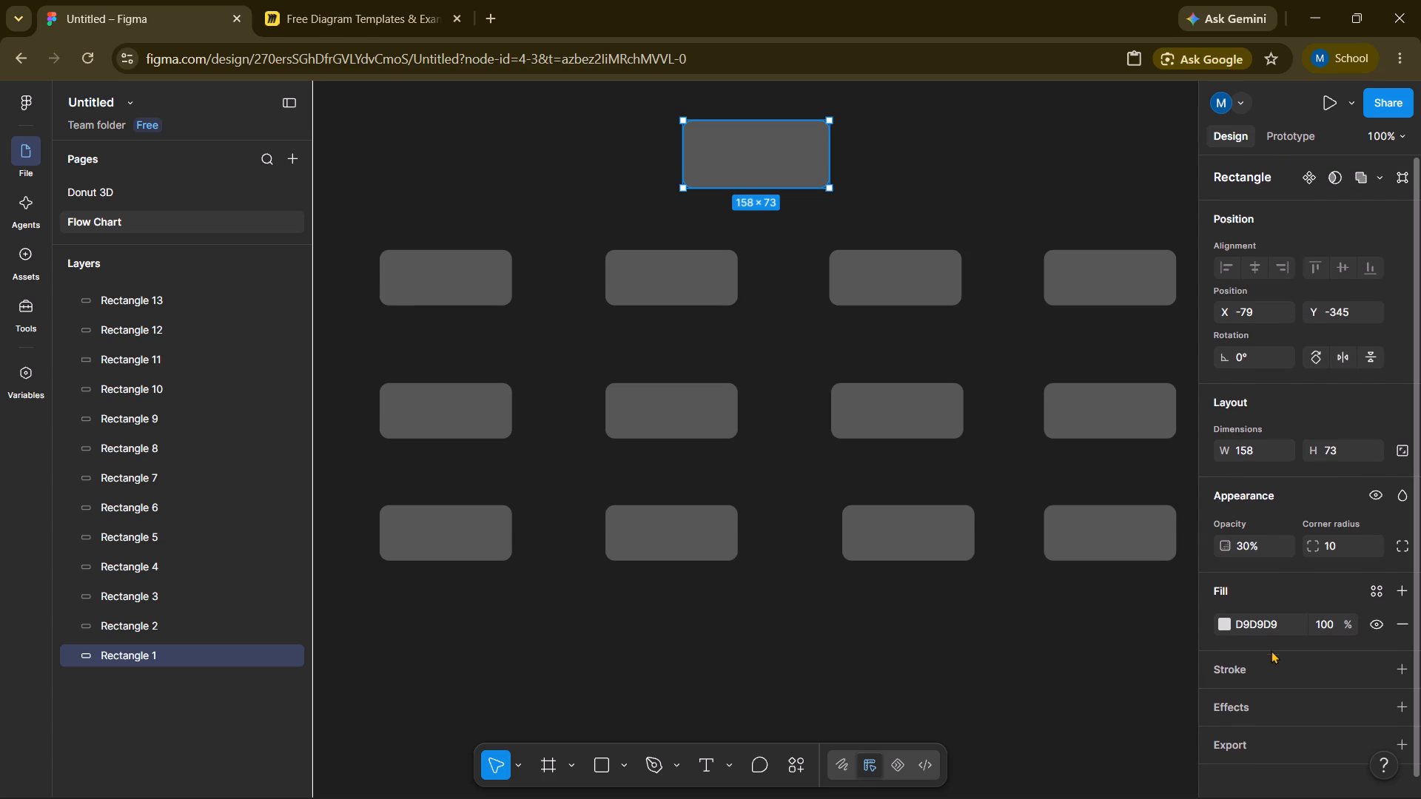
pyautogui.click(1256, 659)
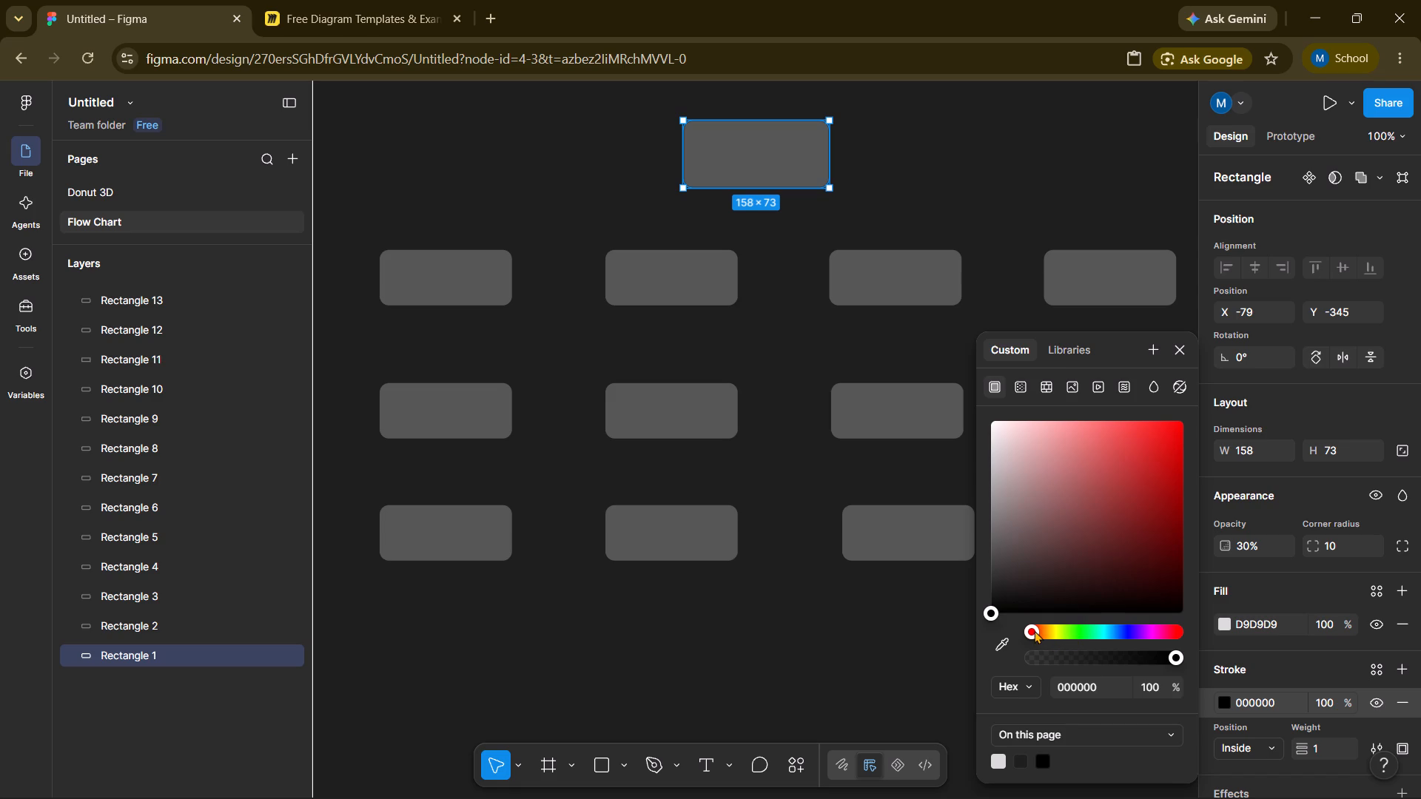
pyautogui.moveTo(1034, 630); pyautogui.dragTo(1208, 633)
pyautogui.moveTo(1208, 633); pyautogui.dragTo(1139, 634)
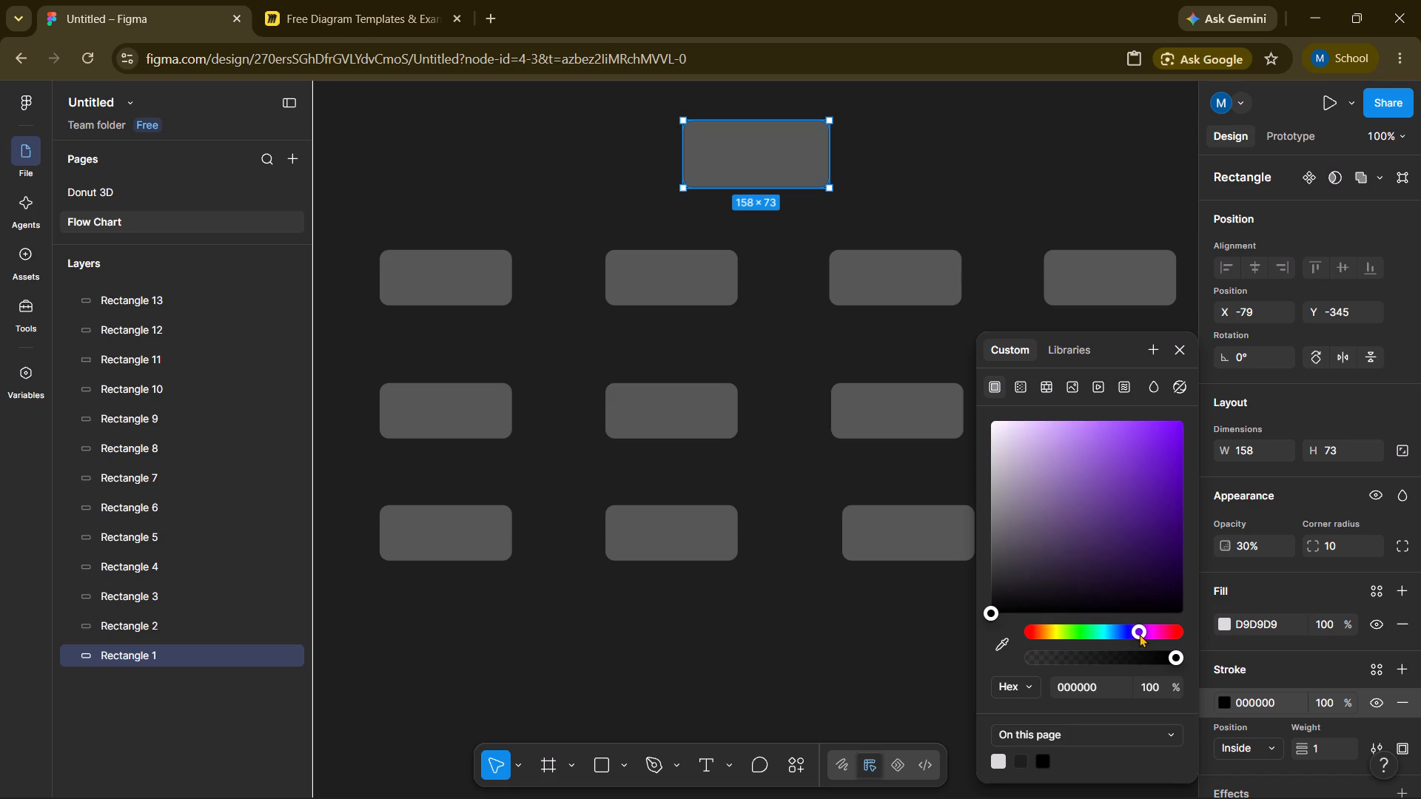
pyautogui.click(1144, 518)
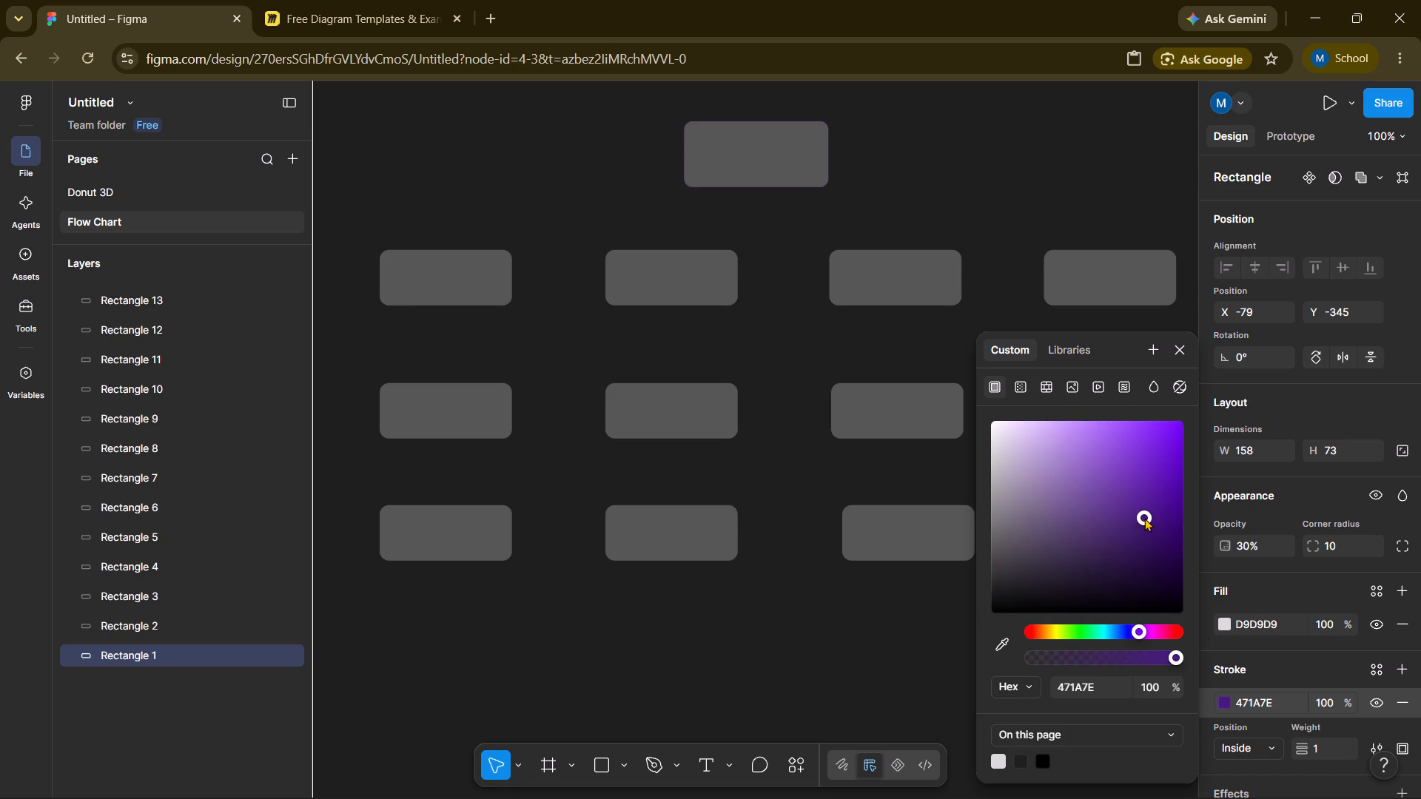
pyautogui.click(853, 661)
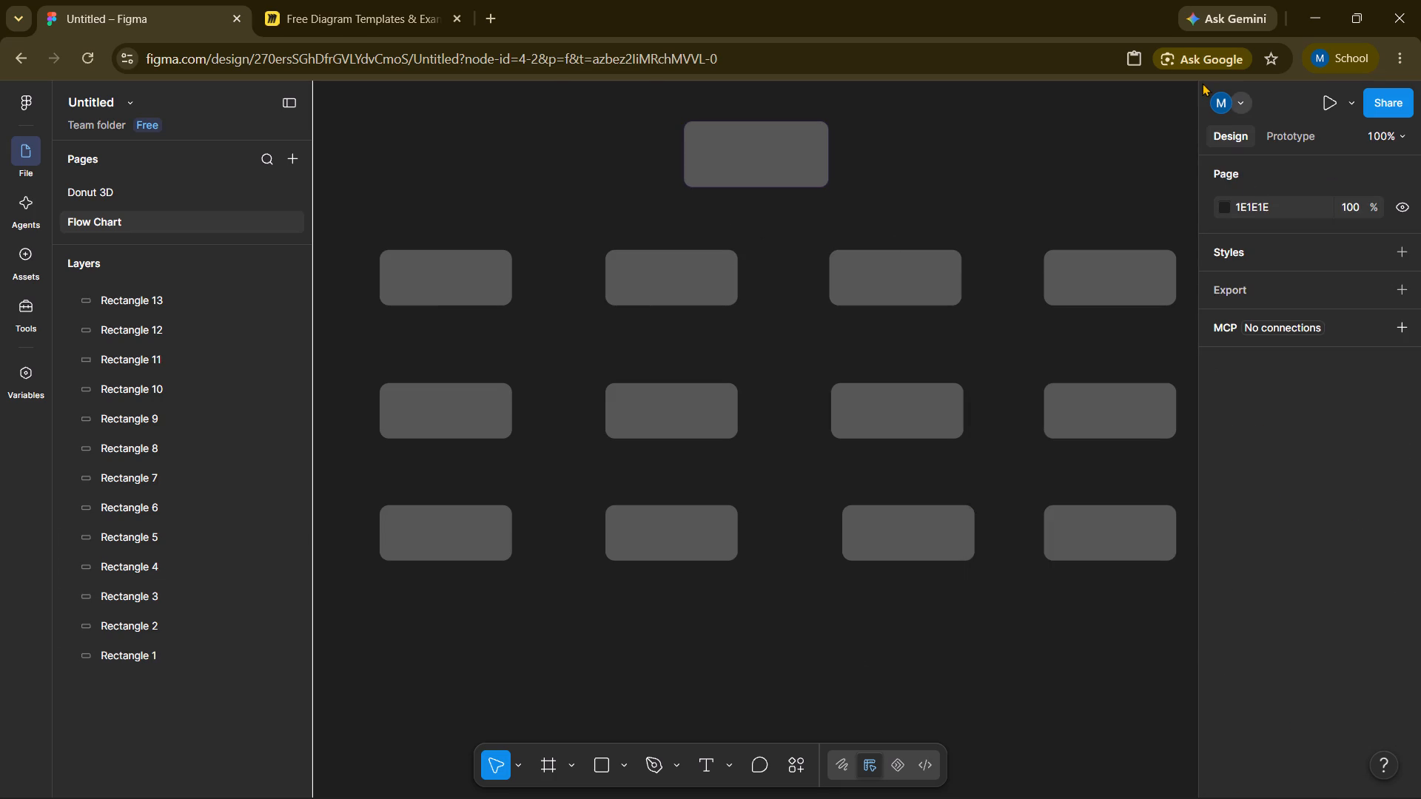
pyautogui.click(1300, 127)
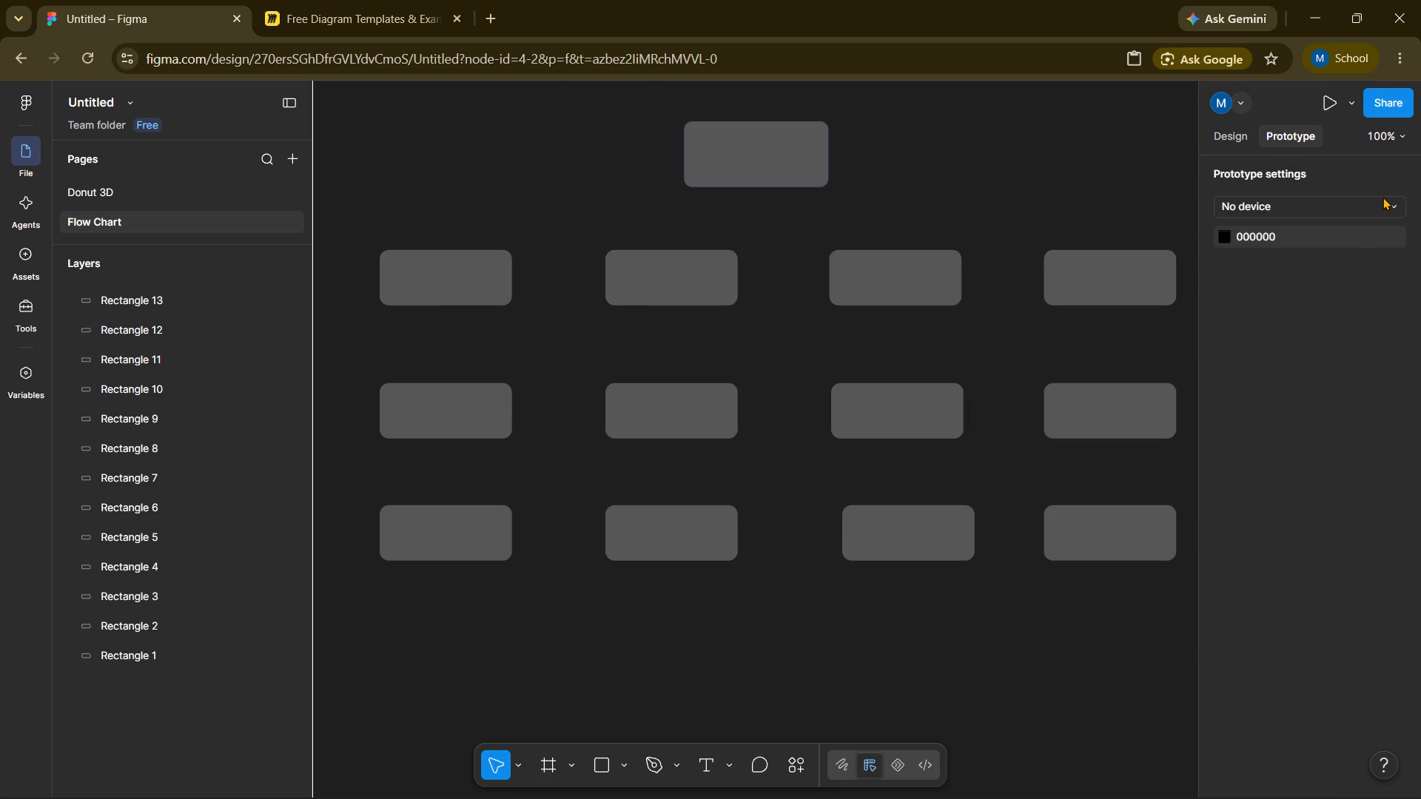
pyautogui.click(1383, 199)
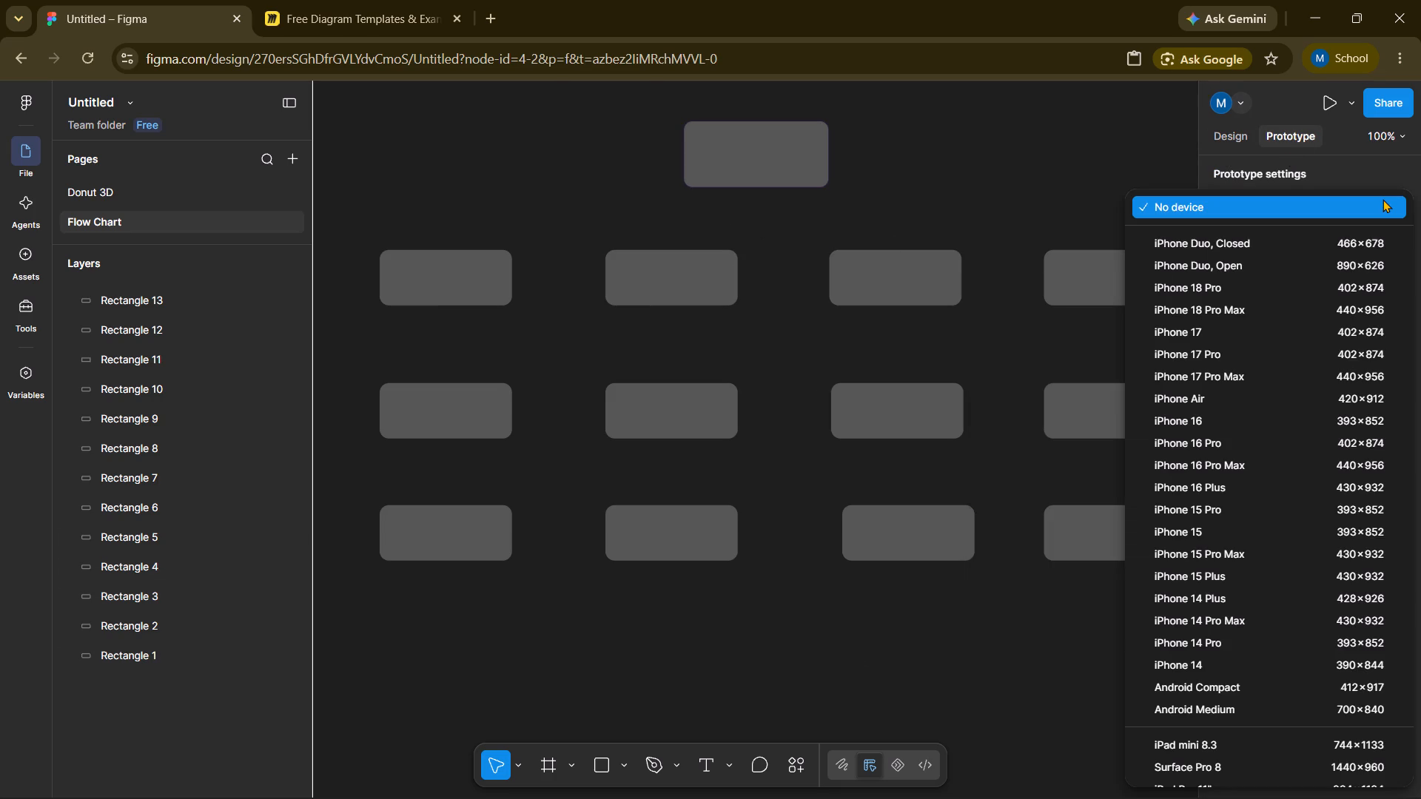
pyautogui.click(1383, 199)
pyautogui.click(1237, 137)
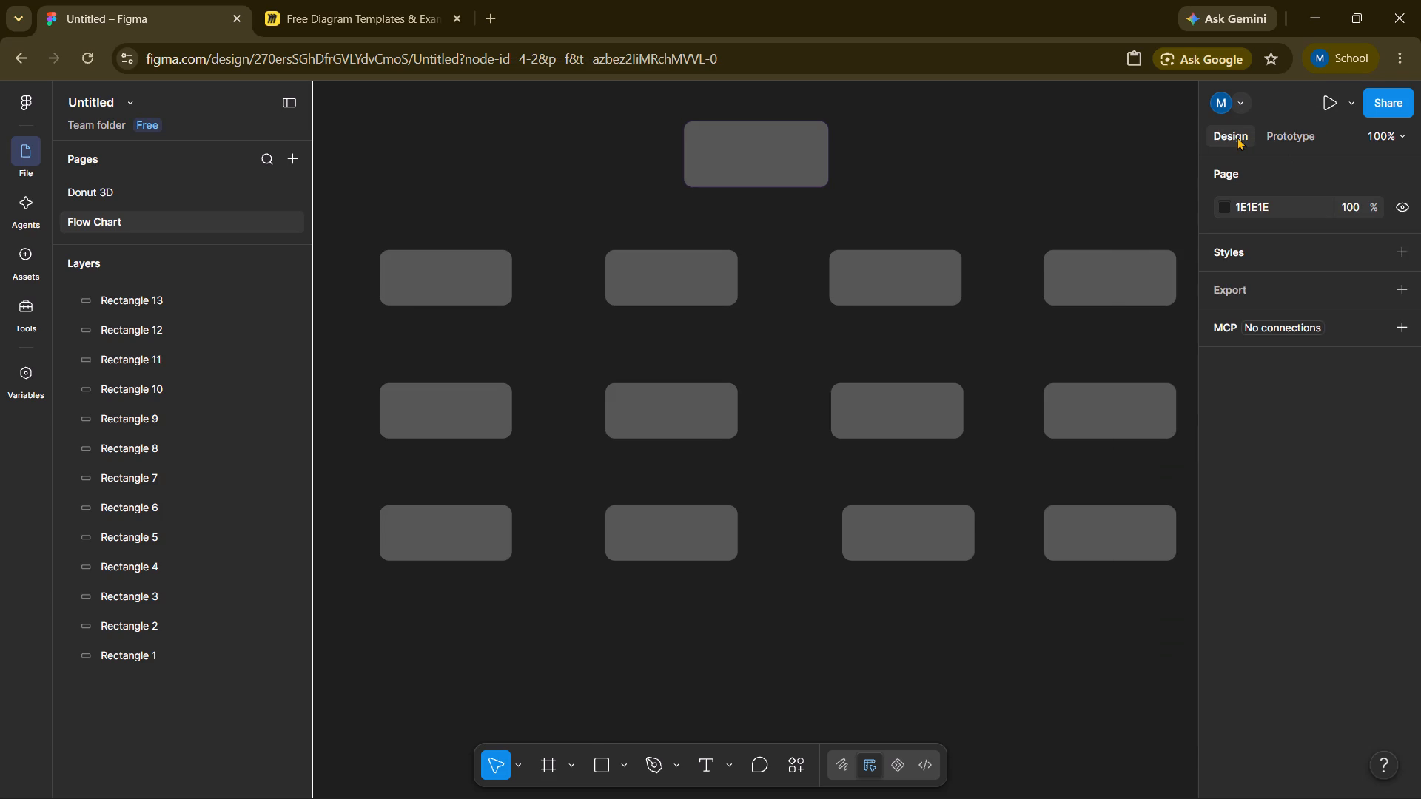
# Set the stroke position of the top box to Outside.
pyautogui.click(792, 163)
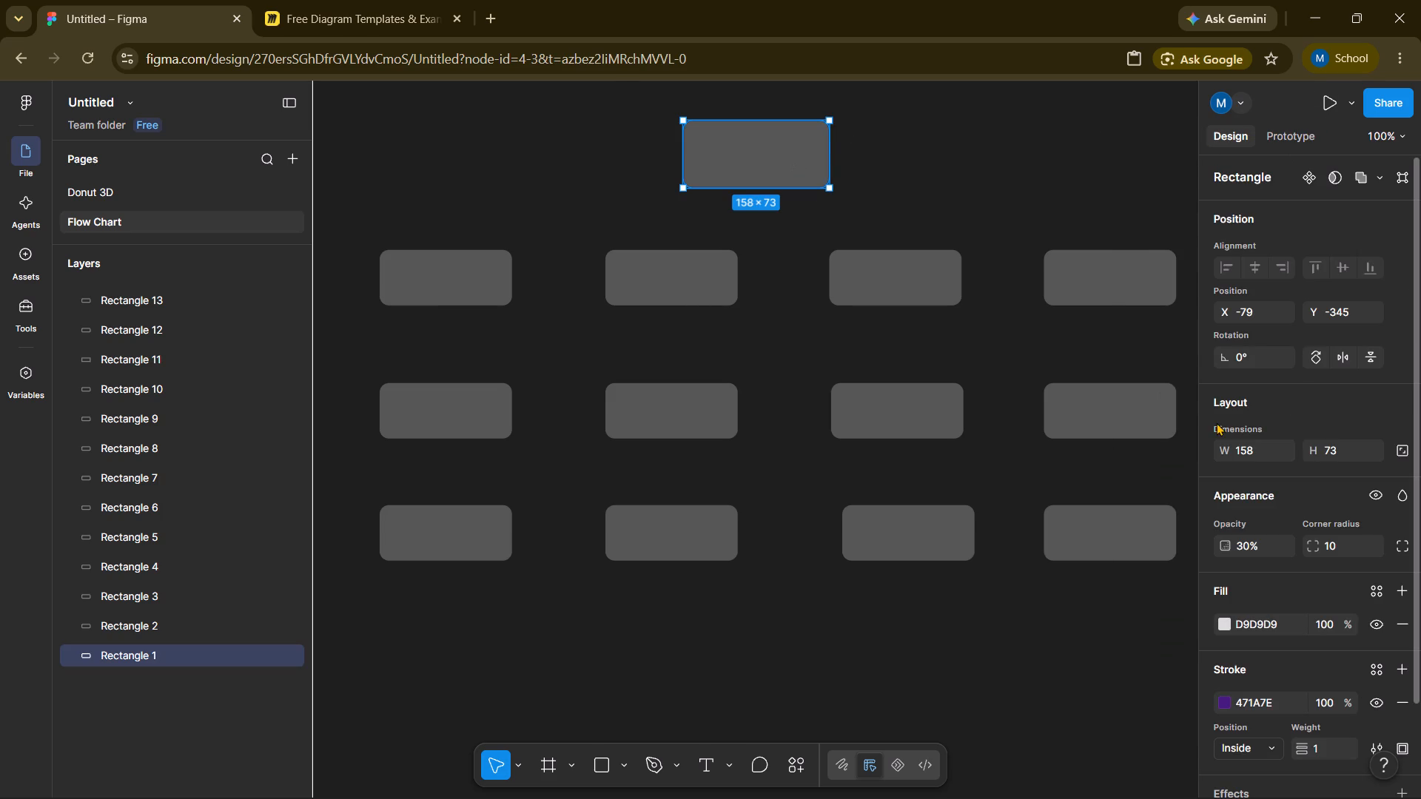
pyautogui.scroll(-1, 1302, 386)
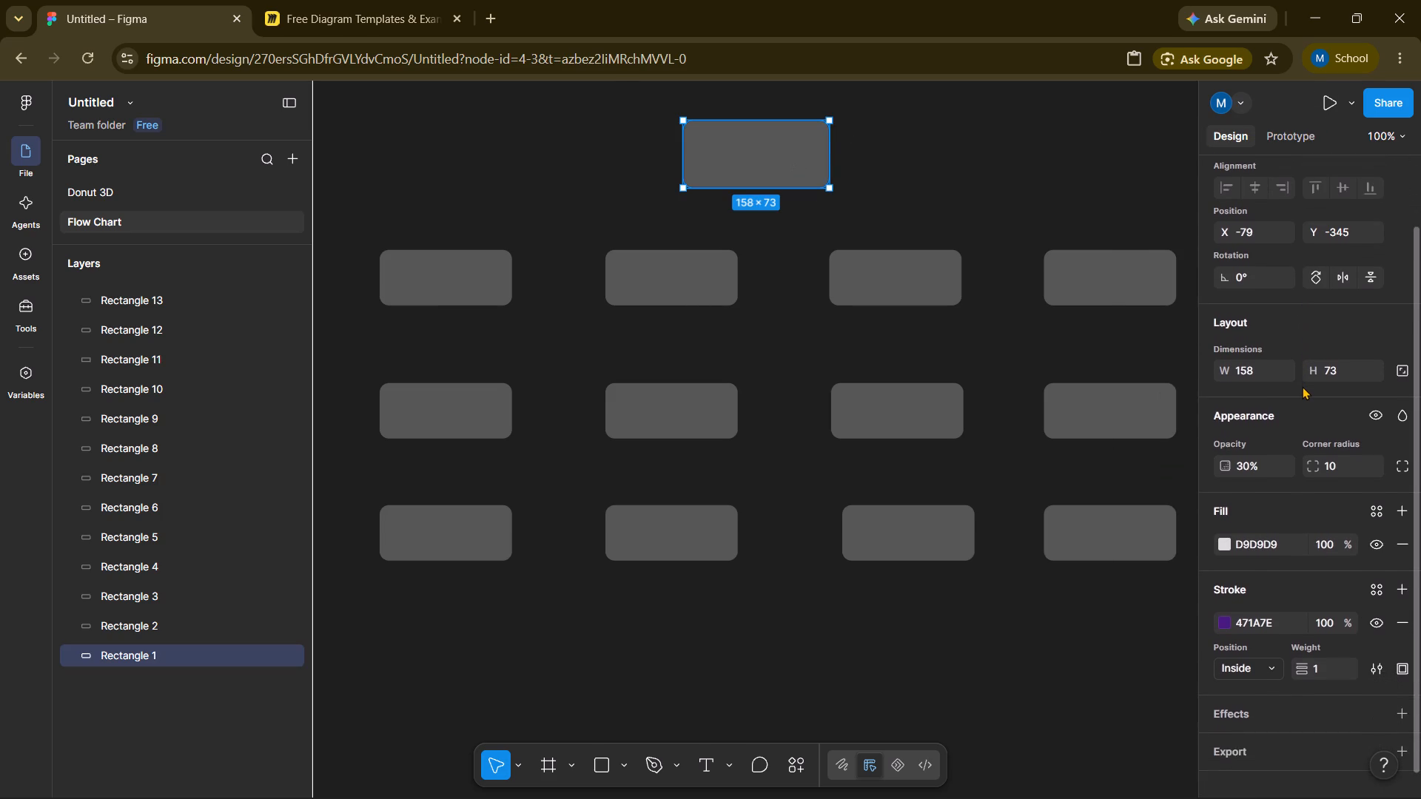
pyautogui.scroll(-1, 1302, 386)
pyautogui.click(1257, 643)
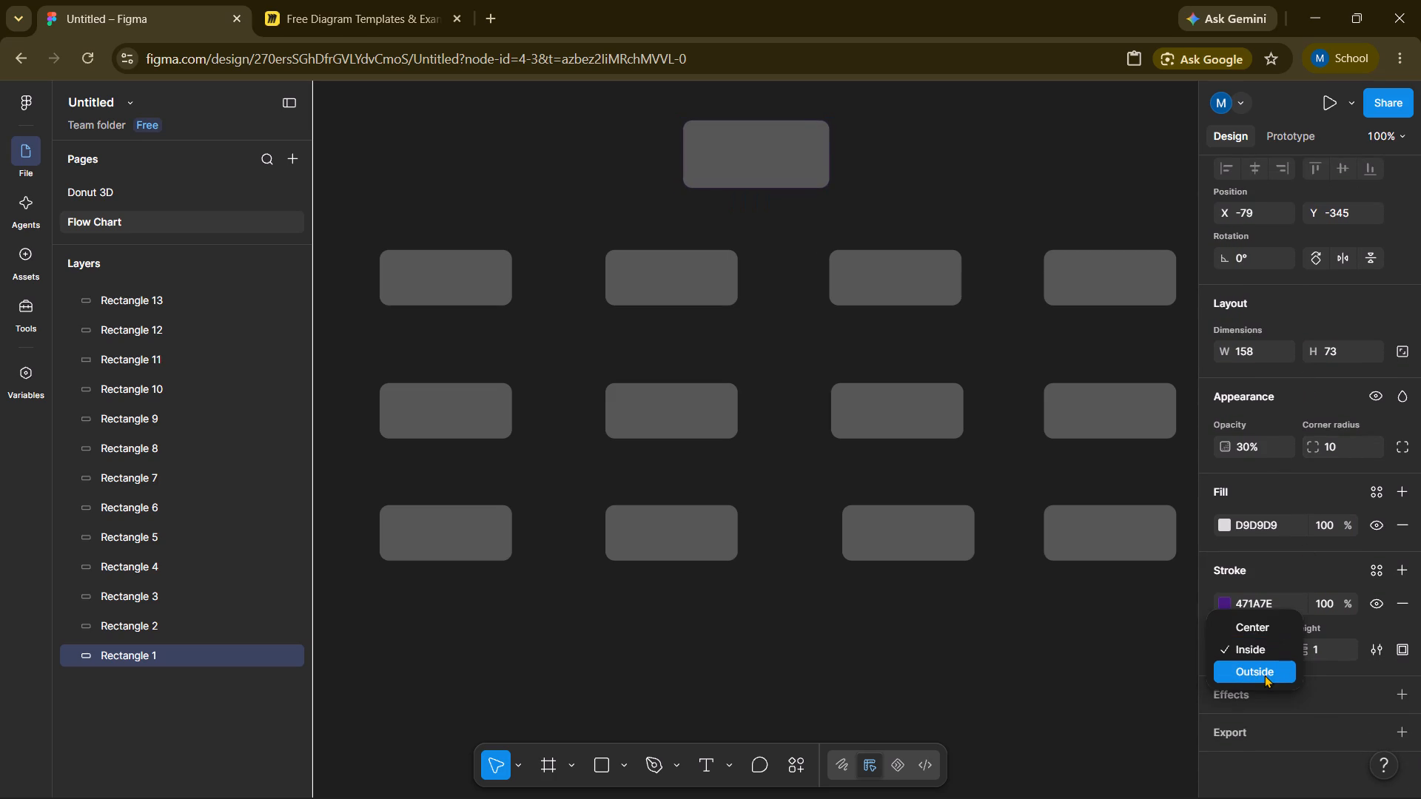
pyautogui.click(1264, 675)
pyautogui.click(911, 170)
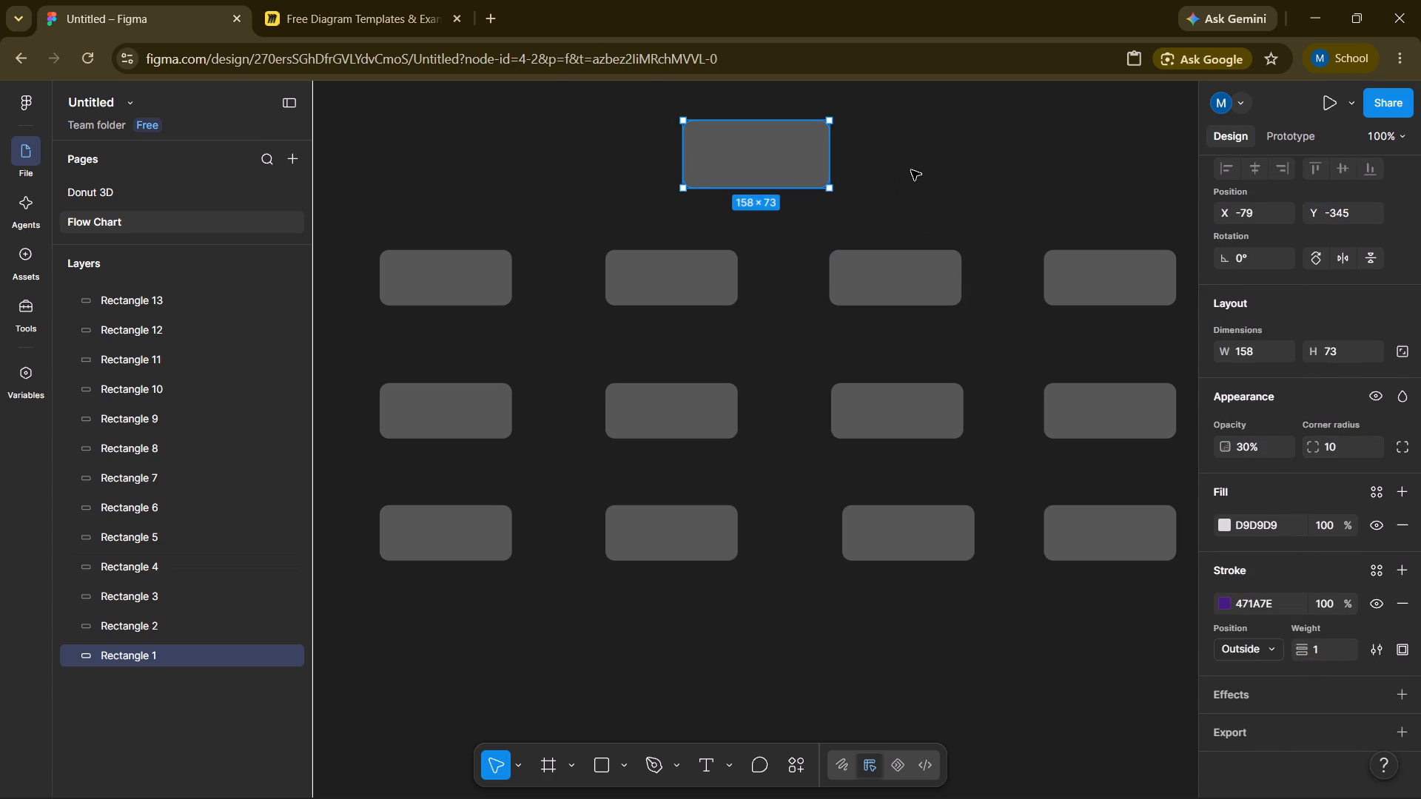
# Reselect the top box and bring its stroke settings into view.
pyautogui.click(791, 158)
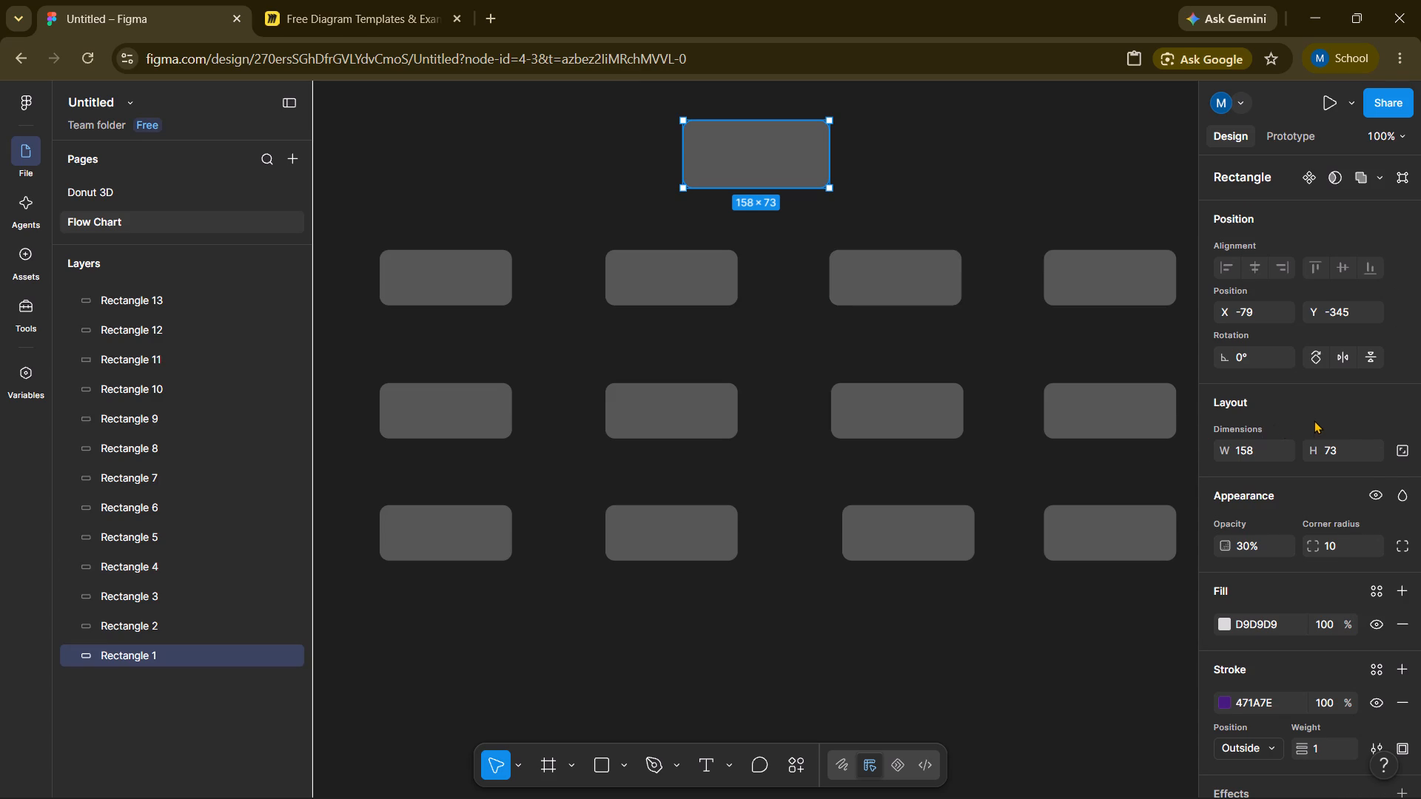
pyautogui.scroll(-1, 1320, 419)
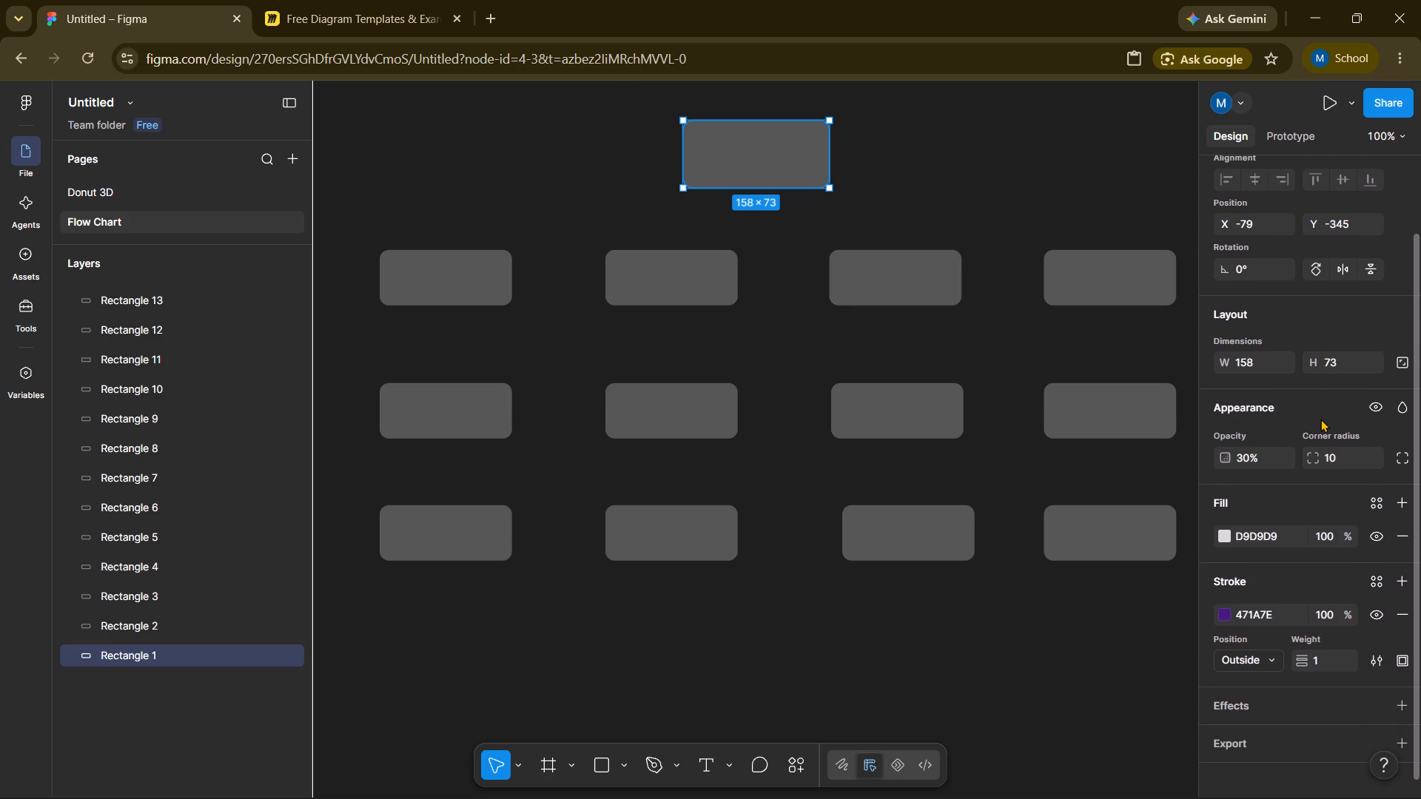
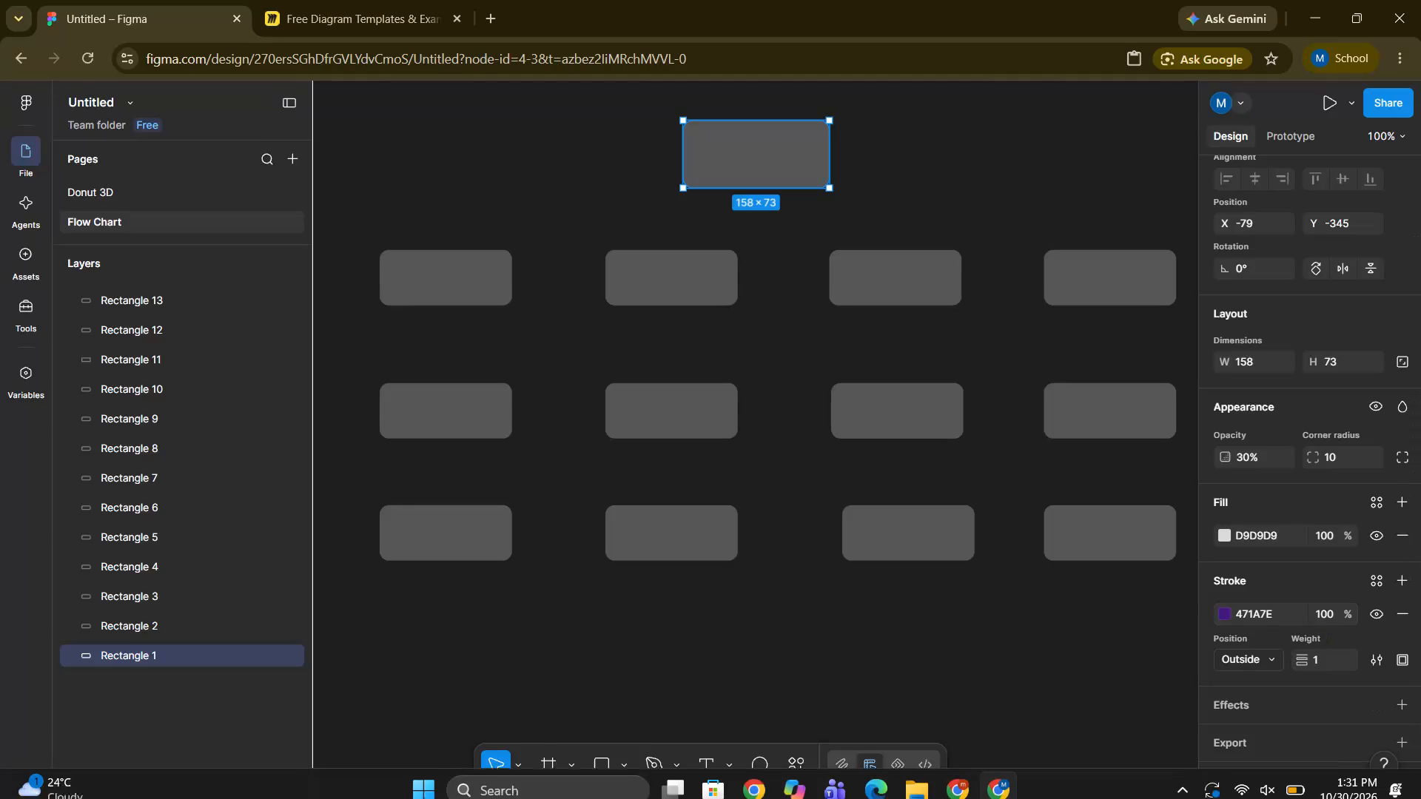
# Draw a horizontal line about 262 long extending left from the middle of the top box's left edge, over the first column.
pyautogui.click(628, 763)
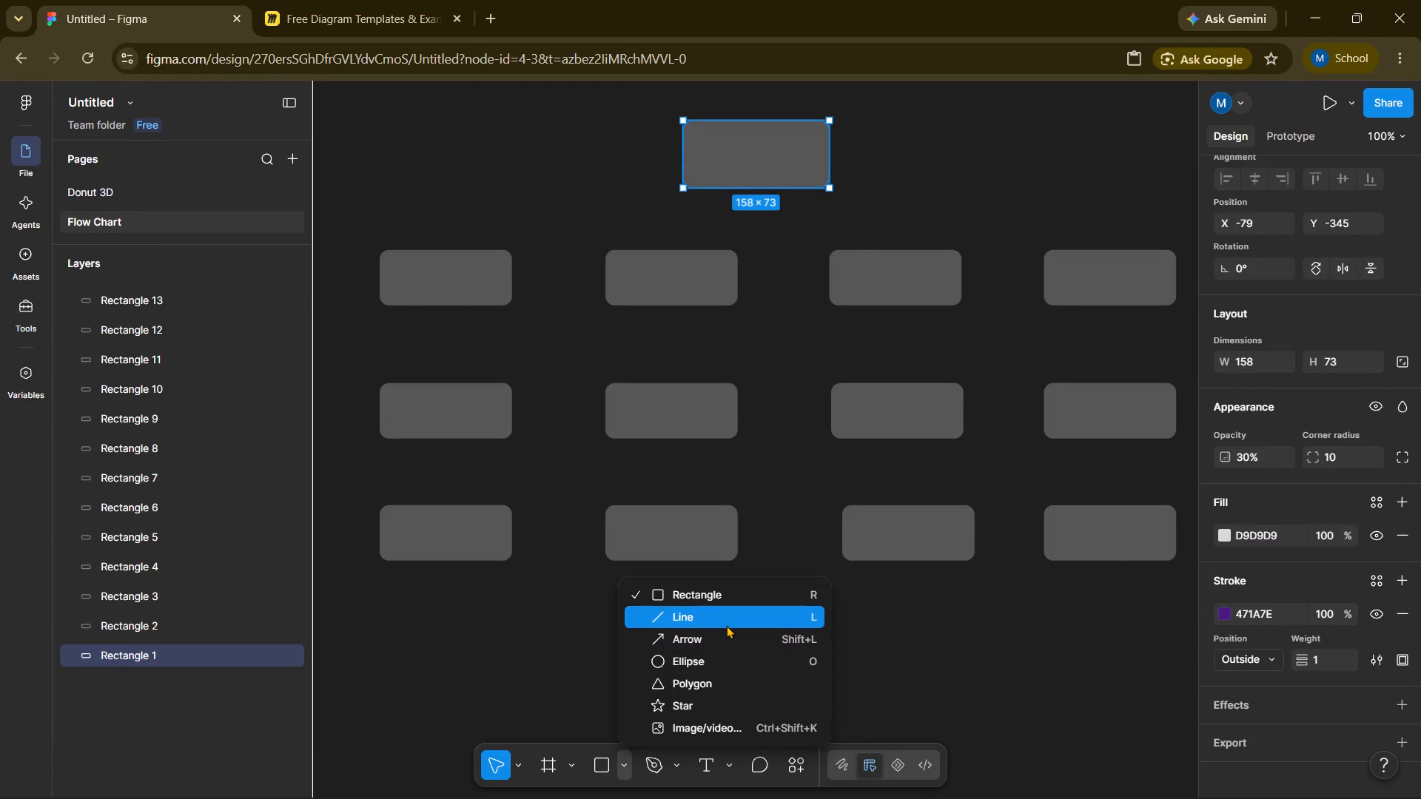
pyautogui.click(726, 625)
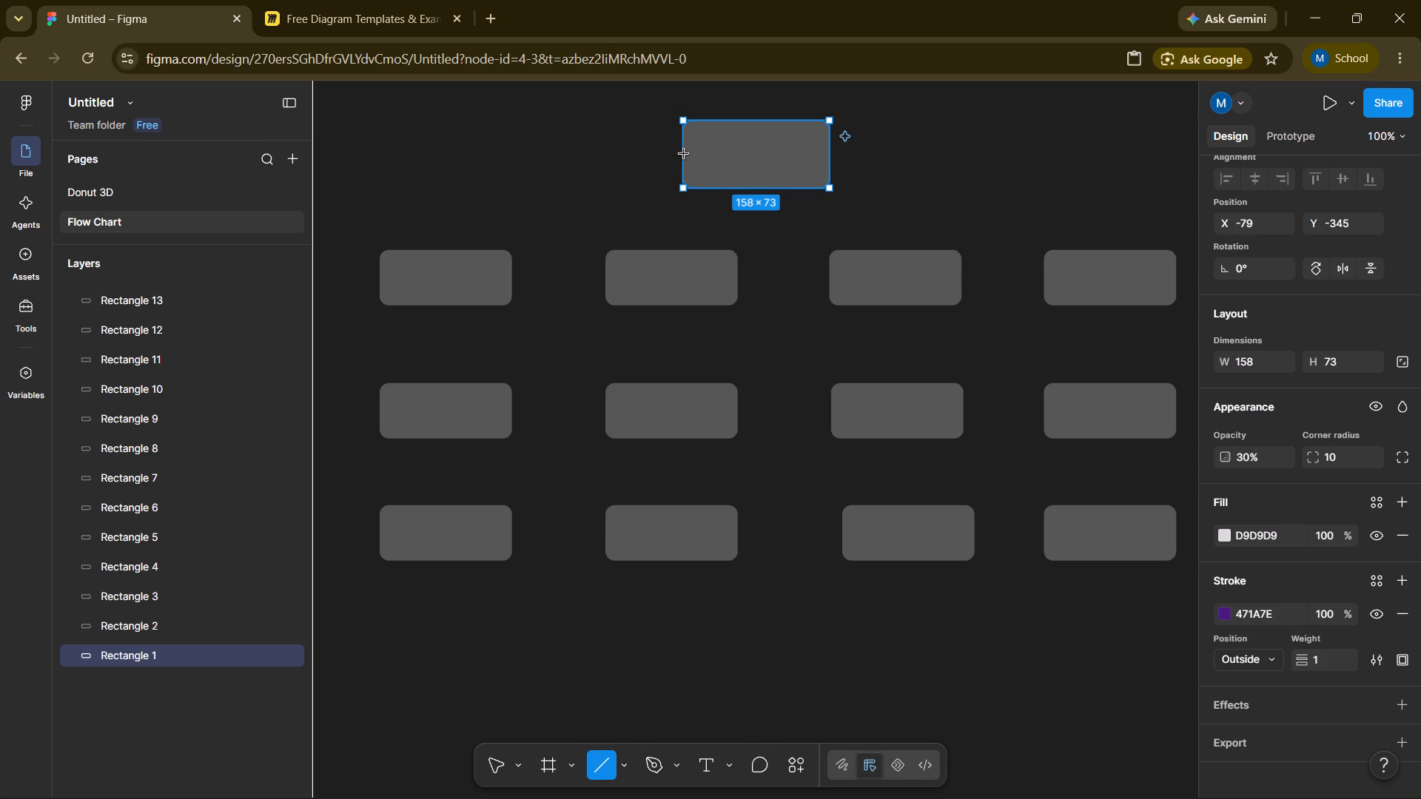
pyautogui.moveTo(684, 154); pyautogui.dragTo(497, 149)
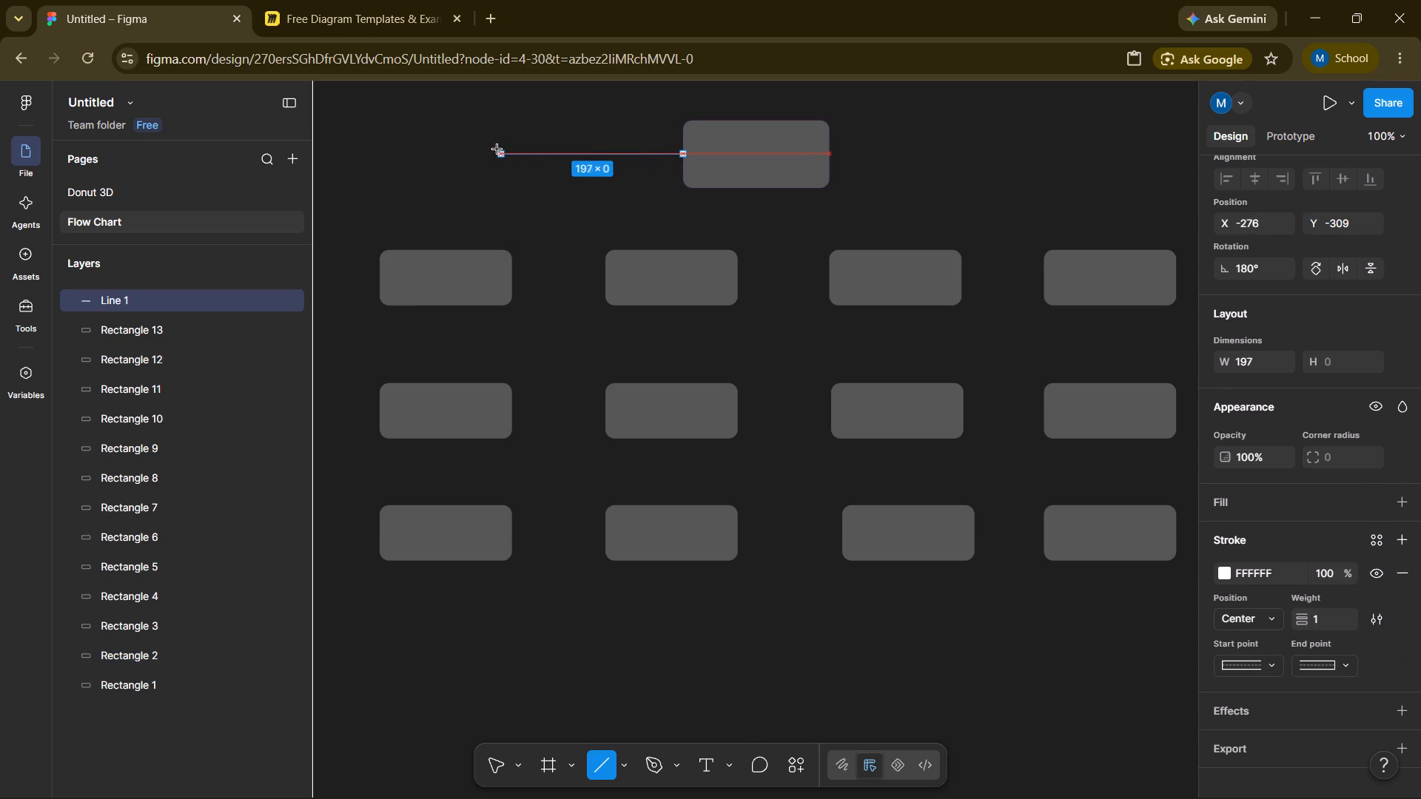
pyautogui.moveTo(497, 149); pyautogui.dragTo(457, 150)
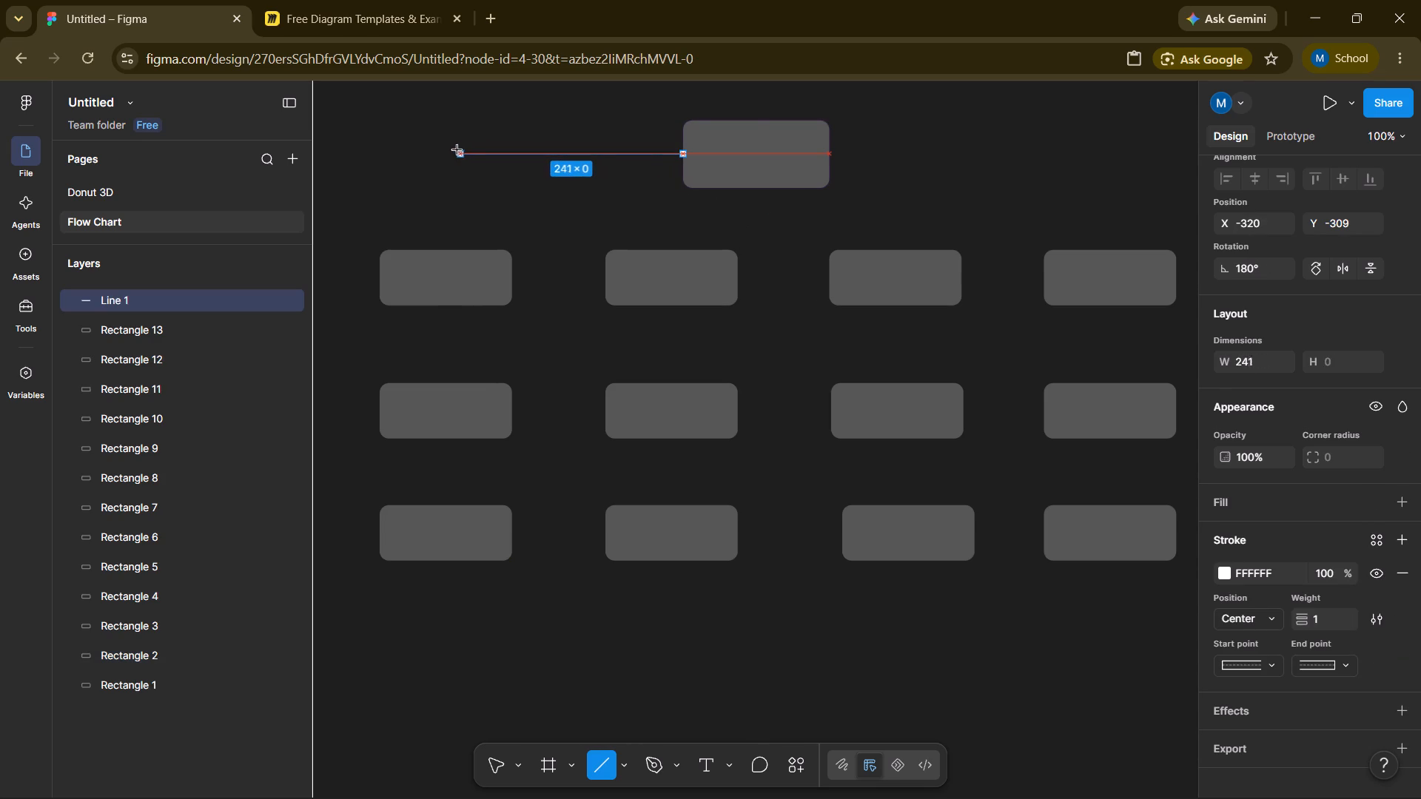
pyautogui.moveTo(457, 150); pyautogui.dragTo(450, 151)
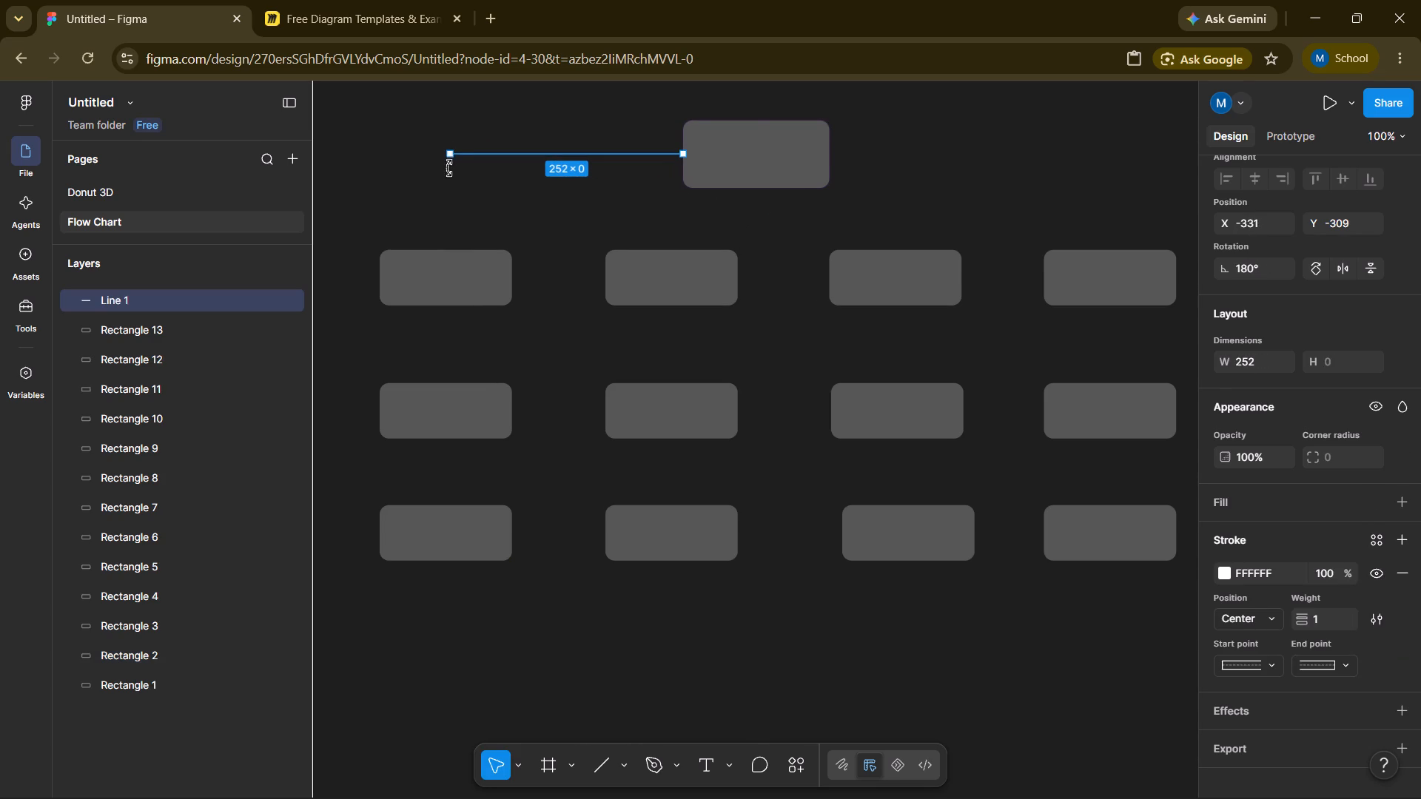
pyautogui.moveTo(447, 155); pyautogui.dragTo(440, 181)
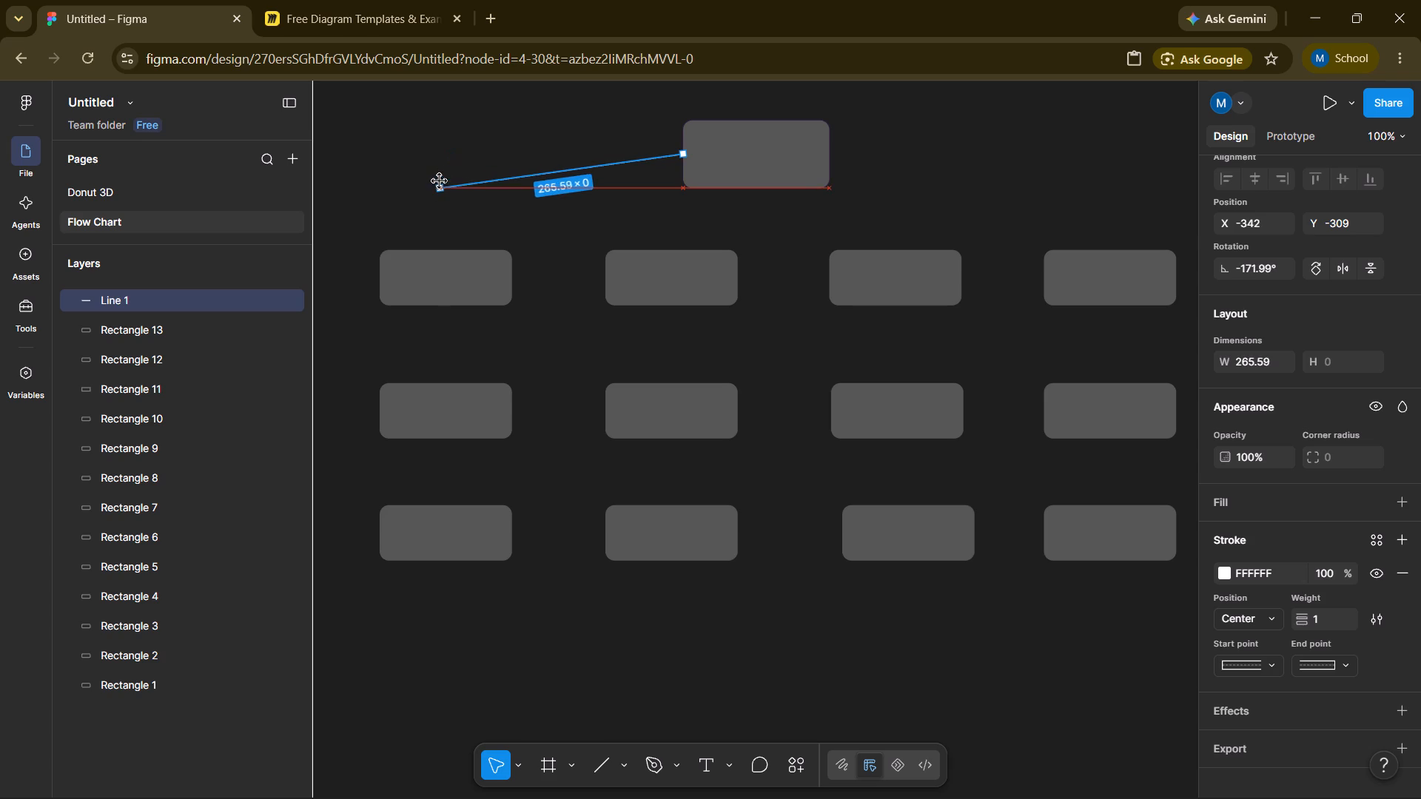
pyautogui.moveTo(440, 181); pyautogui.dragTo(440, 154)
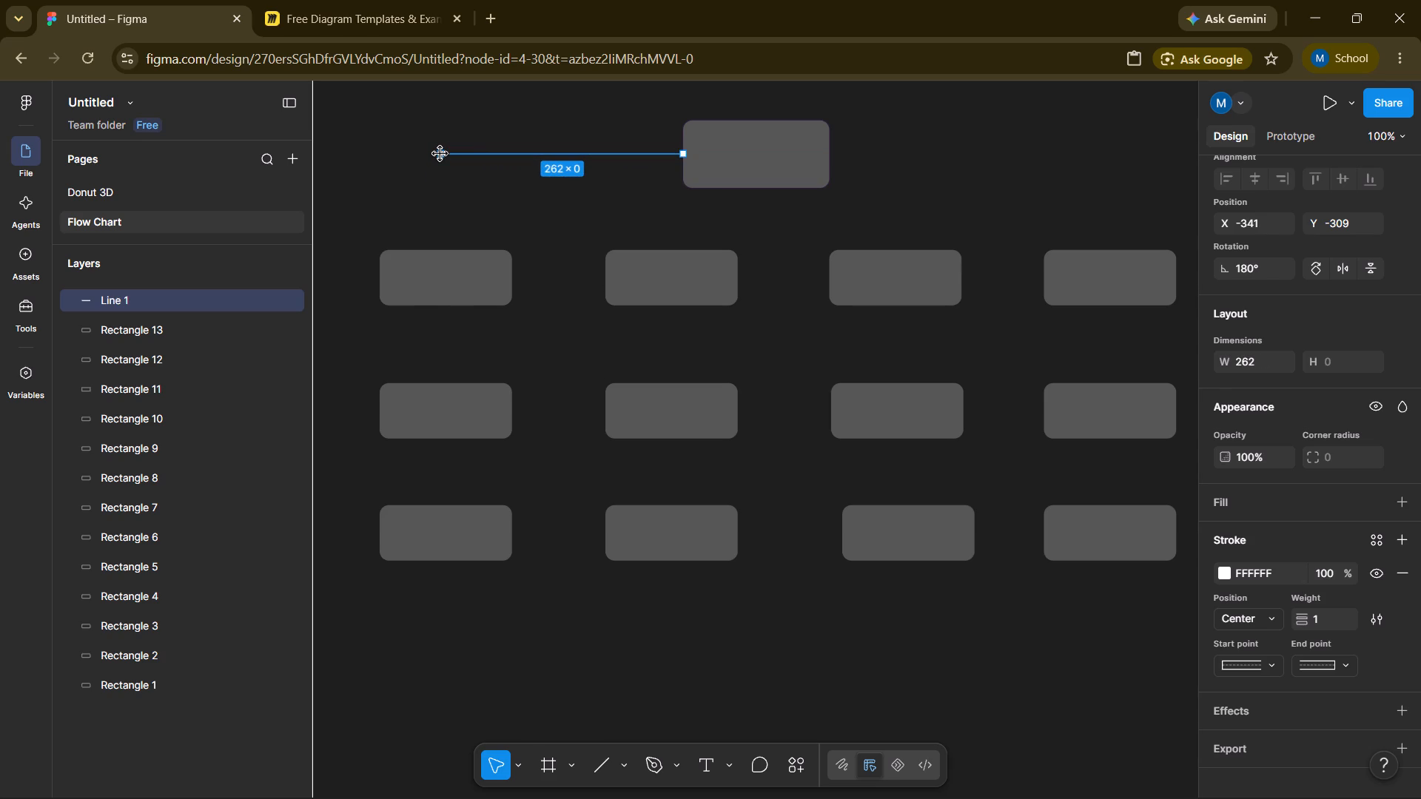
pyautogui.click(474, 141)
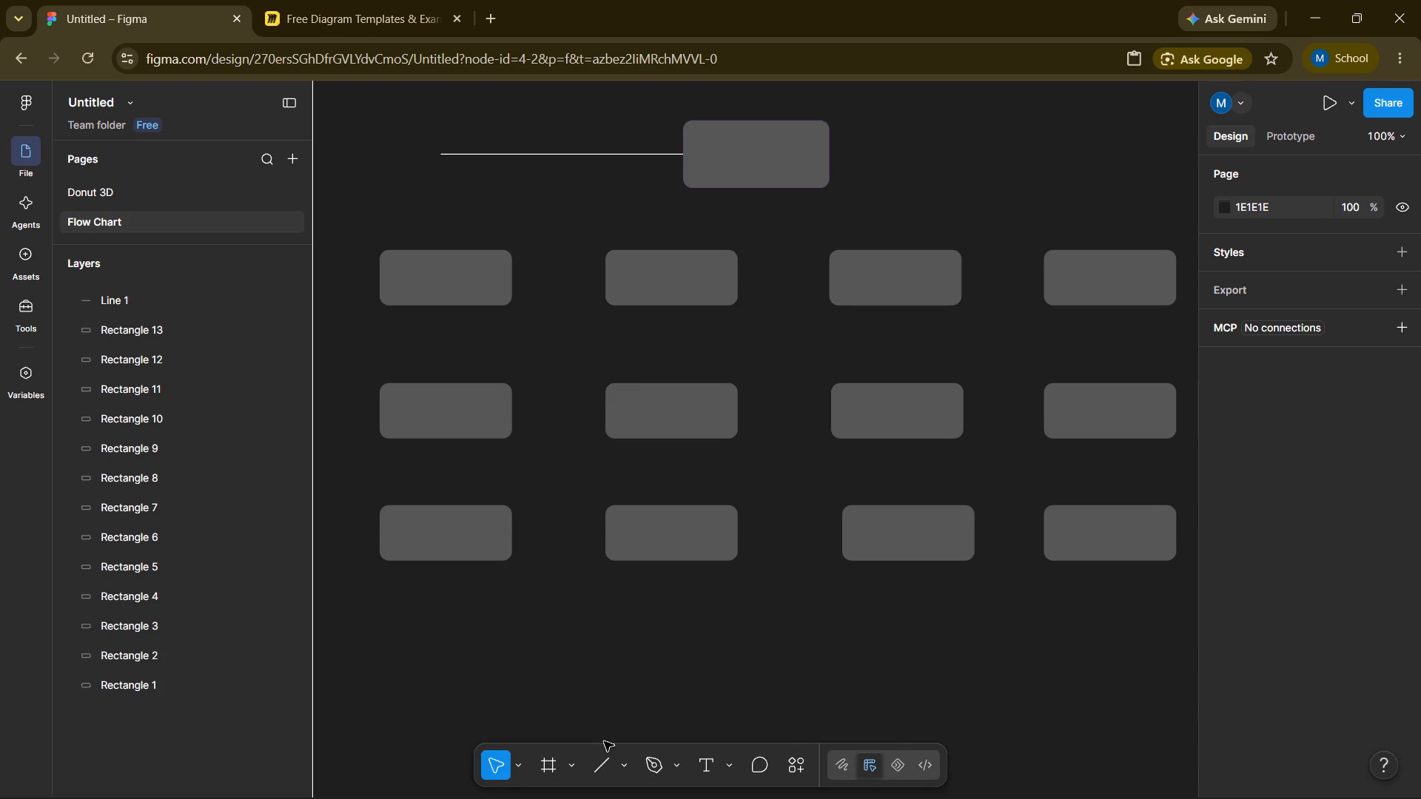
# Draw a vertical arrow about 104 long from the line's outer end down to the first box of the second row.
pyautogui.click(602, 761)
pyautogui.click(622, 759)
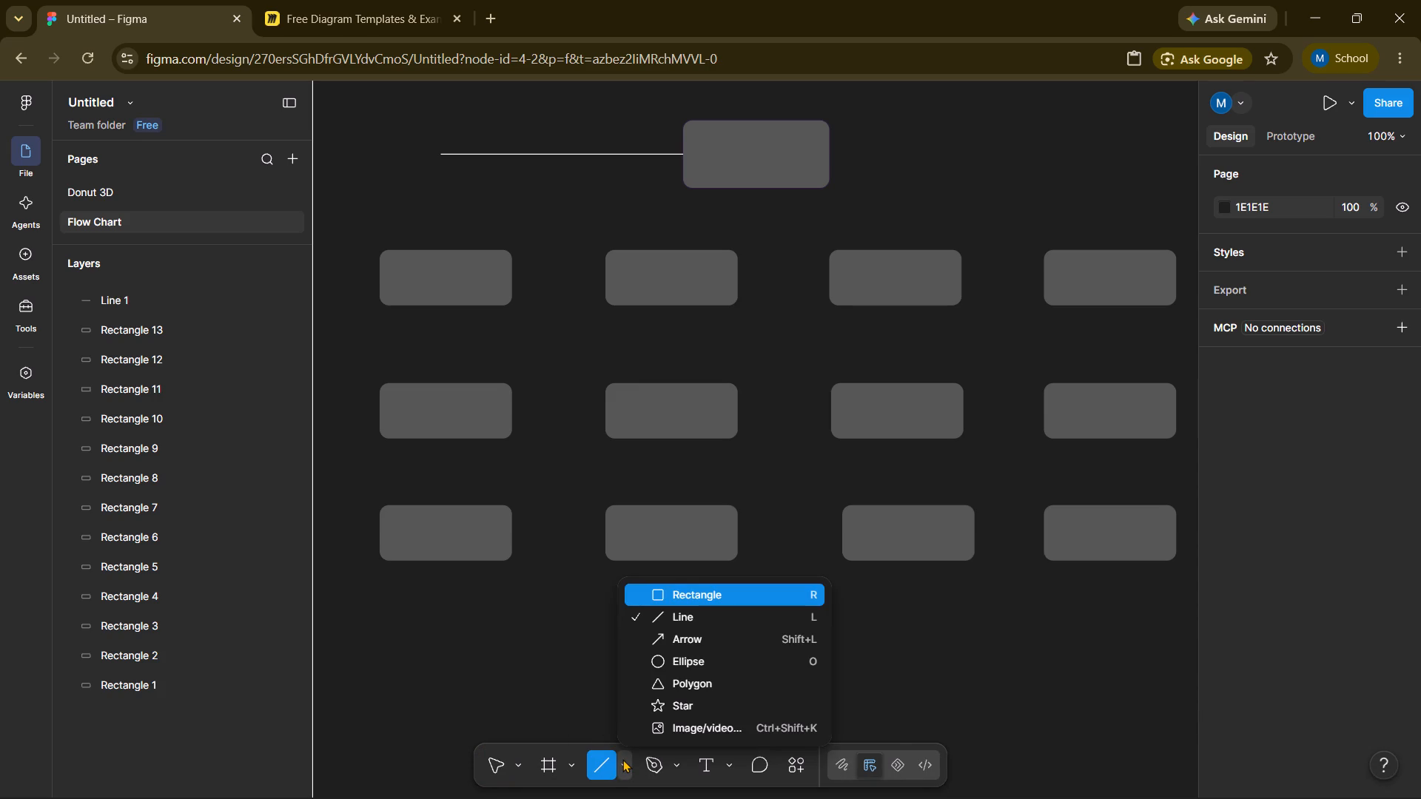
pyautogui.click(703, 644)
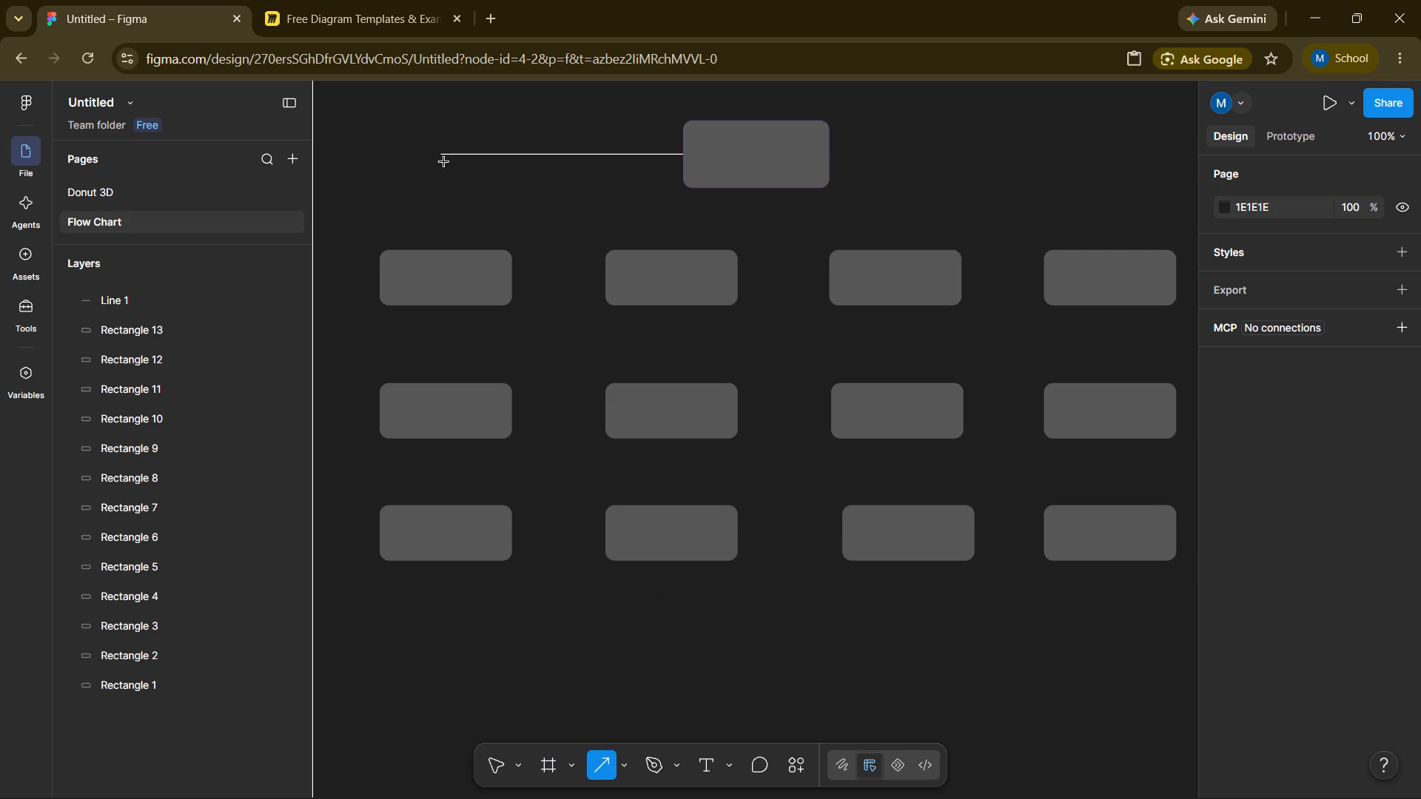
pyautogui.moveTo(444, 158); pyautogui.dragTo(446, 220)
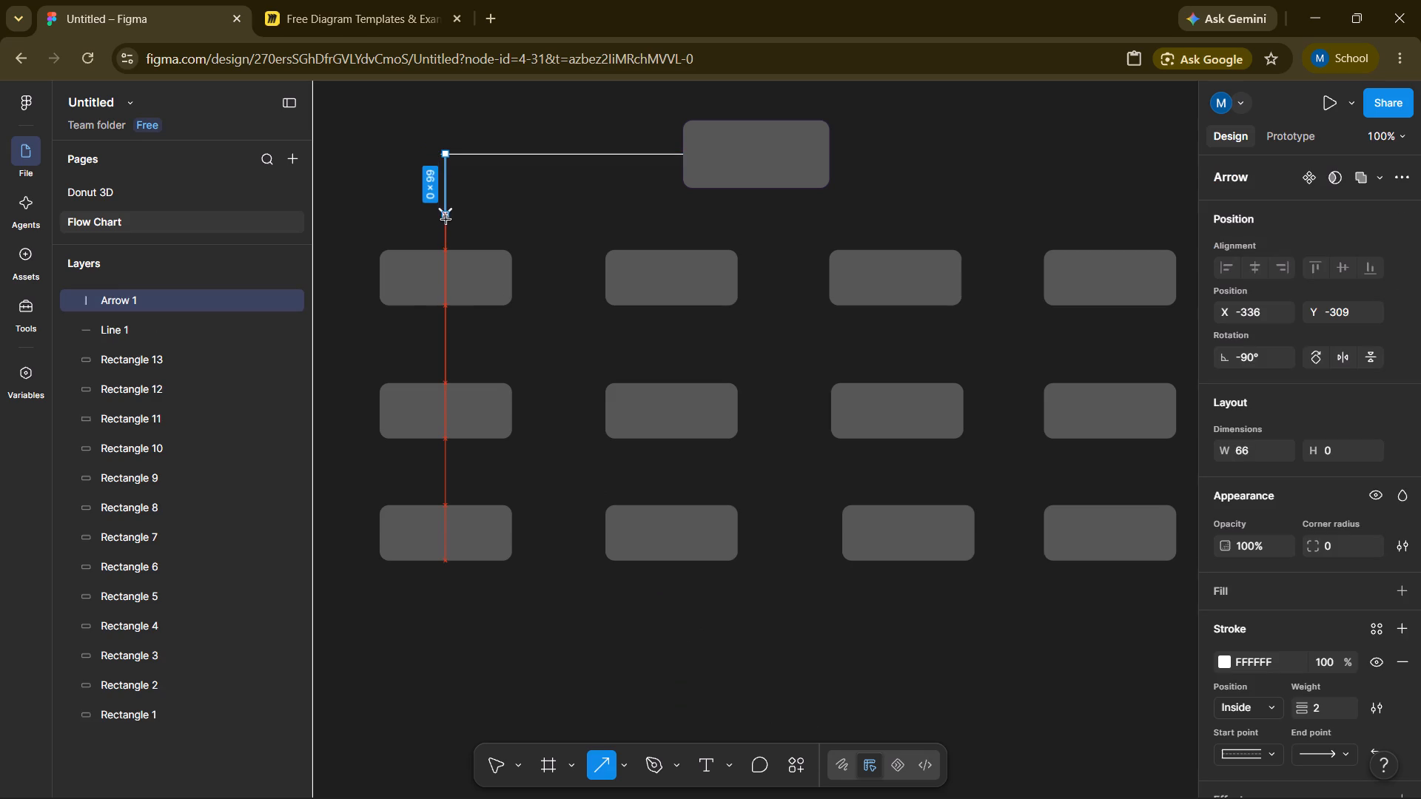
pyautogui.moveTo(446, 220); pyautogui.dragTo(446, 245)
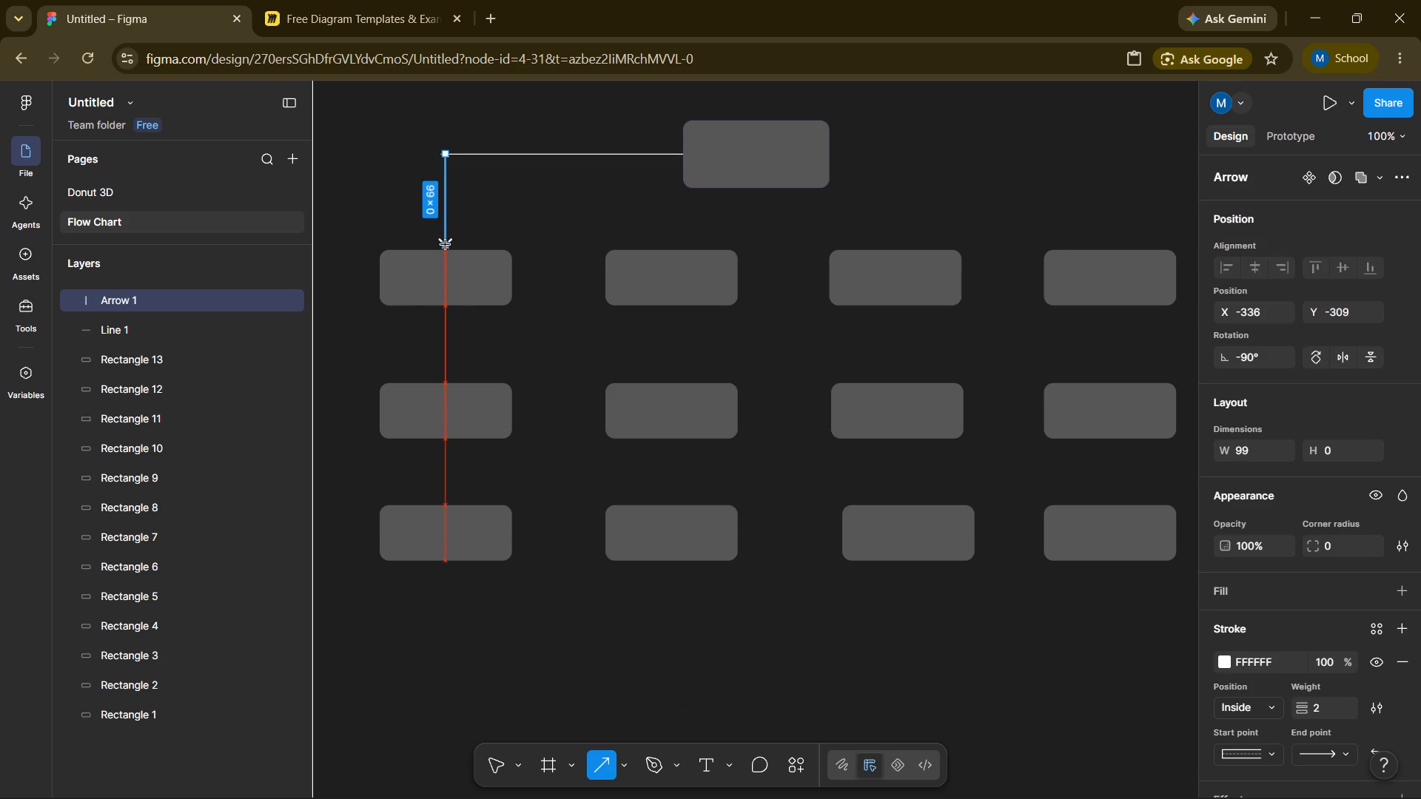
pyautogui.moveTo(446, 245); pyautogui.dragTo(443, 249)
pyautogui.click(493, 212)
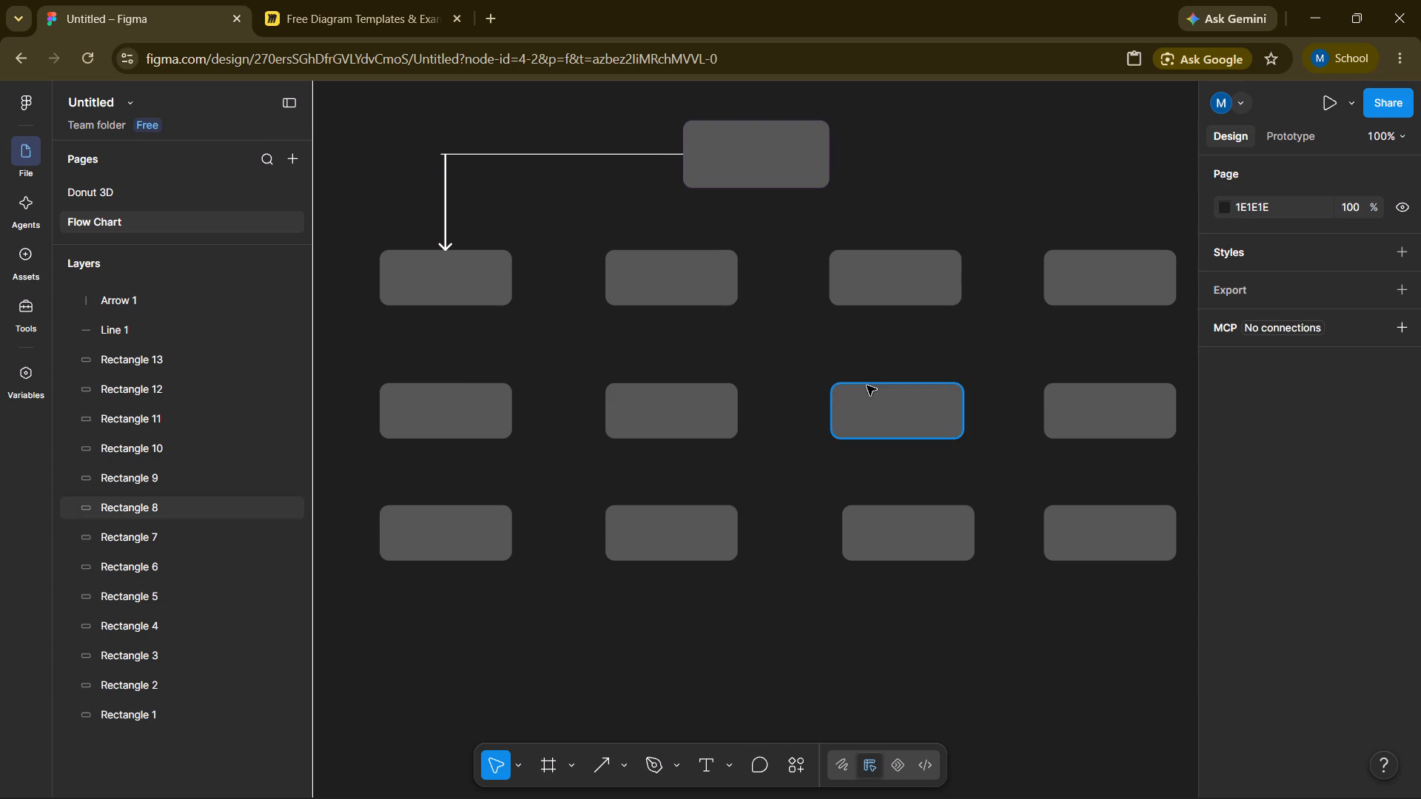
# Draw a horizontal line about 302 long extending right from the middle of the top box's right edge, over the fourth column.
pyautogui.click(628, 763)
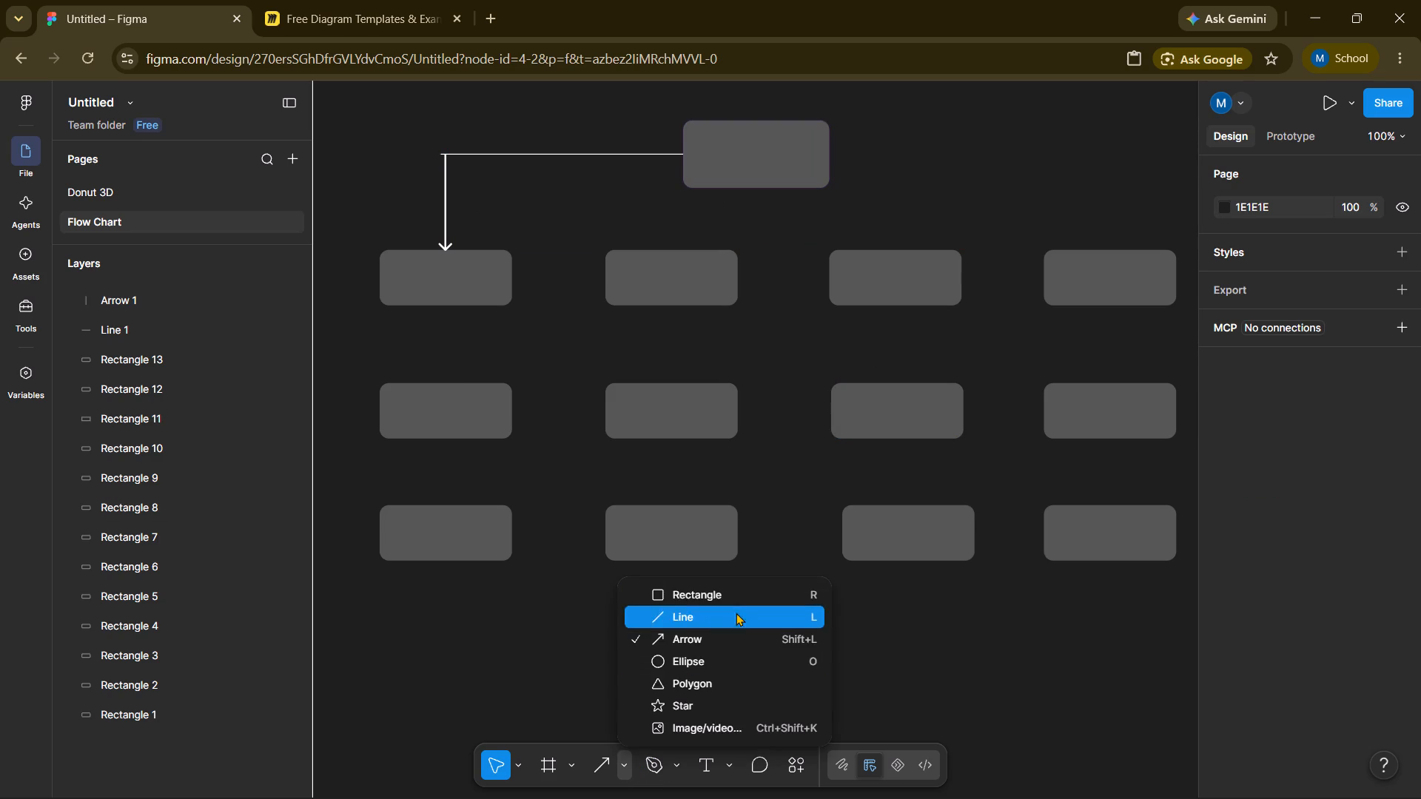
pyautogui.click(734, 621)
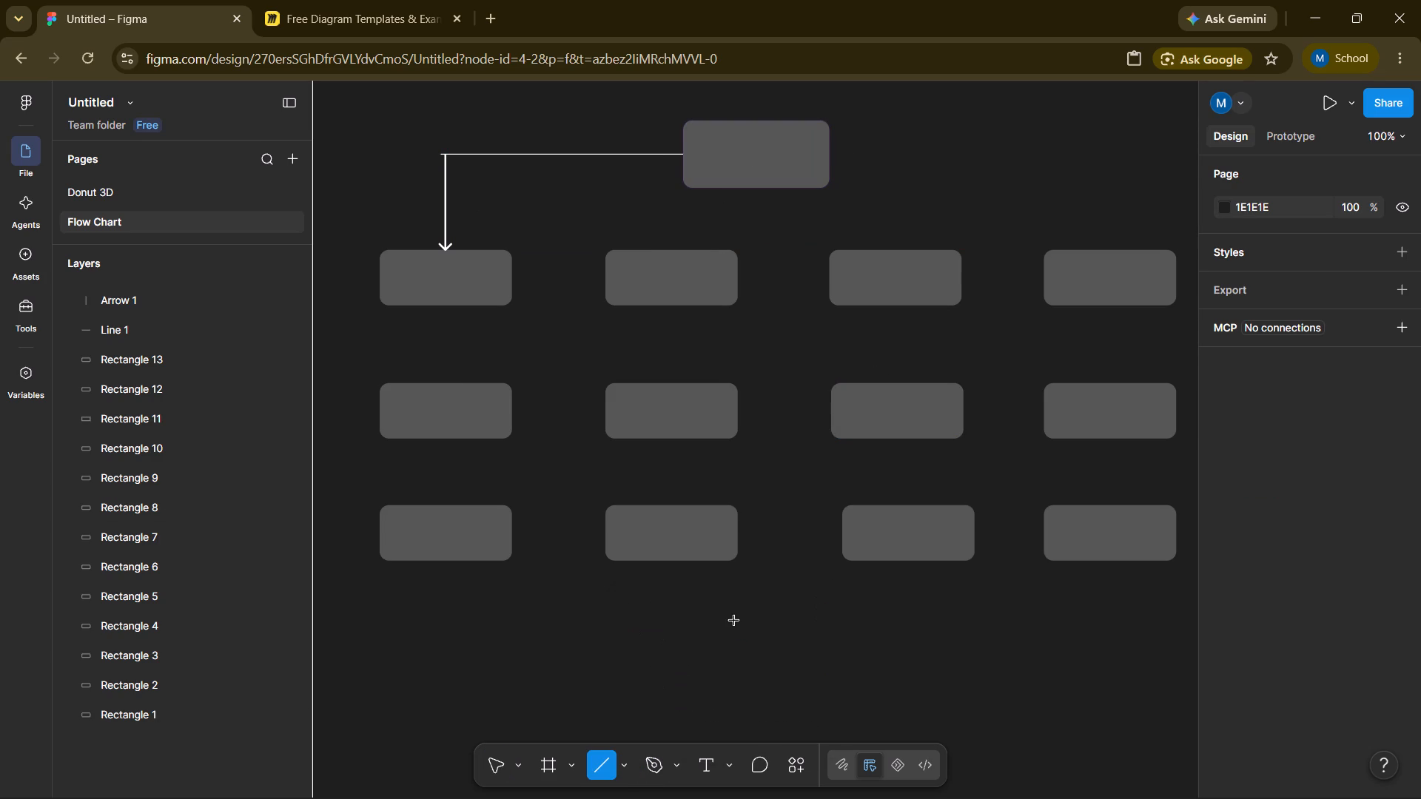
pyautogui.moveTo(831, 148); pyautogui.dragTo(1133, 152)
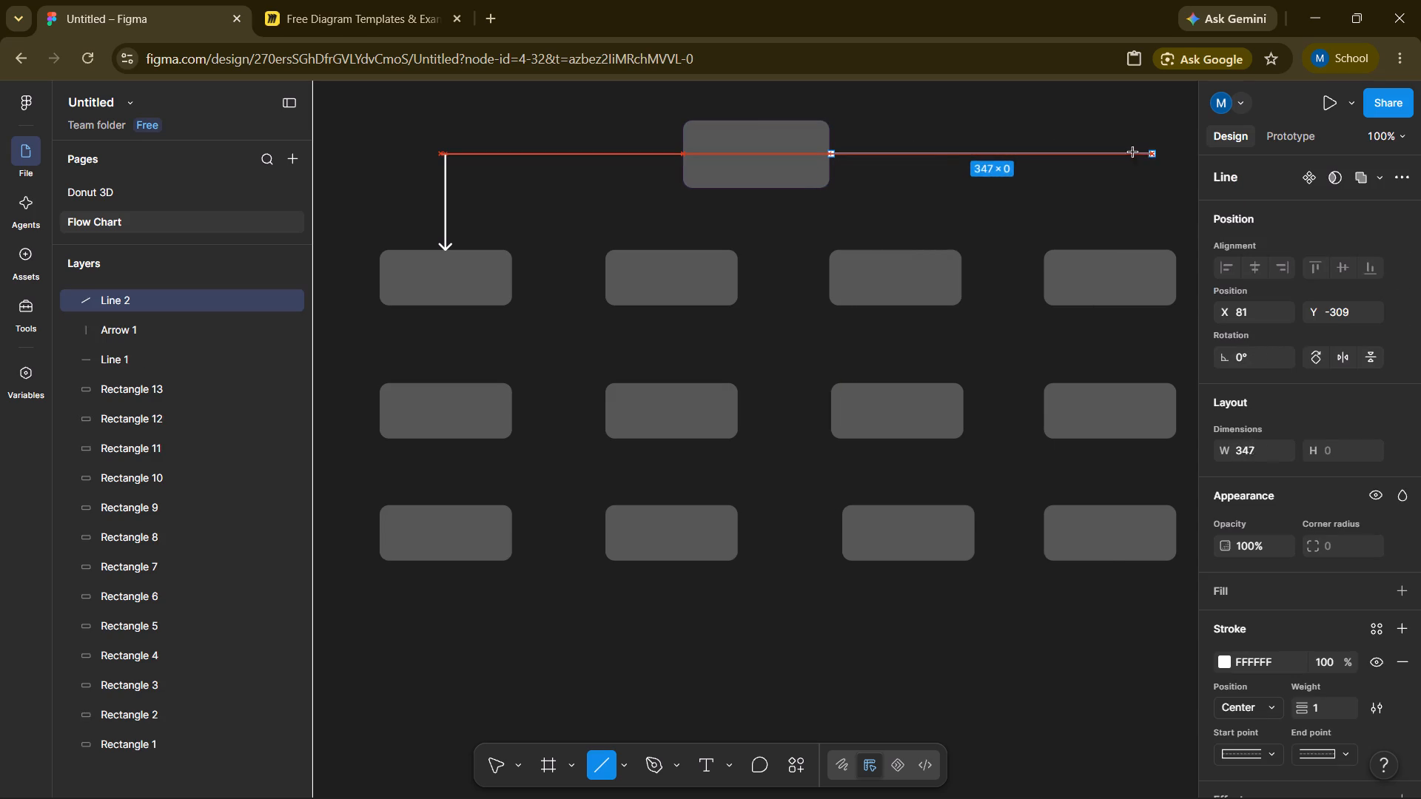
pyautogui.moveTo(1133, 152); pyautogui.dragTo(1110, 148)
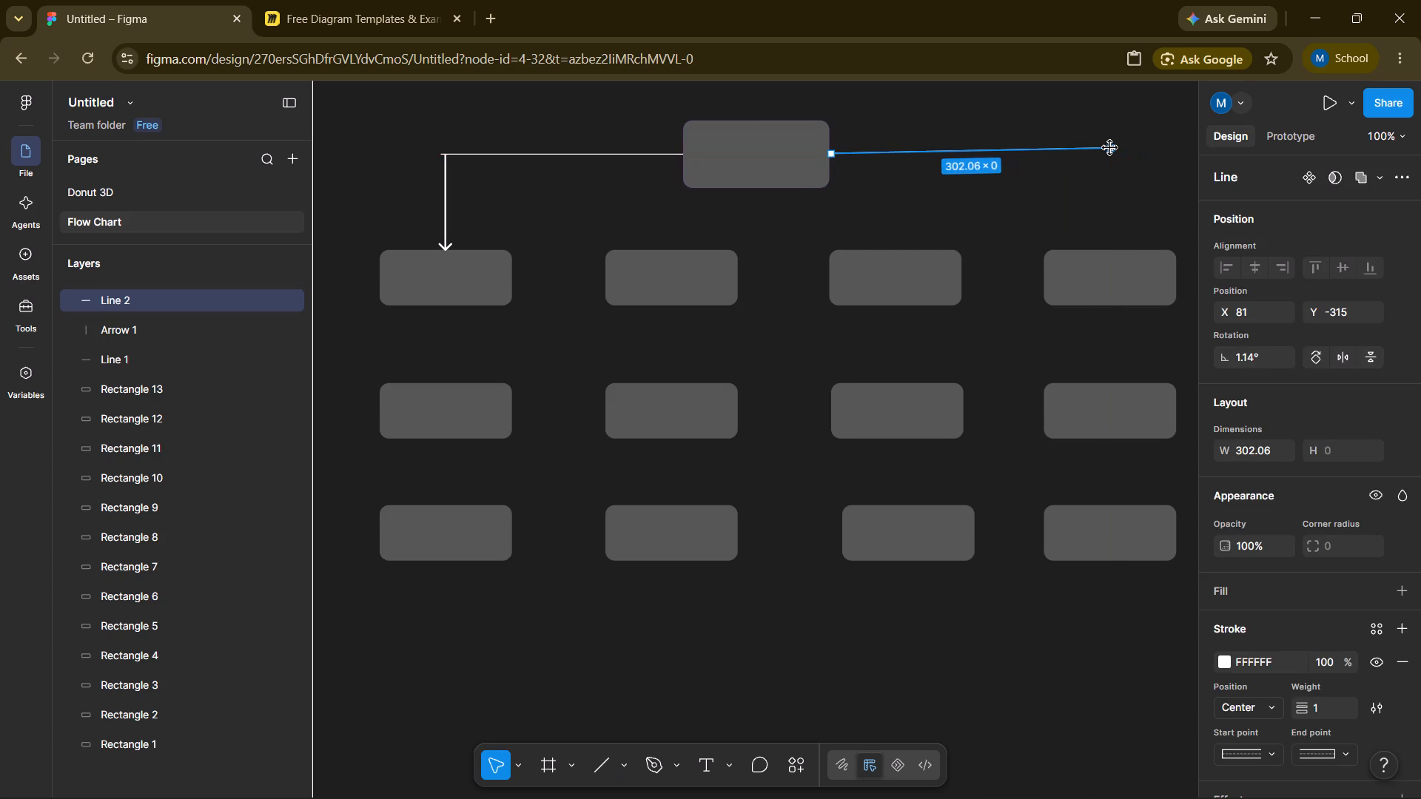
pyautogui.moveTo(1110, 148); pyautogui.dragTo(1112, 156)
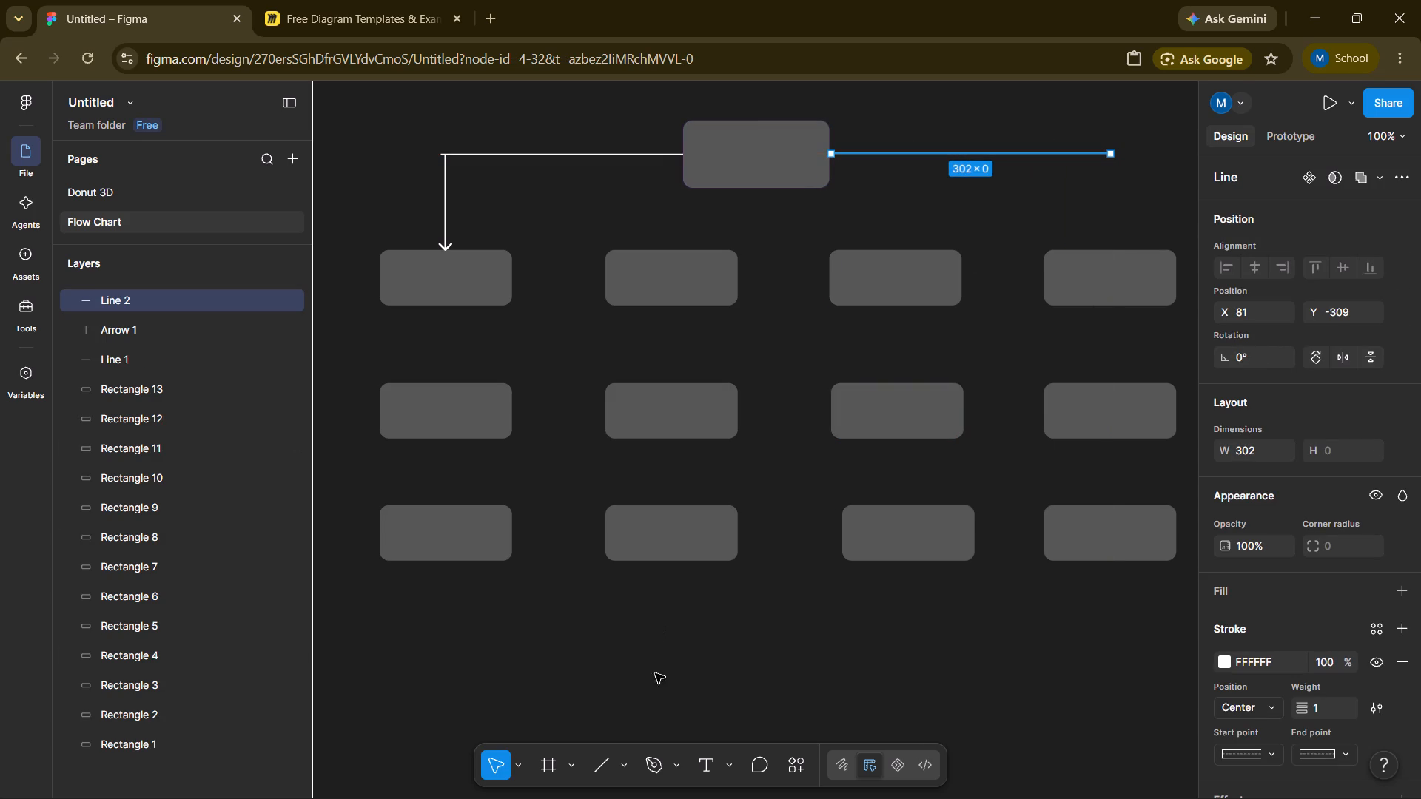
# Draw a vertical arrow about 98 long from the right-hand line's outer end down towards the fourth box of the second row.
pyautogui.click(627, 763)
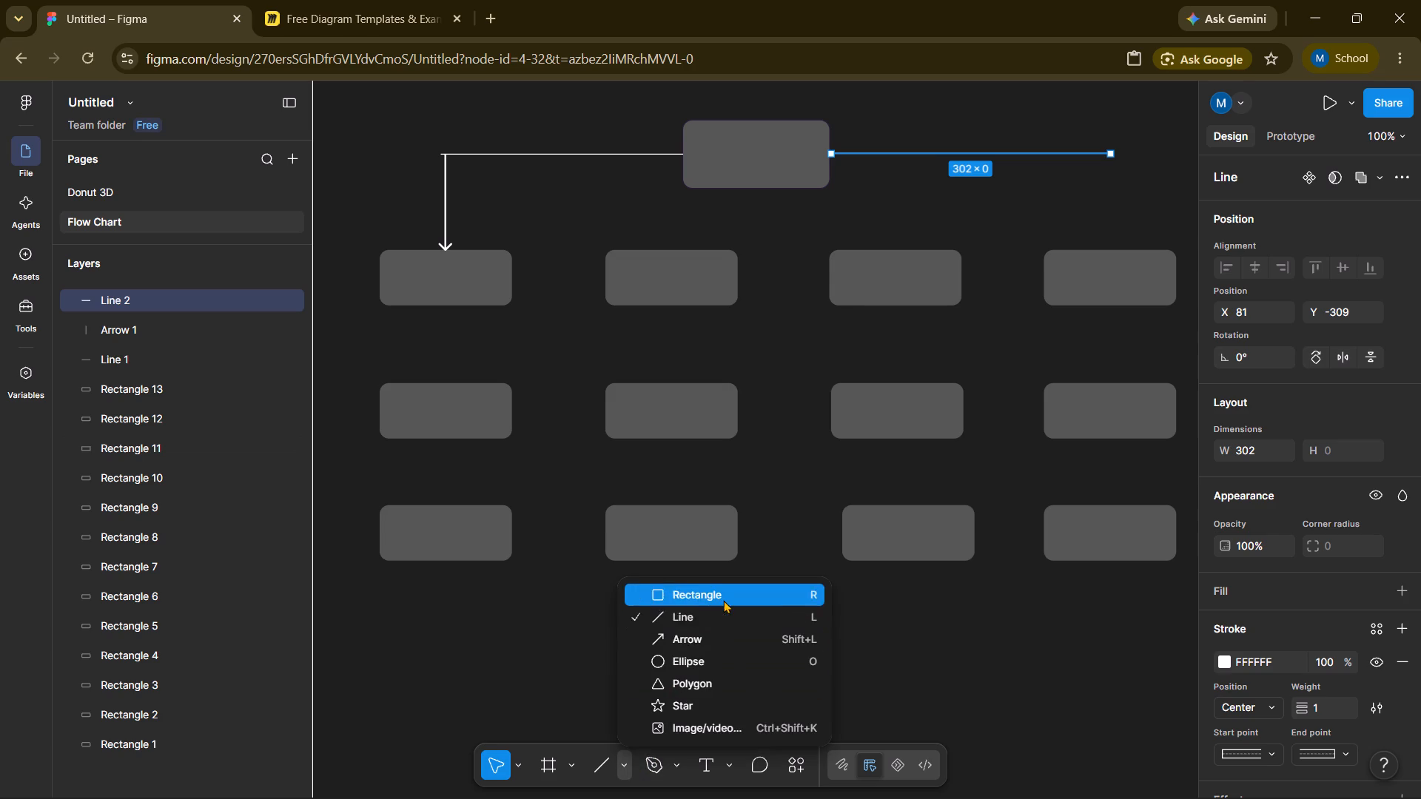
pyautogui.click(702, 634)
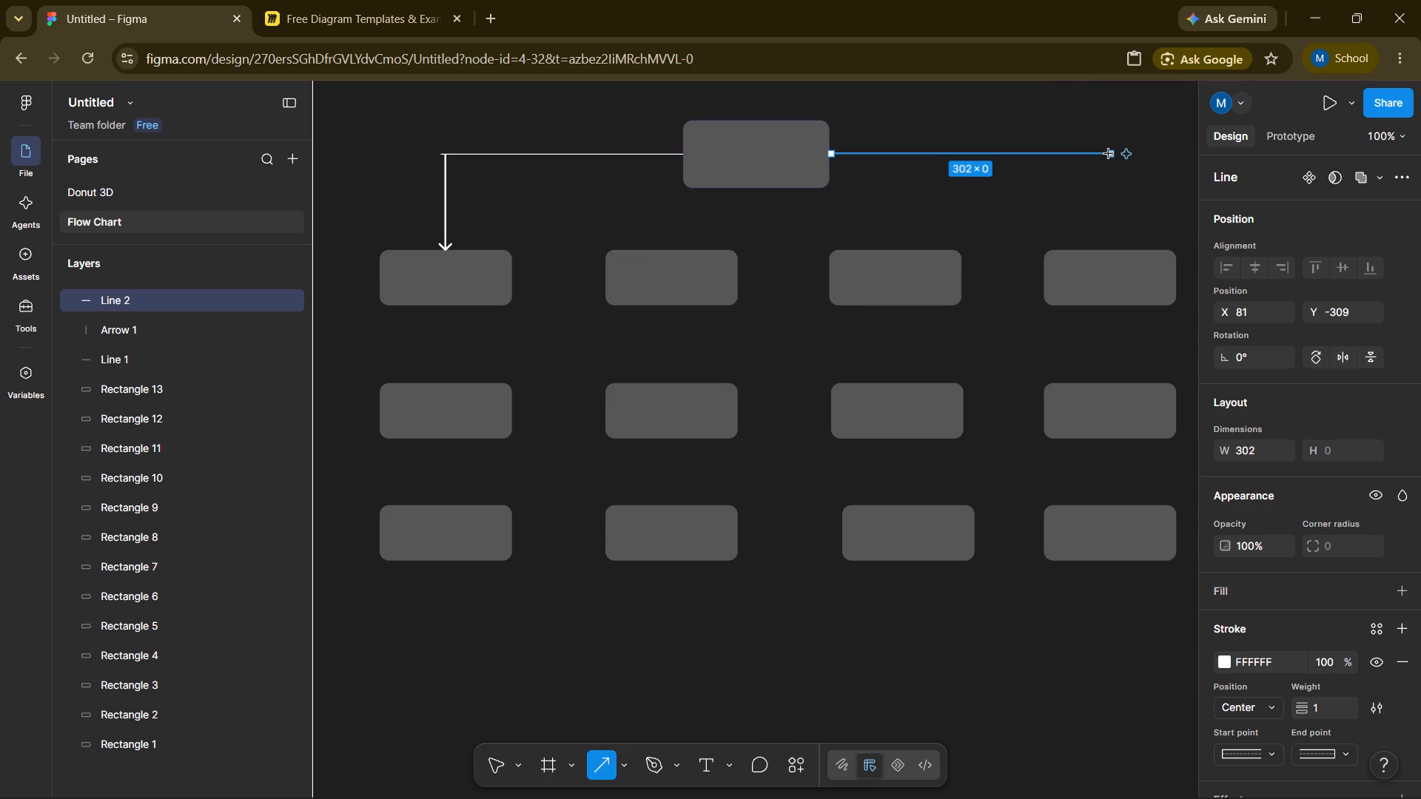
pyautogui.moveTo(1112, 157); pyautogui.dragTo(1116, 203)
pyautogui.moveTo(1116, 203); pyautogui.dragTo(1112, 244)
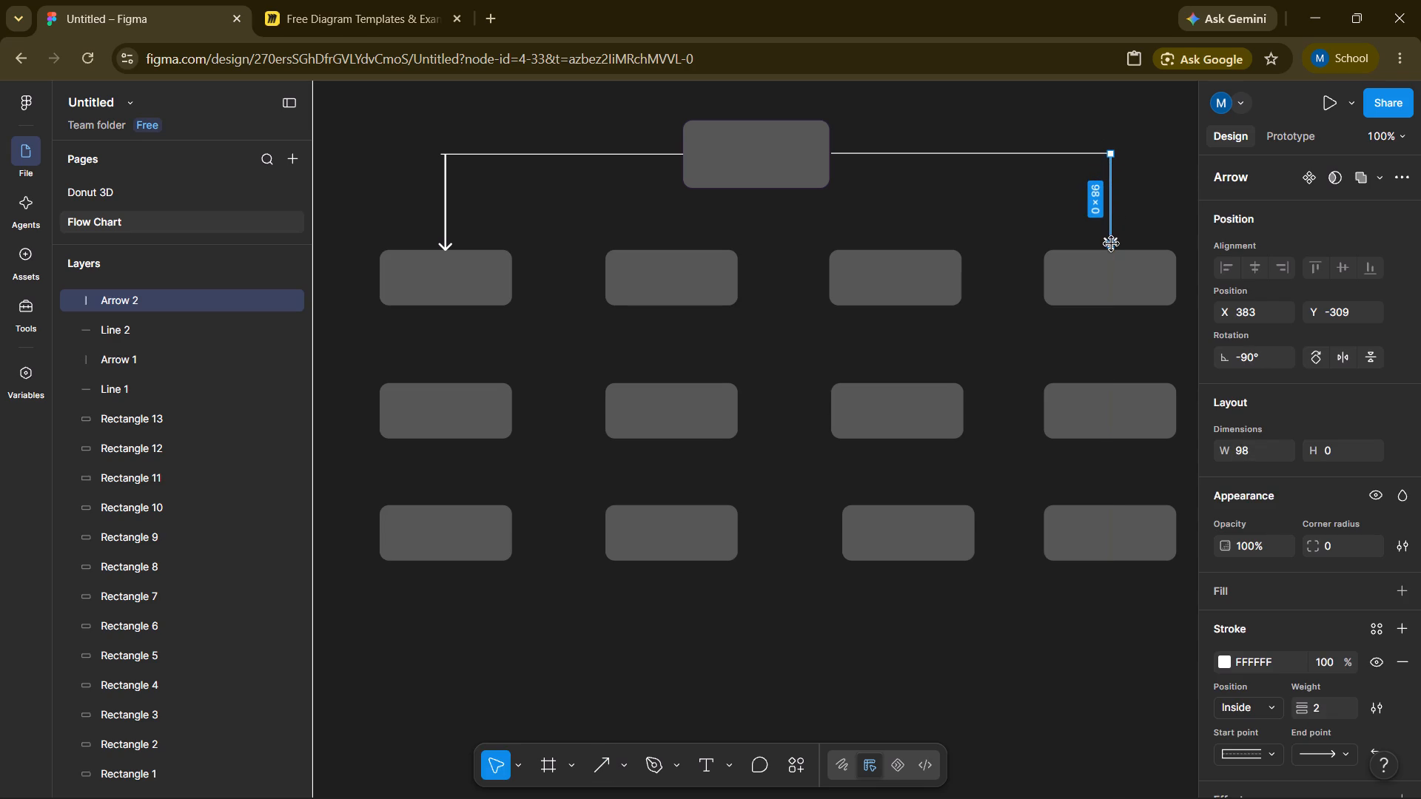
# Edit the fourth-column arrow's points and extend its tip to Y -205, at the box's top edge.
pyautogui.press('Return')
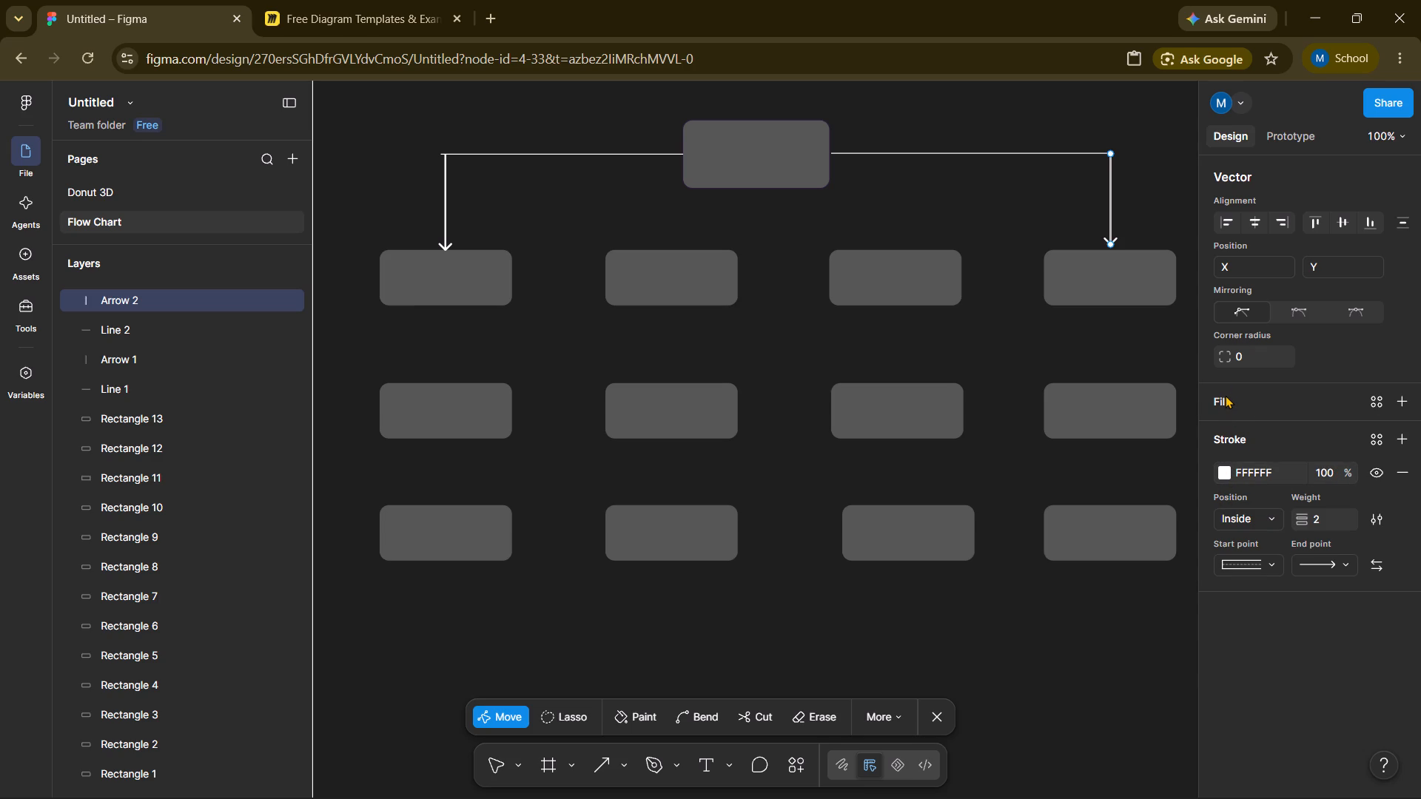
pyautogui.click(989, 208)
pyautogui.click(1112, 243)
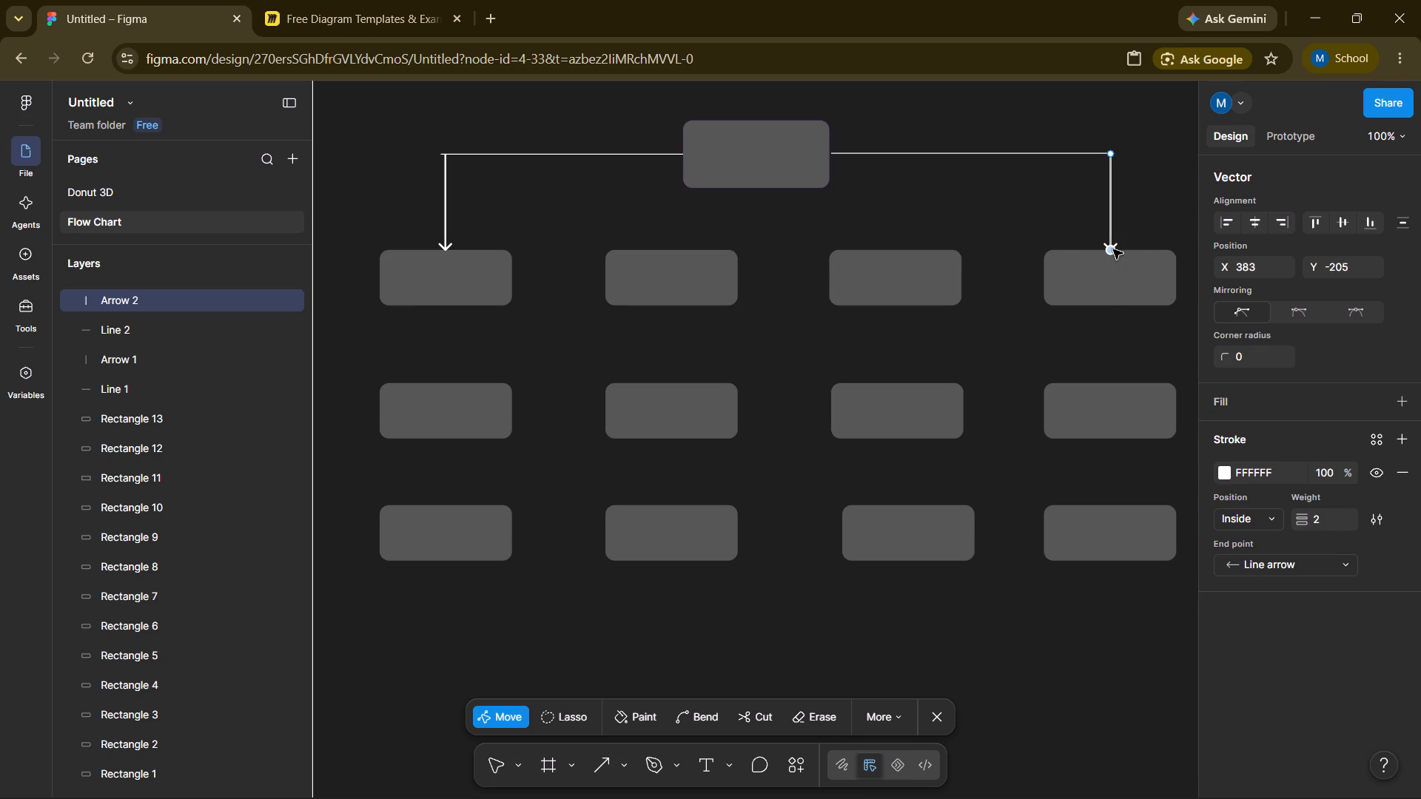
pyautogui.press('Return')
pyautogui.click(1018, 243)
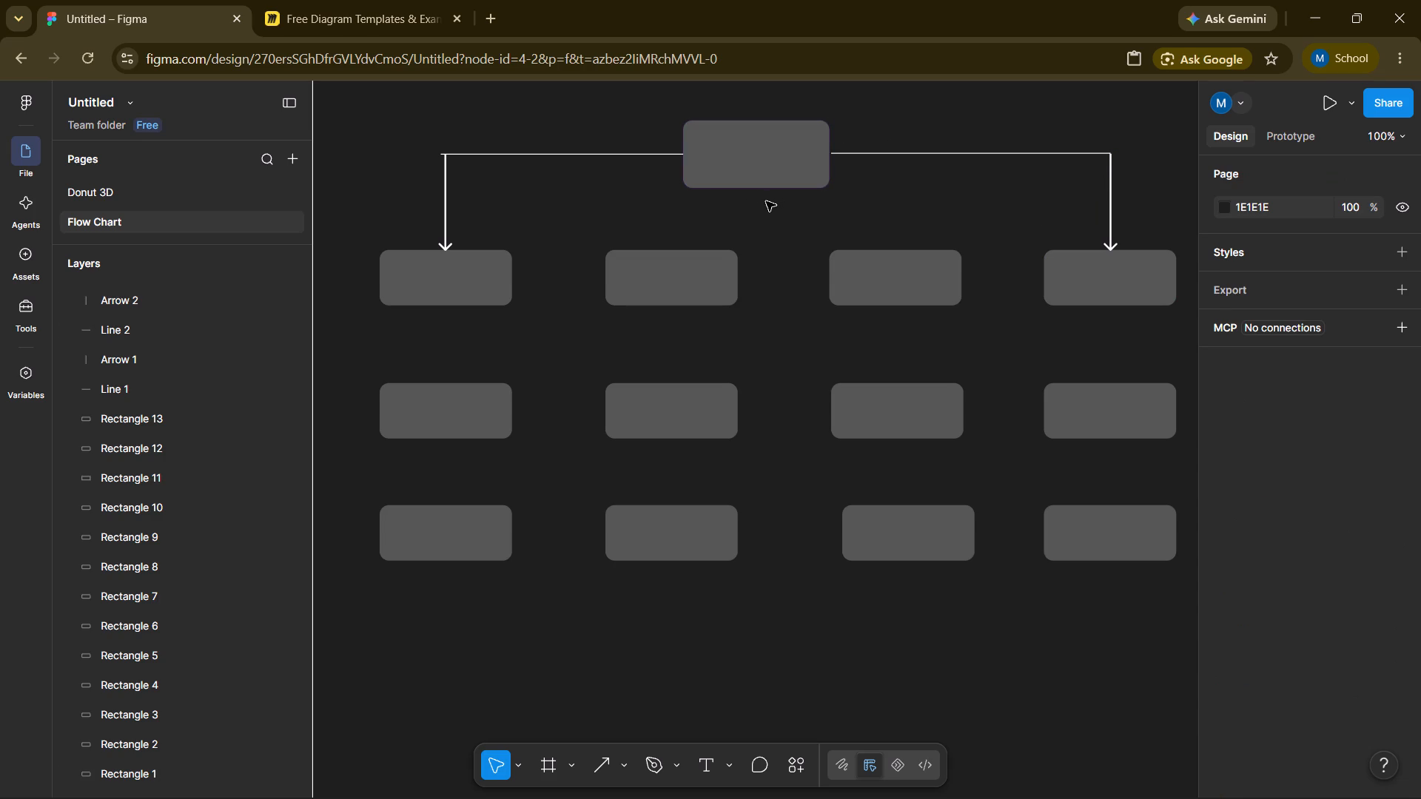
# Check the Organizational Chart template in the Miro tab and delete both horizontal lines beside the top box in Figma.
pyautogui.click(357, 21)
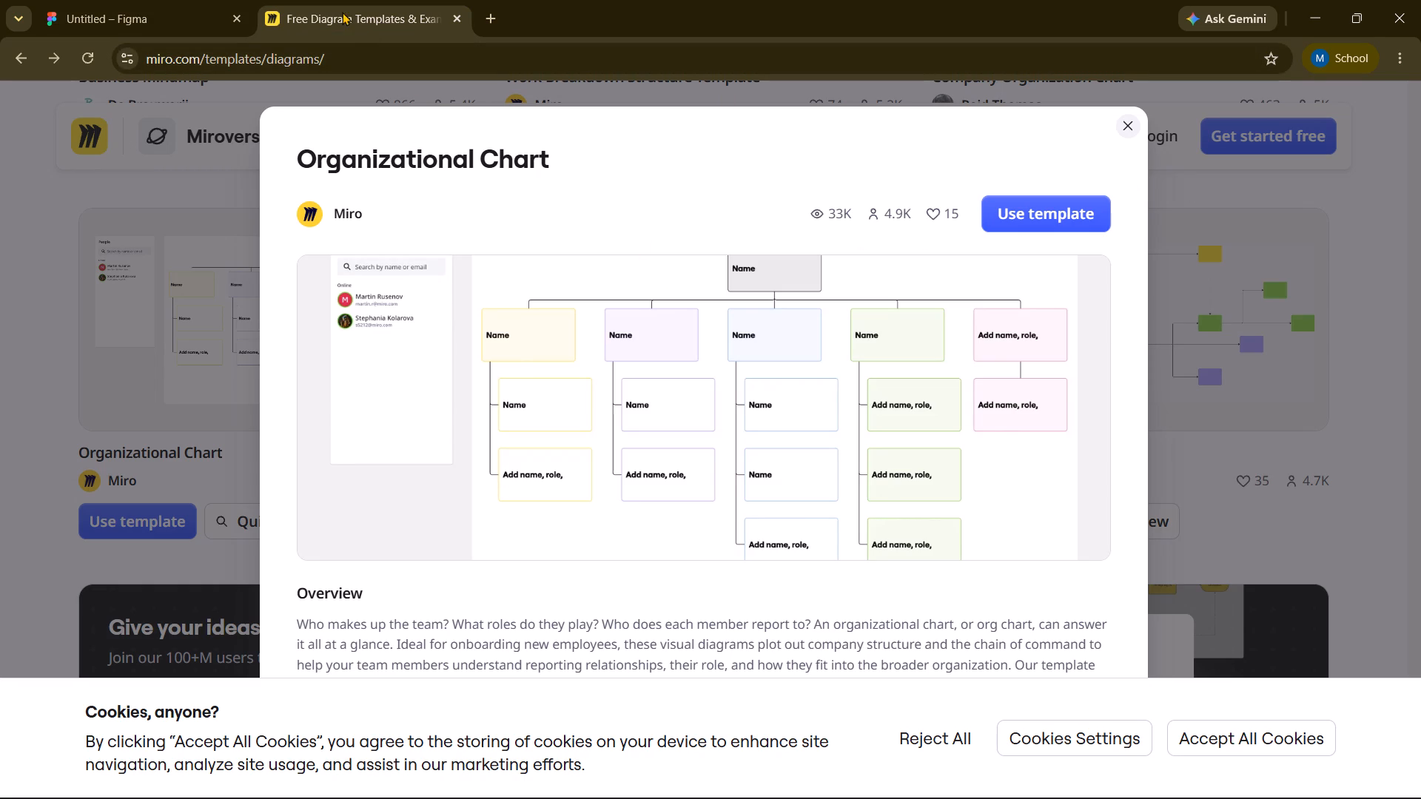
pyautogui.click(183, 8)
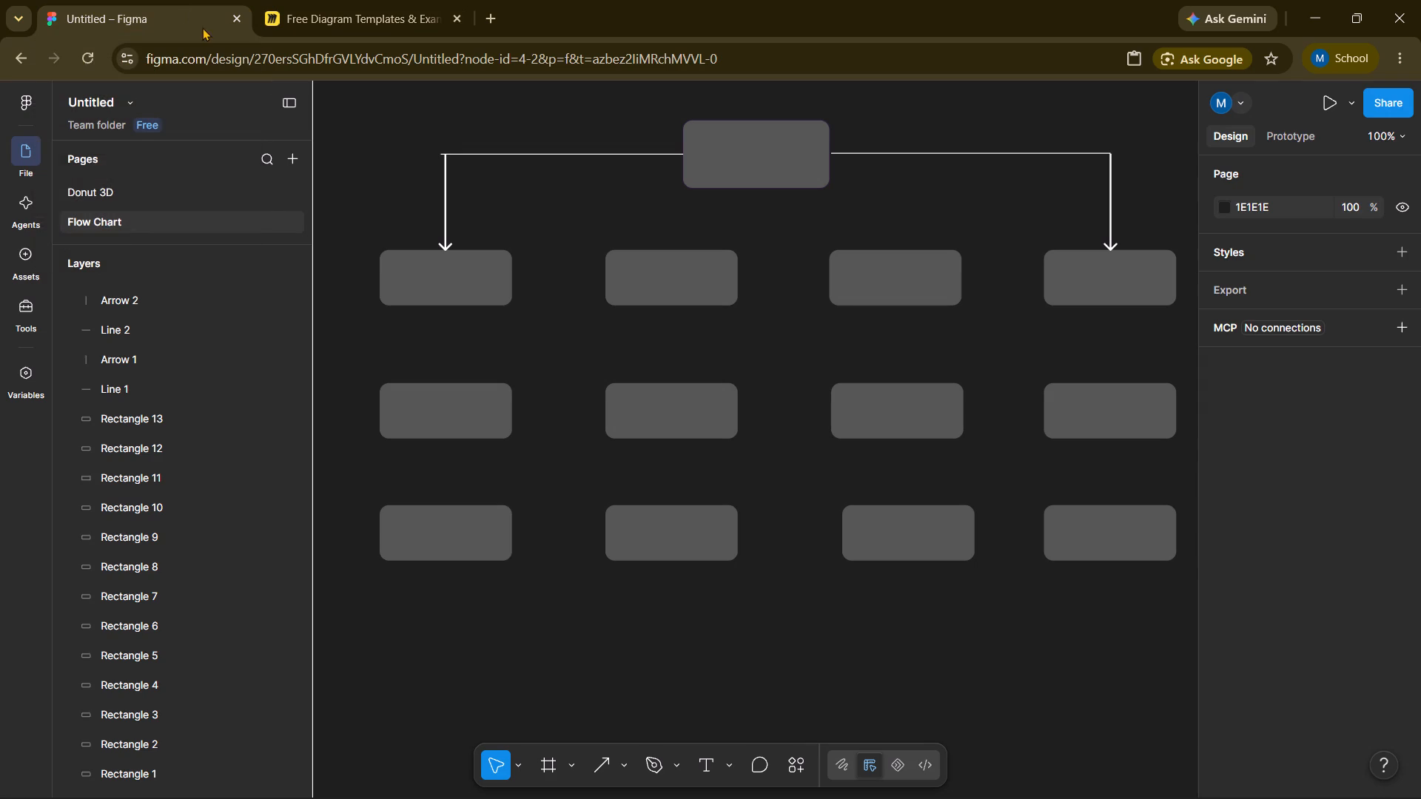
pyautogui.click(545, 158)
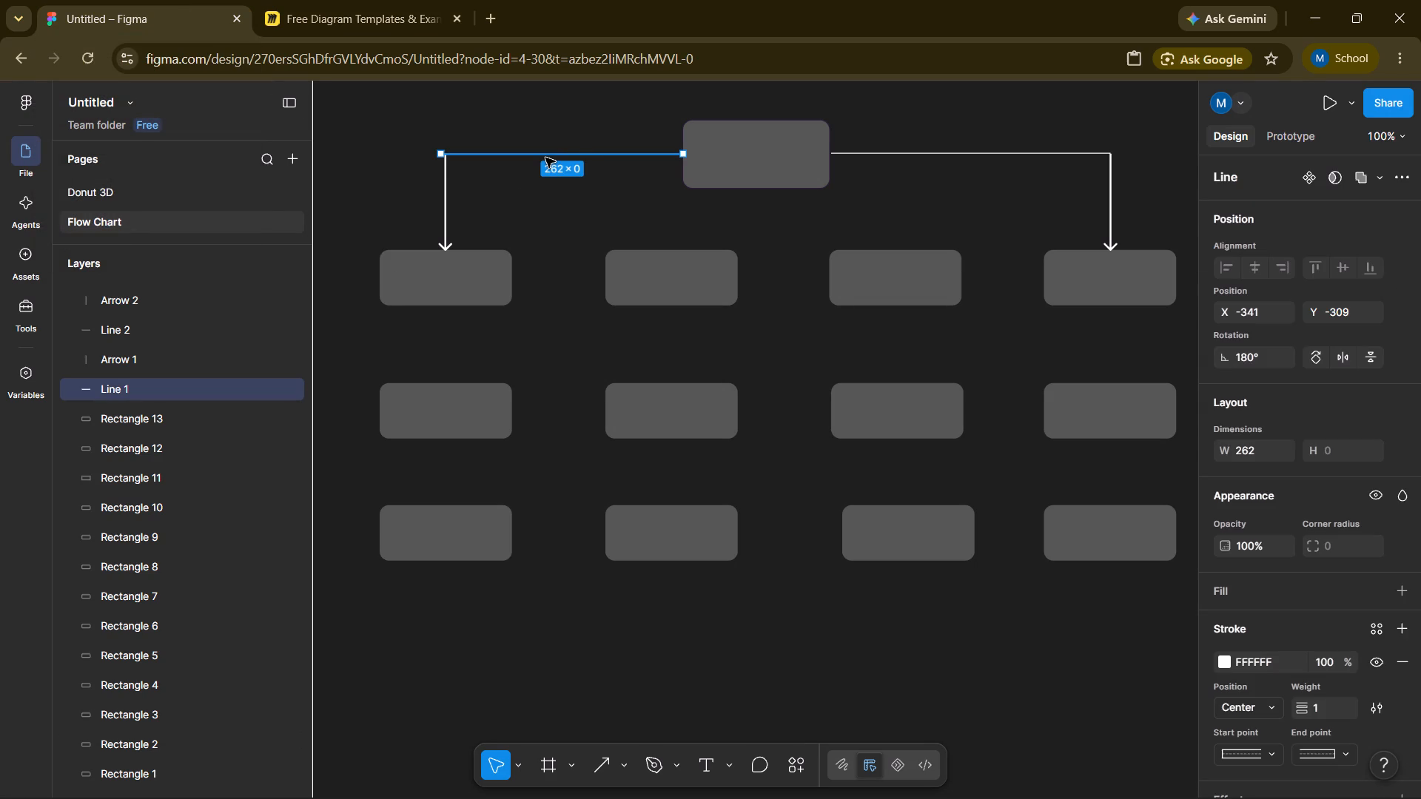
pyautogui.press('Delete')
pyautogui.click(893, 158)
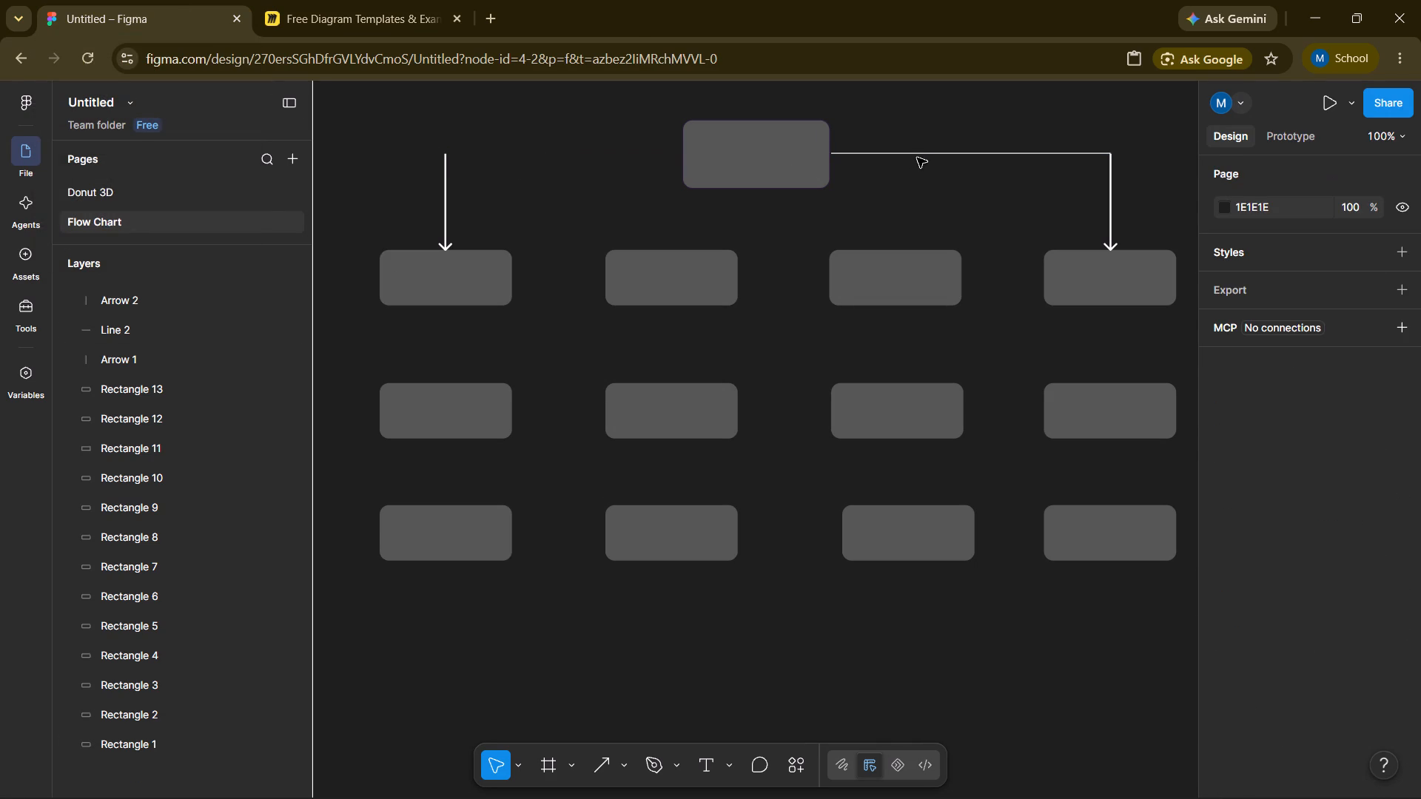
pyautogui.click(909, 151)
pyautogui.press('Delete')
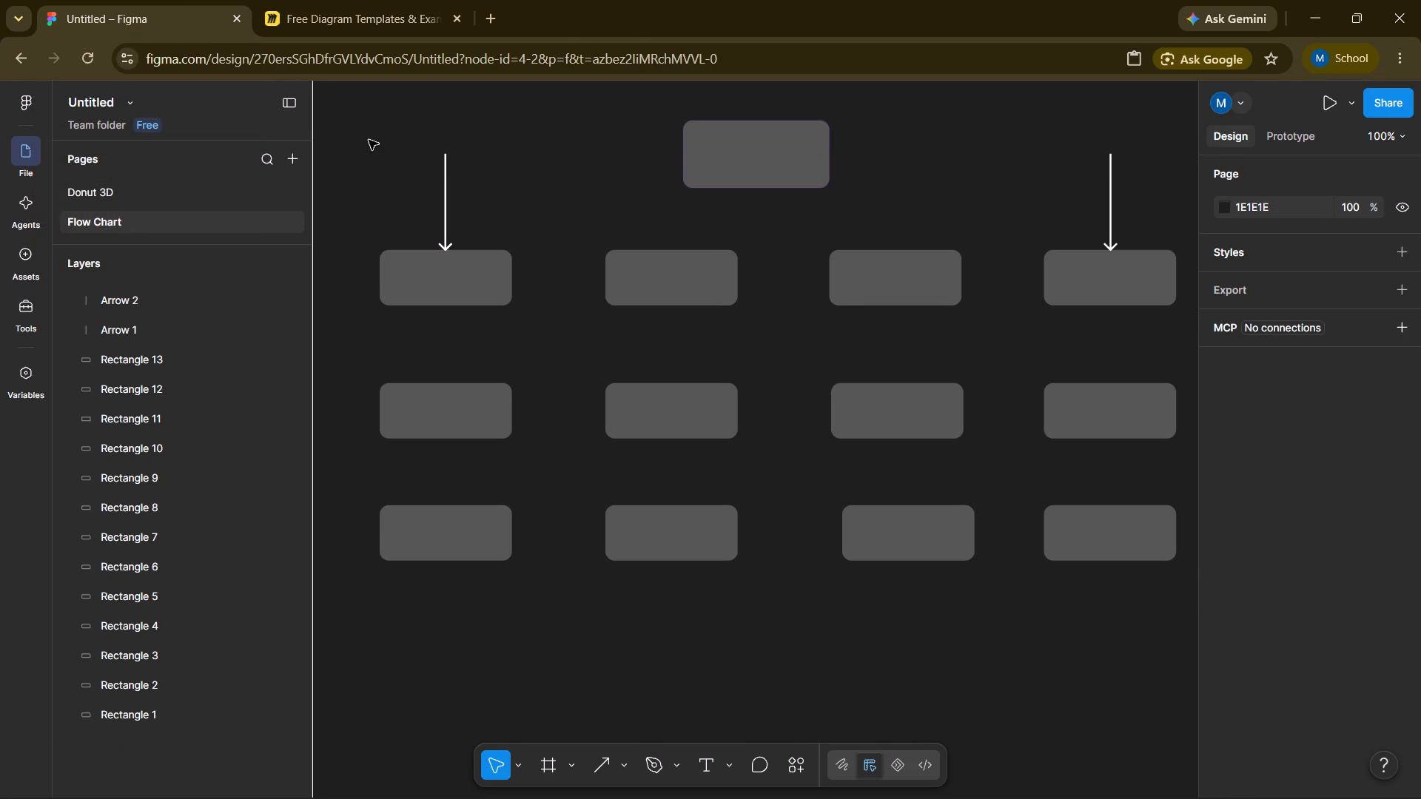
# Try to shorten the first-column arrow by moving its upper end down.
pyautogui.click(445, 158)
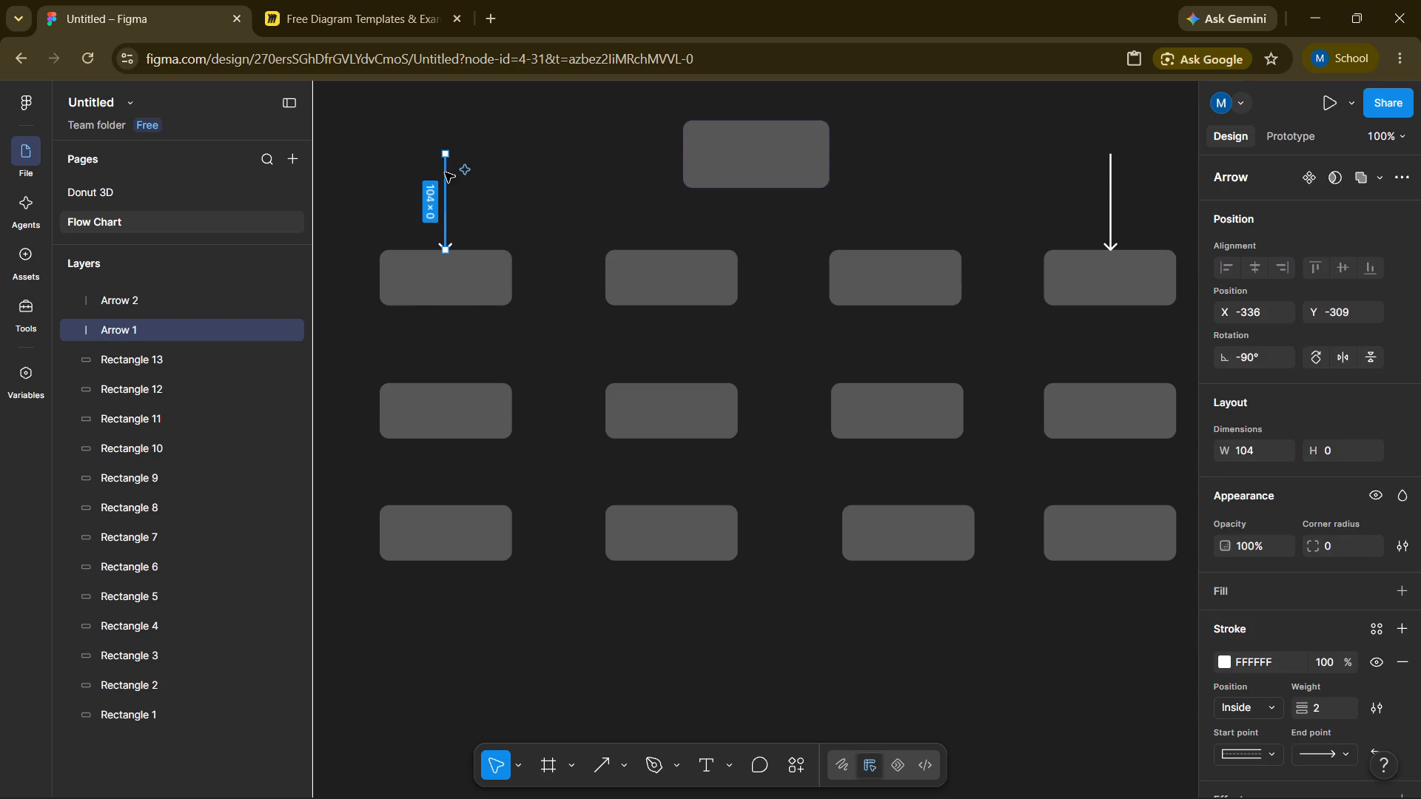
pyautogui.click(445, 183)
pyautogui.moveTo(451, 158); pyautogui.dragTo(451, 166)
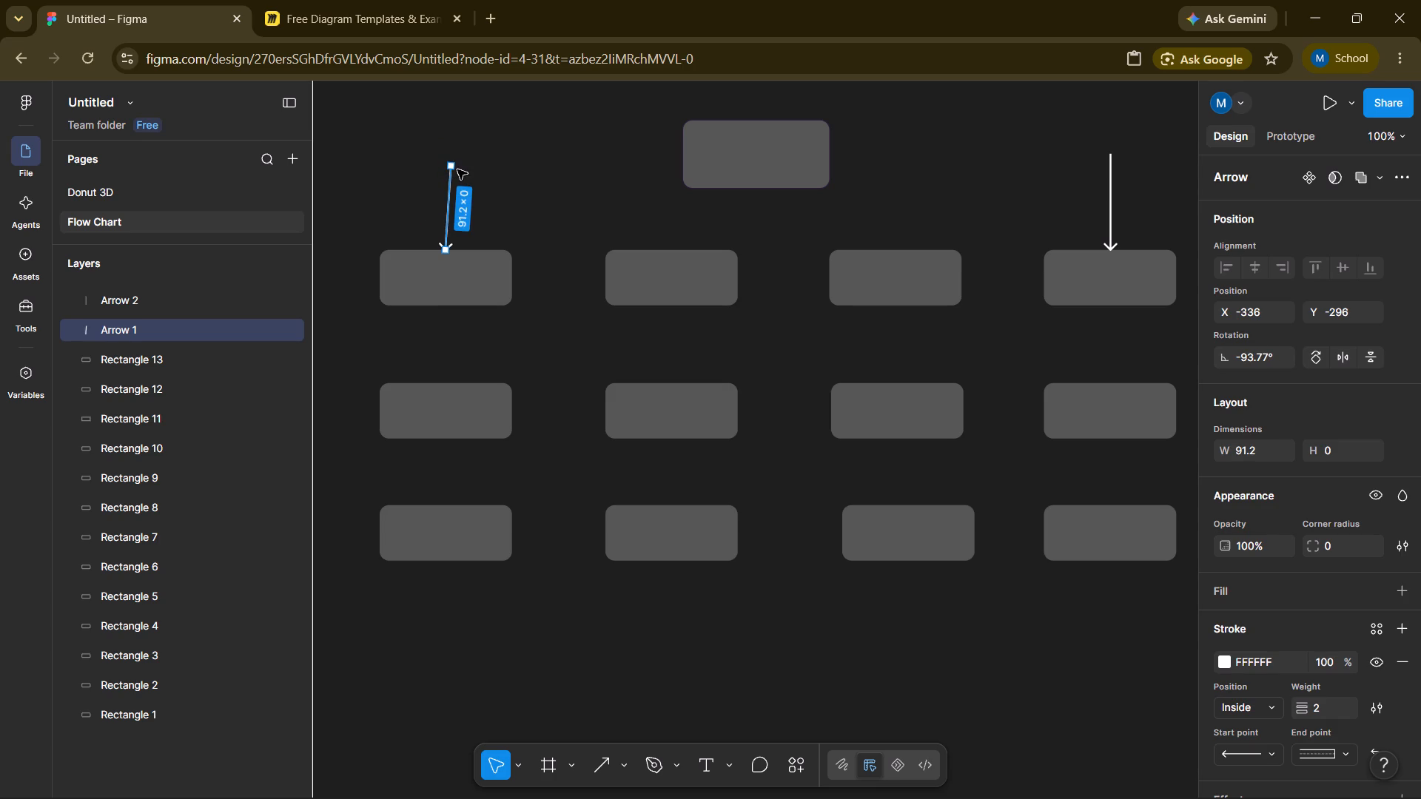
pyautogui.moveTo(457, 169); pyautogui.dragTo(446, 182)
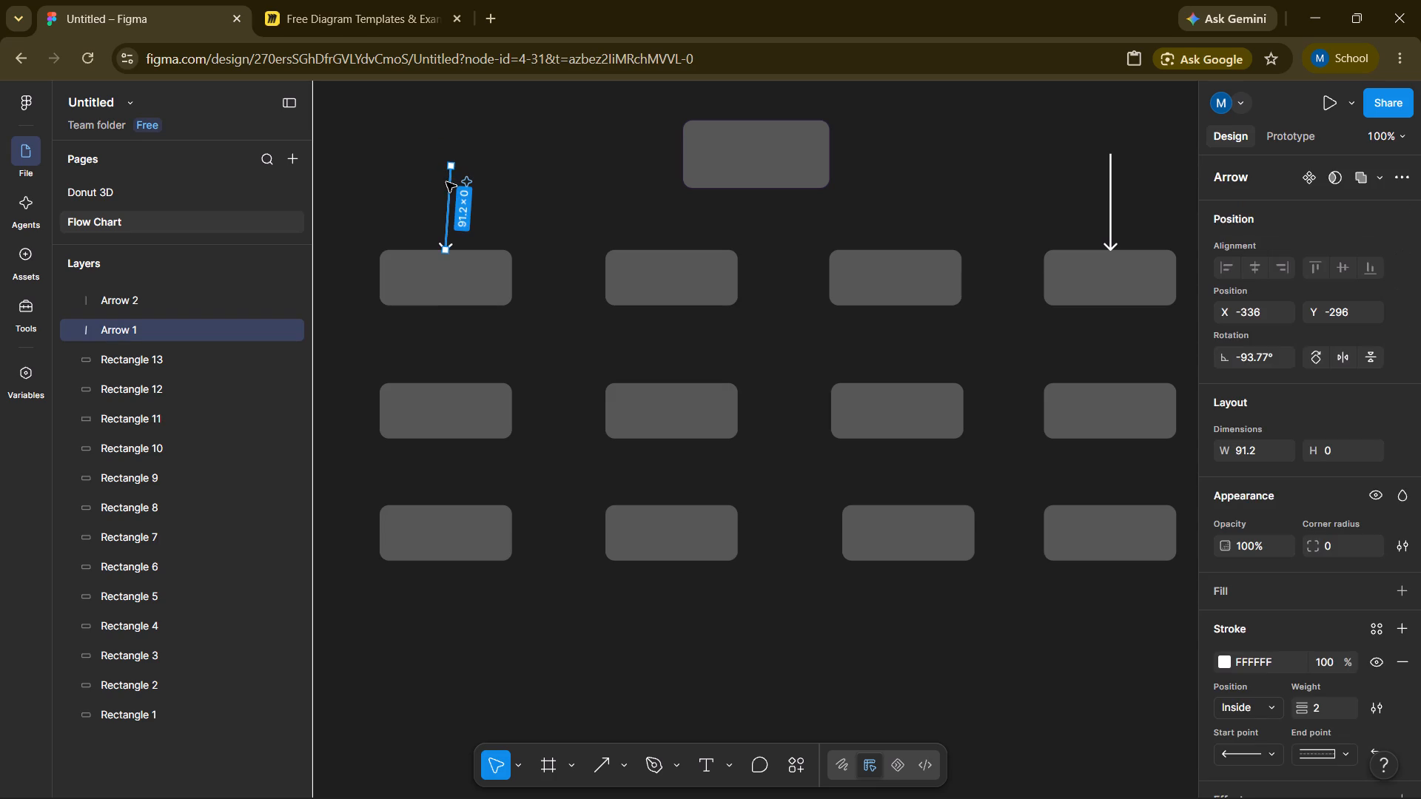
# Delete the two vertical arrows above the first and fourth boxes of the second row.
pyautogui.click(451, 189)
pyautogui.press('Delete')
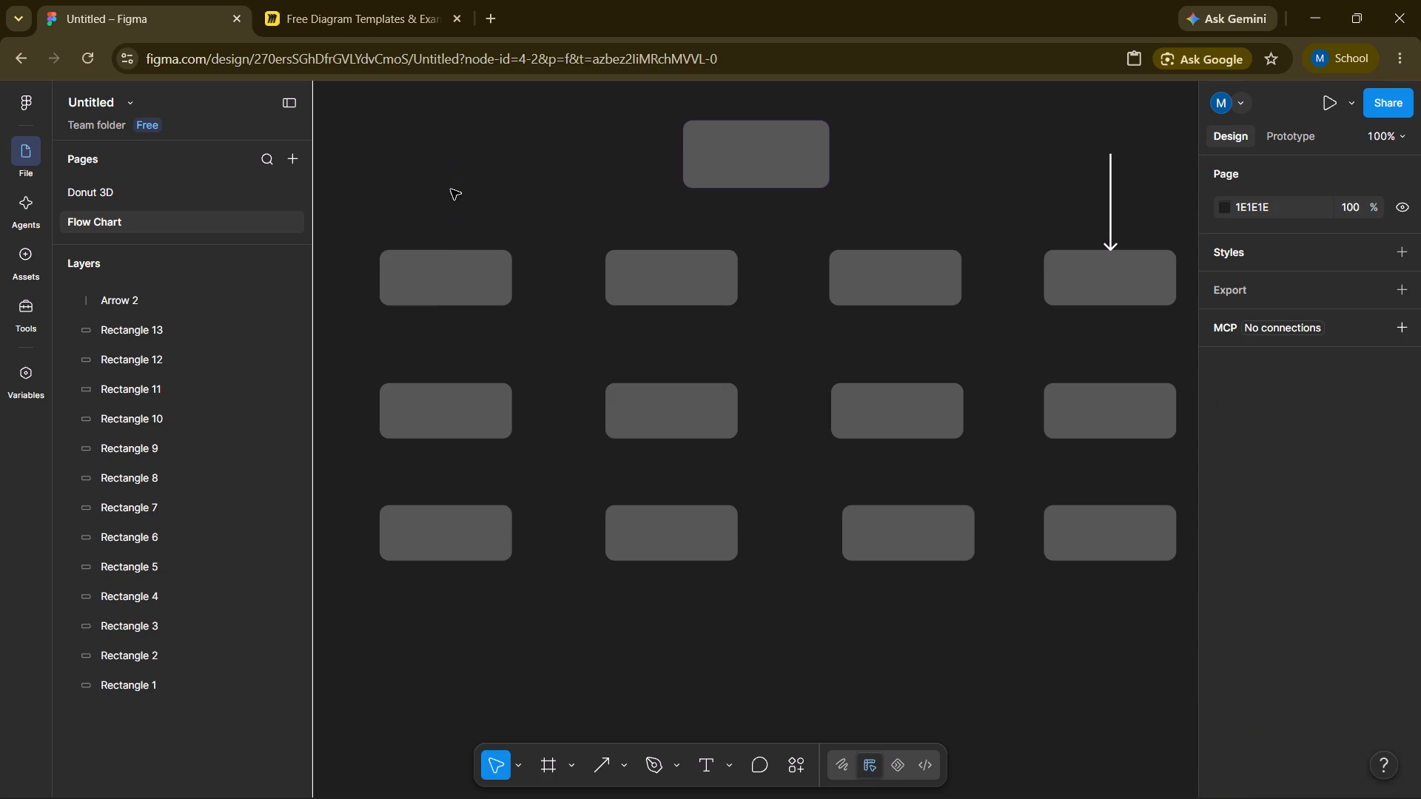
pyautogui.click(1109, 200)
pyautogui.press('Delete')
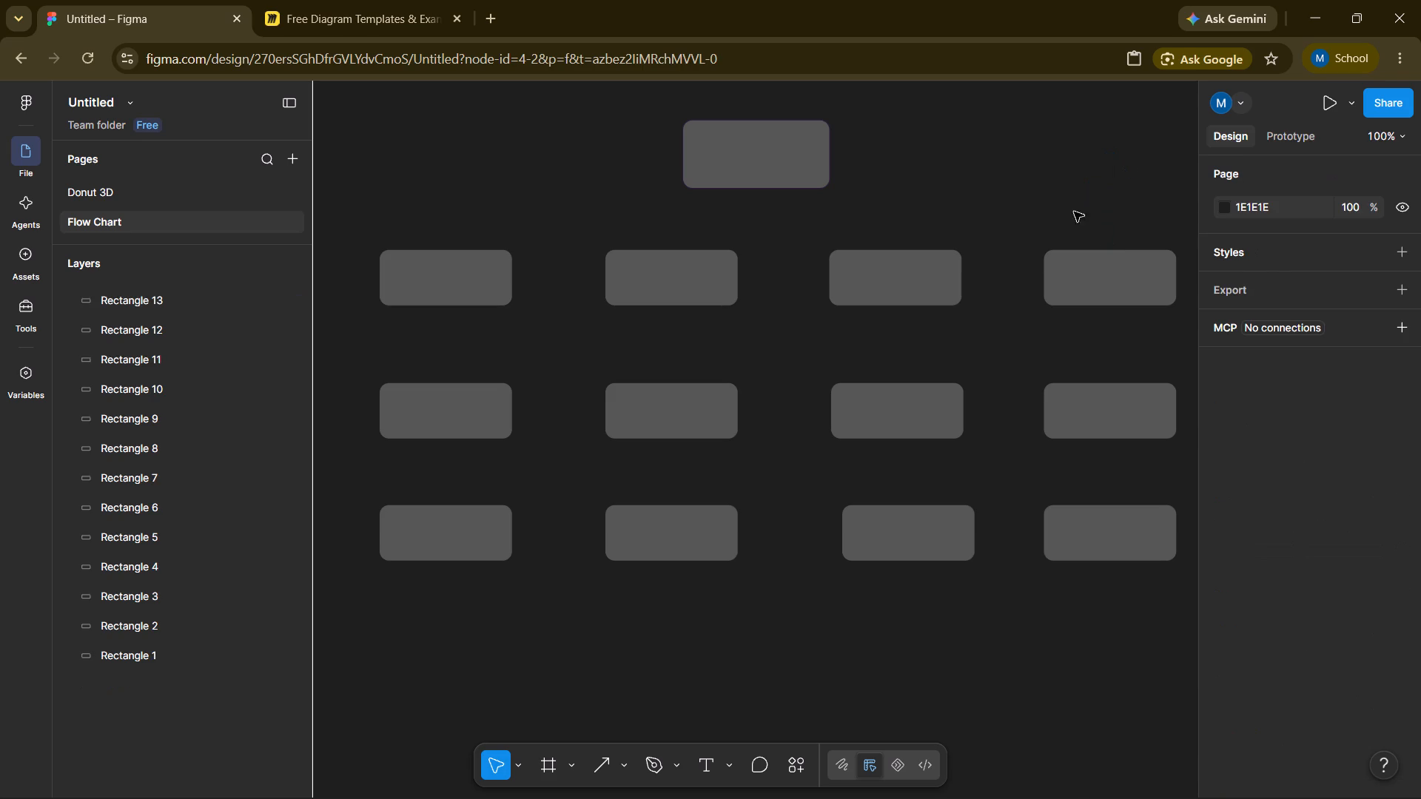
# Draw a nearly horizontal line about 739 long between the top box and the second row, spanning the first to fourth columns.
pyautogui.click(619, 766)
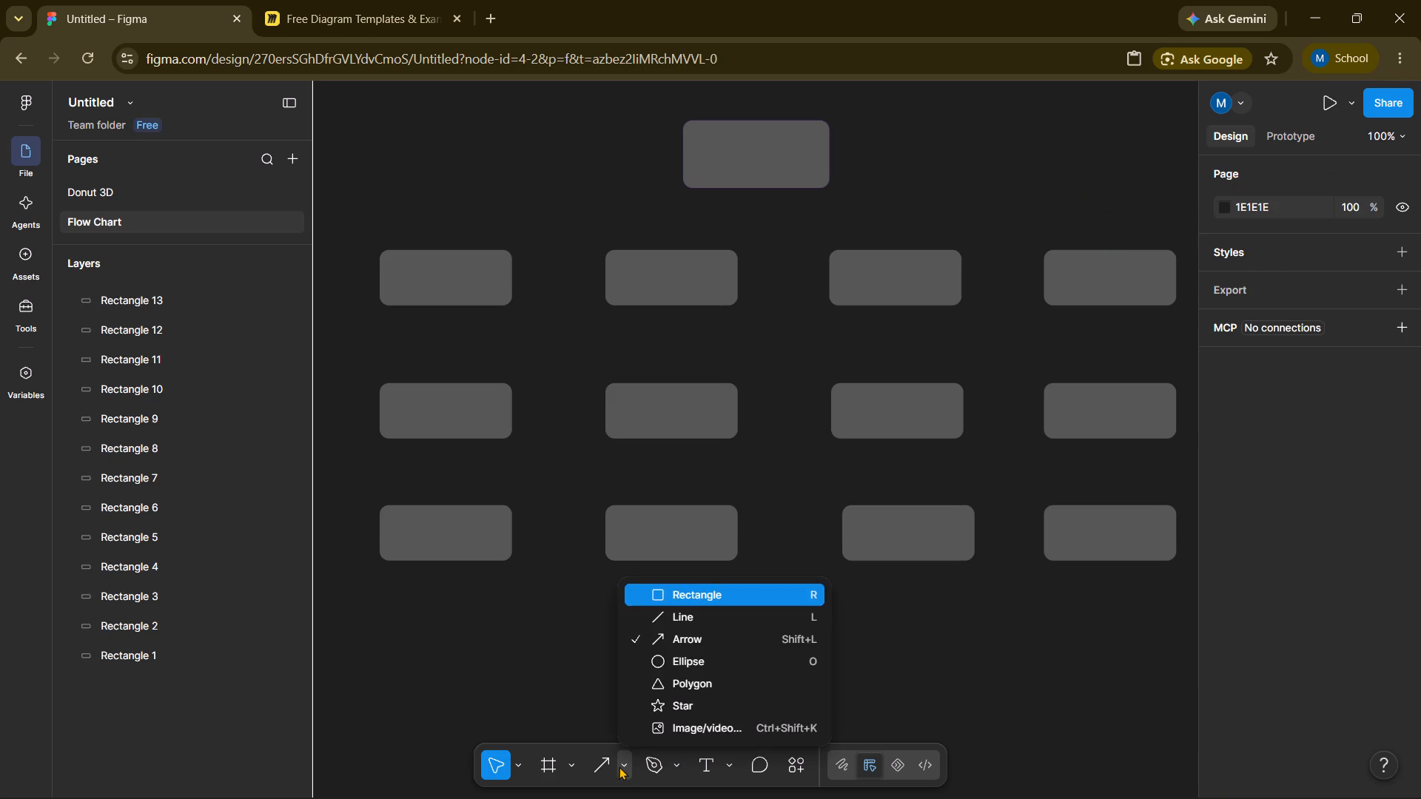
pyautogui.click(707, 618)
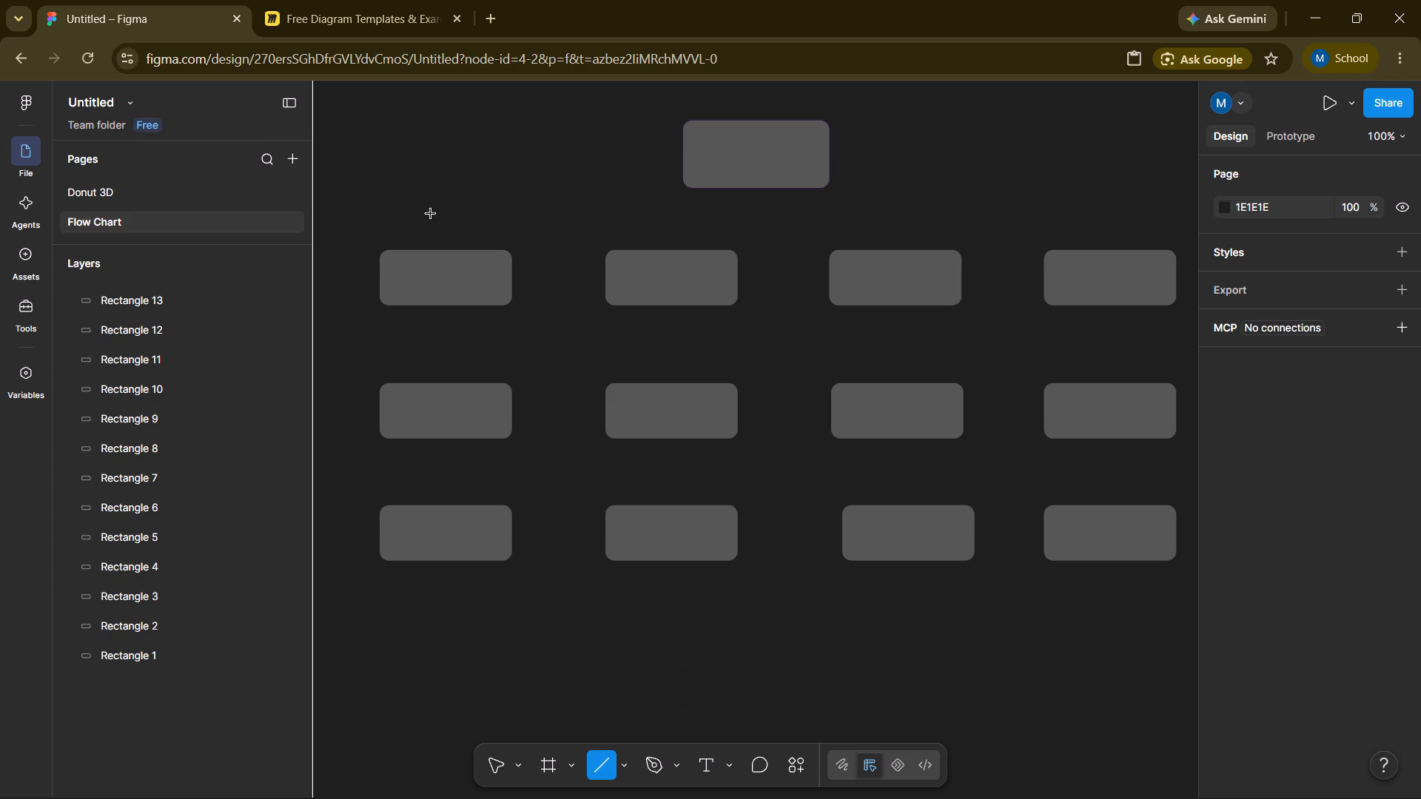
pyautogui.moveTo(431, 220); pyautogui.dragTo(503, 218)
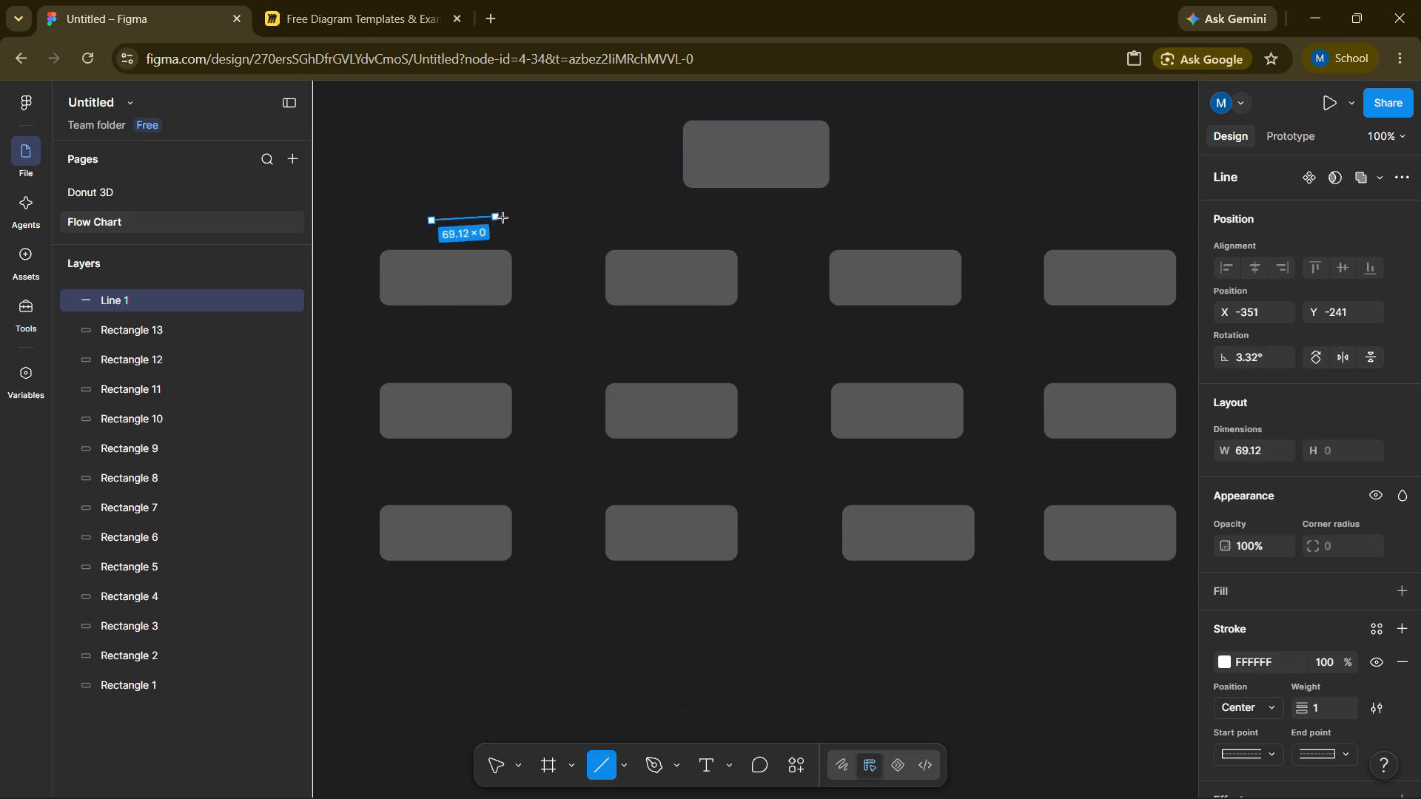
pyautogui.moveTo(503, 218); pyautogui.dragTo(729, 230)
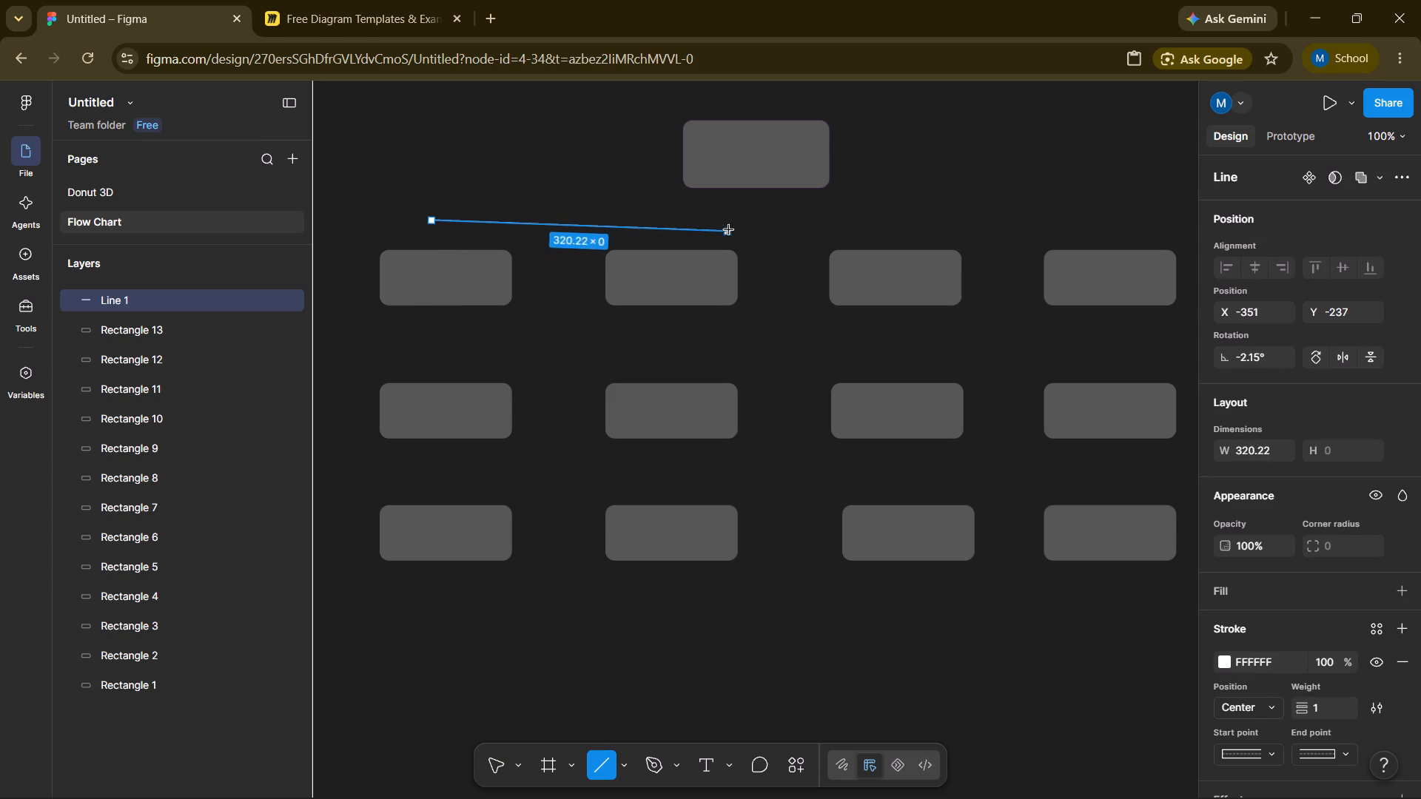
pyautogui.moveTo(729, 230); pyautogui.dragTo(947, 220)
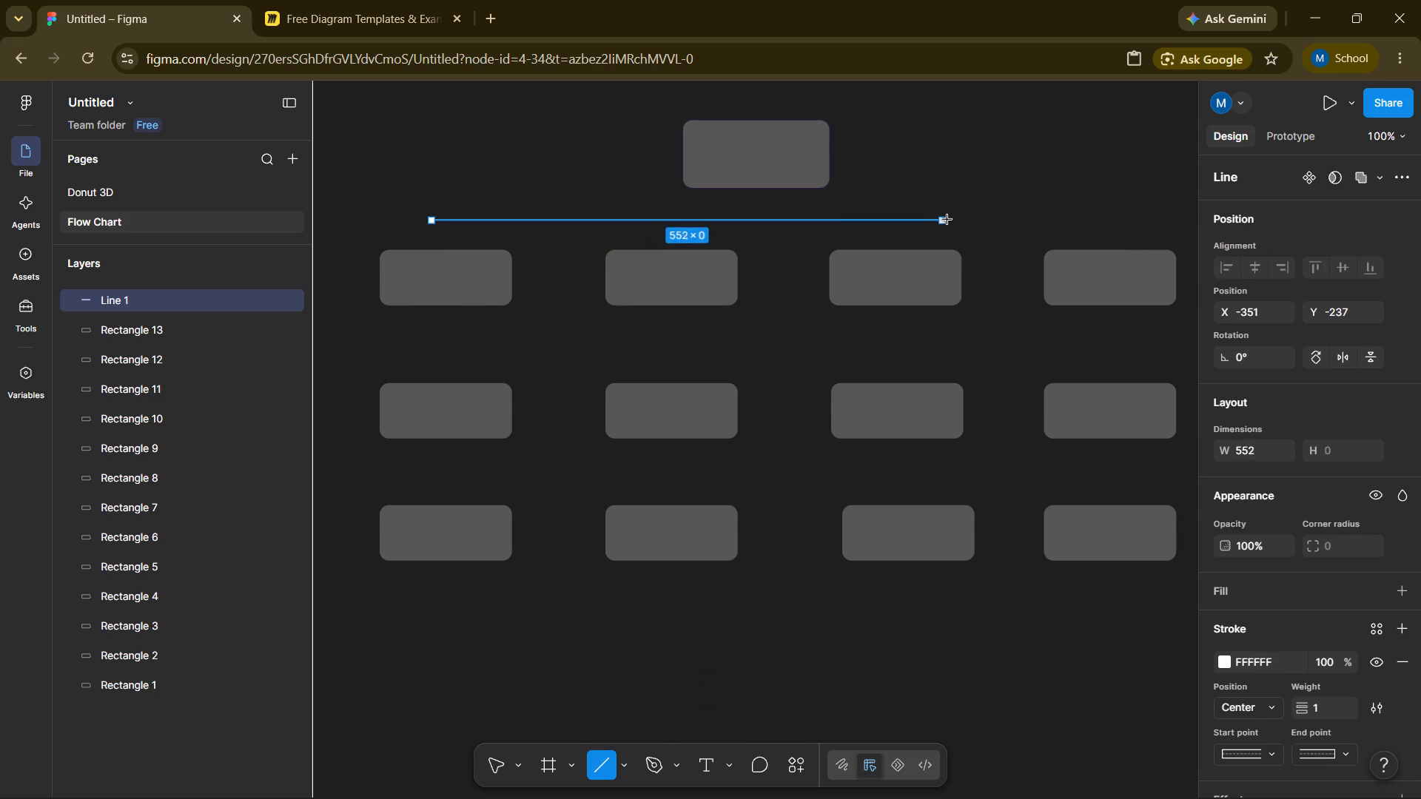
pyautogui.moveTo(947, 220); pyautogui.dragTo(1129, 195)
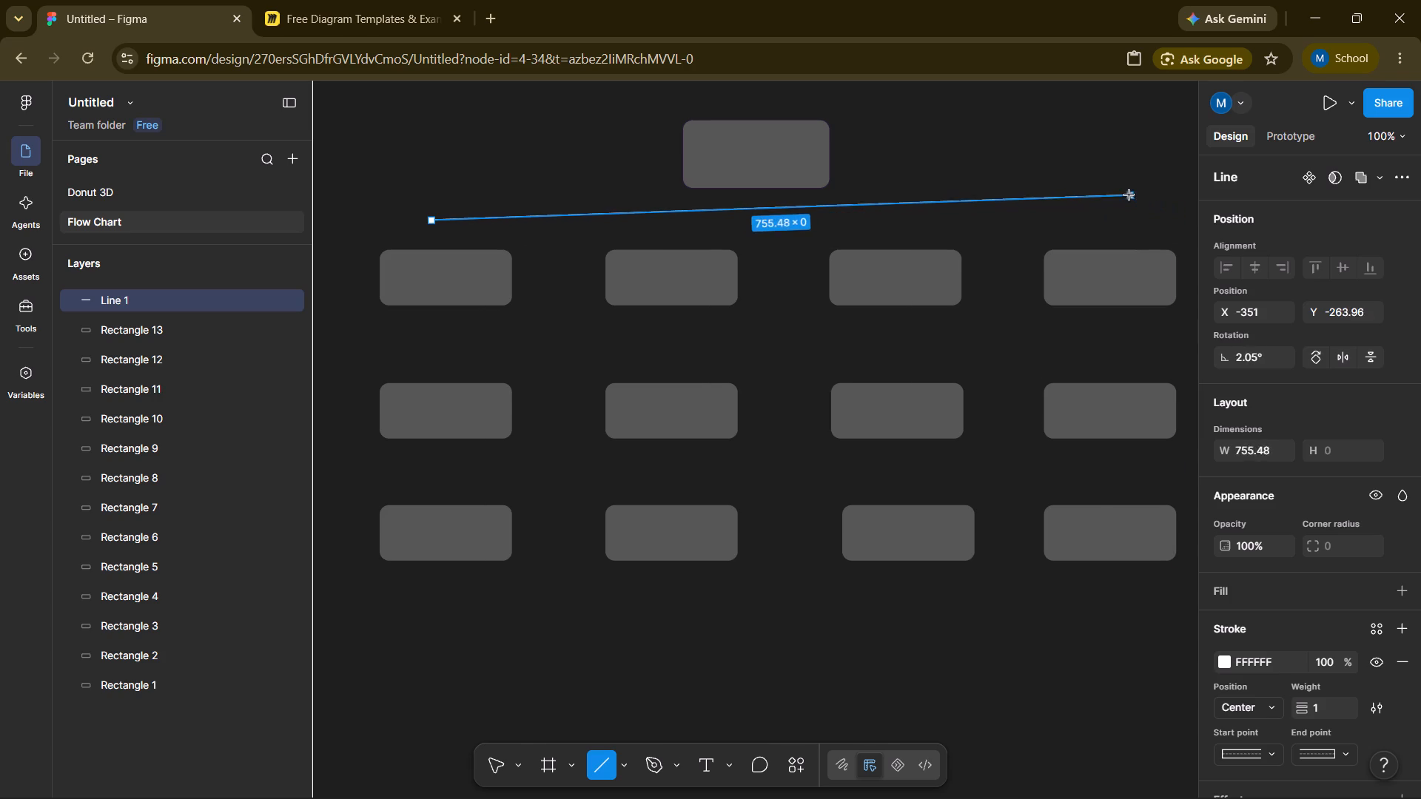
pyautogui.moveTo(1129, 195); pyautogui.dragTo(1115, 211)
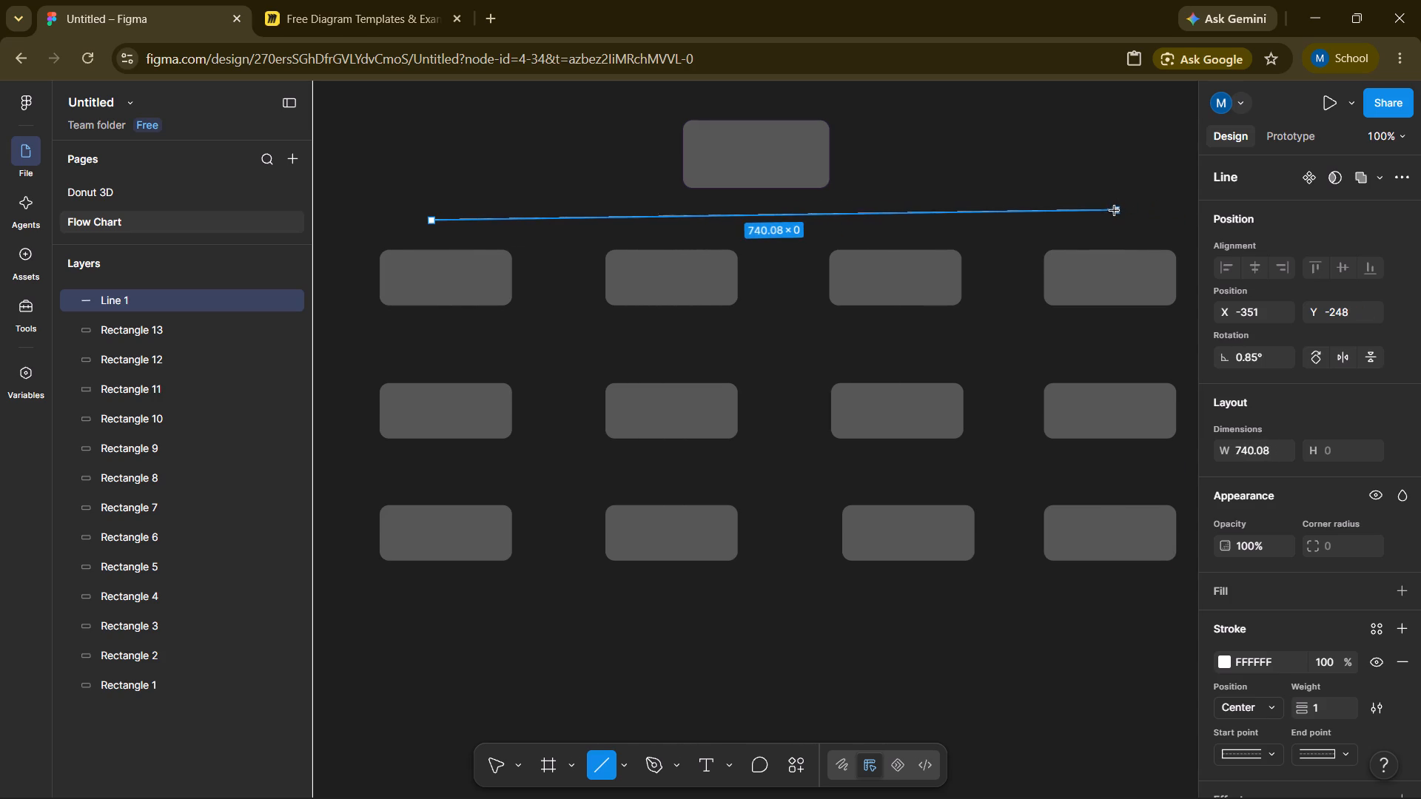
pyautogui.moveTo(1115, 211); pyautogui.dragTo(1115, 215)
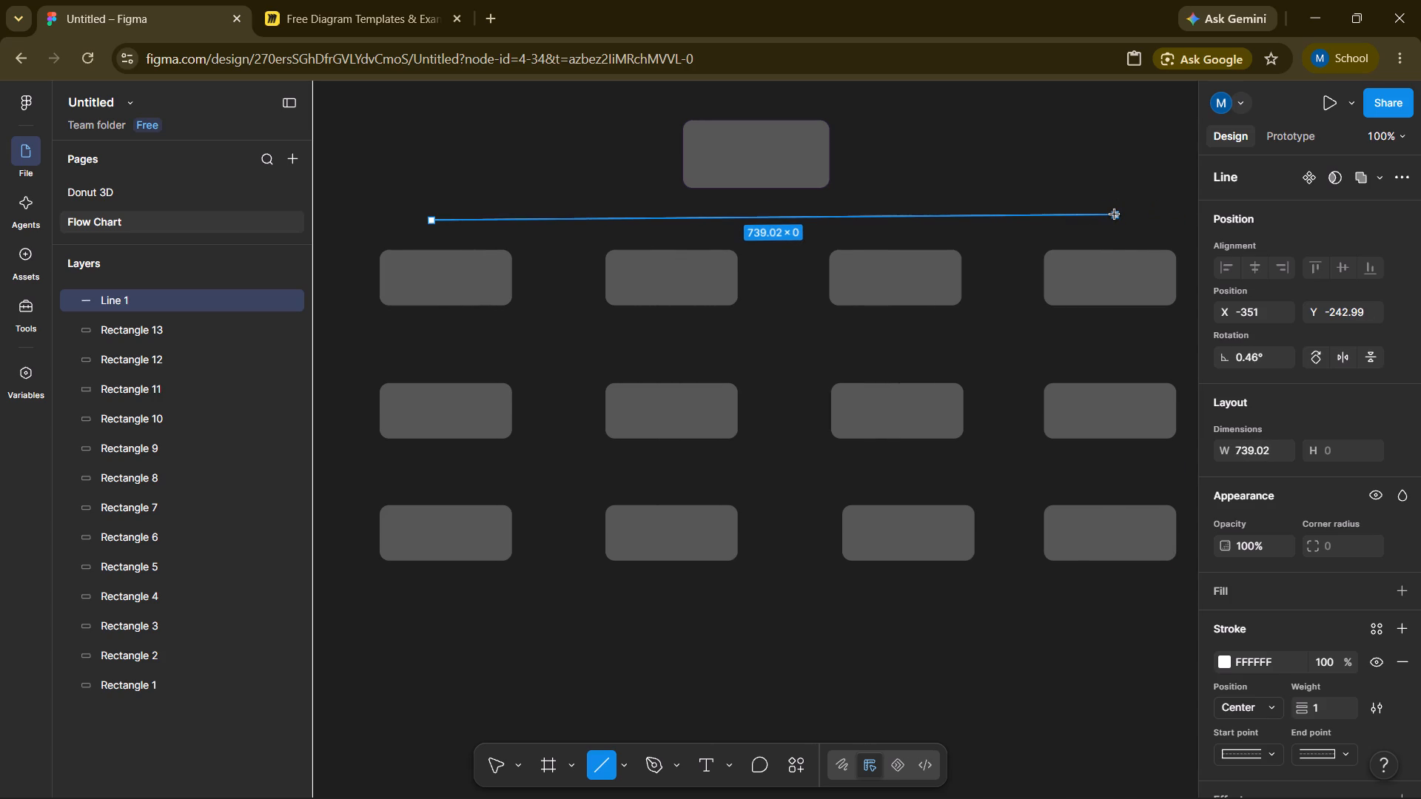
pyautogui.moveTo(1115, 215); pyautogui.dragTo(1115, 216)
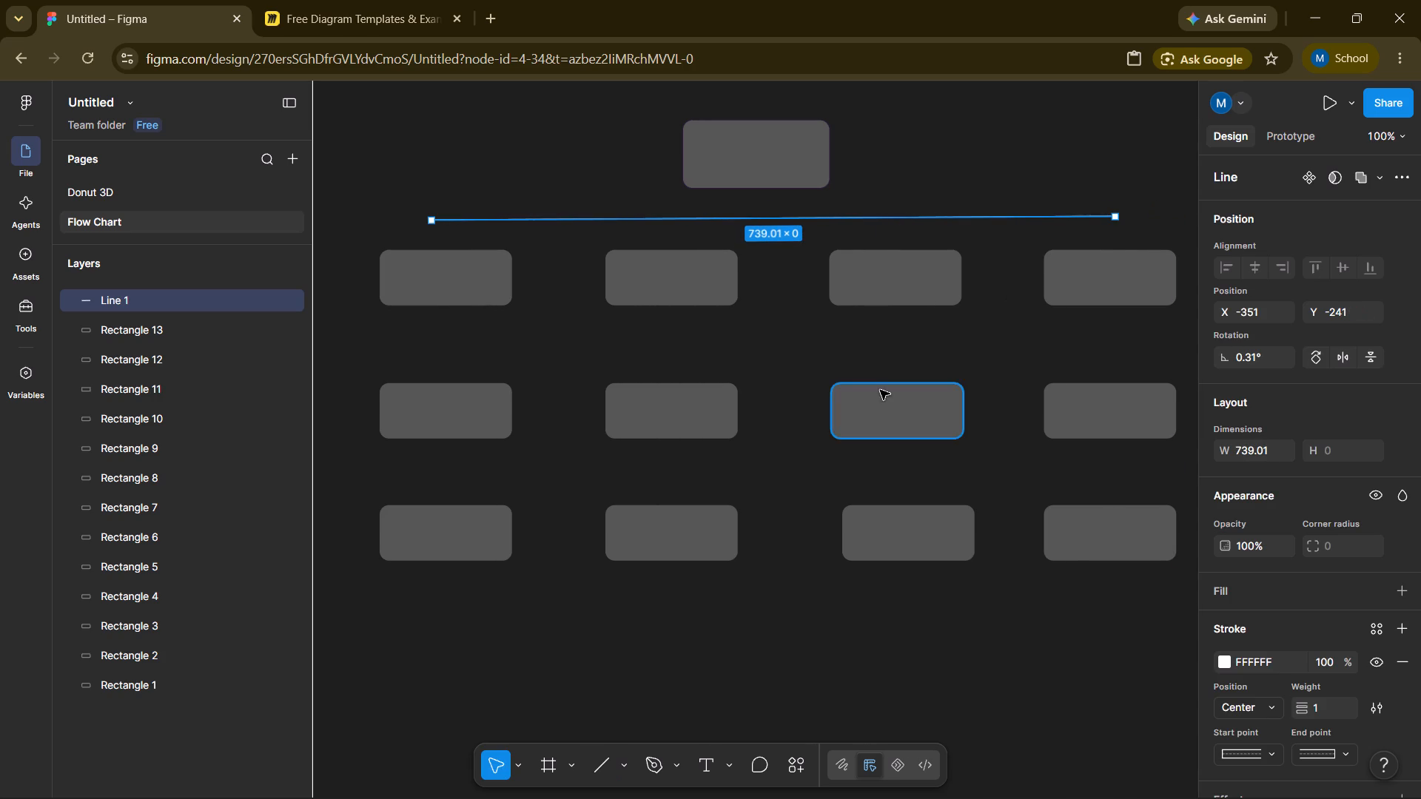
# Check the Organizational Chart template in the Miro tab and extend the Figma line's fourth-column end to a length of about 744.
pyautogui.click(374, 15)
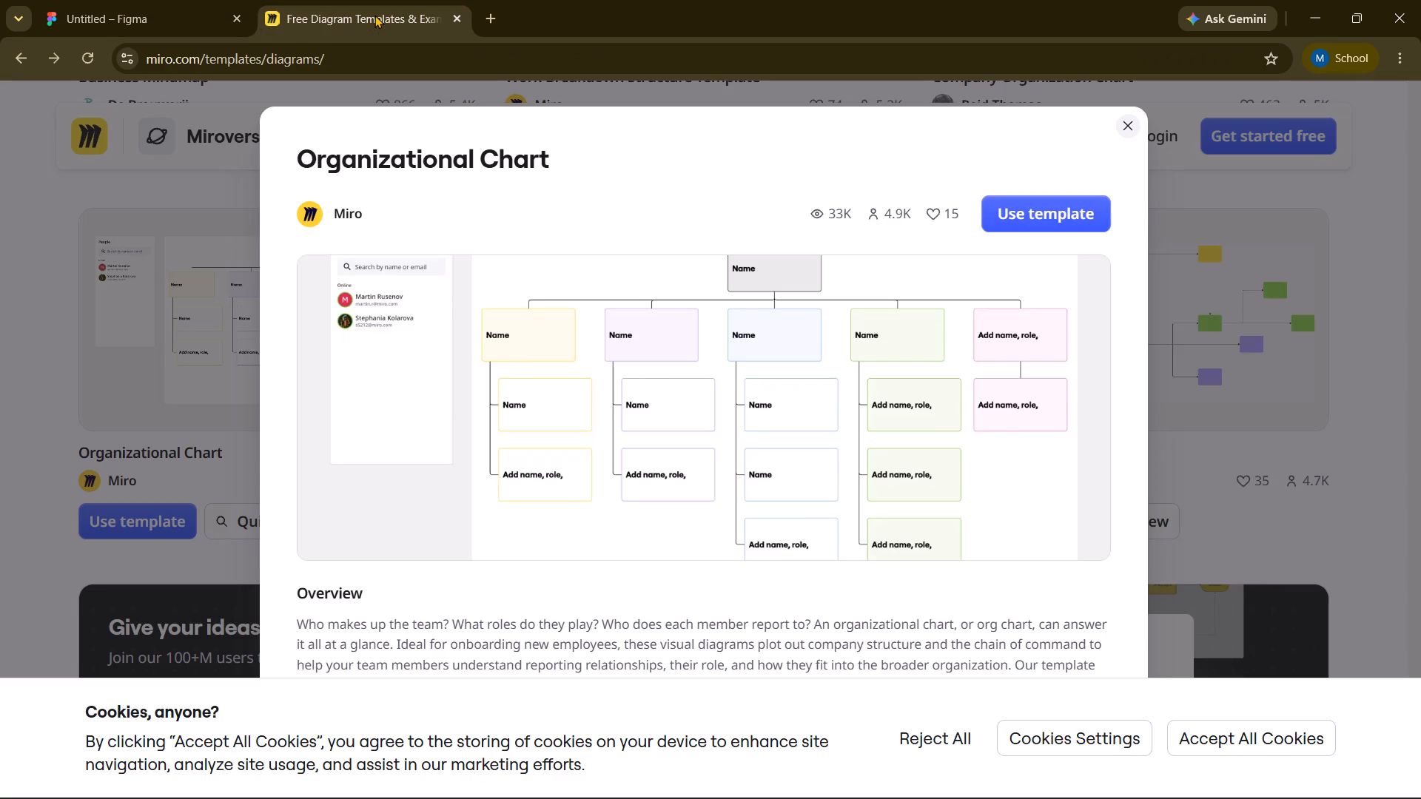
pyautogui.click(160, 4)
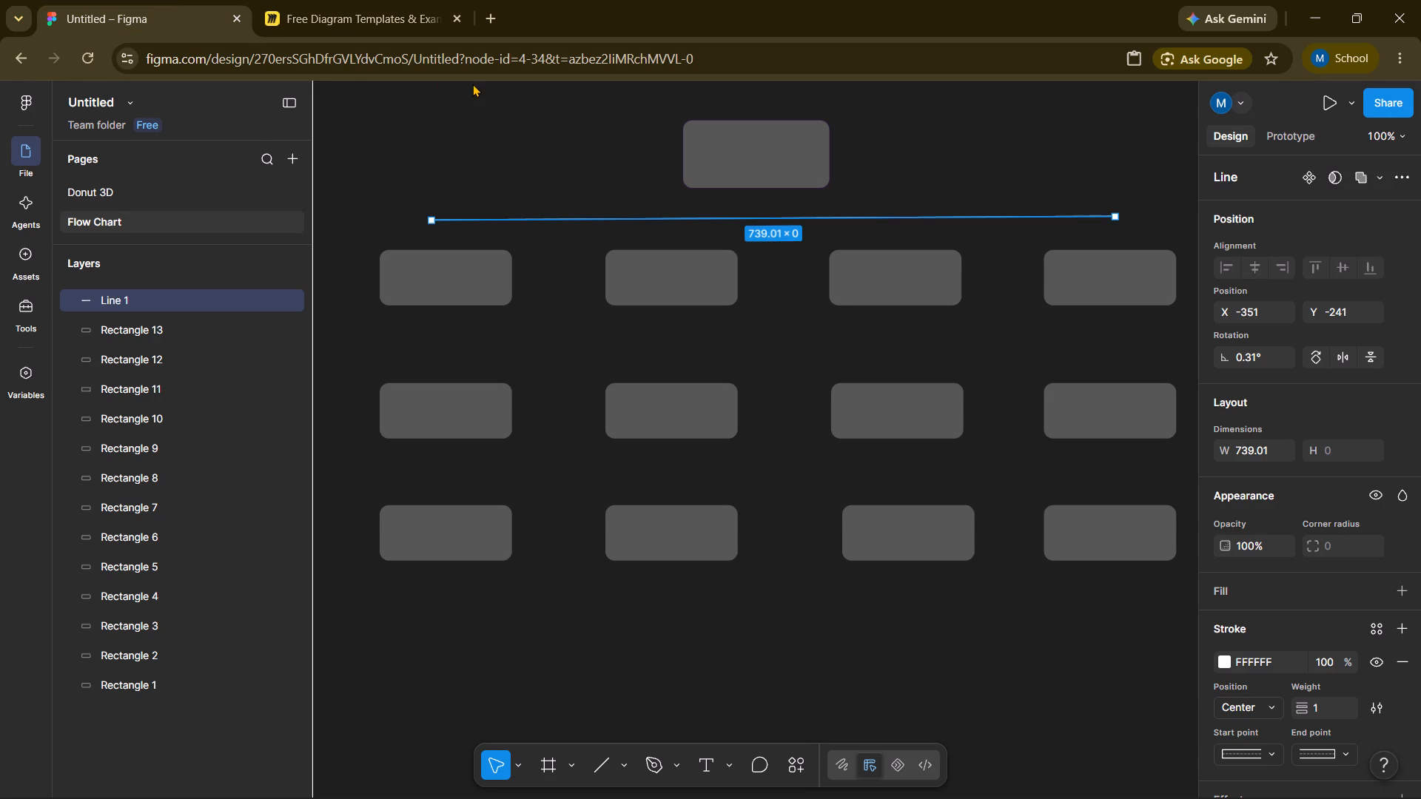
pyautogui.click(1116, 217)
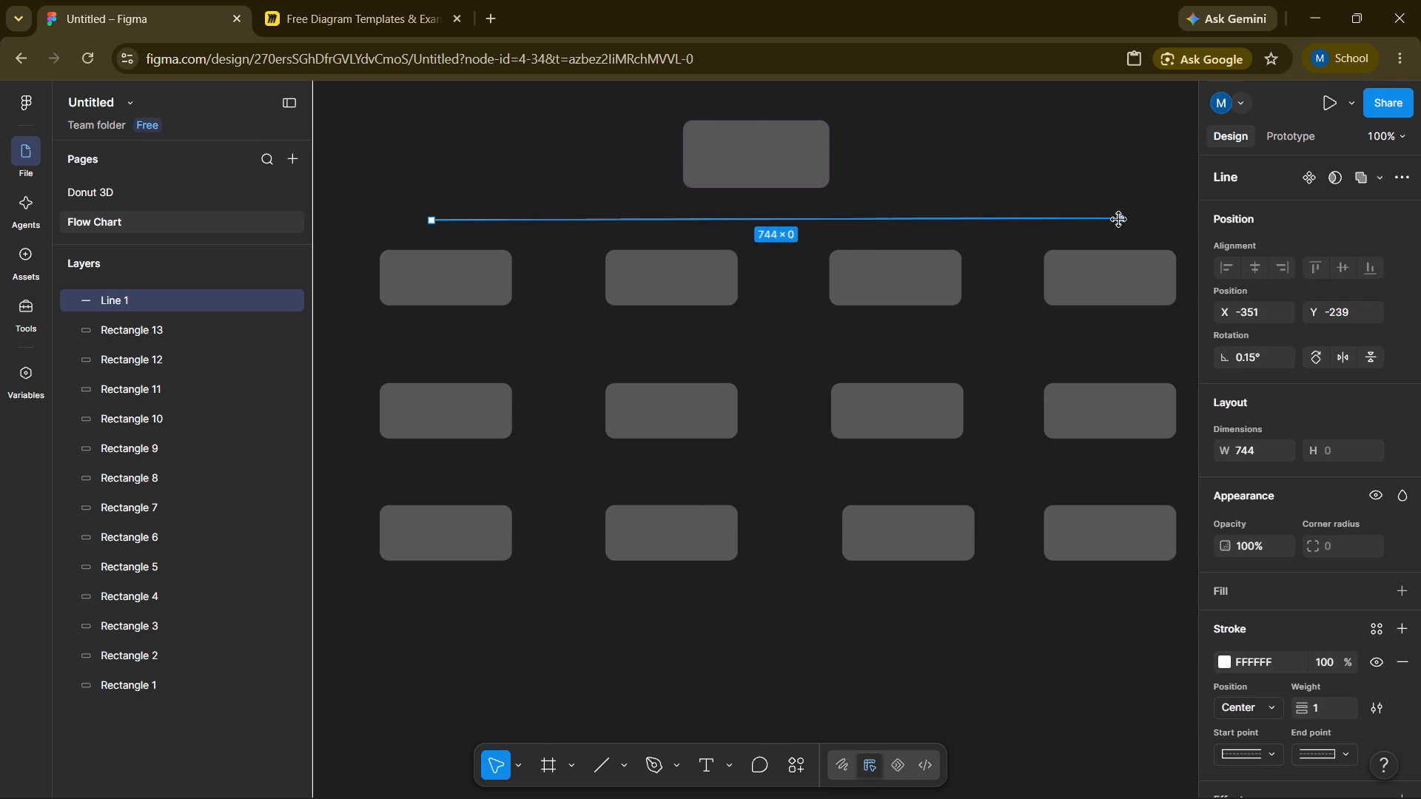
pyautogui.click(1023, 151)
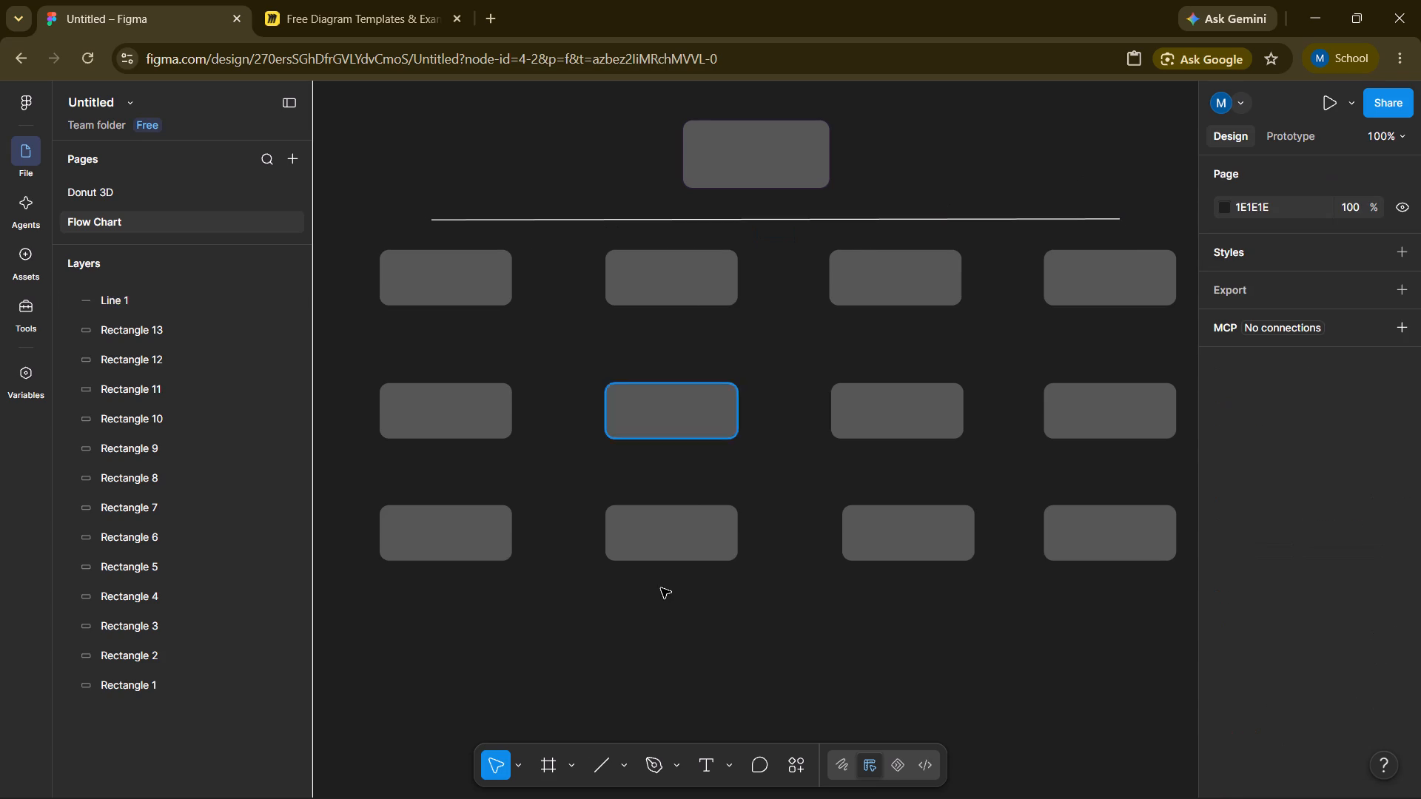
# Draw a vertical line about 35 long from the middle of the top box's bottom edge down to the horizontal line.
pyautogui.click(628, 763)
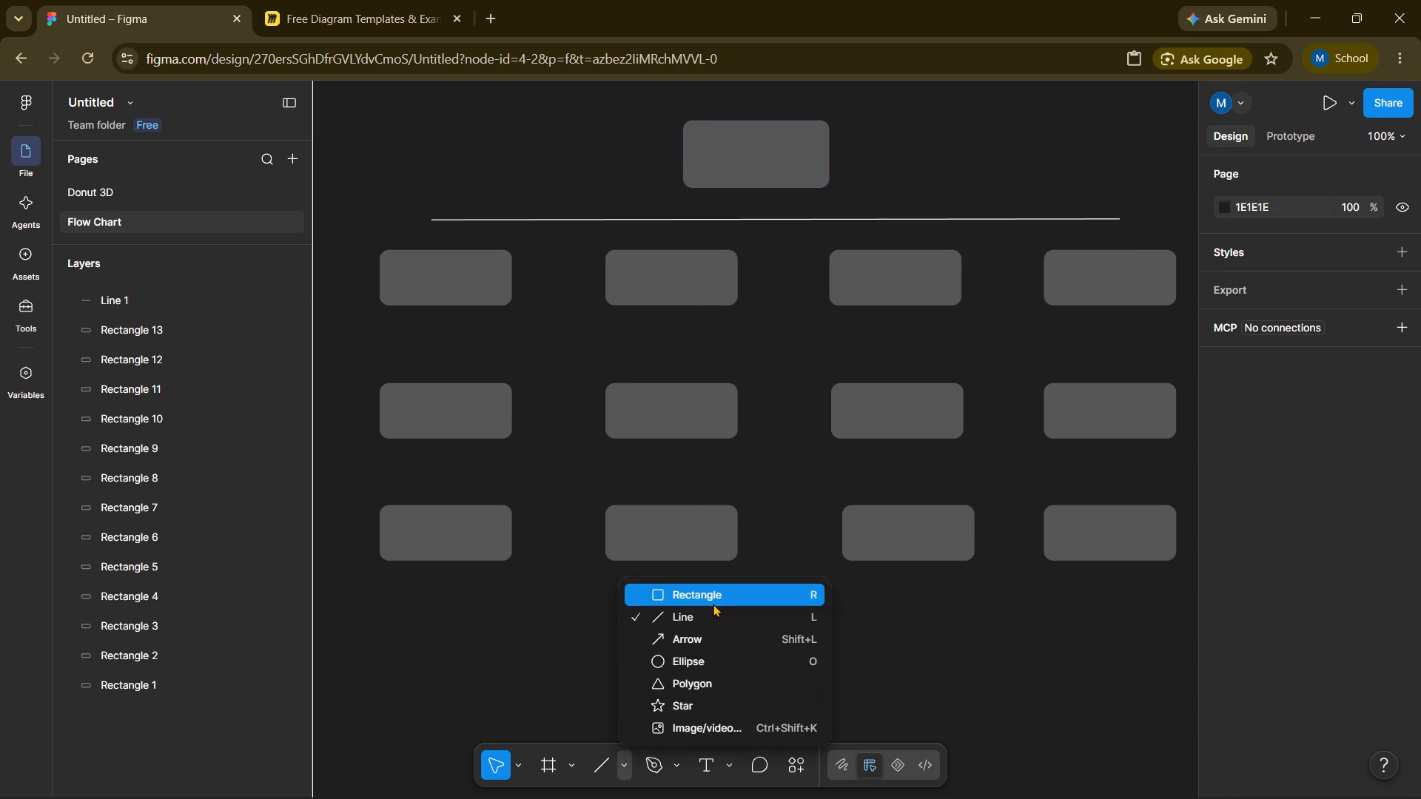
pyautogui.click(707, 617)
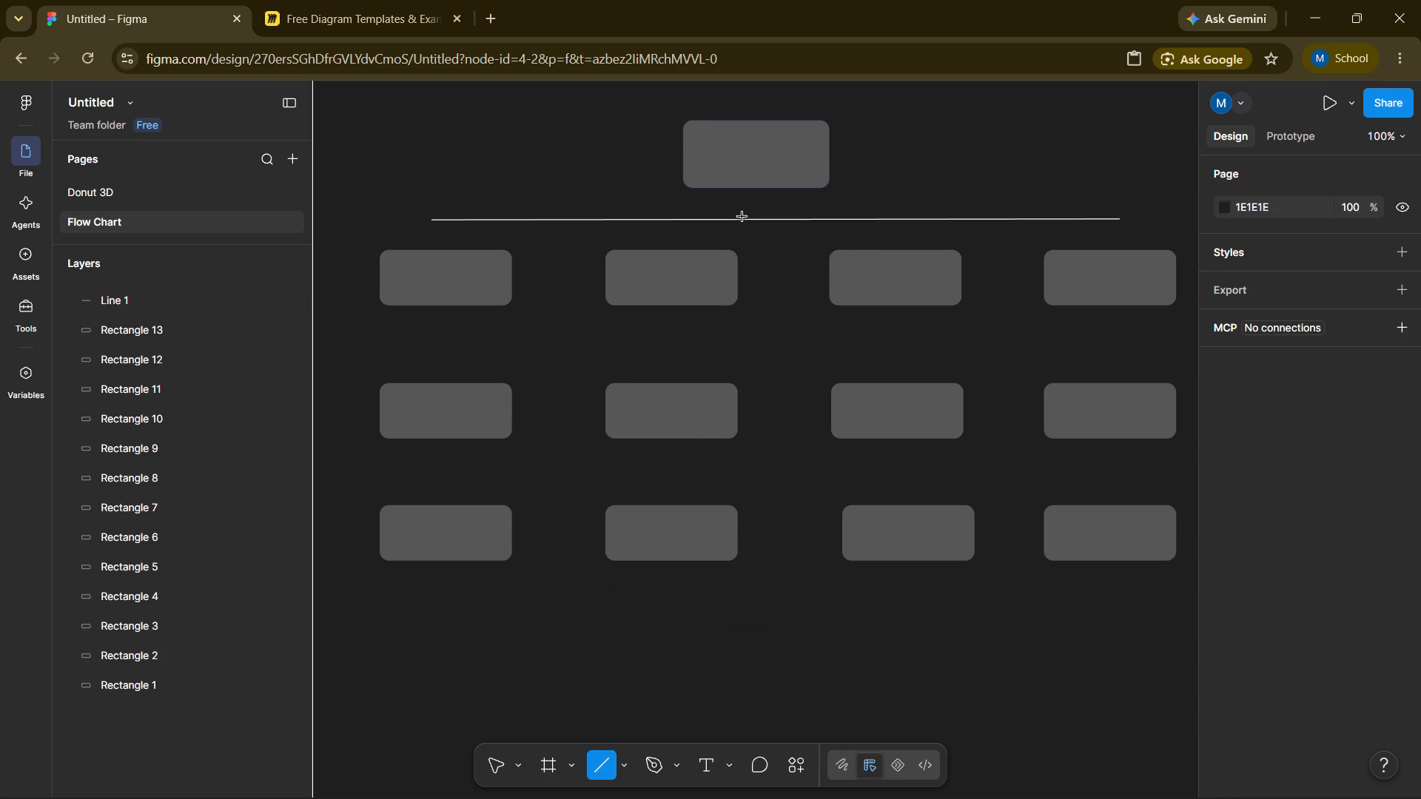
pyautogui.moveTo(756, 189); pyautogui.dragTo(756, 192)
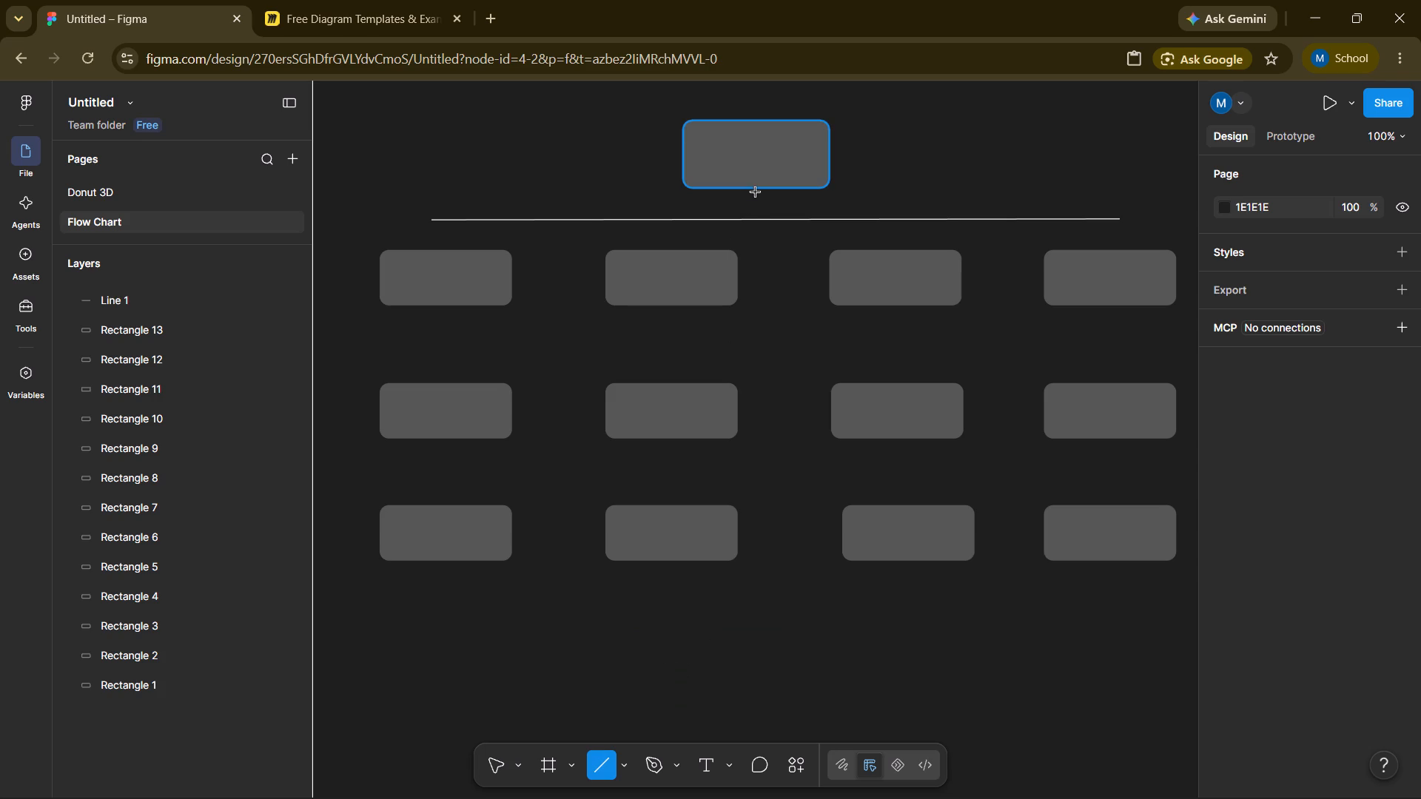
pyautogui.moveTo(756, 192); pyautogui.dragTo(760, 222)
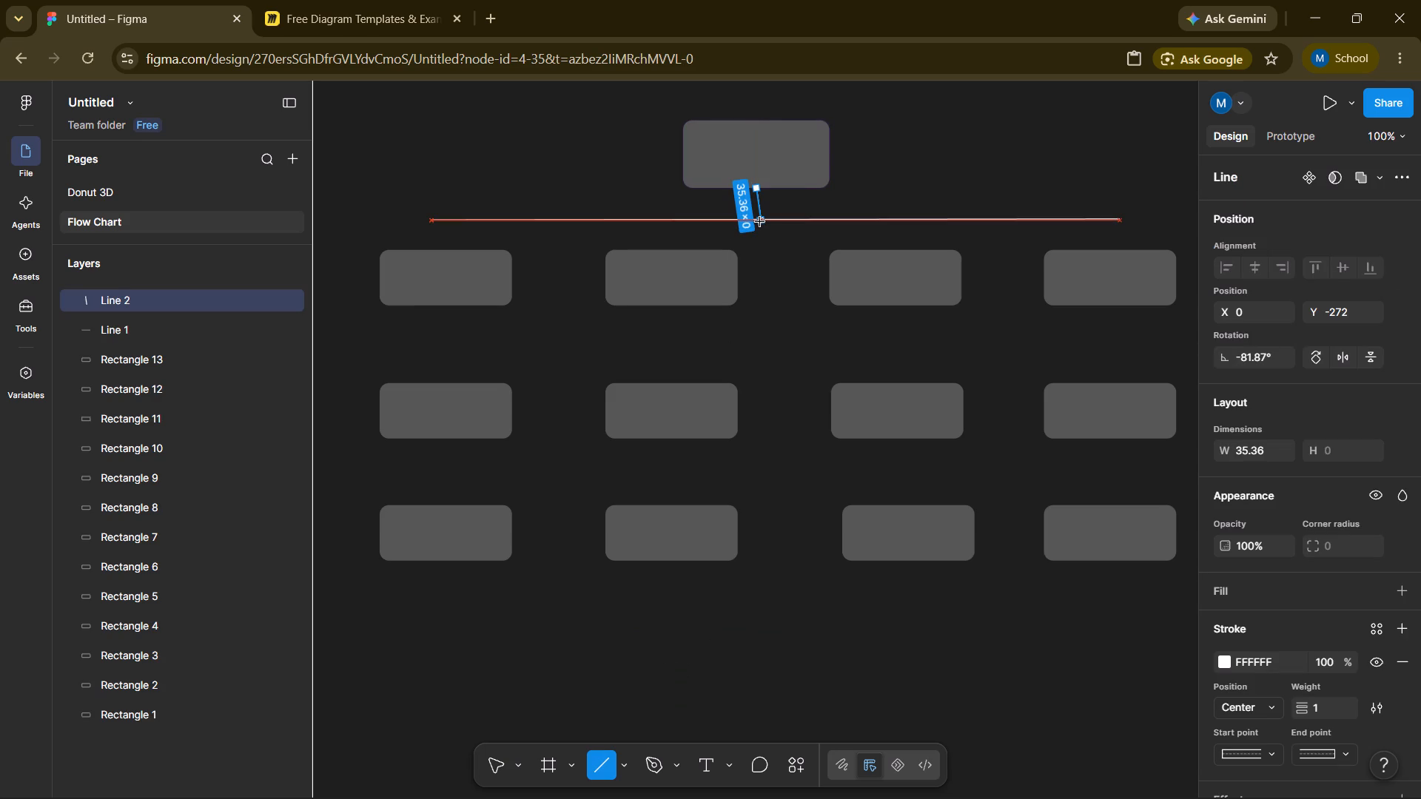
pyautogui.moveTo(760, 222); pyautogui.dragTo(760, 220)
pyautogui.moveTo(760, 220); pyautogui.dragTo(758, 220)
pyautogui.press('Return')
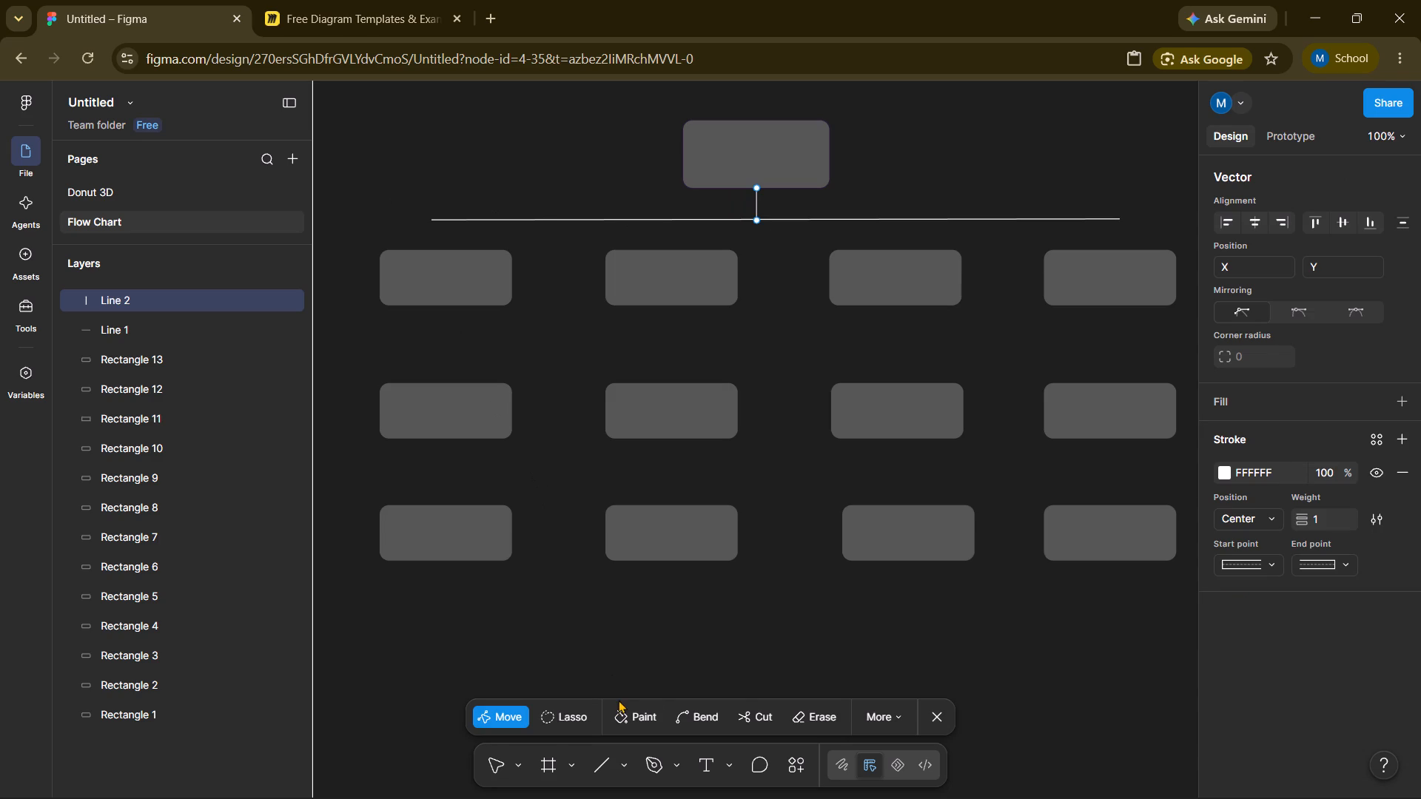
# Draw a vertical arrow about 32 long from the horizontal line's first-column end down to the first box of the second row.
pyautogui.click(621, 761)
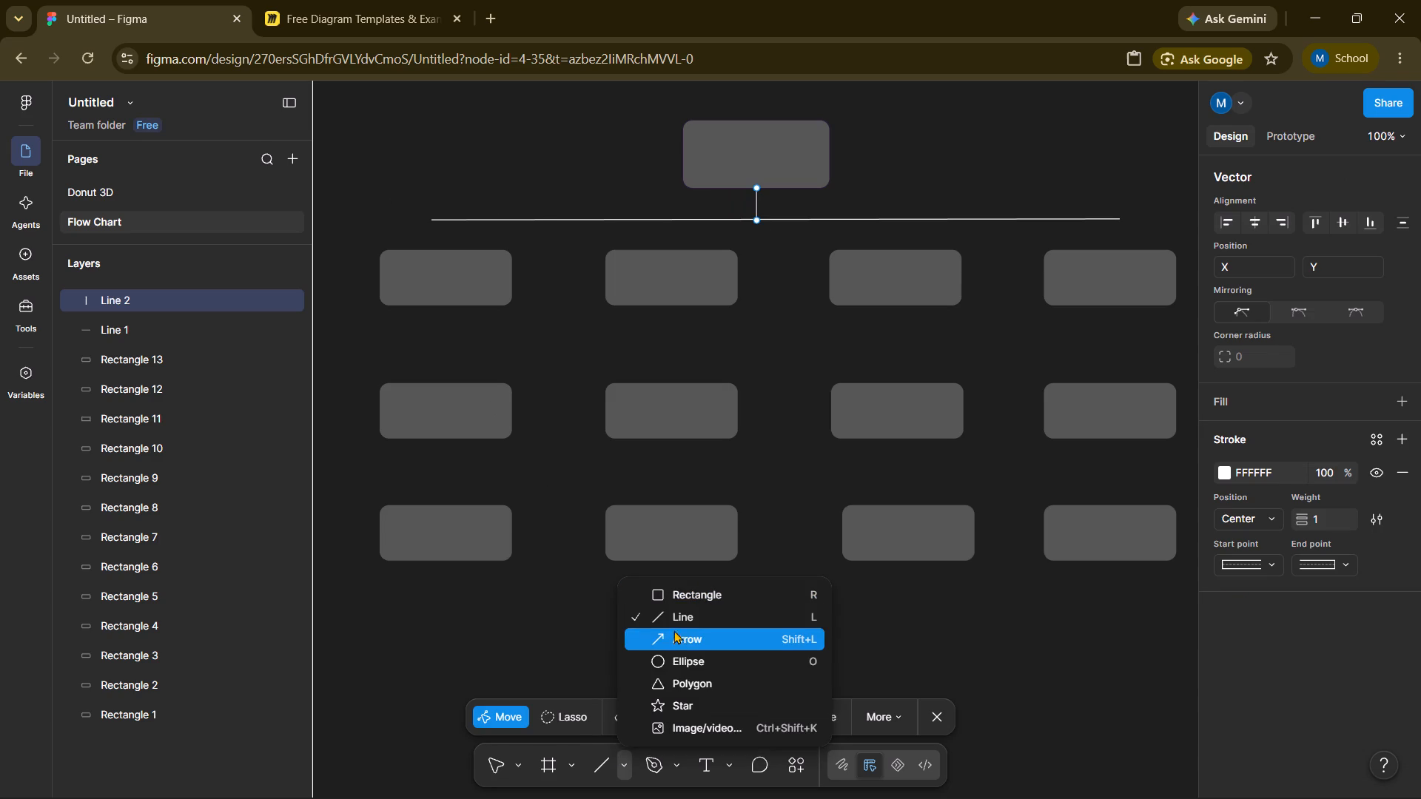
pyautogui.click(673, 634)
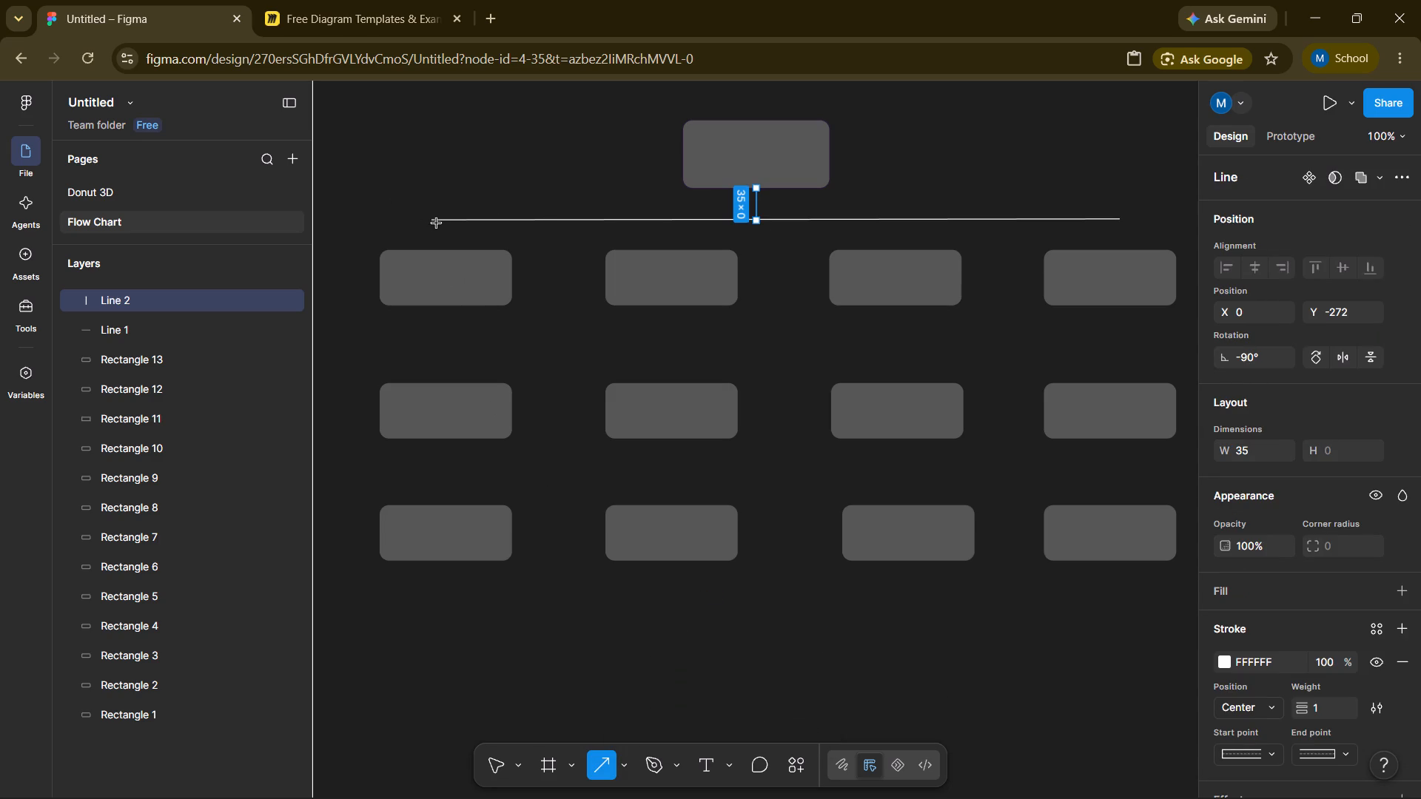
pyautogui.moveTo(434, 220); pyautogui.dragTo(434, 246)
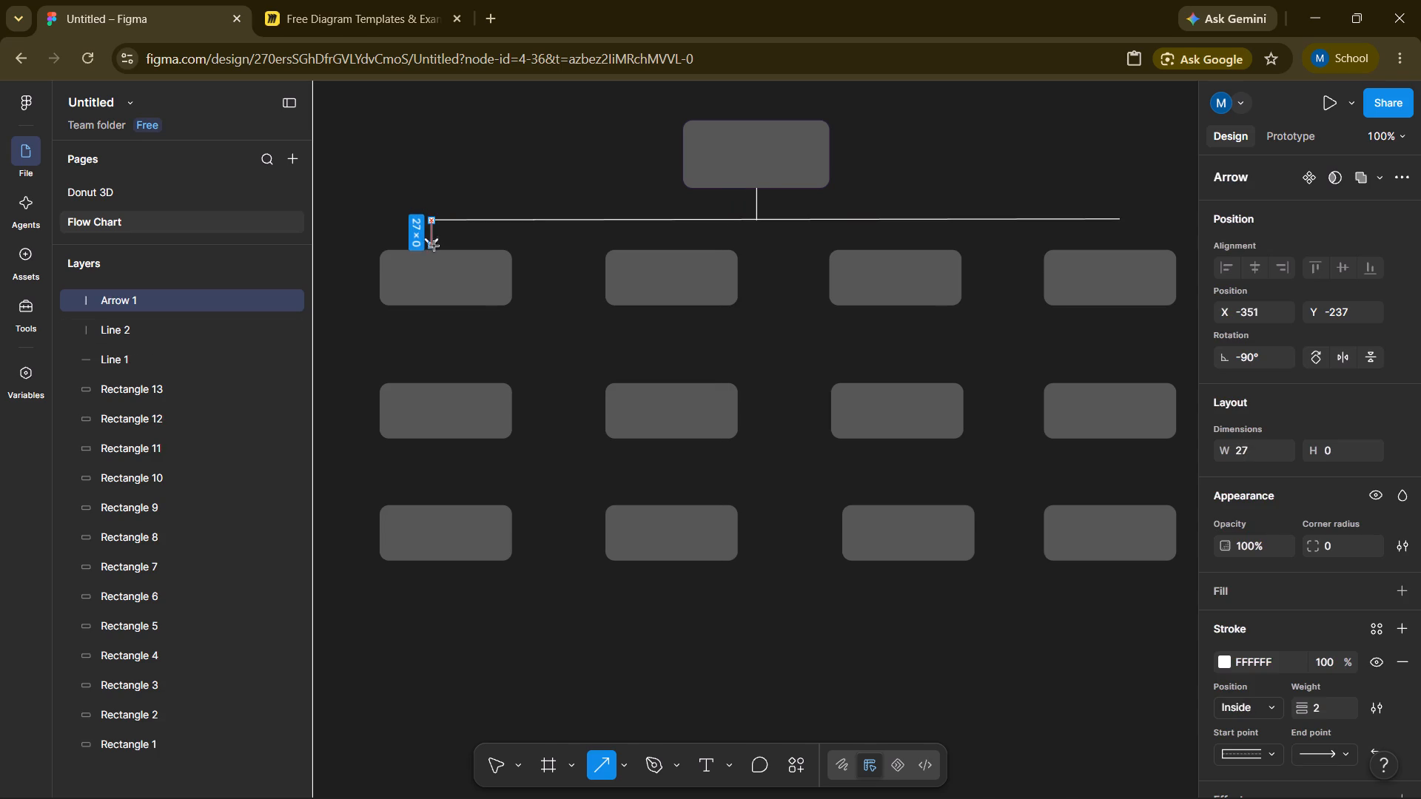
pyautogui.moveTo(434, 246); pyautogui.dragTo(429, 249)
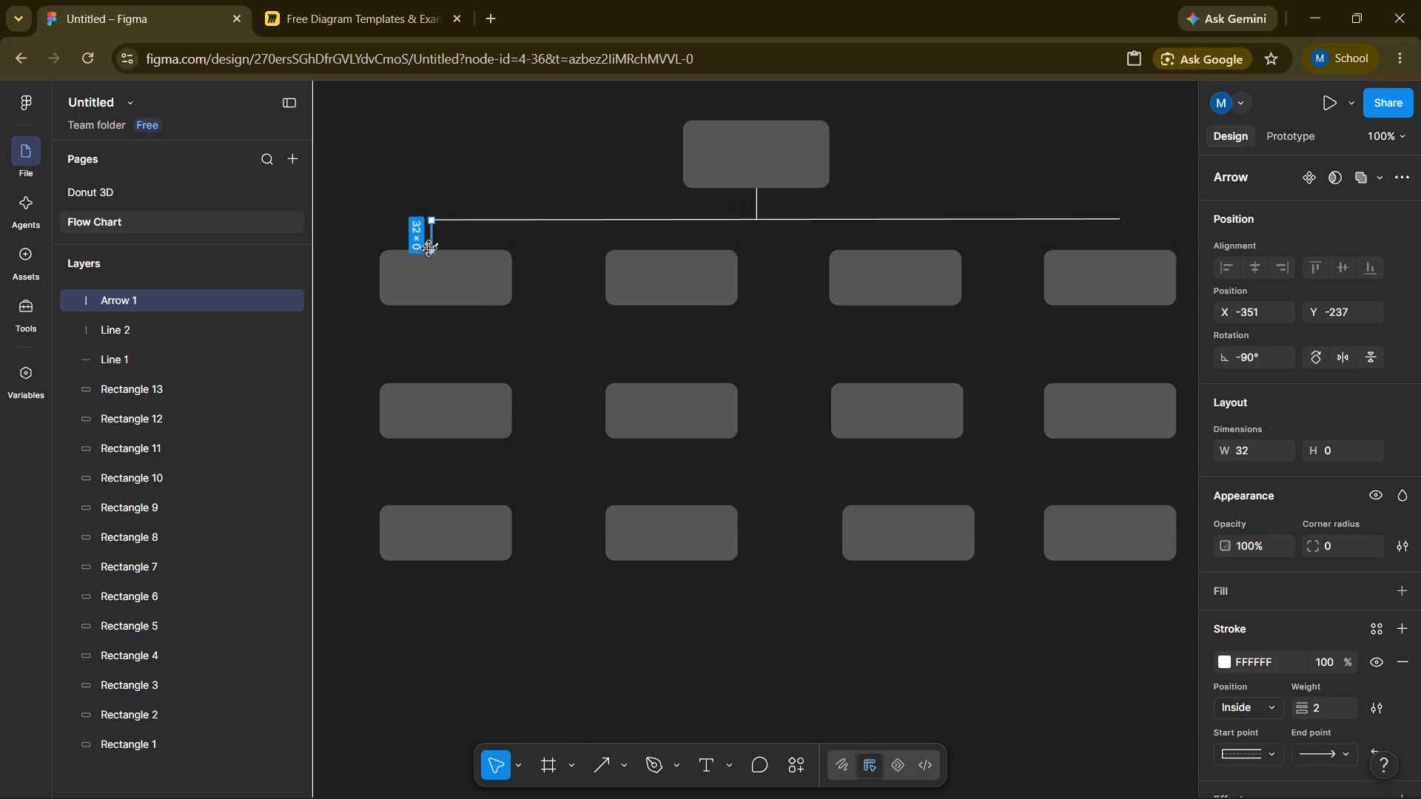
pyautogui.press('Return')
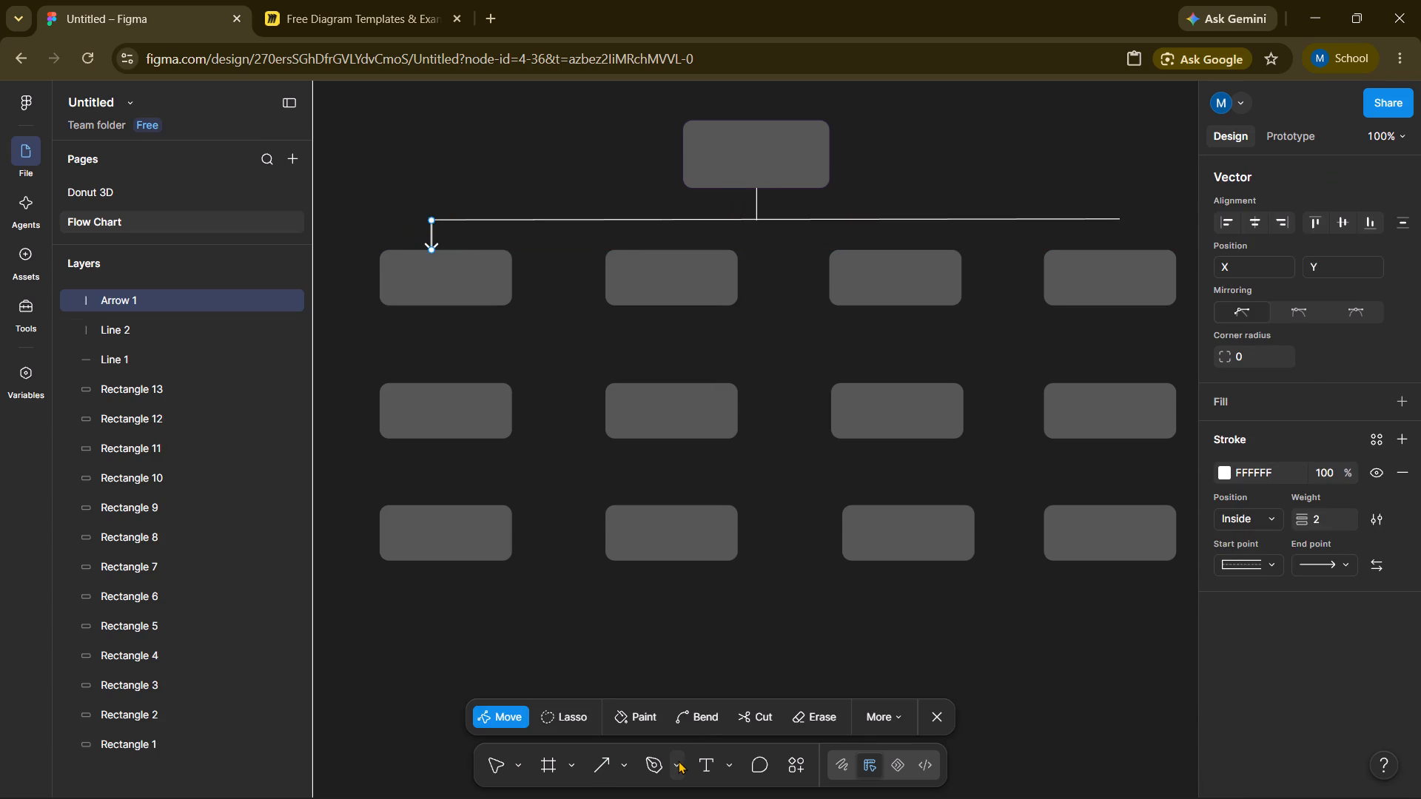
# Draw a vertical arrow about 32 long at X -92 from the horizontal line down to the second box of the second row.
pyautogui.click(594, 772)
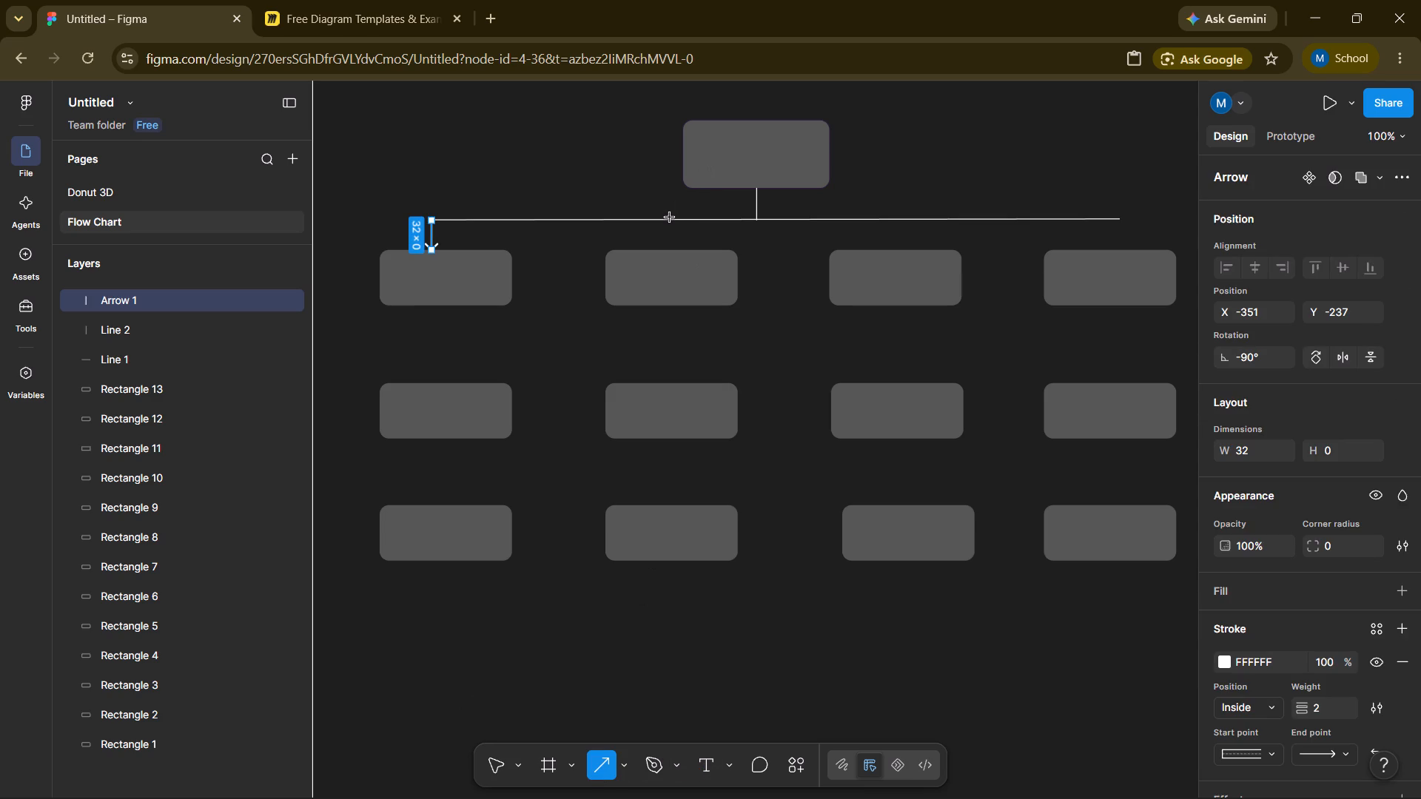
pyautogui.moveTo(669, 220); pyautogui.dragTo(670, 233)
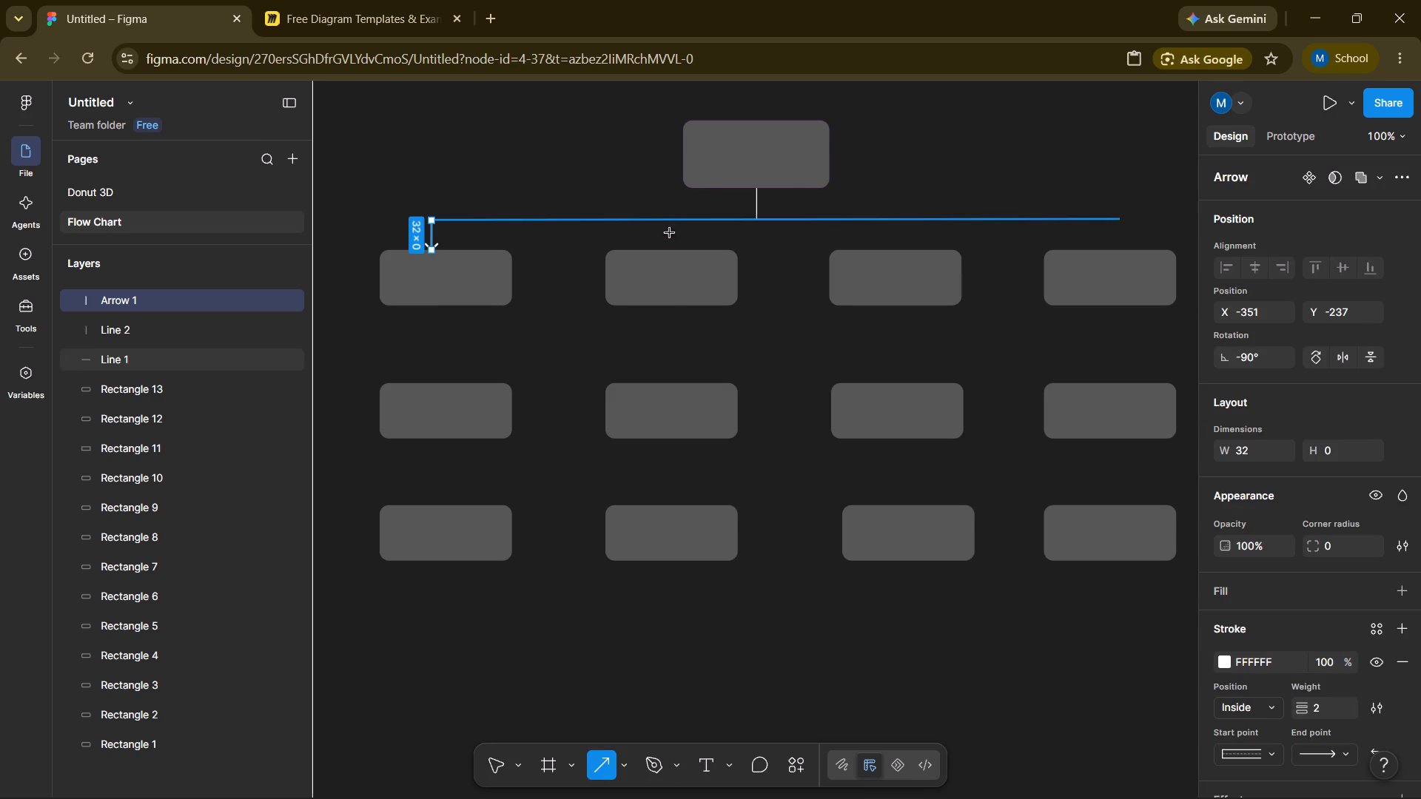
pyautogui.moveTo(670, 233); pyautogui.dragTo(671, 246)
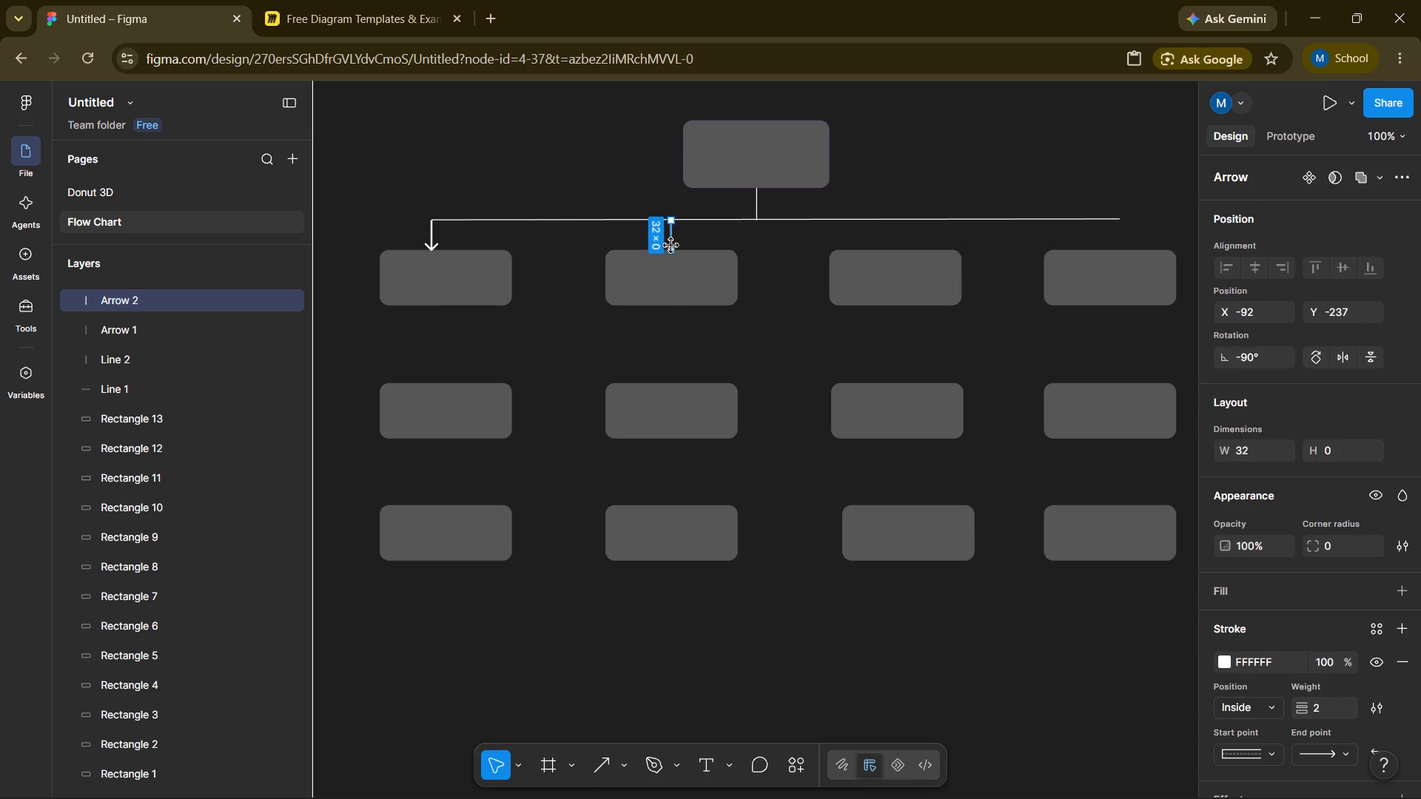
pyautogui.press('Return')
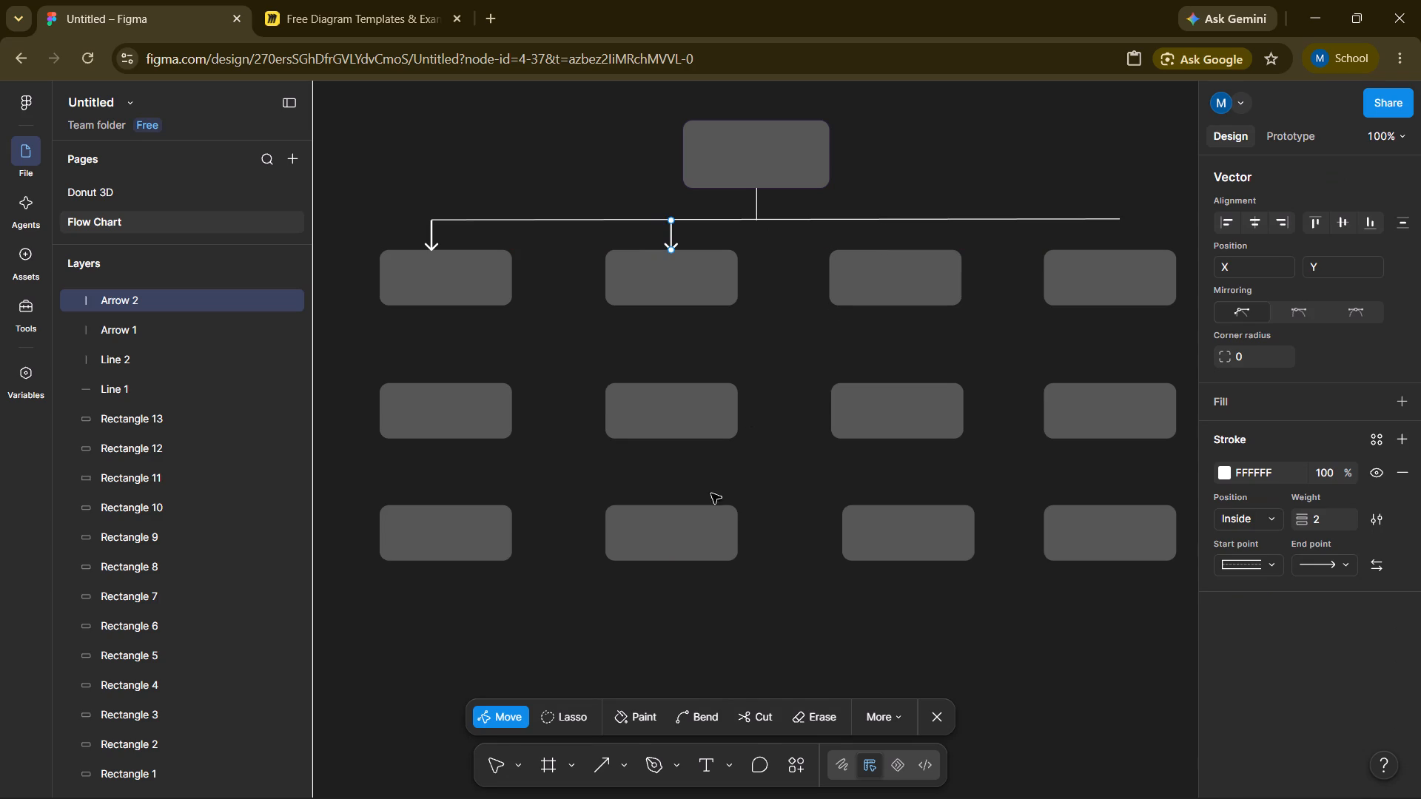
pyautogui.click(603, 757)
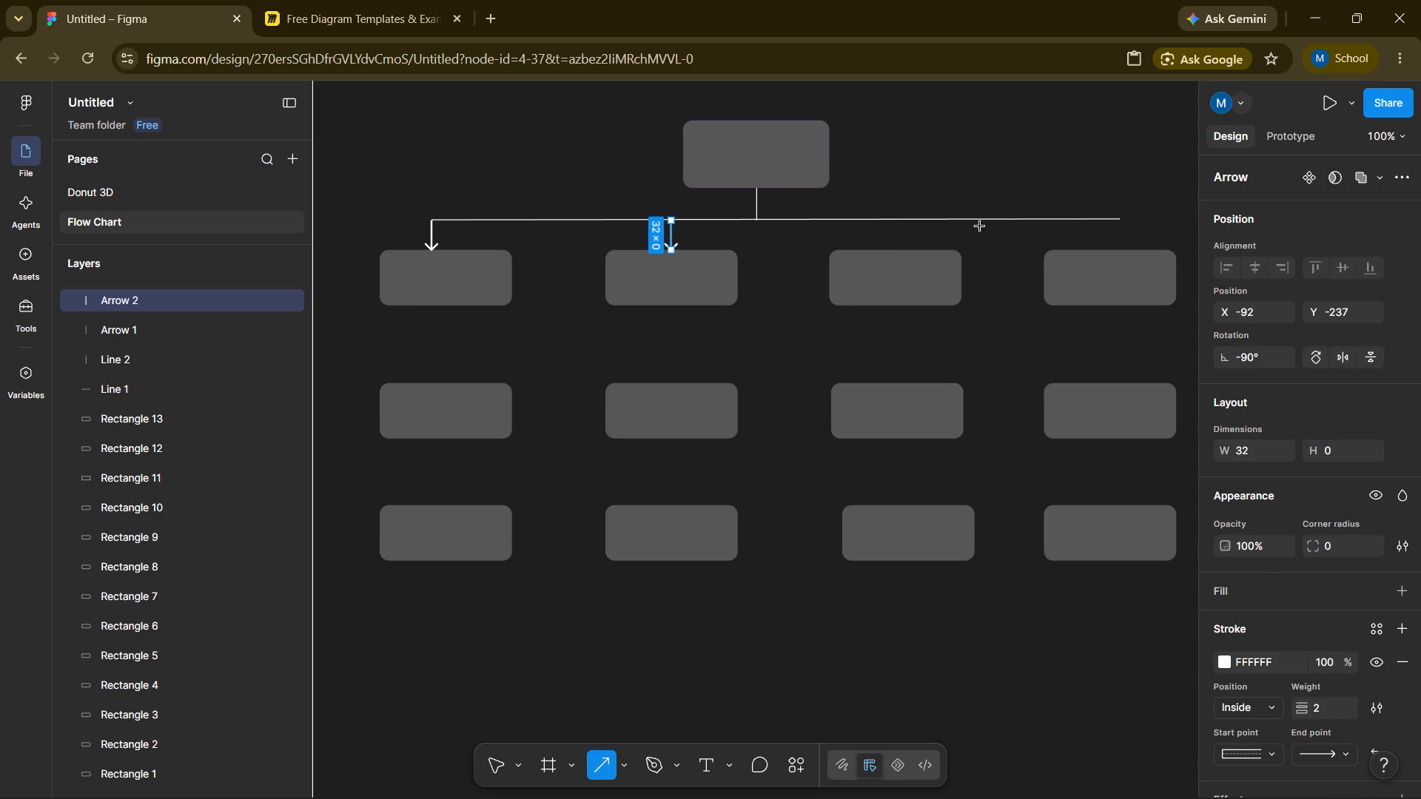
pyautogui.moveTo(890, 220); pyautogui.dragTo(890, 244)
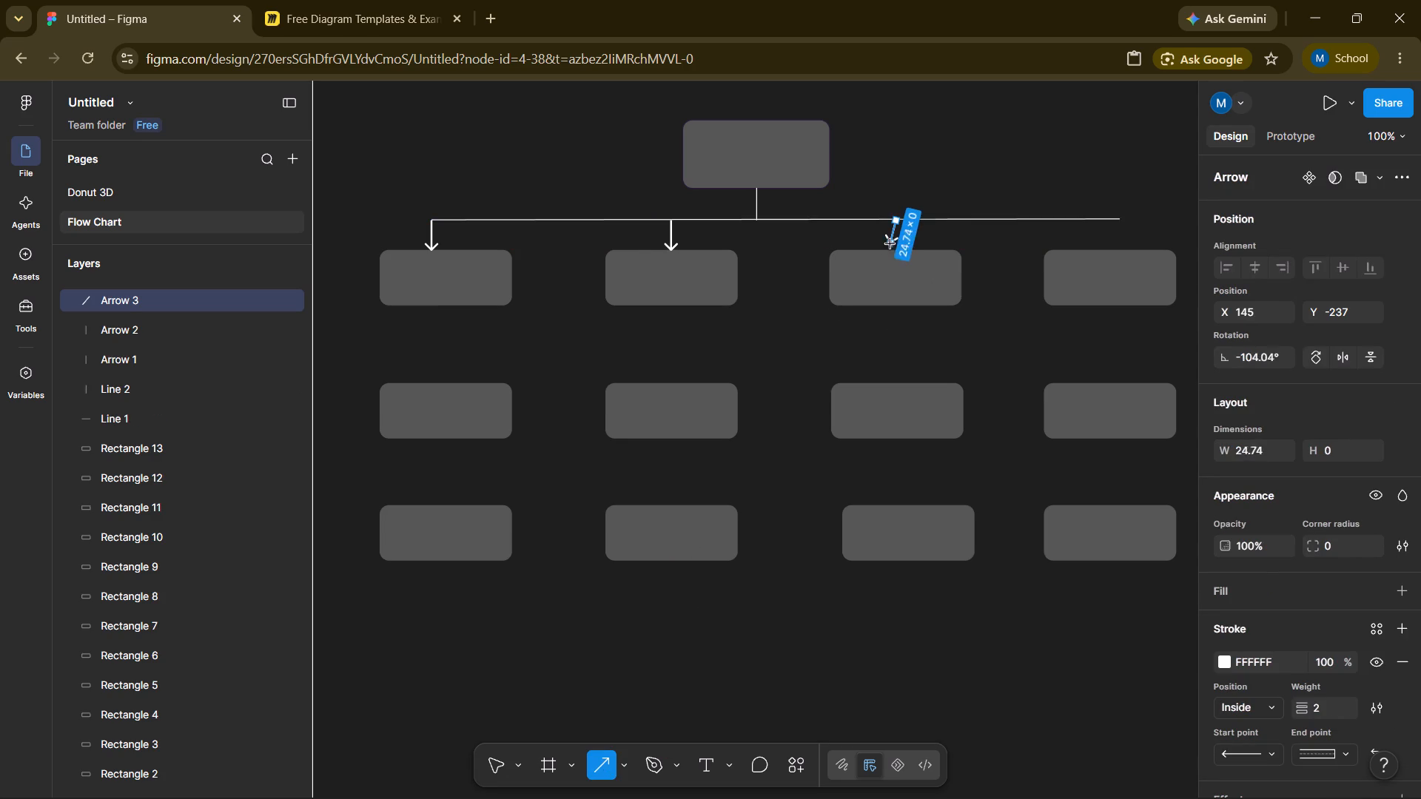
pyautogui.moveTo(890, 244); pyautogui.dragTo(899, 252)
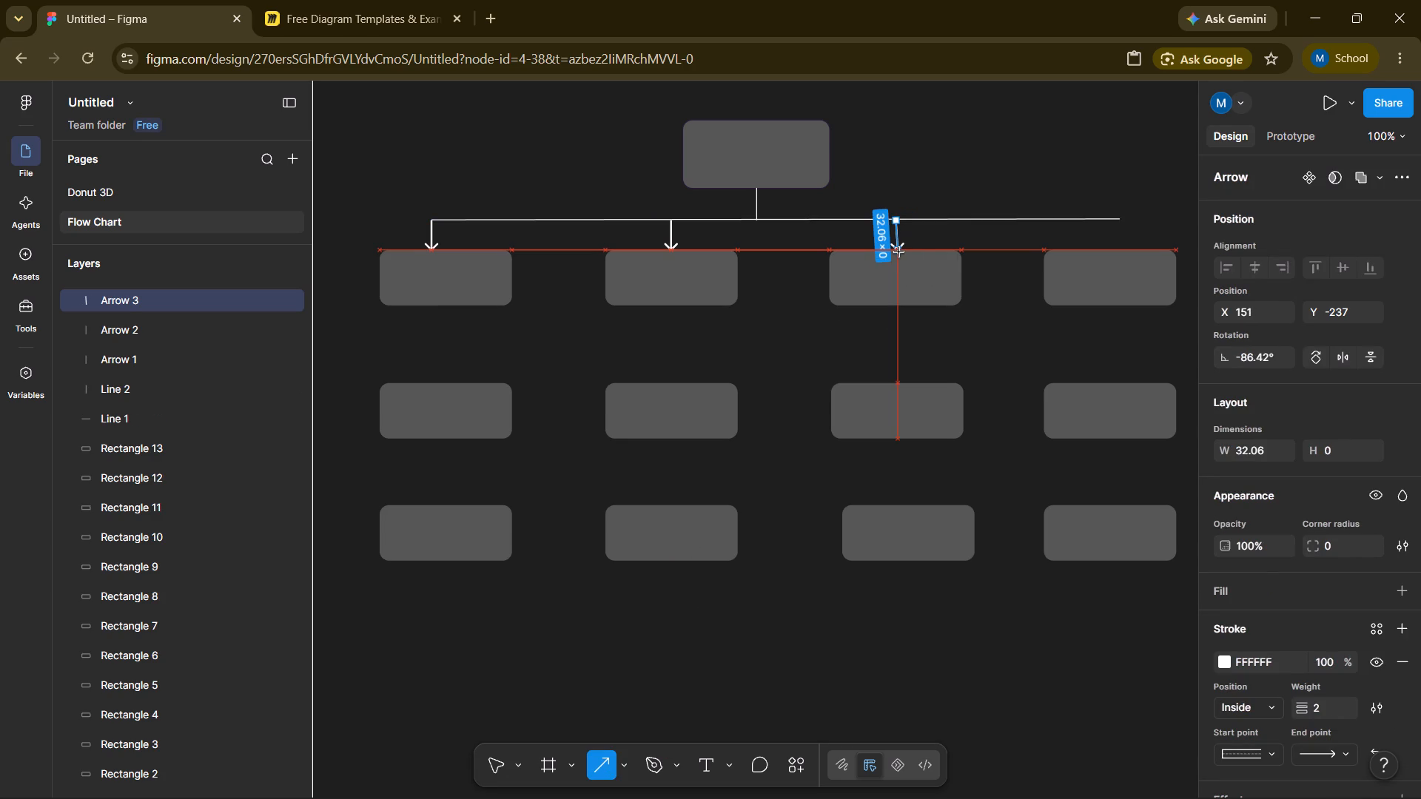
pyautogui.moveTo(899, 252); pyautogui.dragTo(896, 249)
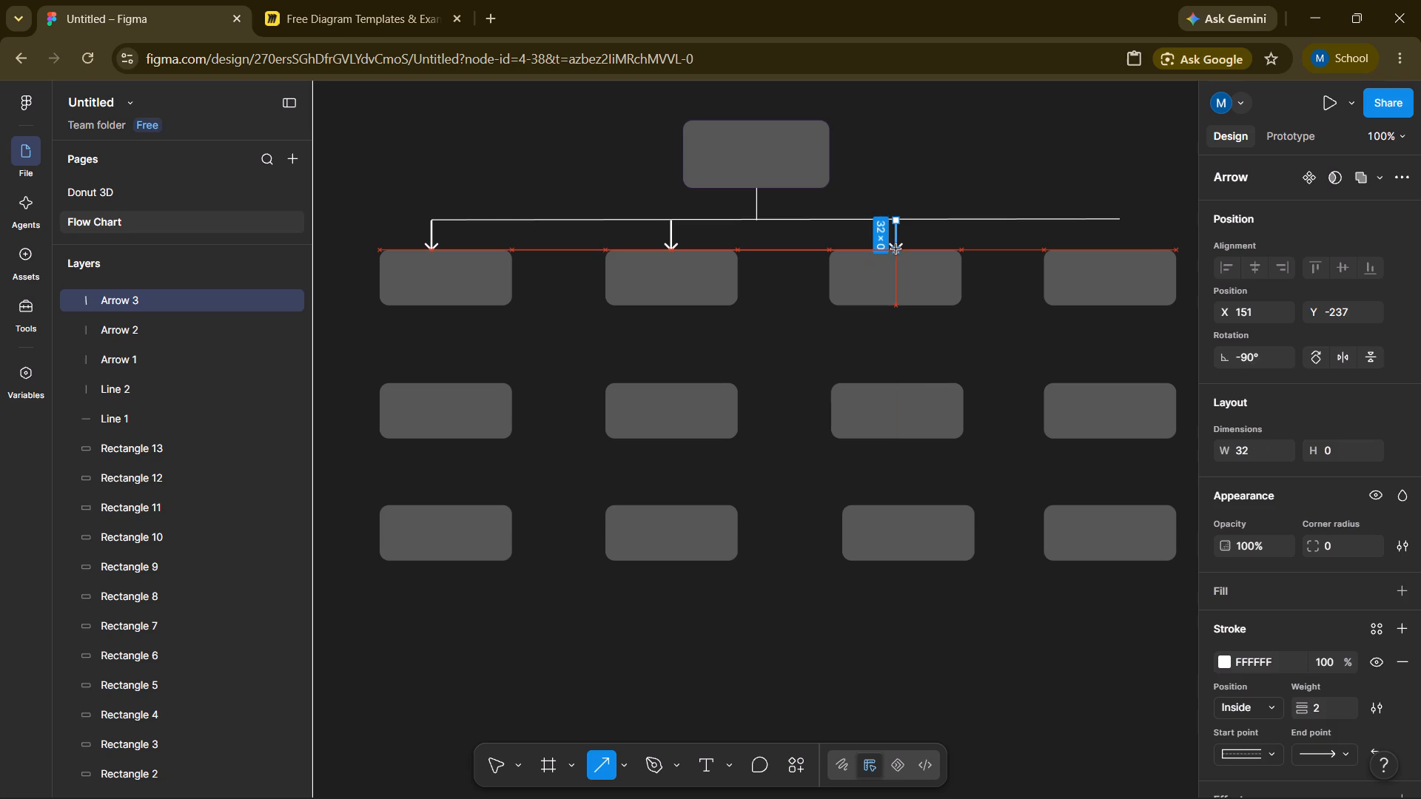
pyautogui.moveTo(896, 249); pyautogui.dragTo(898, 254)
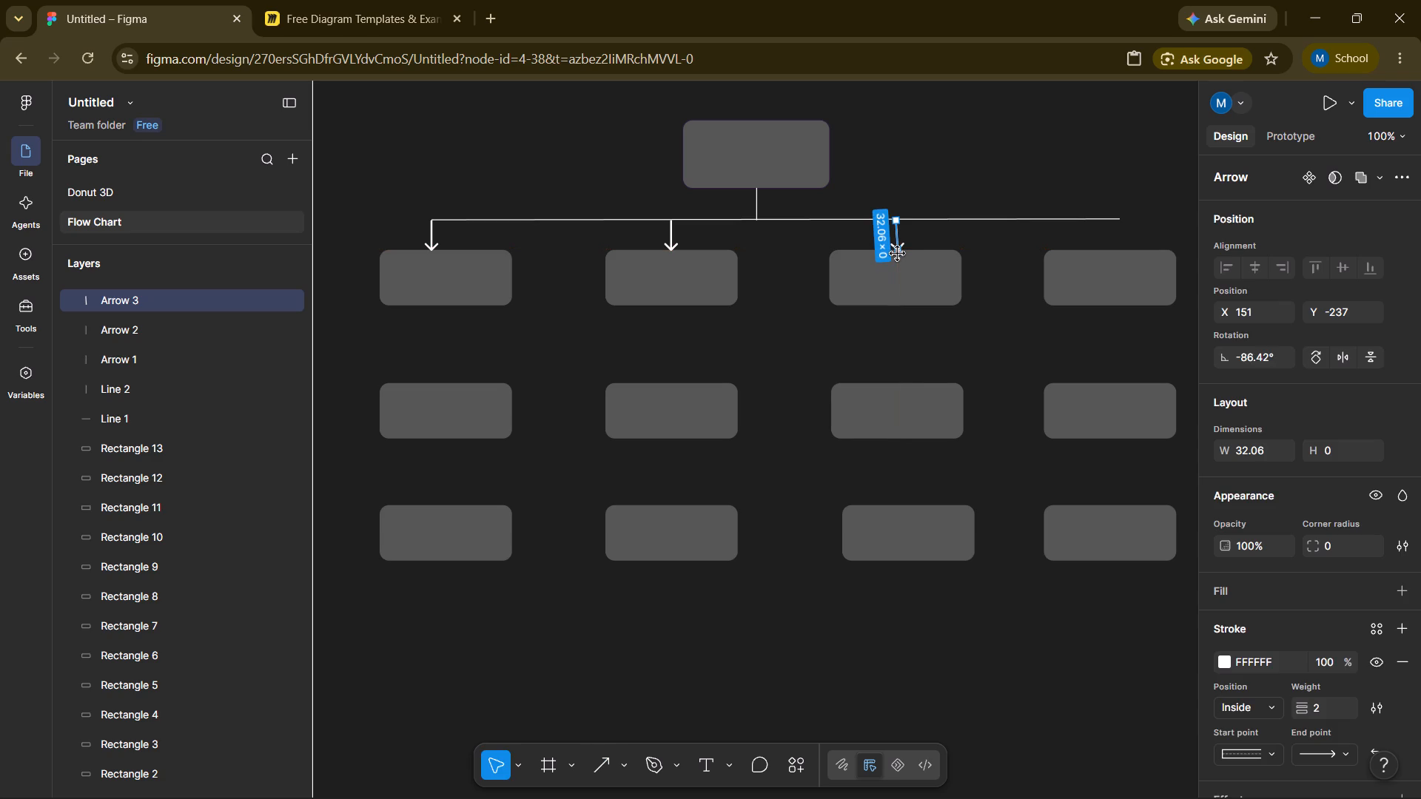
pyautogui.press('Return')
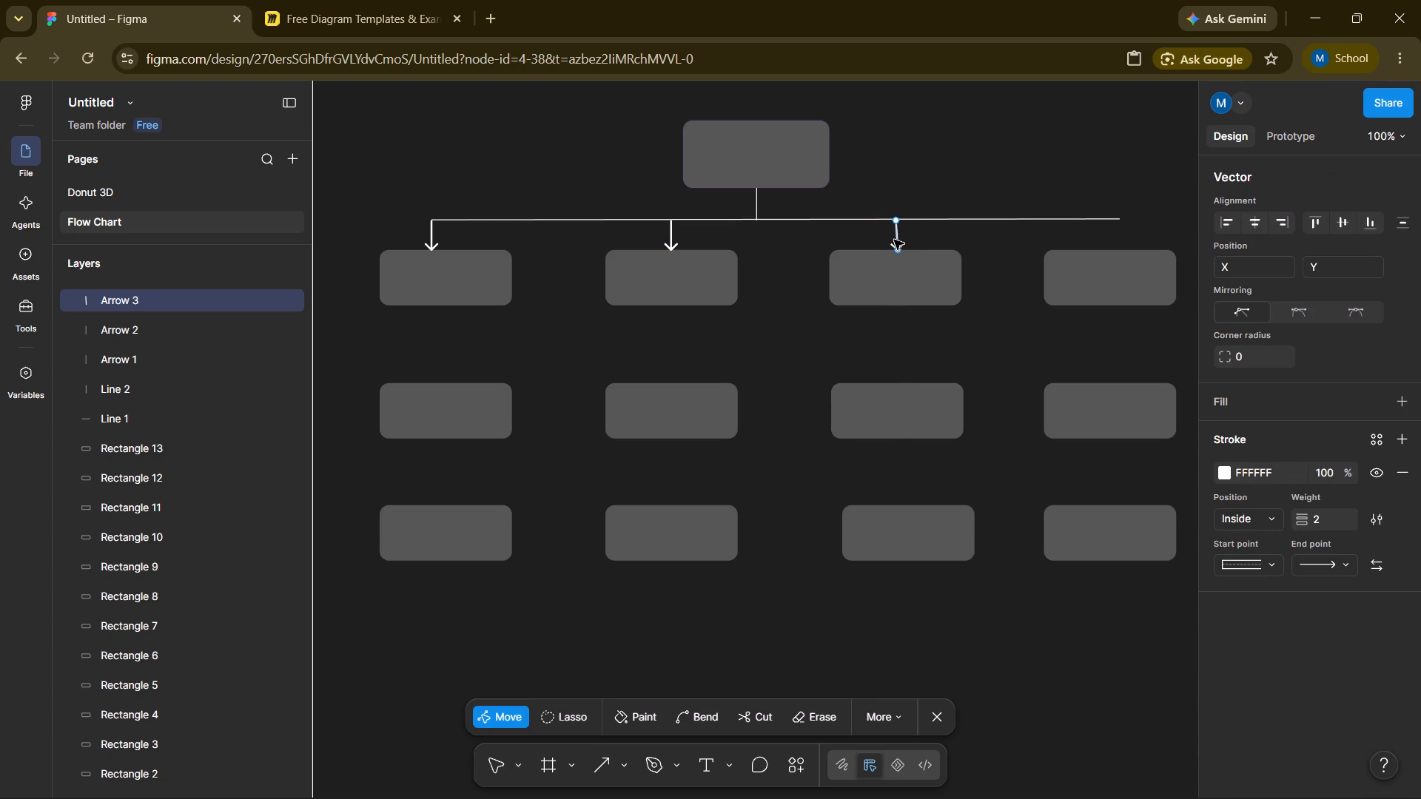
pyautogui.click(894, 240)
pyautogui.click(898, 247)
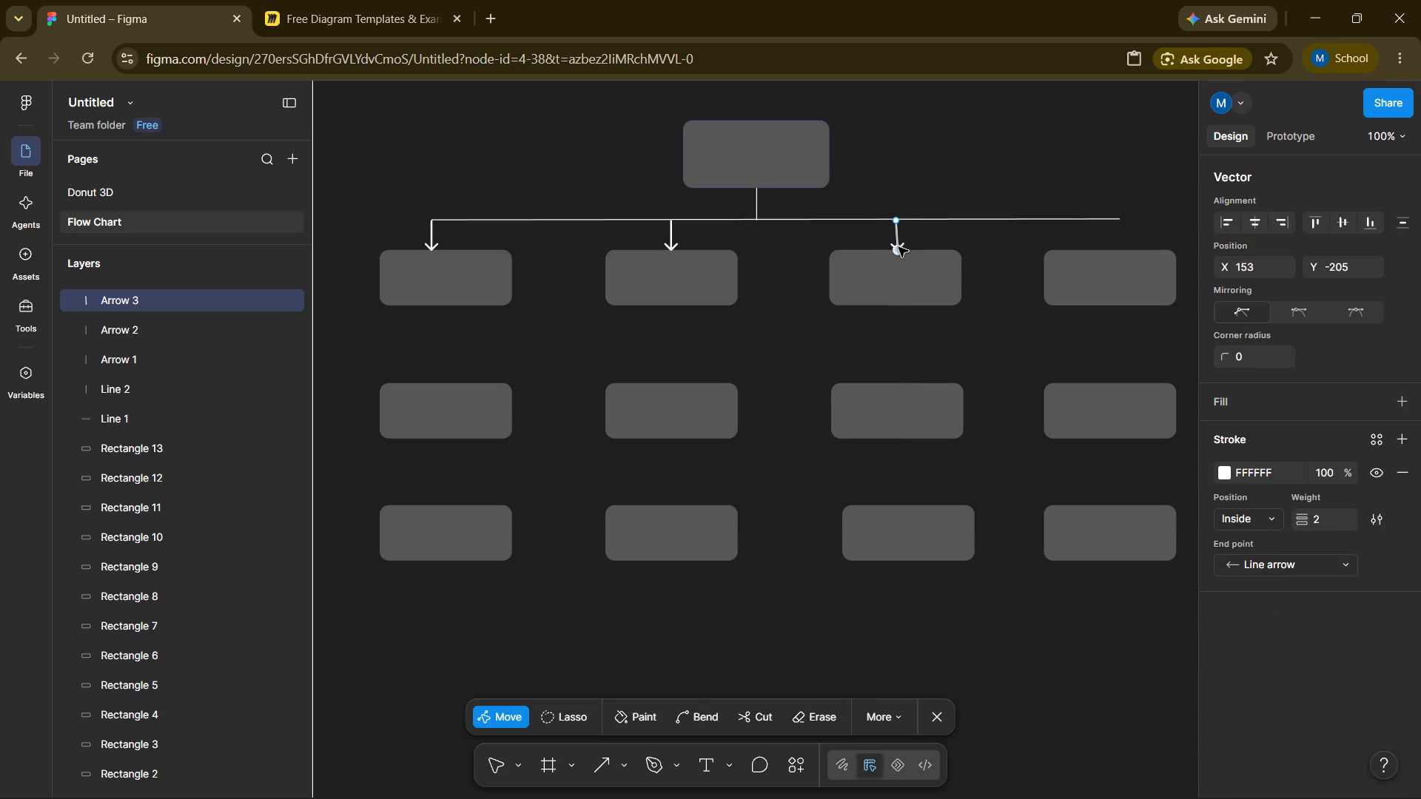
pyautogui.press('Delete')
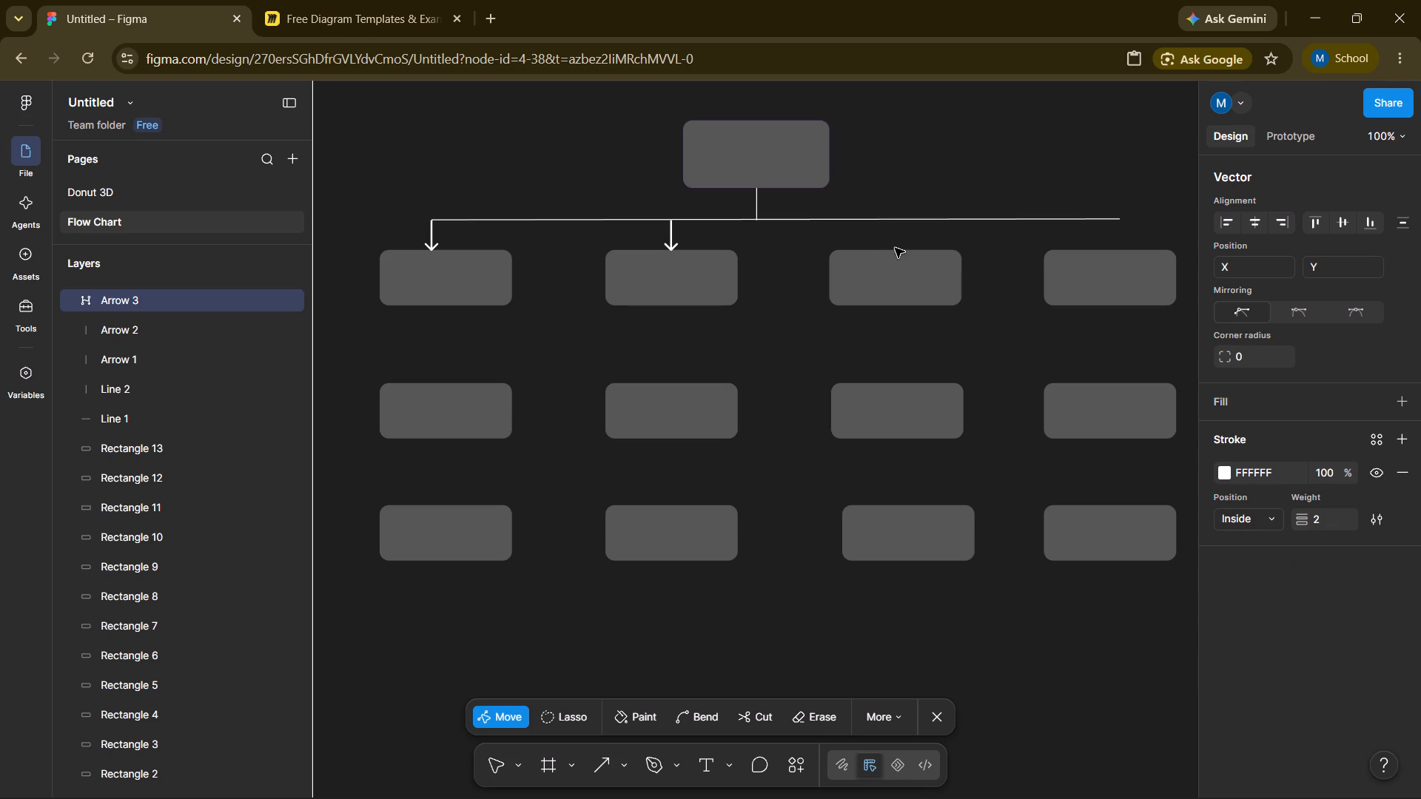
# Draw a vertical arrow about 32 long at X 151 from the horizontal line down to the third box of the second row.
pyautogui.click(604, 760)
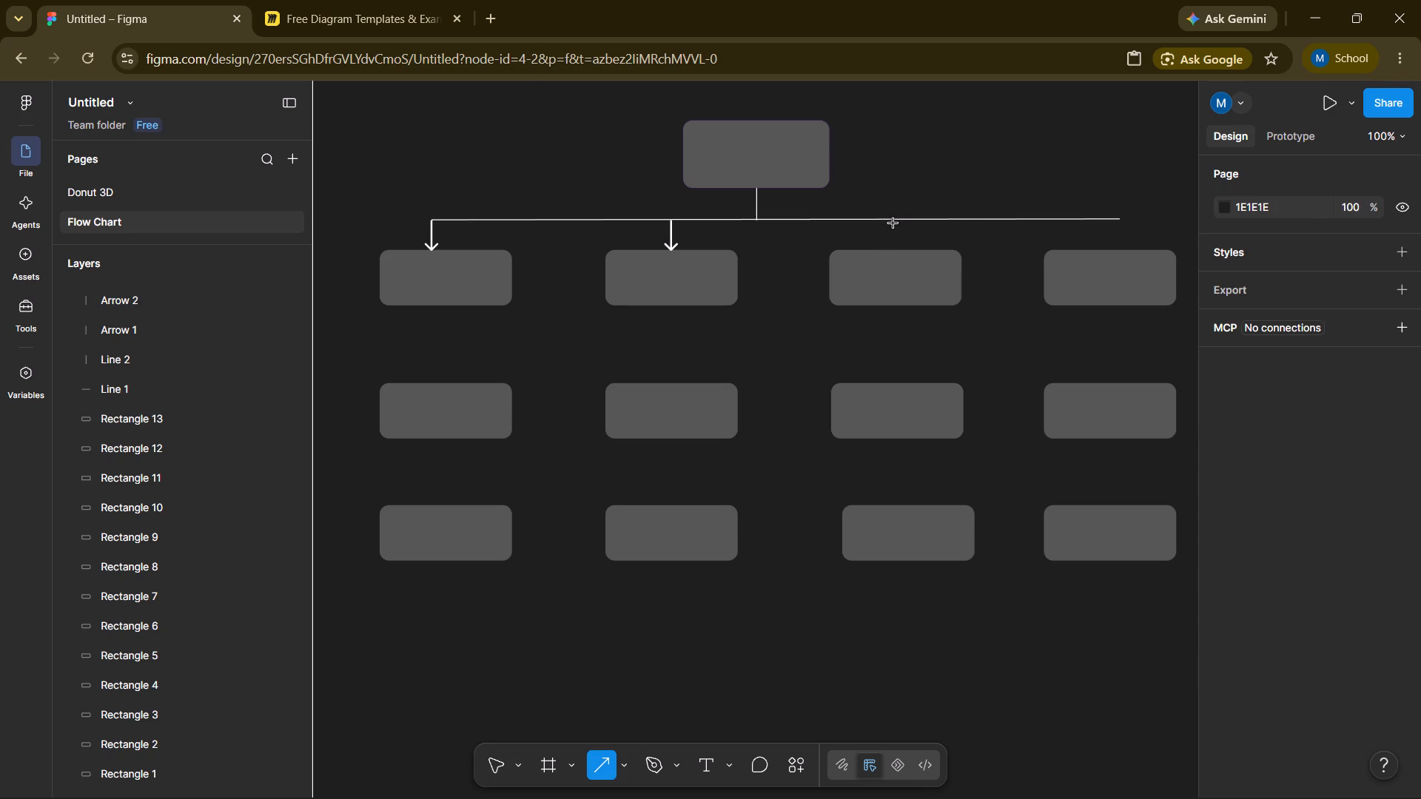
pyautogui.moveTo(893, 221); pyautogui.dragTo(894, 246)
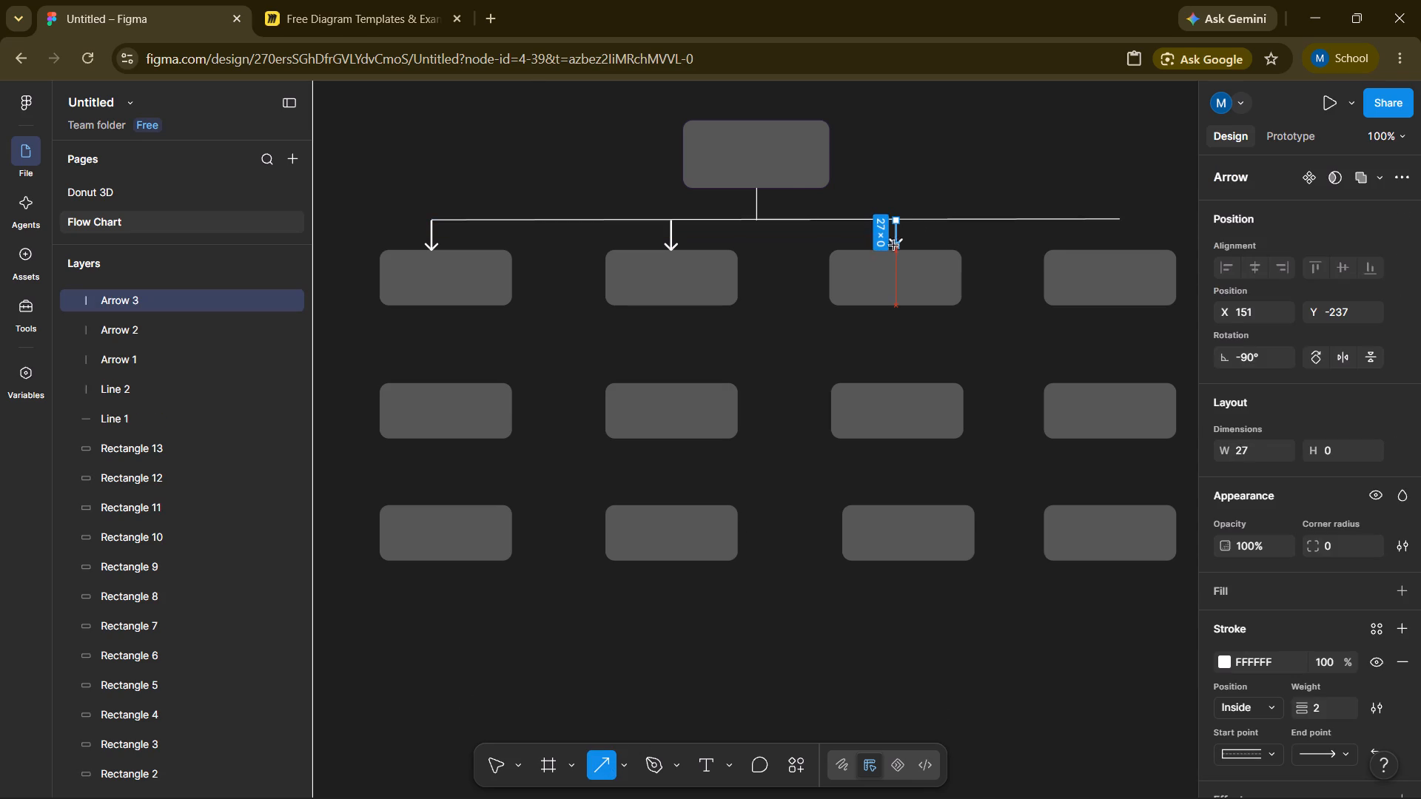
pyautogui.moveTo(894, 246); pyautogui.dragTo(896, 249)
pyautogui.press('Return')
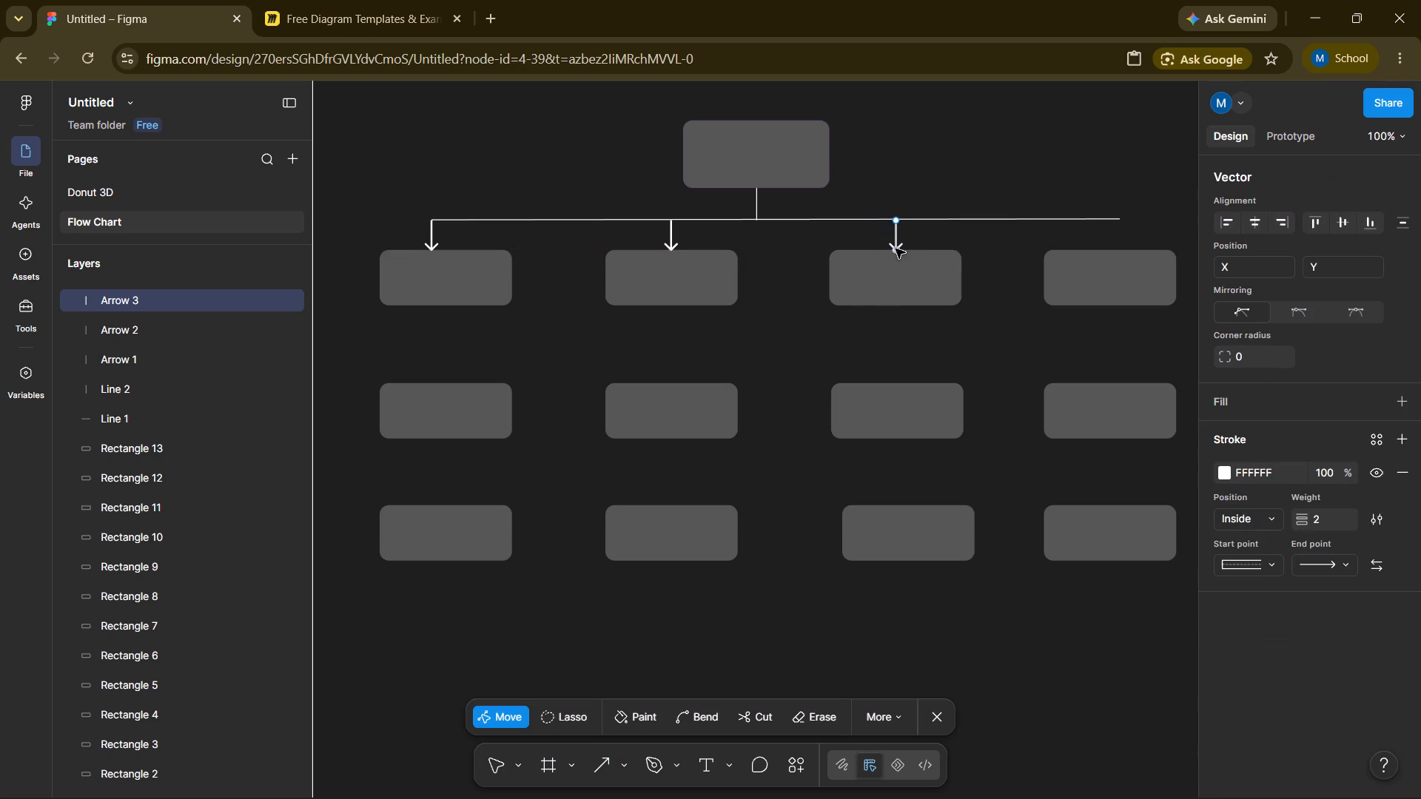
# Draw a vertical arrow about 32 long from the horizontal line's fourth-column end down to the fourth box of the second row.
pyautogui.click(602, 761)
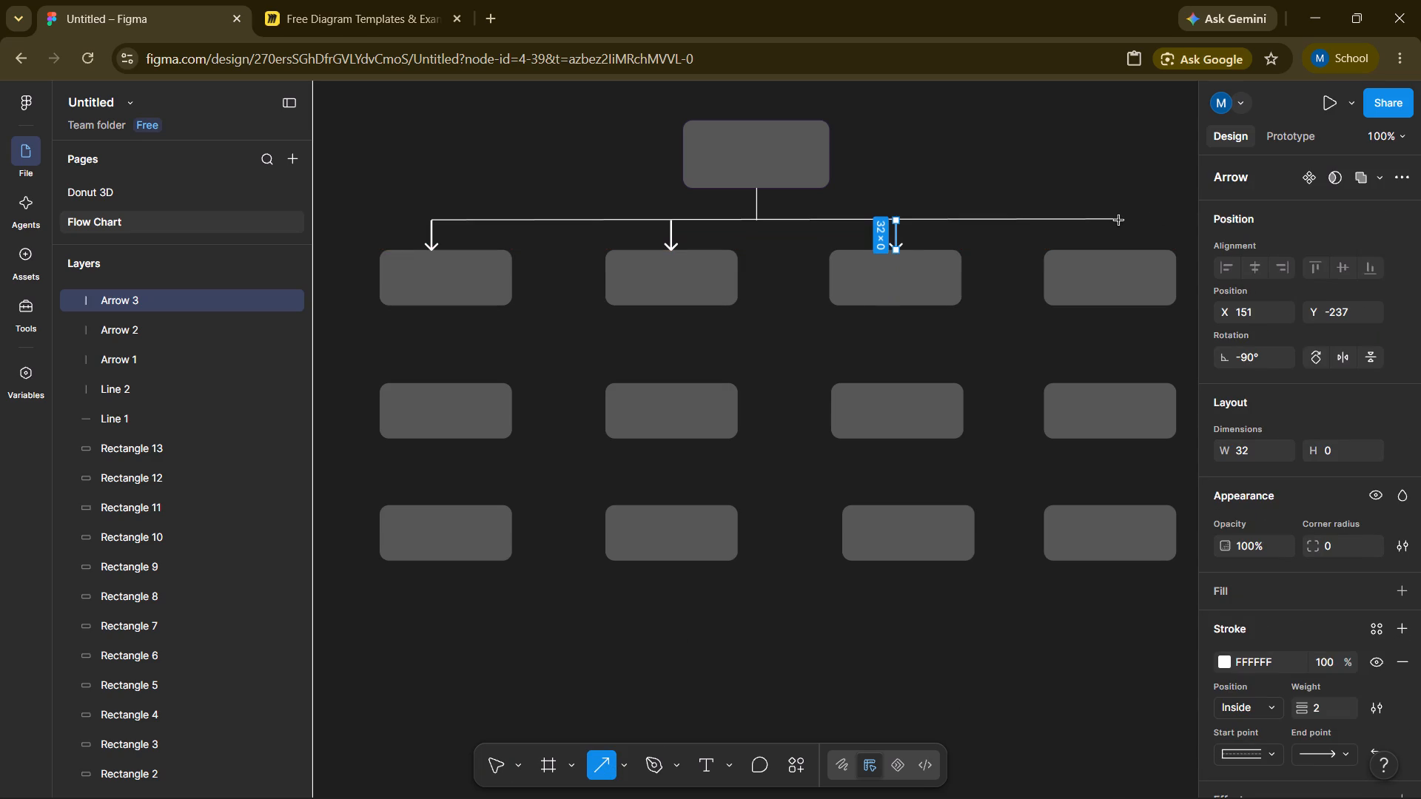
pyautogui.moveTo(1119, 220); pyautogui.dragTo(1121, 253)
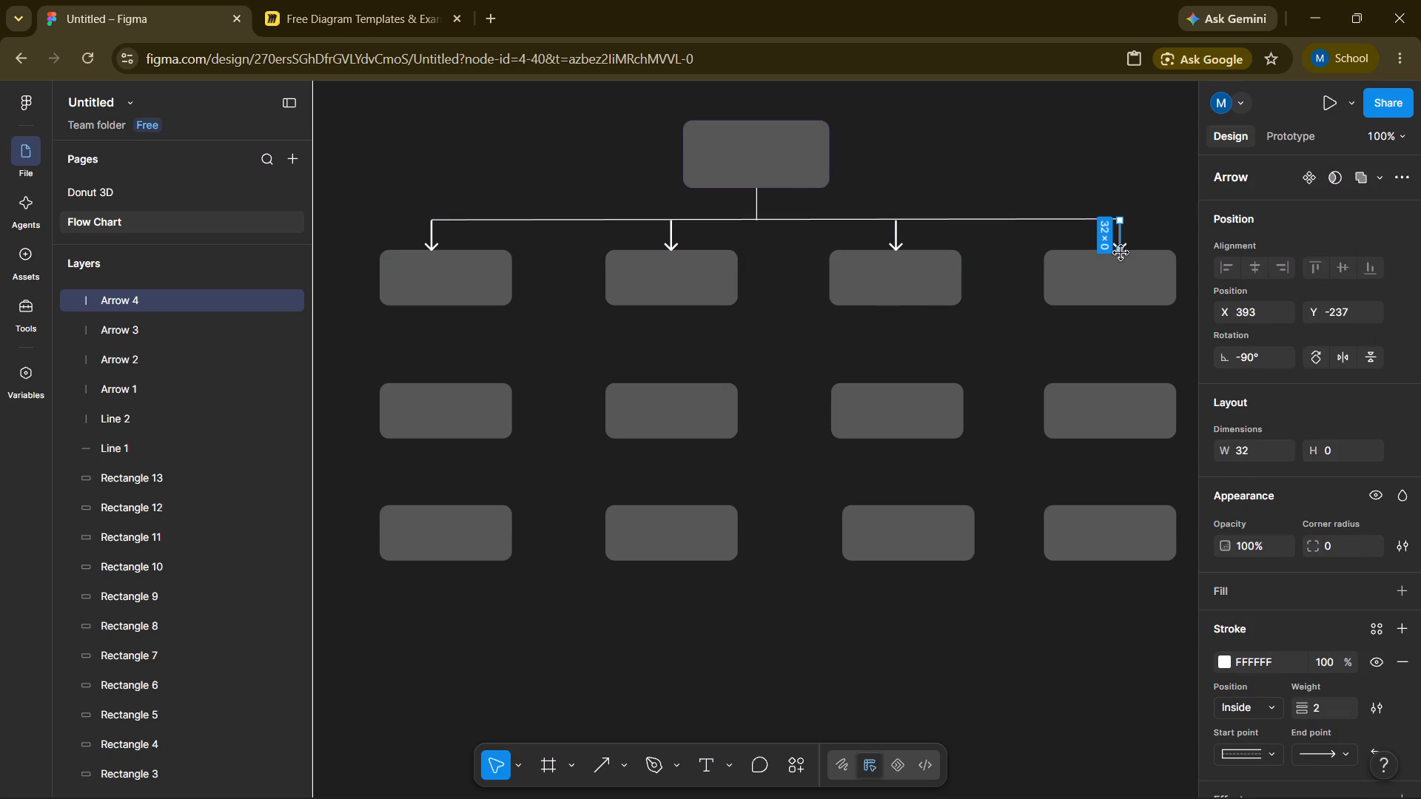
pyautogui.press('Return')
pyautogui.click(1045, 178)
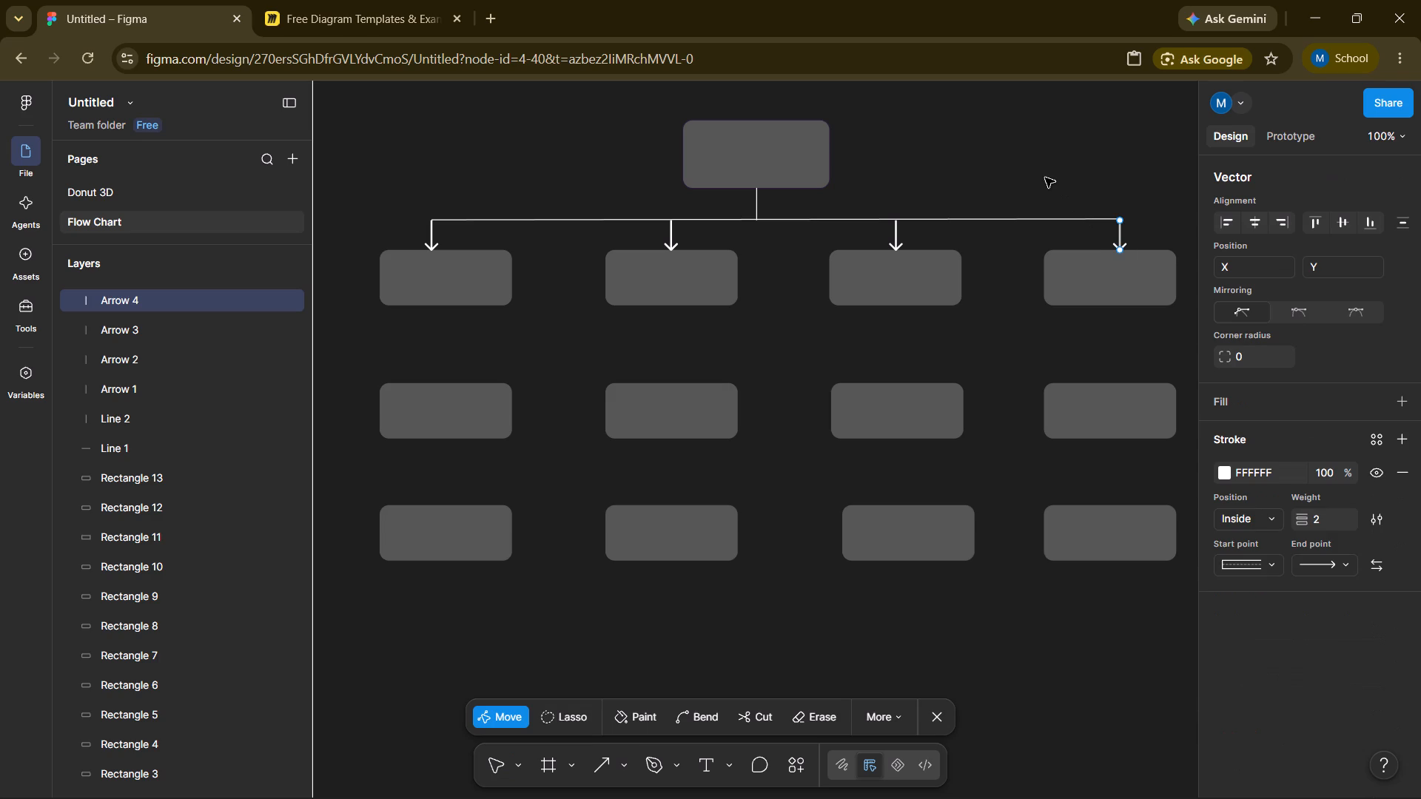
# Check the Miro Organizational Chart template, and indent the first column's two lower Figma boxes to about X -356, the bottom one at Y 61.
pyautogui.click(327, 21)
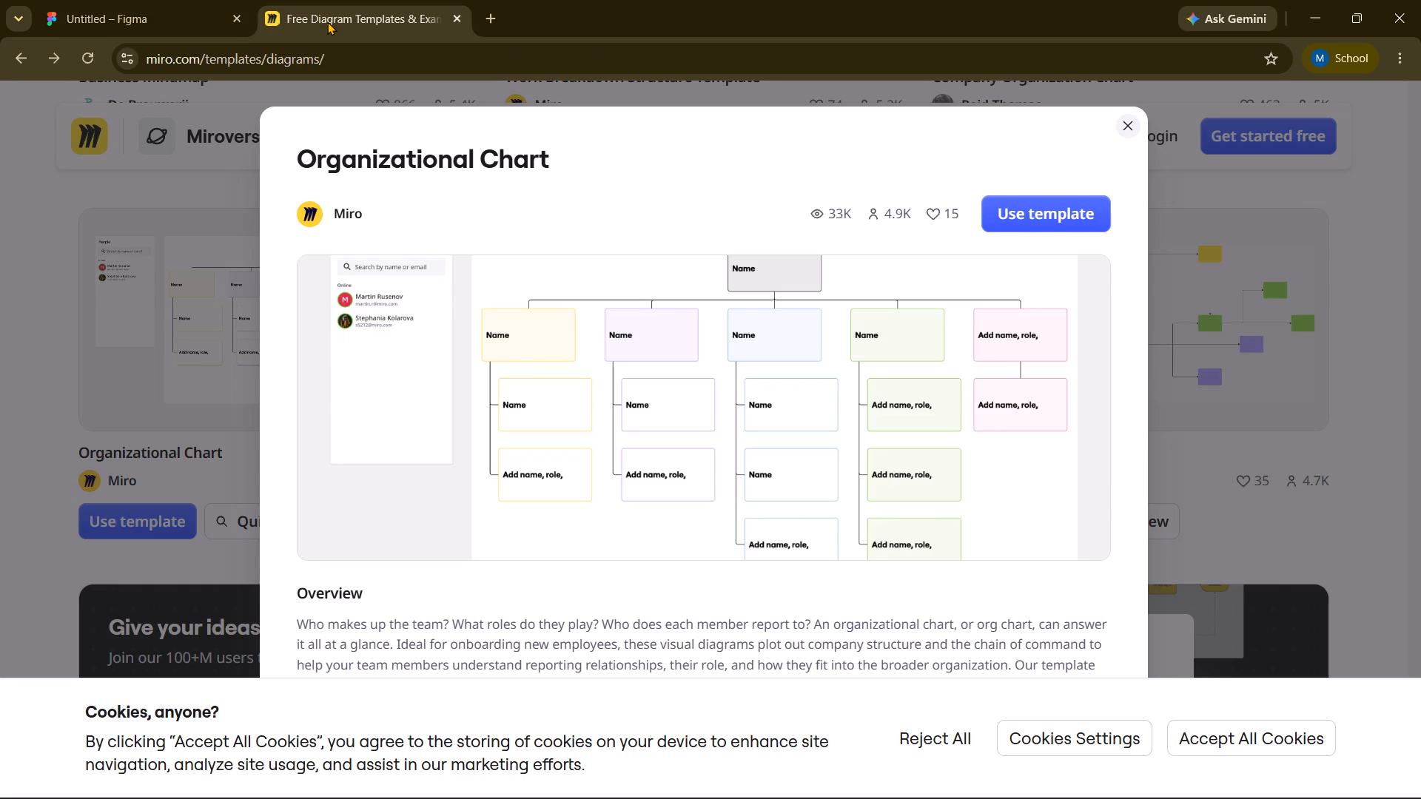
pyautogui.click(160, 9)
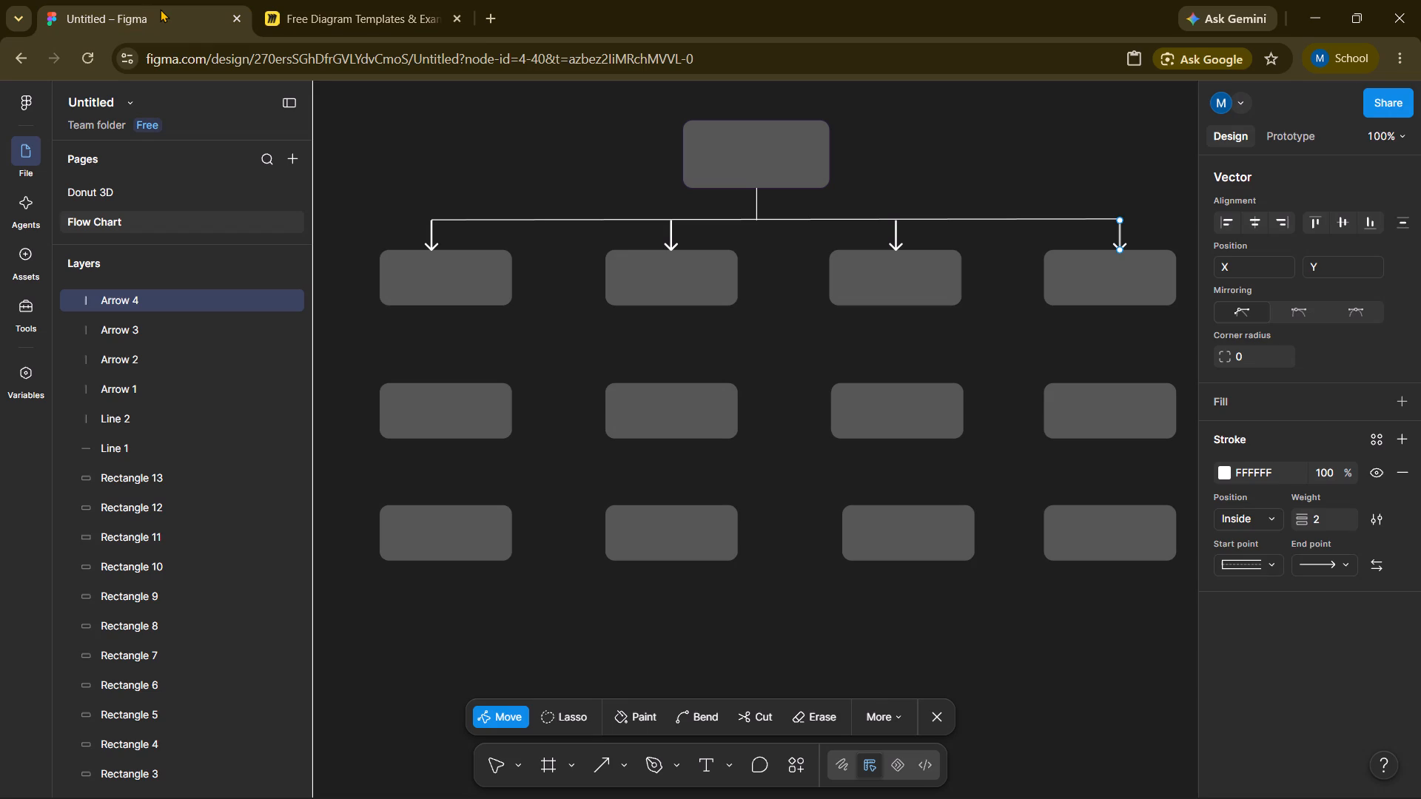
pyautogui.moveTo(464, 408); pyautogui.dragTo(494, 390)
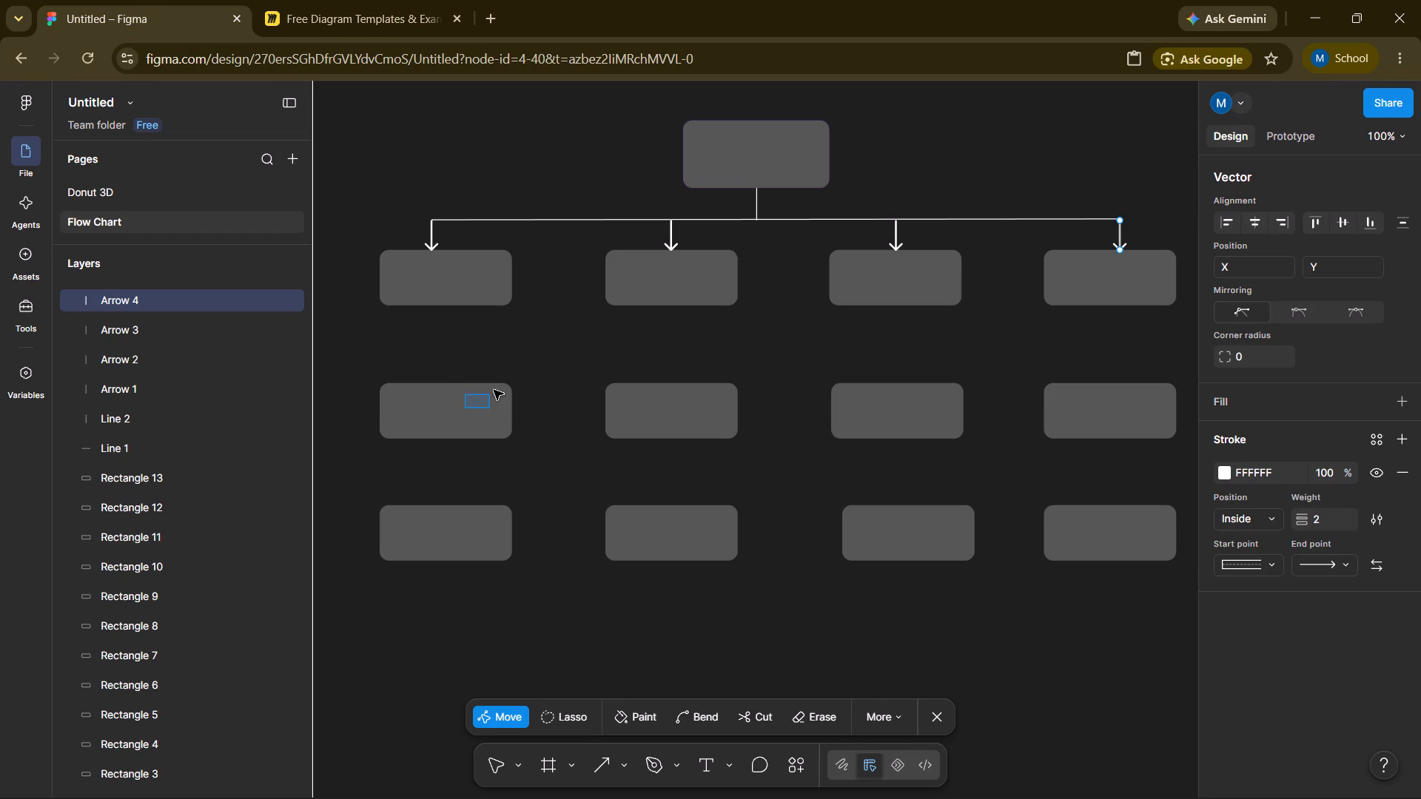
pyautogui.moveTo(494, 390); pyautogui.dragTo(496, 391)
pyautogui.click(482, 399)
pyautogui.doubleClick(455, 411)
pyautogui.moveTo(455, 411); pyautogui.dragTo(500, 392)
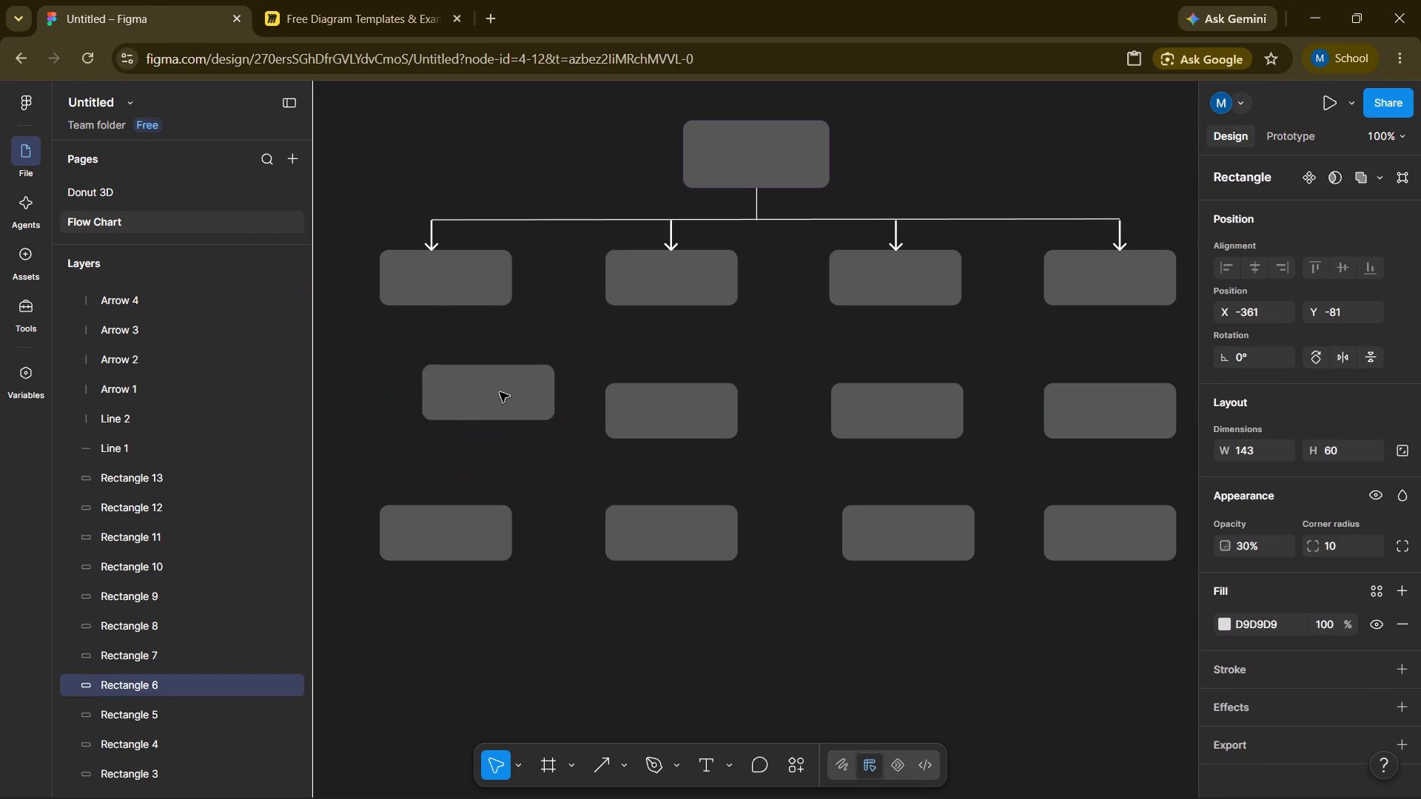
pyautogui.moveTo(500, 392); pyautogui.dragTo(503, 391)
pyautogui.moveTo(460, 530); pyautogui.dragTo(483, 522)
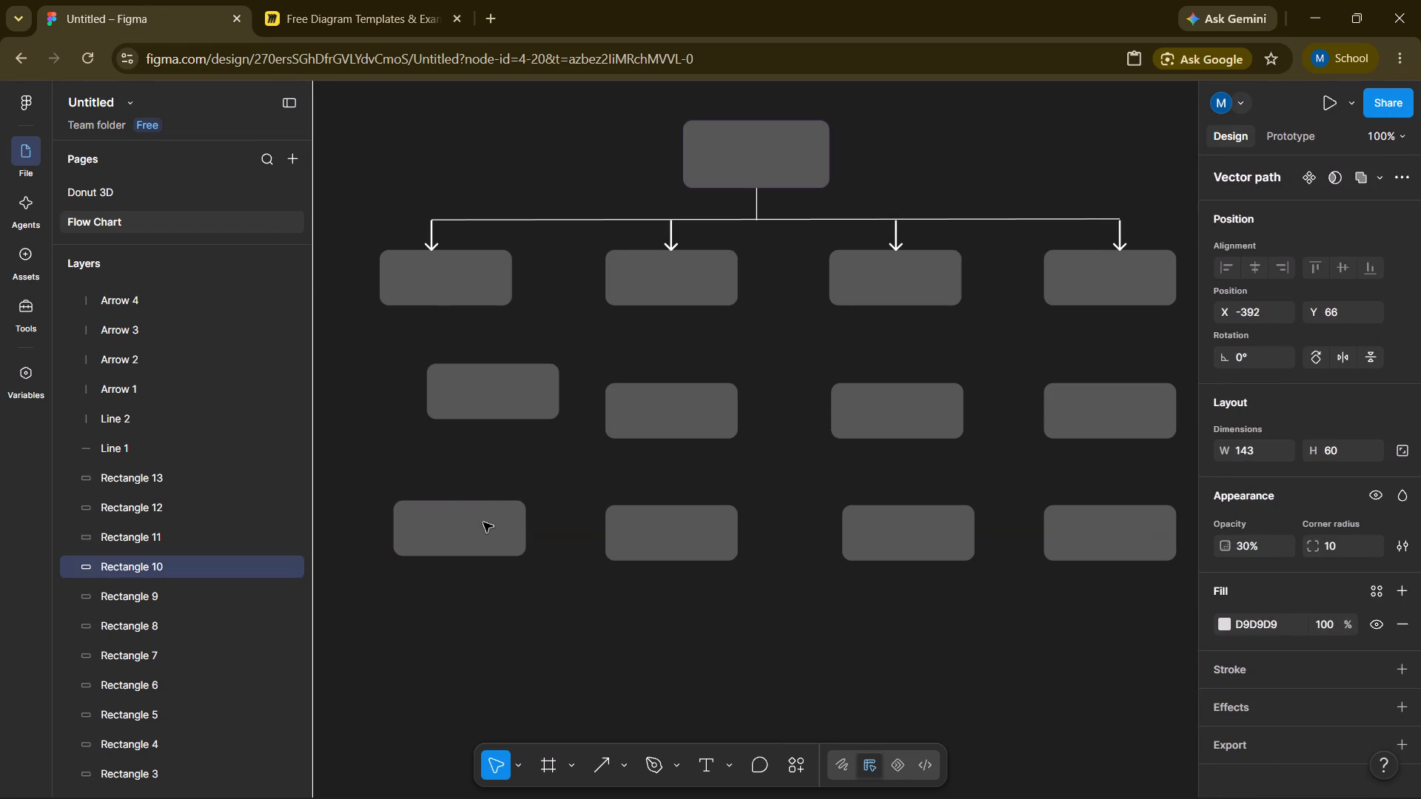
pyautogui.moveTo(483, 522); pyautogui.dragTo(506, 522)
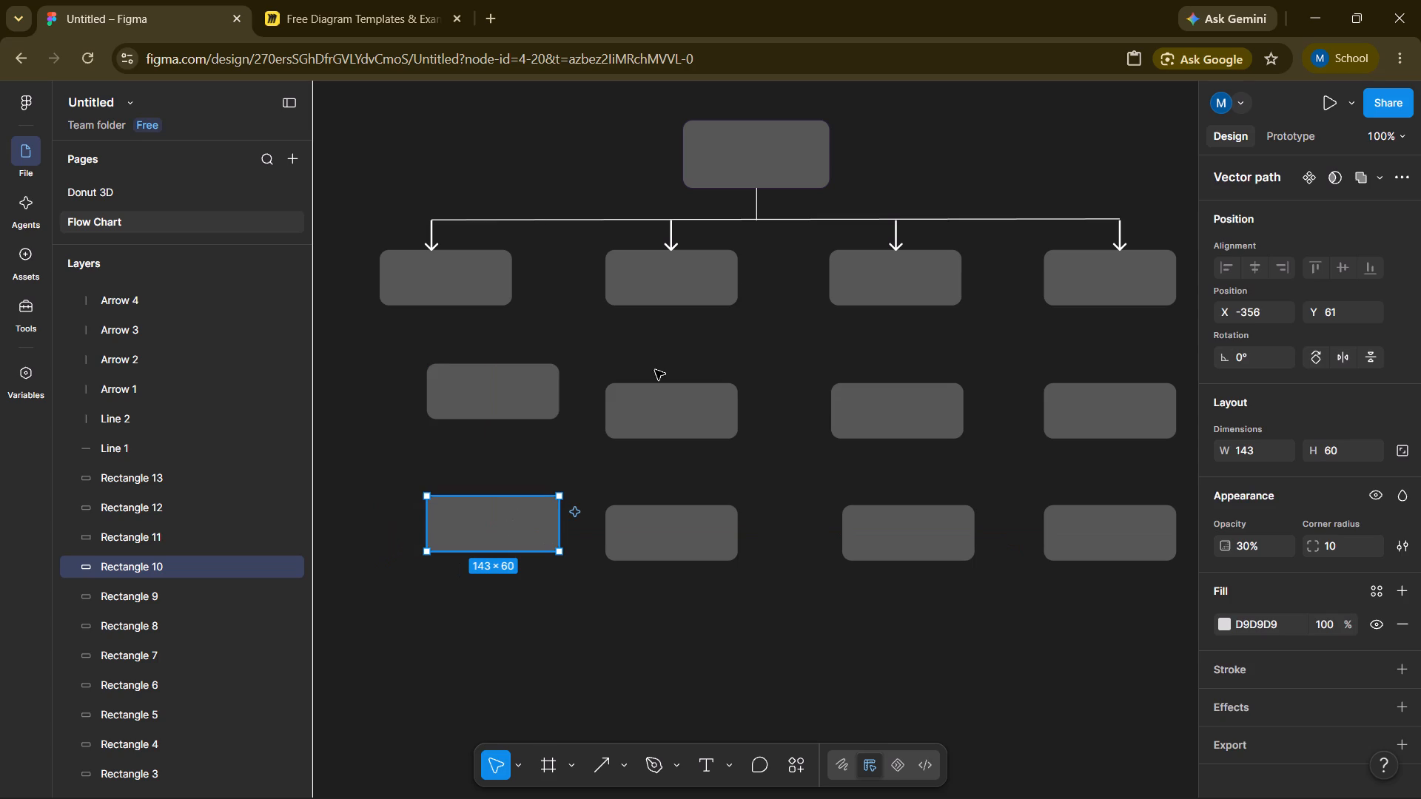
# Draw a vertical line about 246 long at X -375 from the first second-row box's bottom edge down beside the indented boxes.
pyautogui.click(617, 764)
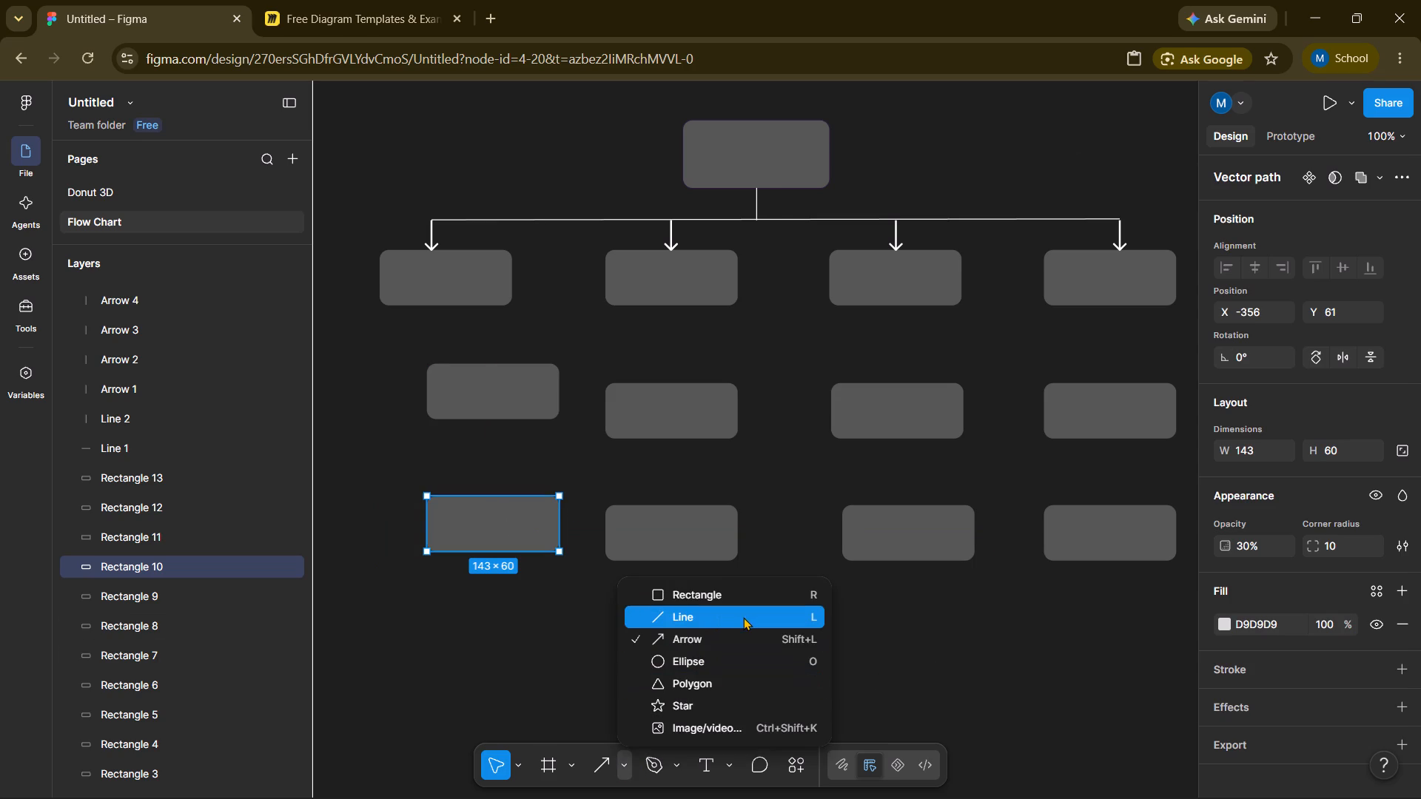
pyautogui.click(745, 616)
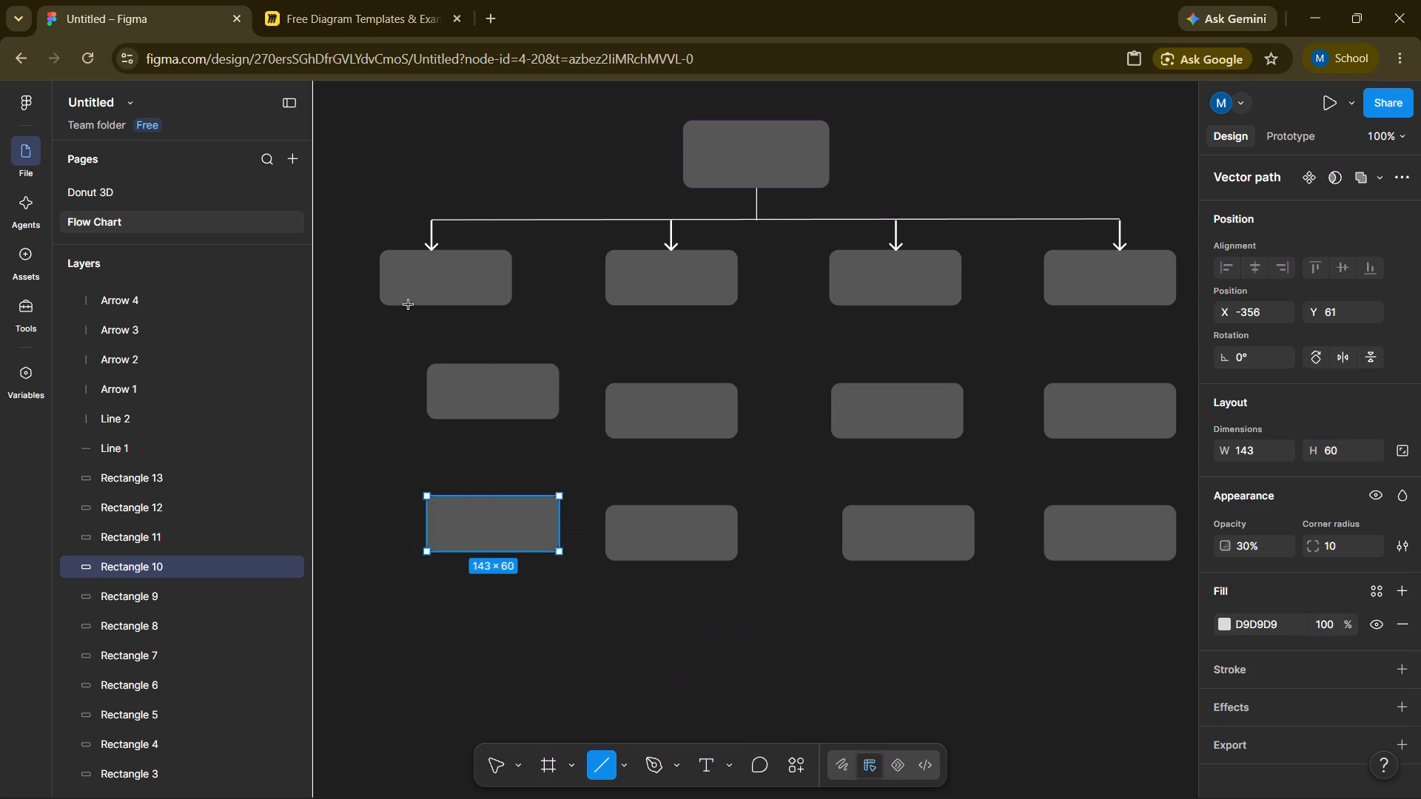
pyautogui.moveTo(409, 305); pyautogui.dragTo(408, 361)
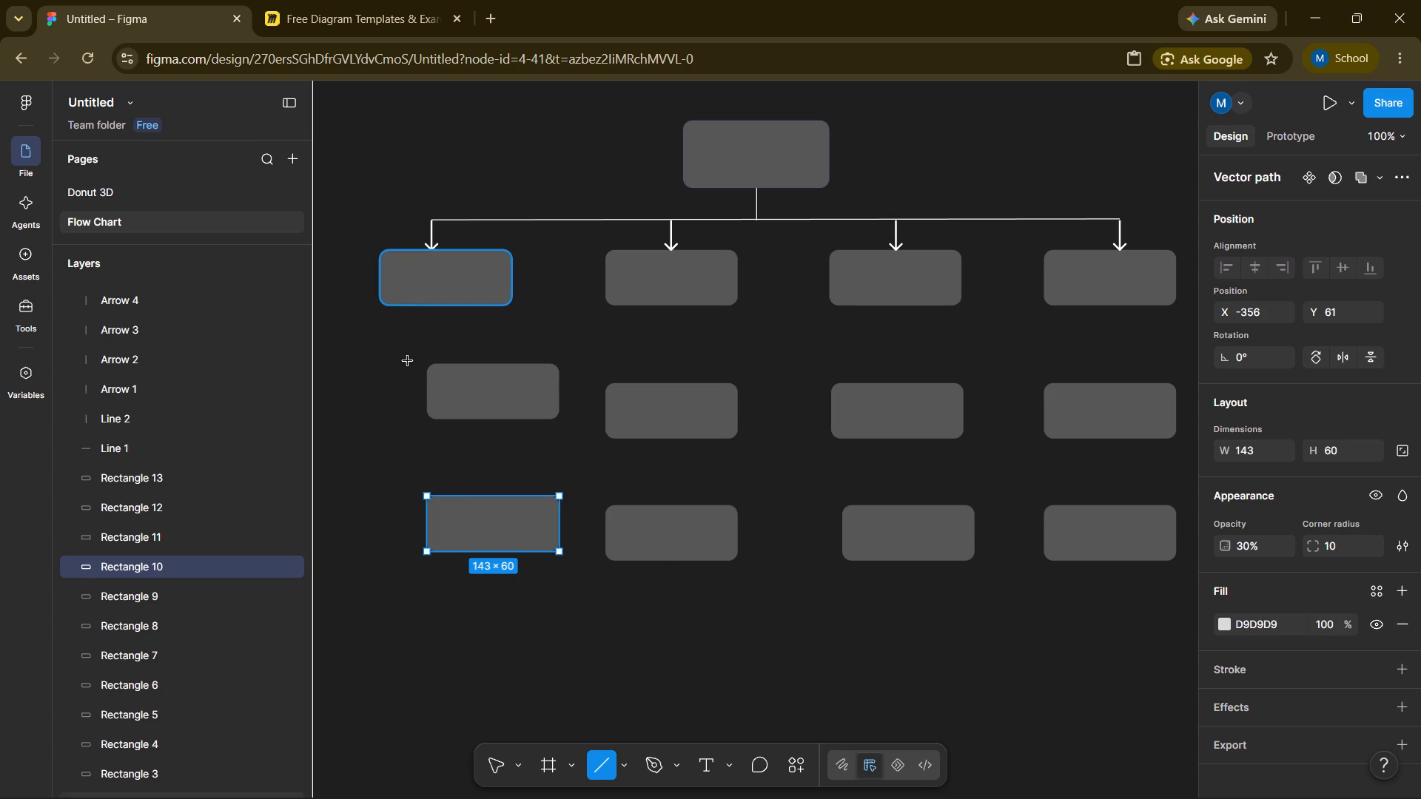
pyautogui.moveTo(408, 361); pyautogui.dragTo(411, 533)
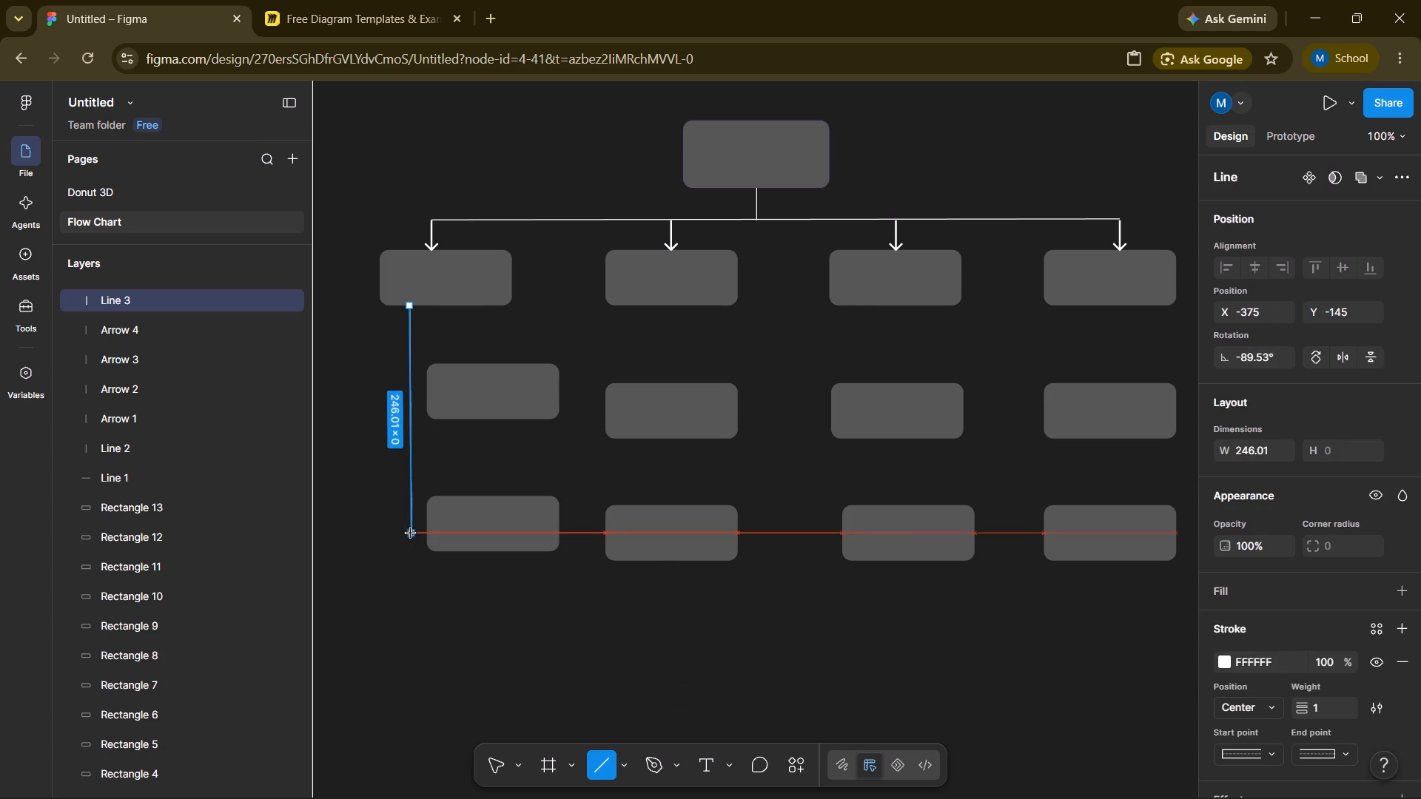
pyautogui.moveTo(411, 533); pyautogui.dragTo(411, 526)
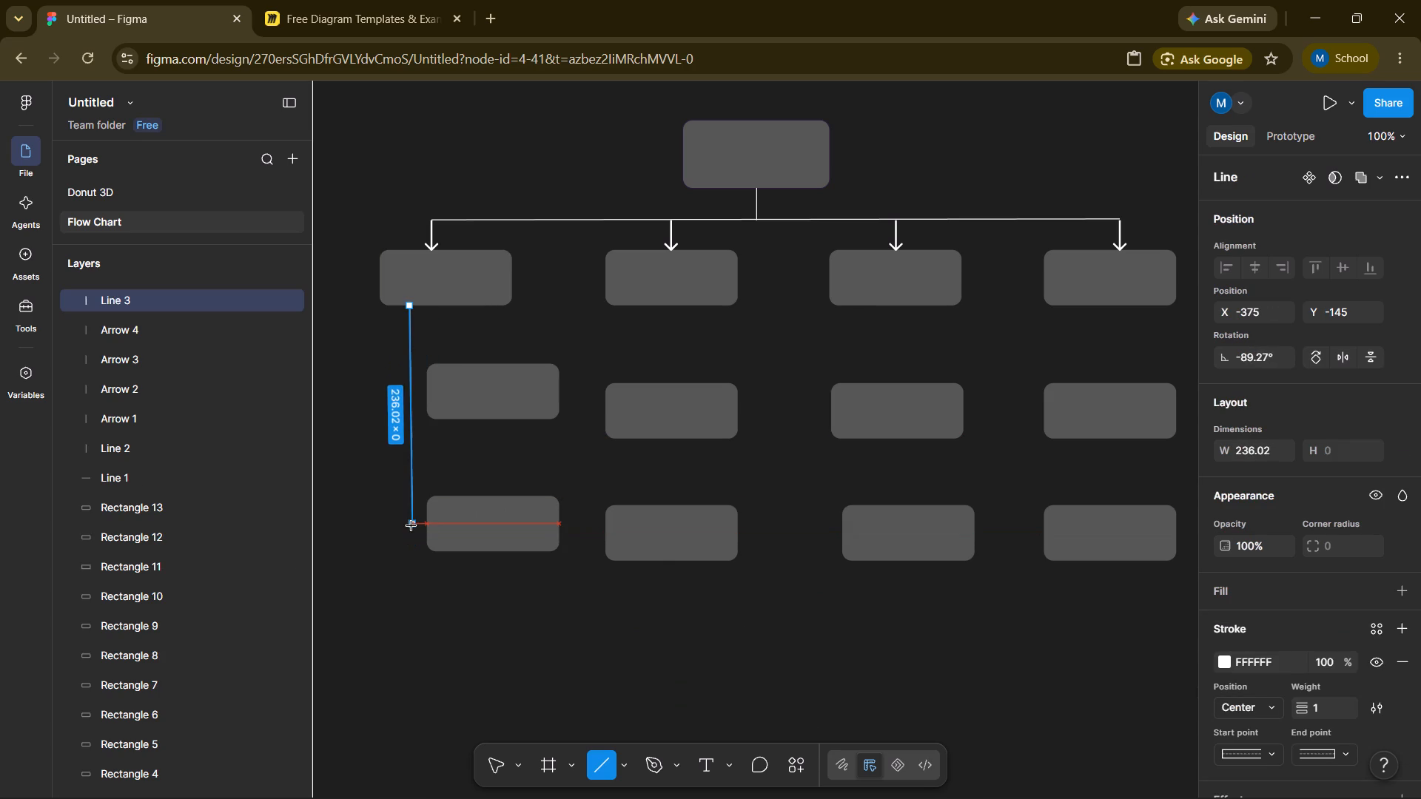
pyautogui.moveTo(411, 526); pyautogui.dragTo(408, 527)
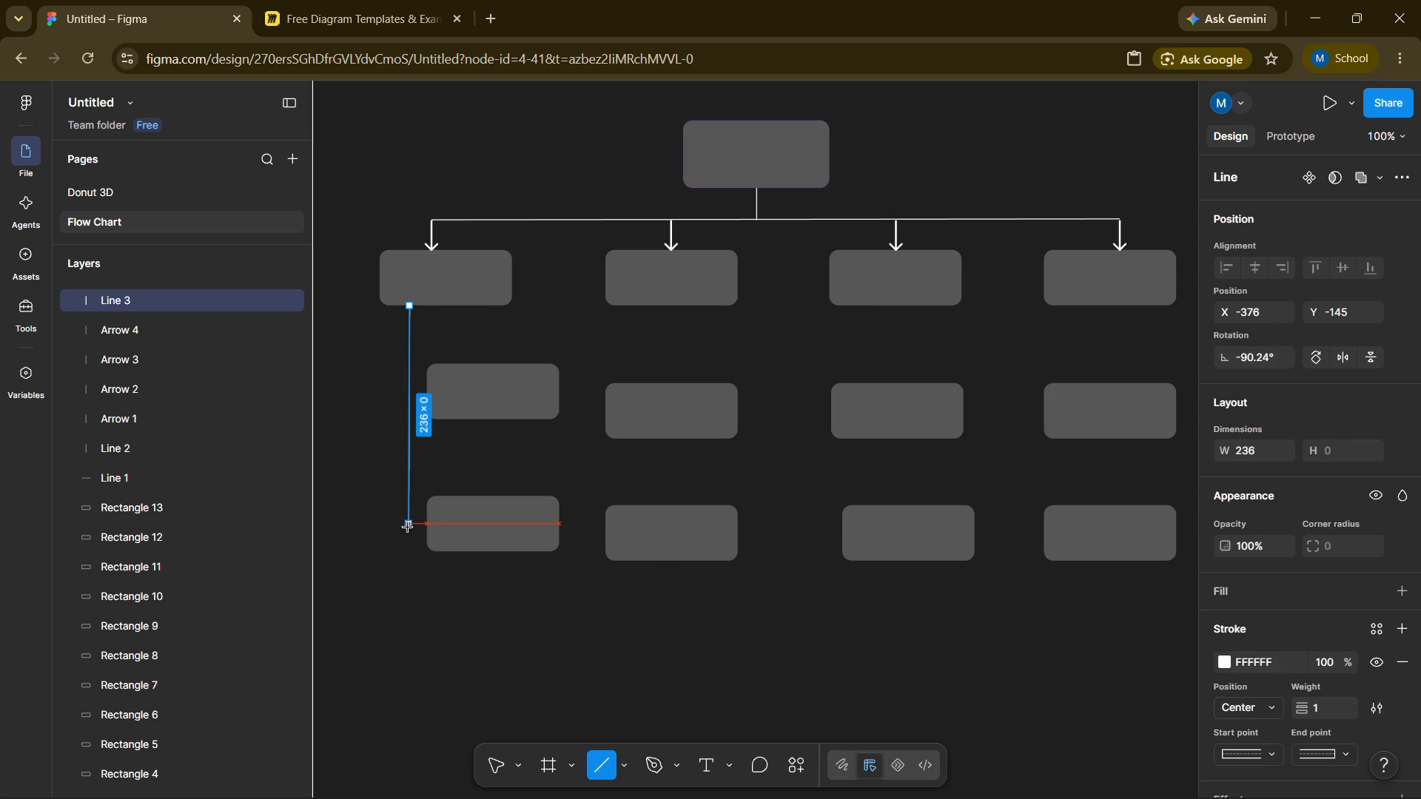
pyautogui.moveTo(408, 527); pyautogui.dragTo(409, 529)
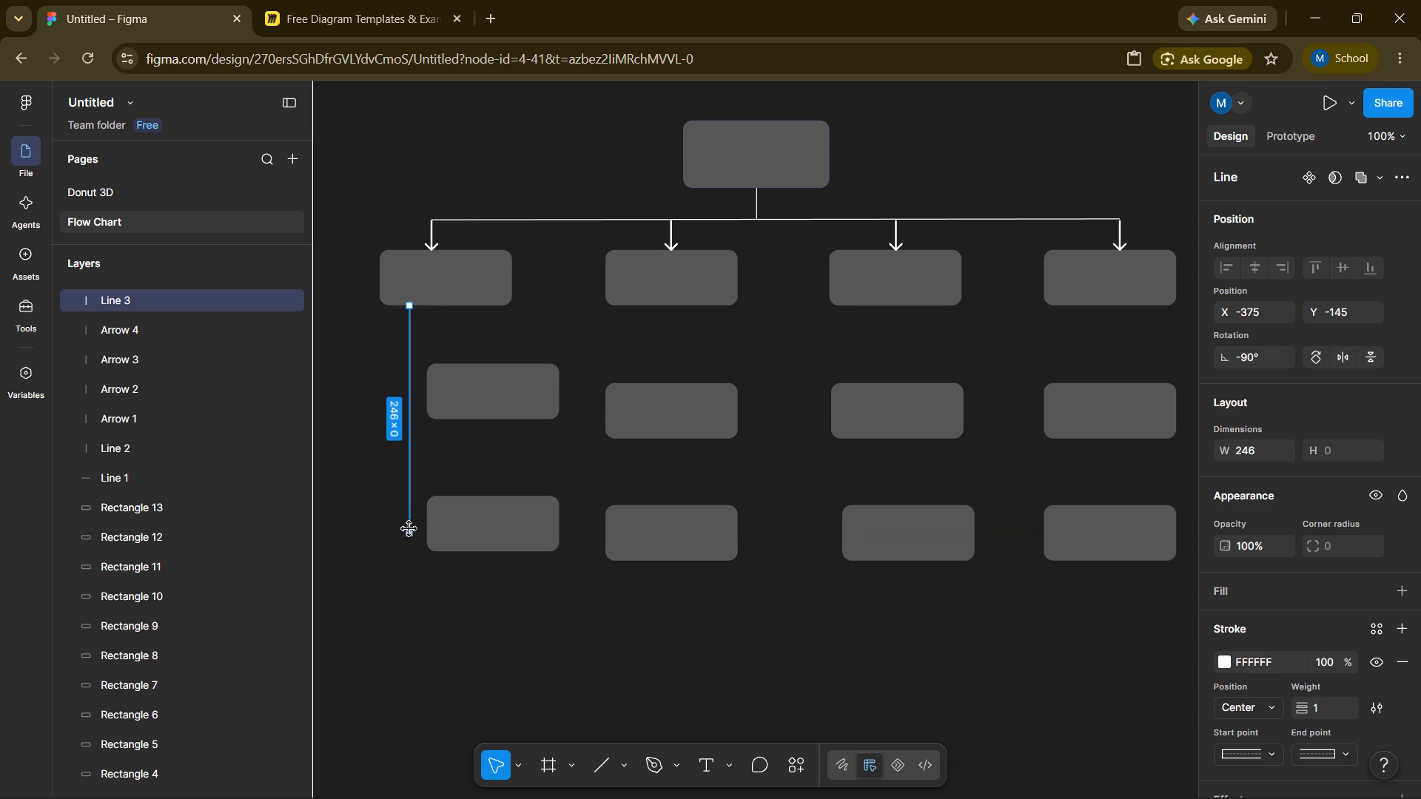
pyautogui.press('Return')
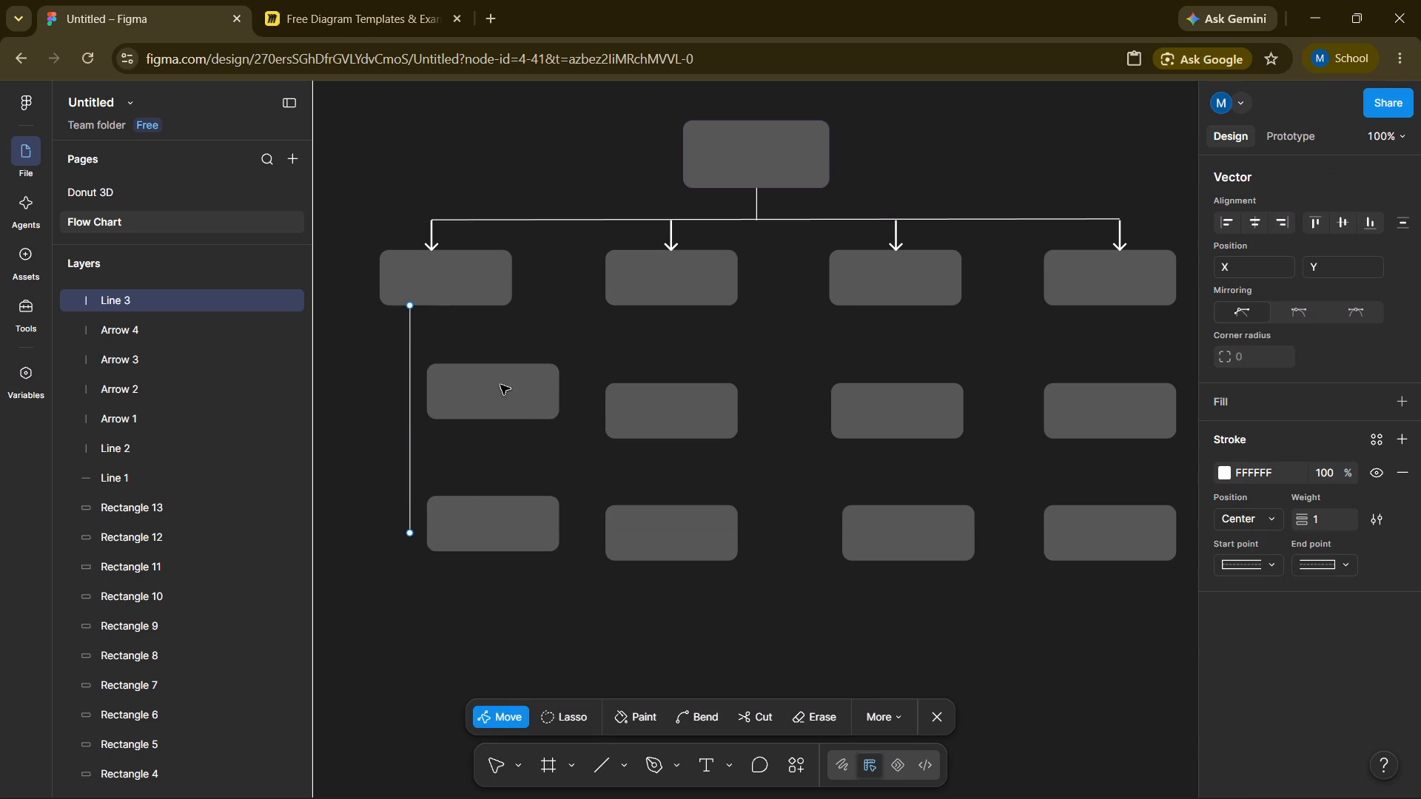
# Move the first column's two lower boxes farther from the vertical line to X -335, the bottom one at Y 54 and the upper at Y -76.
pyautogui.moveTo(500, 385); pyautogui.dragTo(531, 400)
pyautogui.click(516, 397)
pyautogui.moveTo(516, 397); pyautogui.dragTo(526, 399)
pyautogui.click(545, 311)
pyautogui.click(486, 542)
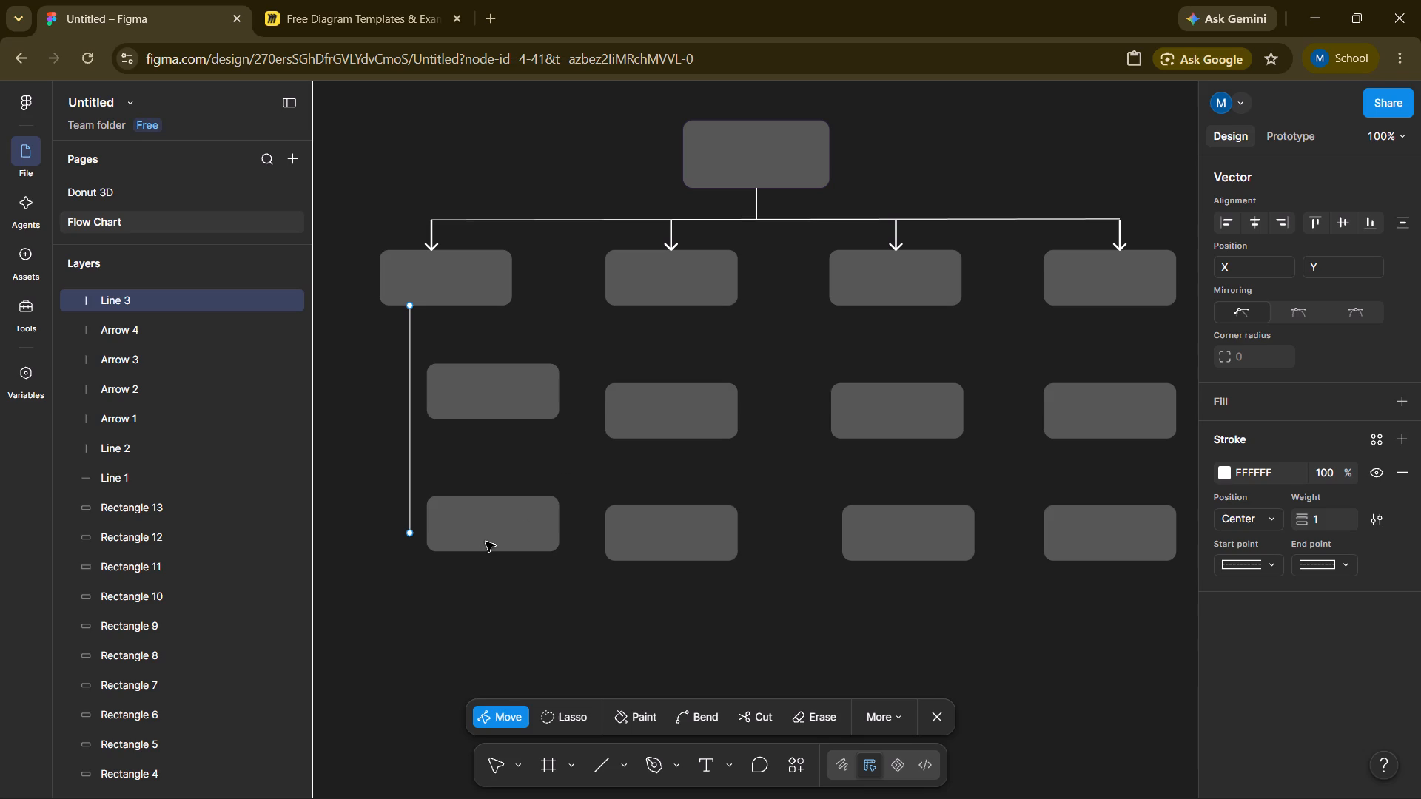
pyautogui.tripleClick(495, 530)
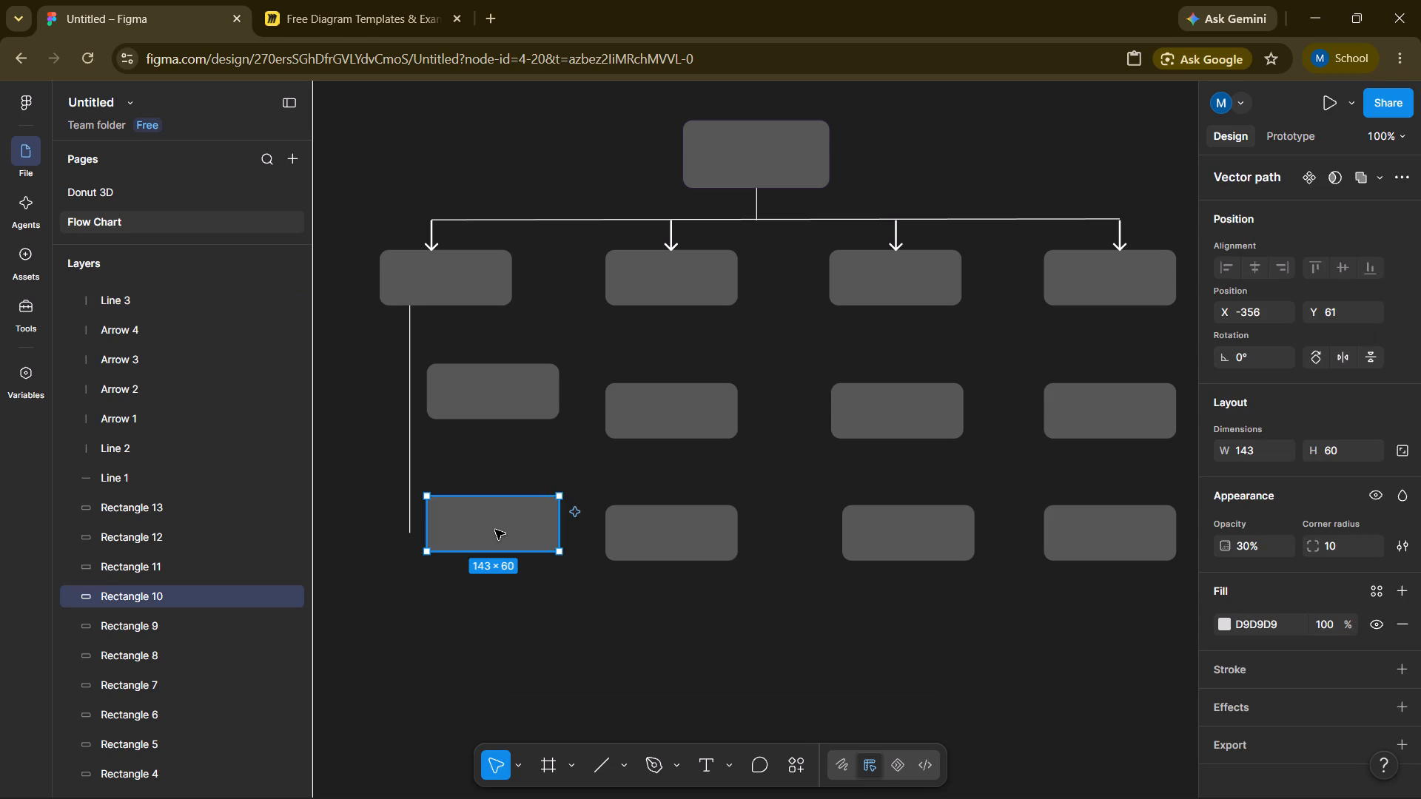
pyautogui.moveTo(495, 530); pyautogui.dragTo(514, 523)
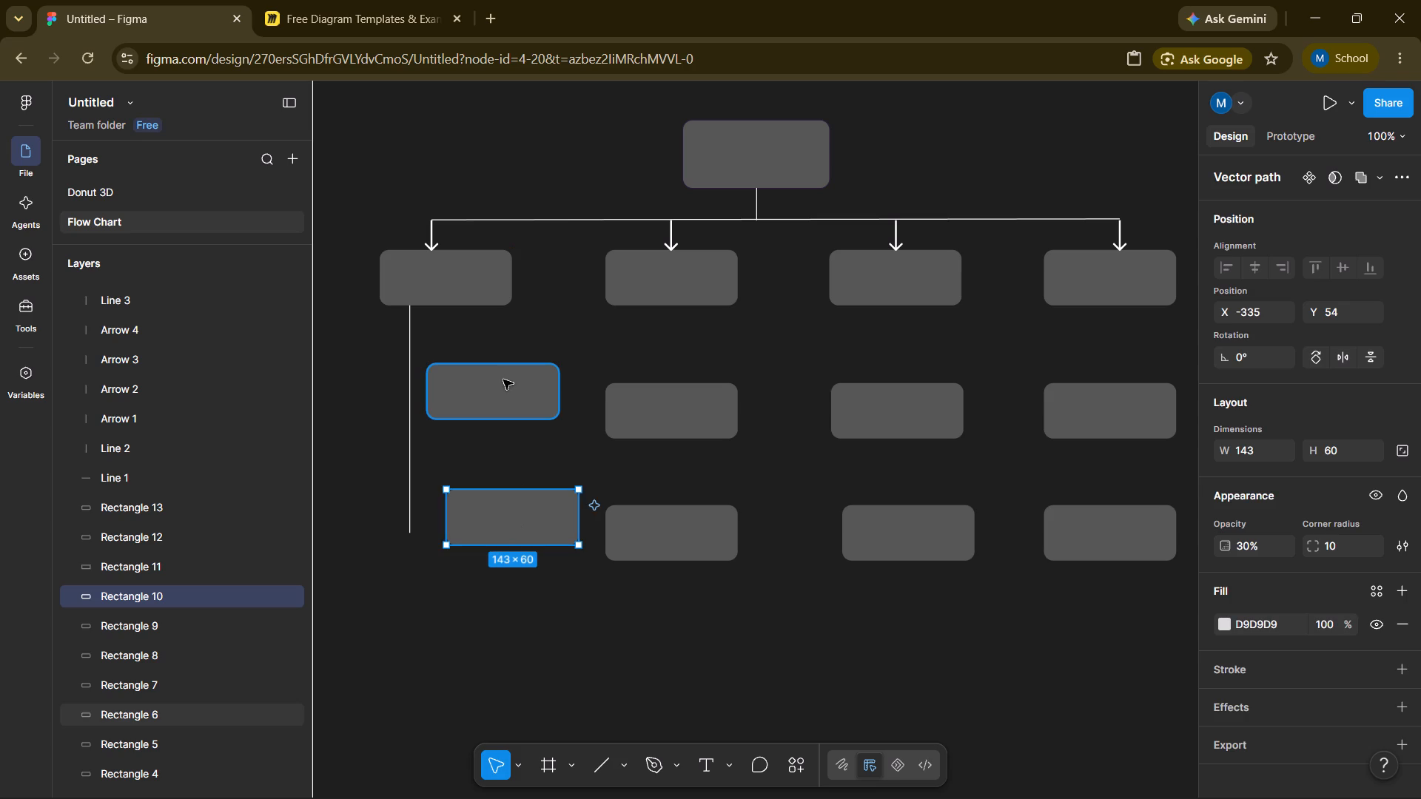
pyautogui.moveTo(497, 382); pyautogui.dragTo(517, 385)
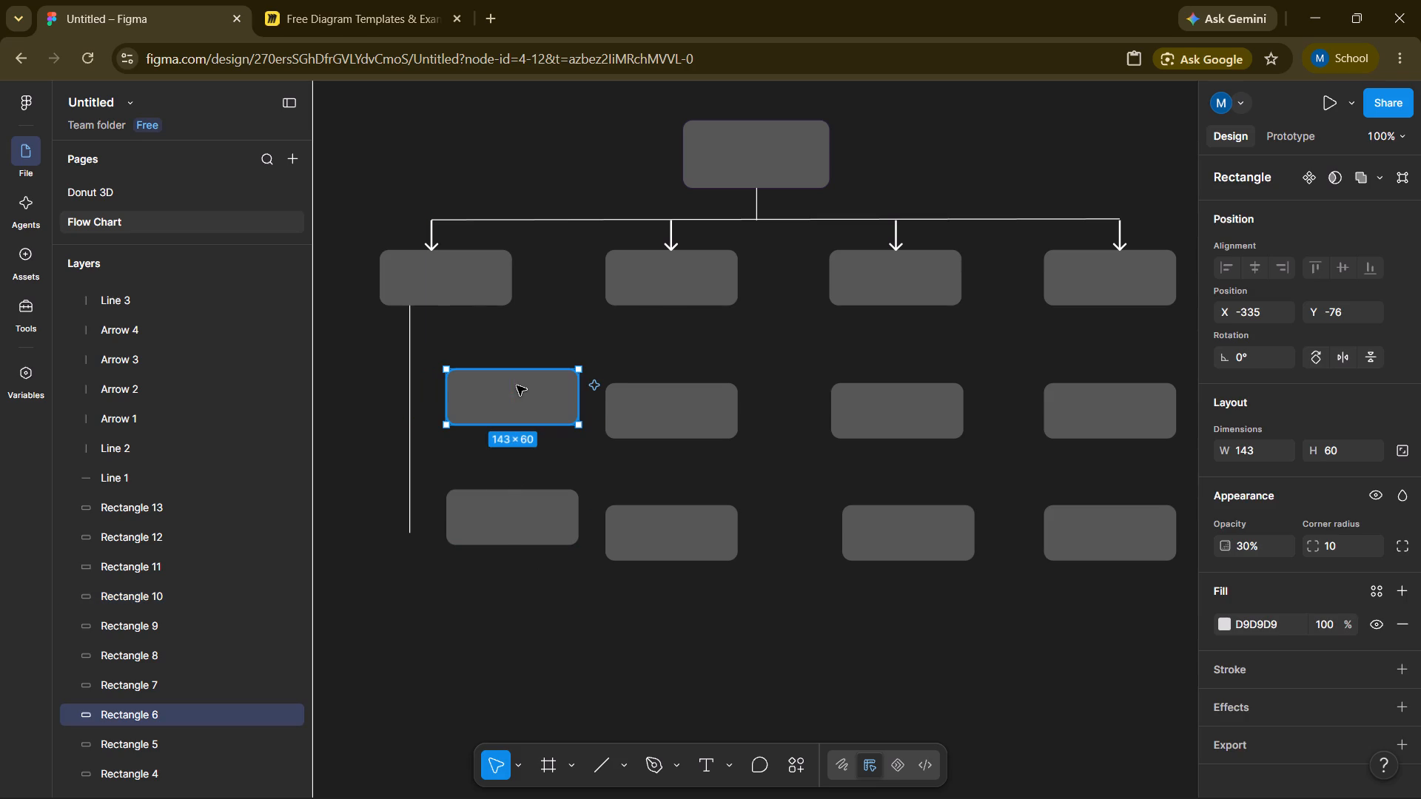
# Indent the second column's two lower boxes to X -115, the upper one at Y -82 and the bottom one at Y 66.
pyautogui.click(679, 422)
pyautogui.moveTo(679, 422); pyautogui.dragTo(702, 402)
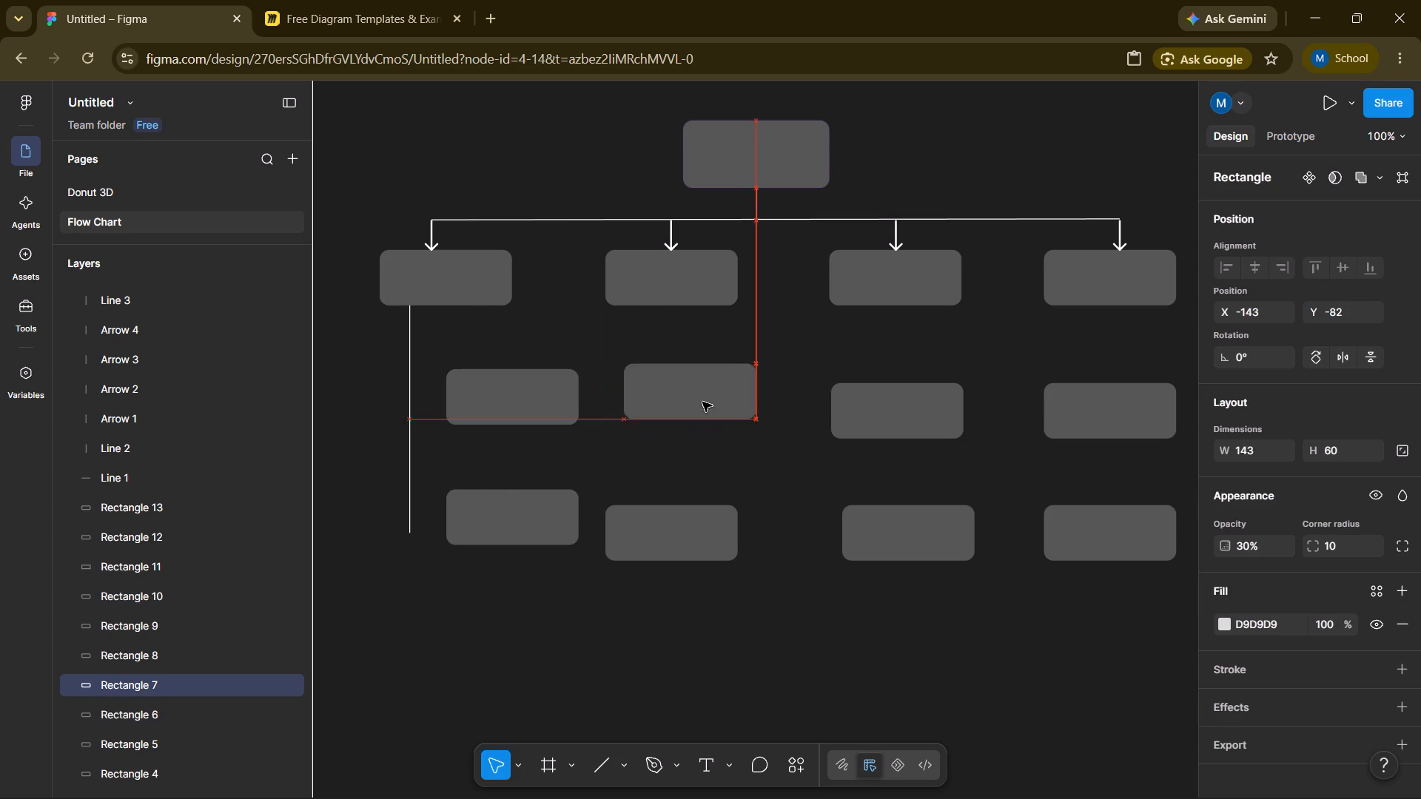
pyautogui.moveTo(702, 402); pyautogui.dragTo(723, 403)
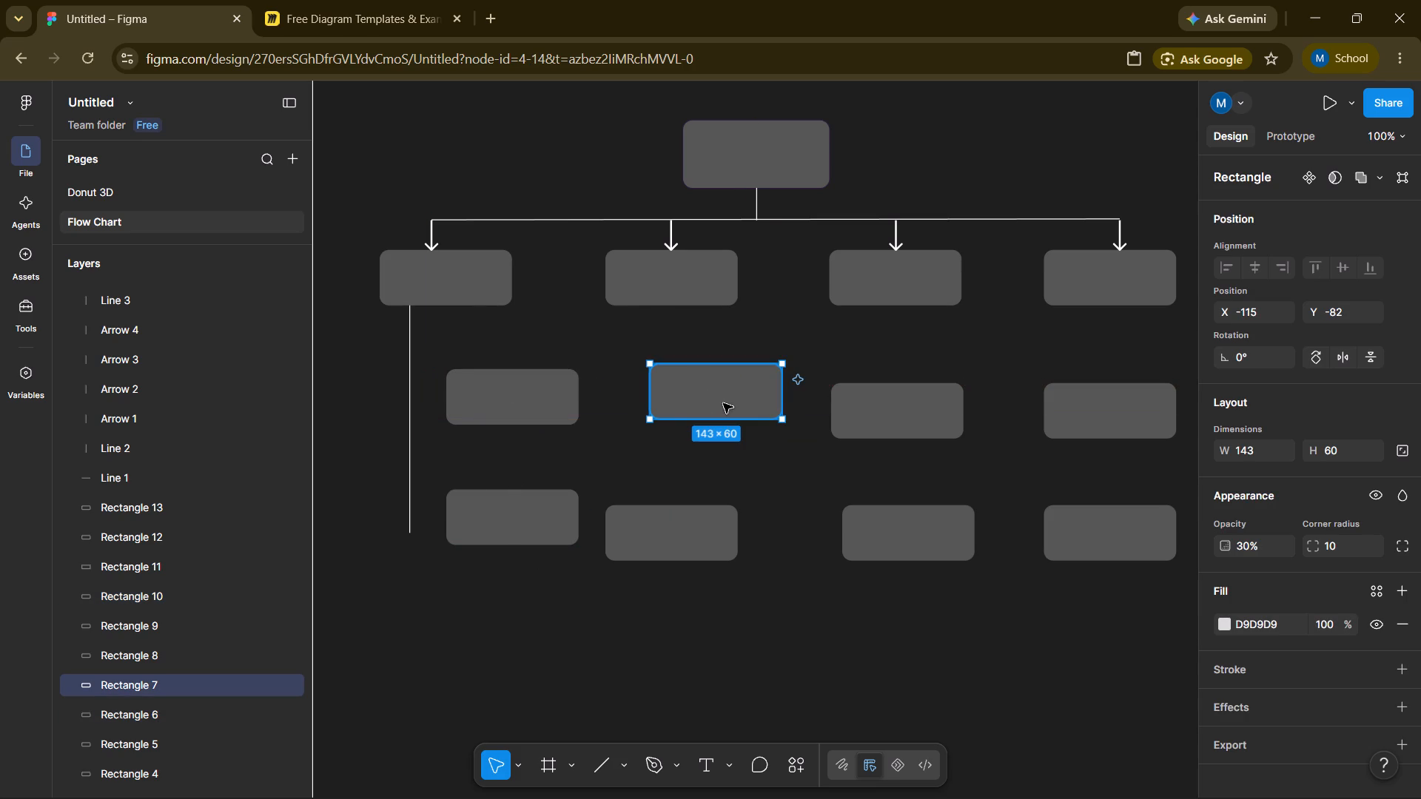
pyautogui.moveTo(677, 546); pyautogui.dragTo(721, 541)
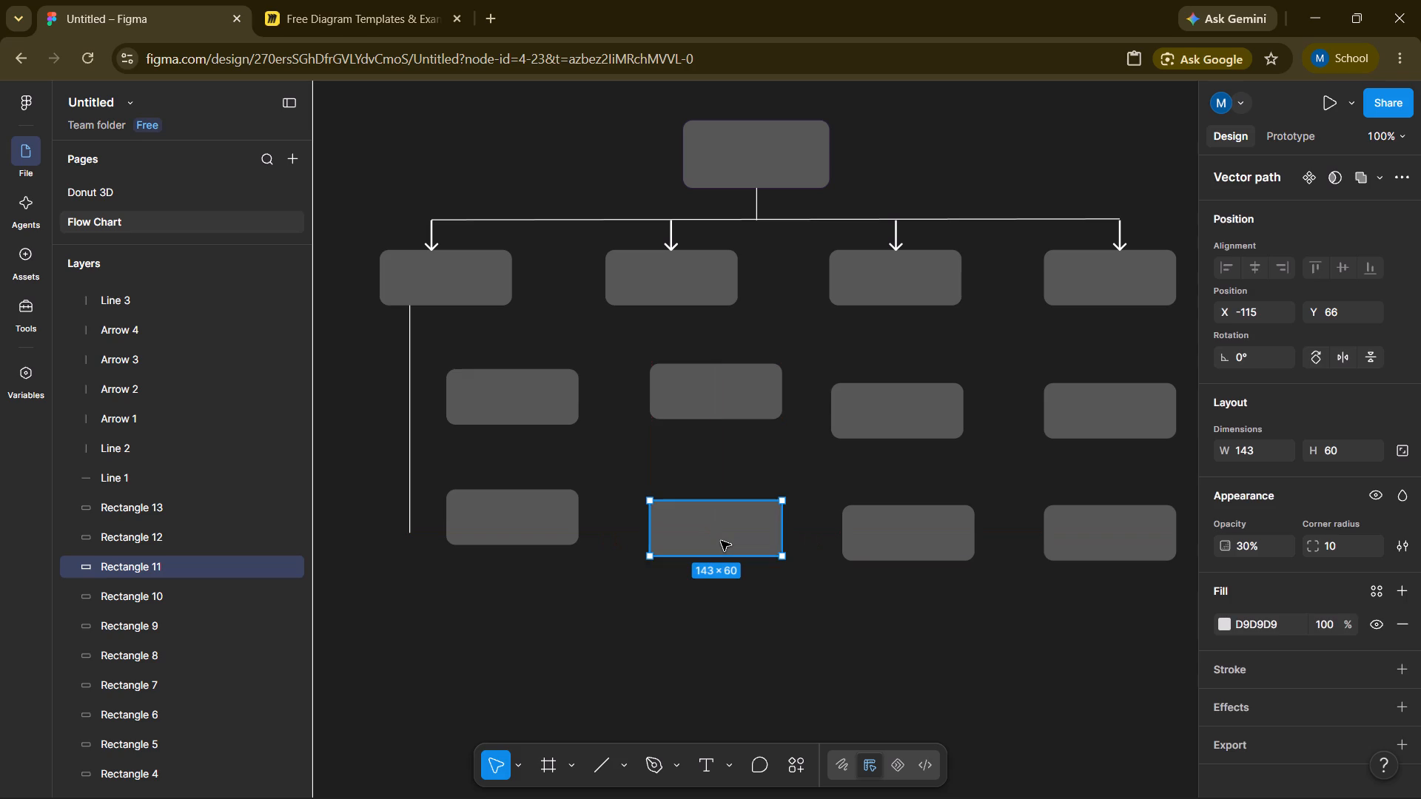
# Draw a horizontal arrow about 39 long at Y -46 from the first column's vertical line to its upper indented box.
pyautogui.click(619, 763)
pyautogui.click(712, 643)
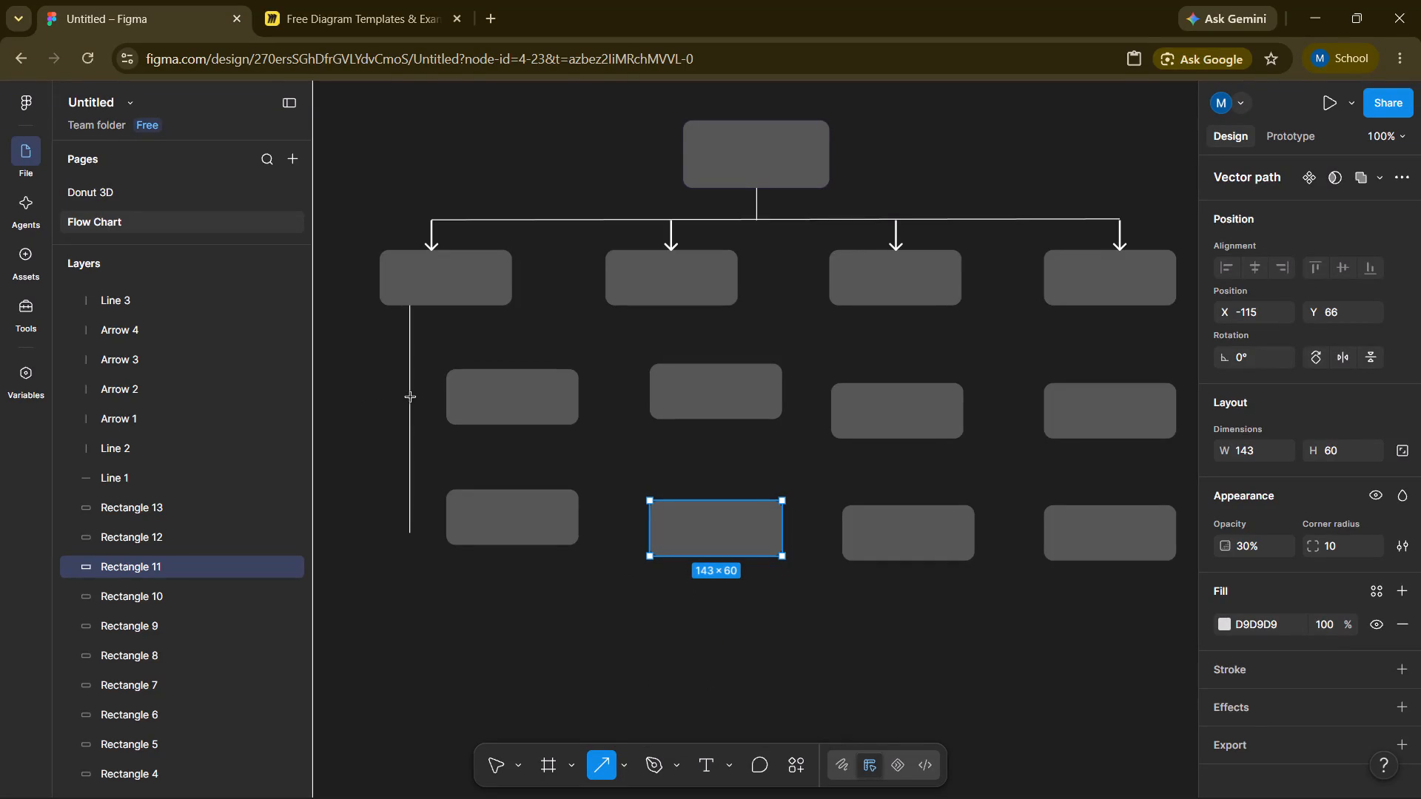
pyautogui.moveTo(411, 397); pyautogui.dragTo(442, 397)
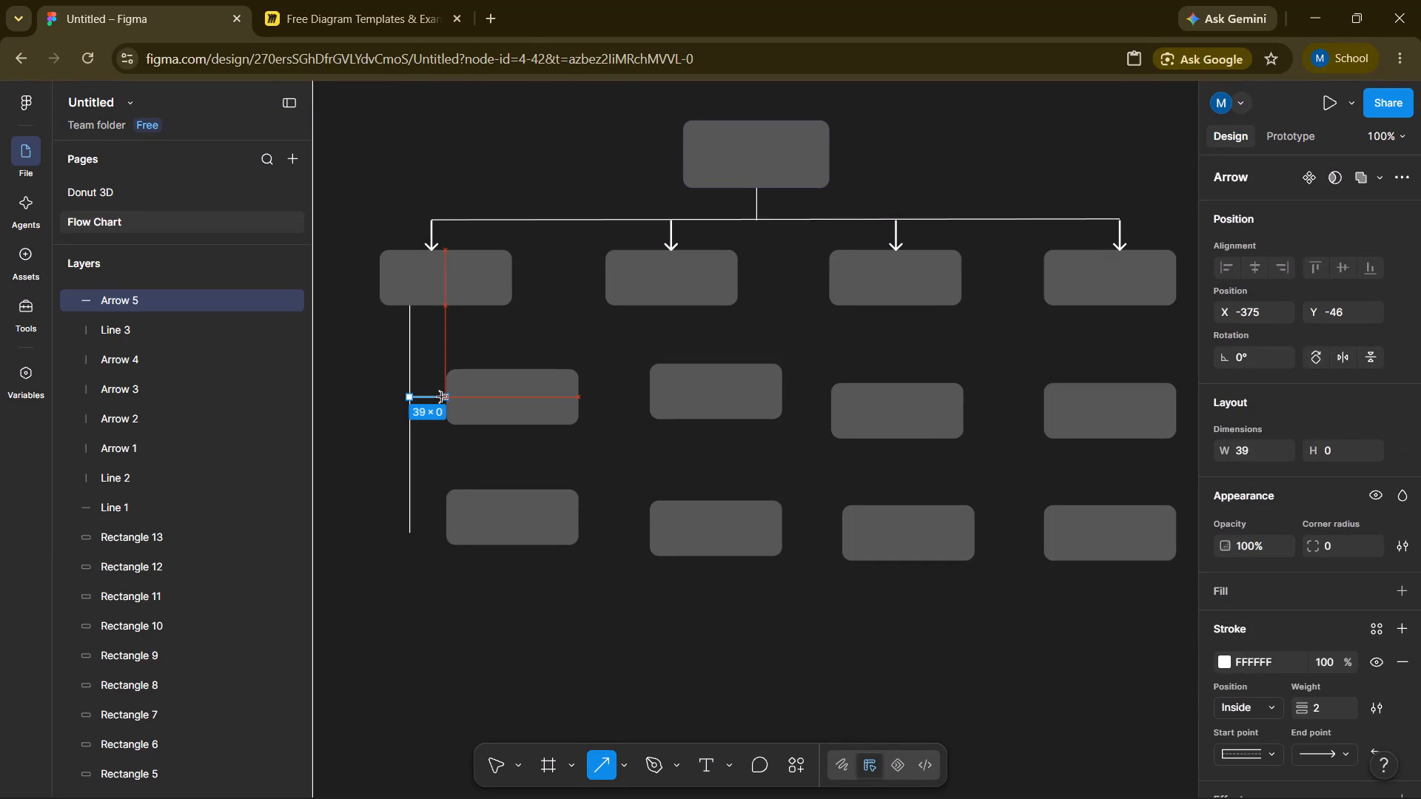
pyautogui.moveTo(442, 397); pyautogui.dragTo(443, 397)
pyautogui.press('Return')
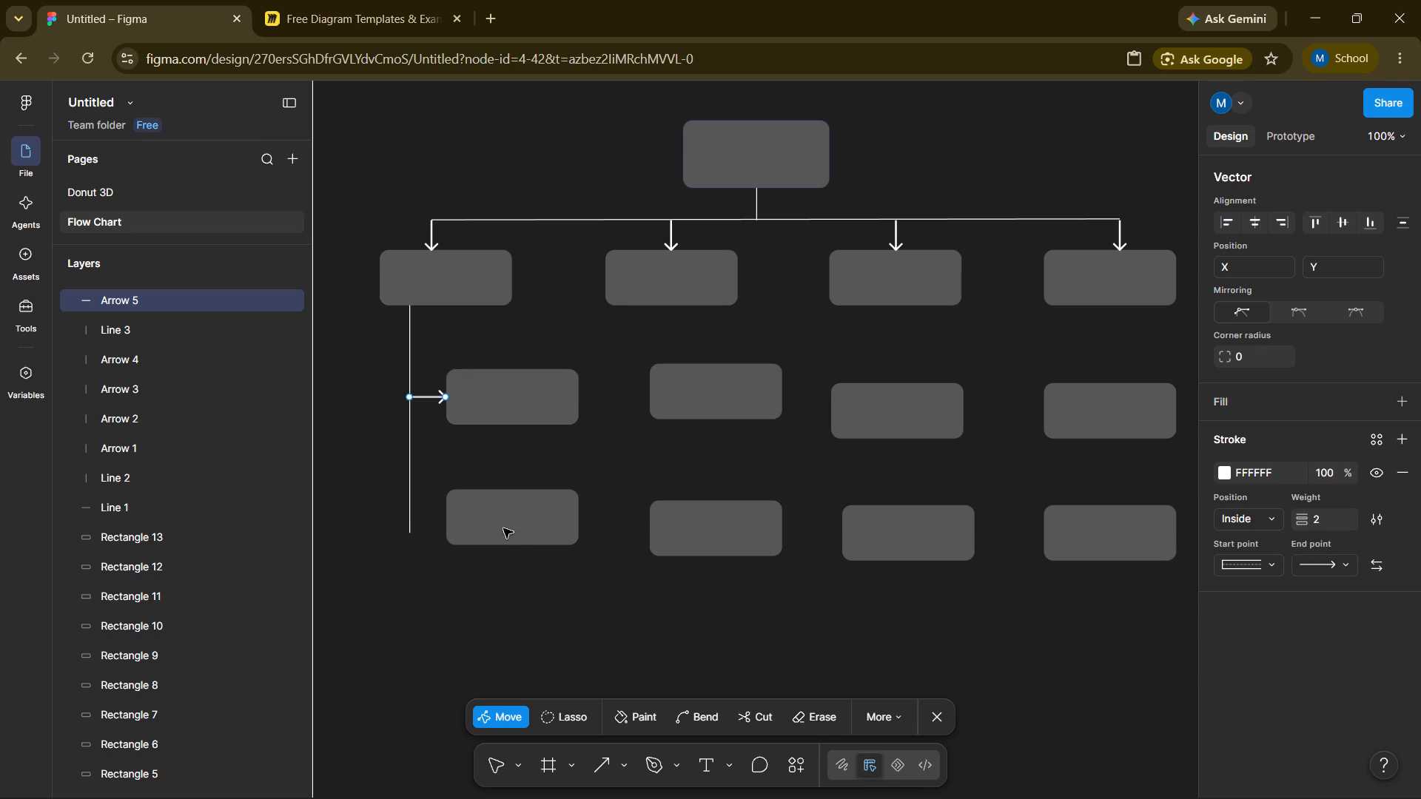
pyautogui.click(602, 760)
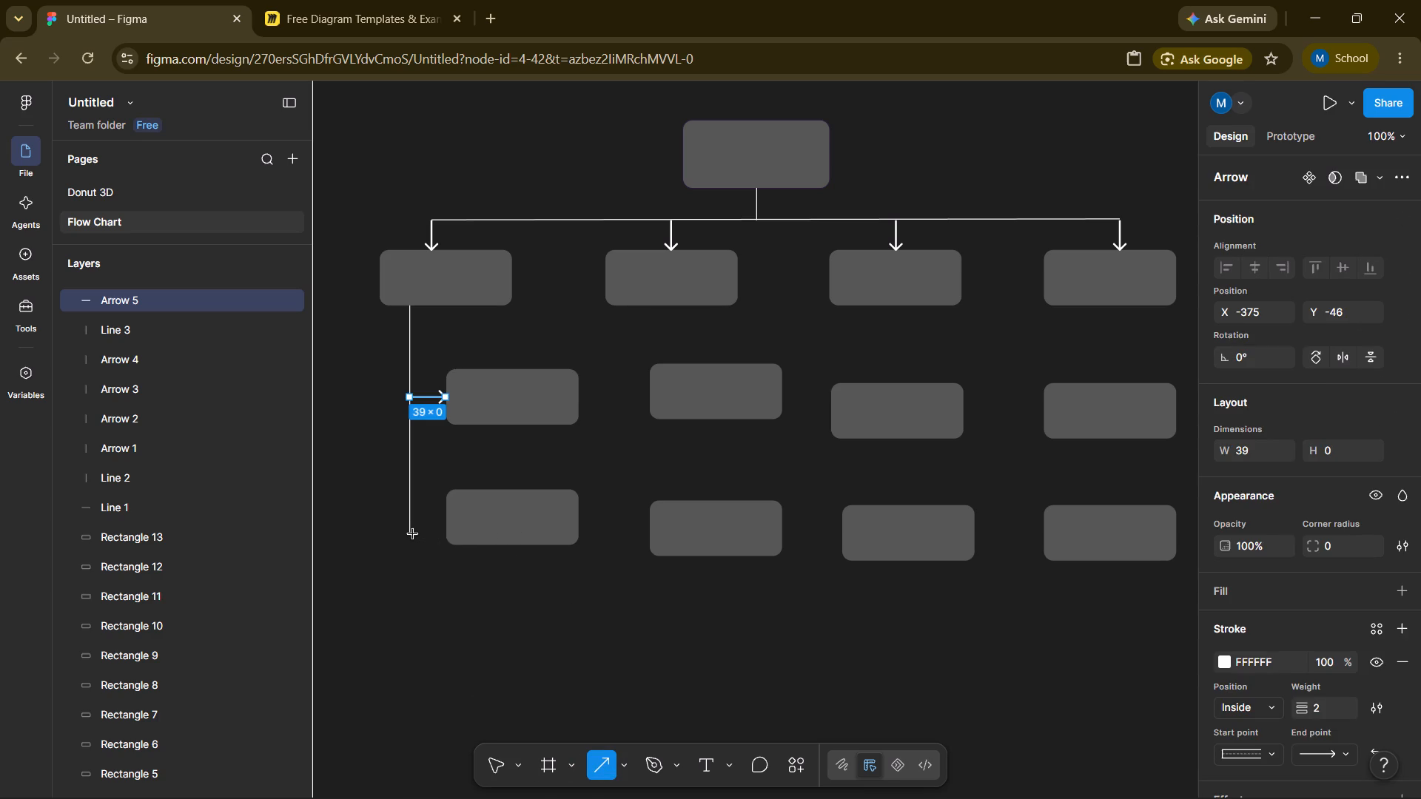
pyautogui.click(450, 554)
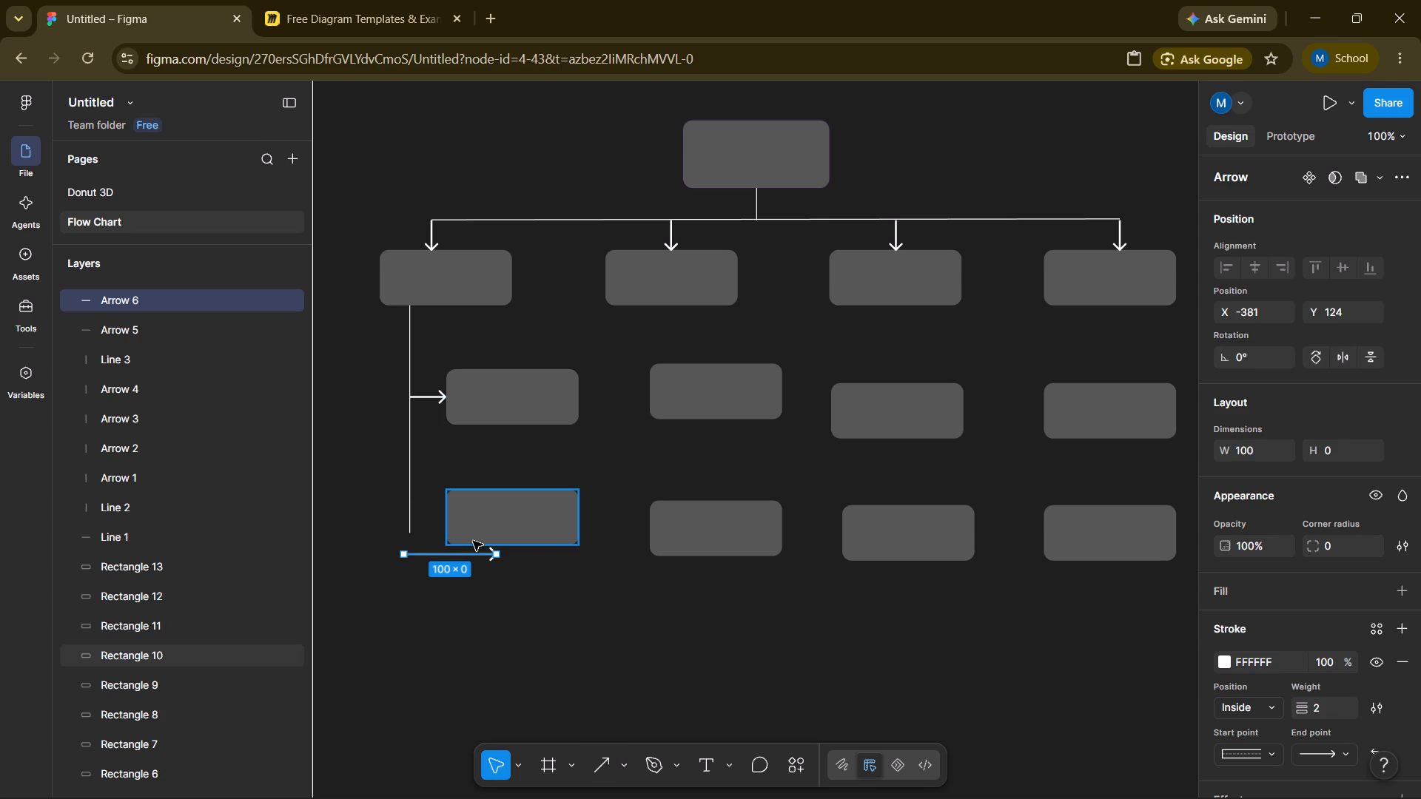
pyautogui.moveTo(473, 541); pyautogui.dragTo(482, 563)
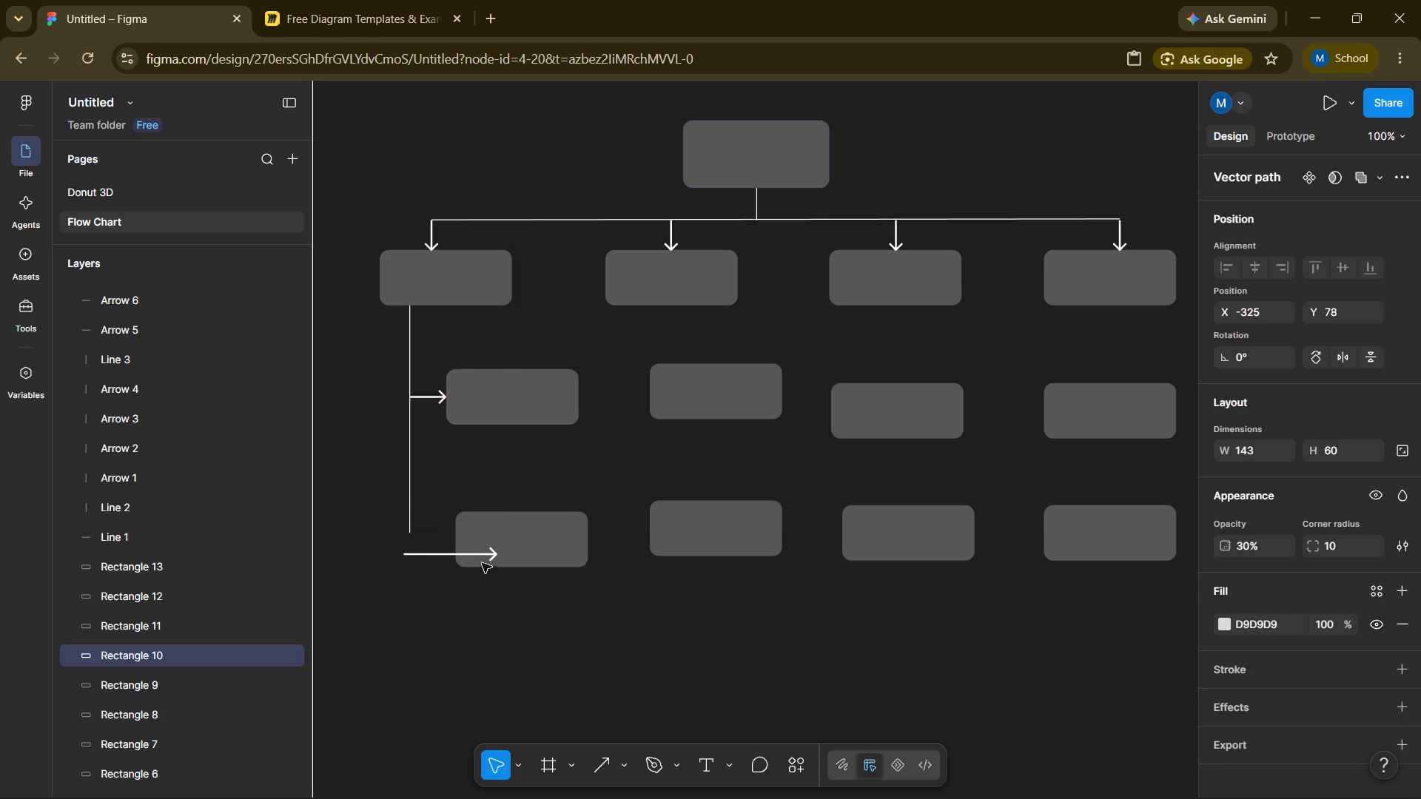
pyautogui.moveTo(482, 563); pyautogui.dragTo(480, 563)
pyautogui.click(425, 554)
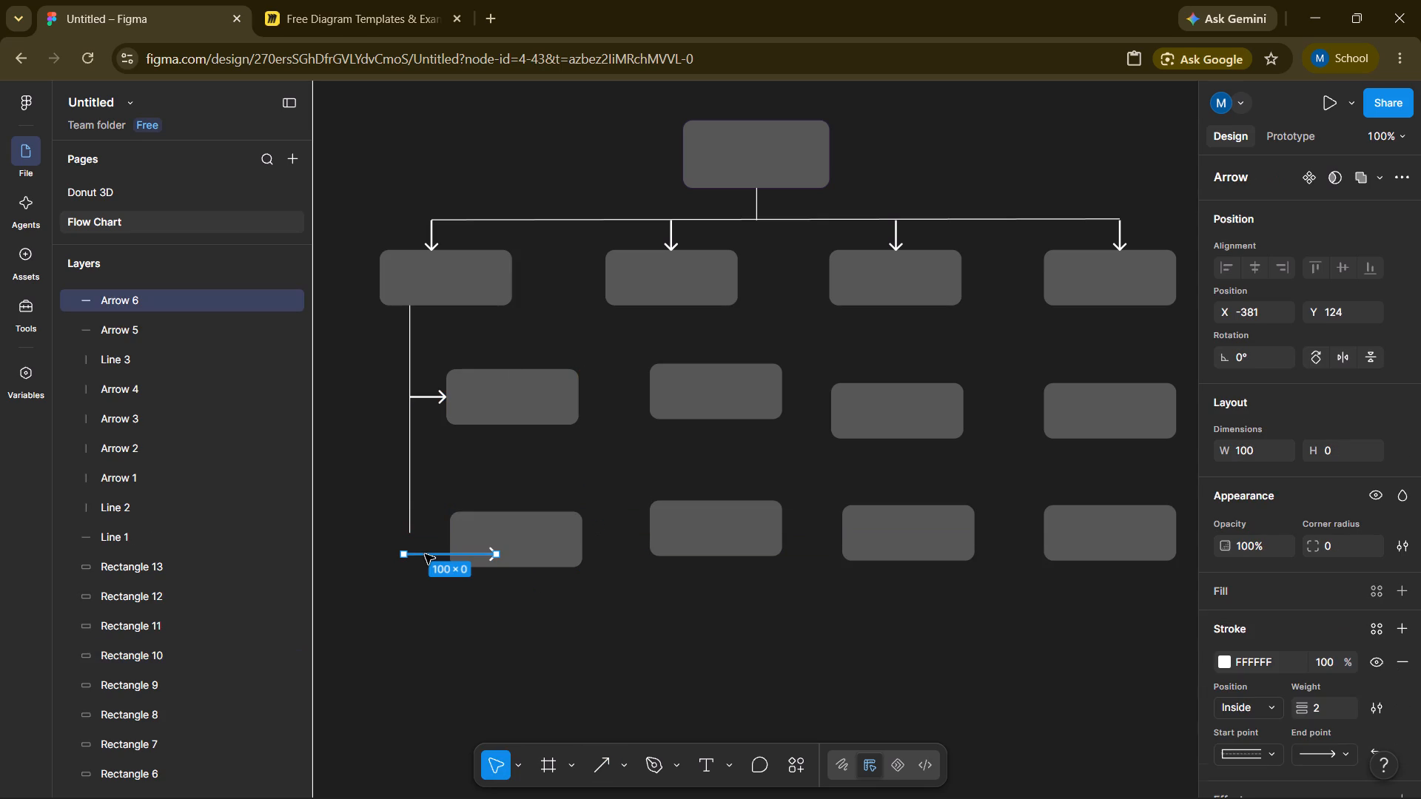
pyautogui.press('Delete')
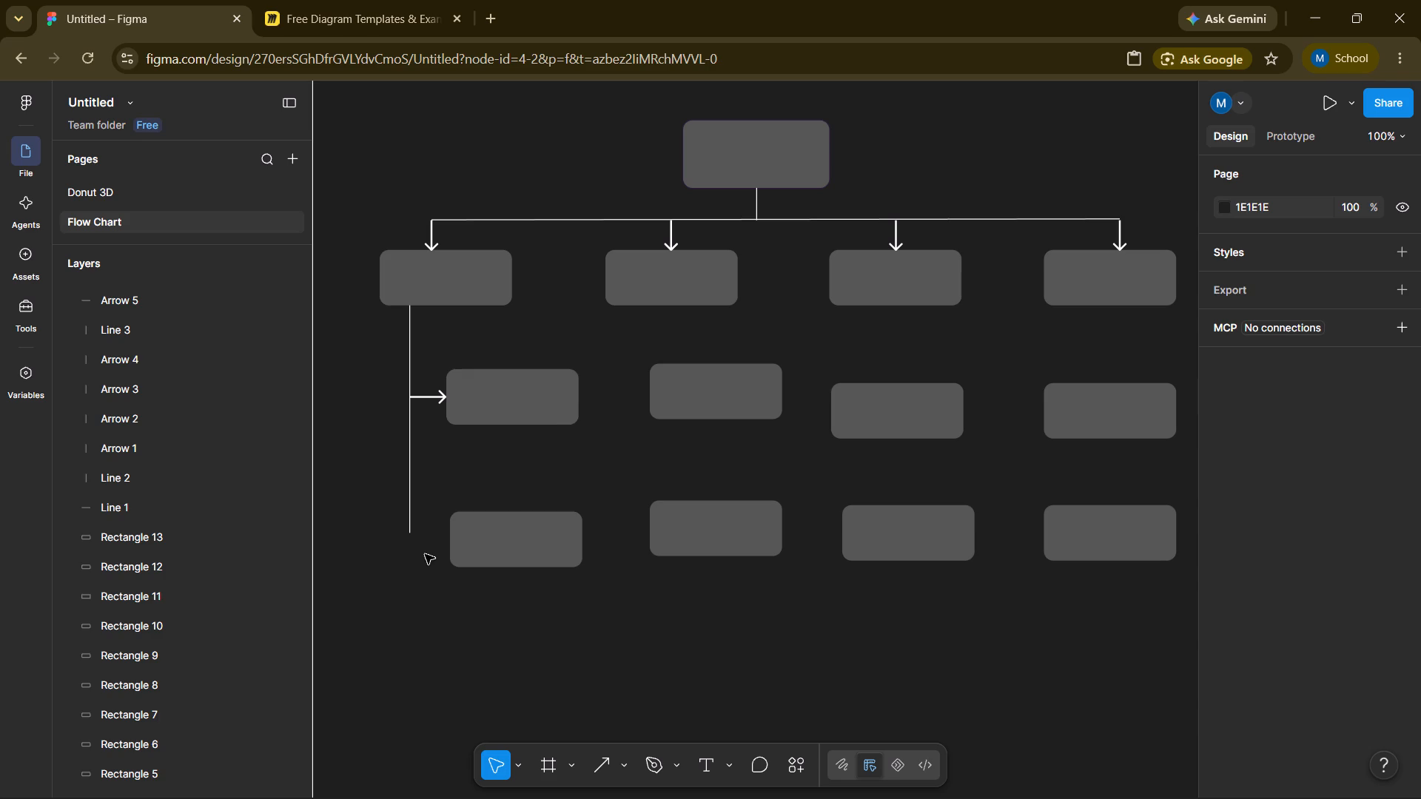
# Move the first column's bottom box to X -335, Y 71, level with the vertical line's lower end.
pyautogui.click(491, 553)
pyautogui.moveTo(491, 553); pyautogui.dragTo(491, 531)
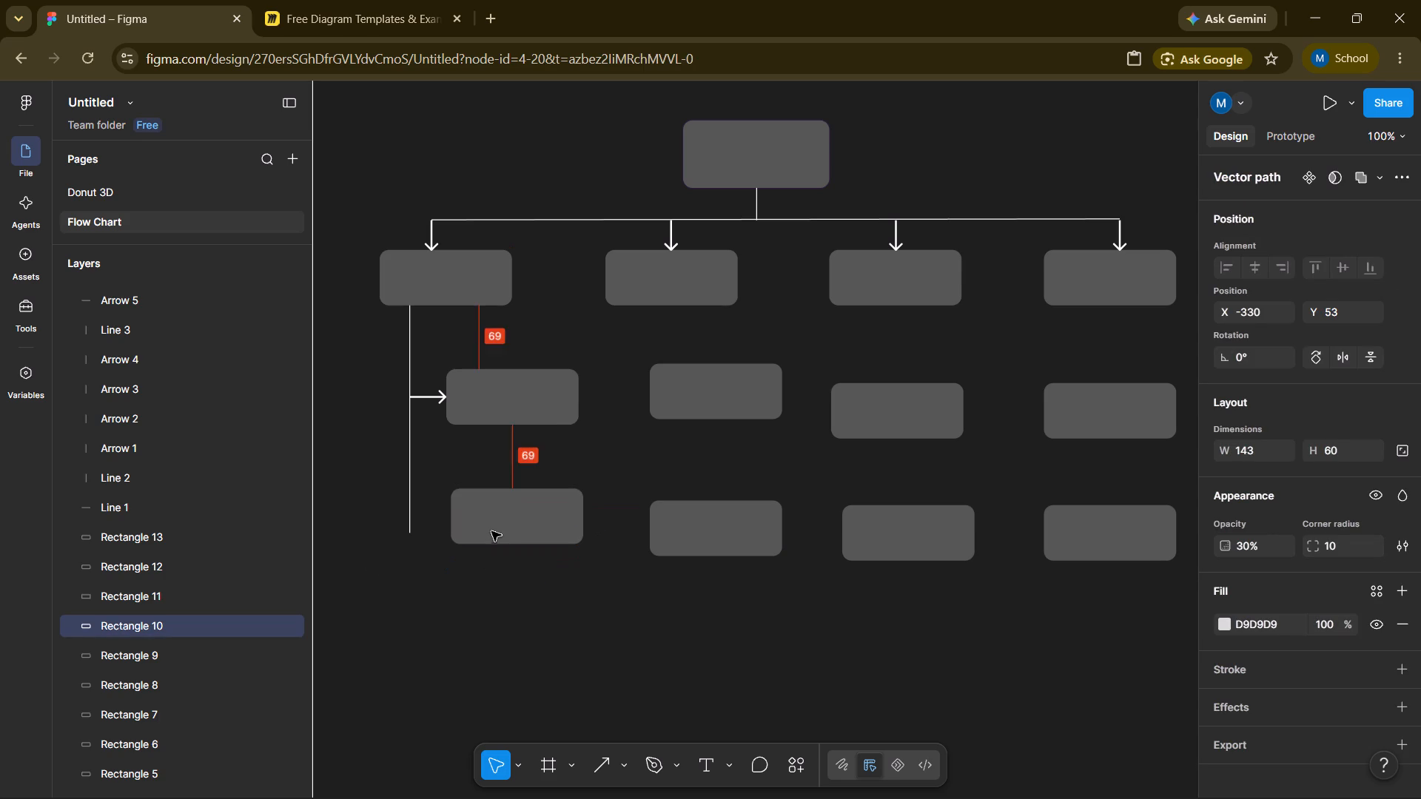
pyautogui.moveTo(491, 531); pyautogui.dragTo(488, 545)
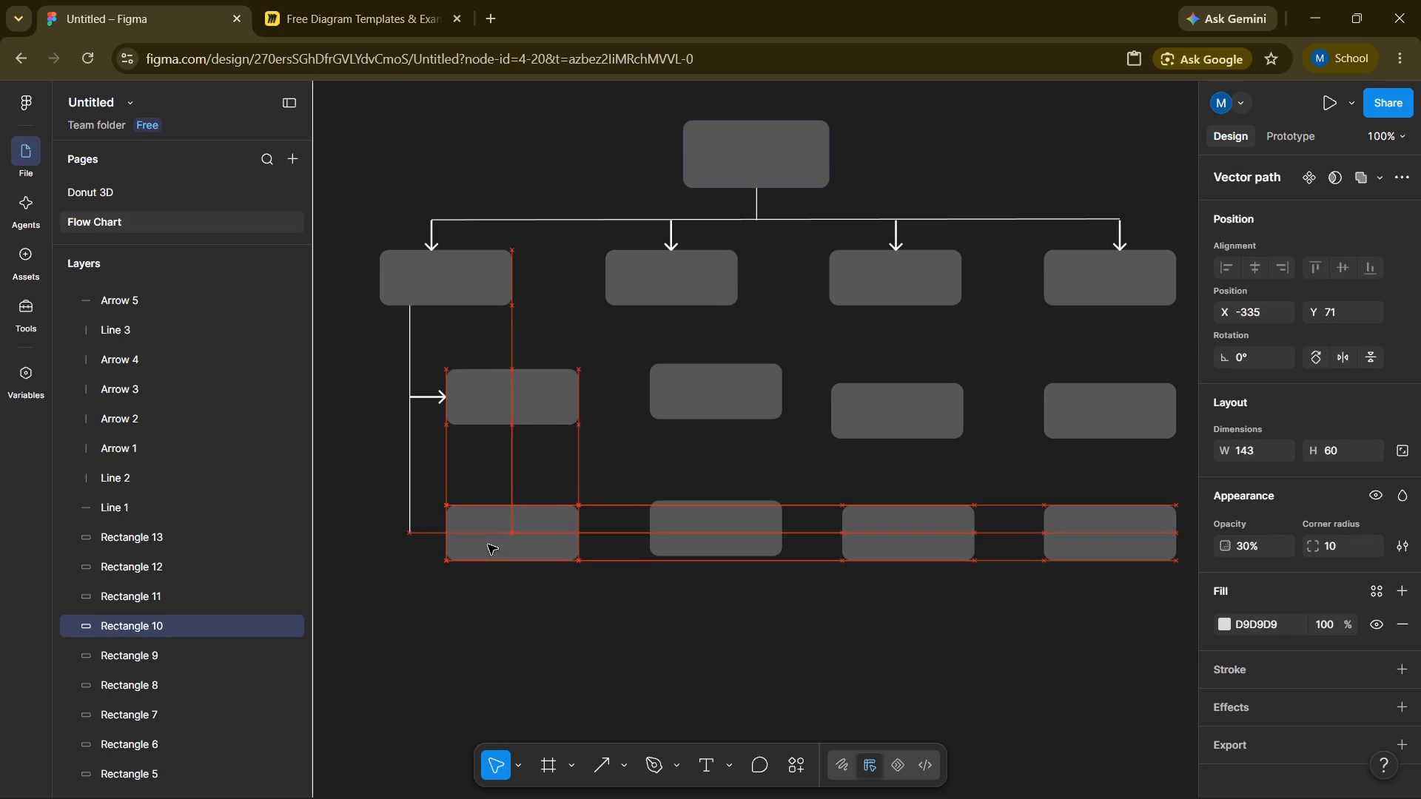
pyautogui.moveTo(488, 545); pyautogui.dragTo(487, 545)
pyautogui.click(511, 670)
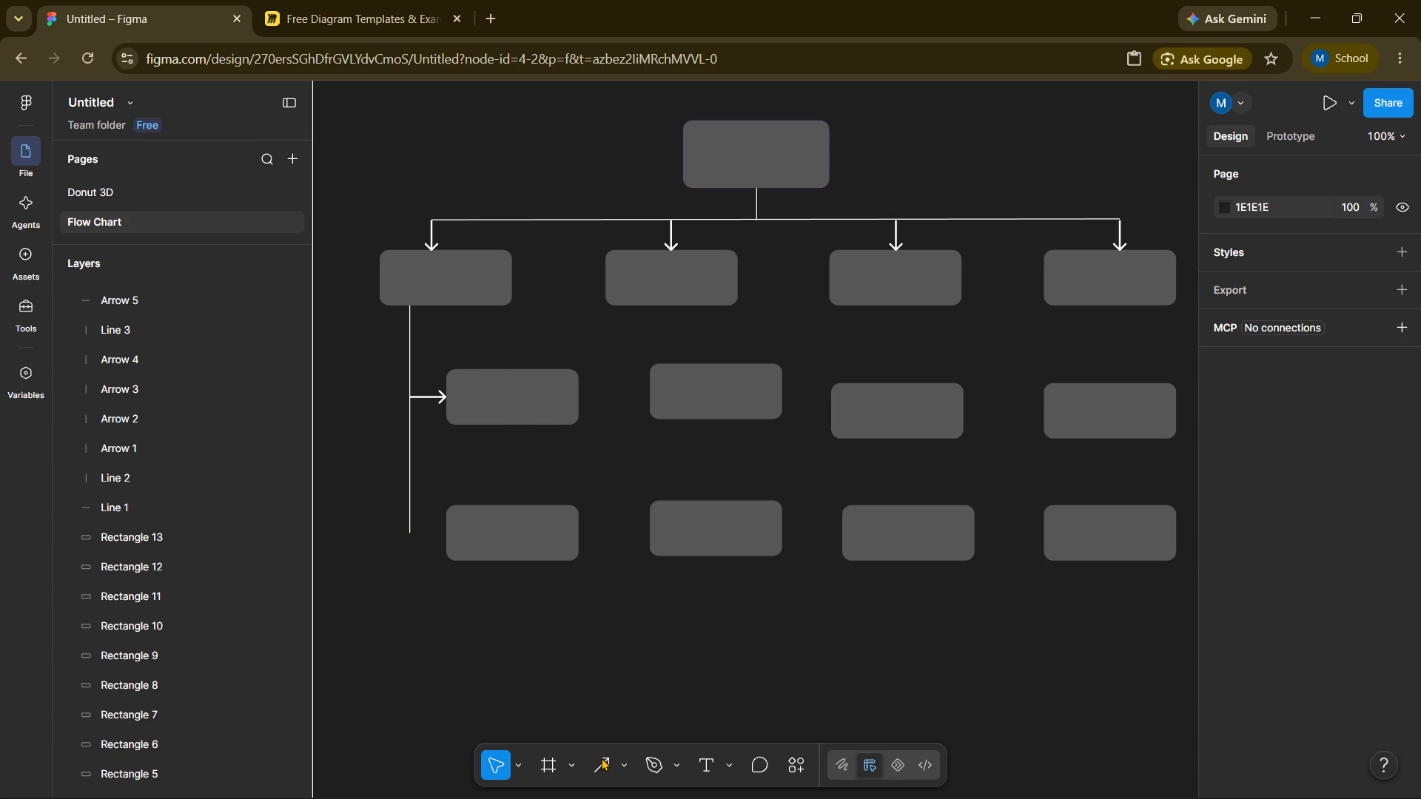
# Draw a horizontal arrow at Y 101 from the lower end of the first column's vertical line to its bottom box.
pyautogui.click(601, 758)
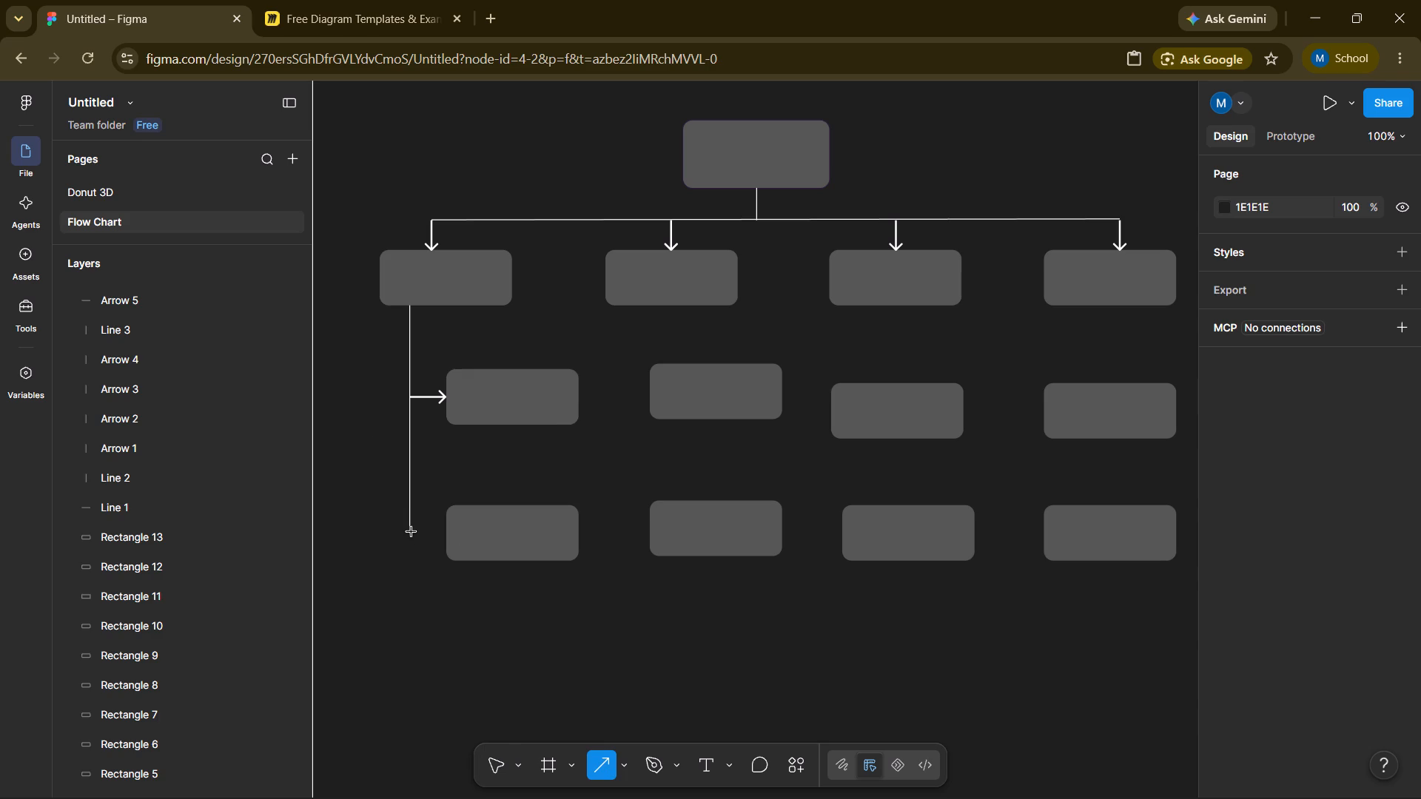
pyautogui.moveTo(411, 531); pyautogui.dragTo(438, 531)
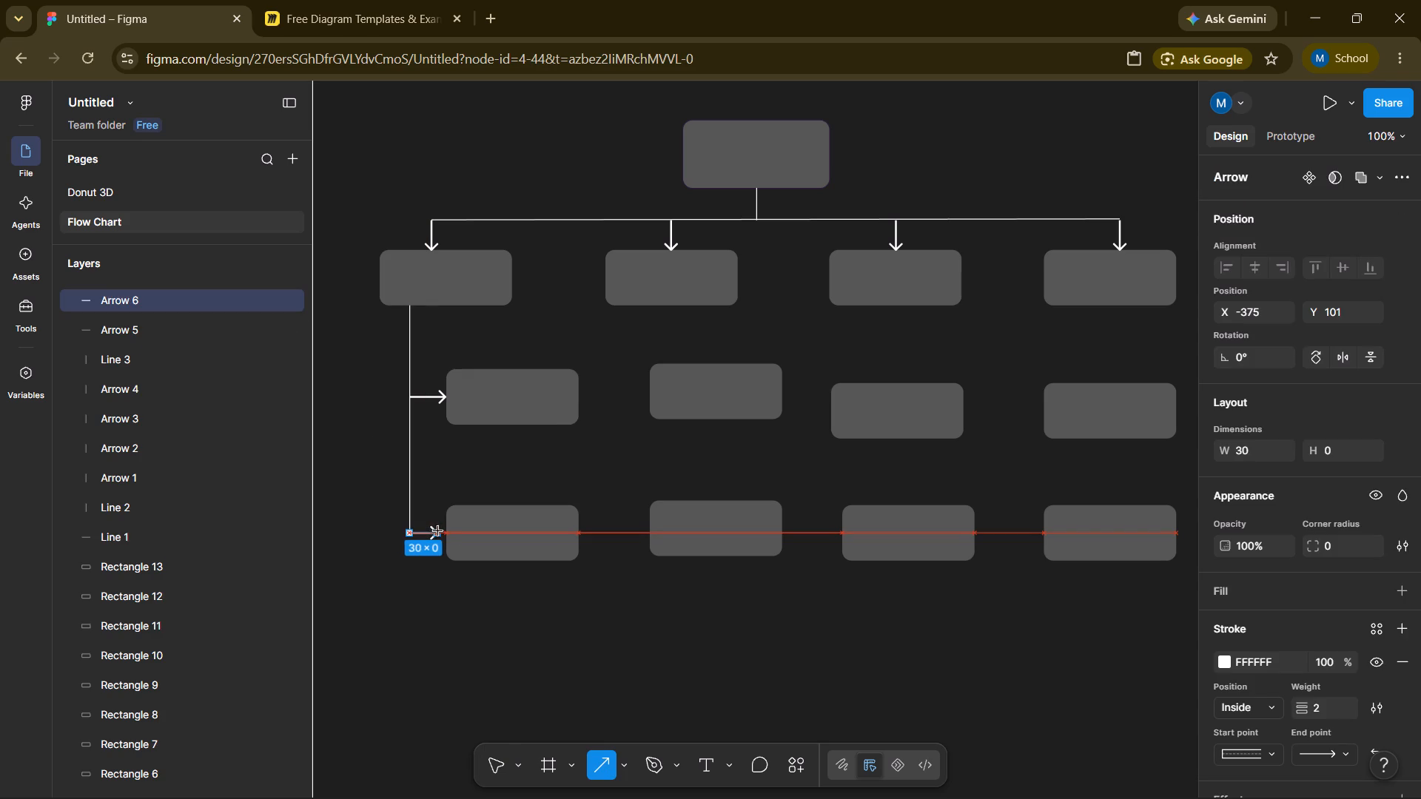
pyautogui.moveTo(438, 531); pyautogui.dragTo(445, 531)
pyautogui.press('Return')
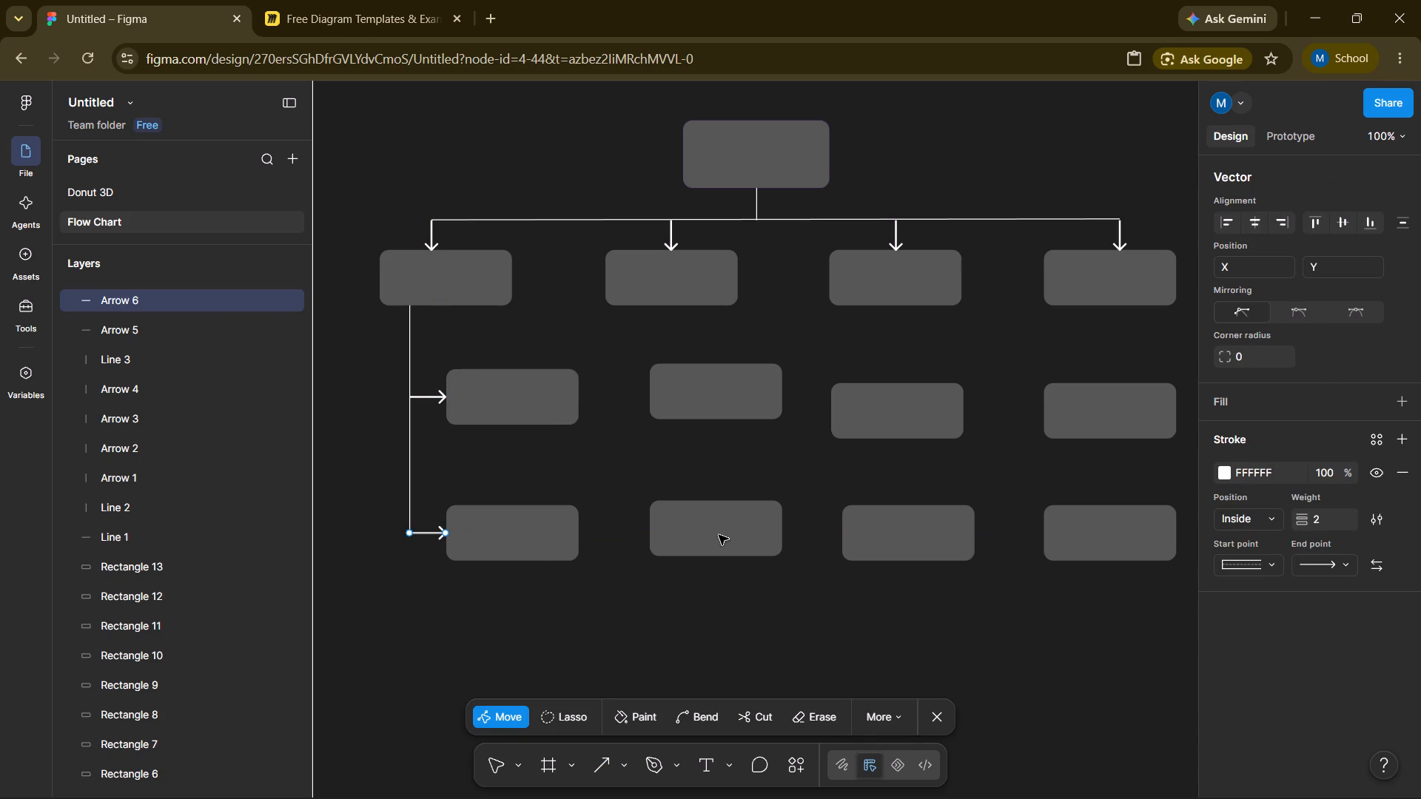
# Check the Miro Organizational Chart template, and indent the second column's upper Figma box a little farther from the first column.
pyautogui.click(373, 25)
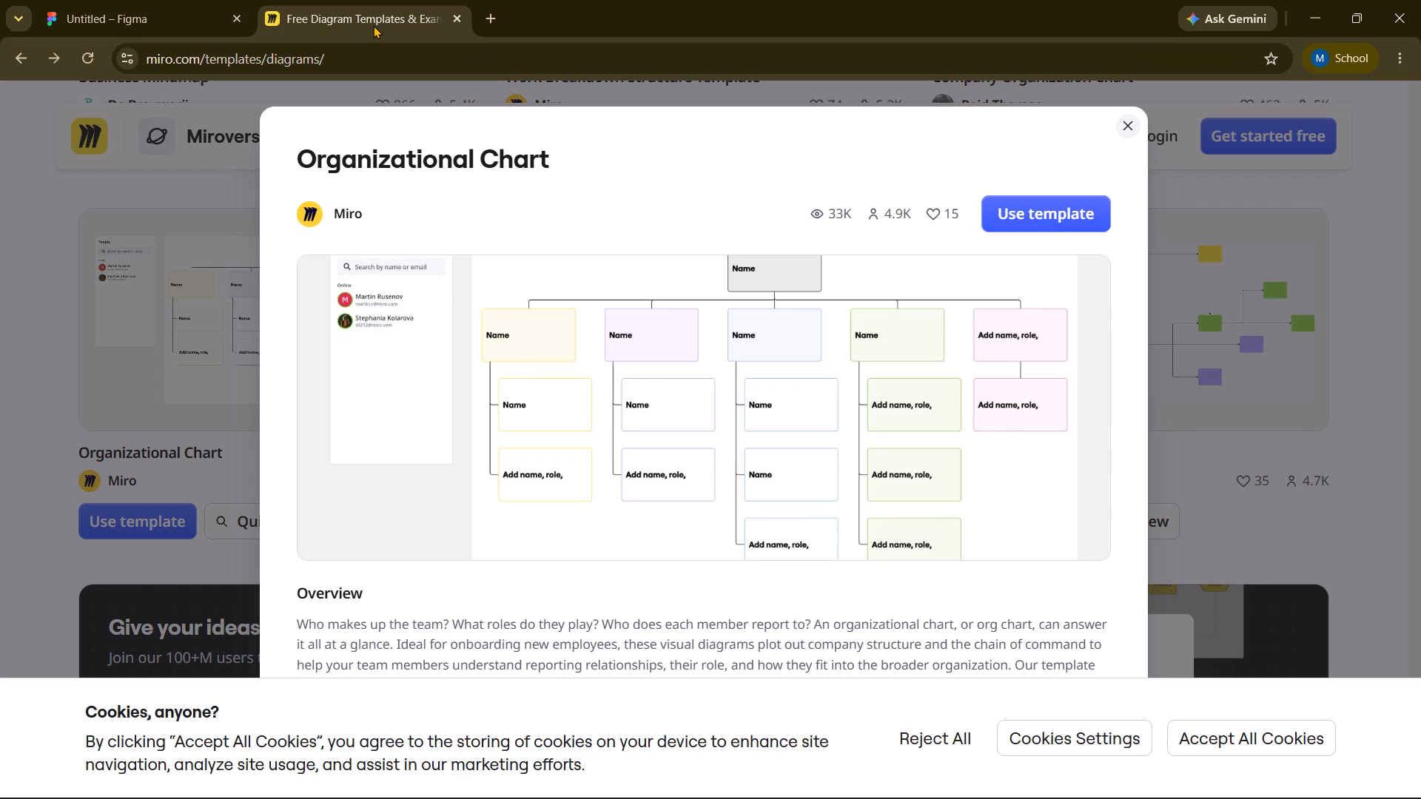
pyautogui.click(153, 18)
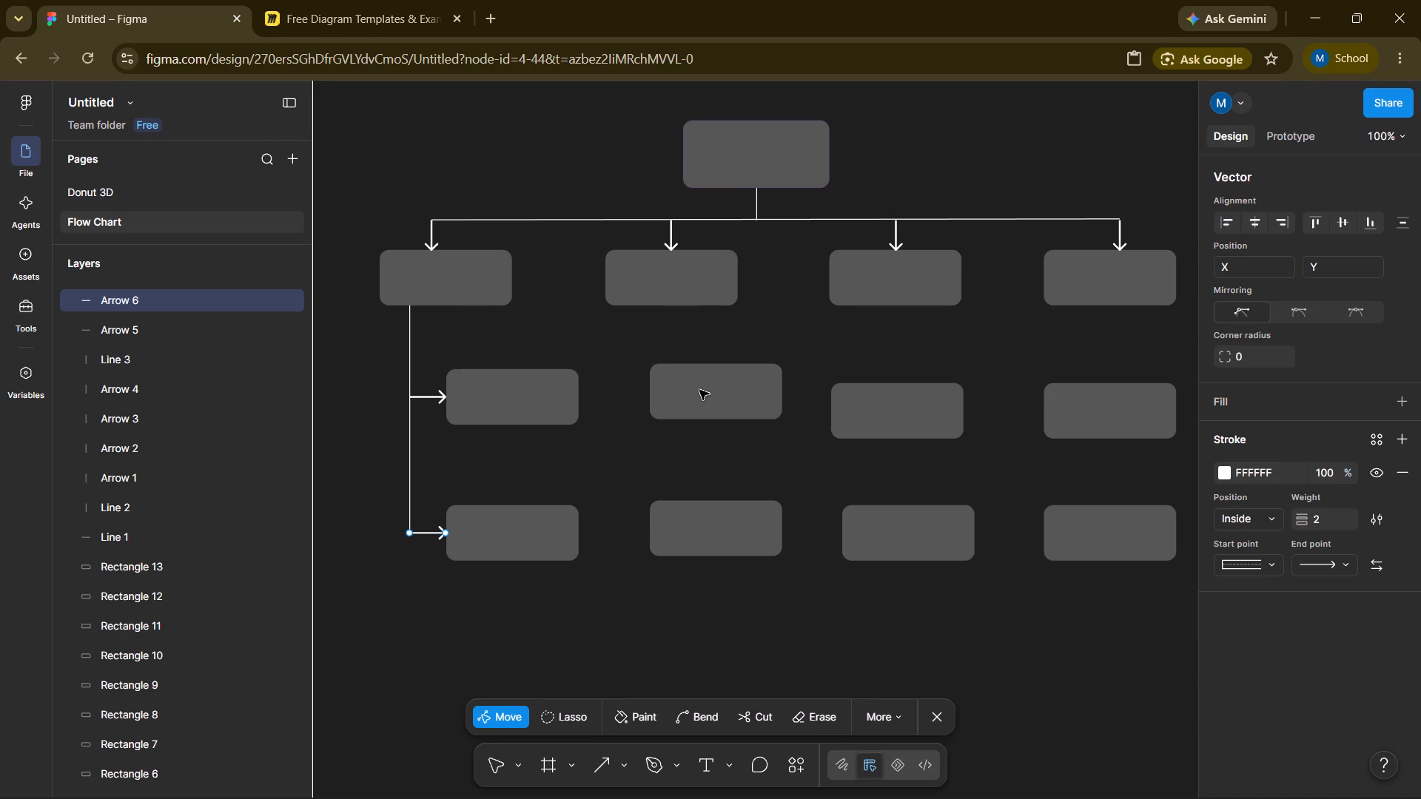
pyautogui.click(699, 390)
pyautogui.tripleClick(696, 396)
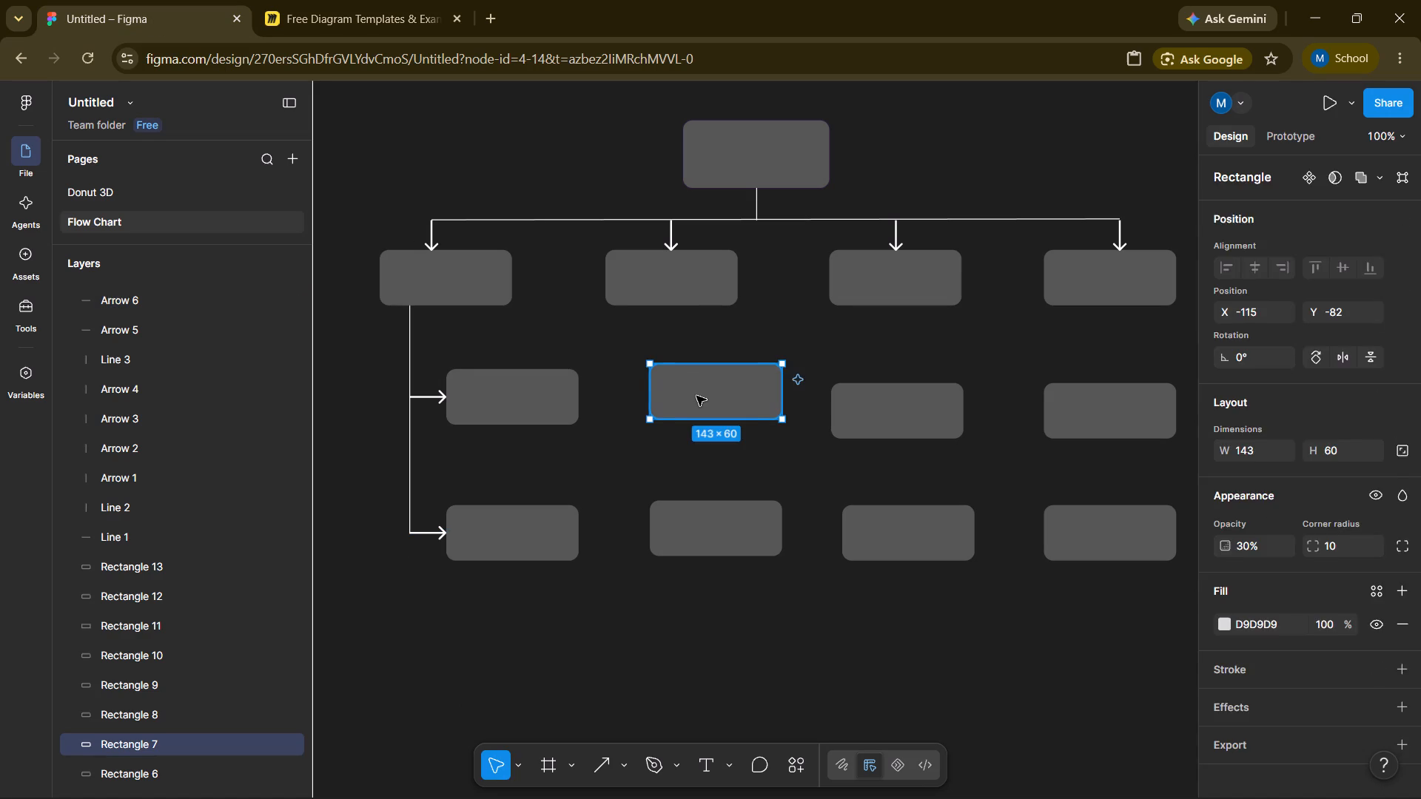
pyautogui.moveTo(696, 396); pyautogui.dragTo(733, 397)
pyautogui.moveTo(733, 397); pyautogui.dragTo(752, 399)
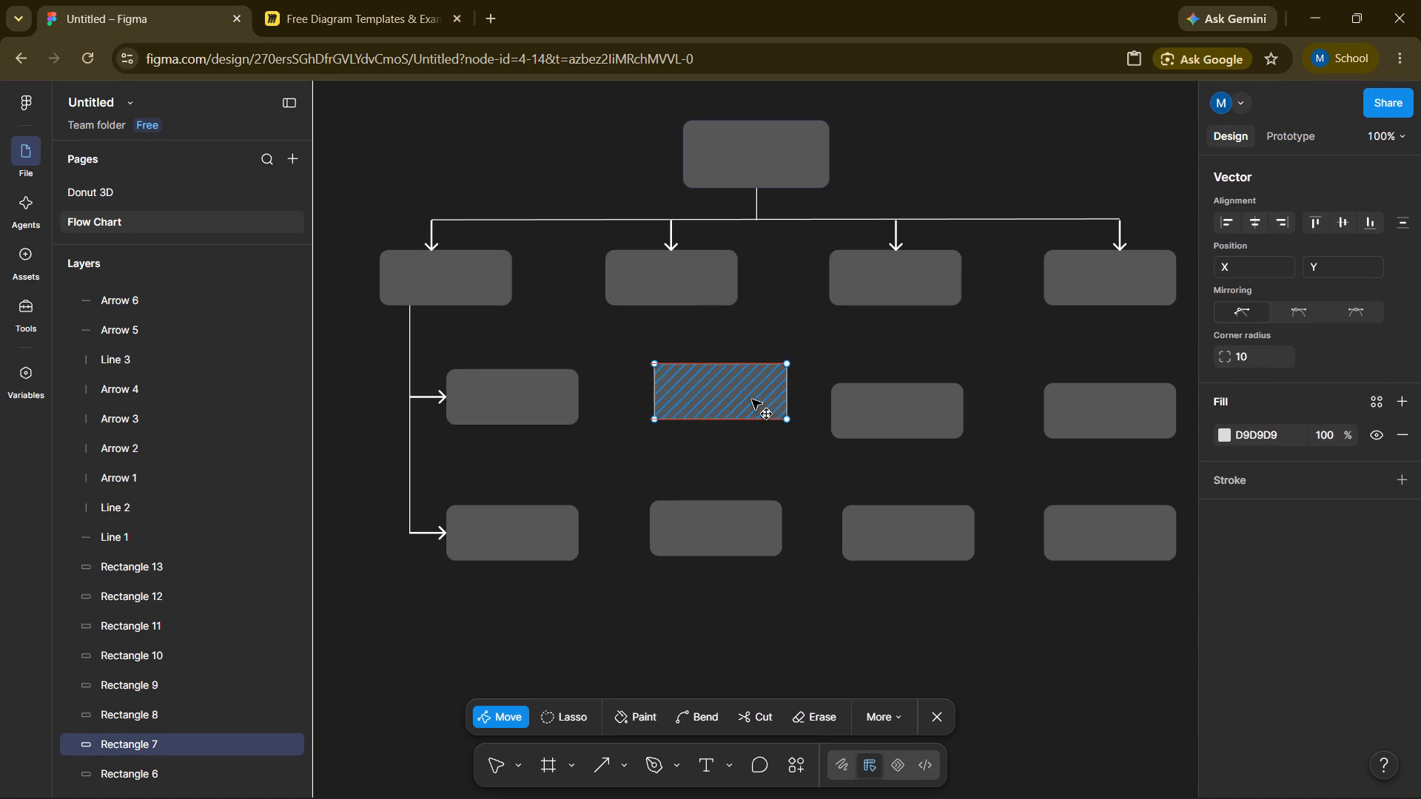
pyautogui.moveTo(752, 399); pyautogui.dragTo(753, 399)
# Move the second column's bottom box beneath its upper indented box, to X -92, Y 71.
pyautogui.moveTo(721, 536); pyautogui.dragTo(753, 527)
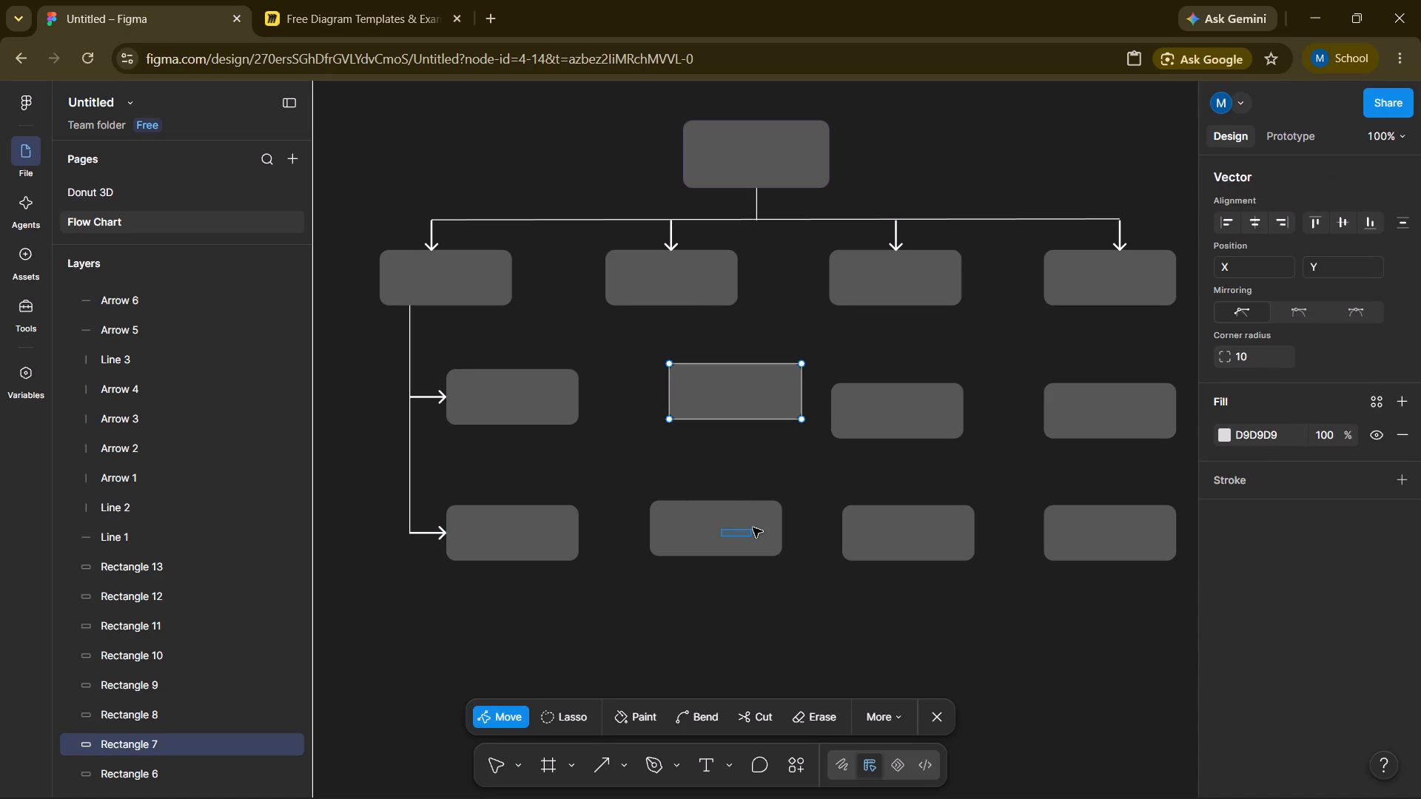
pyautogui.moveTo(753, 527); pyautogui.dragTo(760, 525)
pyautogui.click(719, 526)
pyautogui.moveTo(719, 526); pyautogui.dragTo(750, 524)
pyautogui.moveTo(750, 524); pyautogui.dragTo(753, 524)
pyautogui.click(769, 644)
pyautogui.doubleClick(769, 644)
pyautogui.moveTo(703, 547); pyautogui.dragTo(733, 545)
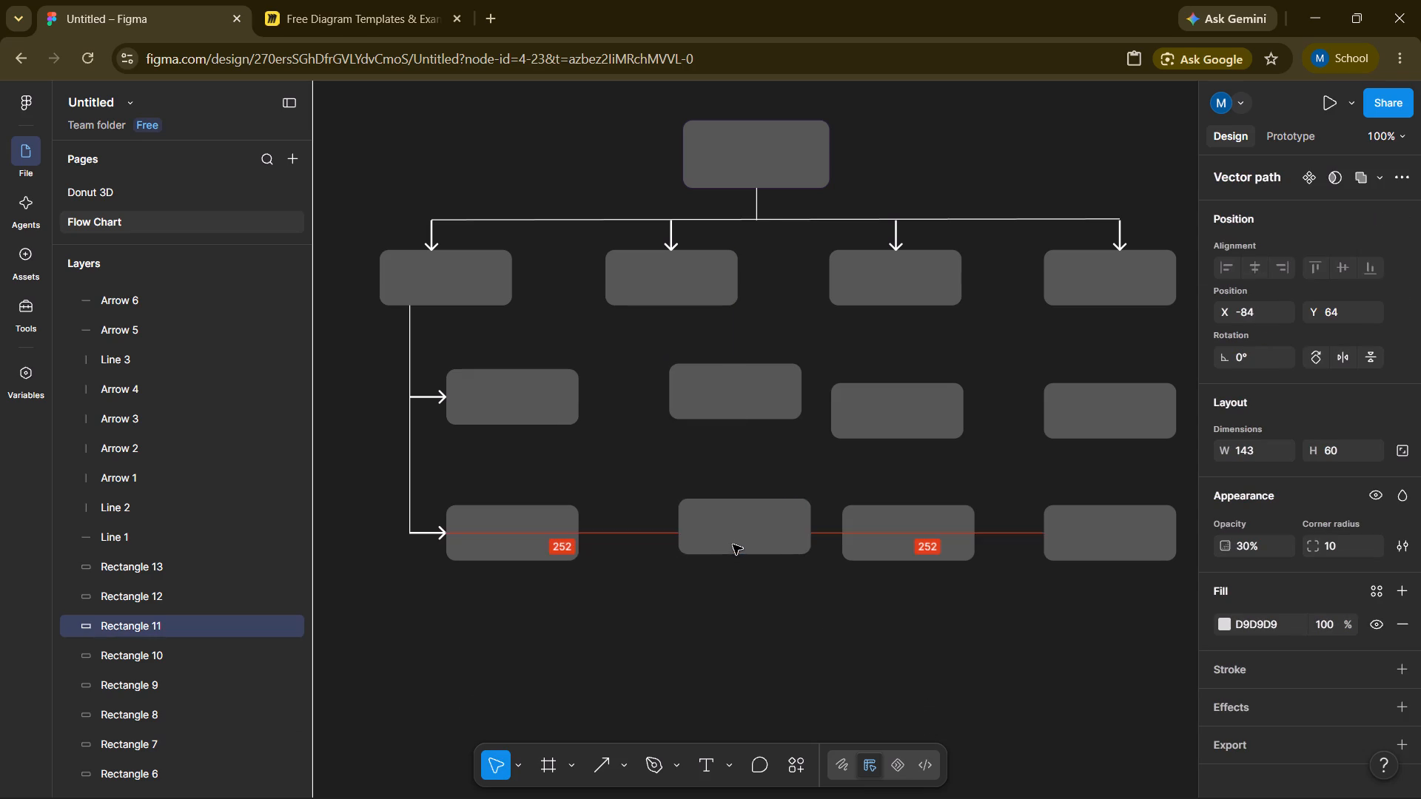
pyautogui.moveTo(733, 545); pyautogui.dragTo(722, 547)
pyautogui.click(756, 661)
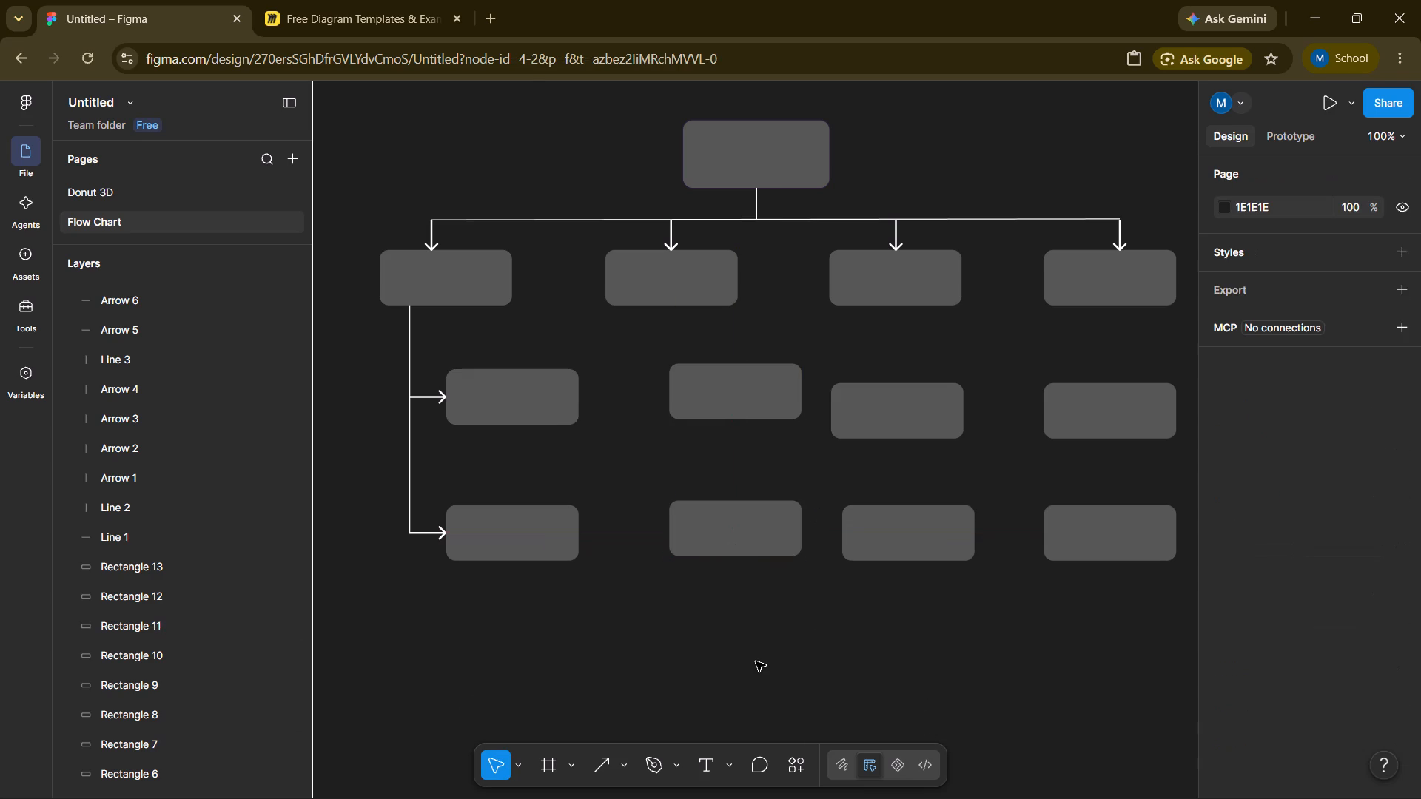
pyautogui.moveTo(742, 545); pyautogui.dragTo(744, 552)
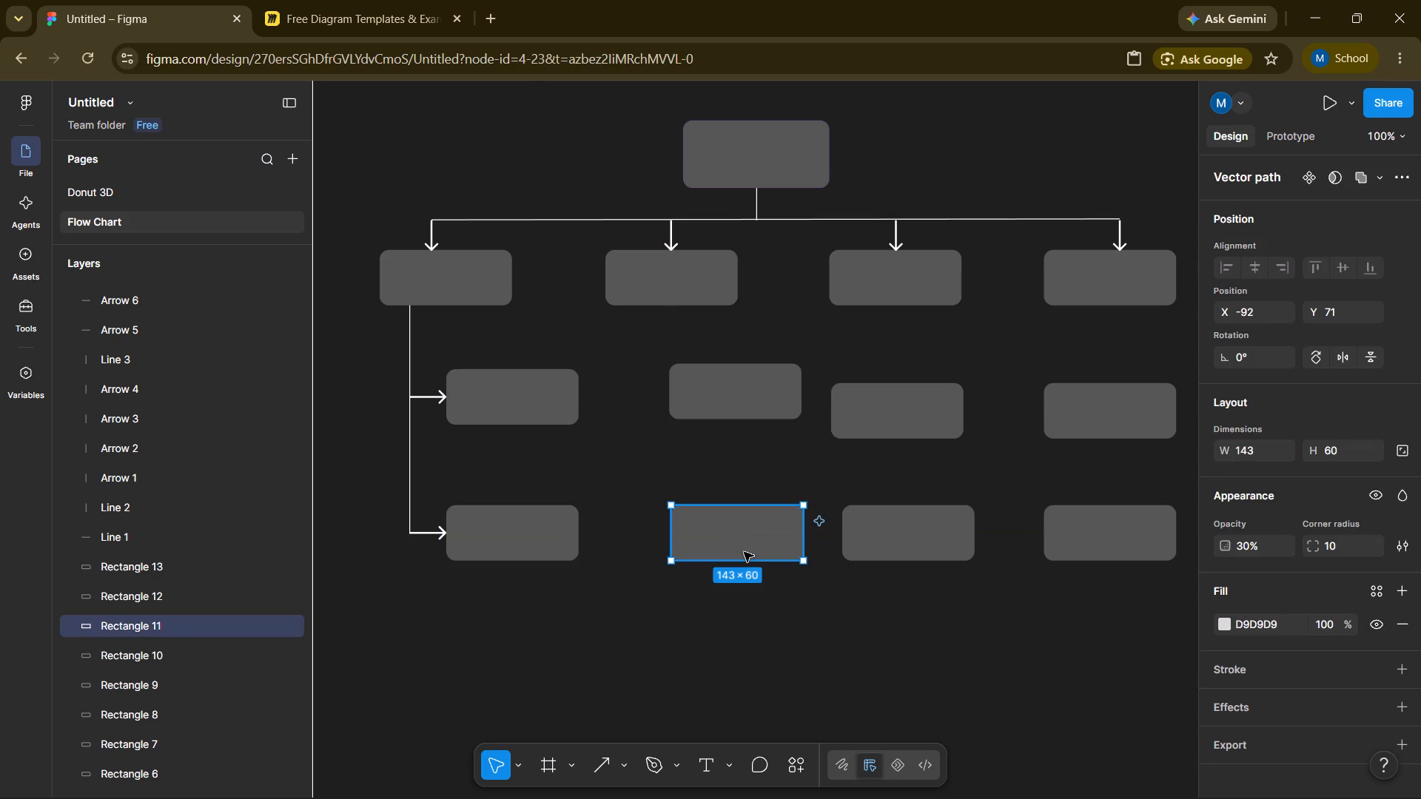
pyautogui.click(792, 649)
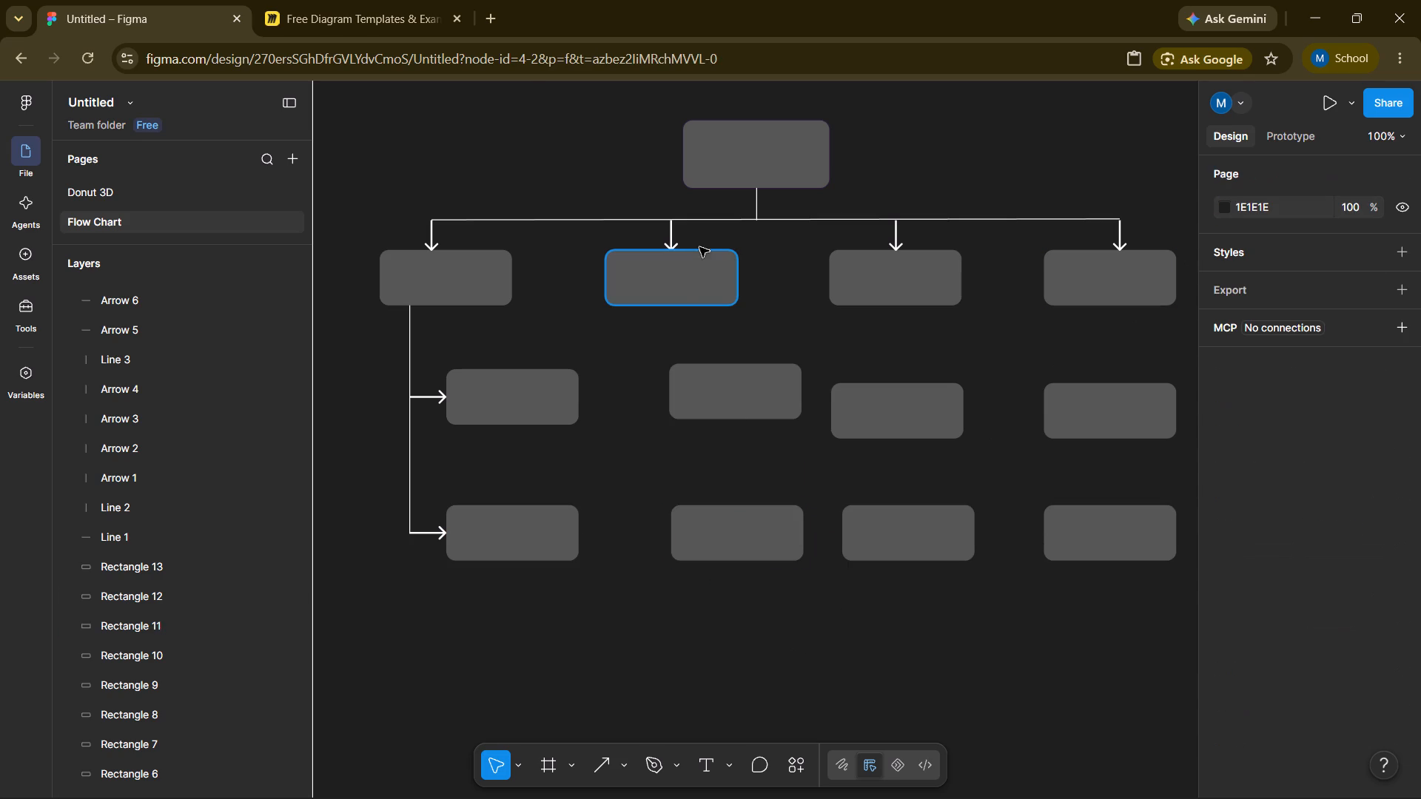
# Draw a vertical line about 246 long at X -131 from the second second-row box's bottom edge down beside its indented boxes.
pyautogui.click(622, 766)
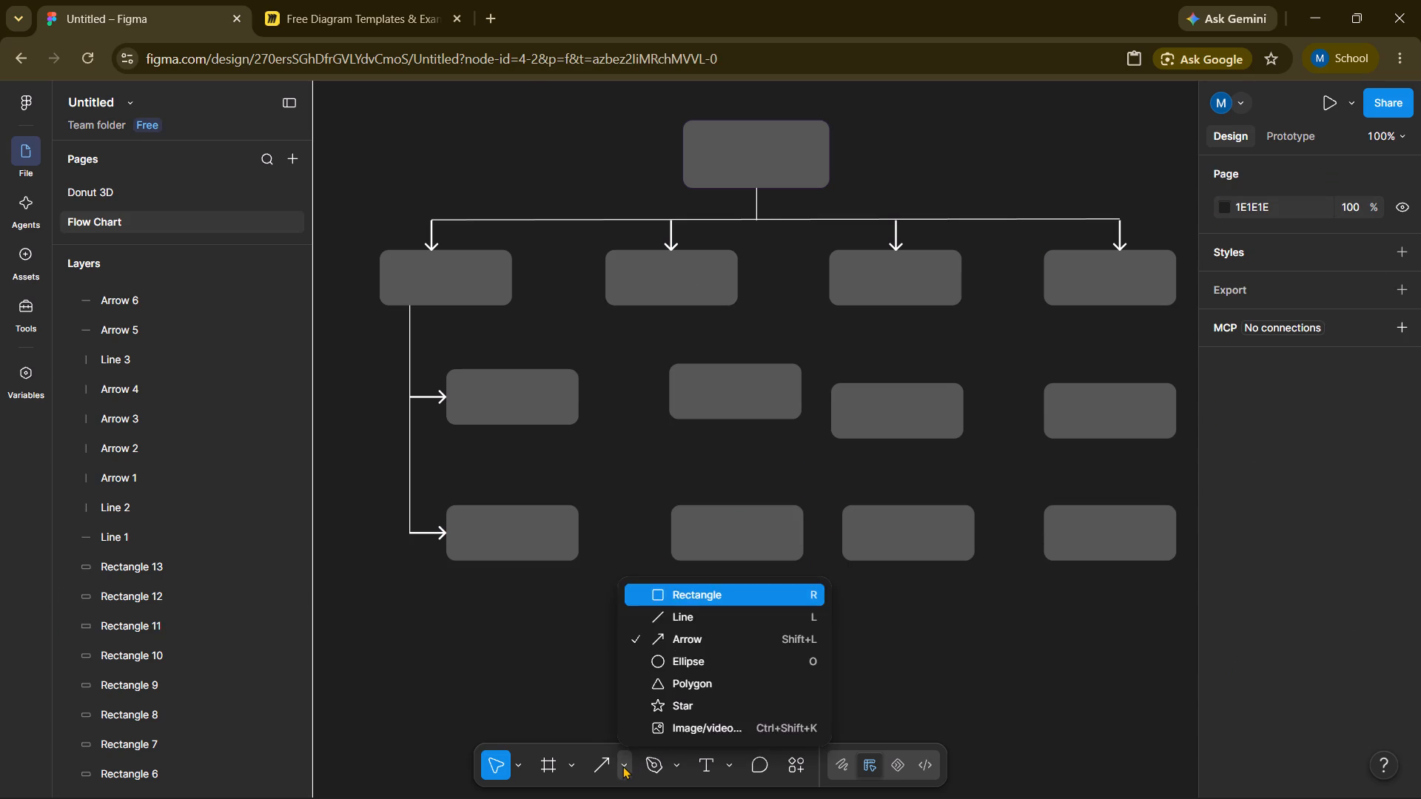
pyautogui.click(699, 617)
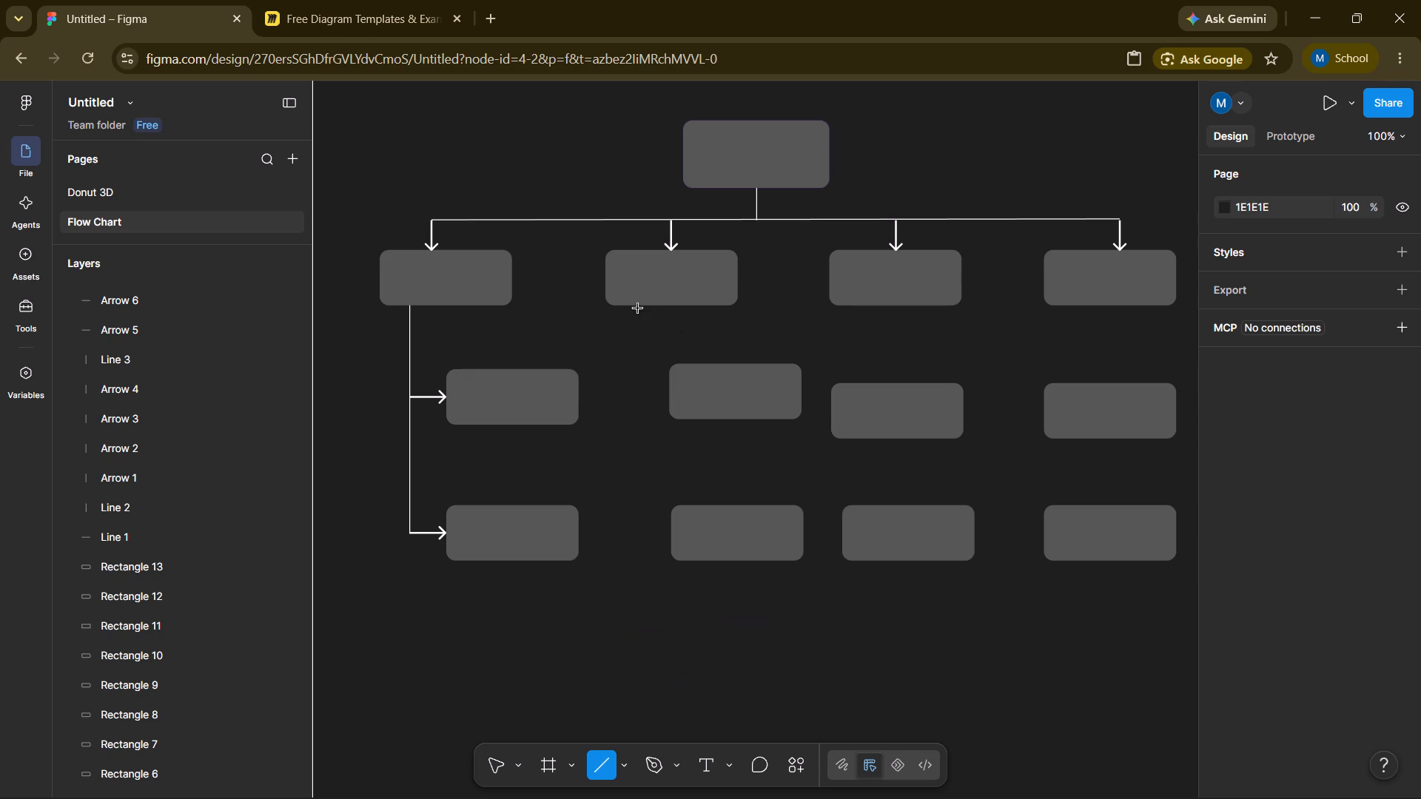
pyautogui.moveTo(634, 308); pyautogui.dragTo(635, 437)
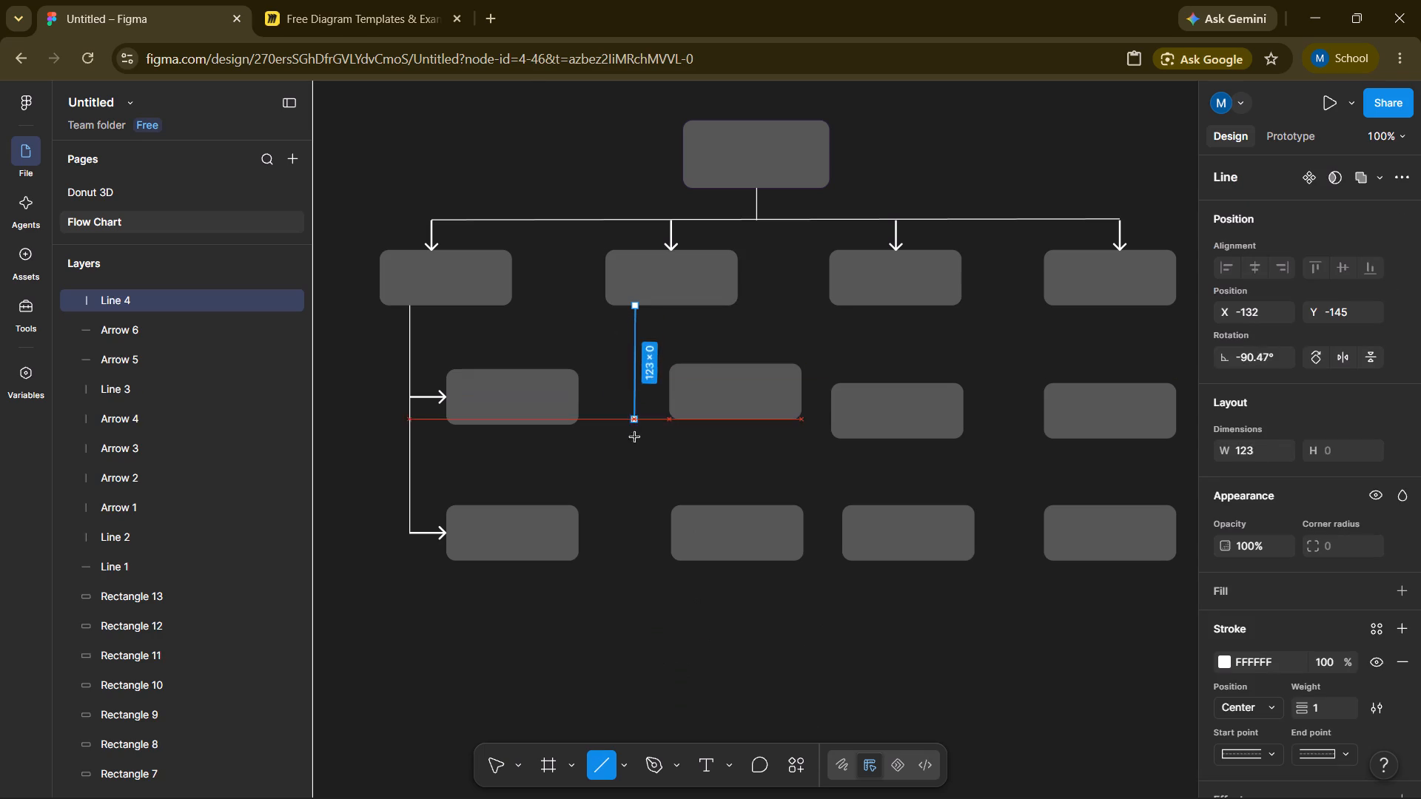
pyautogui.moveTo(635, 437); pyautogui.dragTo(637, 531)
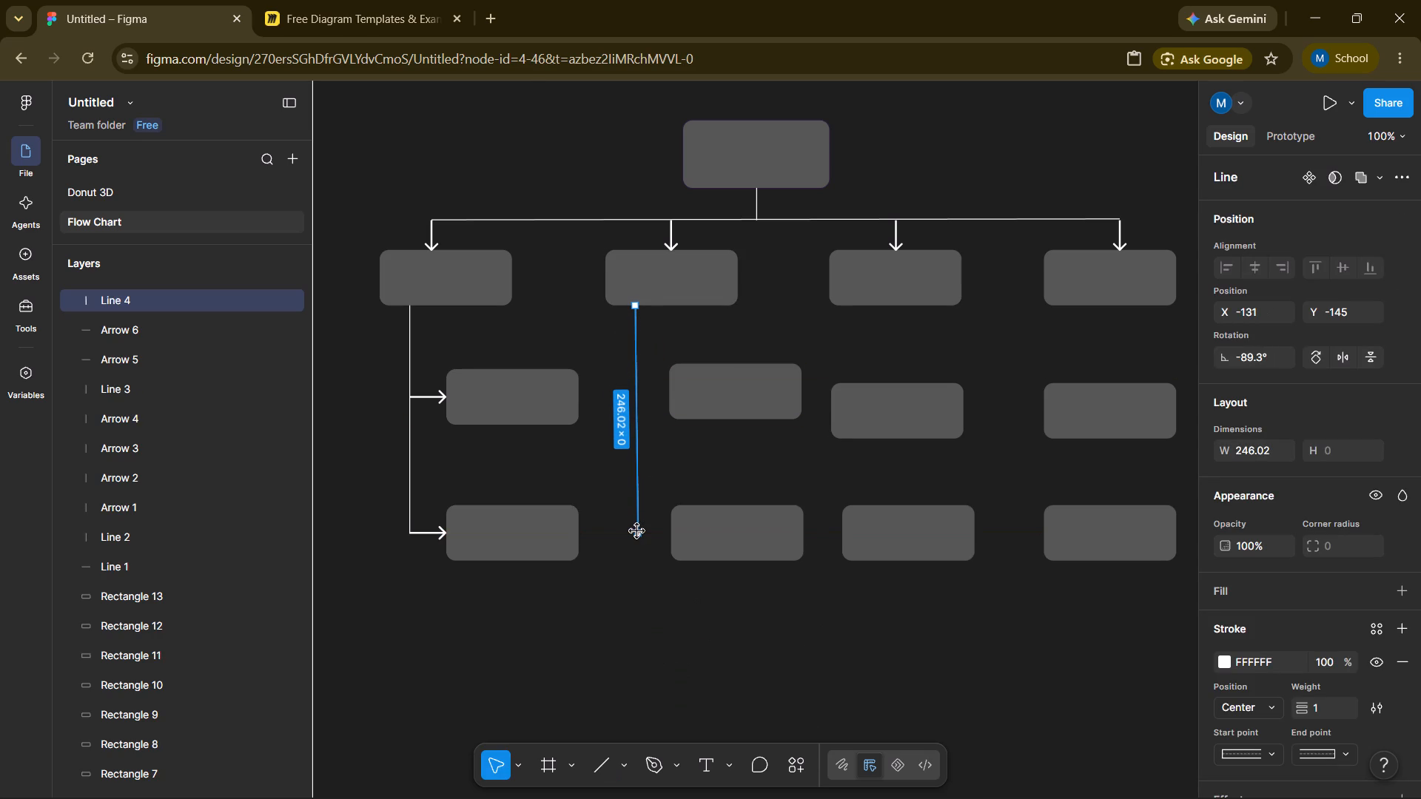
pyautogui.click(637, 531)
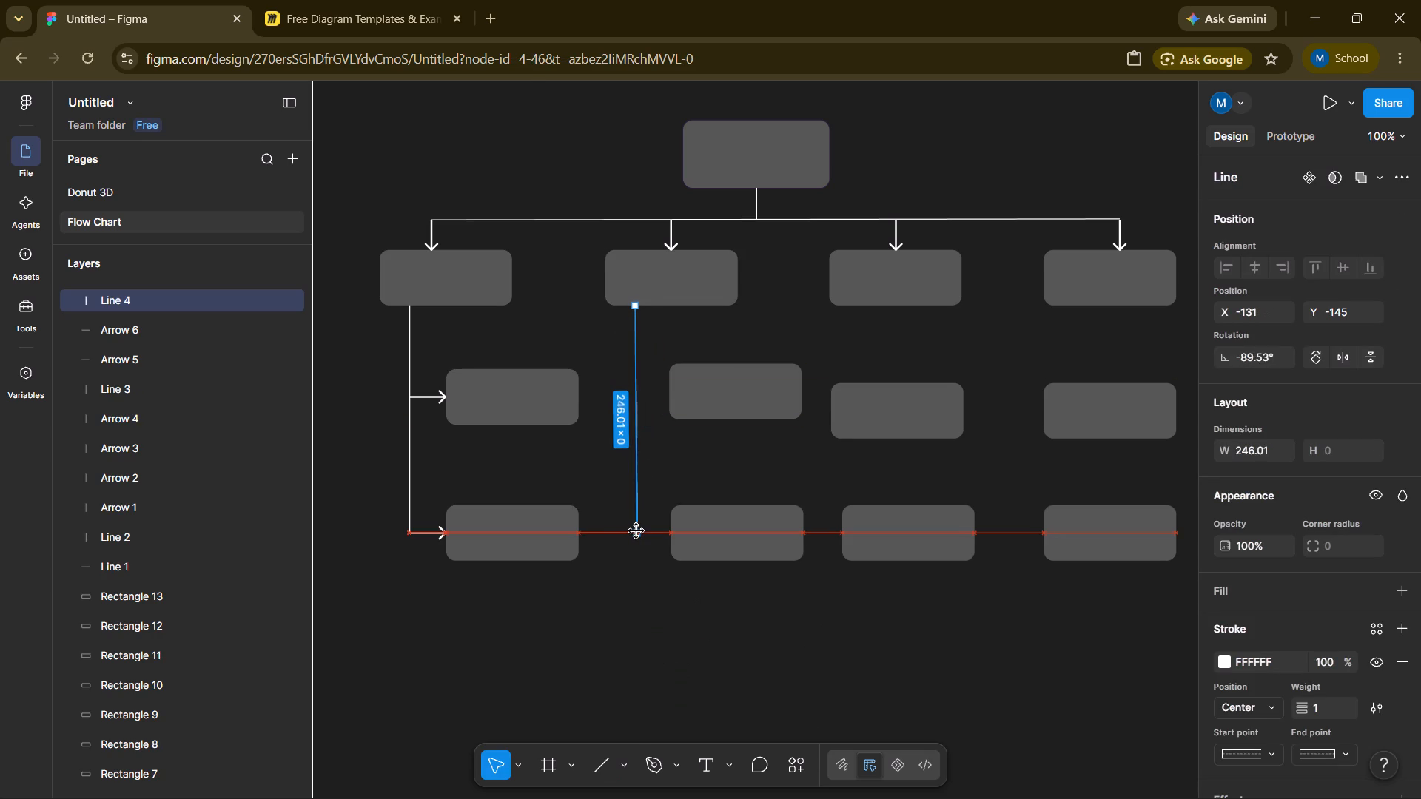
pyautogui.press('Return')
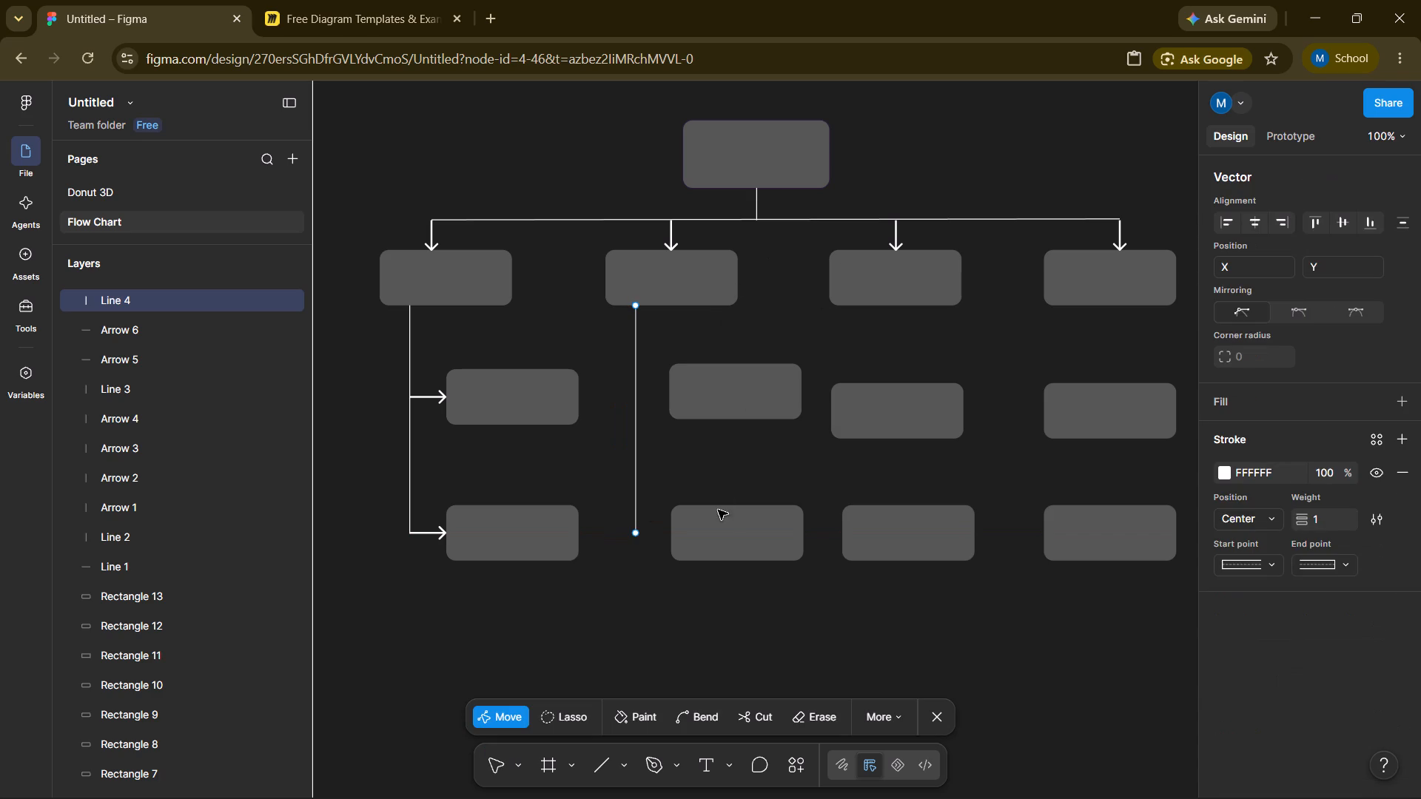
# Draw a horizontal arrow about 37 long at Y -46 from the second column's vertical line to its upper indented box.
pyautogui.click(619, 761)
pyautogui.click(685, 638)
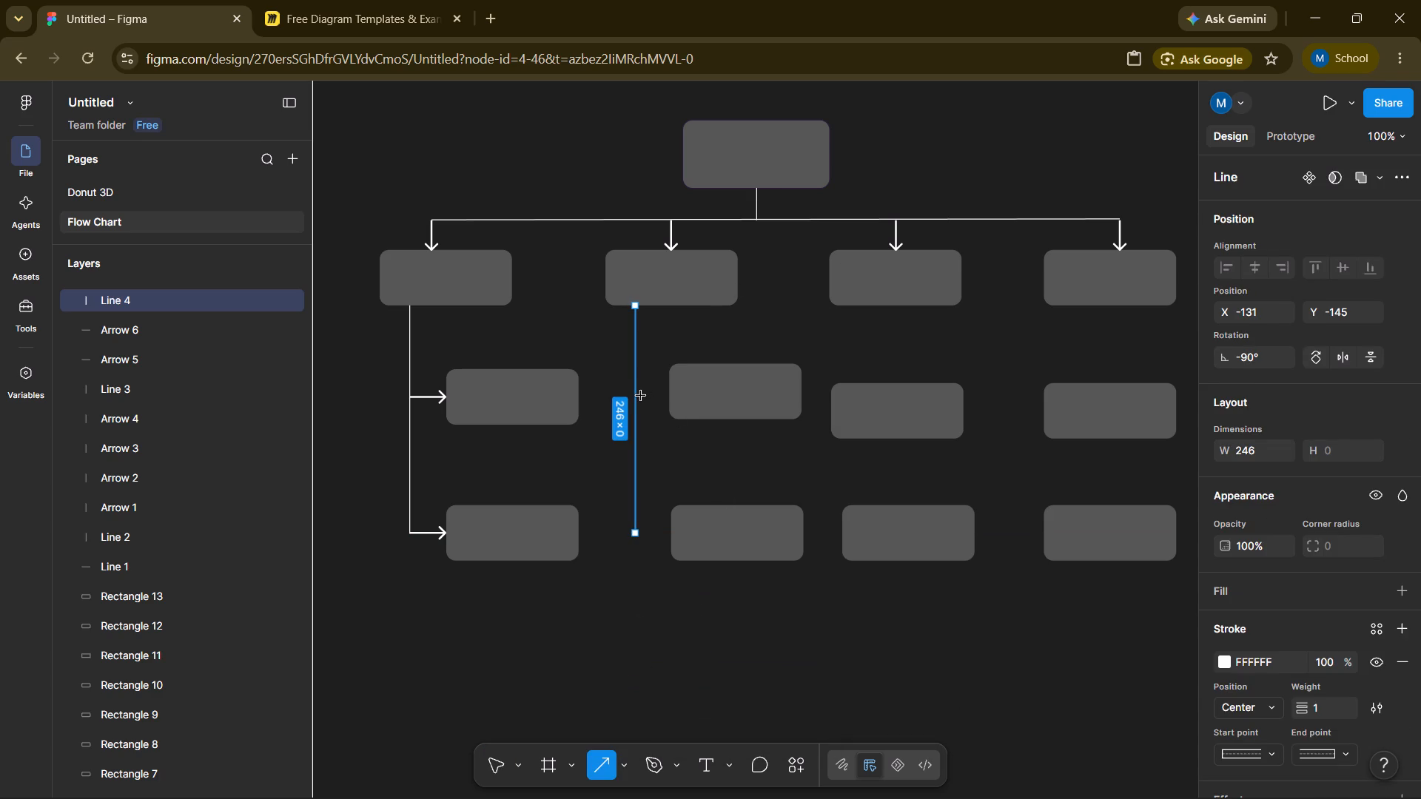
pyautogui.moveTo(635, 399); pyautogui.dragTo(661, 398)
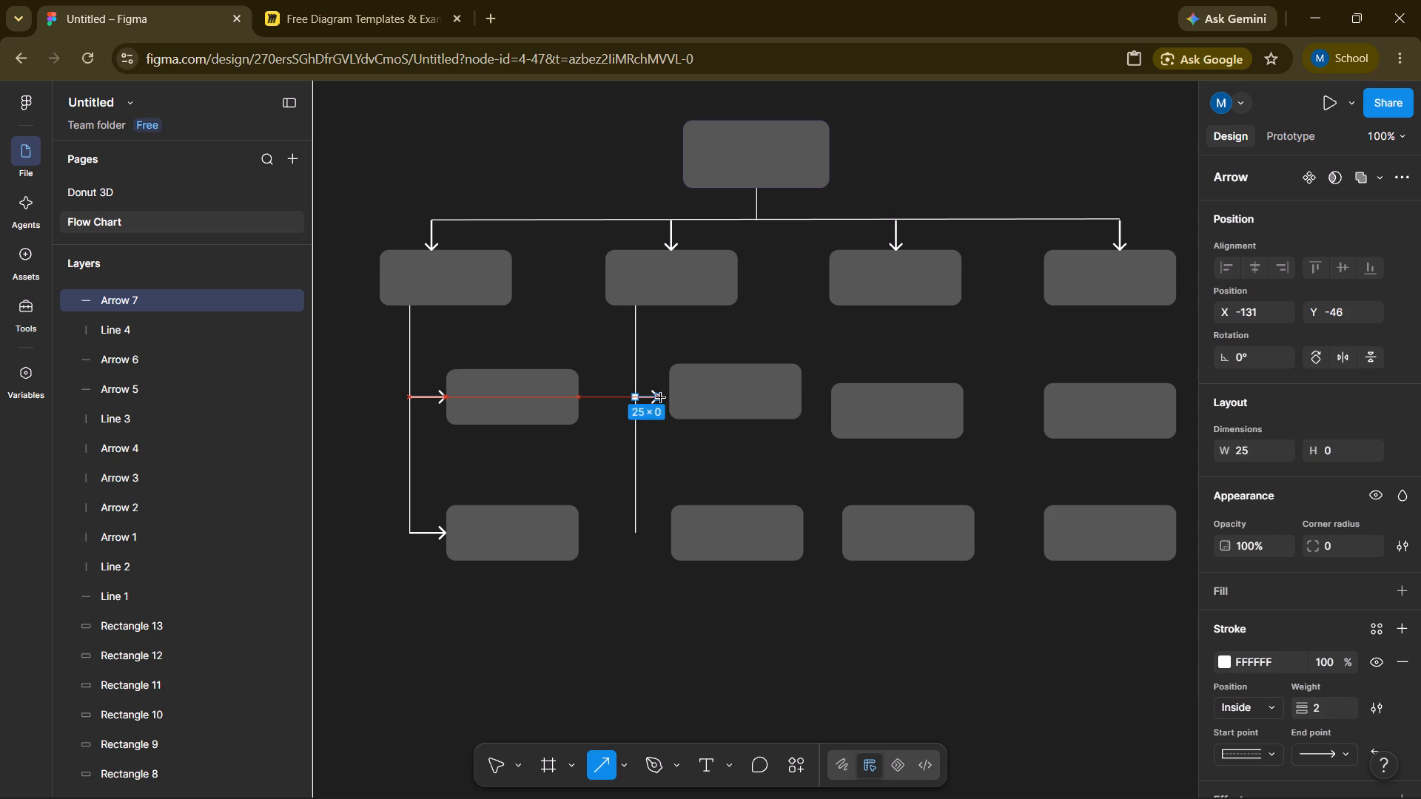
pyautogui.moveTo(661, 398); pyautogui.dragTo(668, 397)
pyautogui.press('Return')
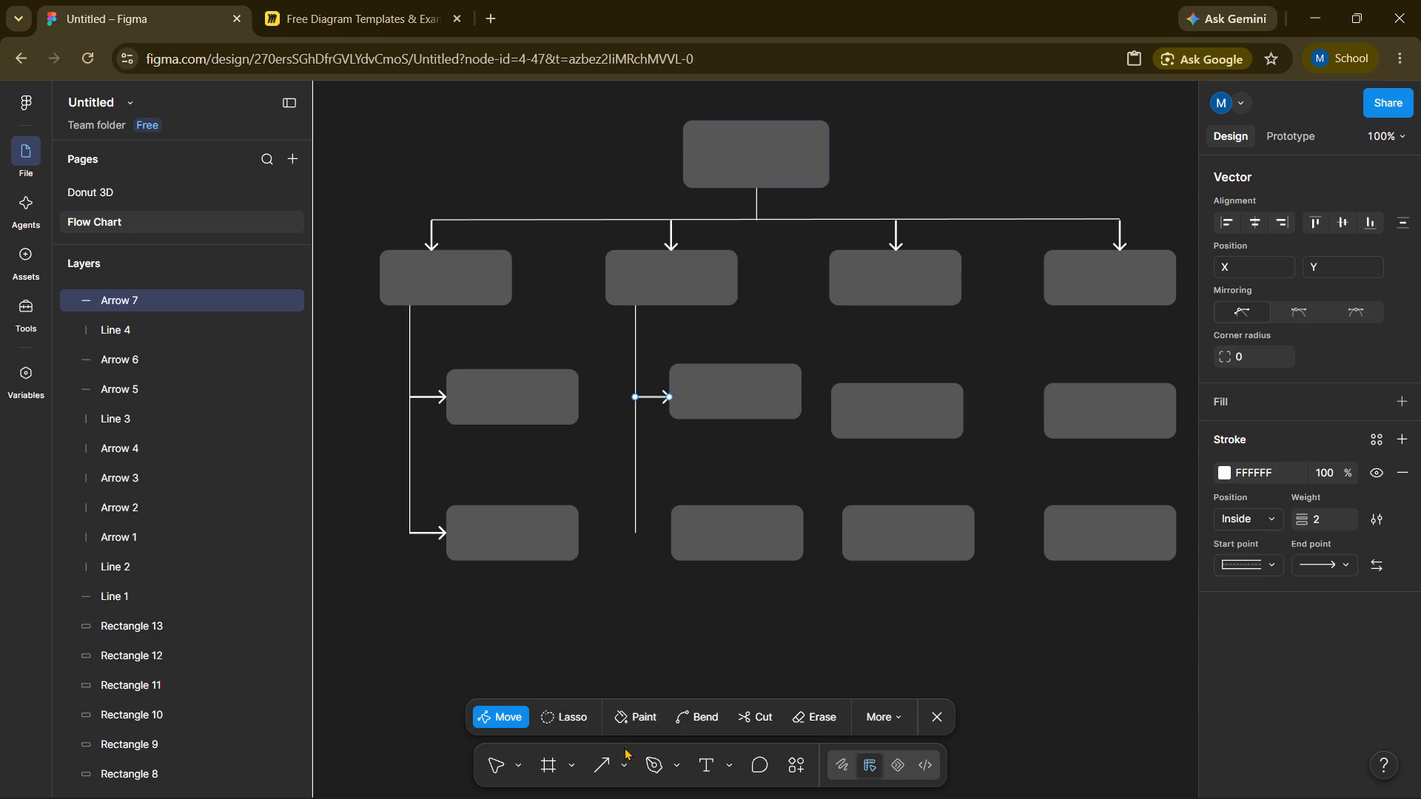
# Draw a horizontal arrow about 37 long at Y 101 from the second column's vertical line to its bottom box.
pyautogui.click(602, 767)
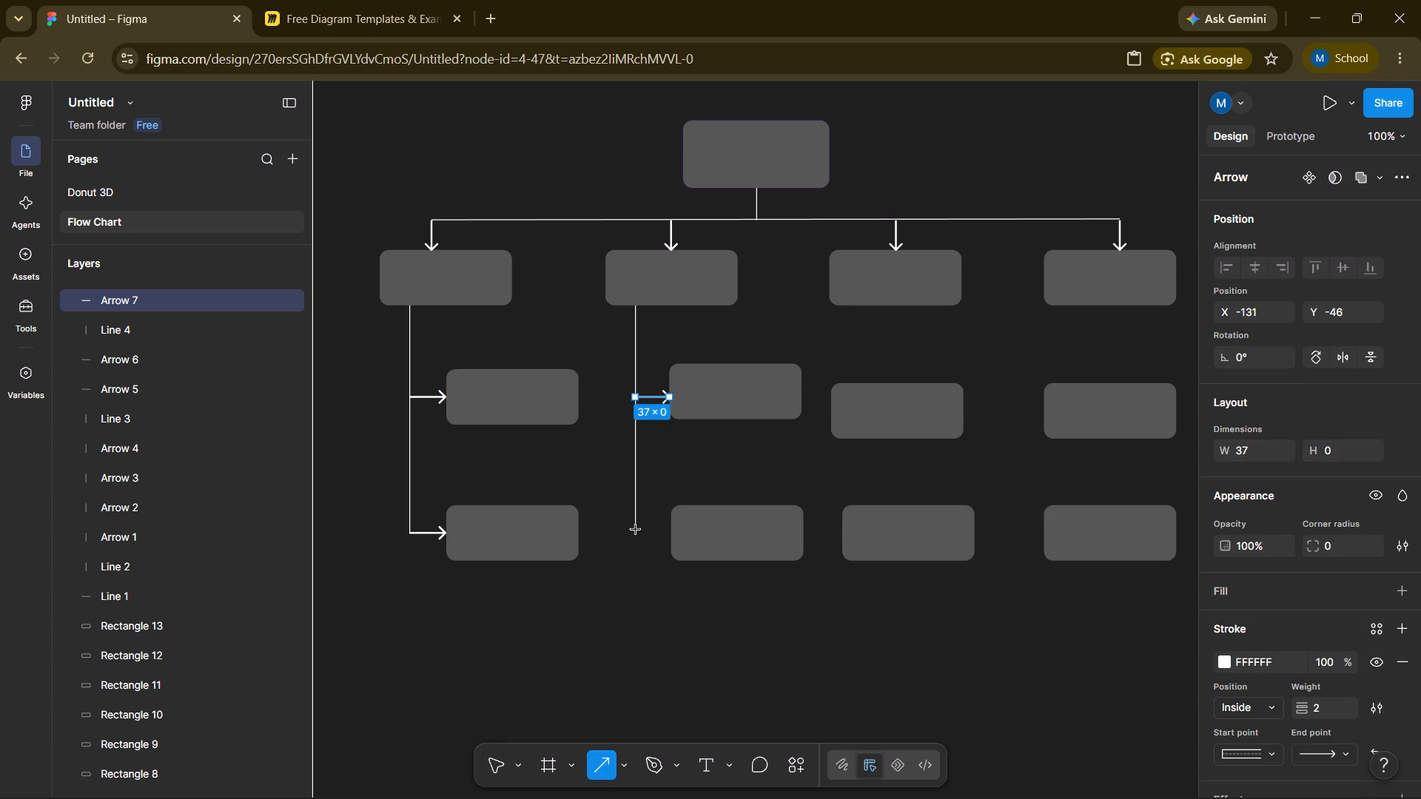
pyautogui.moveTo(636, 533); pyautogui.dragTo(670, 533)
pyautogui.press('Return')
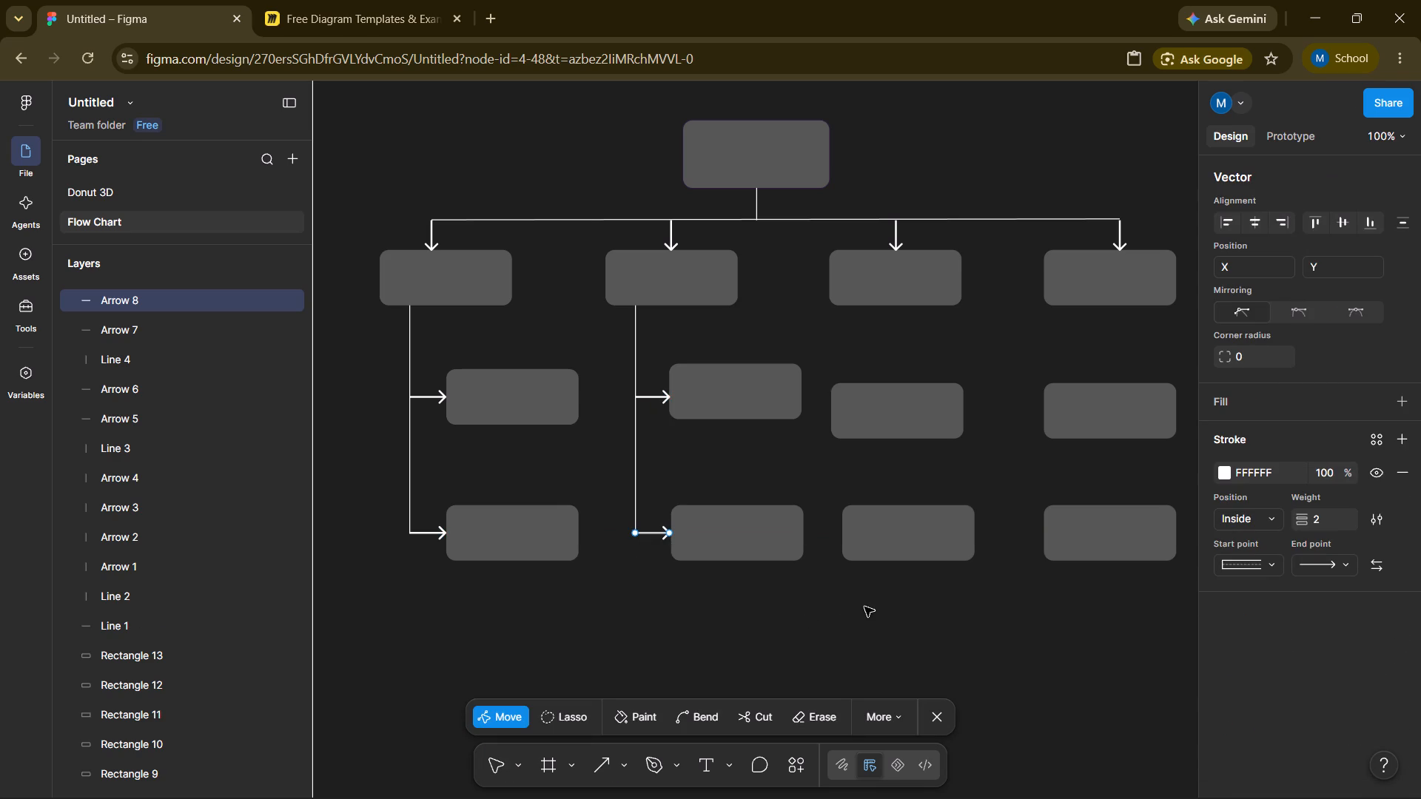
# Check the Miro Organizational Chart template, and delete the fourth column's bottom box in Figma.
pyautogui.click(393, 16)
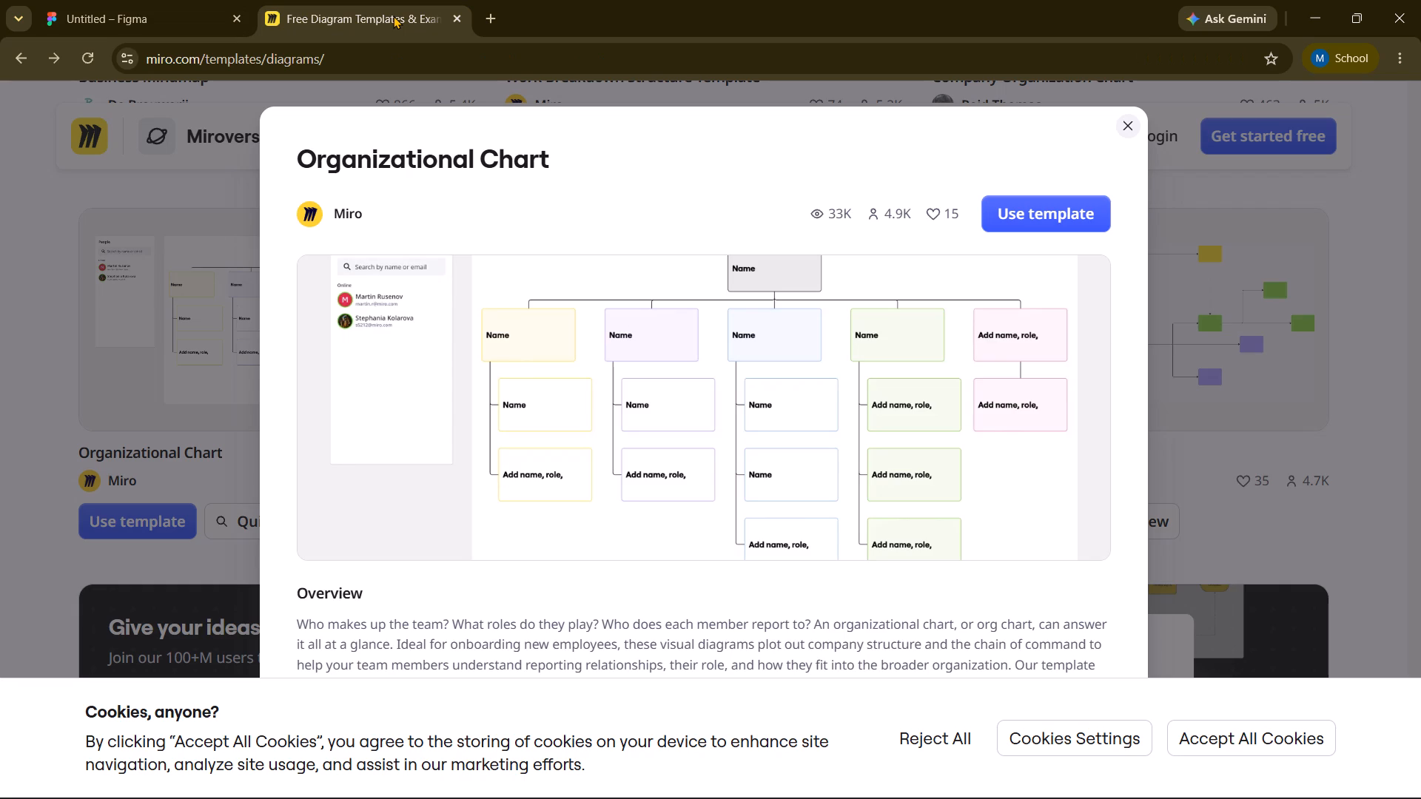
pyautogui.click(138, 18)
pyautogui.click(1083, 542)
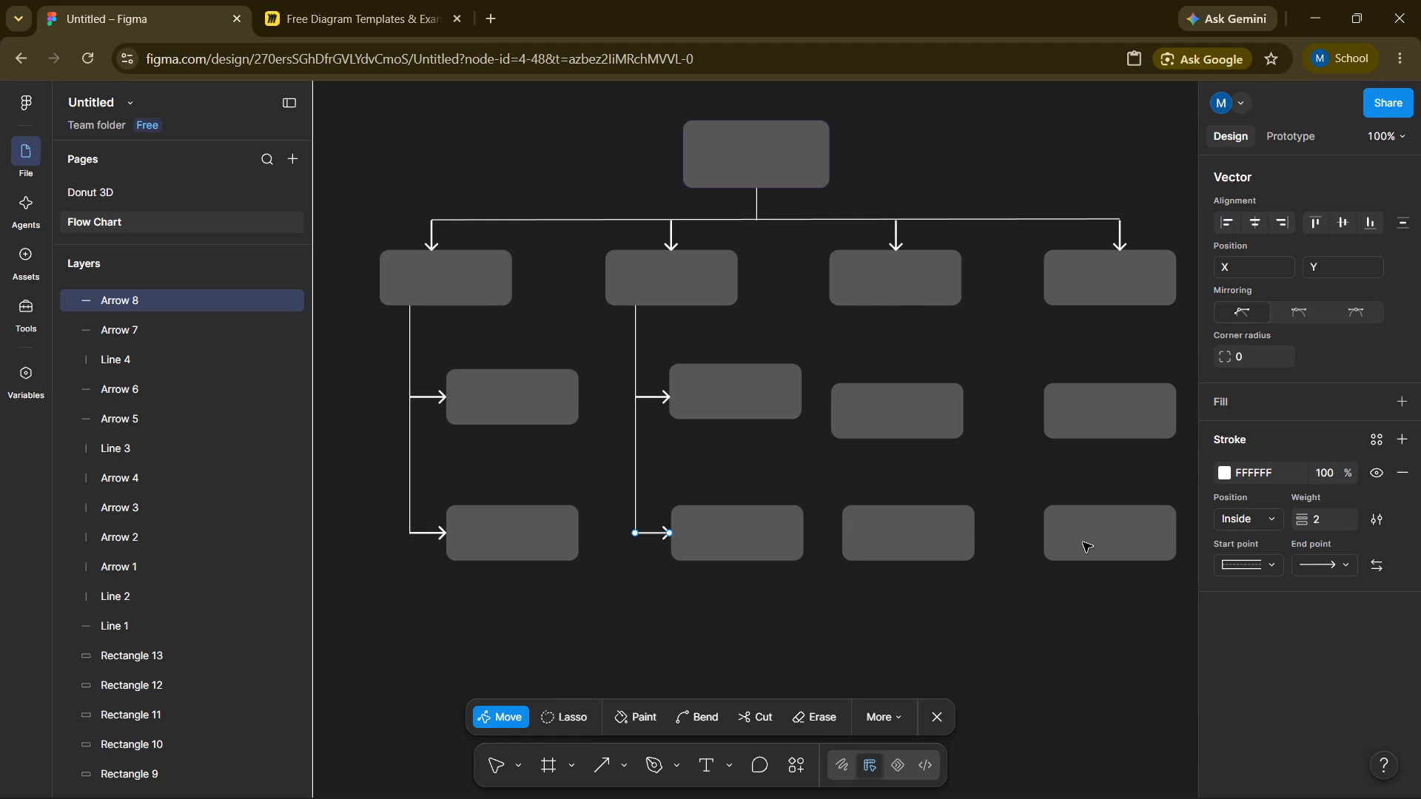
pyautogui.doubleClick(1083, 542)
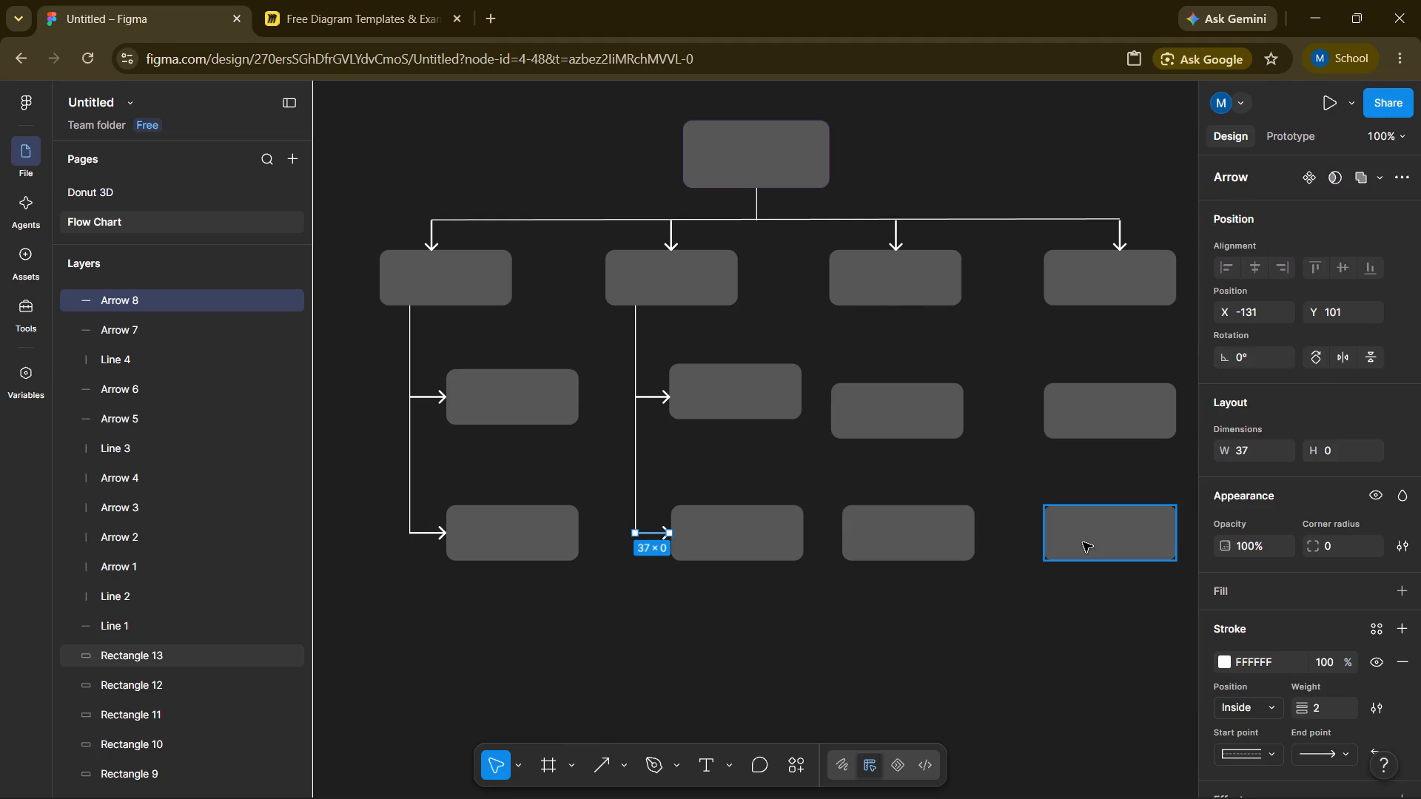
pyautogui.press('Delete')
pyautogui.click(1089, 542)
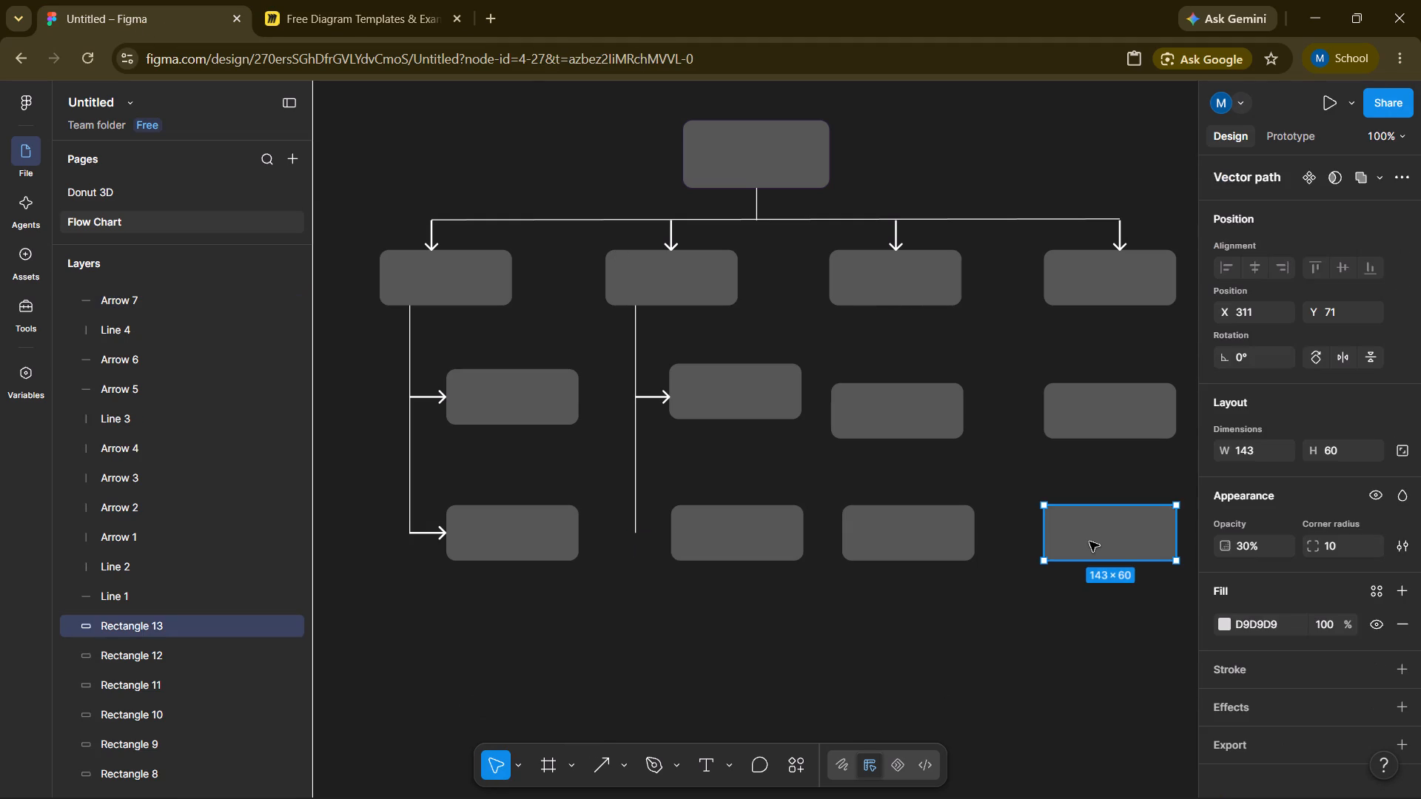
pyautogui.press('Delete')
# Raise the fourth column's remaining lower box slightly, to X 311, Y -66.
pyautogui.moveTo(1109, 425); pyautogui.dragTo(1123, 422)
pyautogui.moveTo(1115, 422); pyautogui.dragTo(1101, 417)
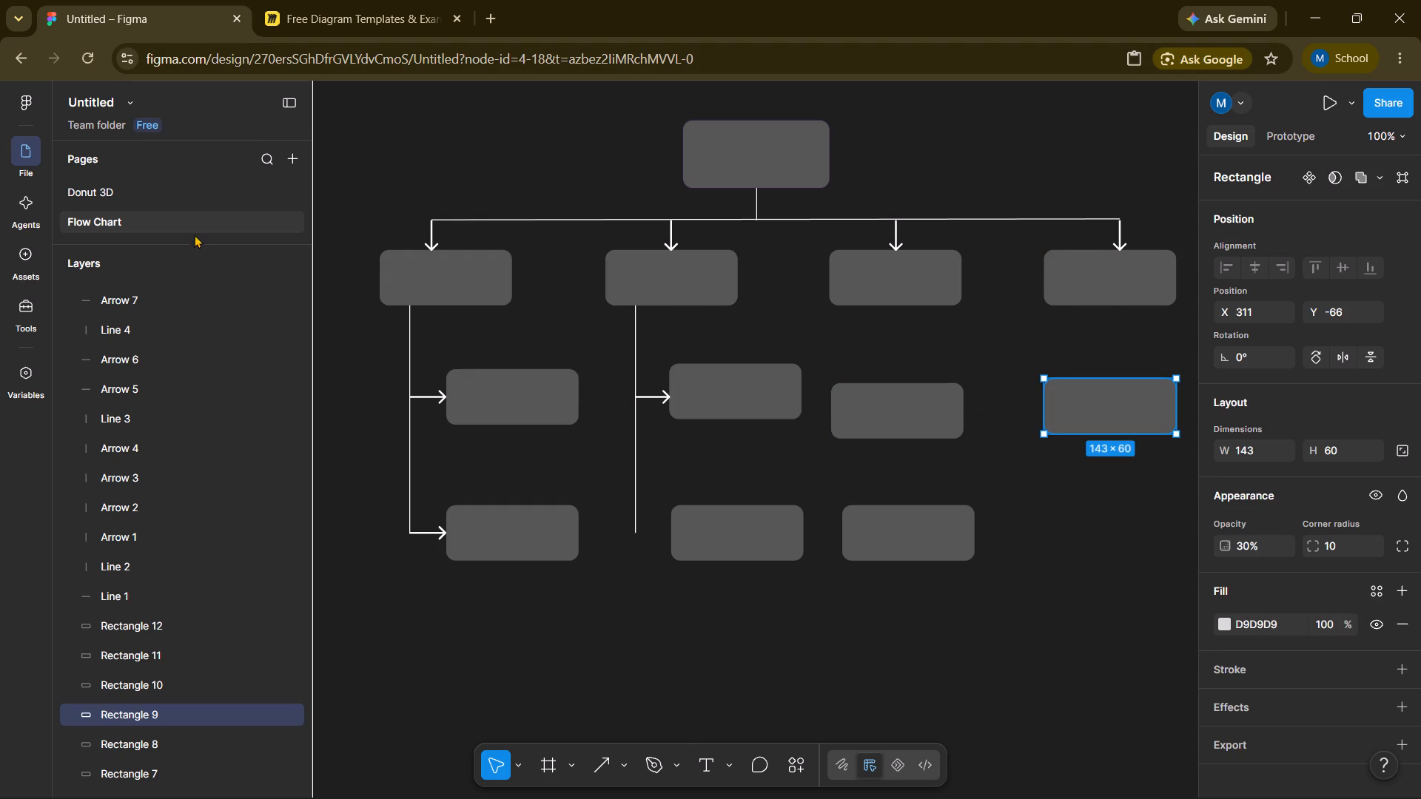
# Draw a vertical arrow about 79 long from the fourth second-row box's bottom edge to the box beneath it.
pyautogui.click(598, 763)
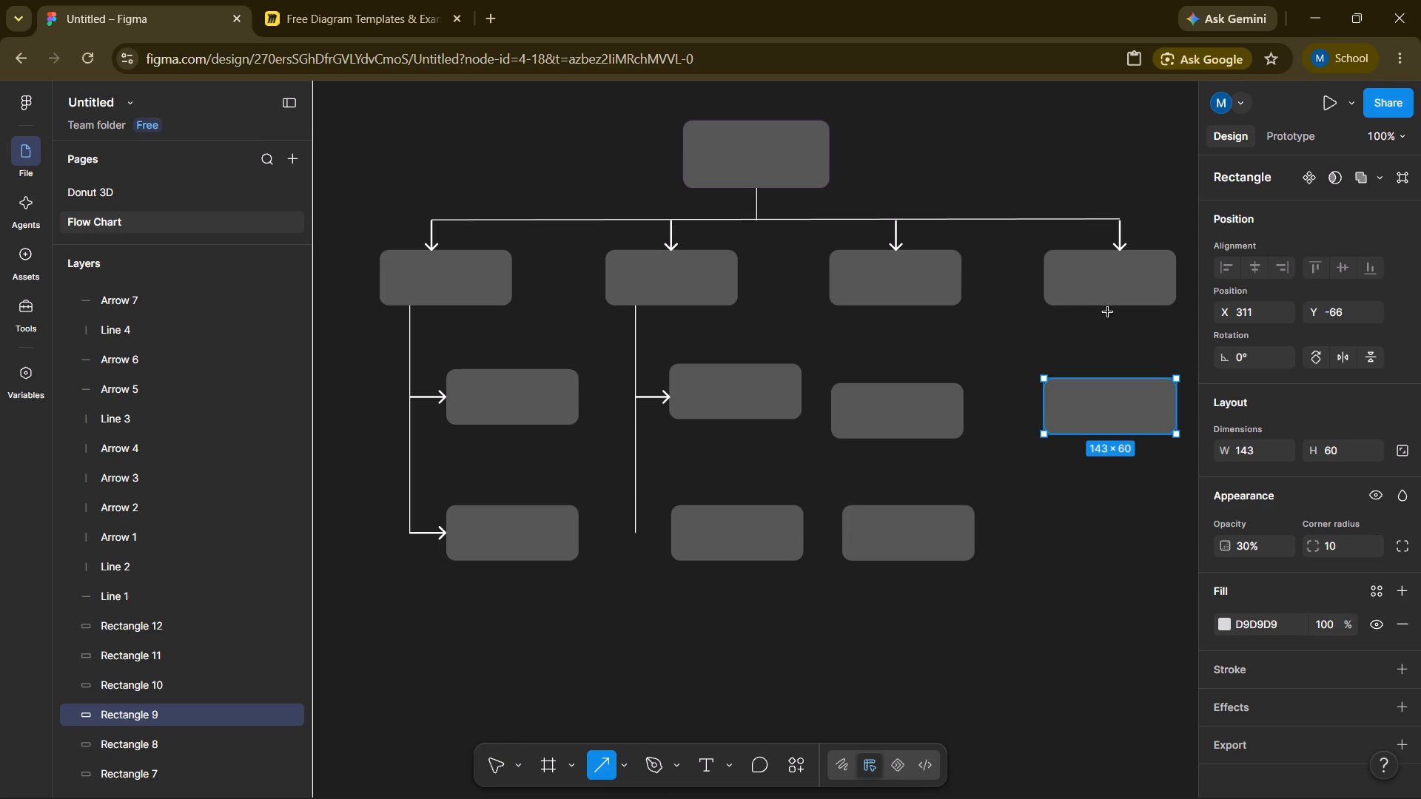
pyautogui.moveTo(1112, 308); pyautogui.dragTo(1115, 374)
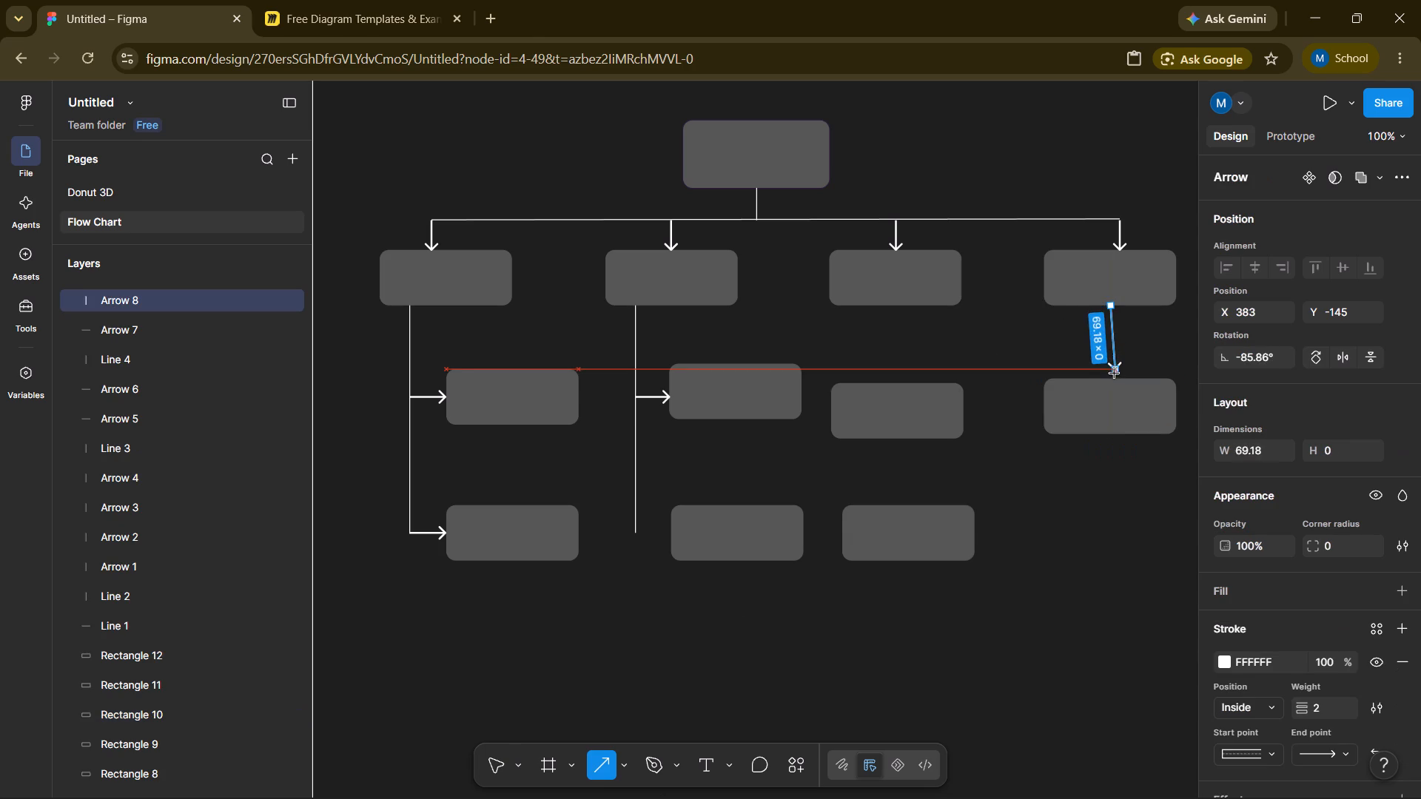
pyautogui.moveTo(1115, 374); pyautogui.dragTo(1112, 380)
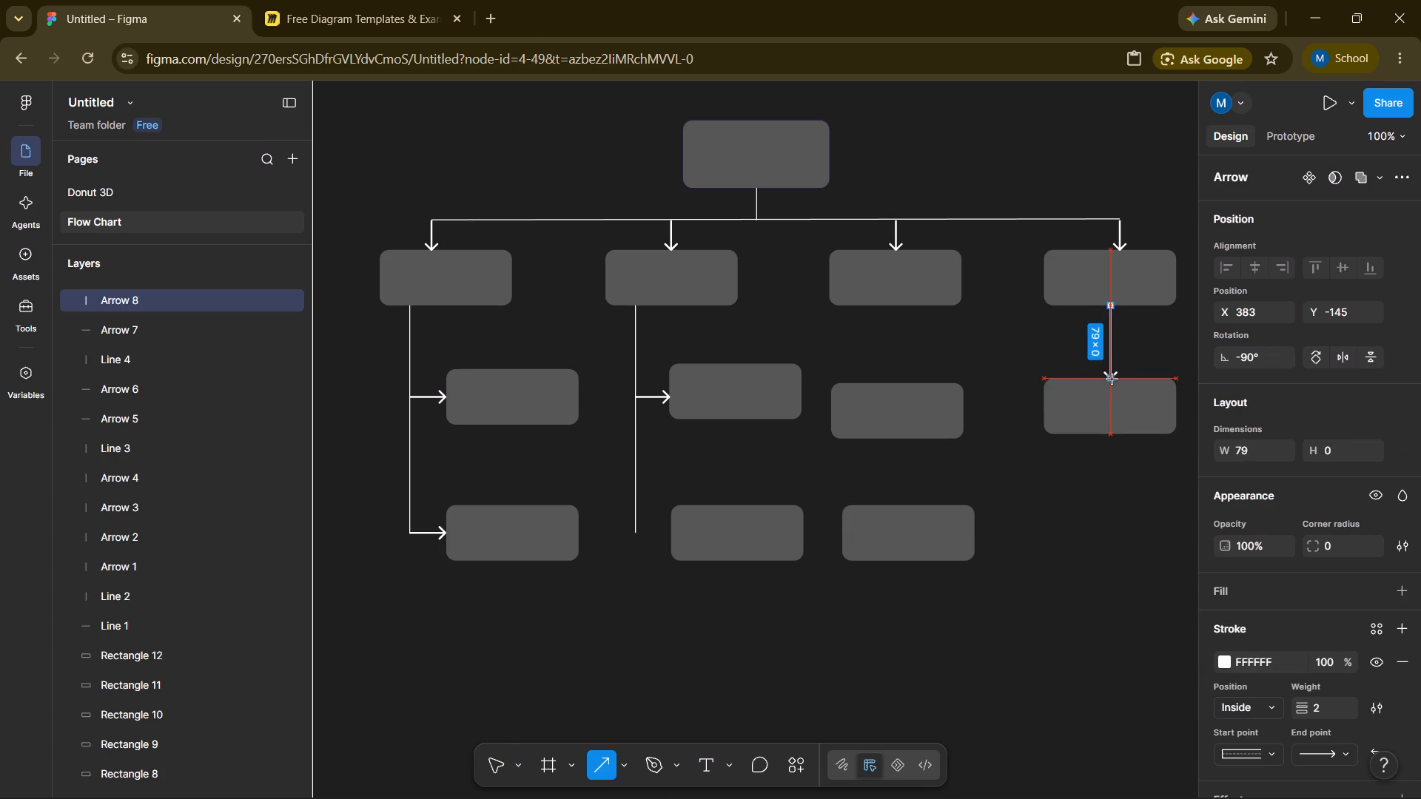
pyautogui.moveTo(1112, 380); pyautogui.dragTo(1112, 380)
pyautogui.press('Return')
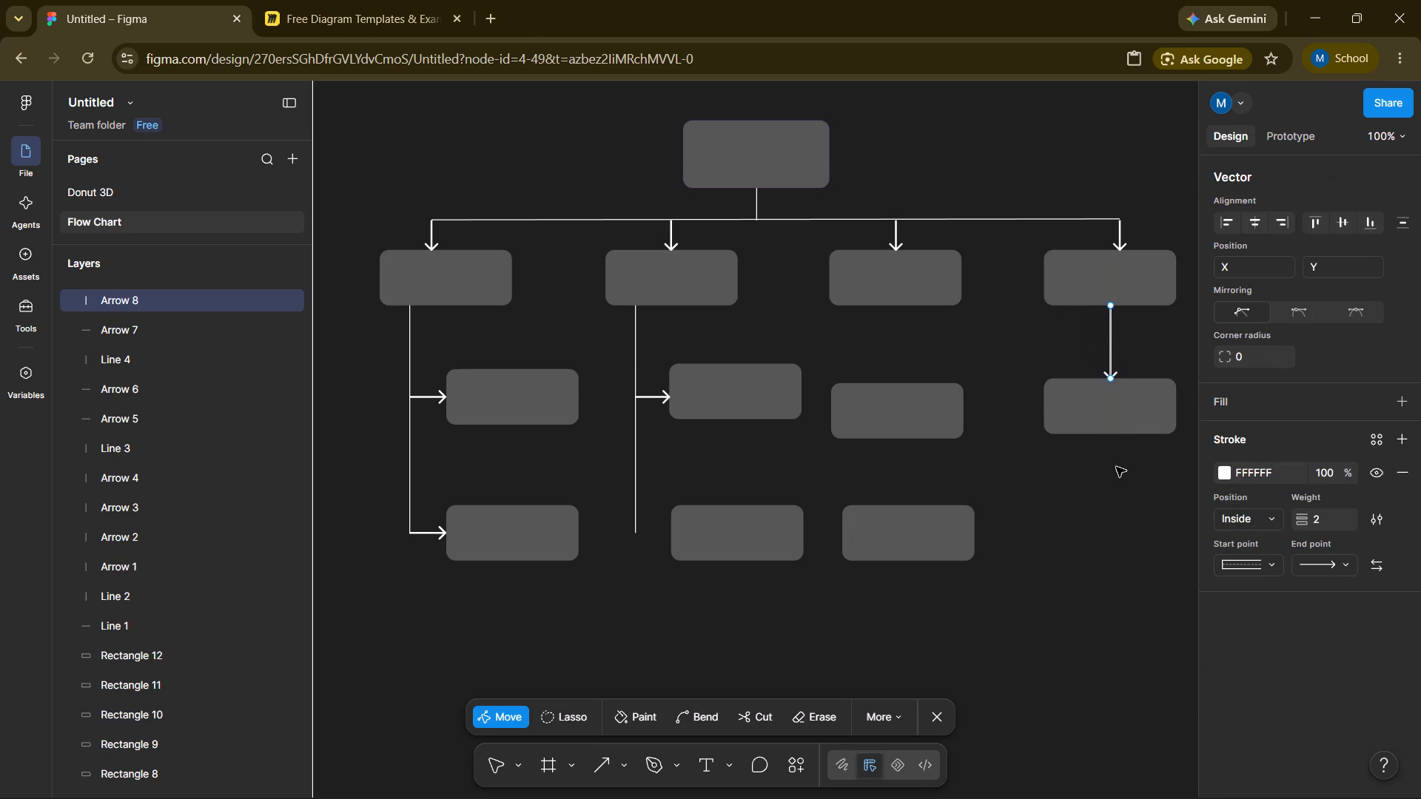
pyautogui.click(1115, 541)
pyautogui.doubleClick(1115, 541)
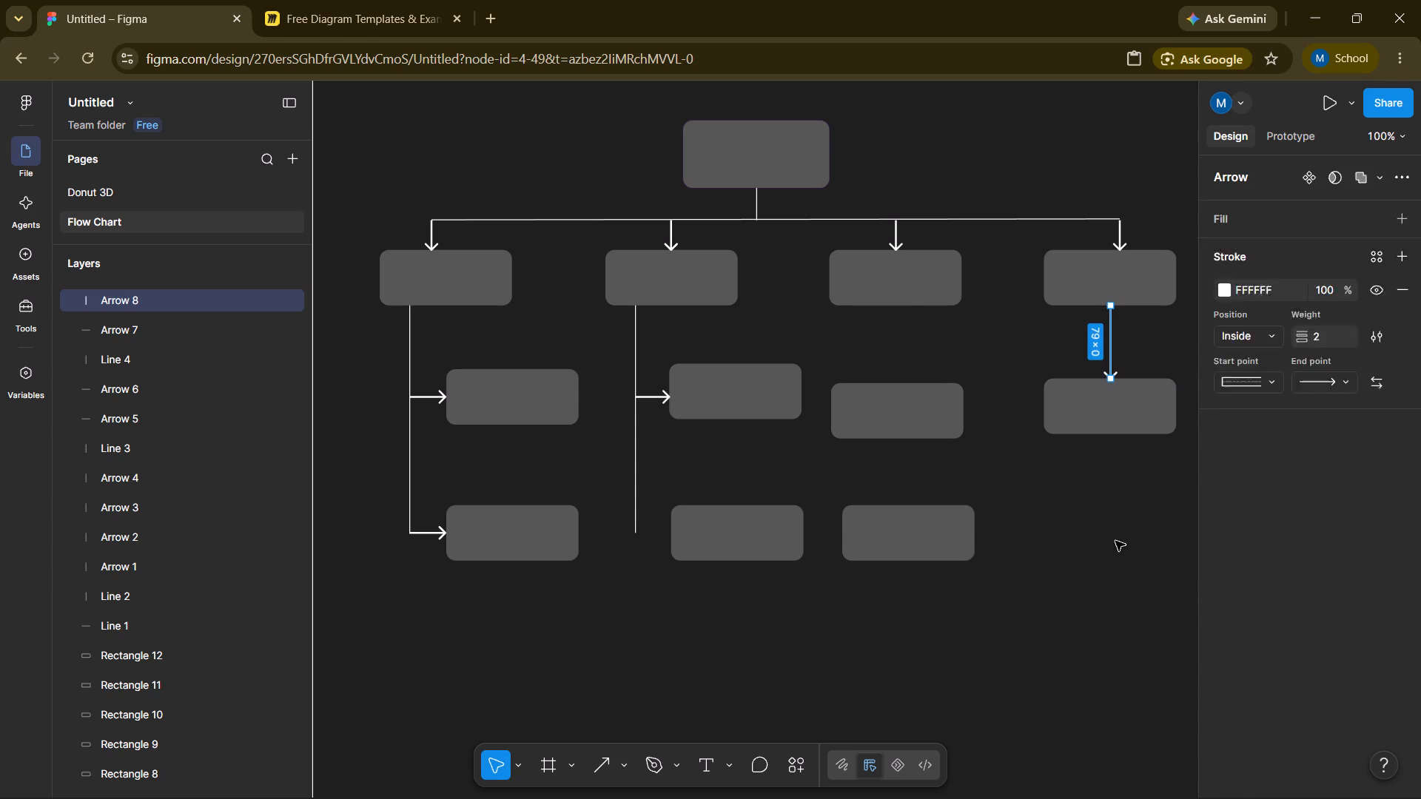
pyautogui.click(1115, 541)
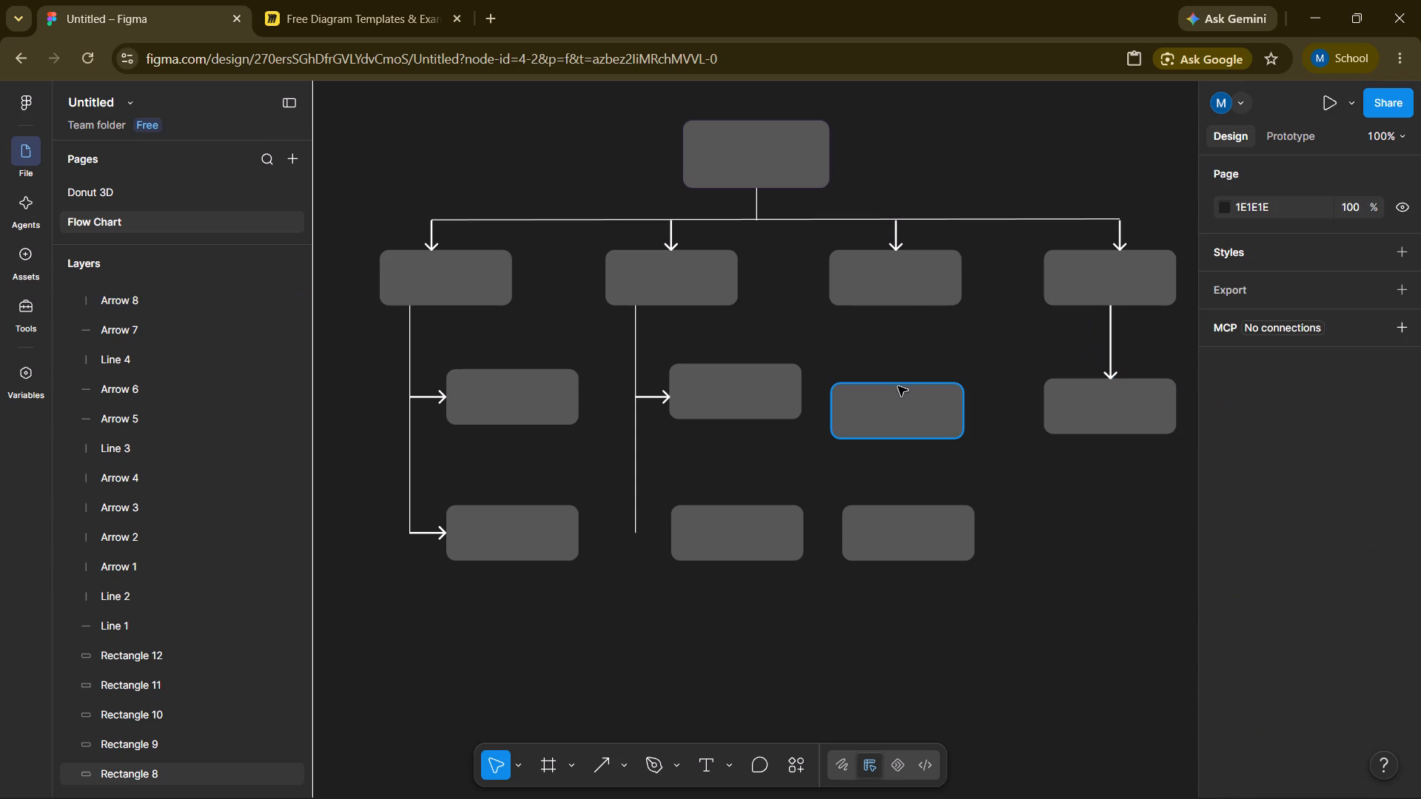
# Indent the third column's two lower boxes to X 126, placing the upper one at Y -82 and the other at Y 27.
pyautogui.moveTo(896, 394); pyautogui.dragTo(941, 382)
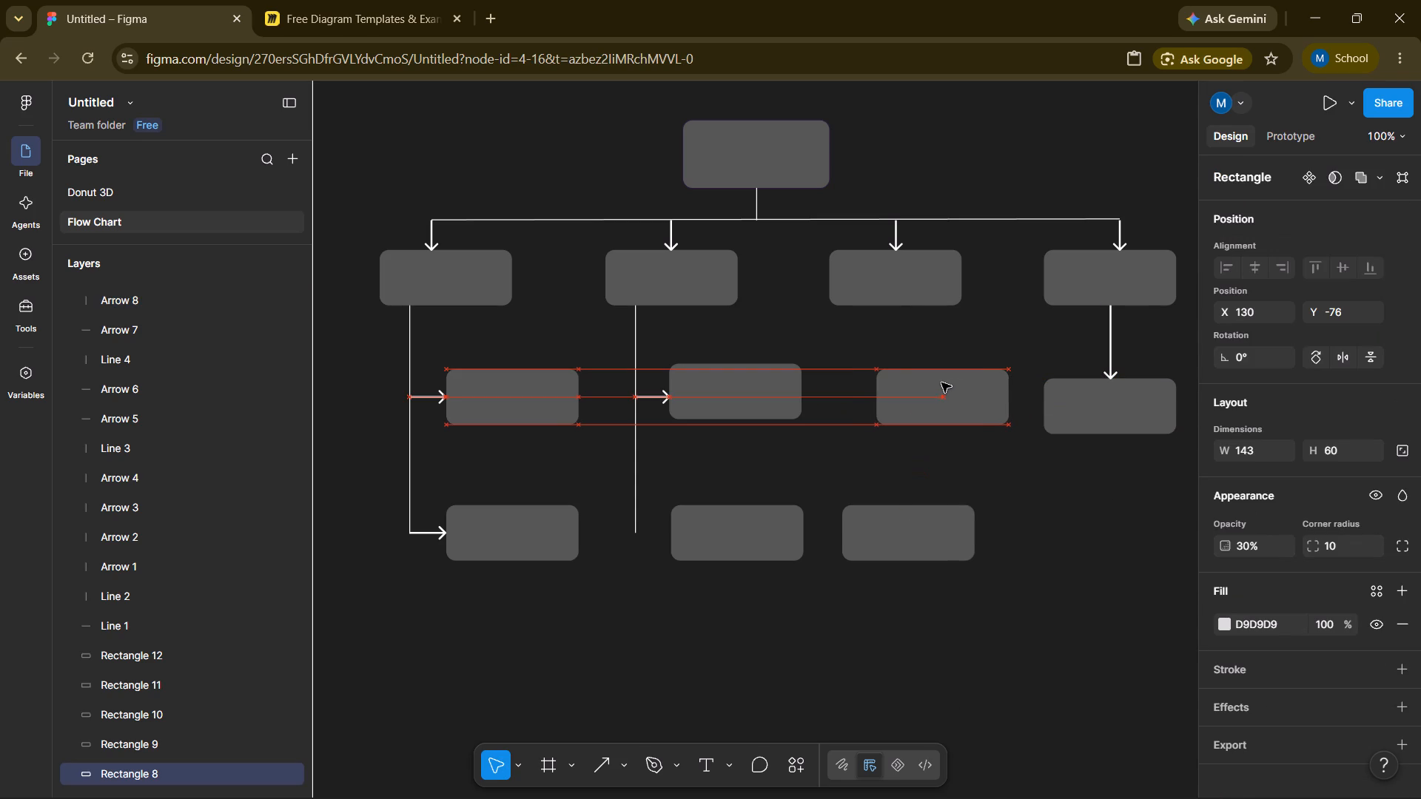
pyautogui.moveTo(941, 382); pyautogui.dragTo(941, 369)
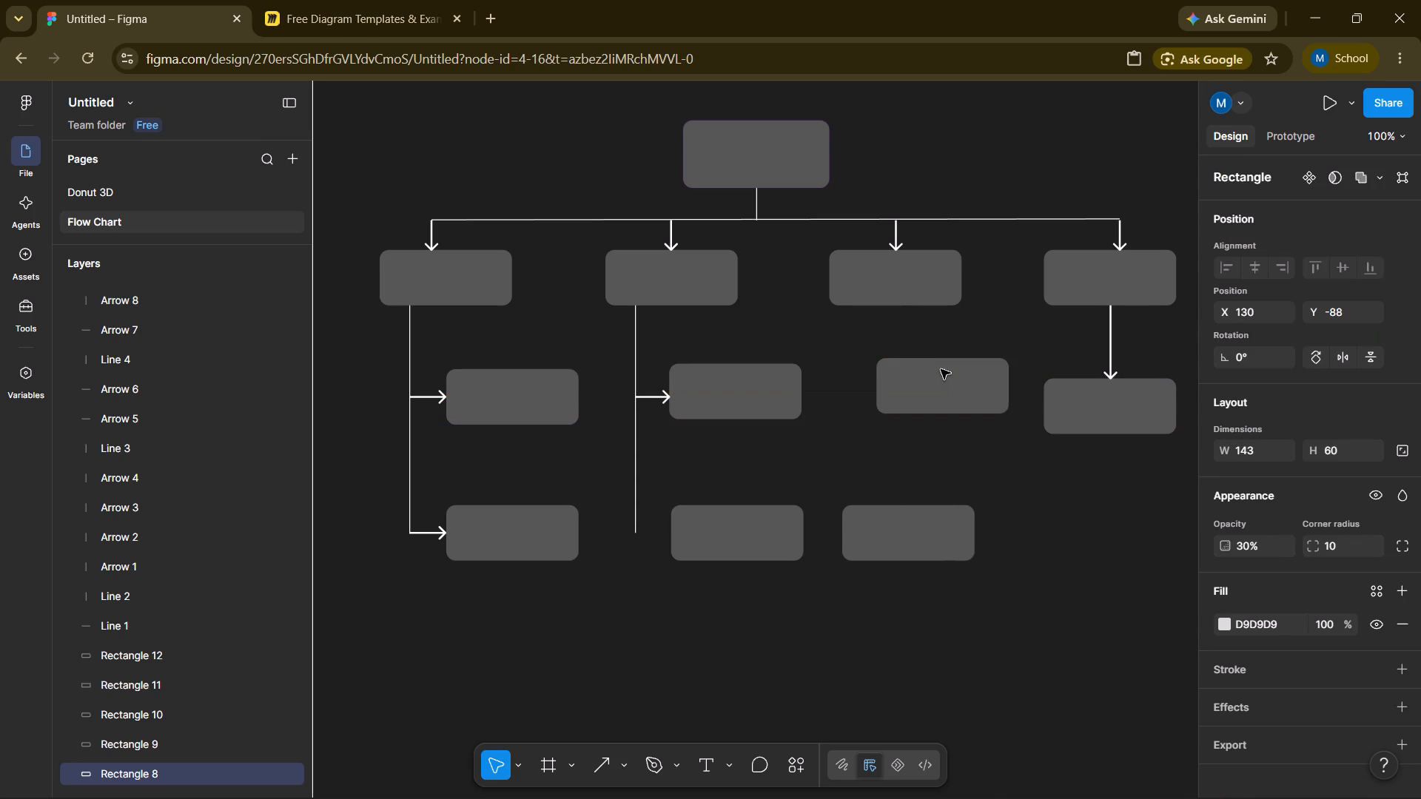
pyautogui.moveTo(941, 369); pyautogui.dragTo(938, 374)
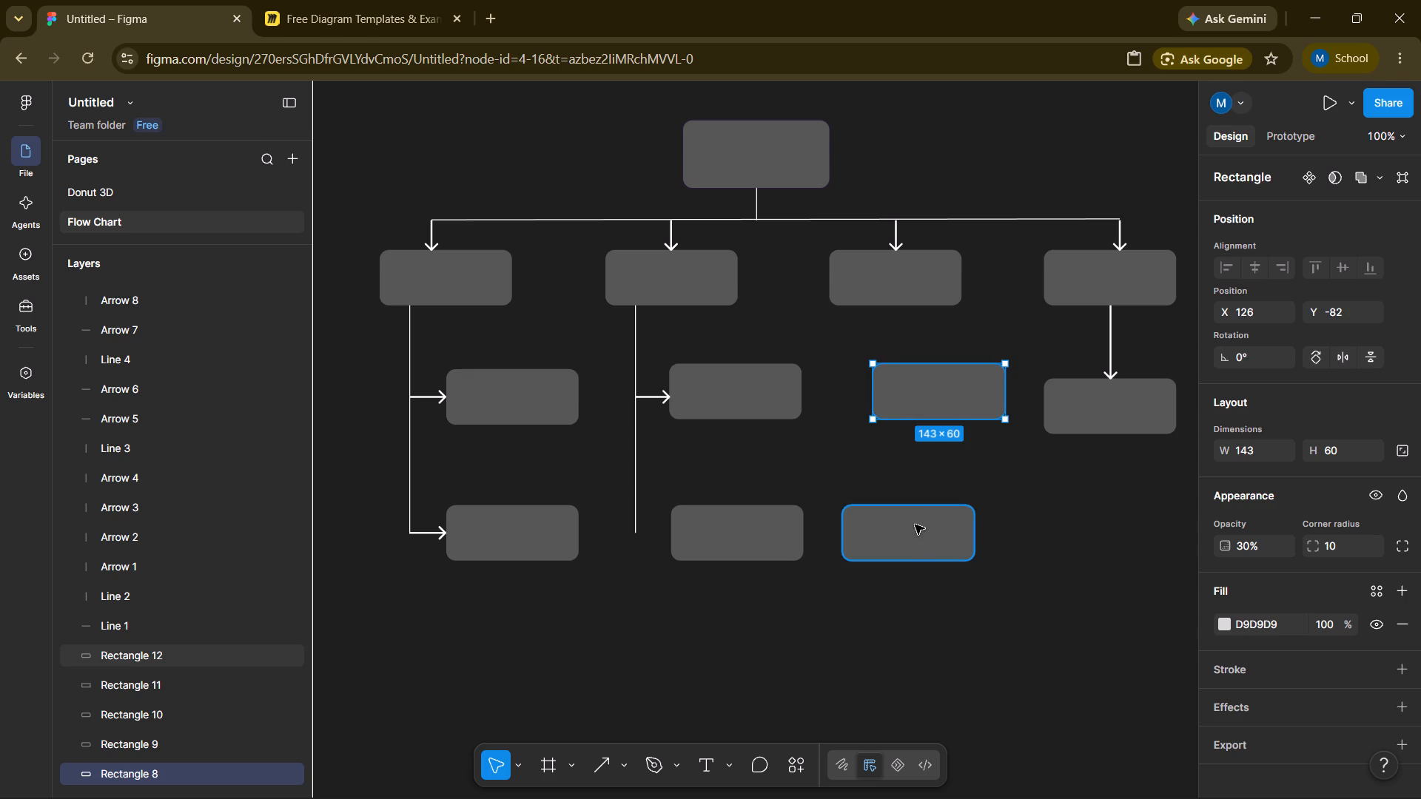
pyautogui.moveTo(915, 525); pyautogui.dragTo(952, 499)
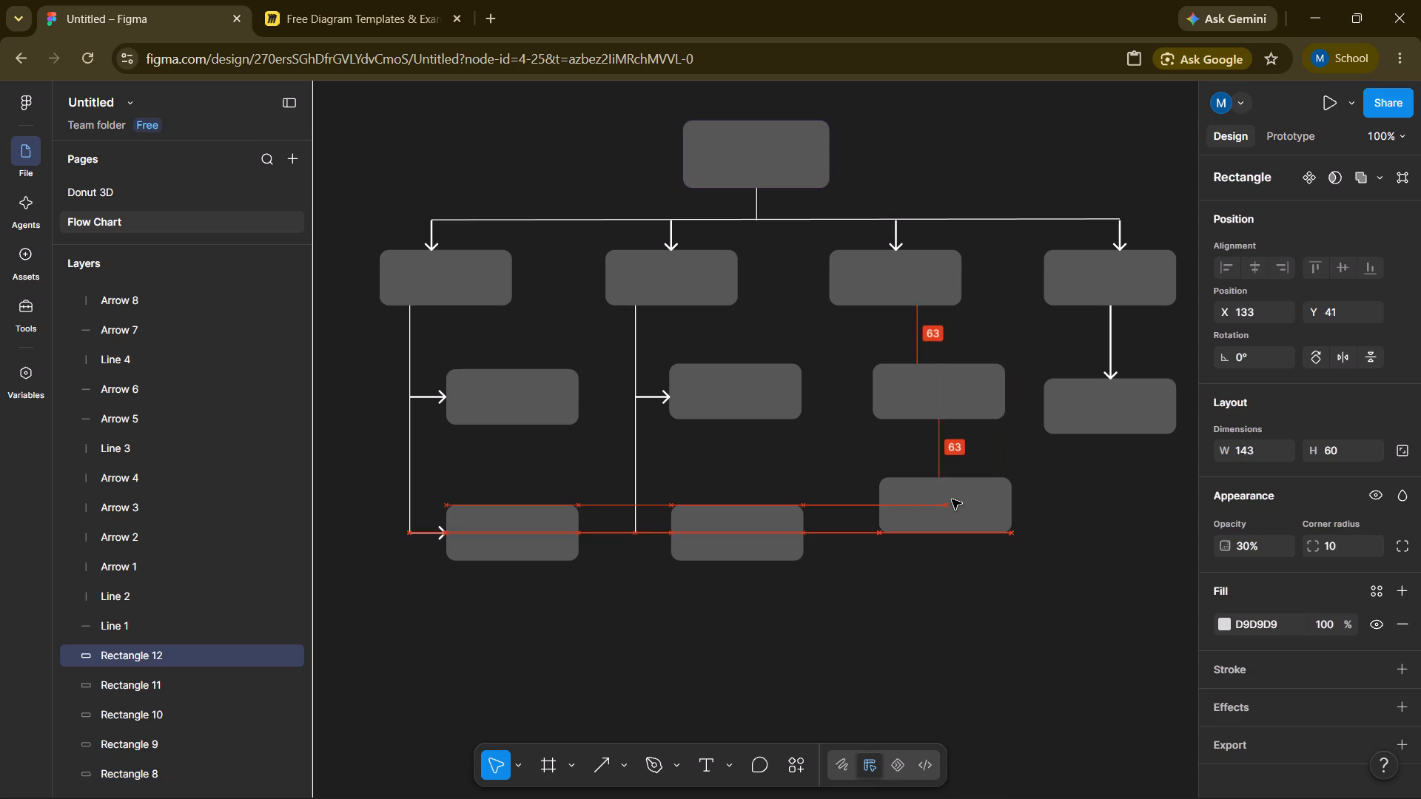
pyautogui.moveTo(952, 499); pyautogui.dragTo(948, 484)
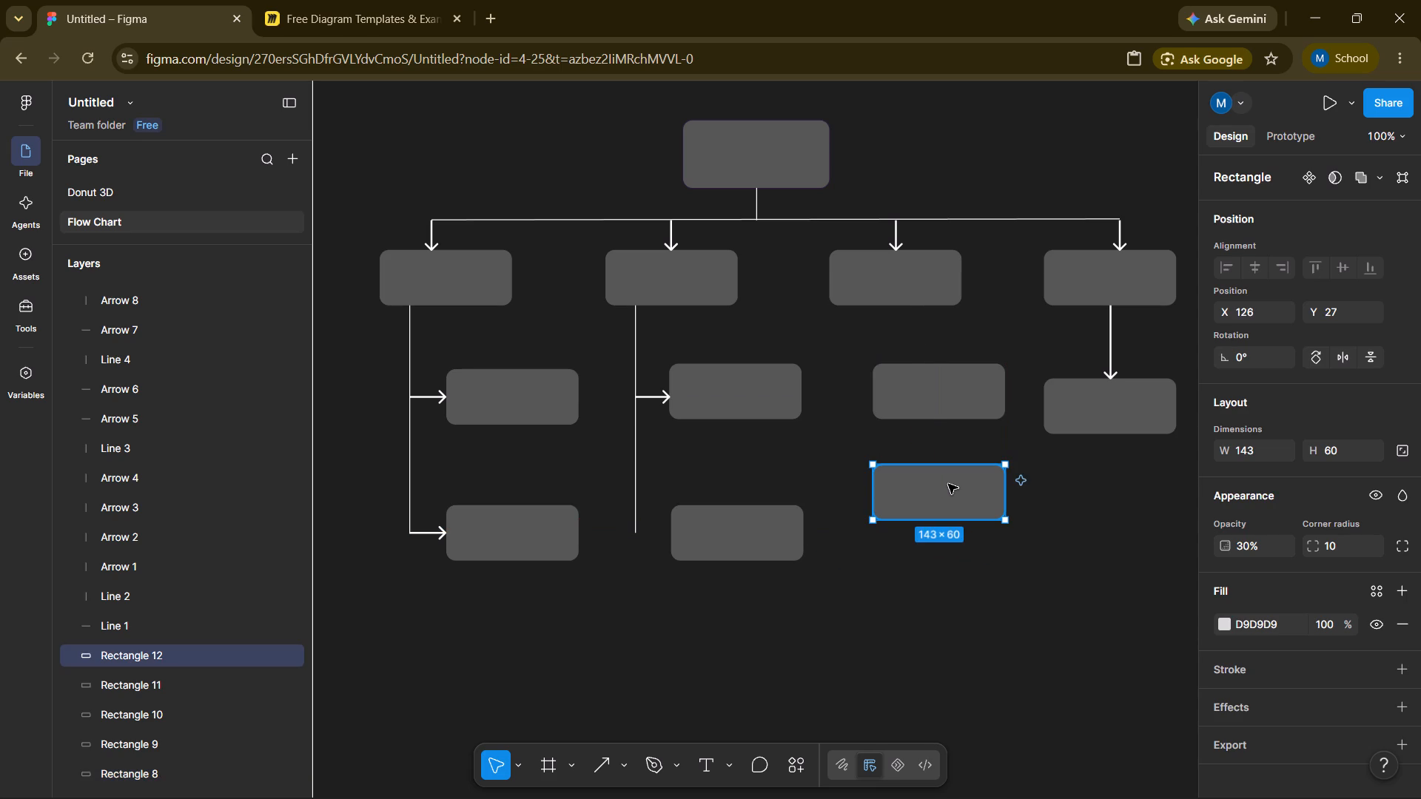
# Copy the third column's lowest box and paste a duplicate beneath it, aligned with the two indented boxes.
pyautogui.click(948, 484)
pyautogui.rightClick(948, 484)
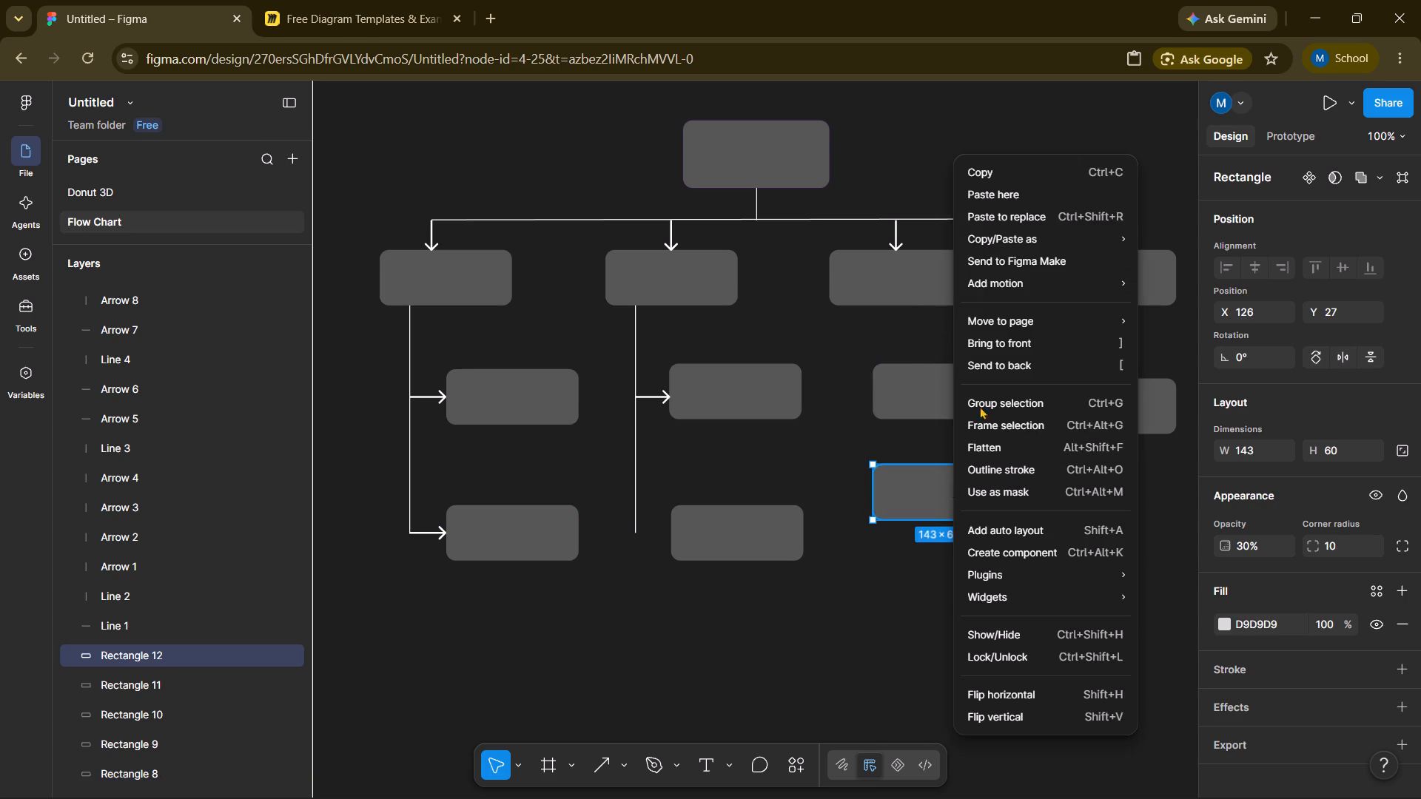
pyautogui.click(1041, 174)
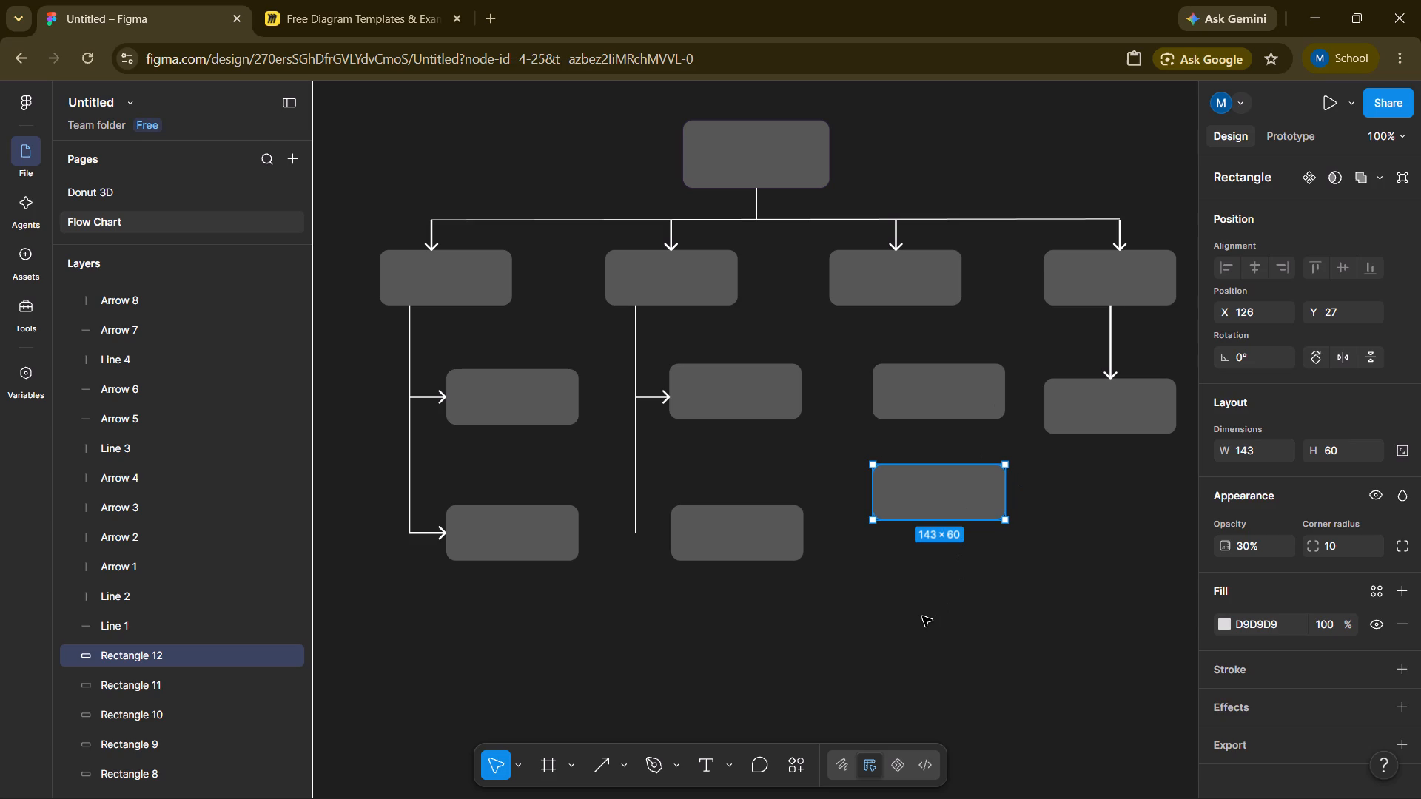
pyautogui.click(912, 601)
pyautogui.rightClick(912, 601)
pyautogui.click(991, 556)
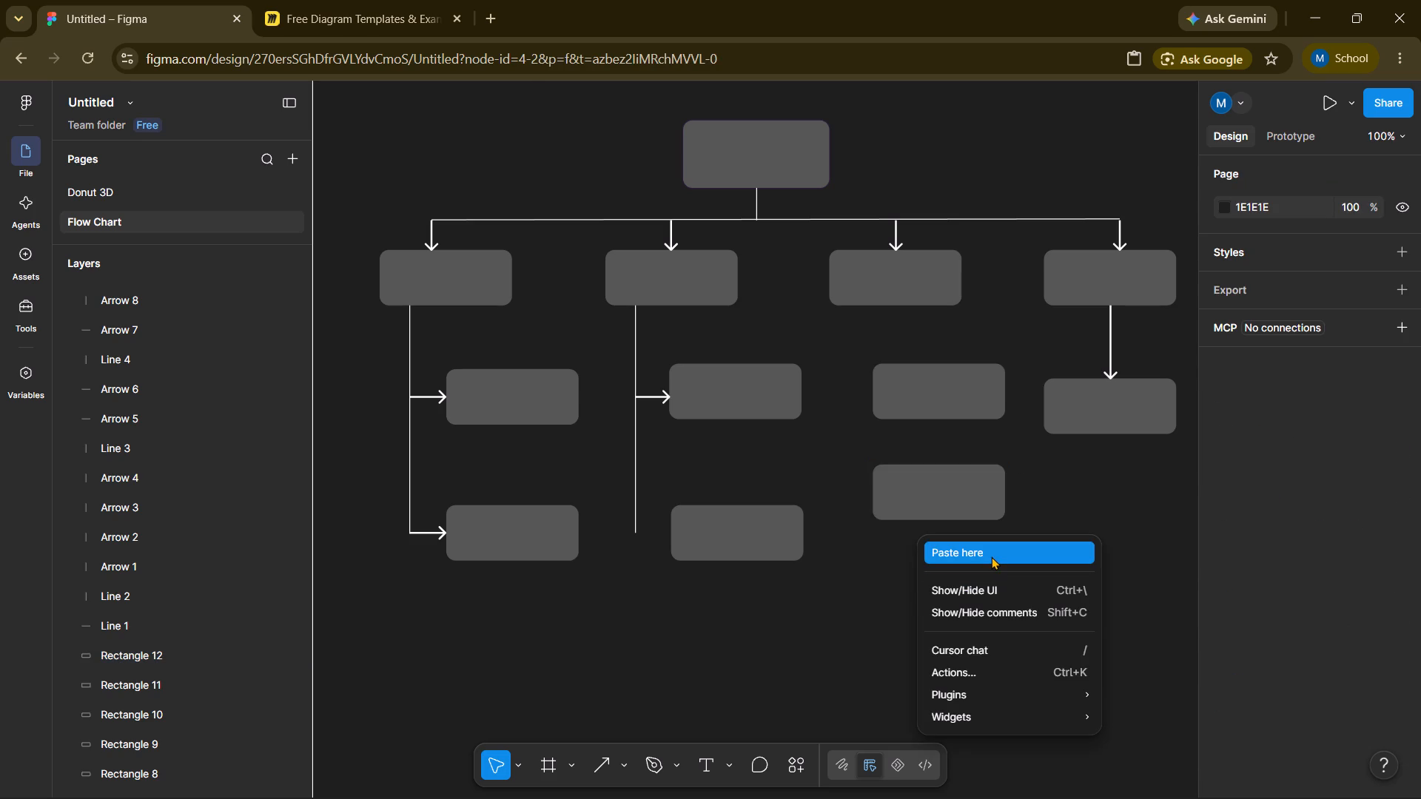
pyautogui.moveTo(962, 637); pyautogui.dragTo(927, 625)
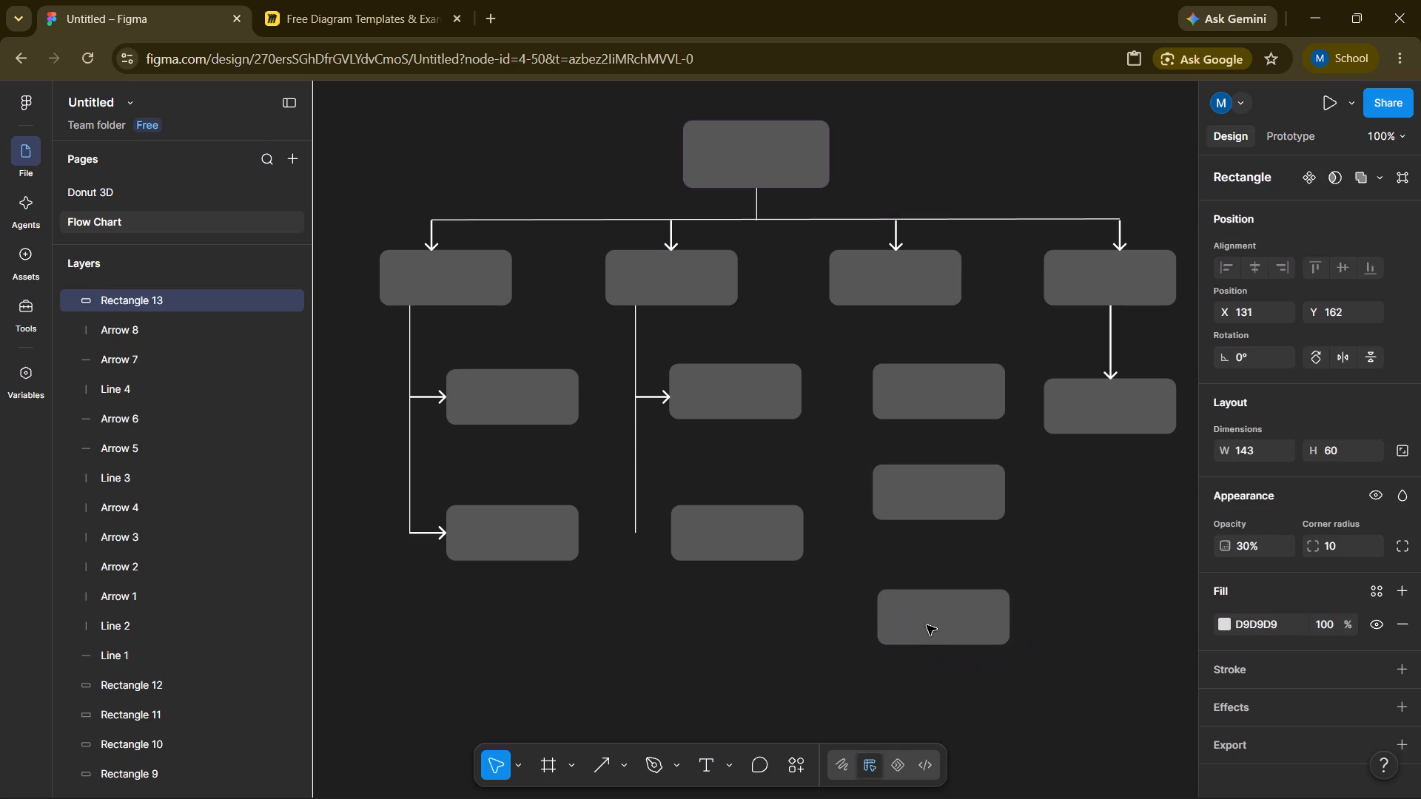
pyautogui.moveTo(927, 625); pyautogui.dragTo(923, 620)
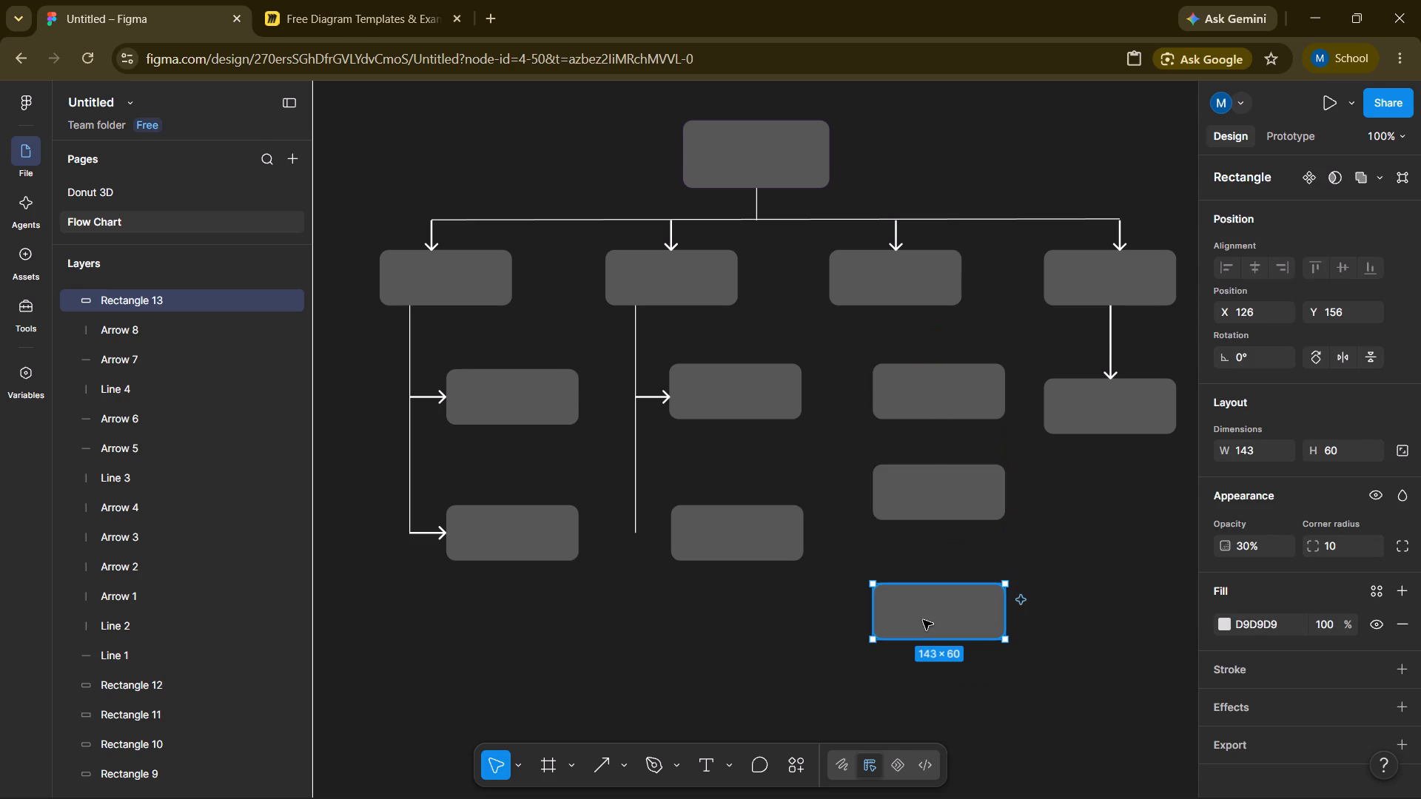
pyautogui.click(1039, 600)
pyautogui.moveTo(924, 639); pyautogui.dragTo(930, 627)
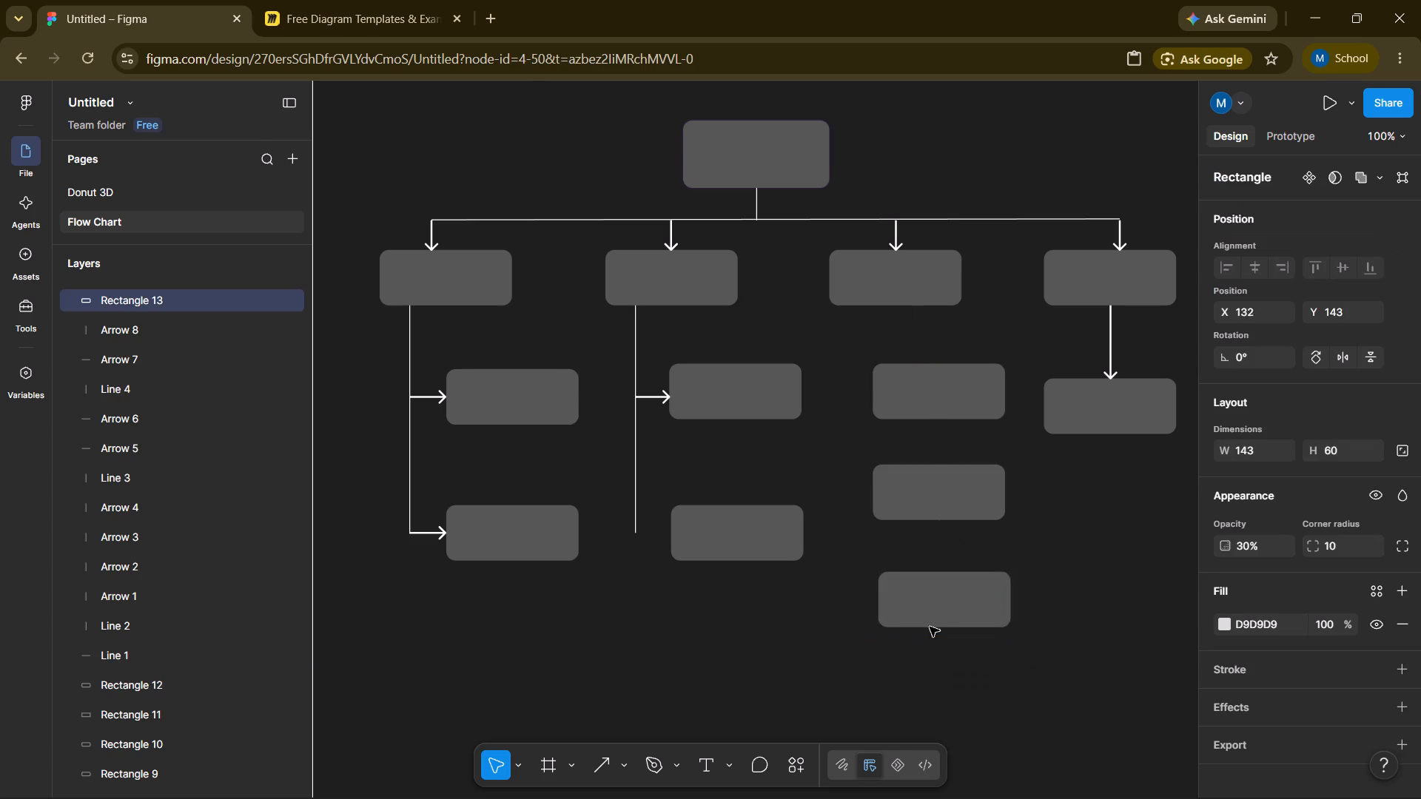
pyautogui.moveTo(930, 627); pyautogui.dragTo(926, 628)
pyautogui.click(1118, 587)
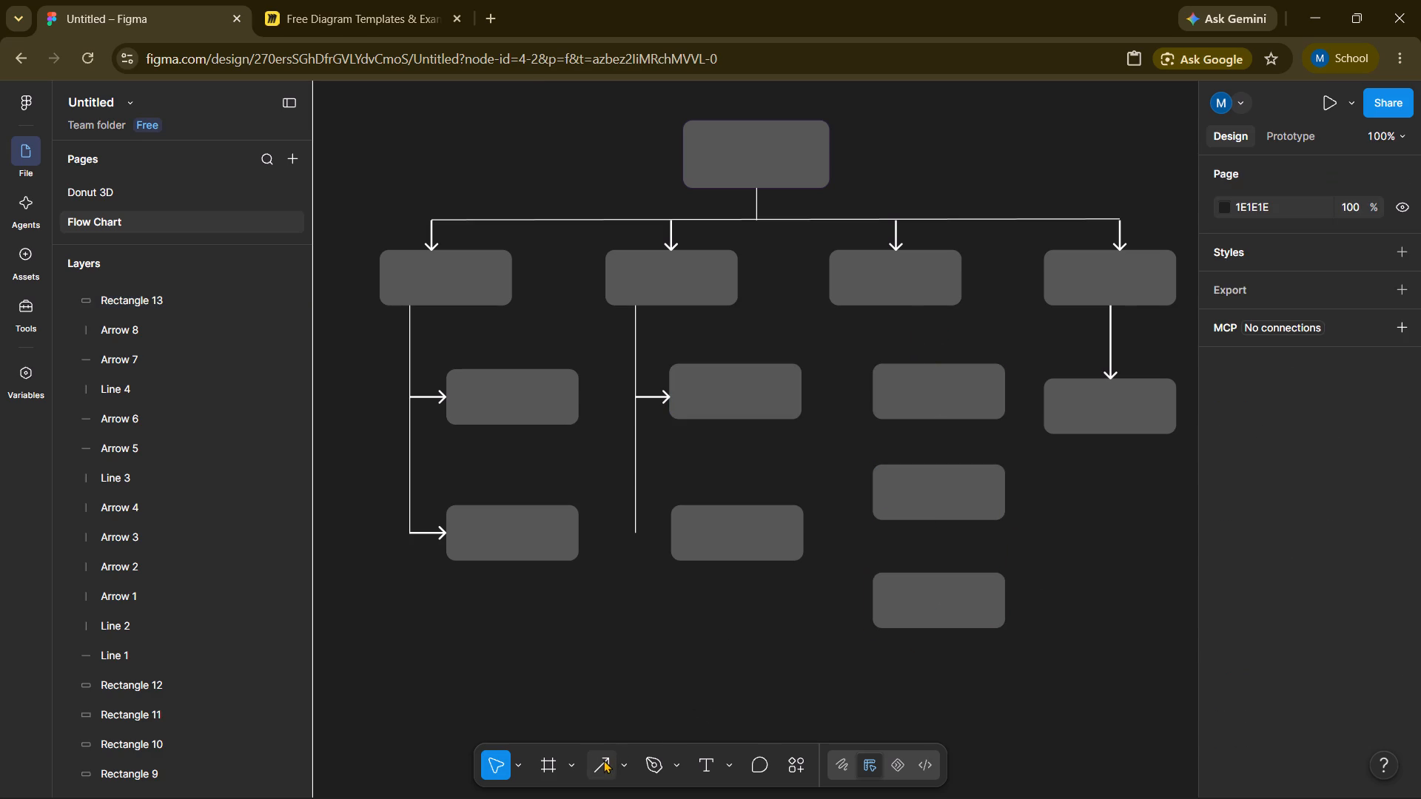
# Draw a near-vertical line about 324 long from the third second-row box's bottom edge down beside its three indented boxes.
pyautogui.click(622, 763)
pyautogui.click(669, 615)
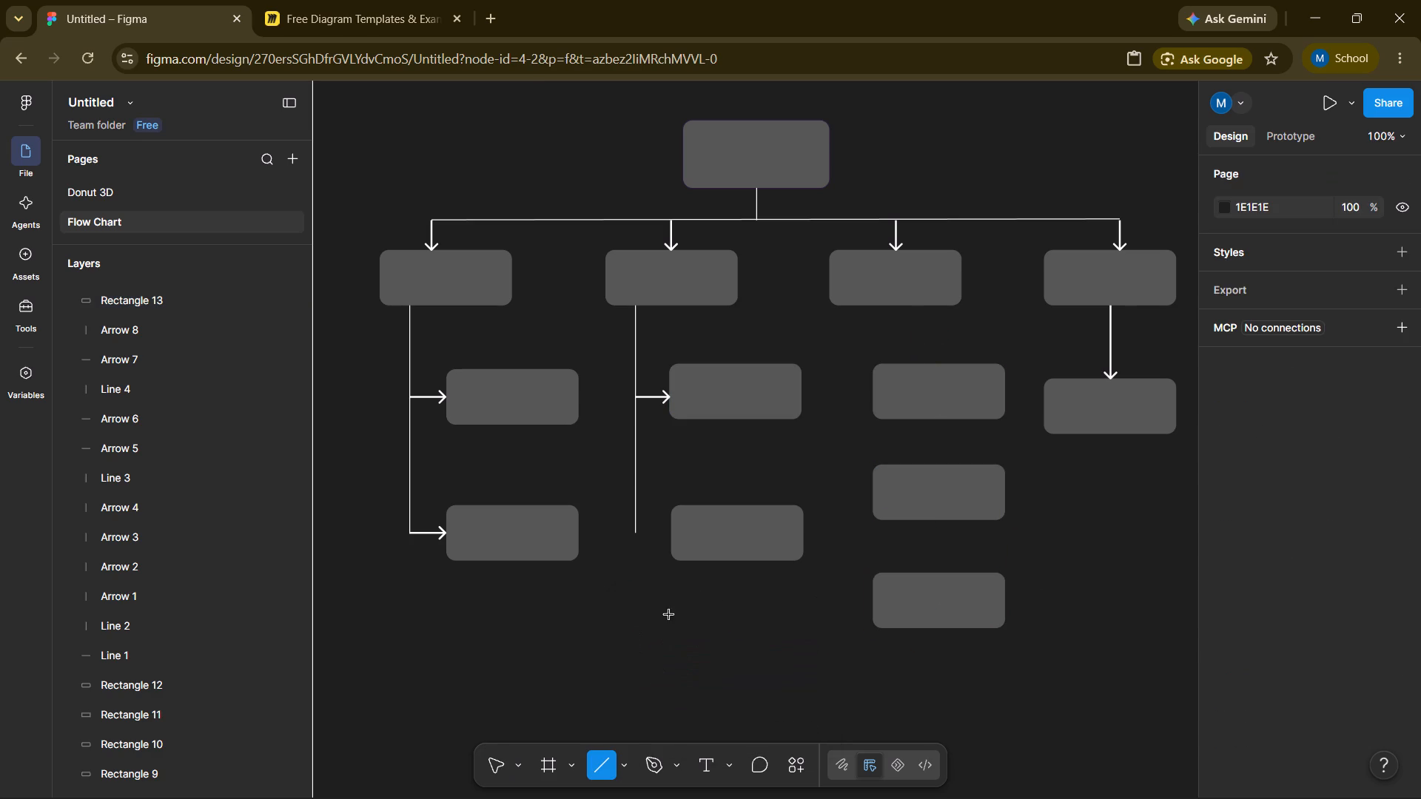
pyautogui.moveTo(851, 304); pyautogui.dragTo(856, 363)
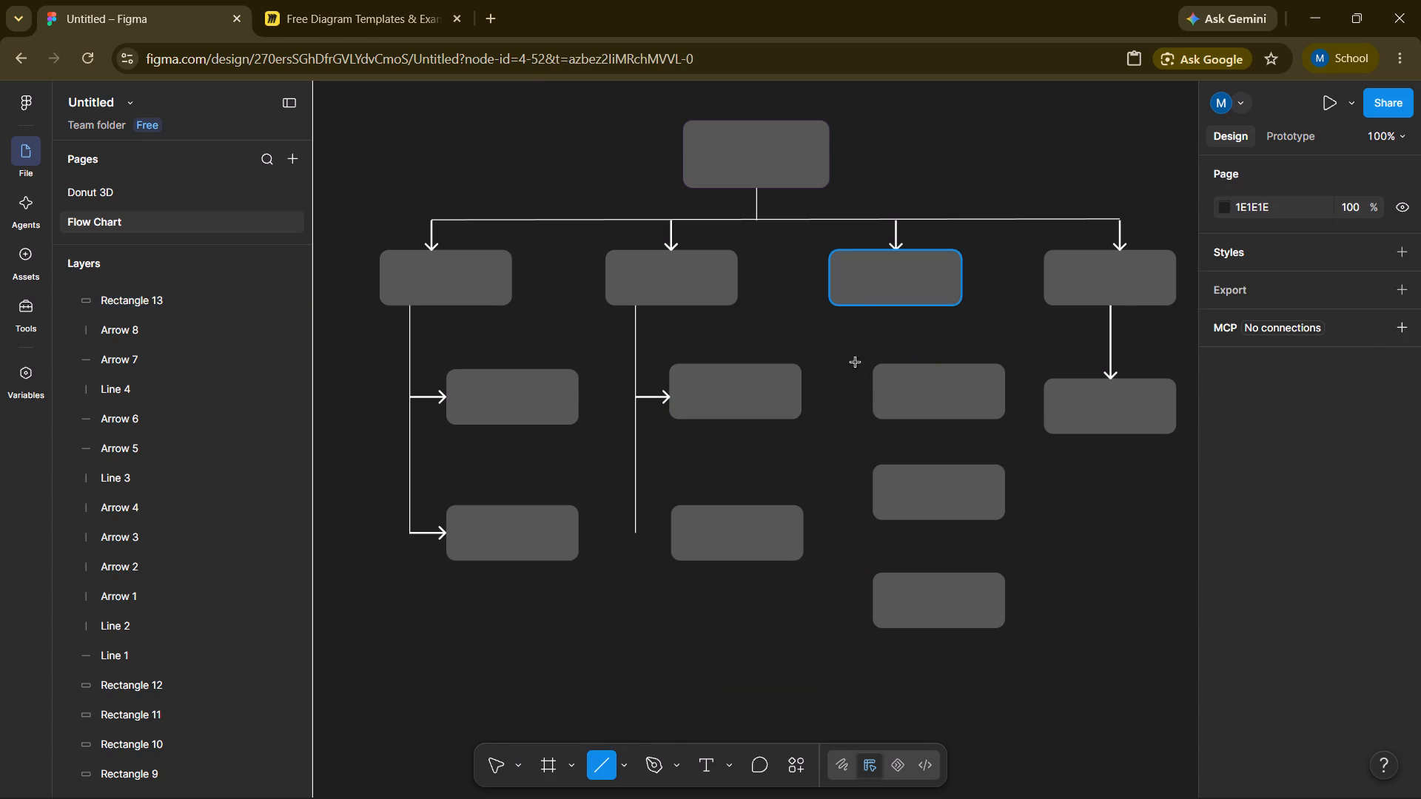
pyautogui.moveTo(856, 363); pyautogui.dragTo(850, 593)
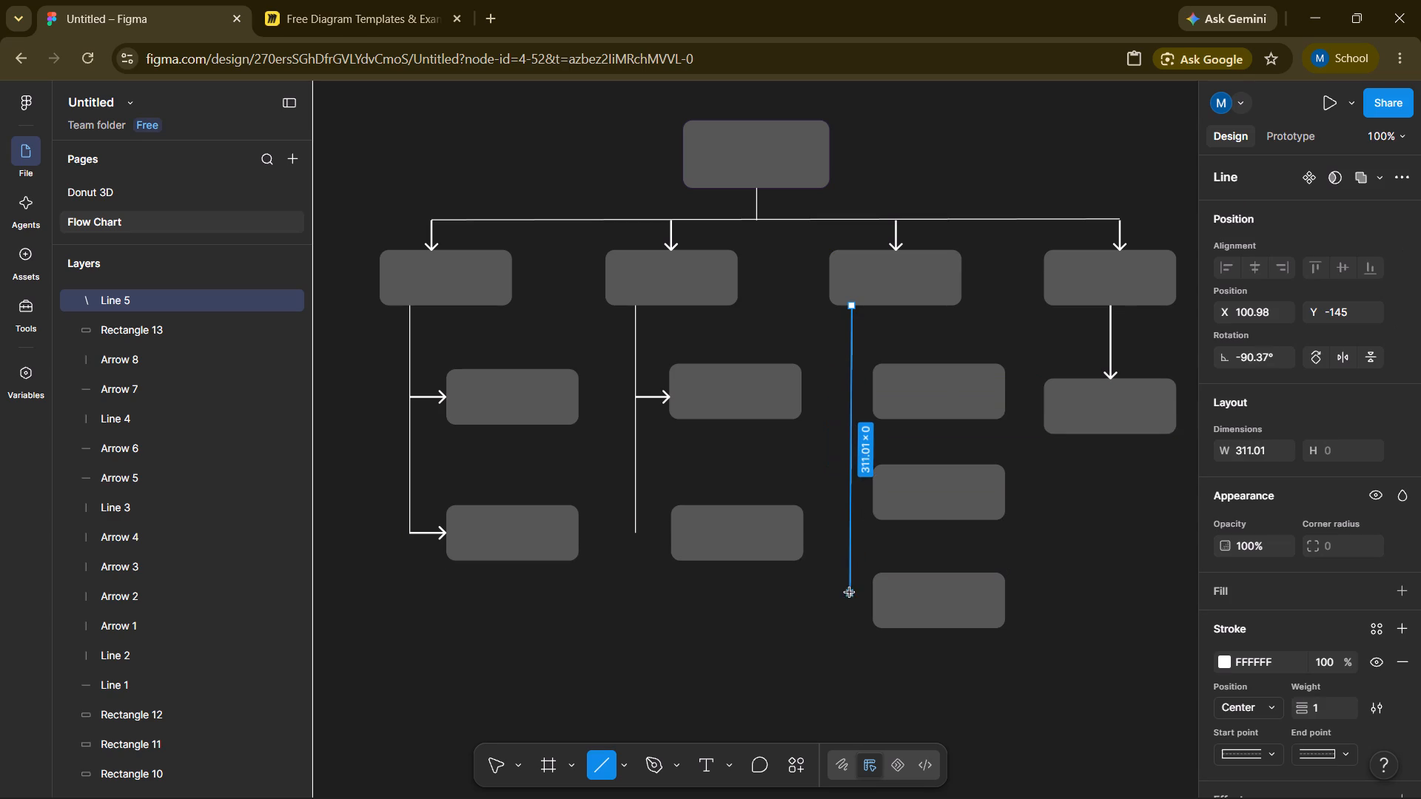
pyautogui.moveTo(850, 593); pyautogui.dragTo(854, 604)
pyautogui.press('Return')
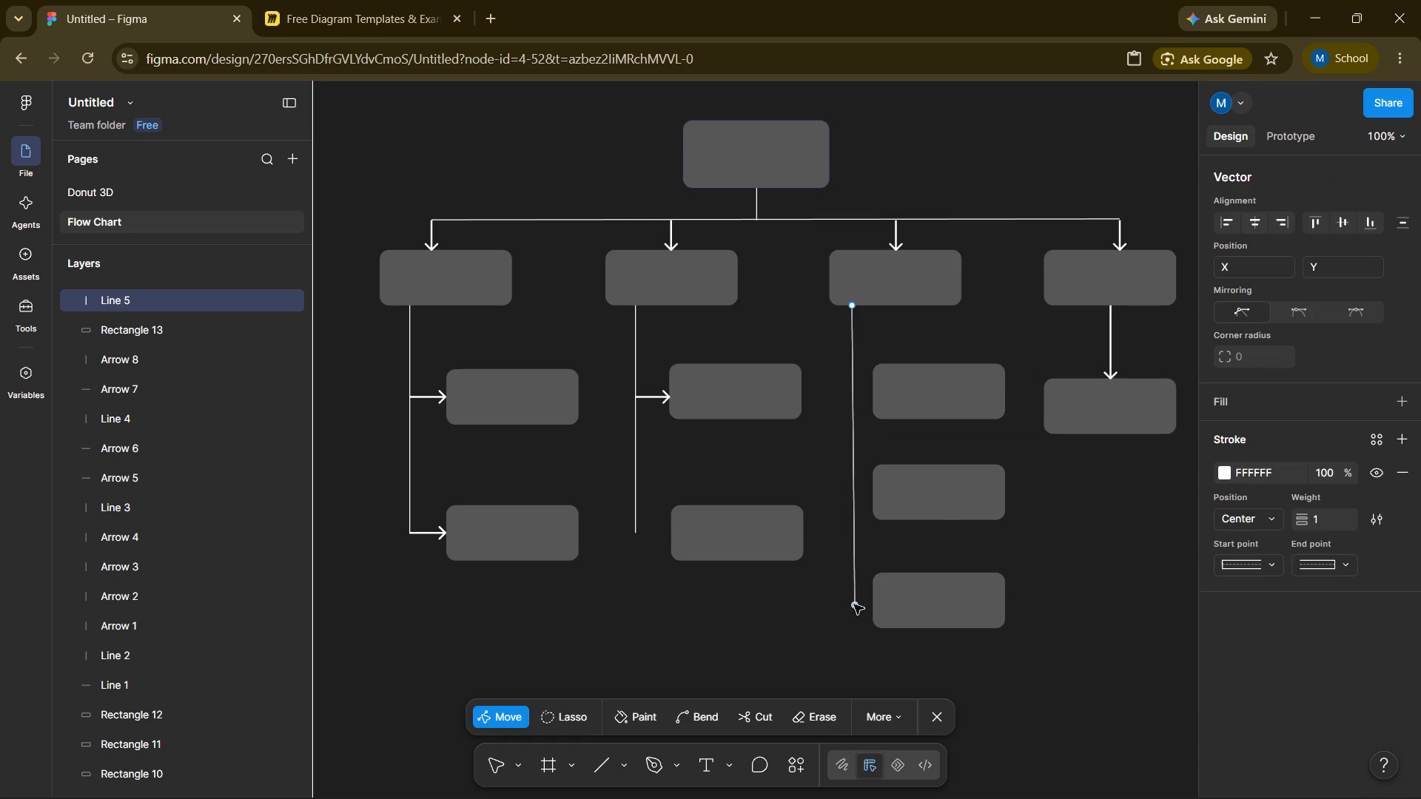
# Draw a horizontal arrow about 20 long at Y -52 from the third column's line to its top indented box.
pyautogui.click(623, 761)
pyautogui.click(676, 645)
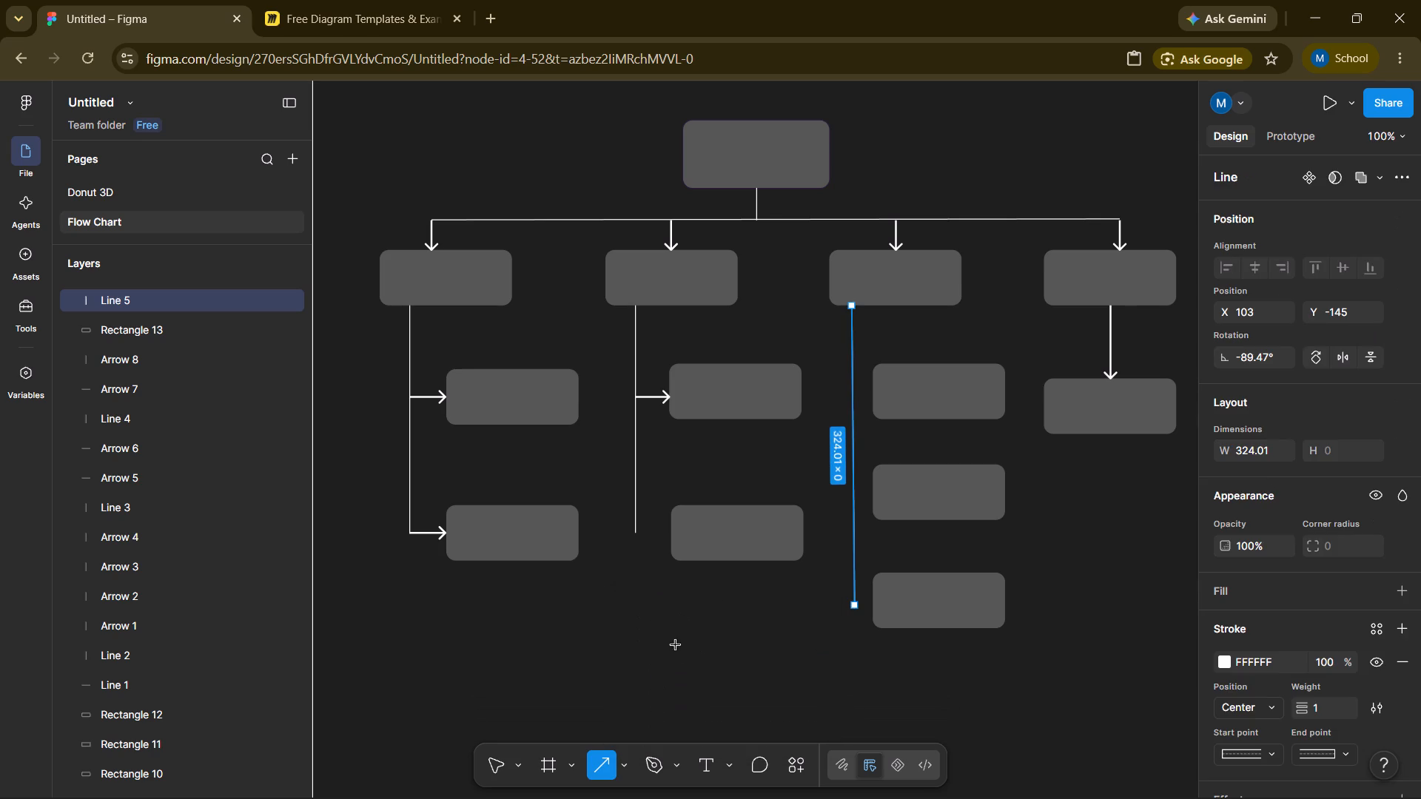
pyautogui.moveTo(854, 393); pyautogui.dragTo(870, 393)
pyautogui.moveTo(870, 393); pyautogui.dragTo(872, 393)
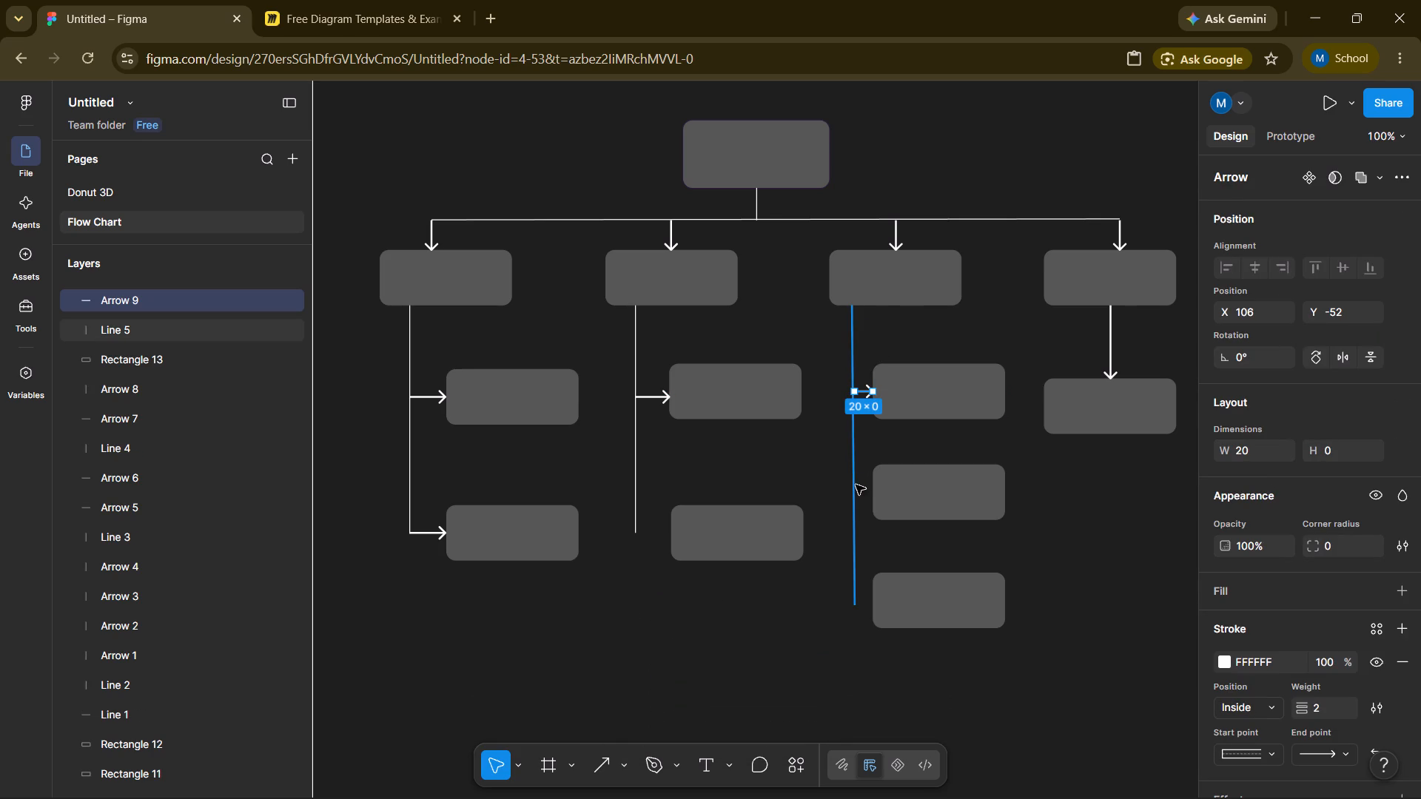
# Draw a horizontal arrow about 20 long at Y 57 from the third column's line to its middle indented box.
pyautogui.click(608, 764)
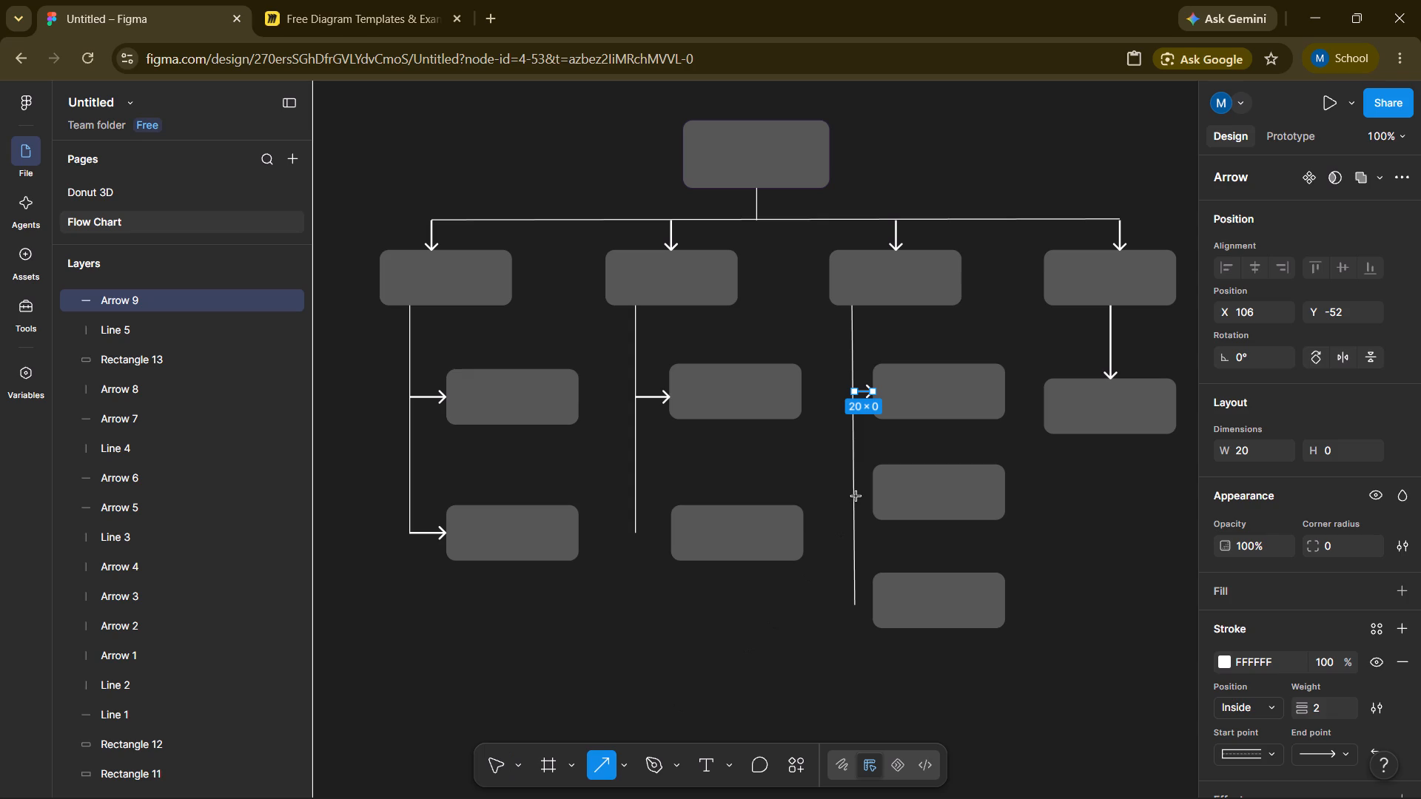
pyautogui.moveTo(855, 494); pyautogui.dragTo(873, 492)
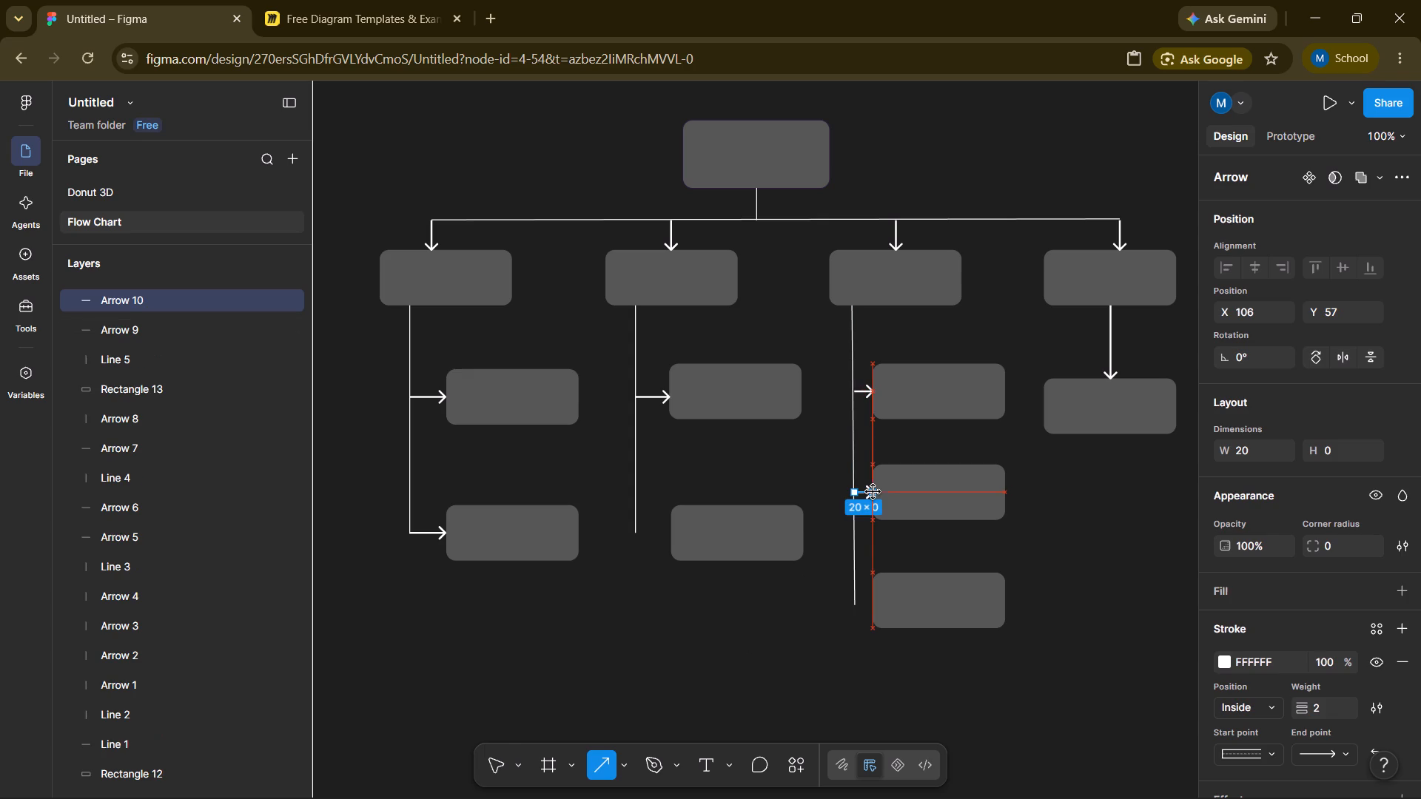
pyautogui.click(1055, 559)
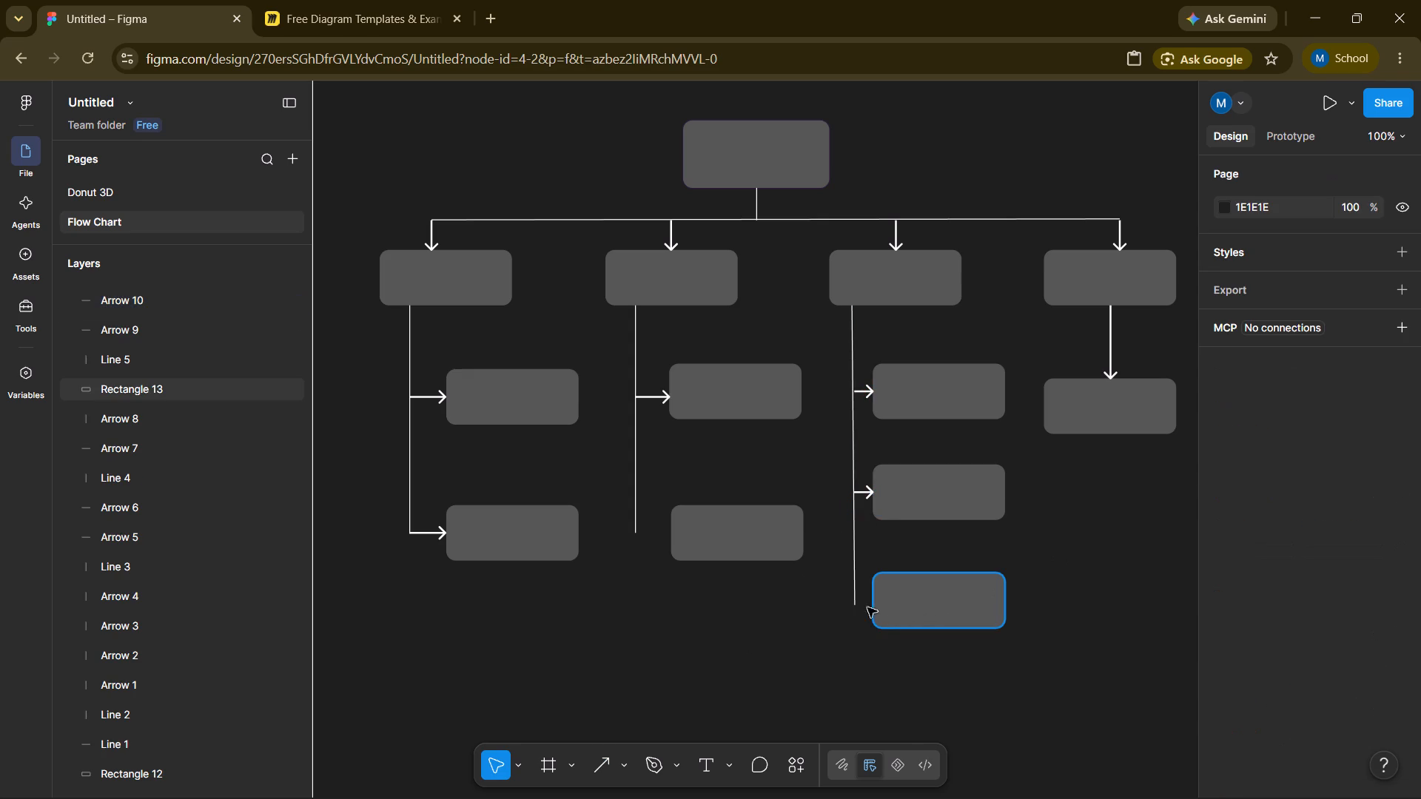
# Reposition the third column's connector line to X 100 and straighten it to nearly vertical, about 324 long.
pyautogui.click(617, 761)
pyautogui.click(589, 763)
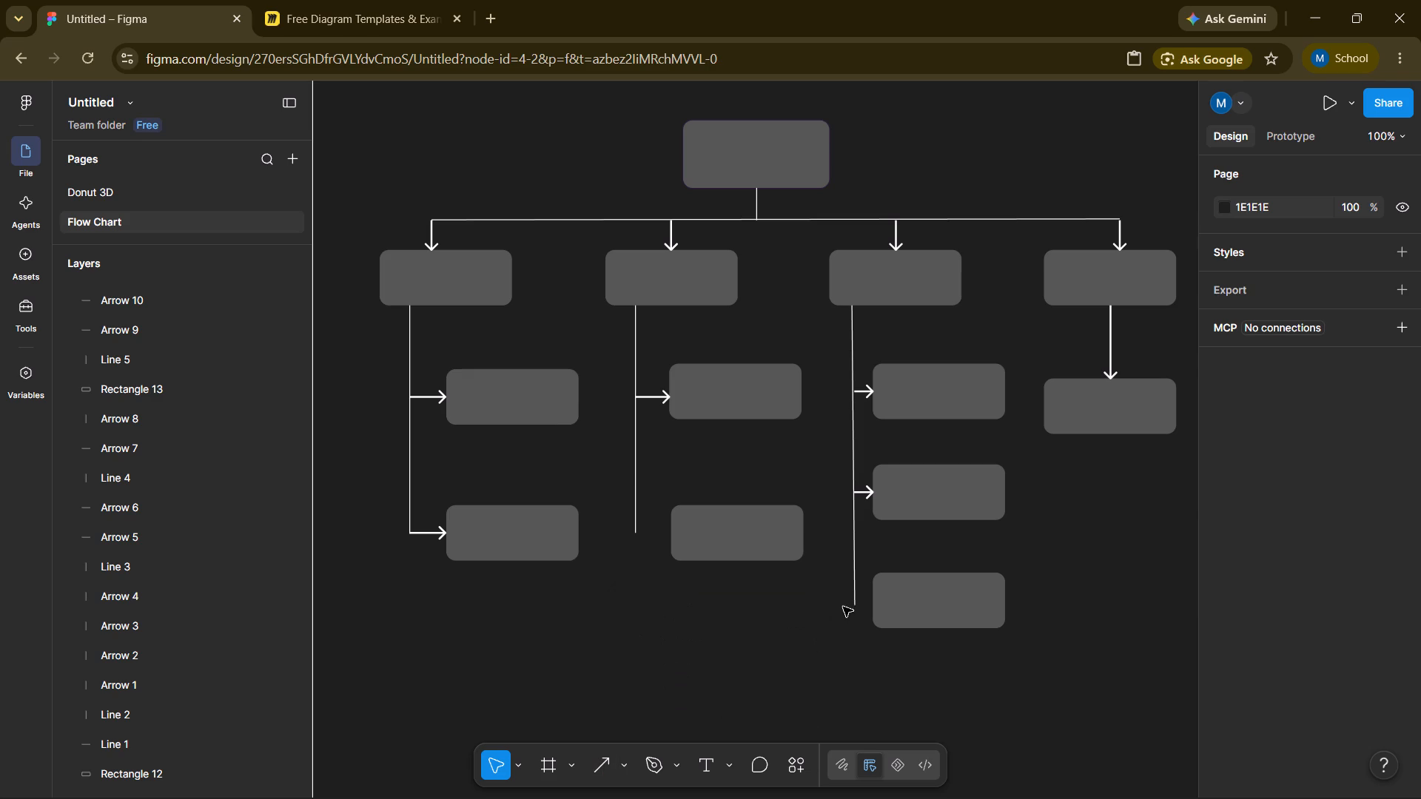
pyautogui.moveTo(855, 602); pyautogui.dragTo(848, 605)
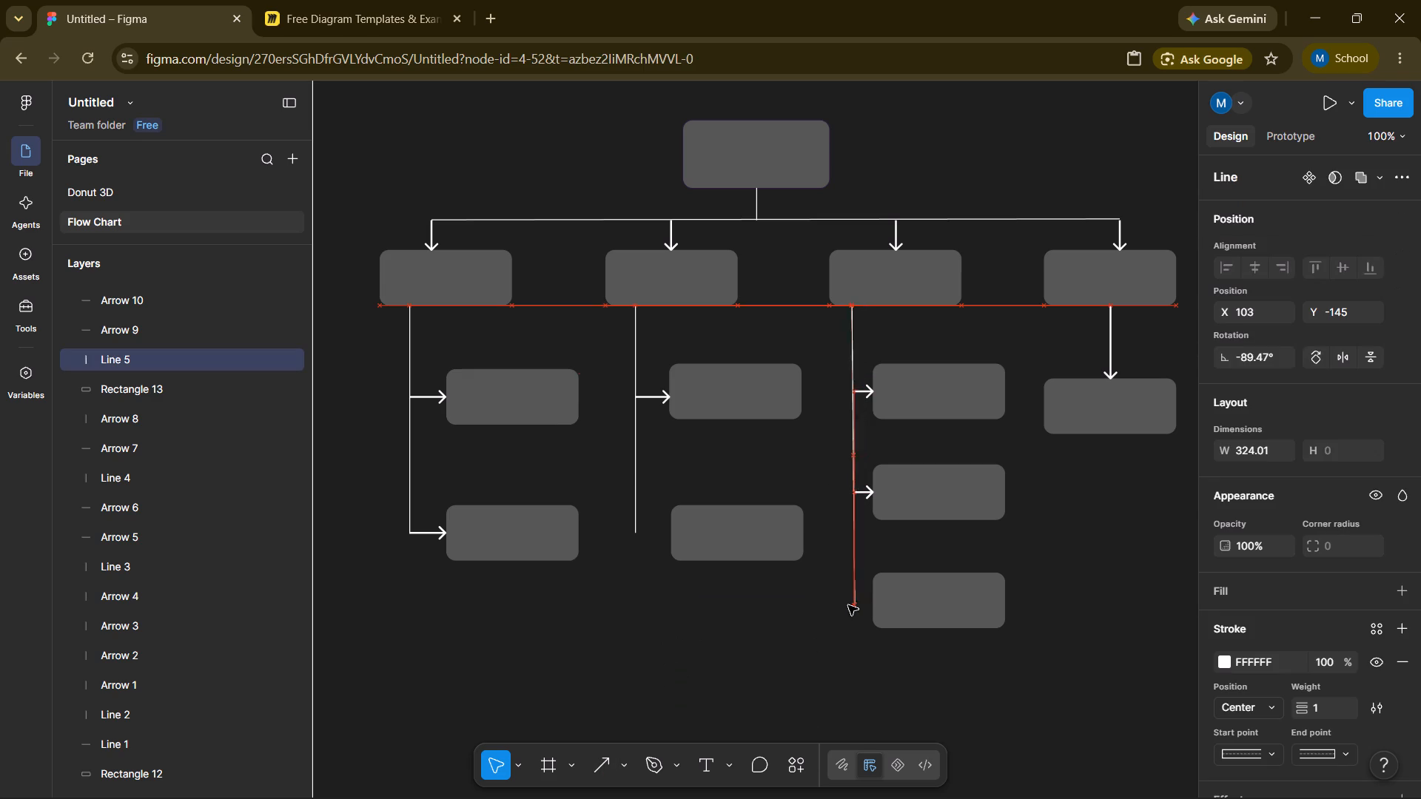
pyautogui.moveTo(848, 605); pyautogui.dragTo(841, 602)
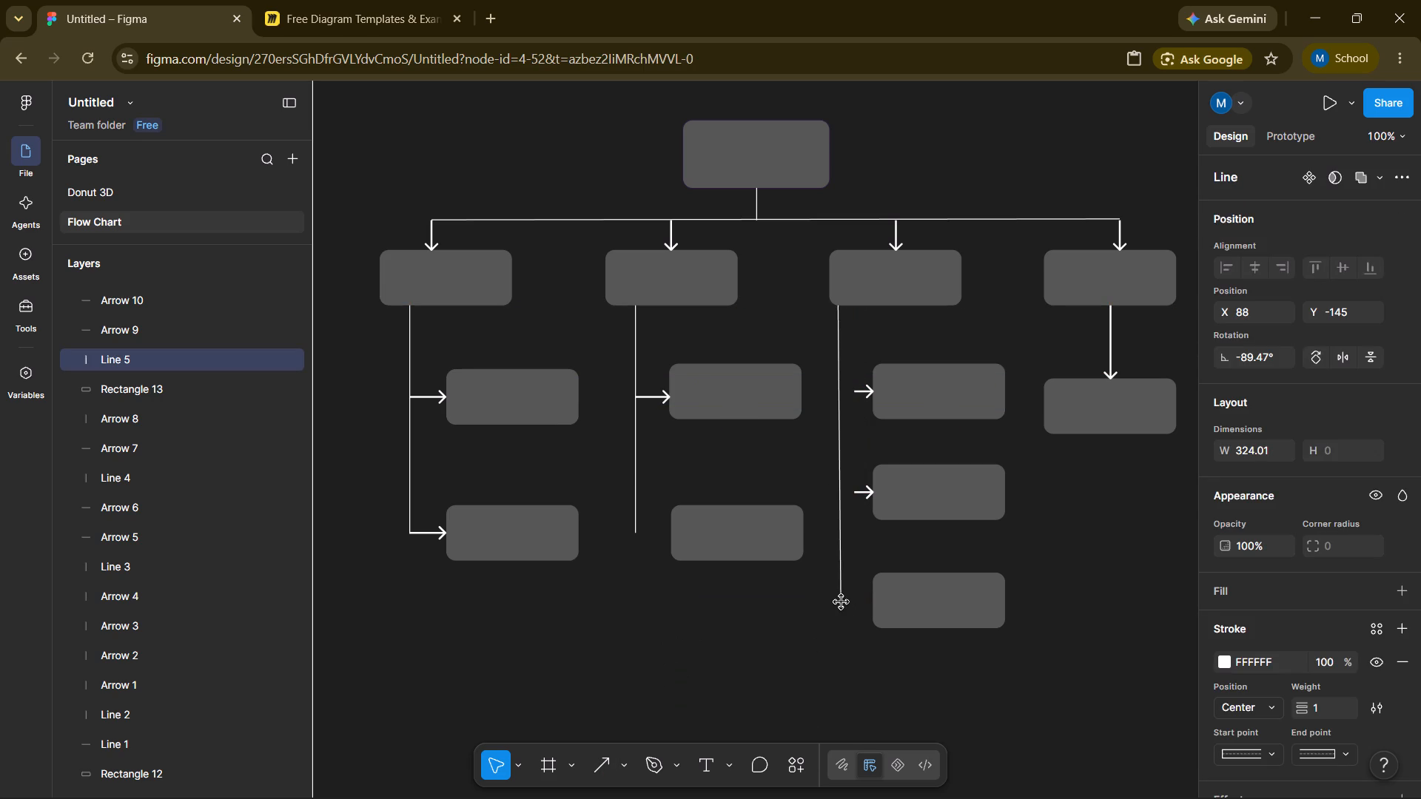
pyautogui.click(841, 603)
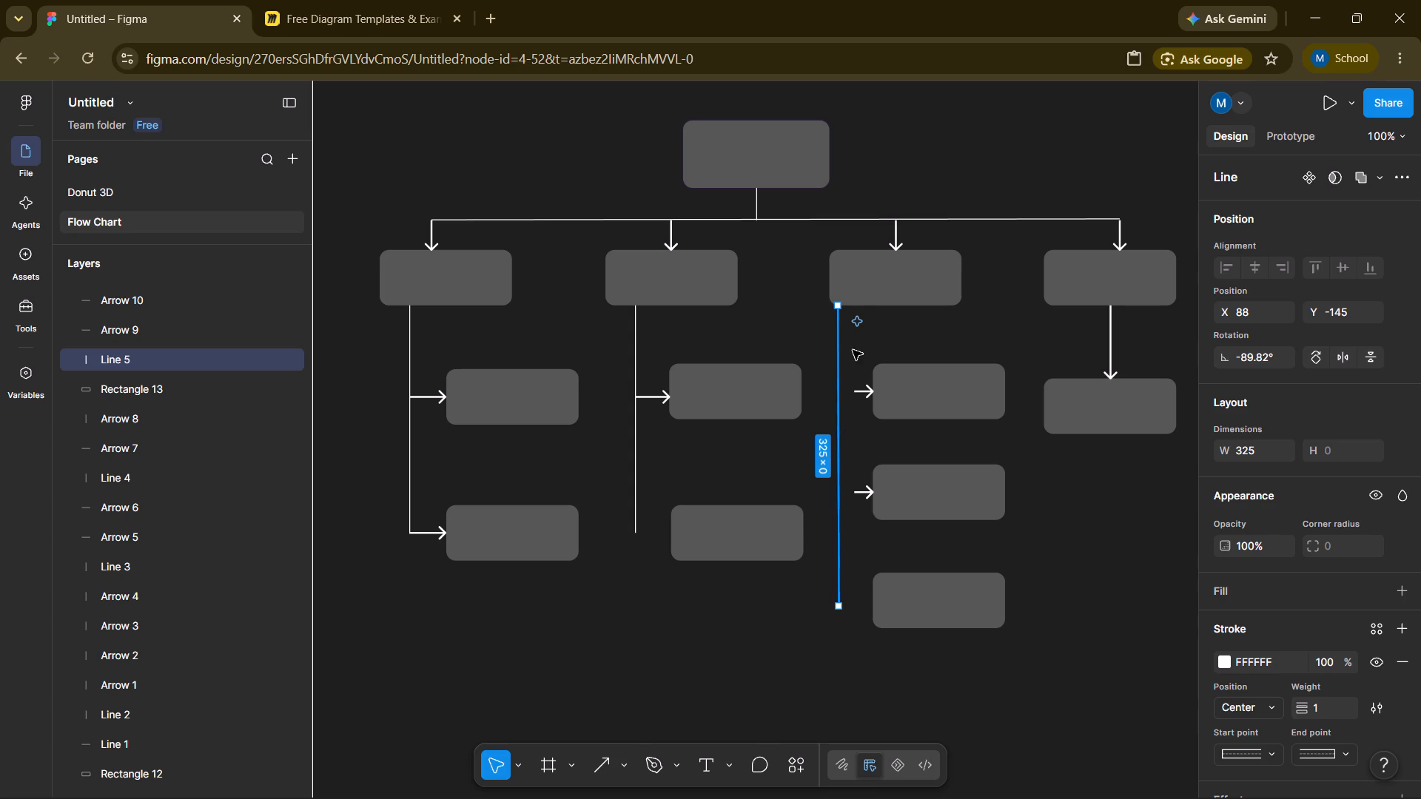
pyautogui.moveTo(835, 303); pyautogui.dragTo(842, 303)
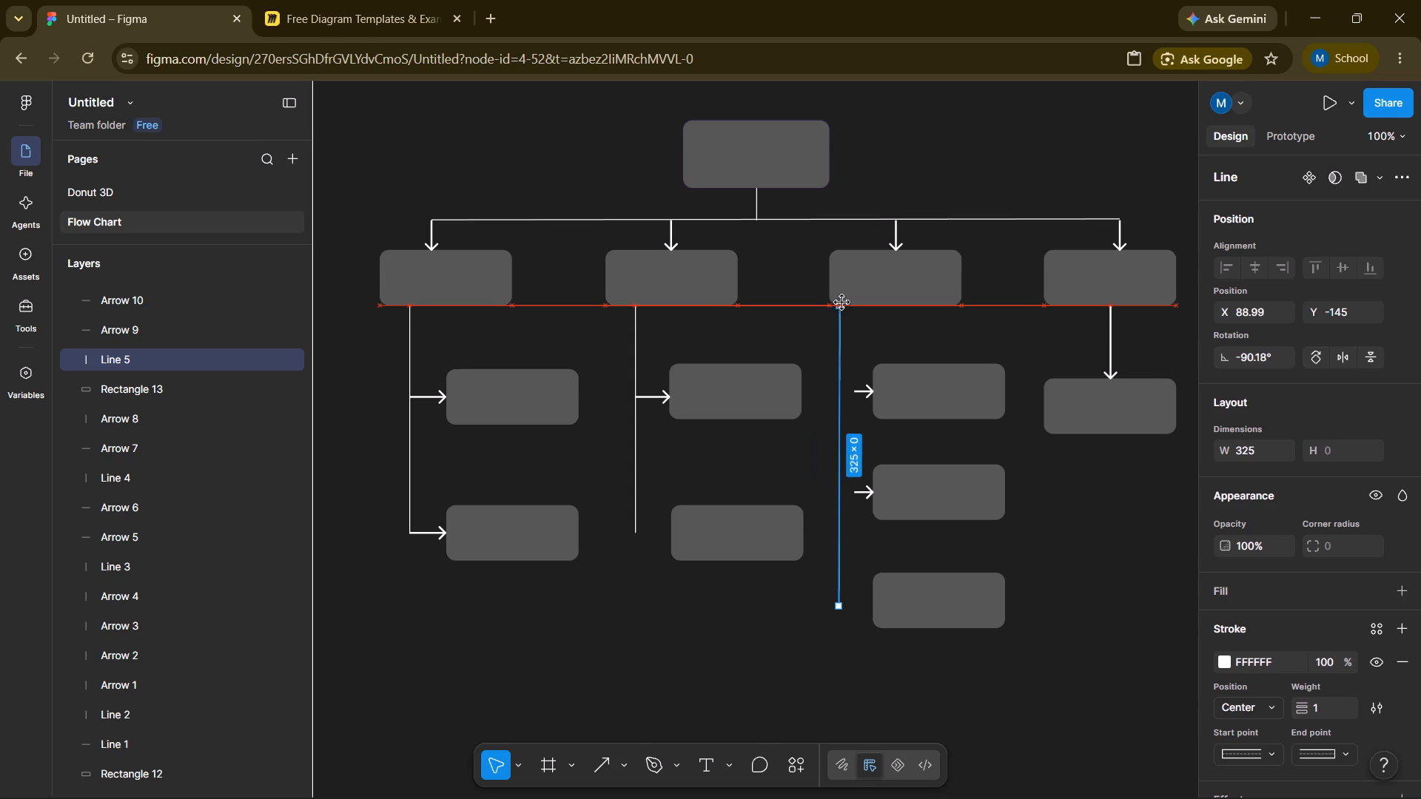
pyautogui.moveTo(842, 303); pyautogui.dragTo(843, 306)
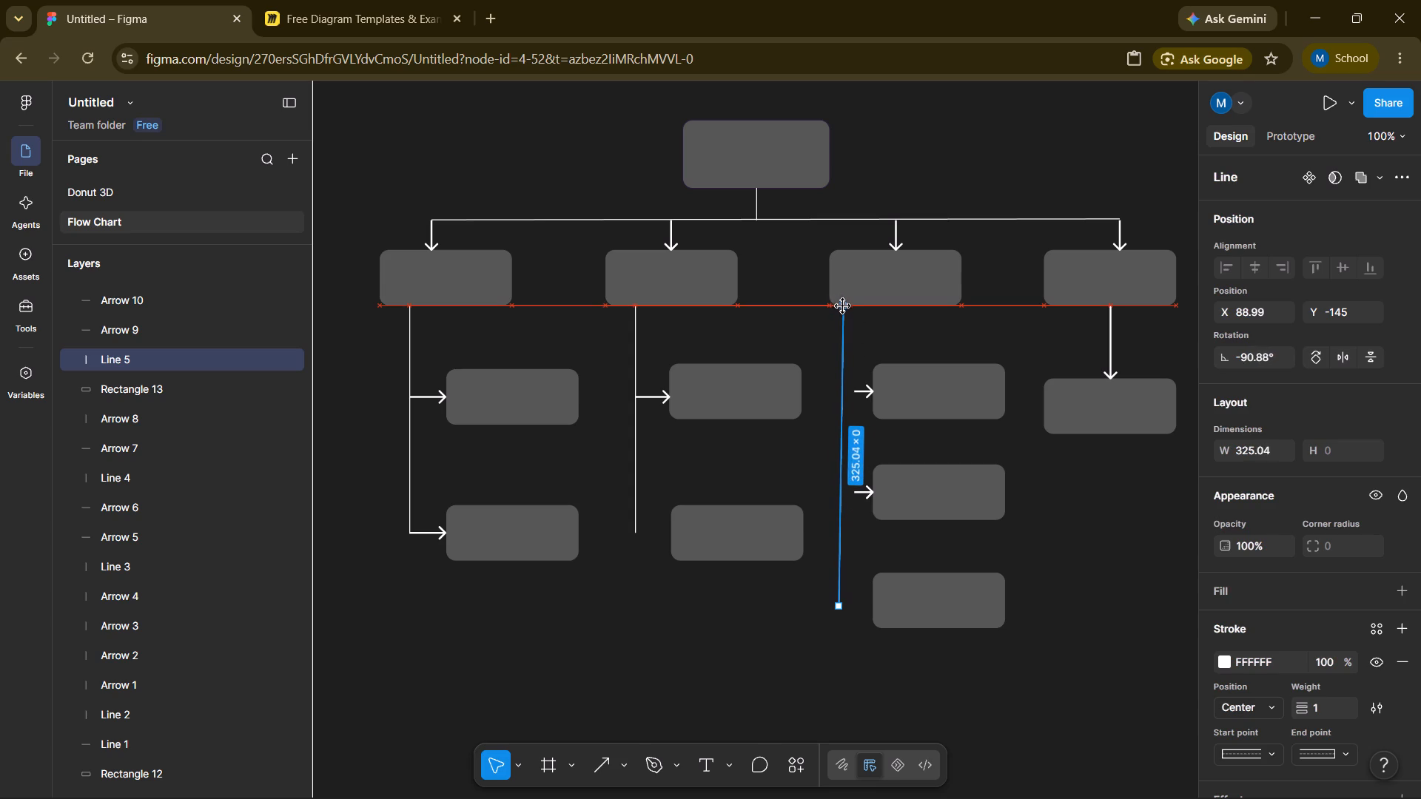
pyautogui.moveTo(843, 306); pyautogui.dragTo(848, 307)
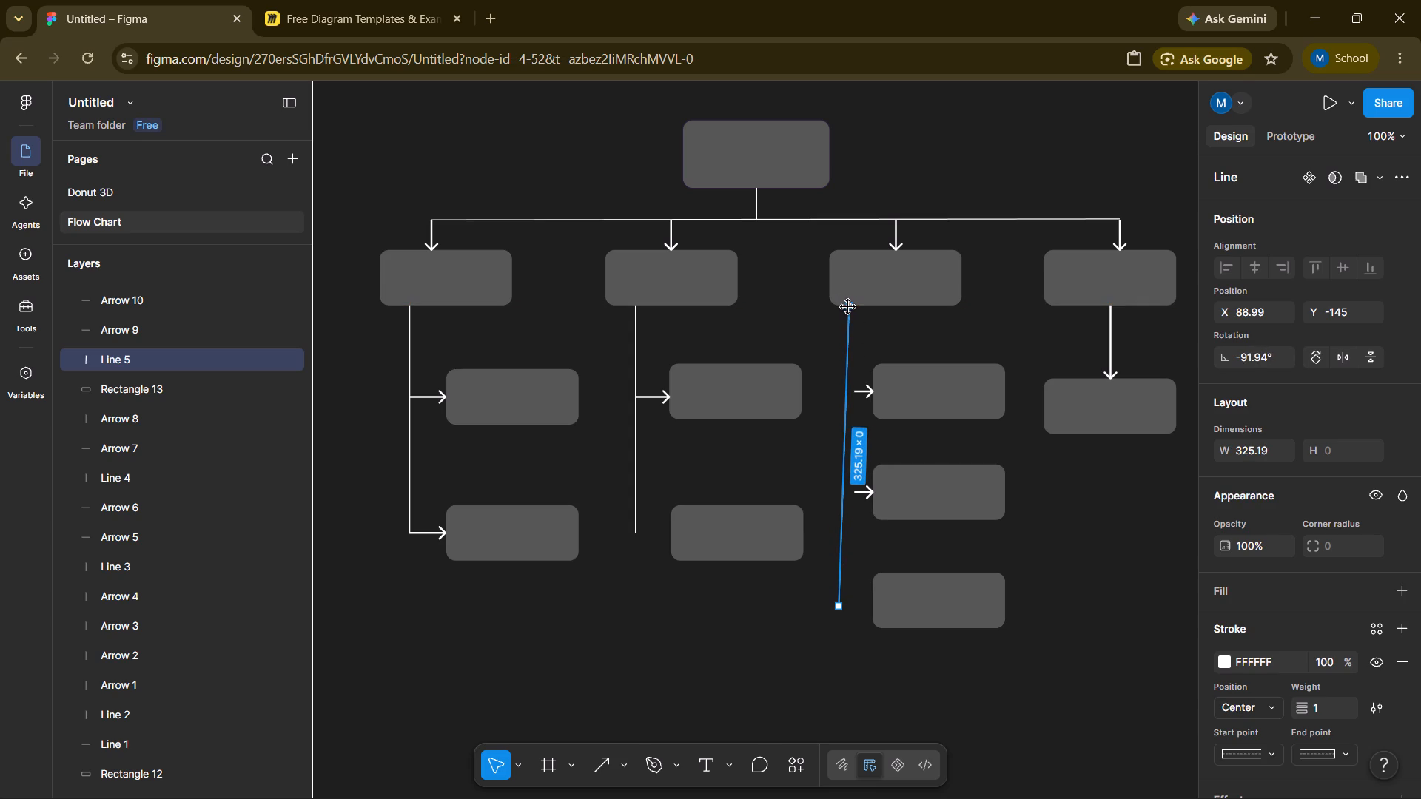
pyautogui.moveTo(838, 599); pyautogui.dragTo(850, 615)
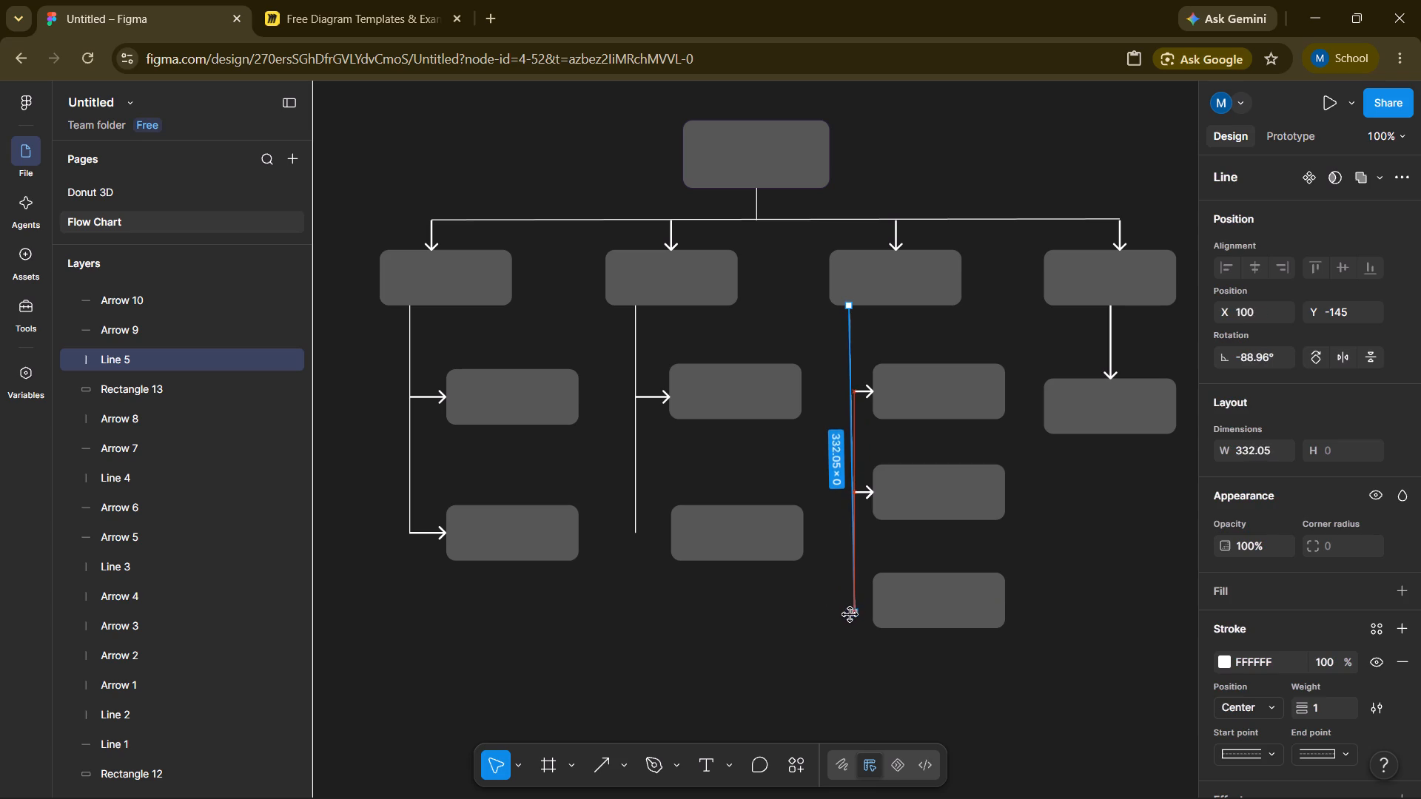
pyautogui.moveTo(850, 615); pyautogui.dragTo(848, 604)
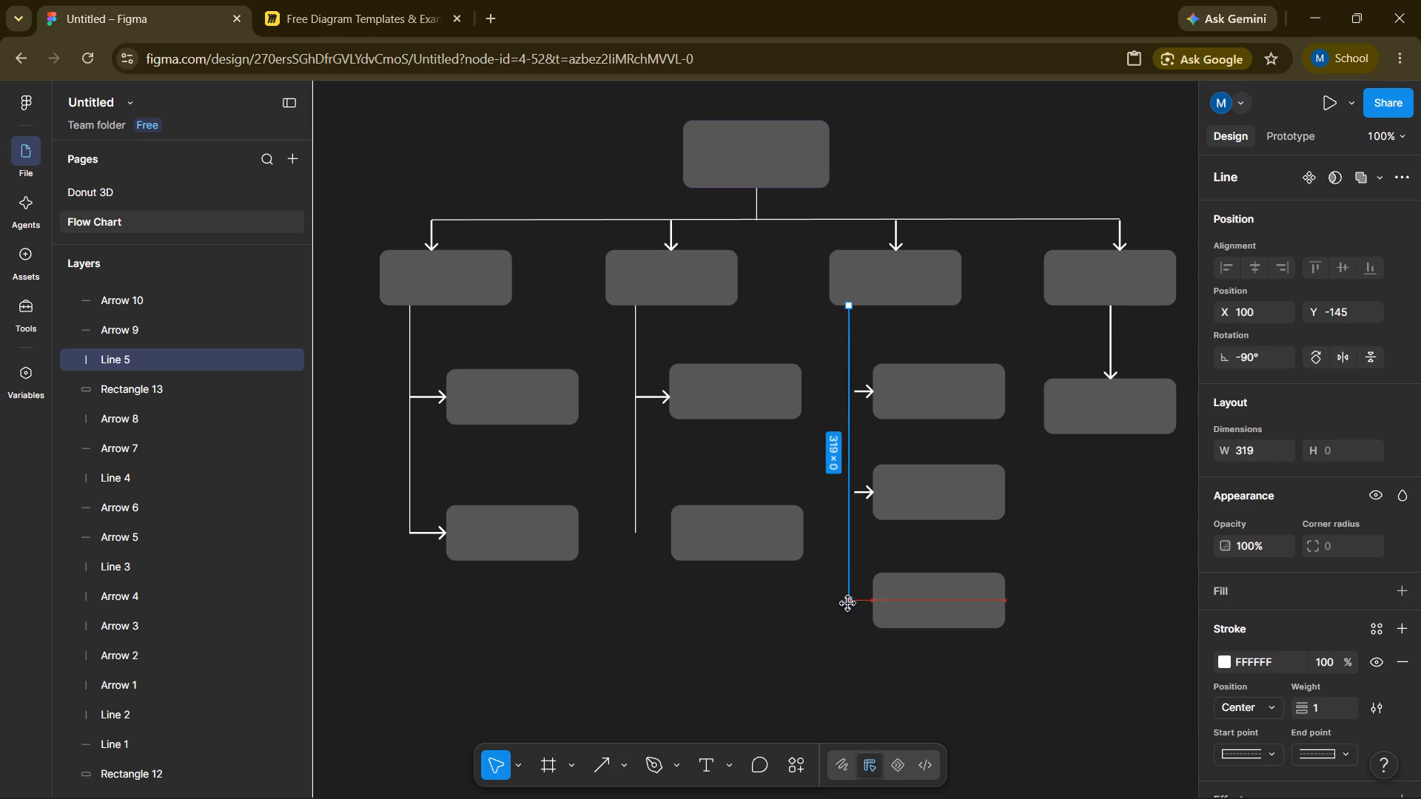
pyautogui.moveTo(848, 604); pyautogui.dragTo(849, 604)
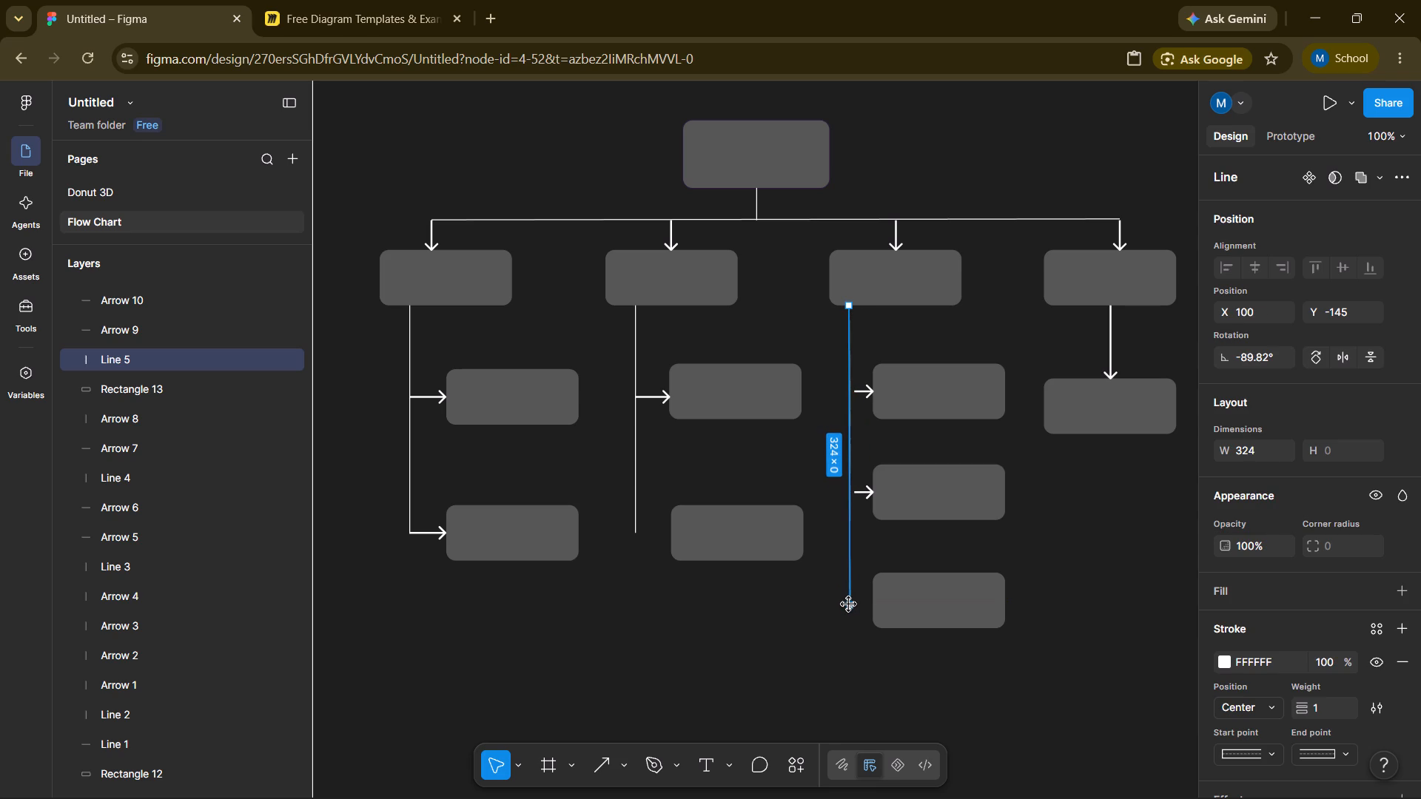
pyautogui.press('Return')
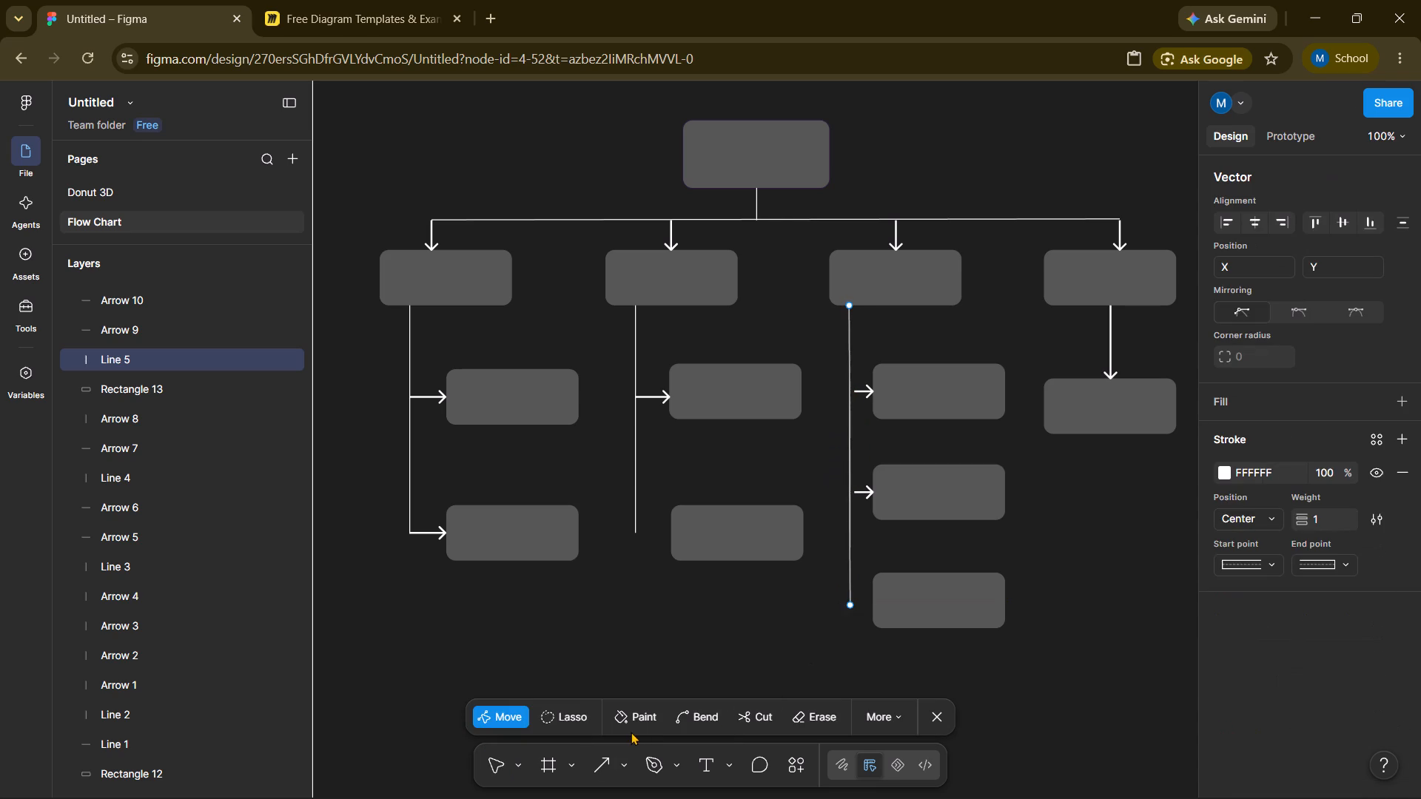
# Draw a horizontal arrow about 25 long at Y 179 from the third column line's lower end to its lowest box.
pyautogui.click(597, 761)
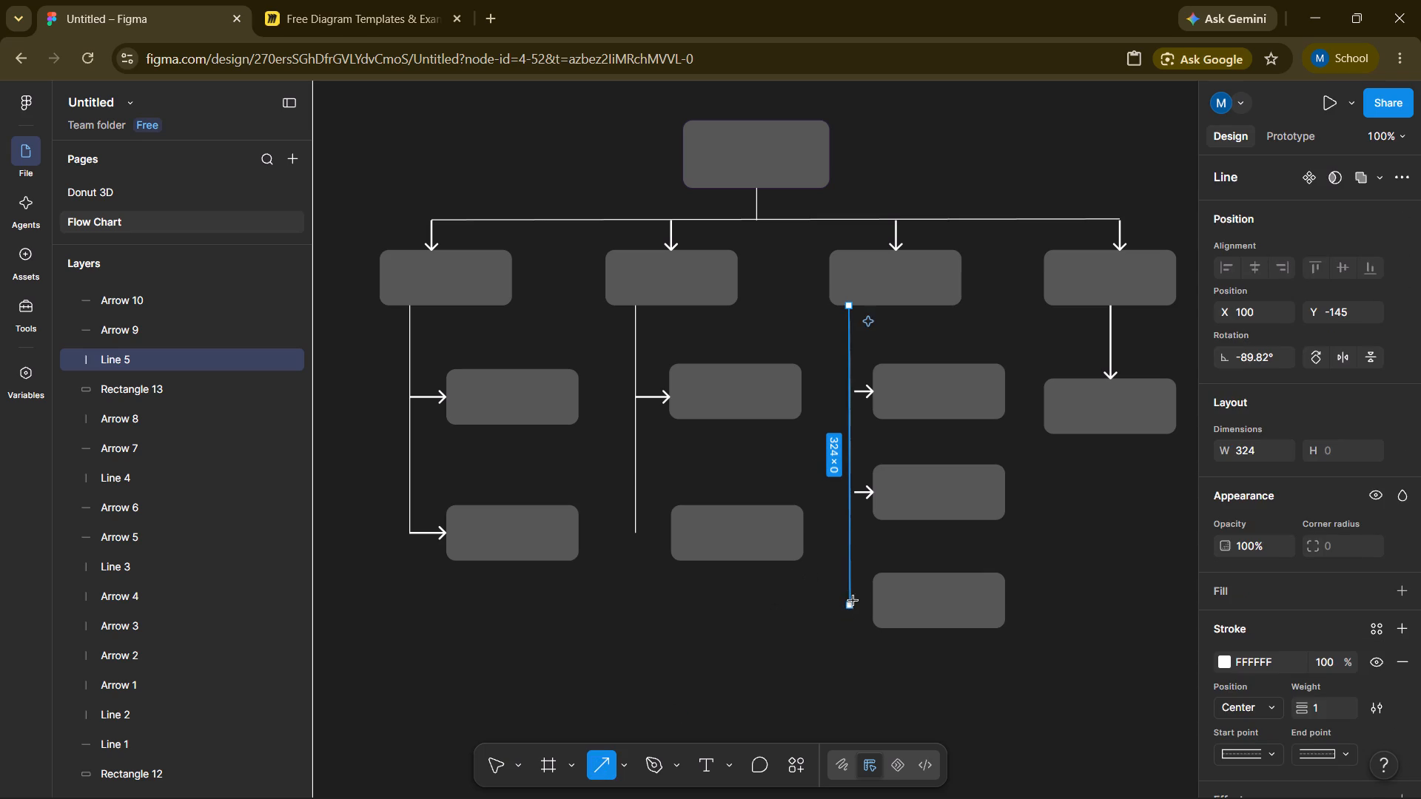
pyautogui.moveTo(849, 606); pyautogui.dragTo(870, 604)
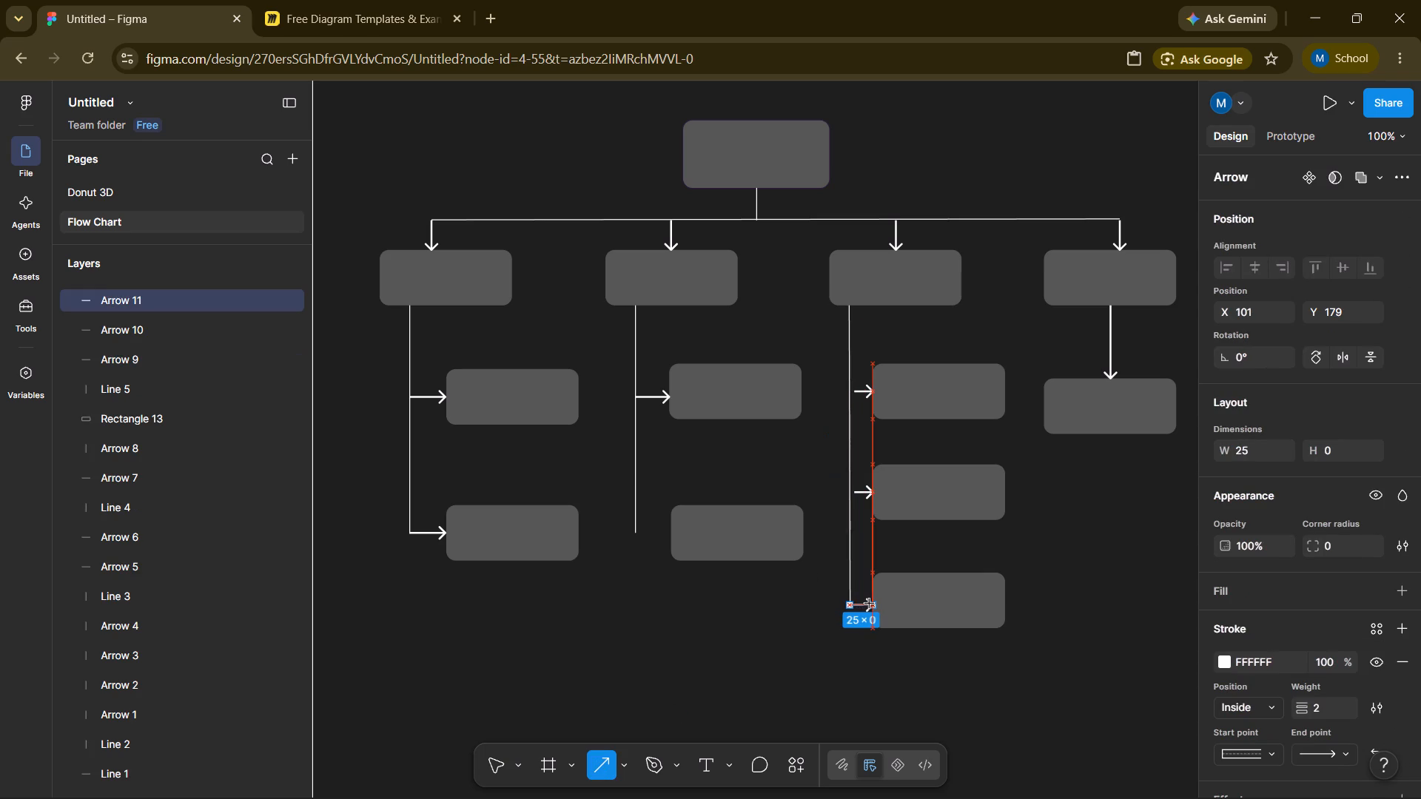
pyautogui.moveTo(870, 604); pyautogui.dragTo(872, 603)
pyautogui.press('Return')
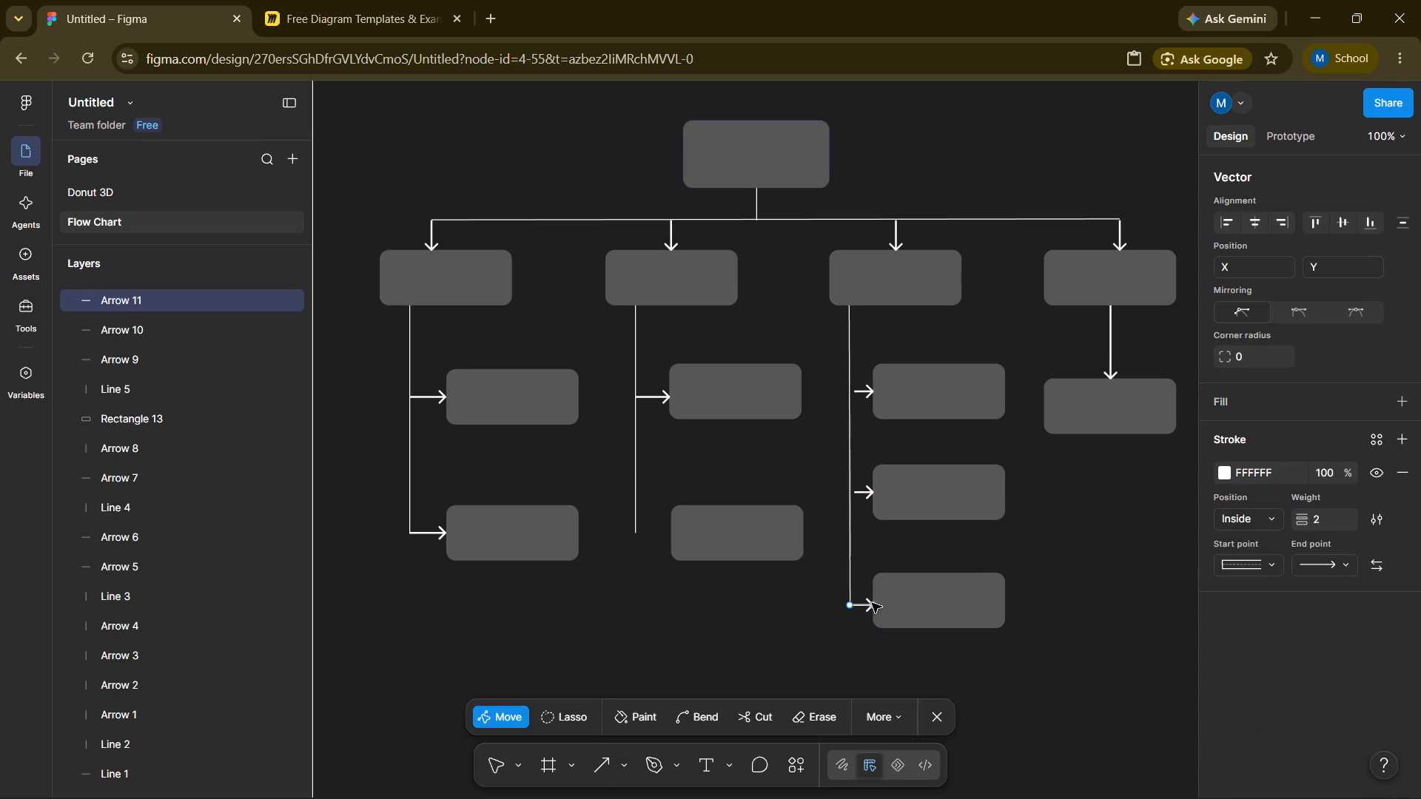
pyautogui.click(1018, 672)
pyautogui.doubleClick(1018, 672)
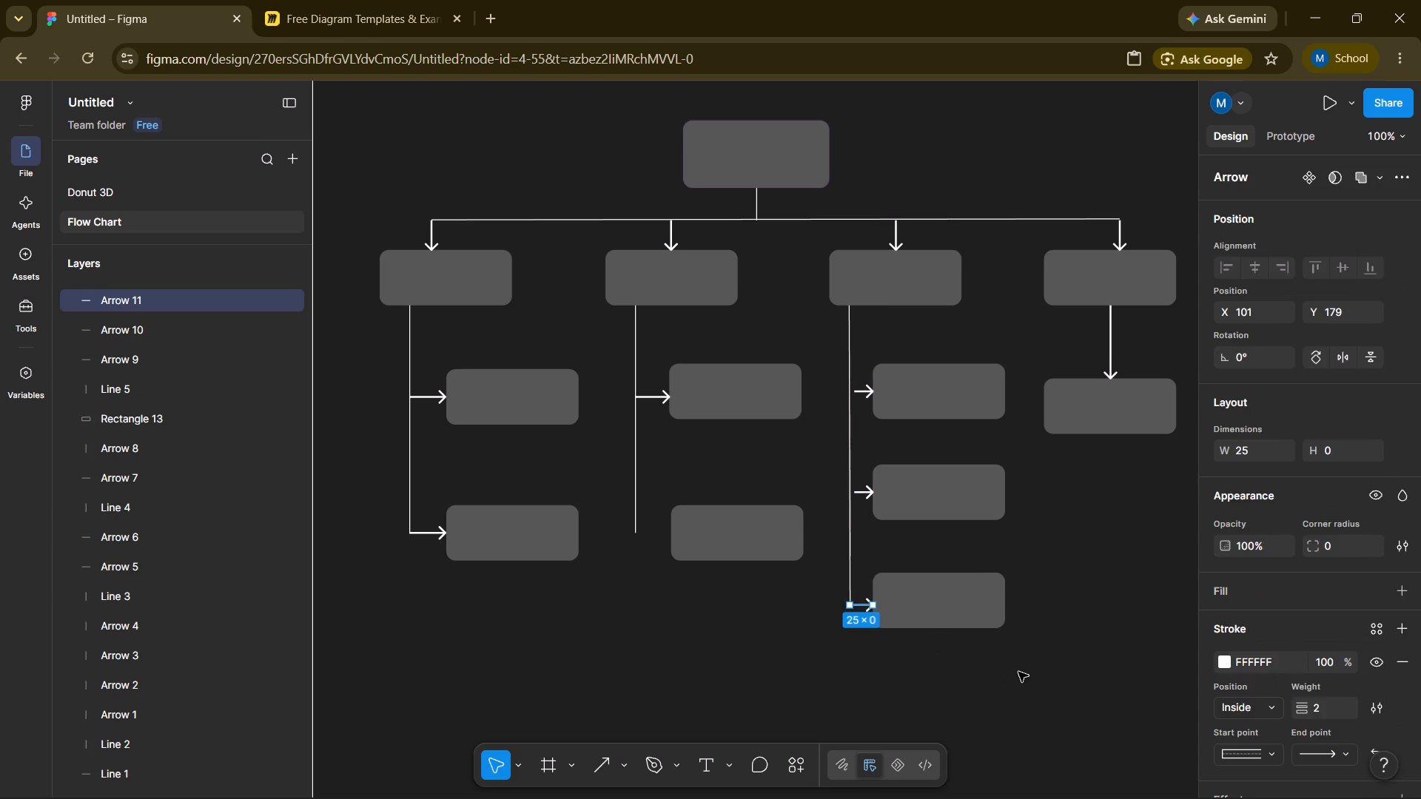
pyautogui.click(1040, 681)
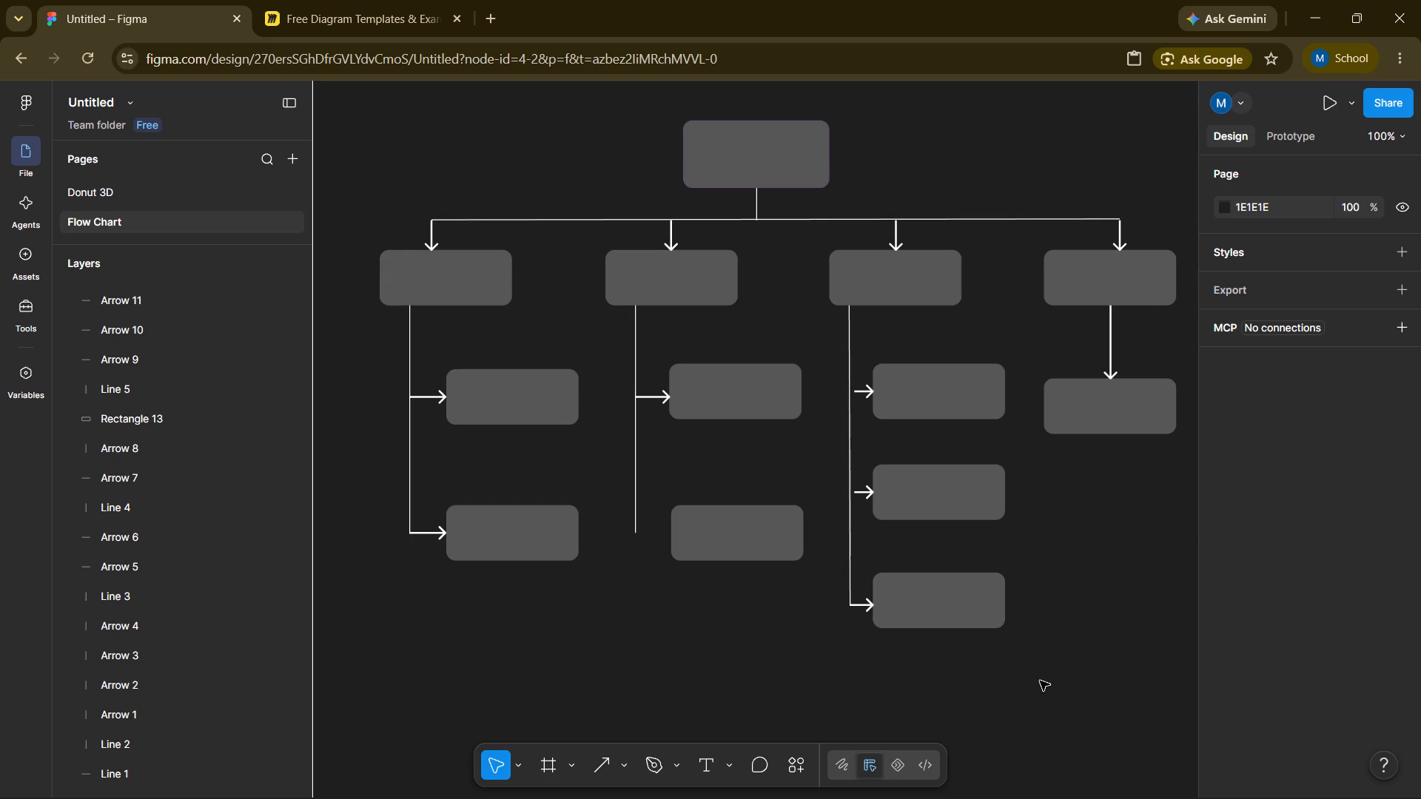
# Check Miro's Organizational Chart template for its box labels, and add the text NAME inside the Figma flow chart's top box.
pyautogui.click(320, 12)
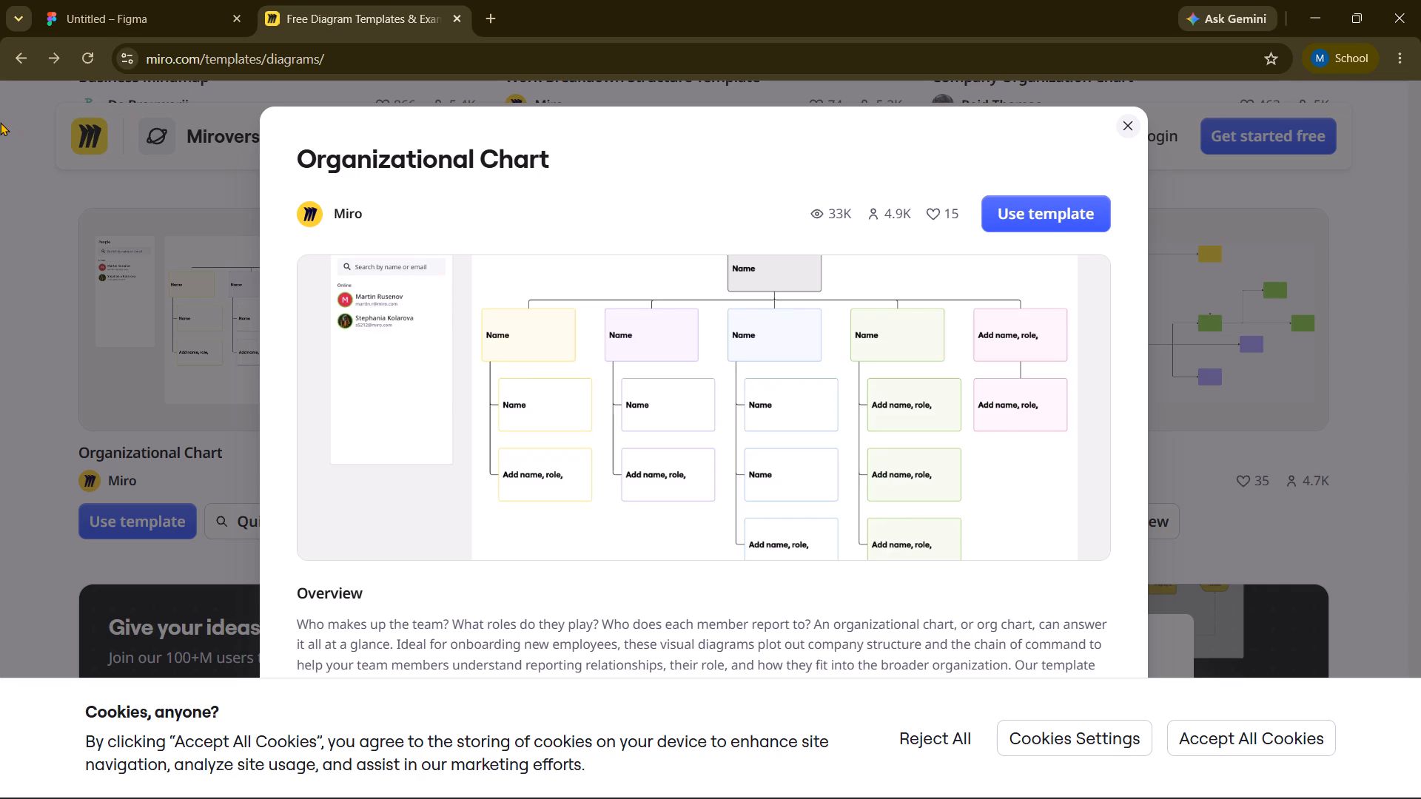
pyautogui.click(88, 15)
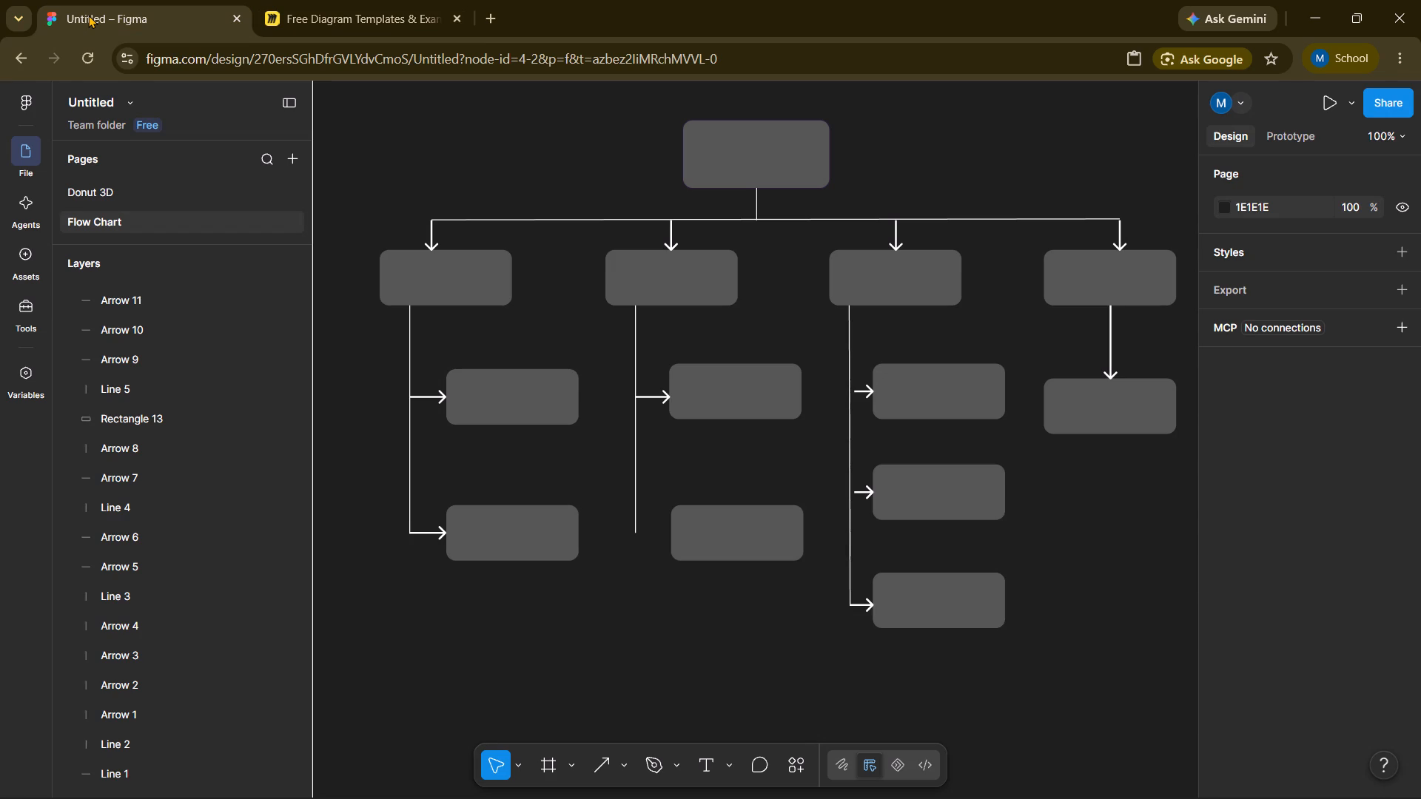
pyautogui.click(307, 10)
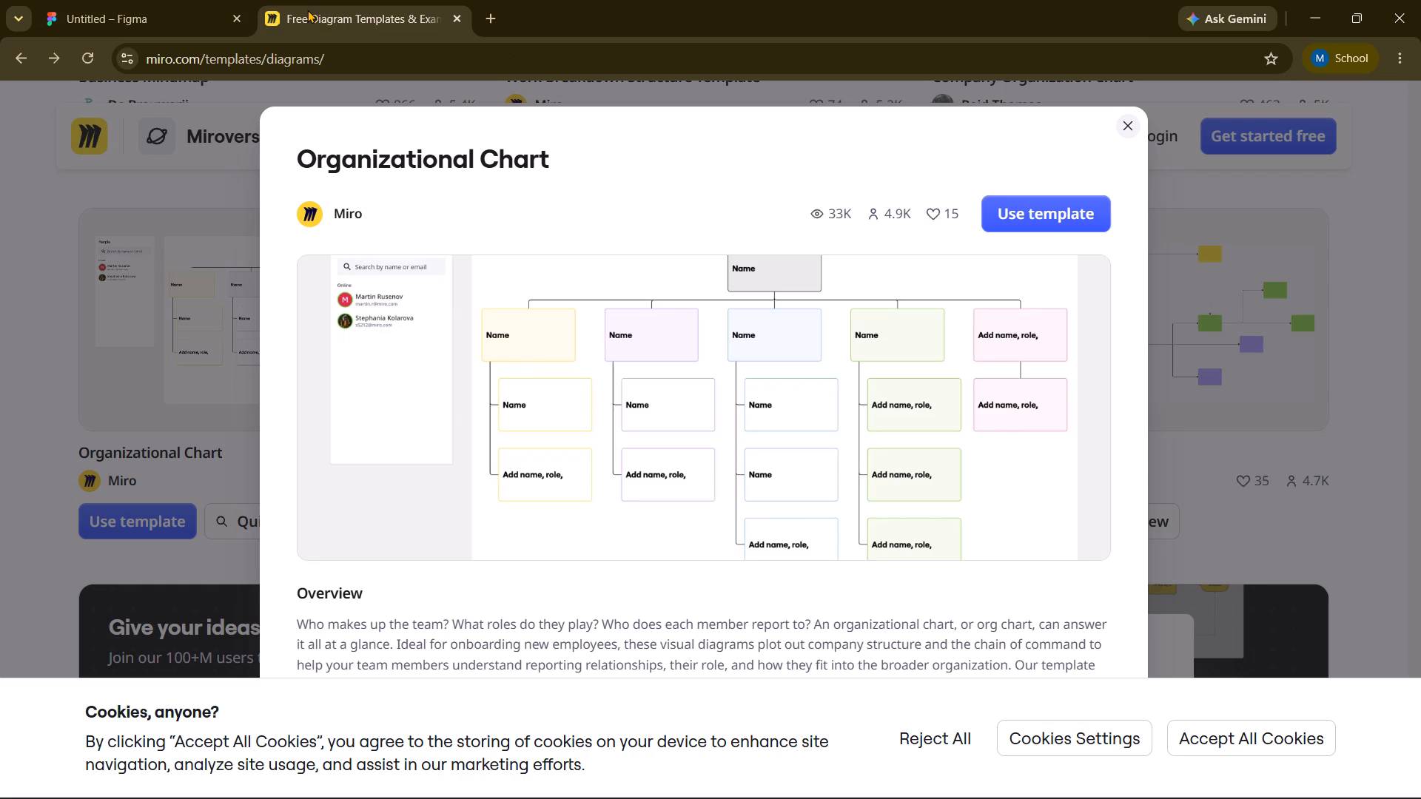
pyautogui.click(158, 6)
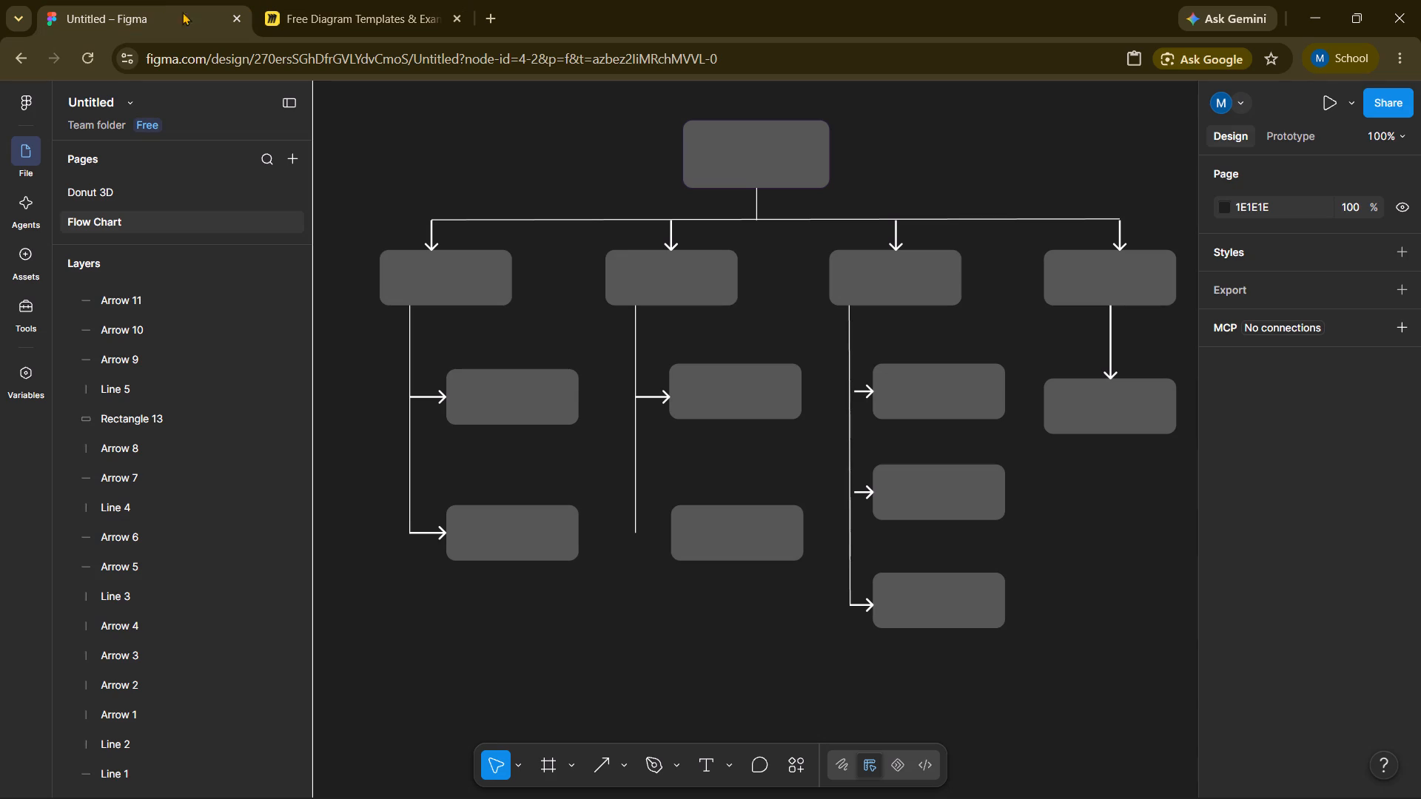
pyautogui.click(717, 141)
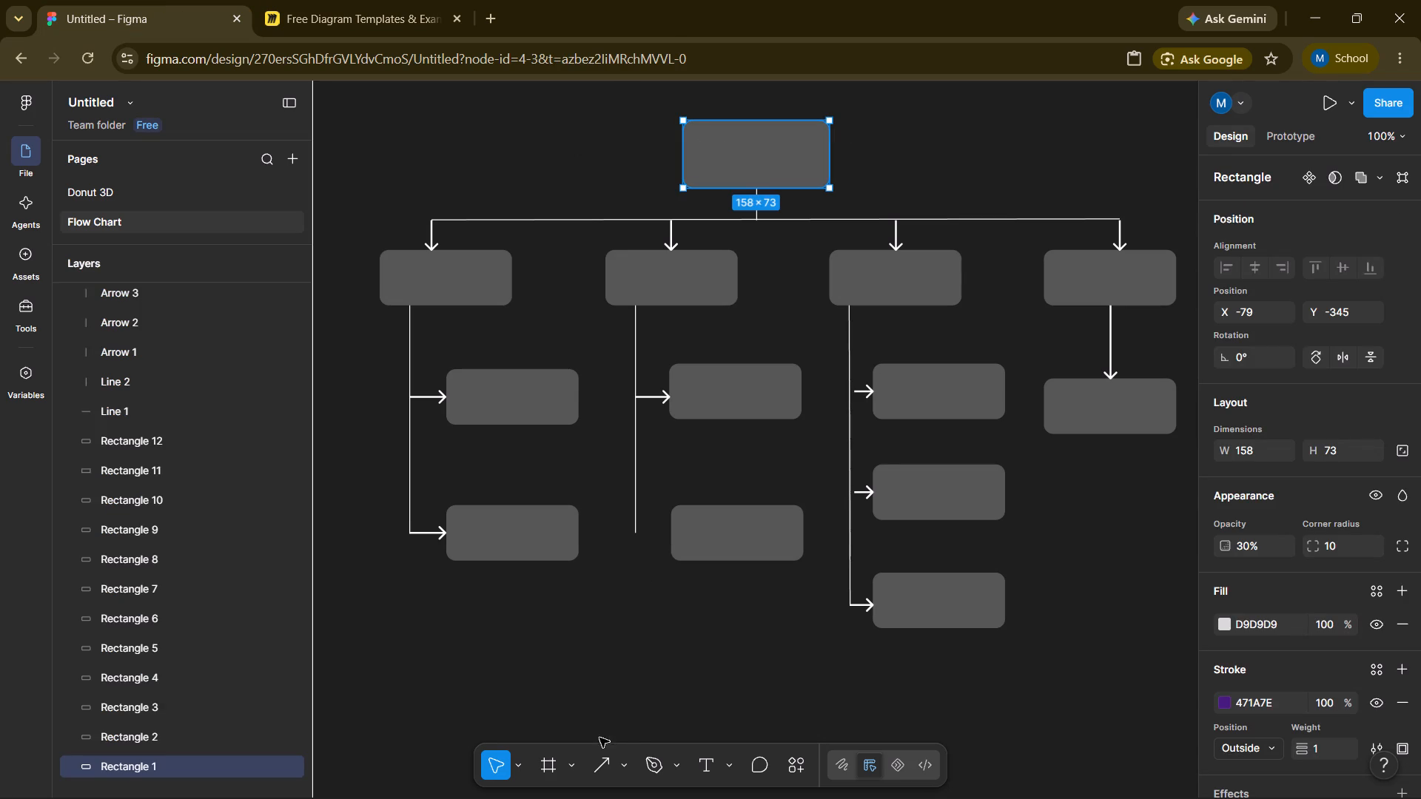
pyautogui.click(737, 755)
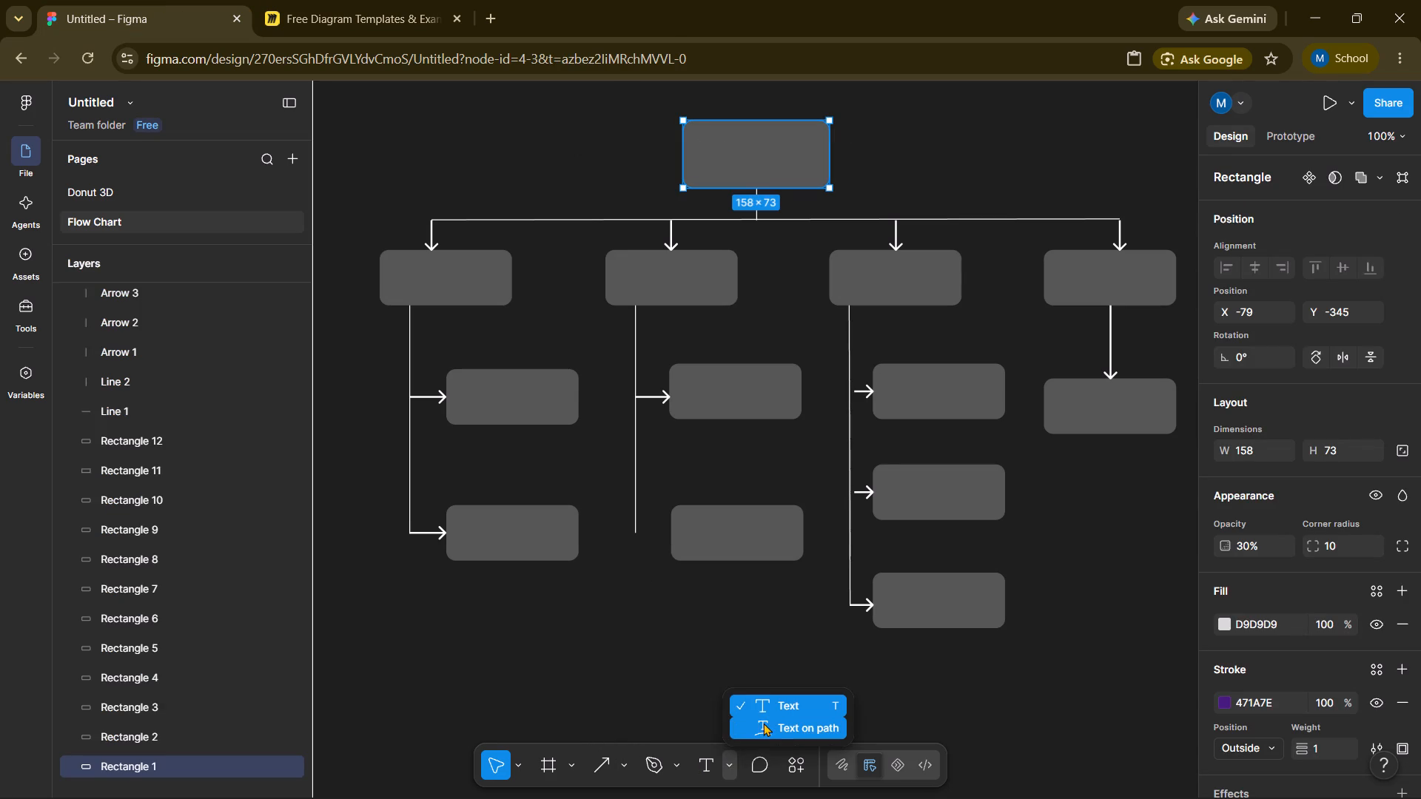
pyautogui.click(783, 698)
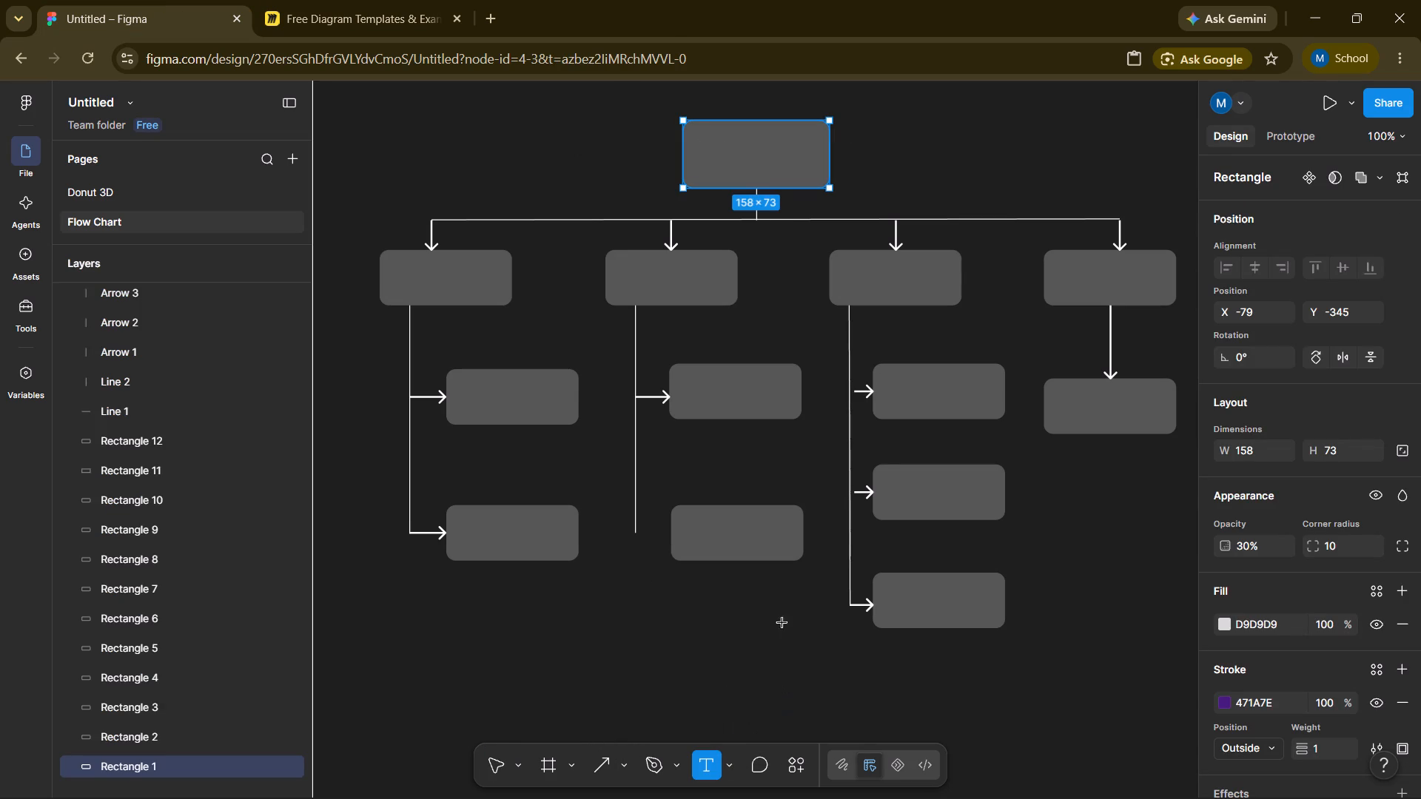
pyautogui.click(709, 157)
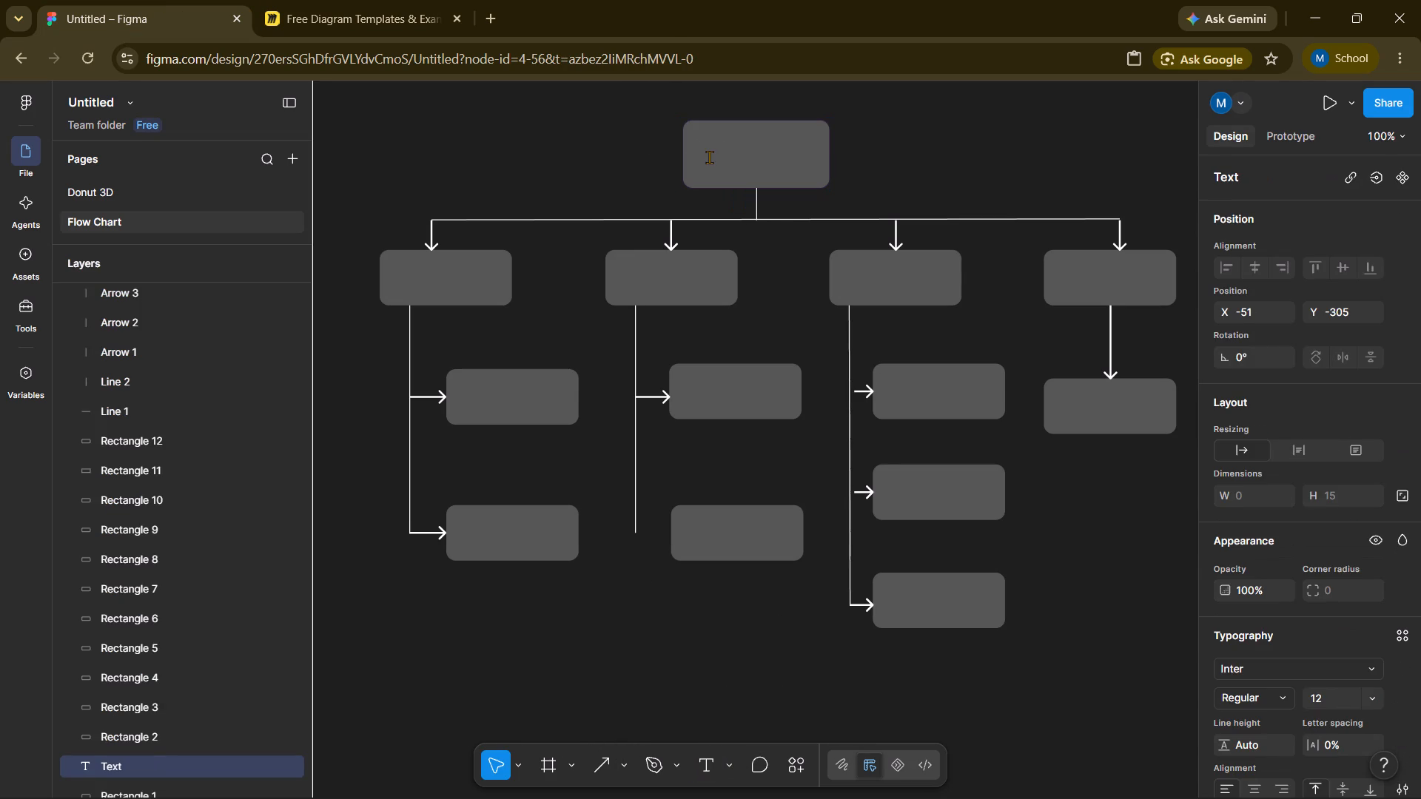
pyautogui.hotkey('shift', 'n')
pyautogui.write('AME')
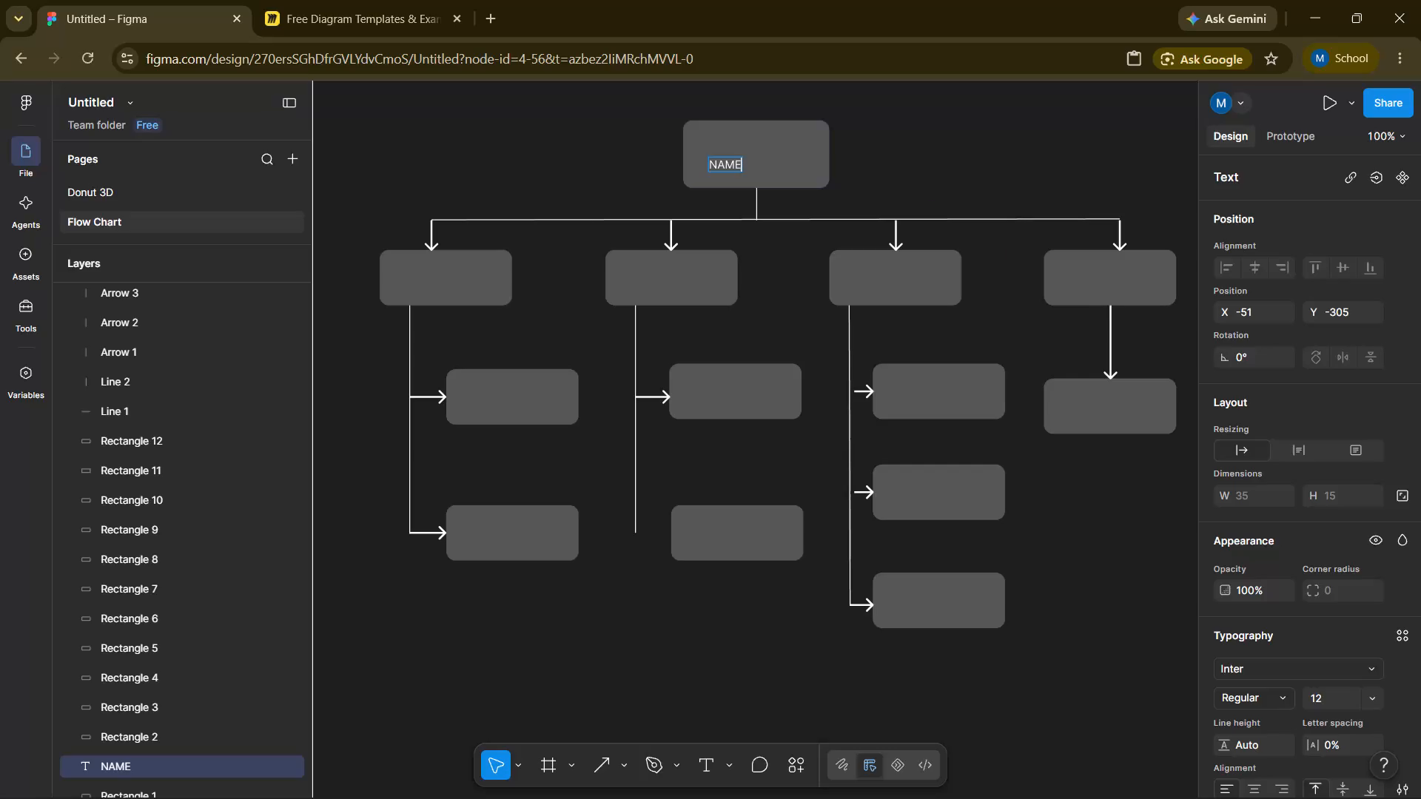
# Format the NAME text in the top box as Inter Extra Bold at size 40.
pyautogui.click(1365, 661)
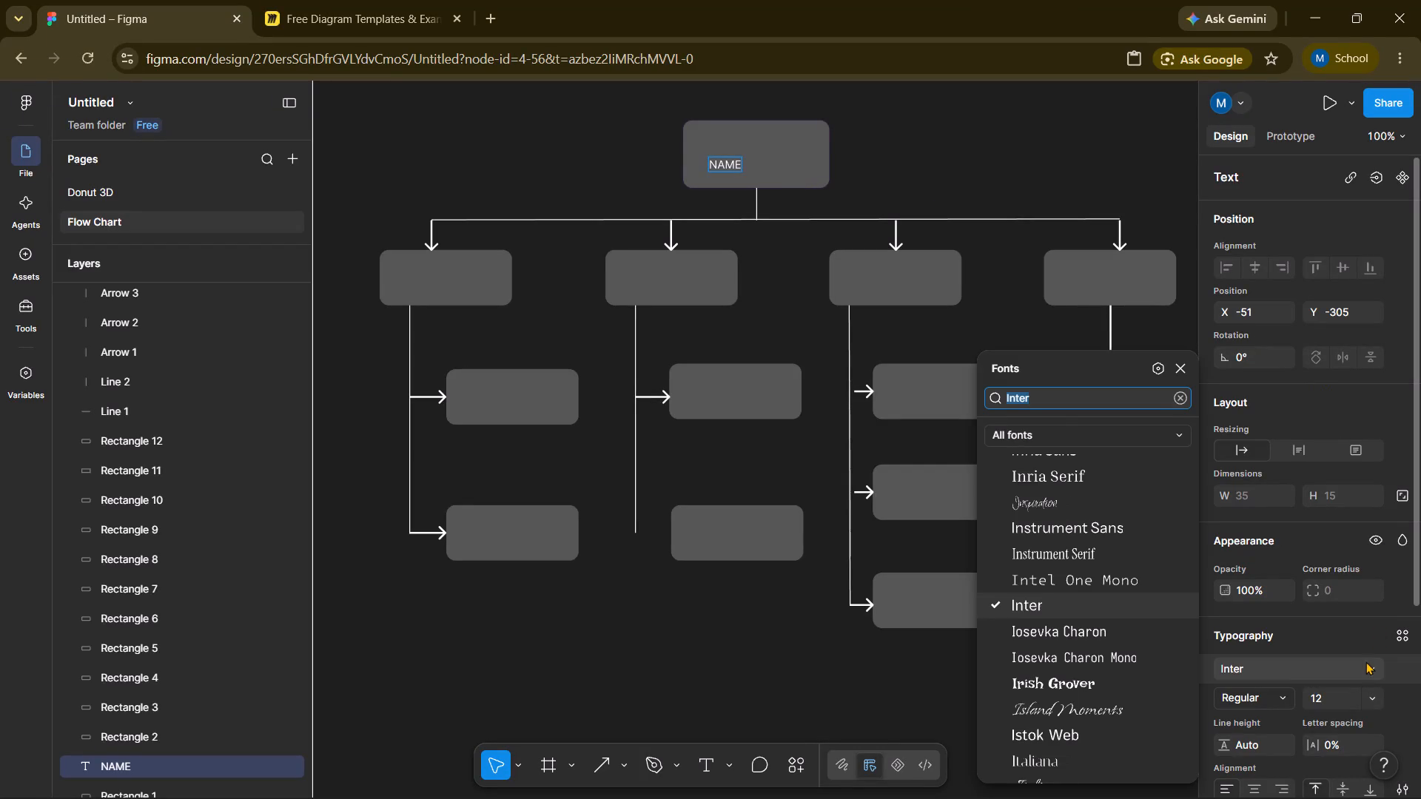
pyautogui.click(1286, 698)
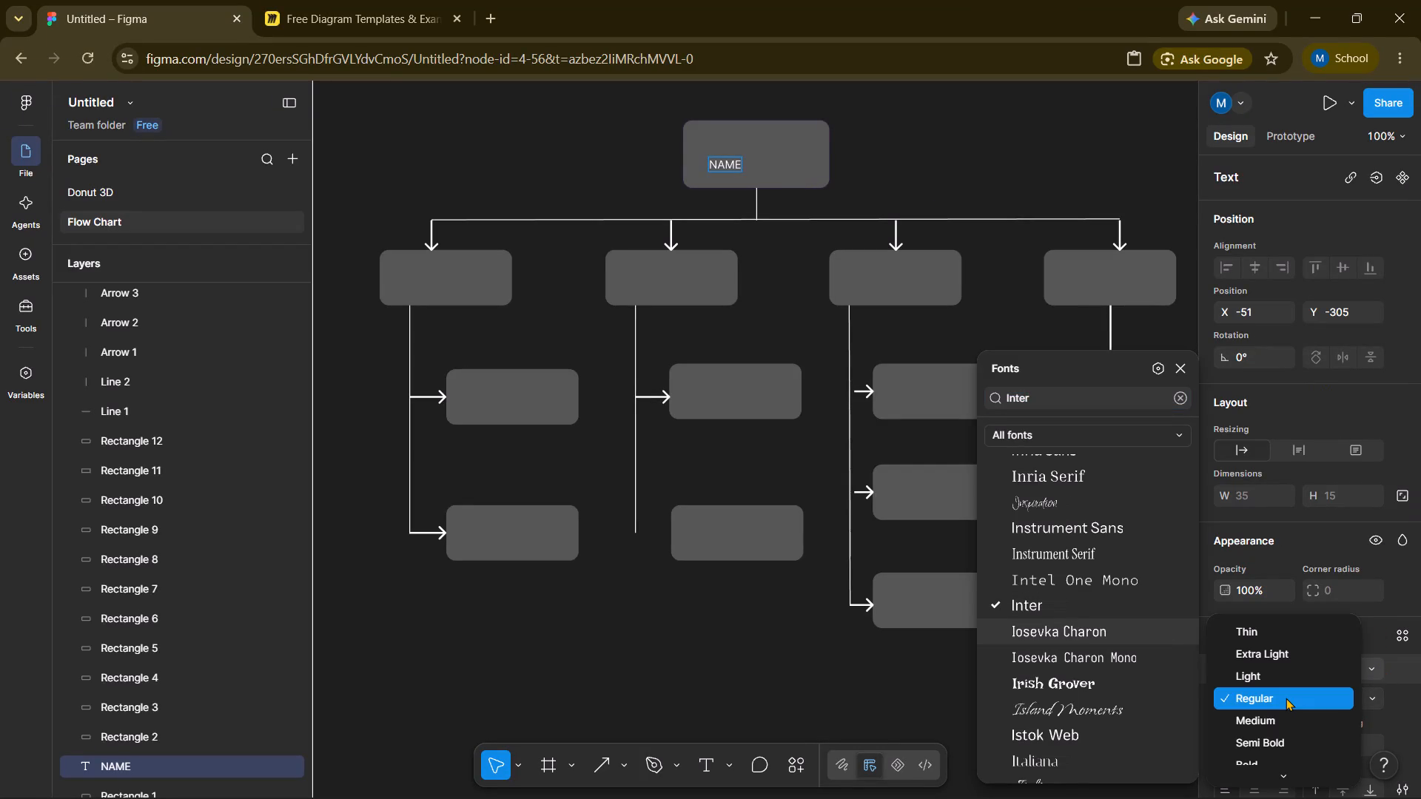
pyautogui.scroll(-1, 1276, 734)
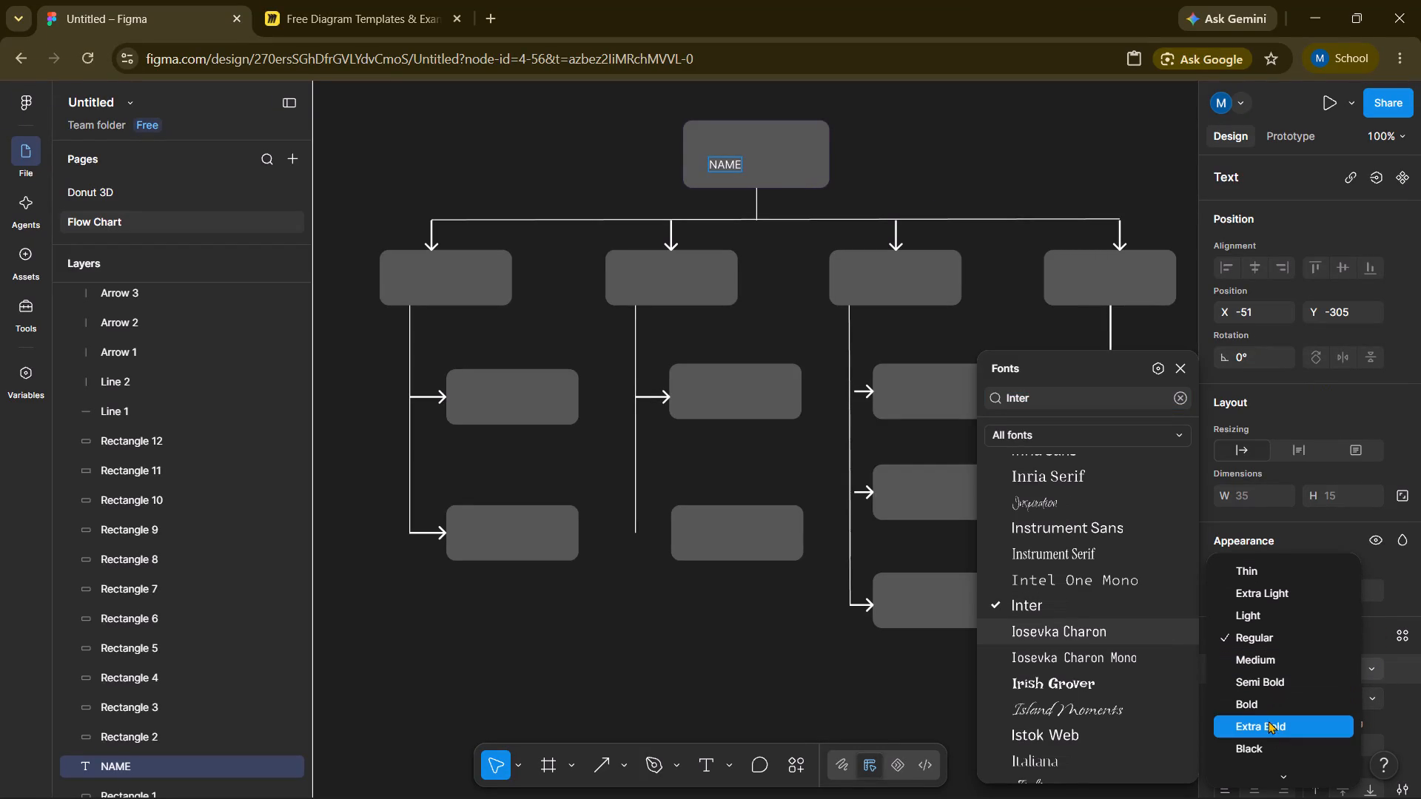
pyautogui.click(1269, 717)
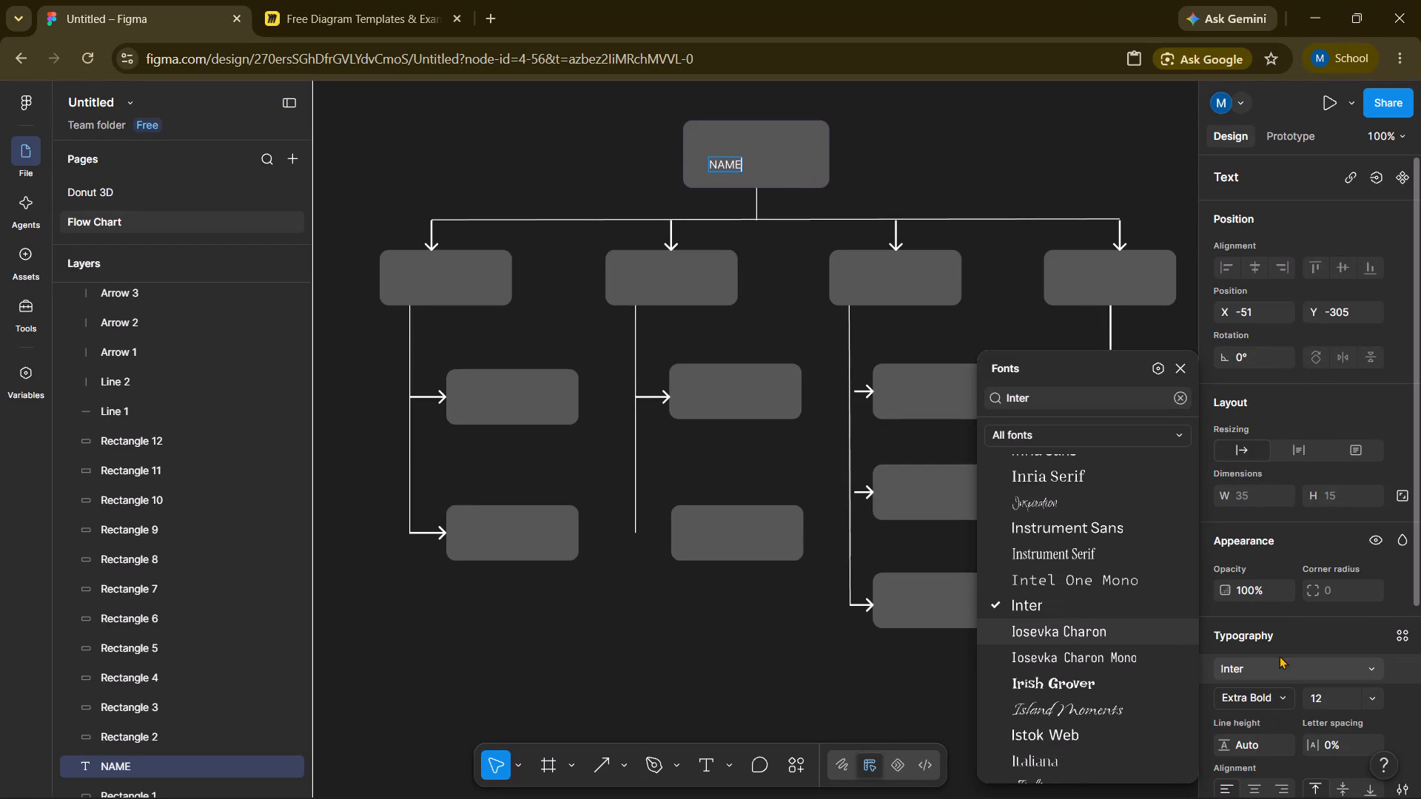
pyautogui.moveTo(748, 165); pyautogui.dragTo(714, 164)
pyautogui.doubleClick(714, 164)
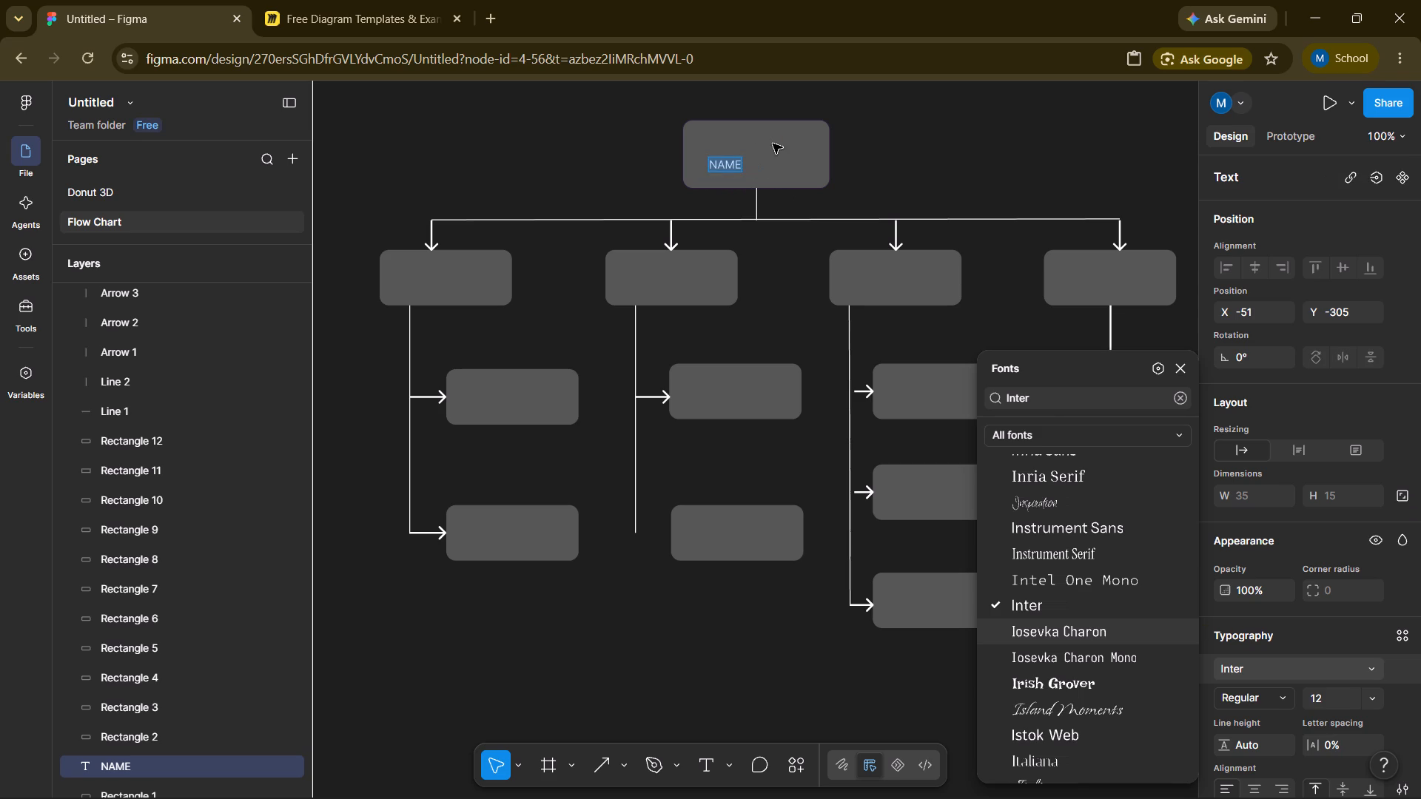
pyautogui.click(773, 144)
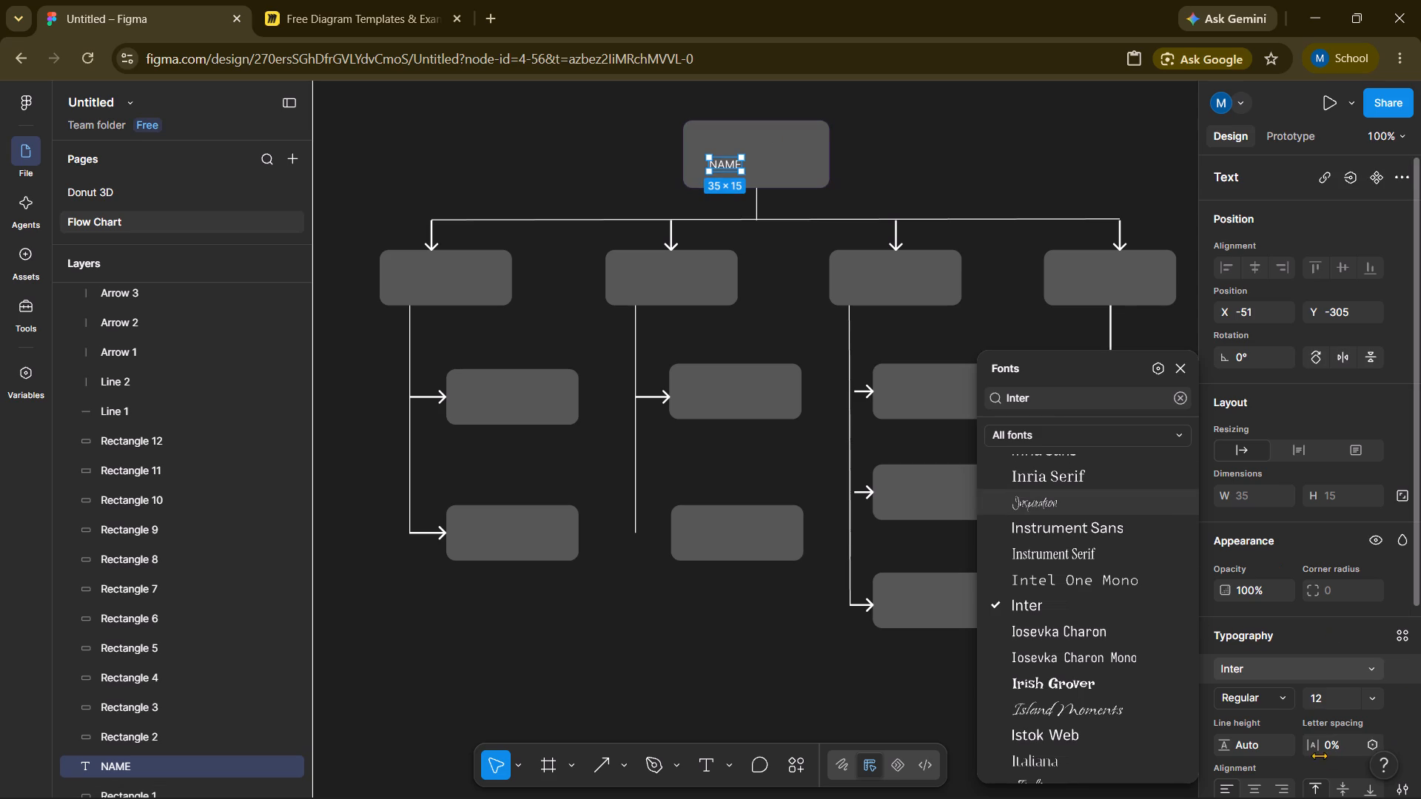
pyautogui.click(1281, 700)
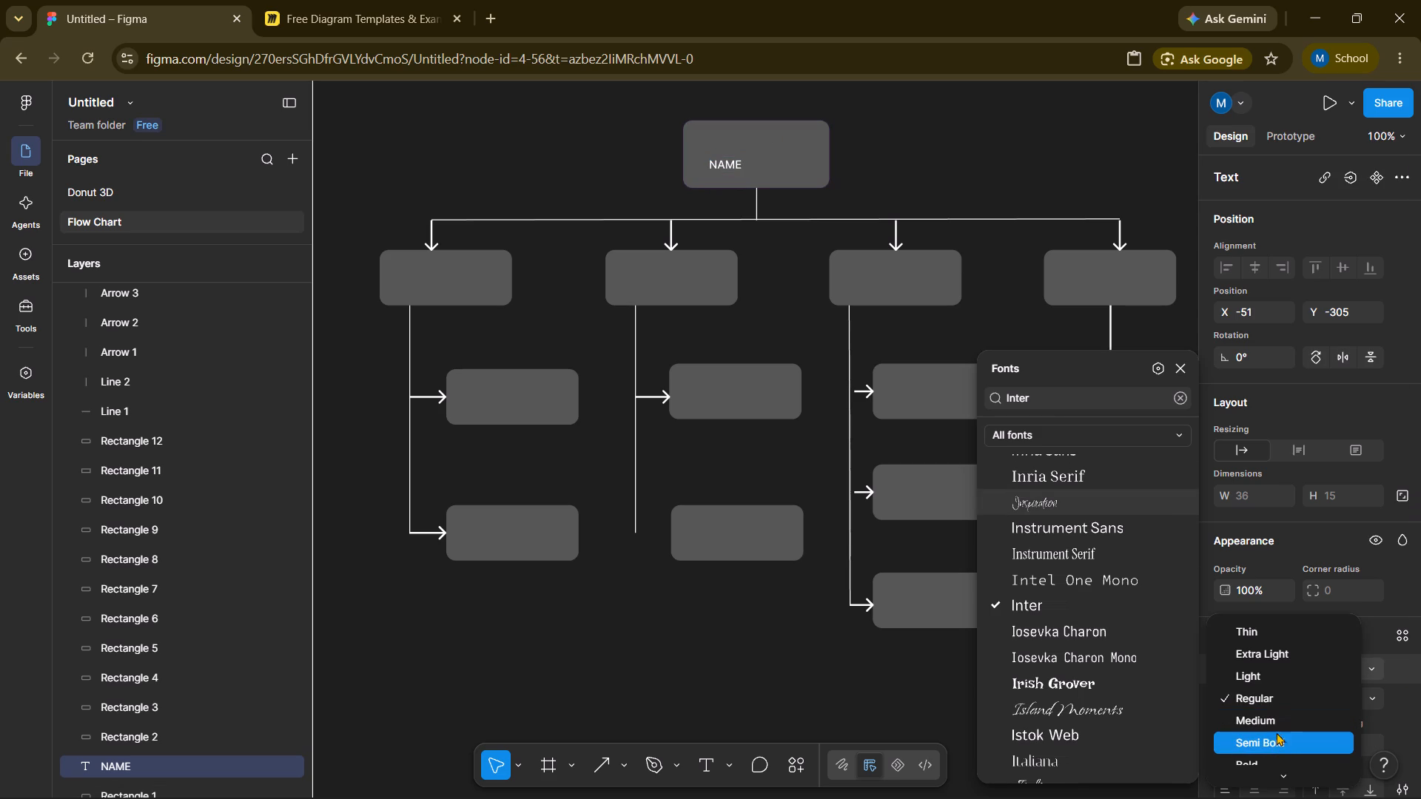
pyautogui.scroll(-1, 1274, 736)
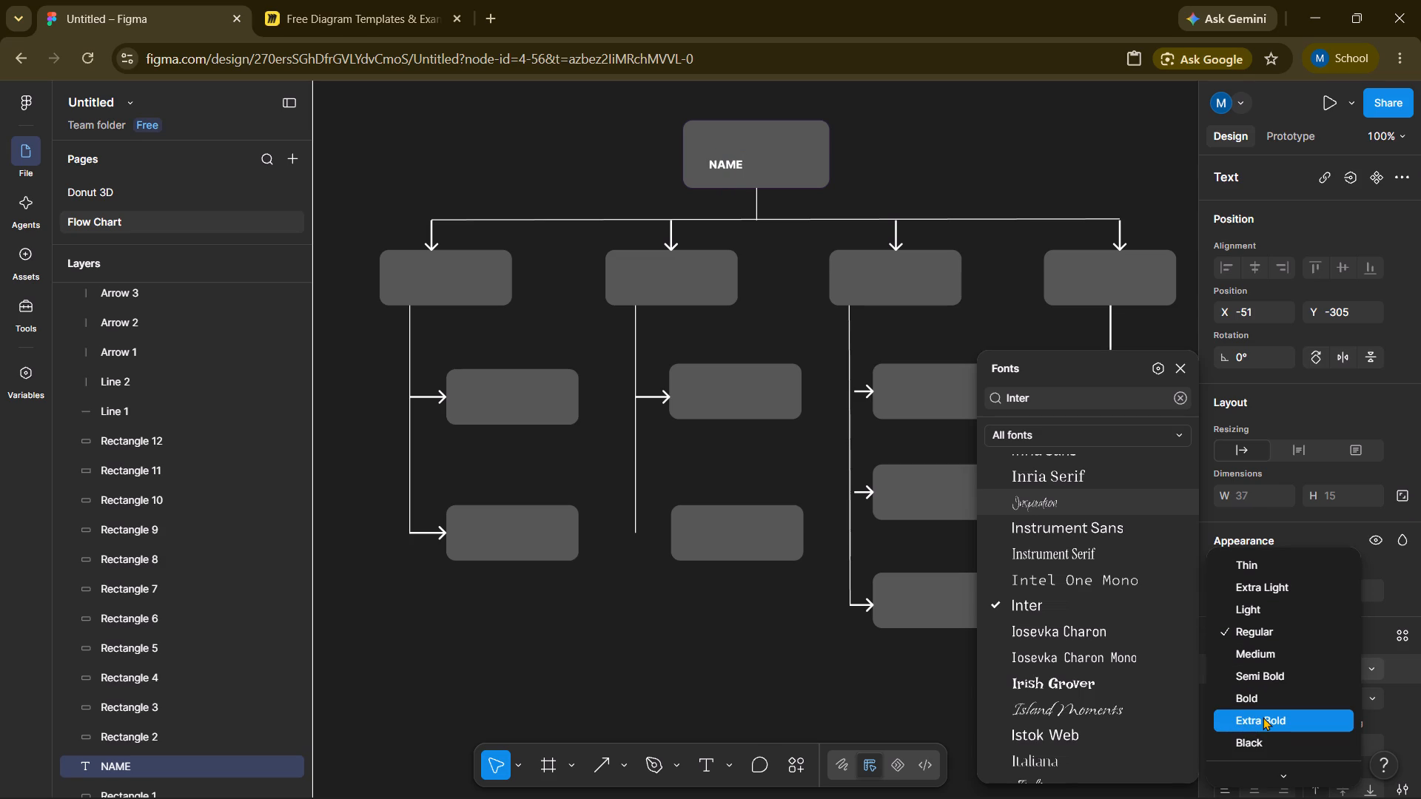
pyautogui.click(1263, 717)
pyautogui.click(1373, 693)
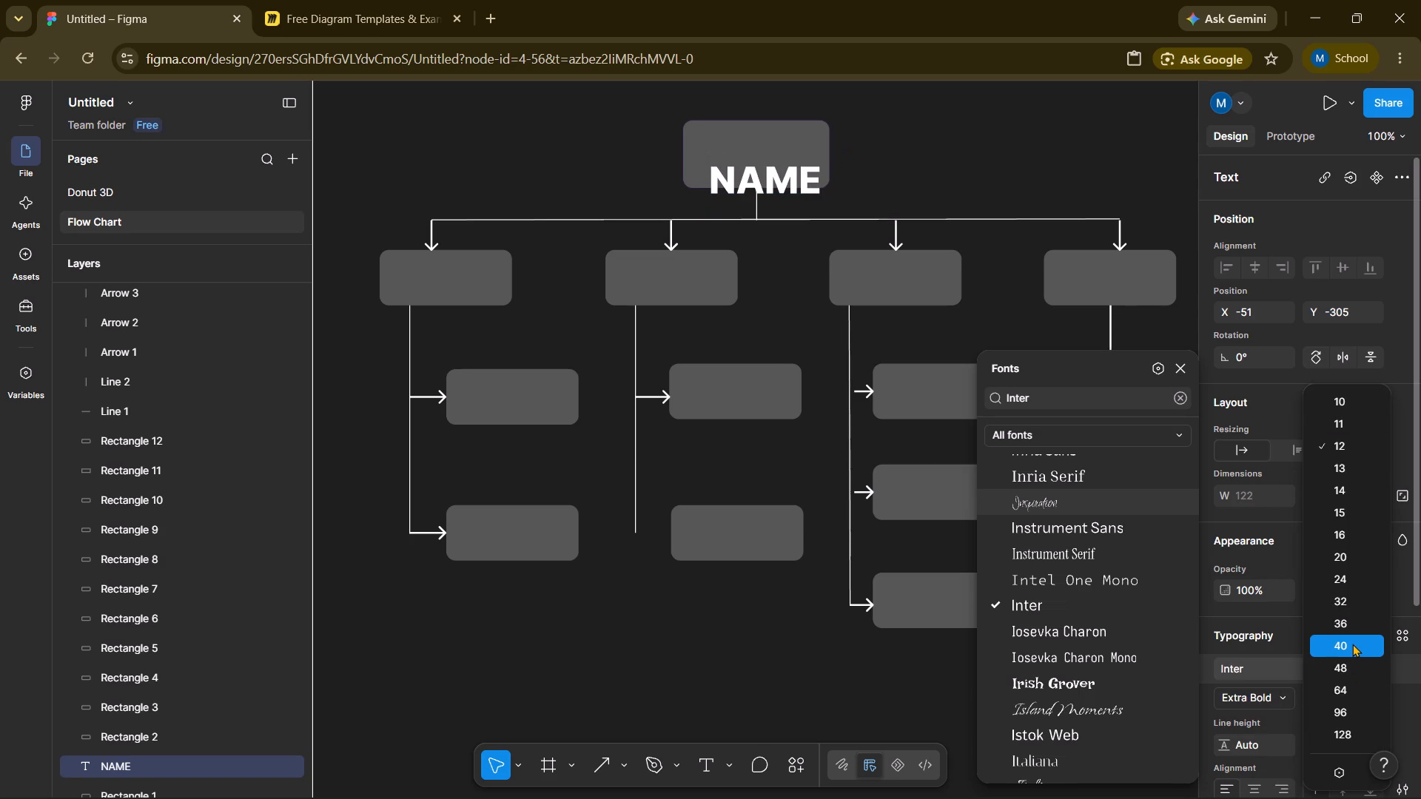
pyautogui.click(1352, 644)
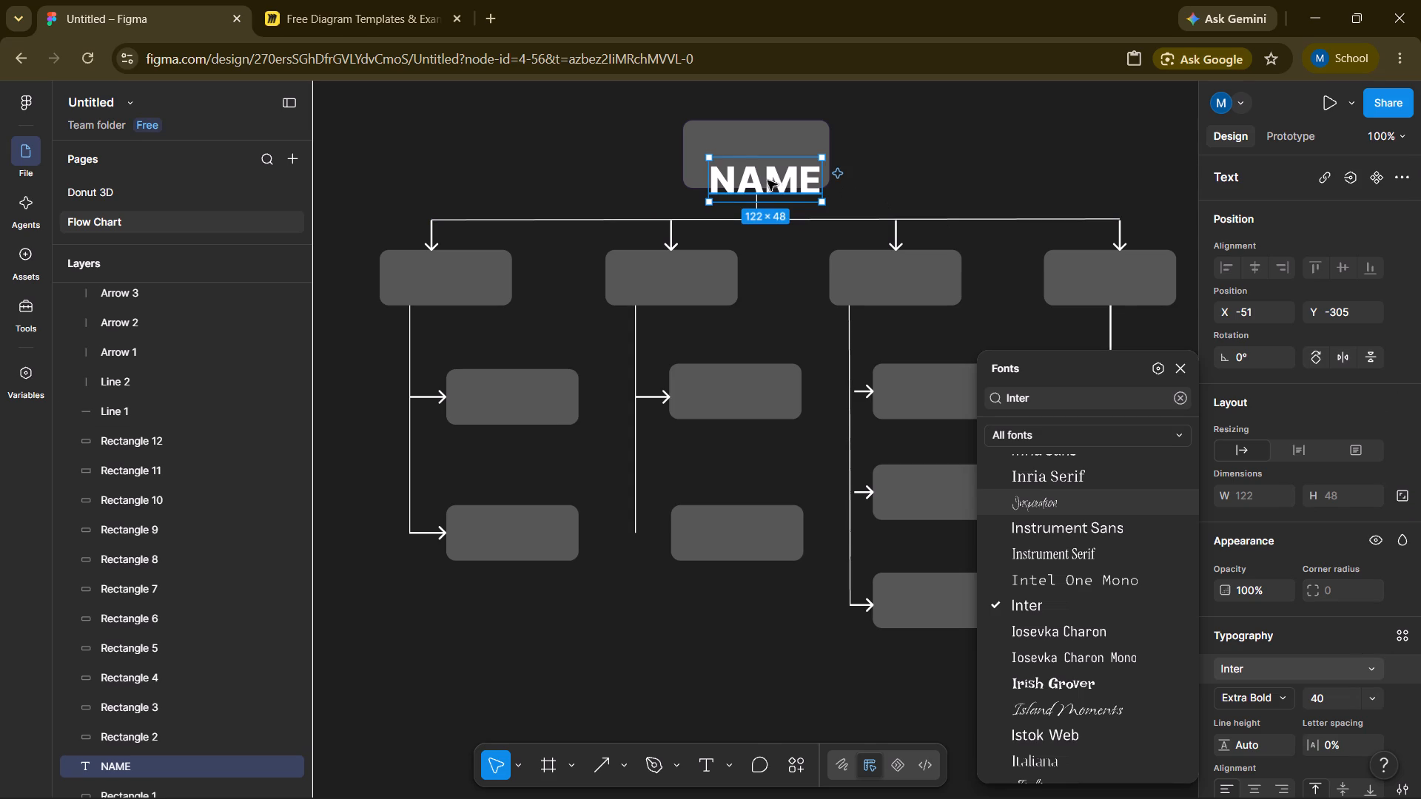
# Centre the NAME text inside the top box at X -61, Y -333.
pyautogui.moveTo(766, 181); pyautogui.dragTo(750, 154)
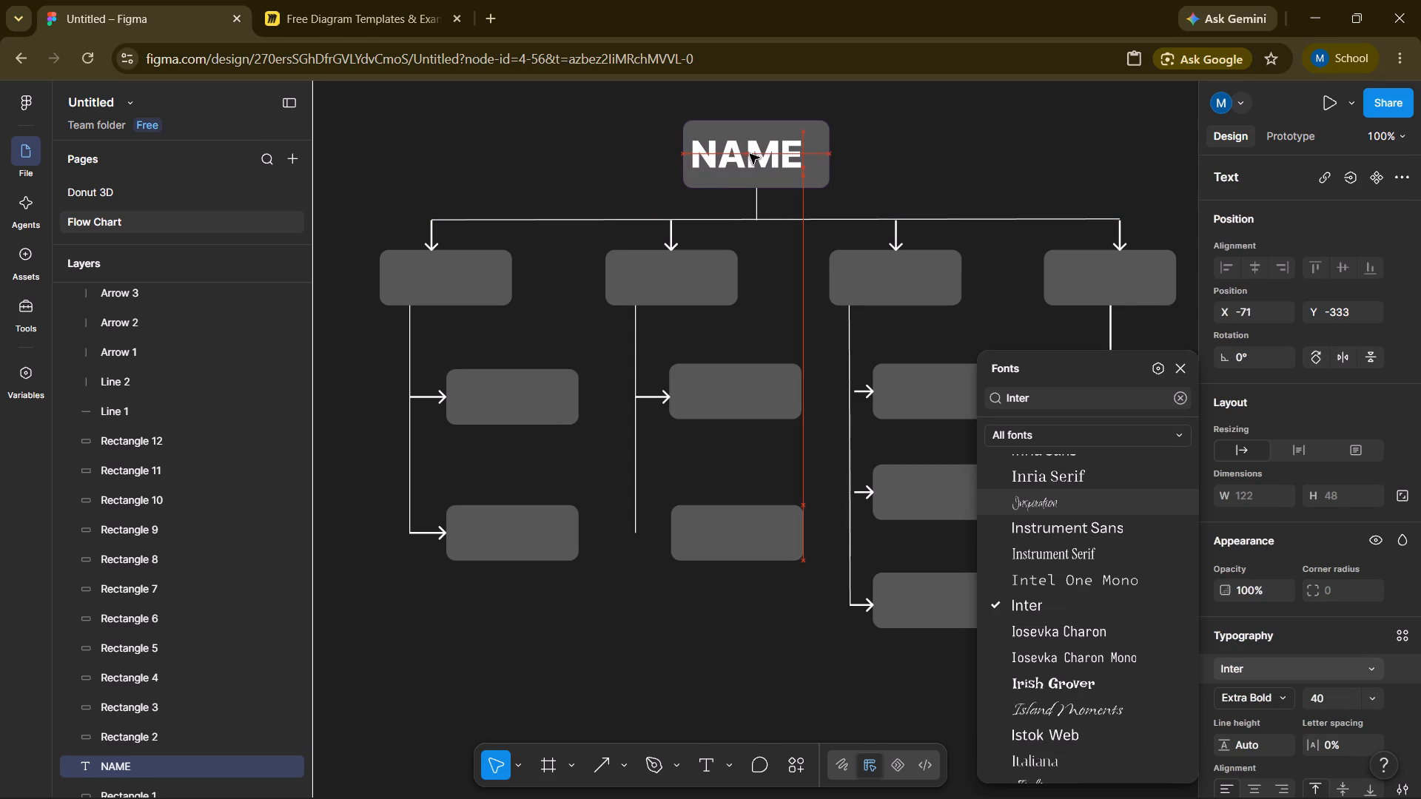
pyautogui.moveTo(750, 154); pyautogui.dragTo(754, 155)
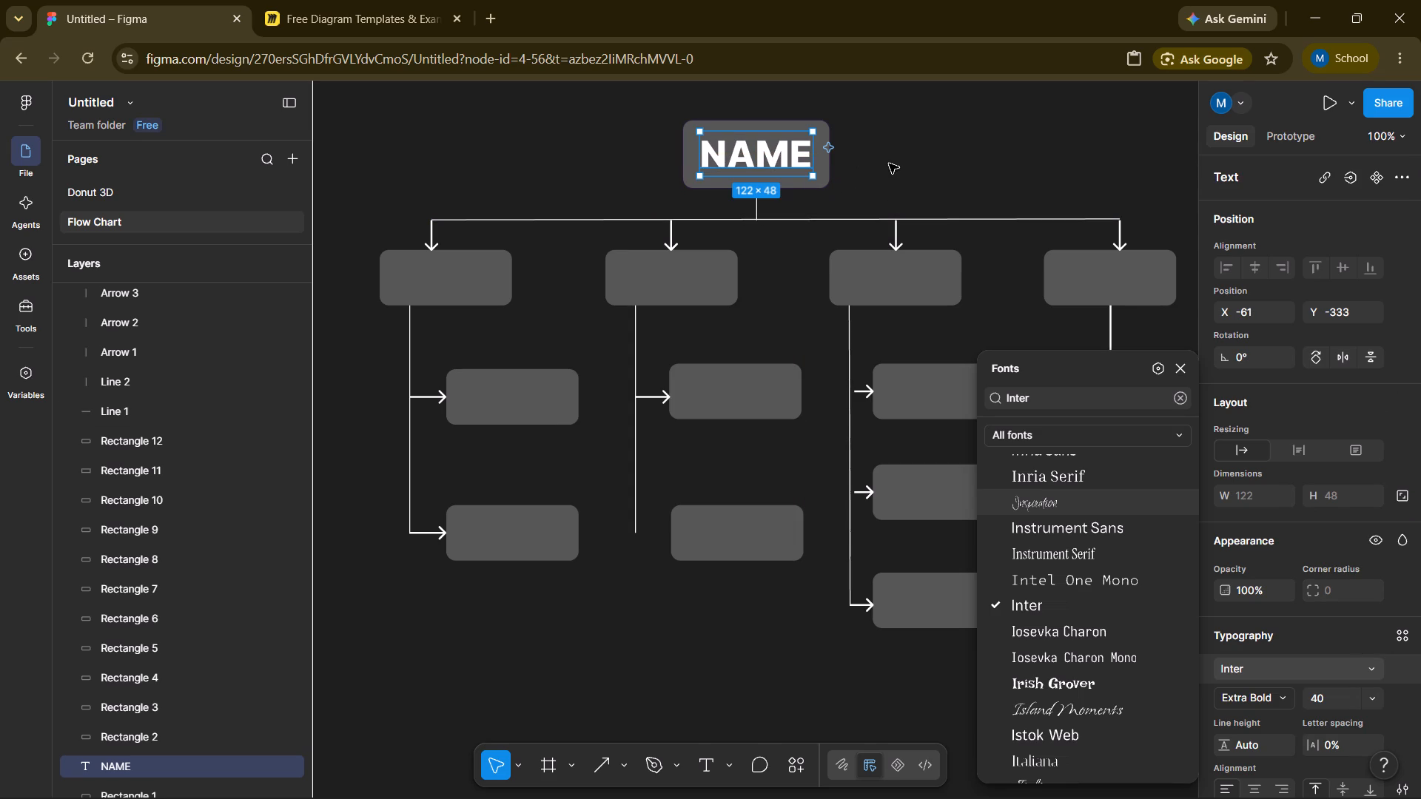
pyautogui.click(889, 163)
# Recolour the NAME text's fill to light grey C3C4C3.
pyautogui.click(775, 146)
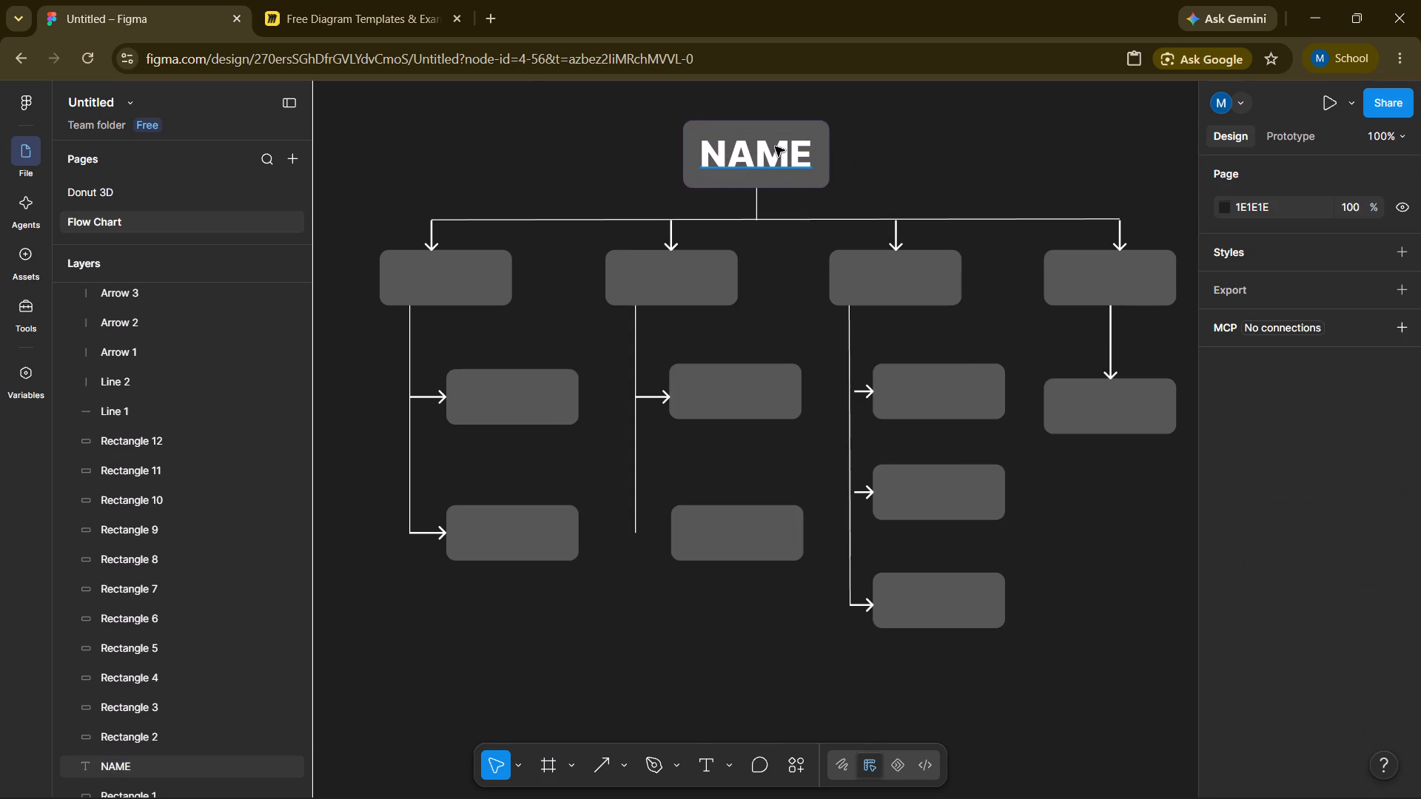
pyautogui.scroll(-1, 1286, 704)
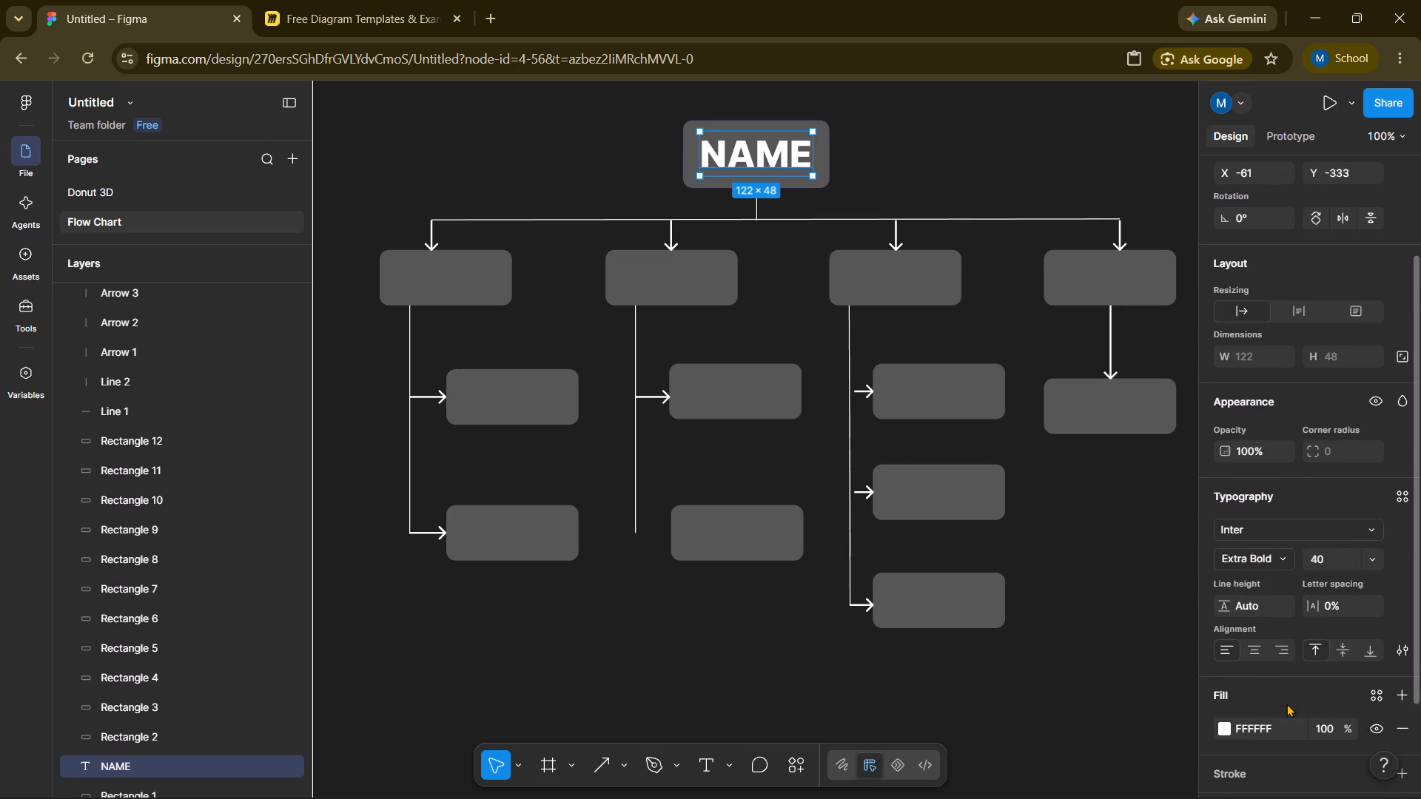
pyautogui.click(1226, 729)
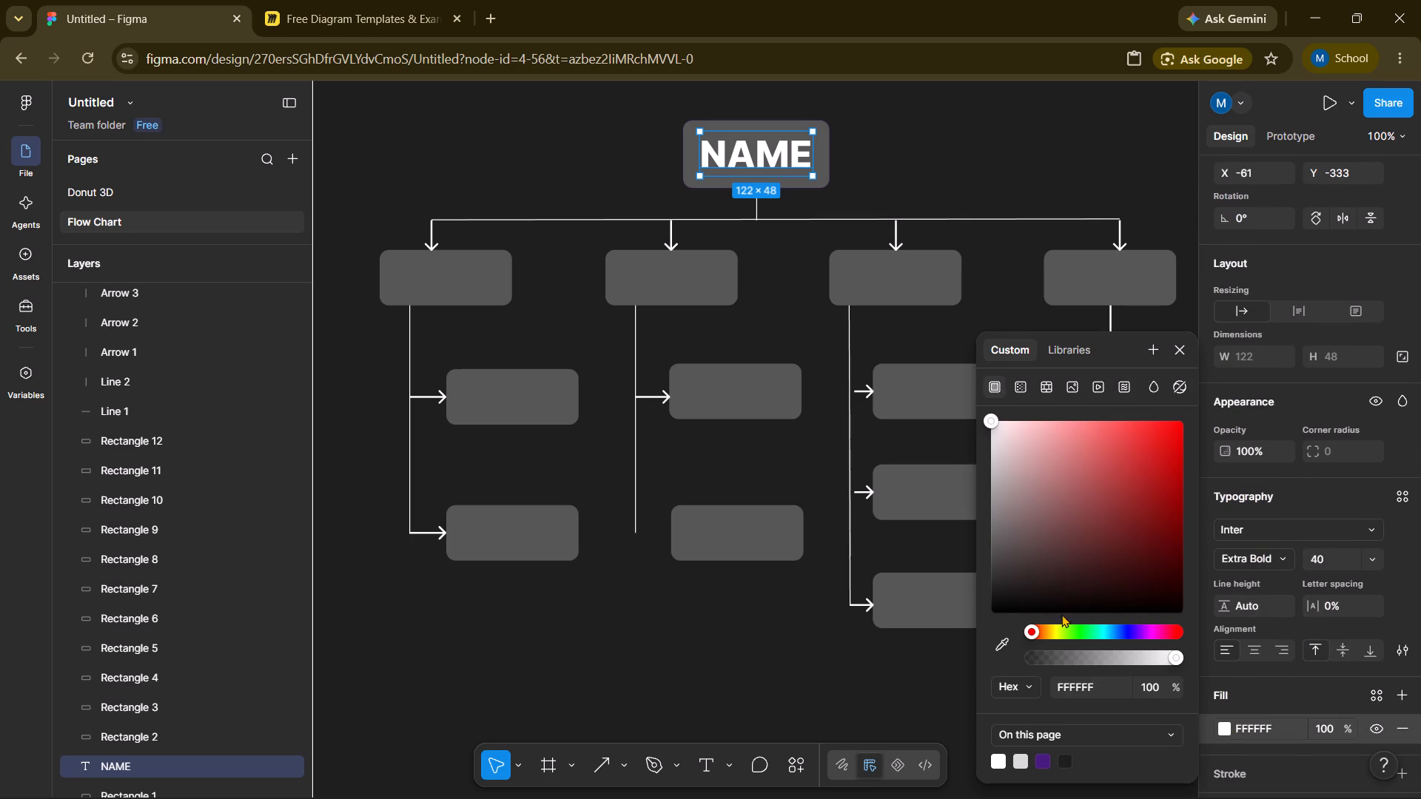
pyautogui.moveTo(1033, 628); pyautogui.dragTo(1081, 629)
pyautogui.moveTo(992, 417); pyautogui.dragTo(1125, 467)
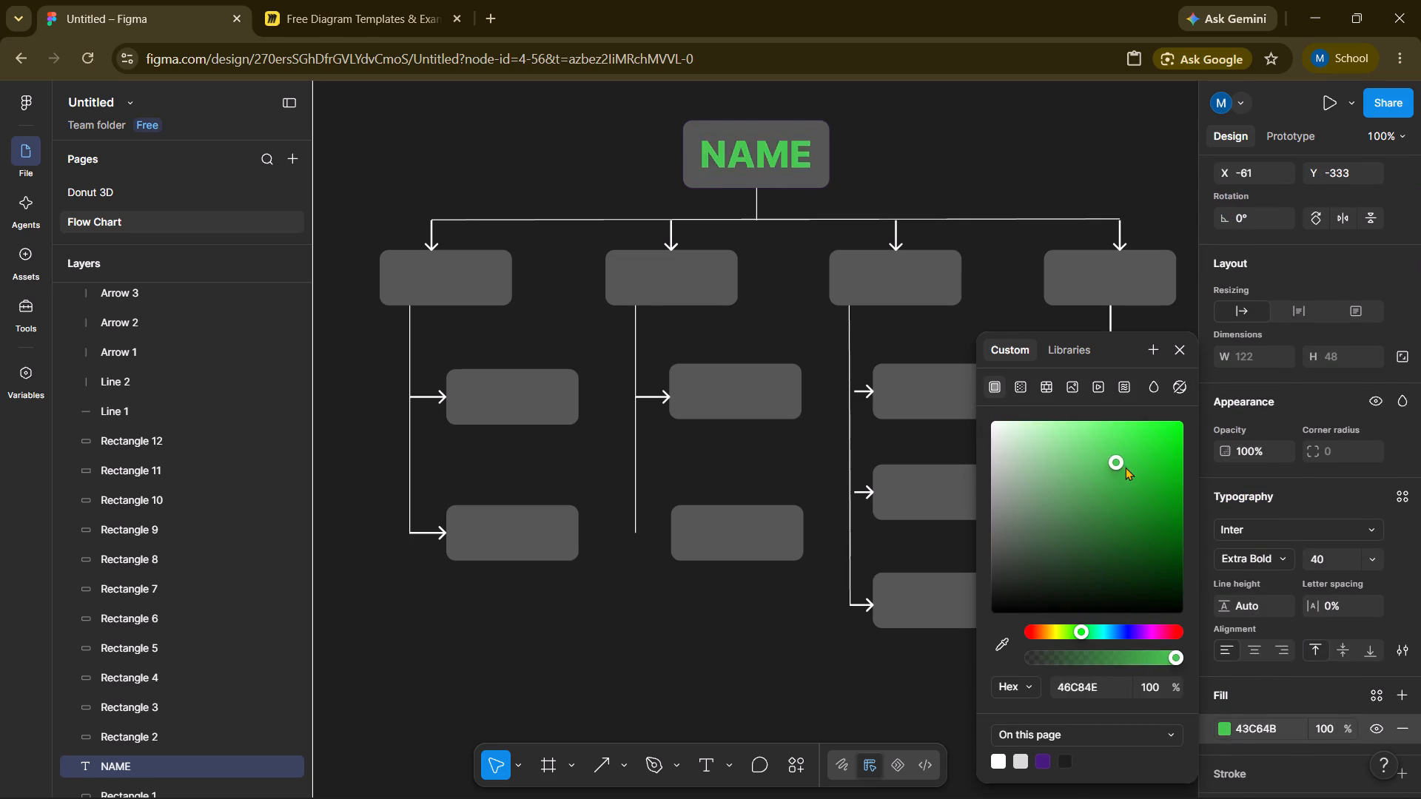
pyautogui.moveTo(1125, 467); pyautogui.dragTo(1138, 522)
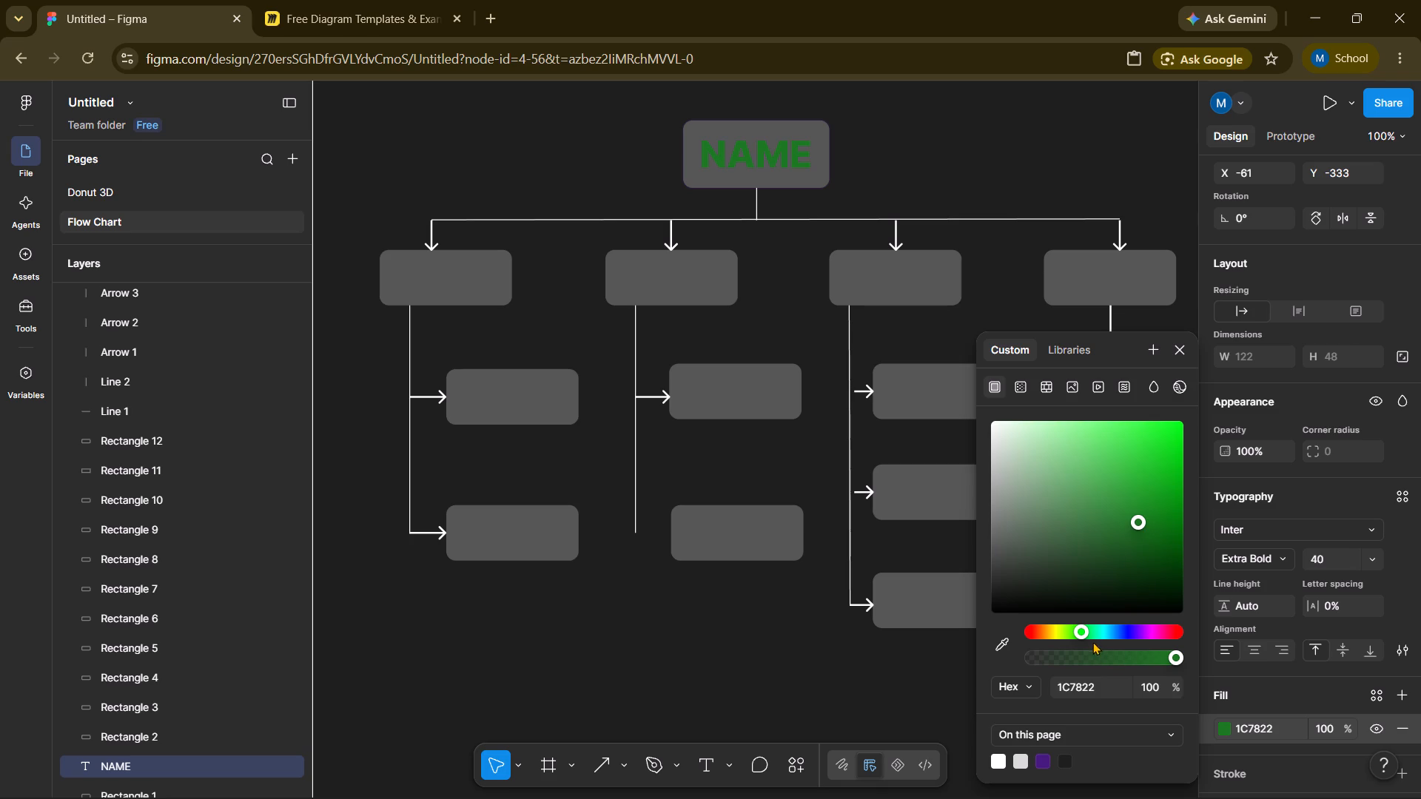
pyautogui.moveTo(1081, 629); pyautogui.dragTo(1155, 635)
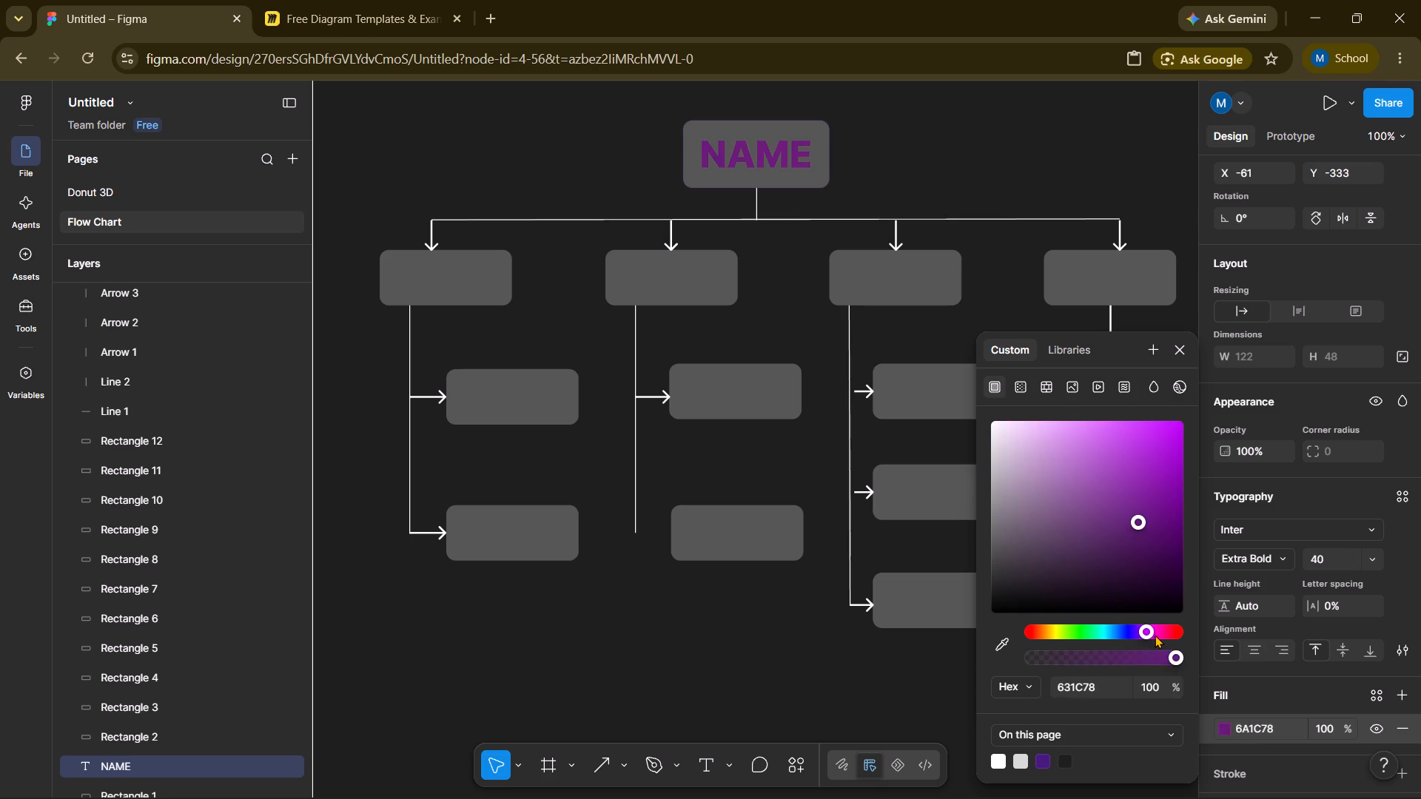
pyautogui.moveTo(1155, 635); pyautogui.dragTo(1159, 640)
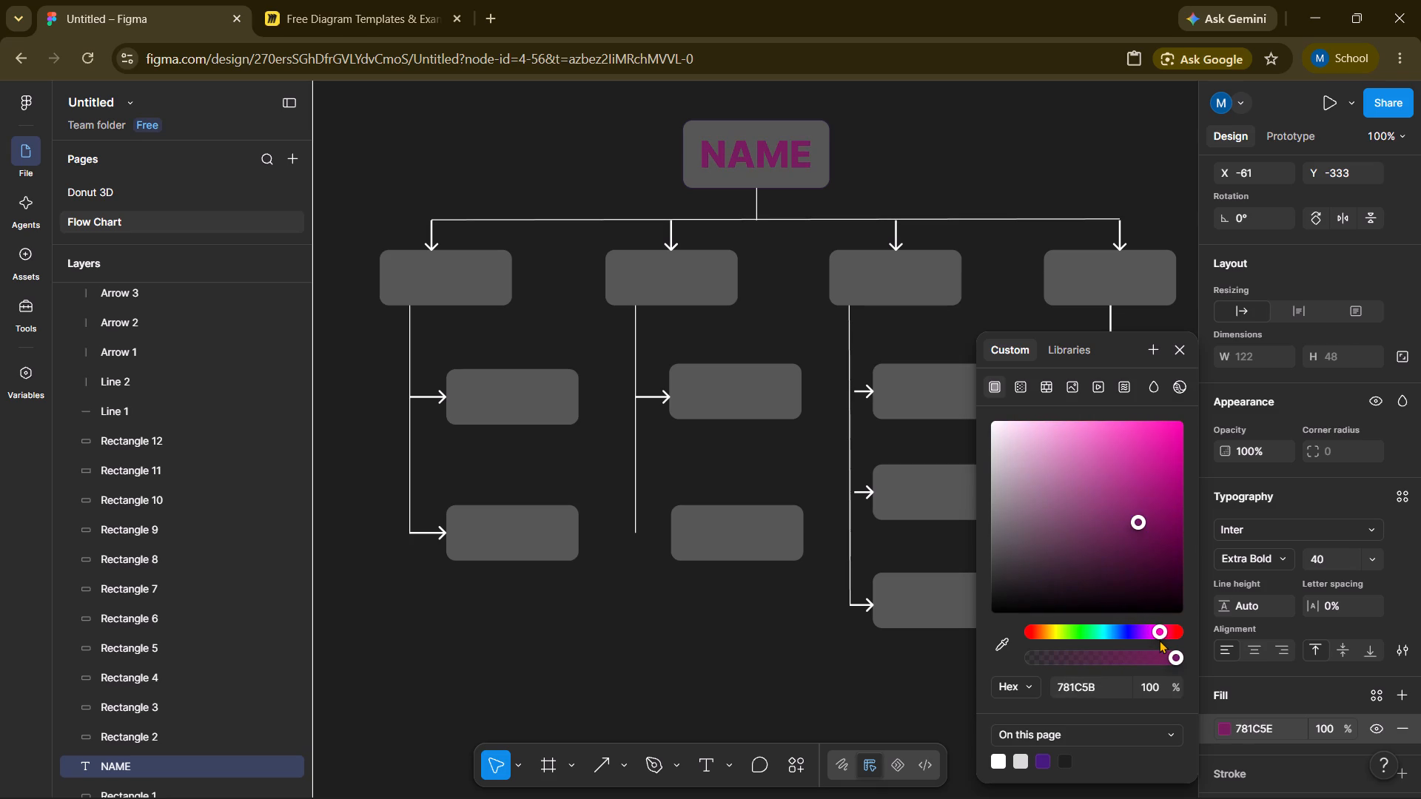
pyautogui.moveTo(1159, 640); pyautogui.dragTo(1120, 635)
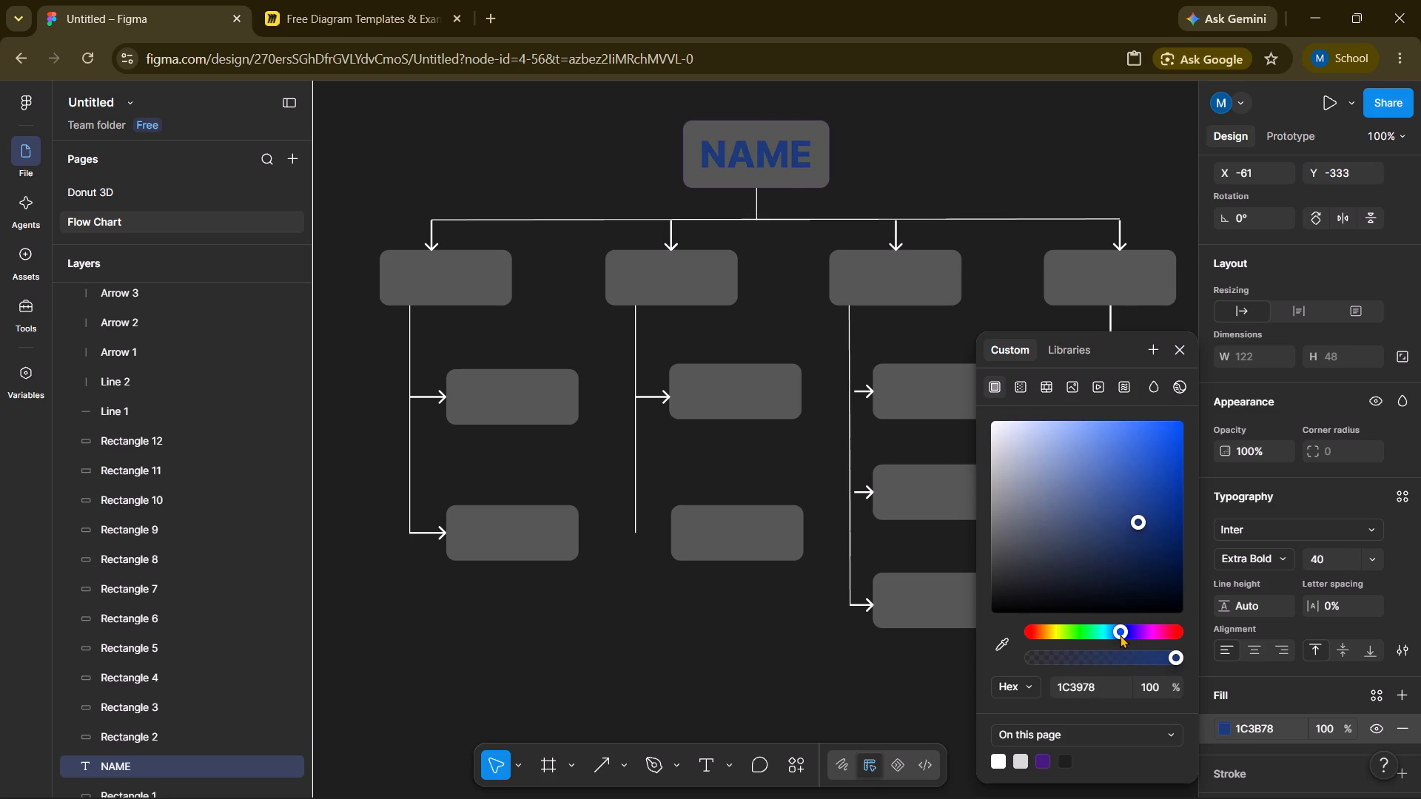
pyautogui.moveTo(1120, 635); pyautogui.dragTo(1053, 636)
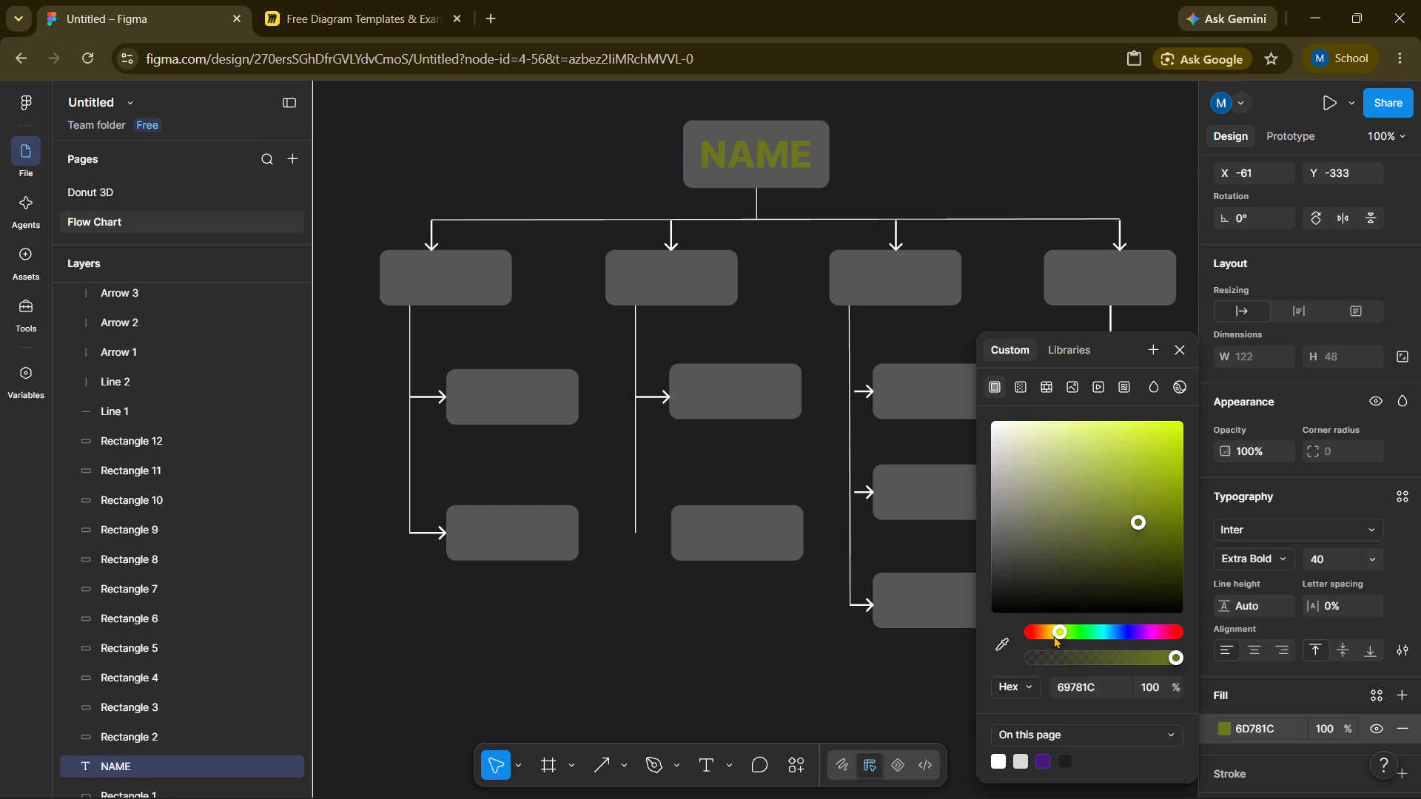
pyautogui.moveTo(1053, 636); pyautogui.dragTo(1064, 637)
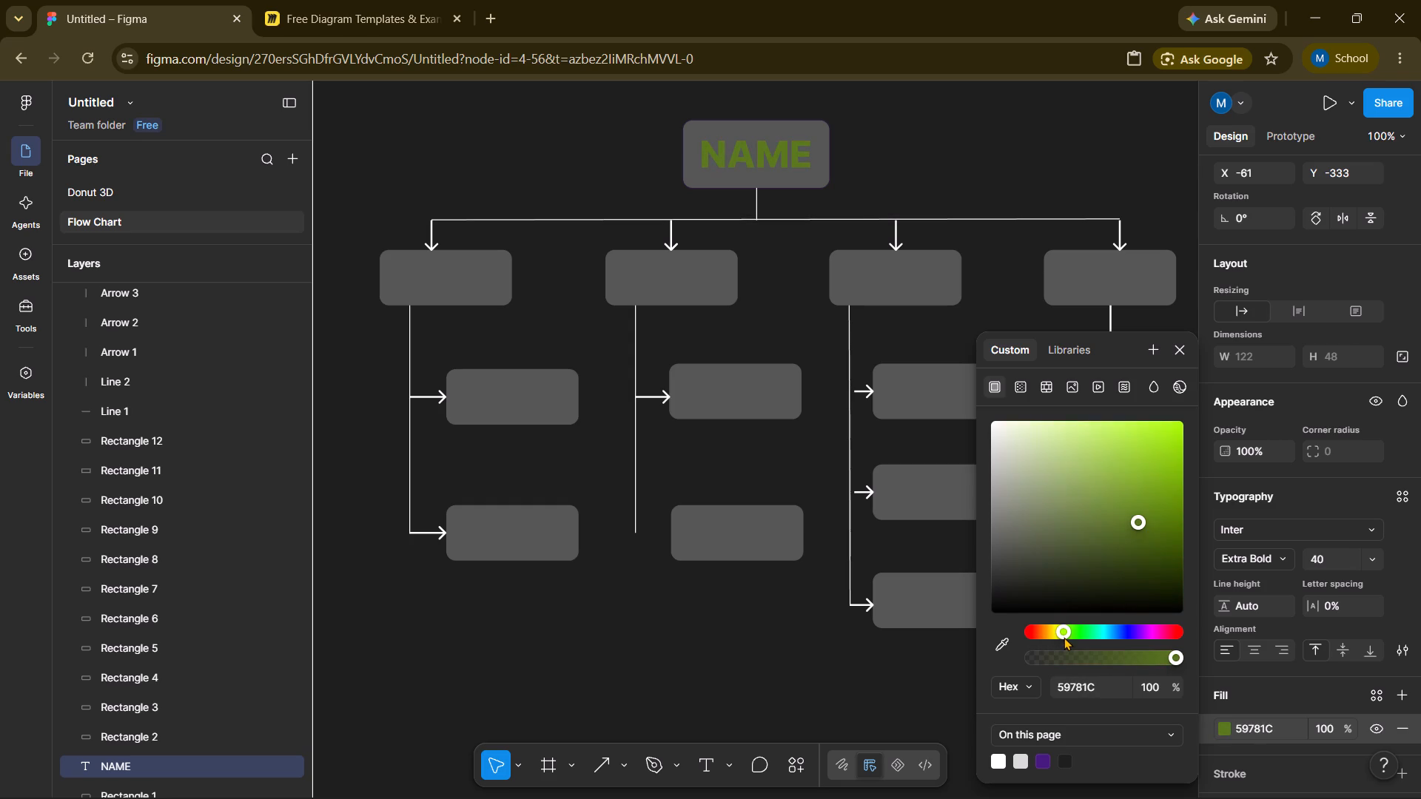
pyautogui.click(992, 465)
pyautogui.click(987, 189)
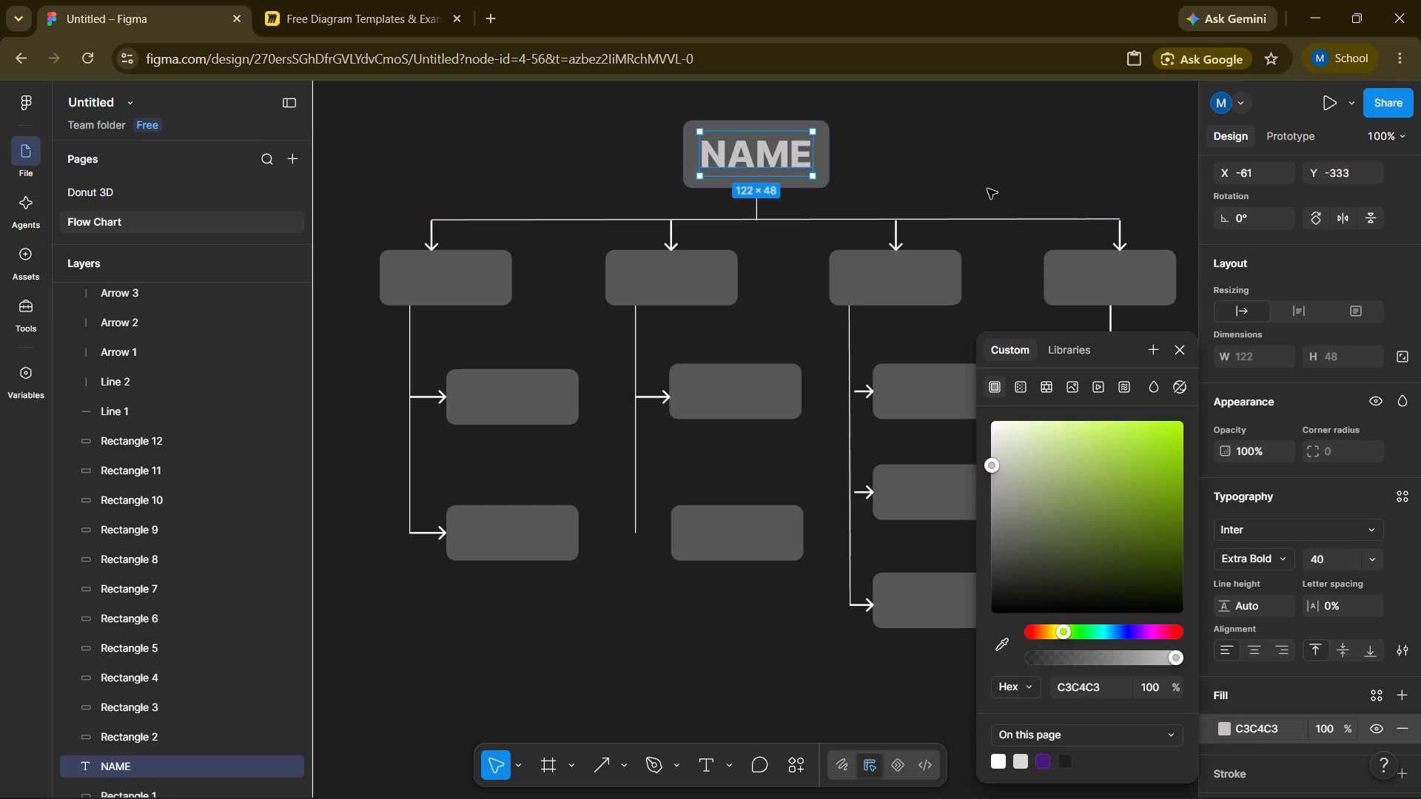
# Change the fill of the rounded box behind NAME to dark purple 5B177D.
pyautogui.click(756, 135)
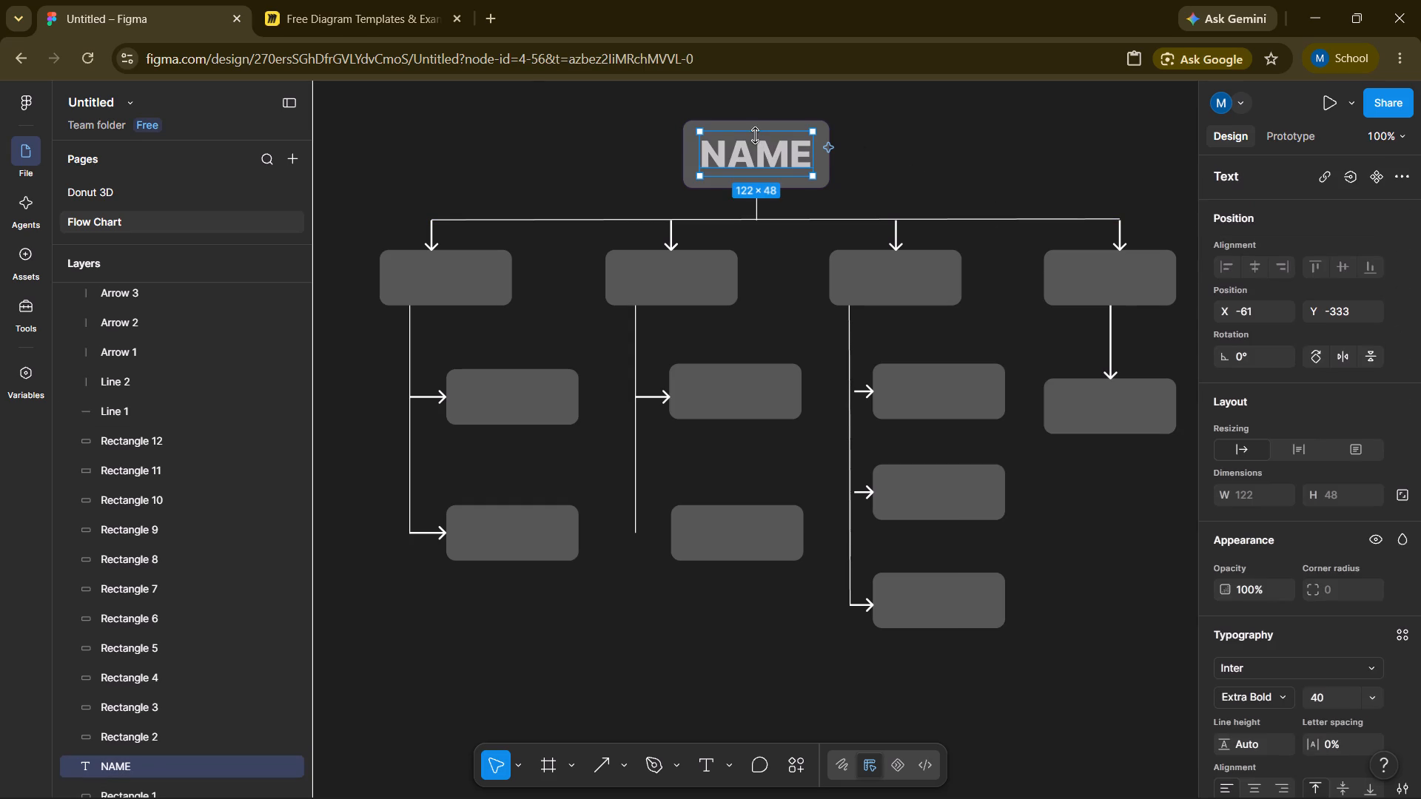
pyautogui.doubleClick(681, 135)
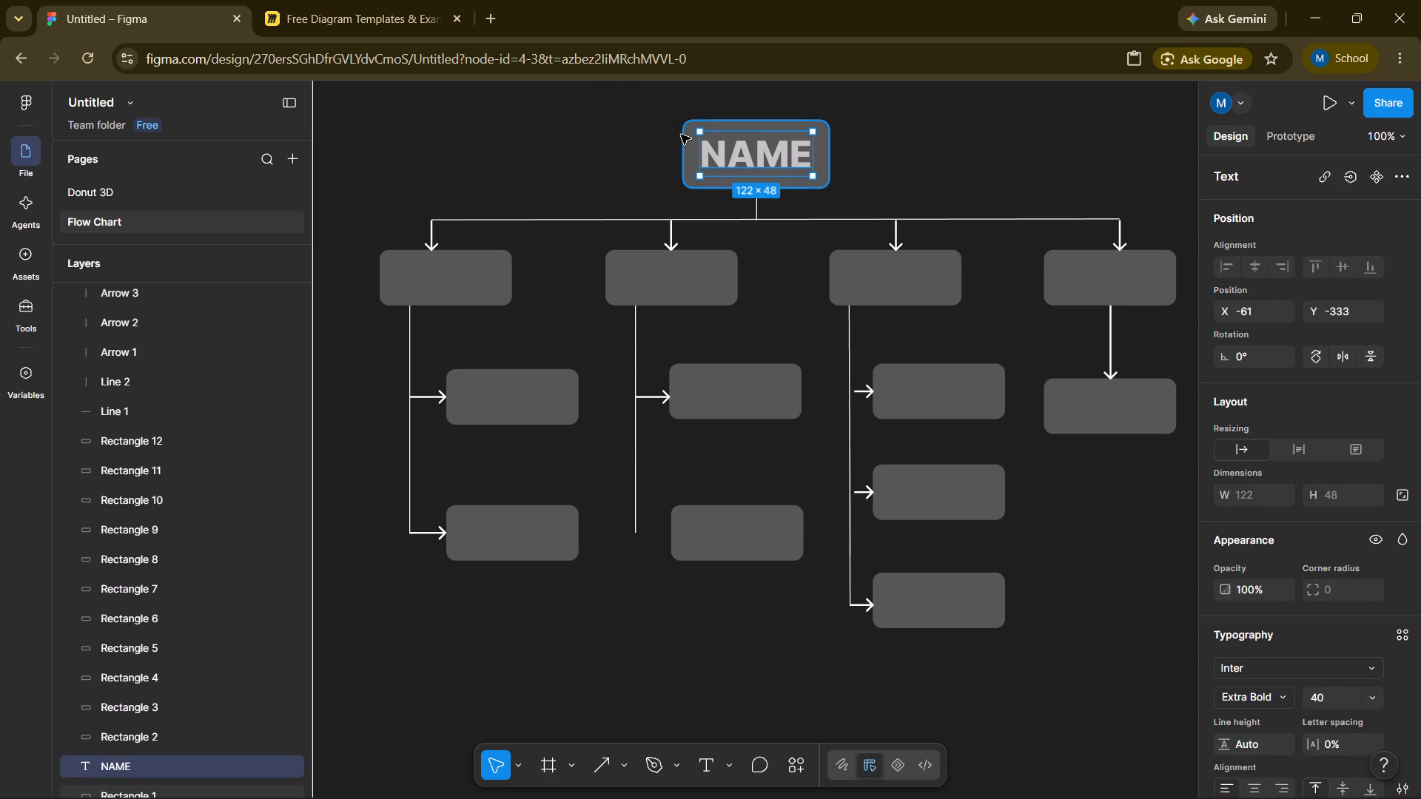
pyautogui.click(961, 141)
pyautogui.tripleClick(961, 141)
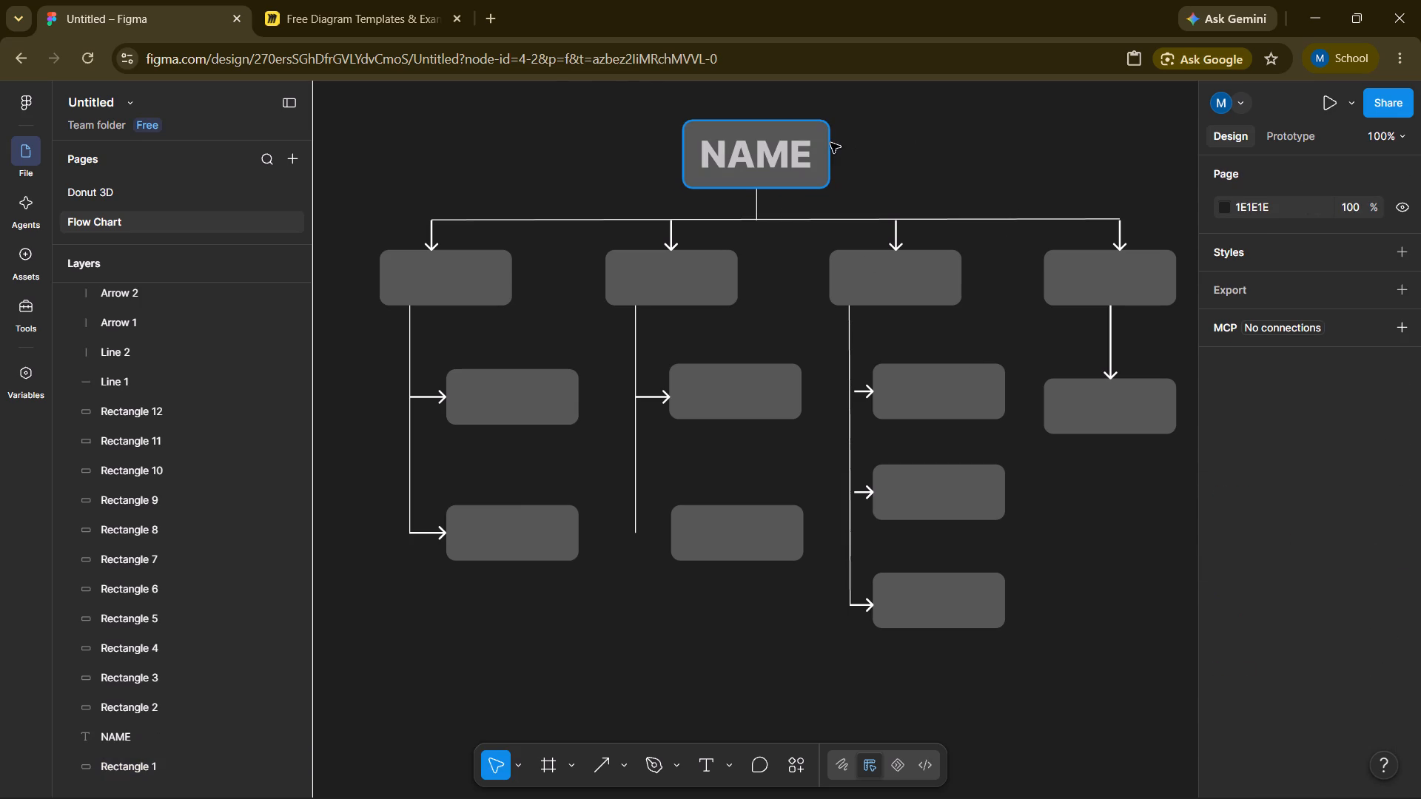
pyautogui.click(824, 138)
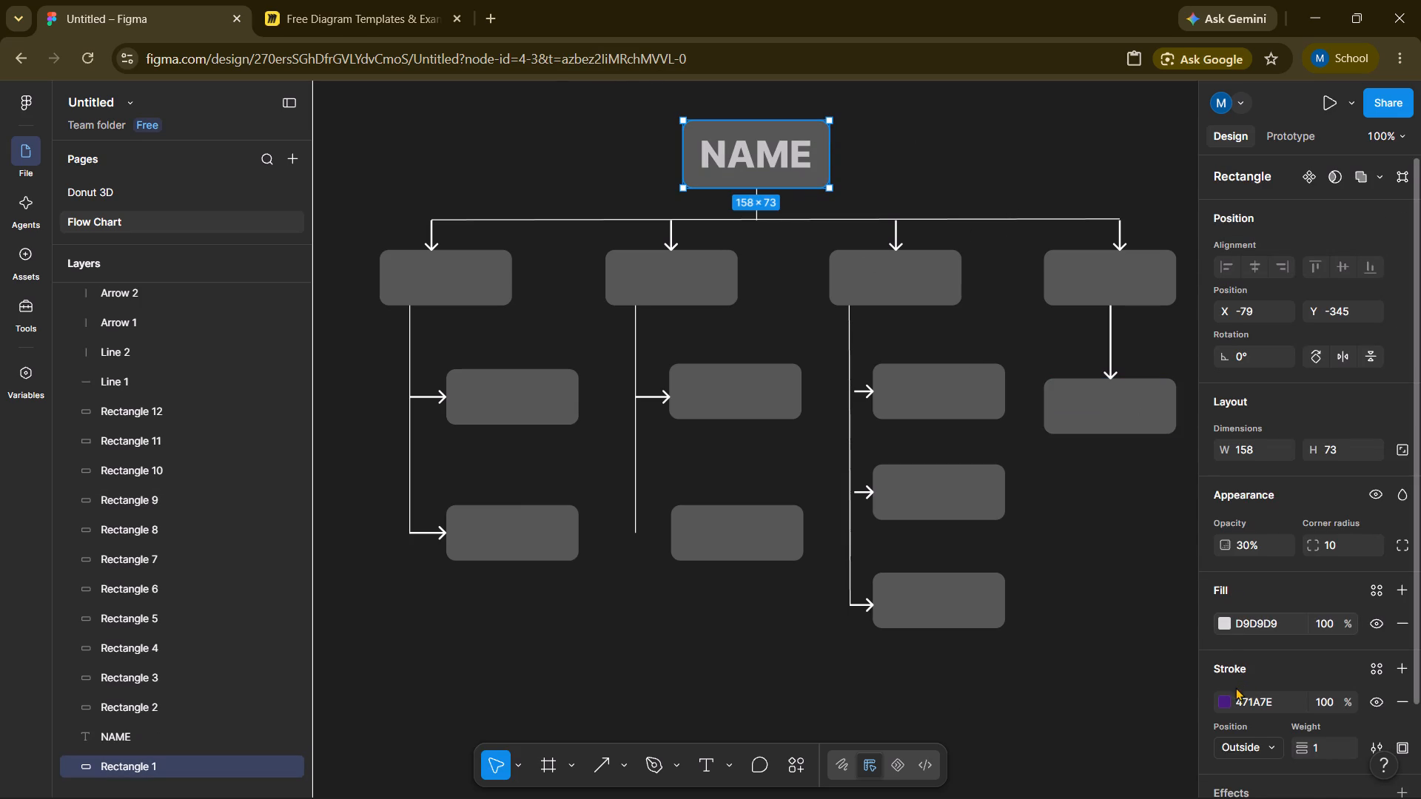
pyautogui.click(1228, 698)
pyautogui.click(1226, 624)
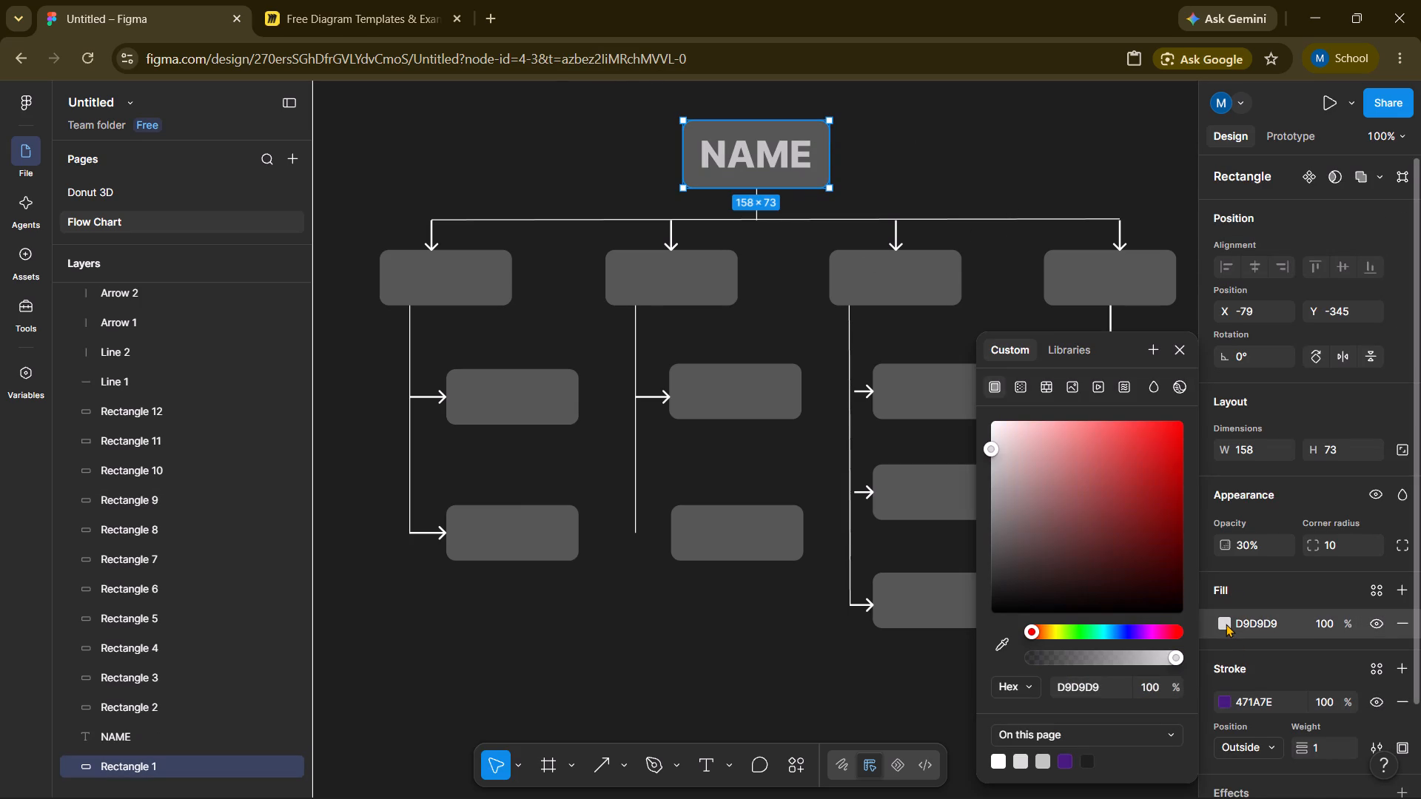
pyautogui.moveTo(988, 448); pyautogui.dragTo(1135, 441)
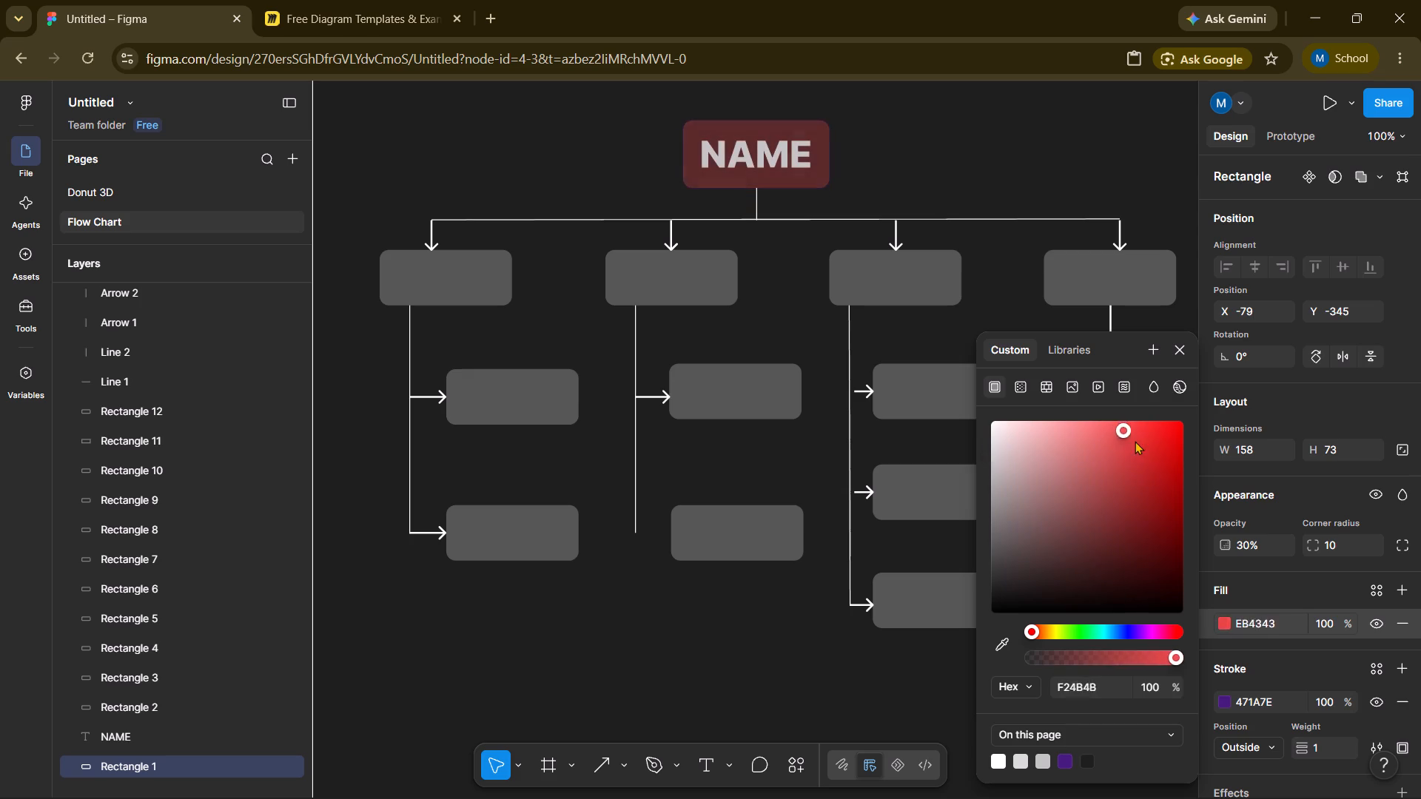
pyautogui.moveTo(1135, 441); pyautogui.dragTo(1086, 446)
pyautogui.click(1095, 625)
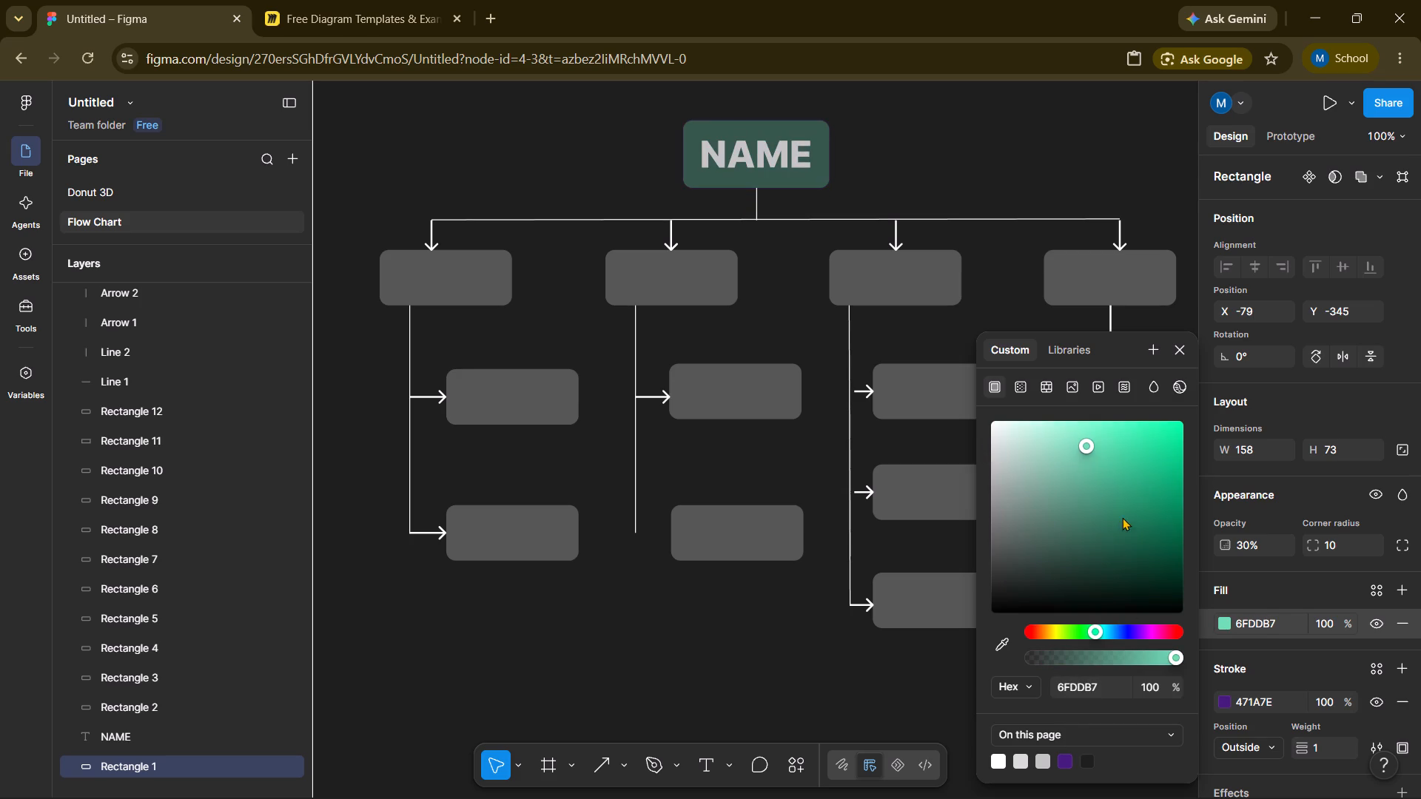
pyautogui.moveTo(1082, 438); pyautogui.dragTo(1109, 448)
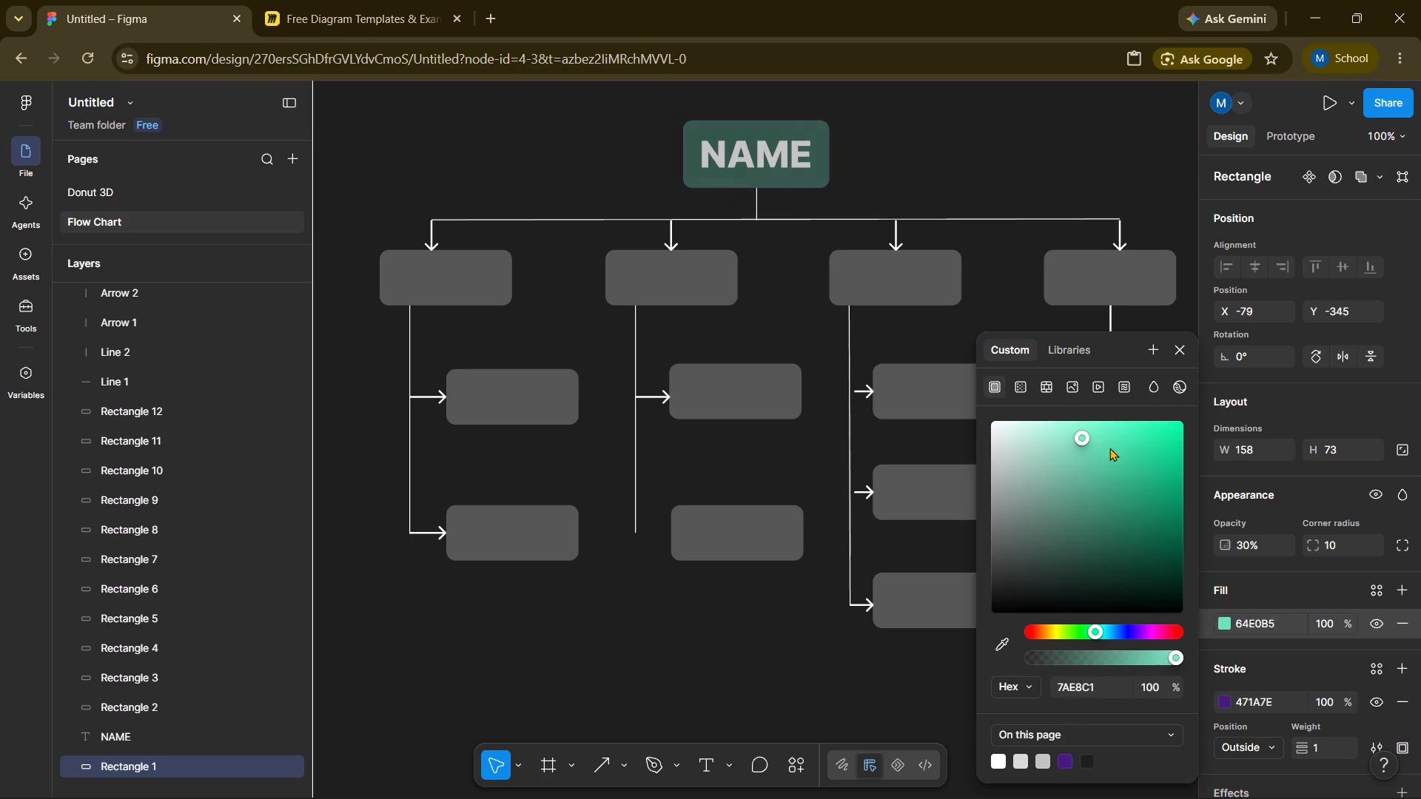
pyautogui.moveTo(1109, 448); pyautogui.dragTo(1133, 485)
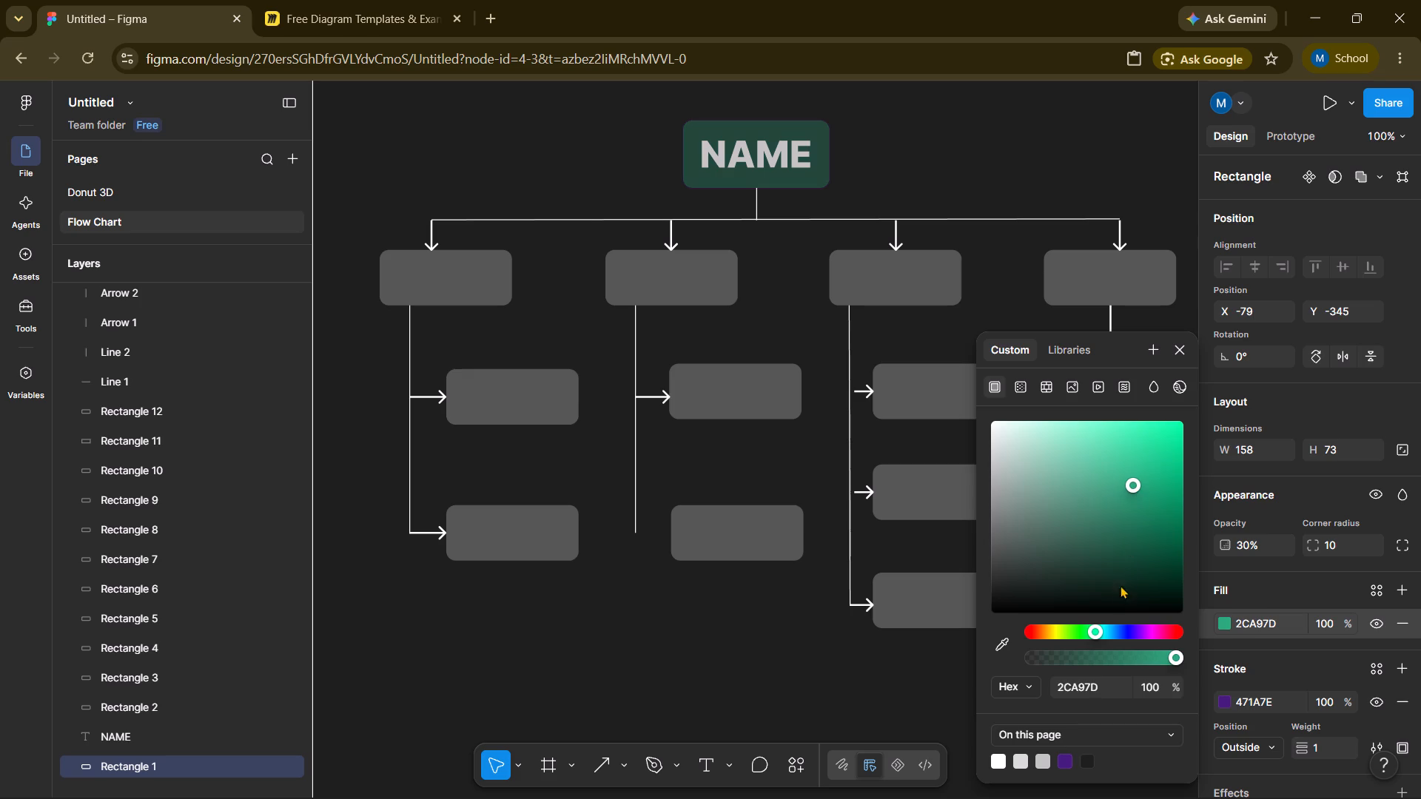
pyautogui.click(1032, 630)
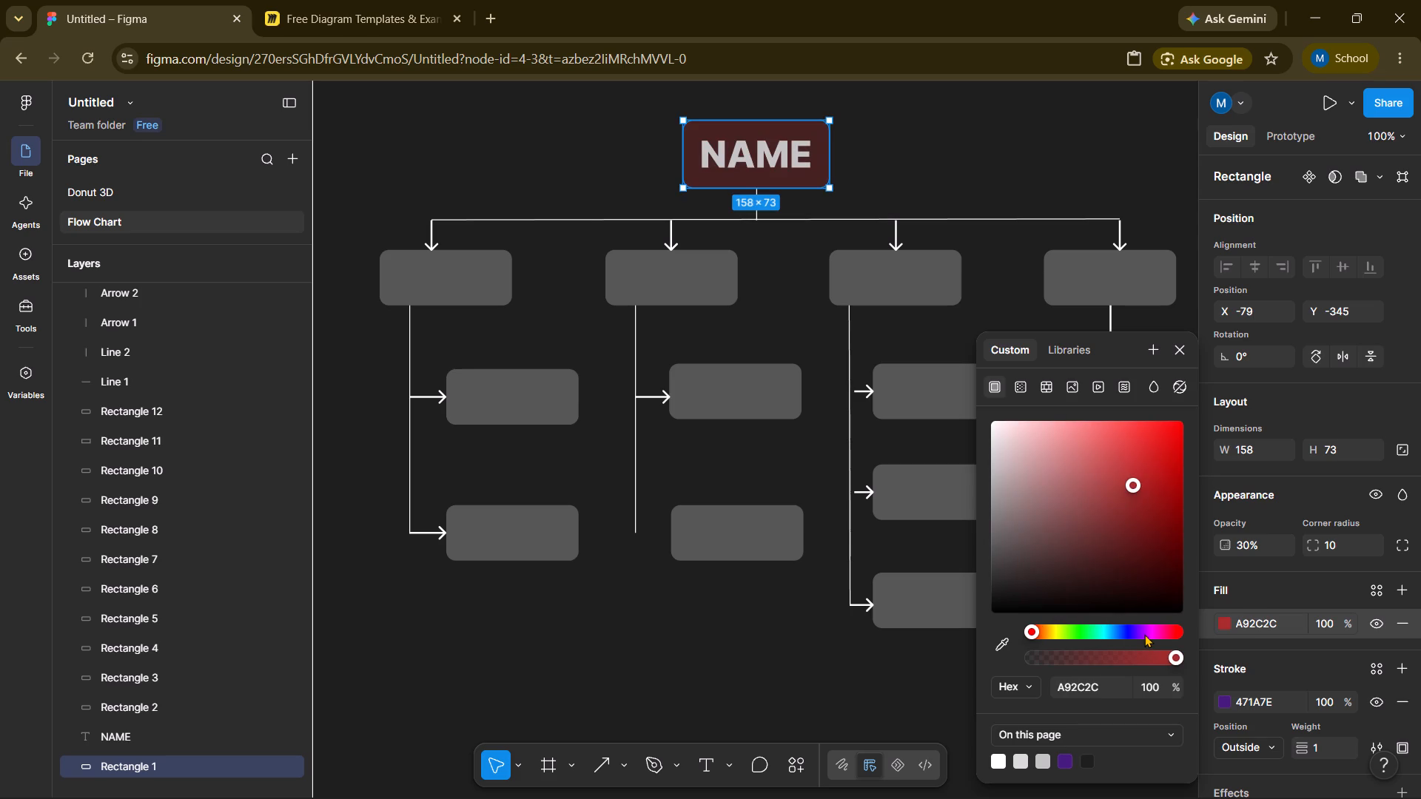
pyautogui.click(1144, 633)
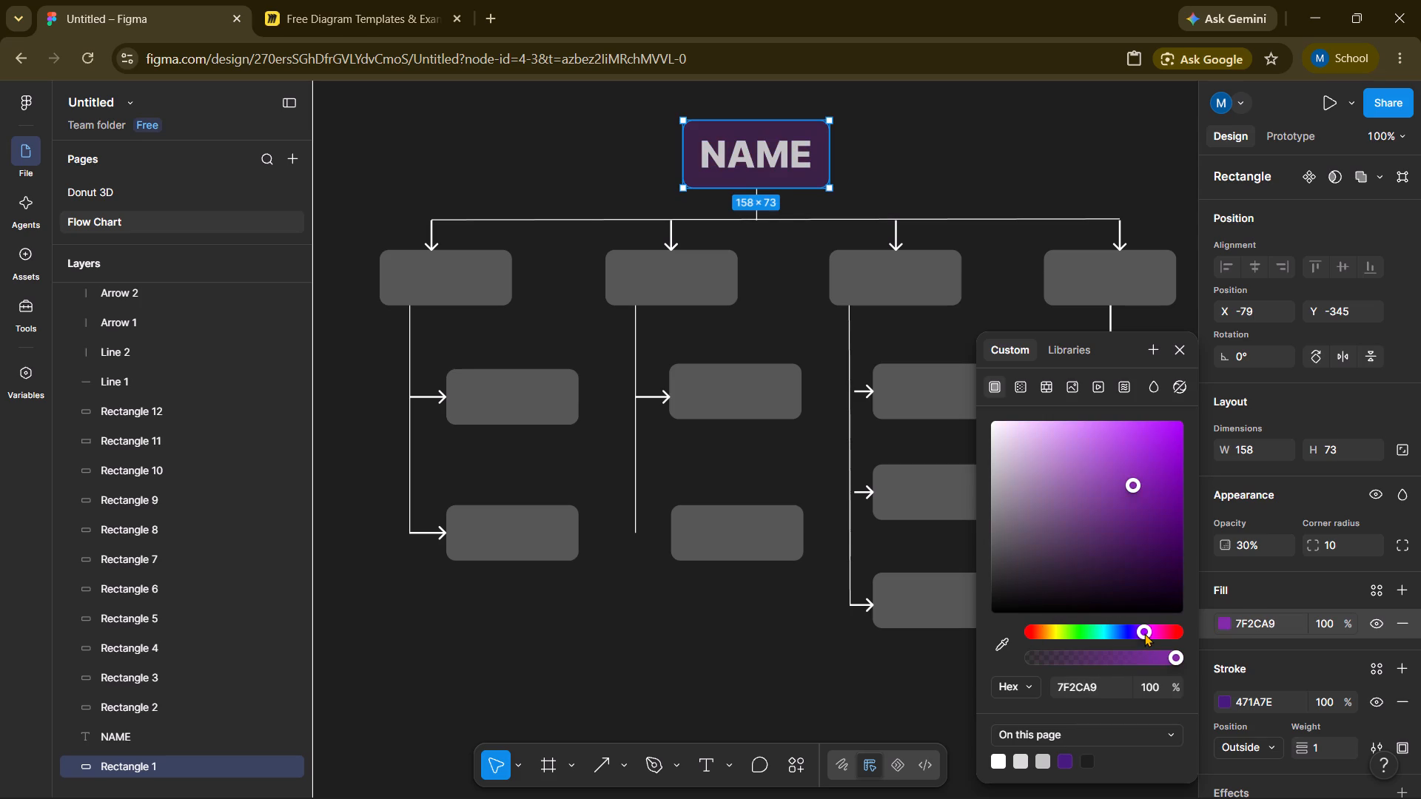
pyautogui.moveTo(1133, 484); pyautogui.dragTo(1147, 519)
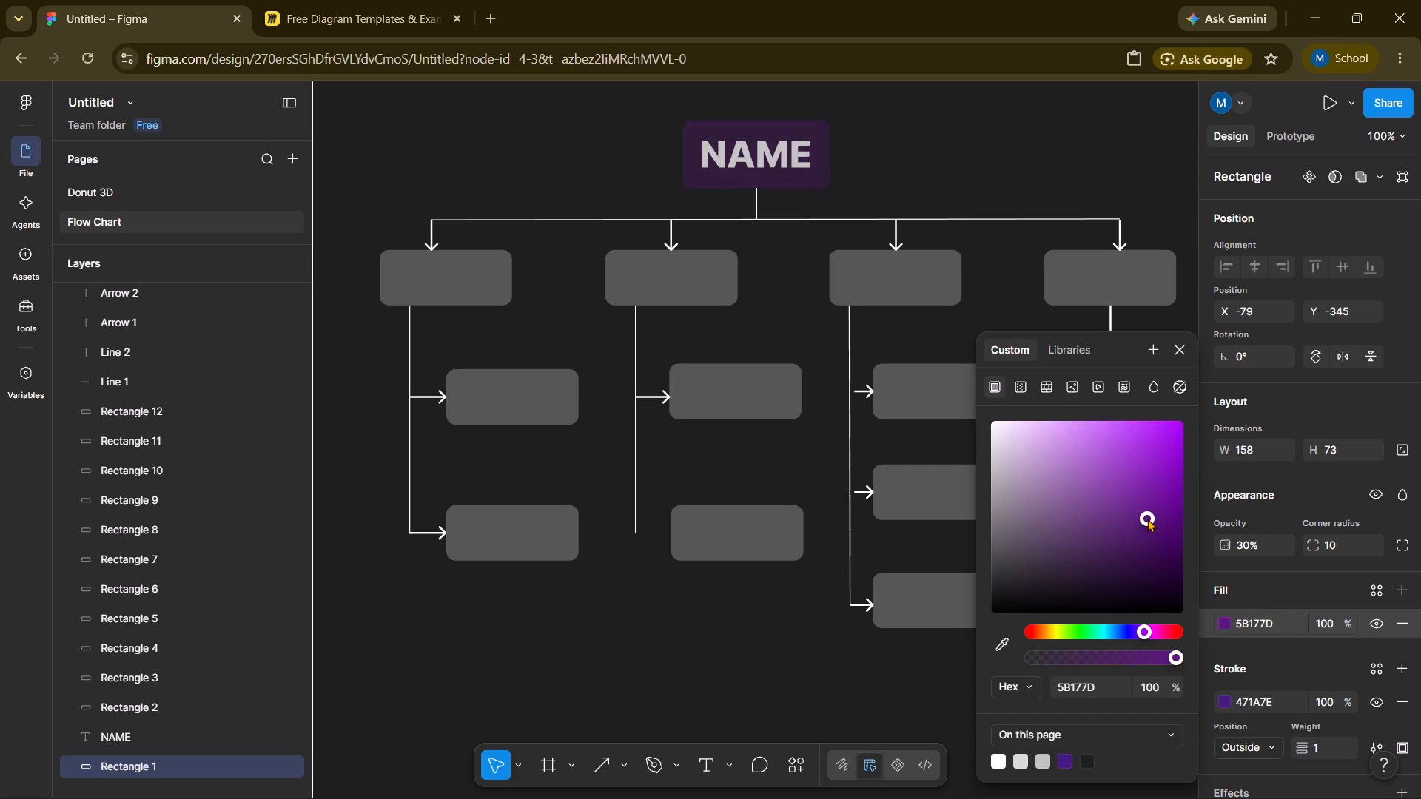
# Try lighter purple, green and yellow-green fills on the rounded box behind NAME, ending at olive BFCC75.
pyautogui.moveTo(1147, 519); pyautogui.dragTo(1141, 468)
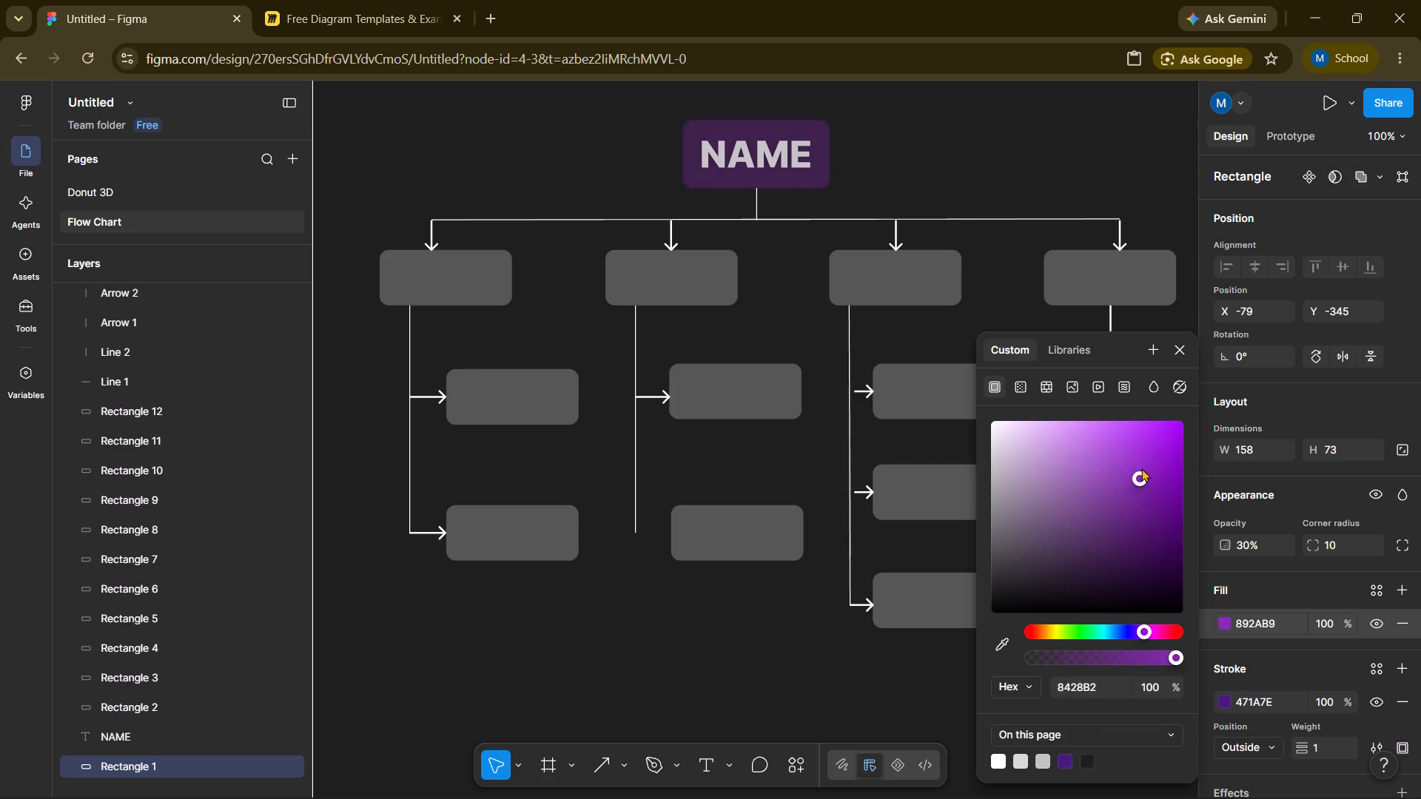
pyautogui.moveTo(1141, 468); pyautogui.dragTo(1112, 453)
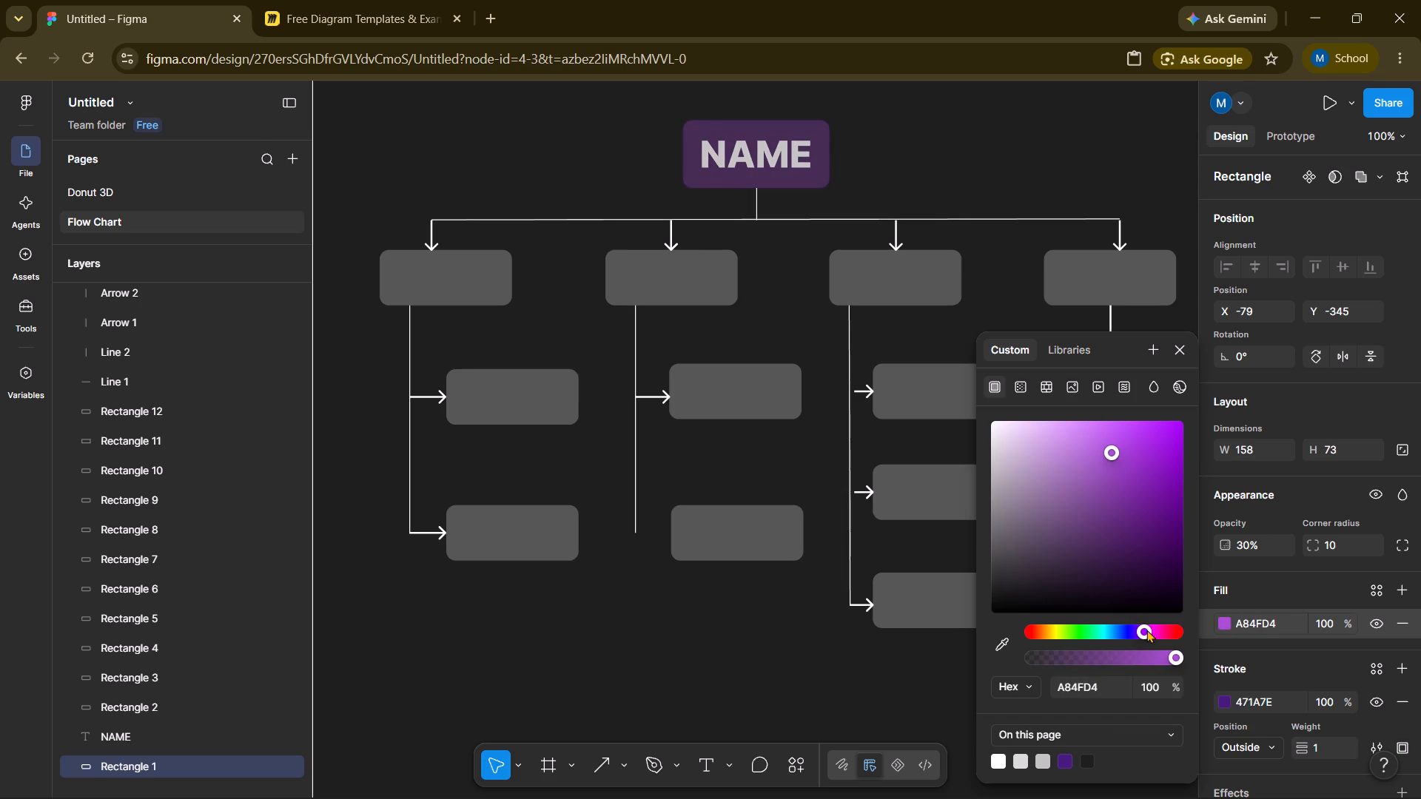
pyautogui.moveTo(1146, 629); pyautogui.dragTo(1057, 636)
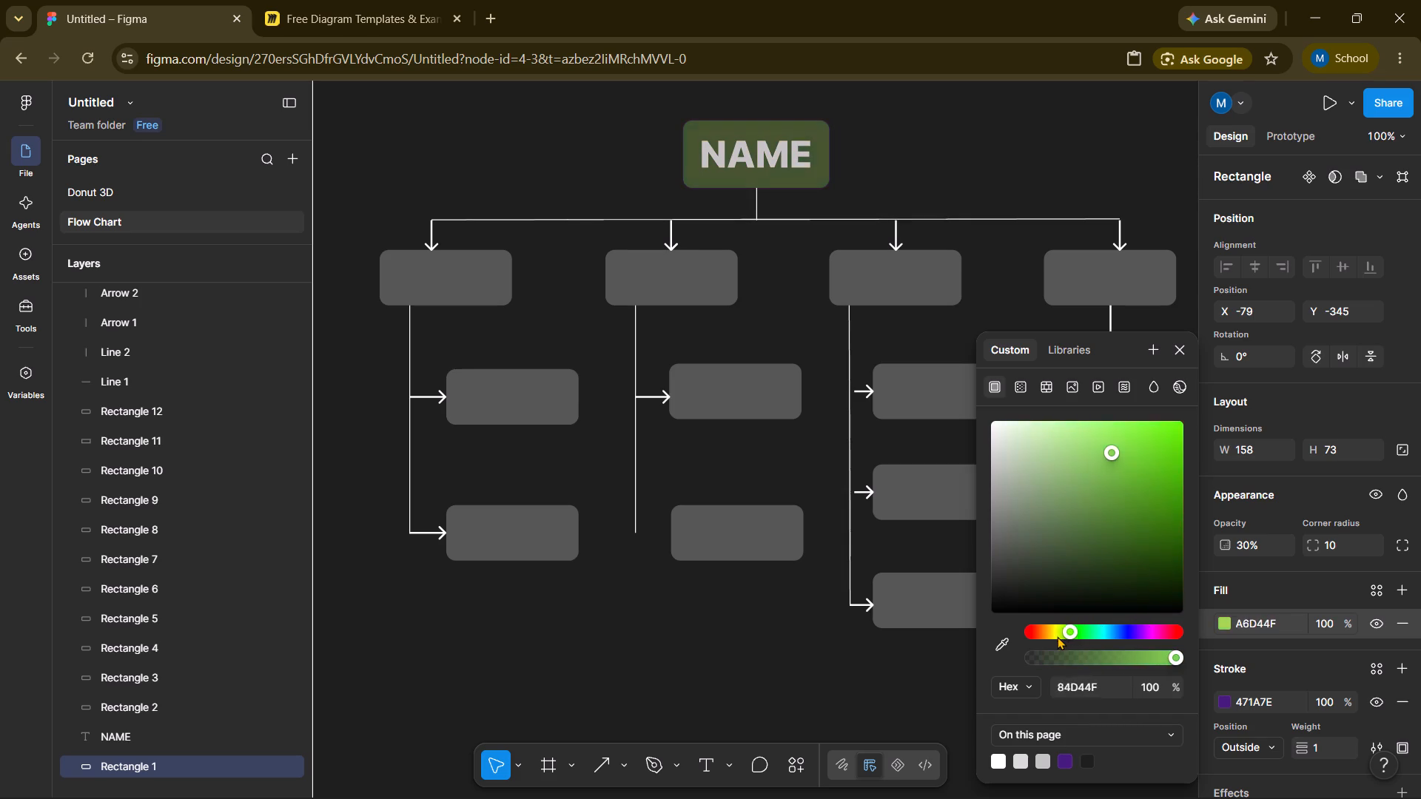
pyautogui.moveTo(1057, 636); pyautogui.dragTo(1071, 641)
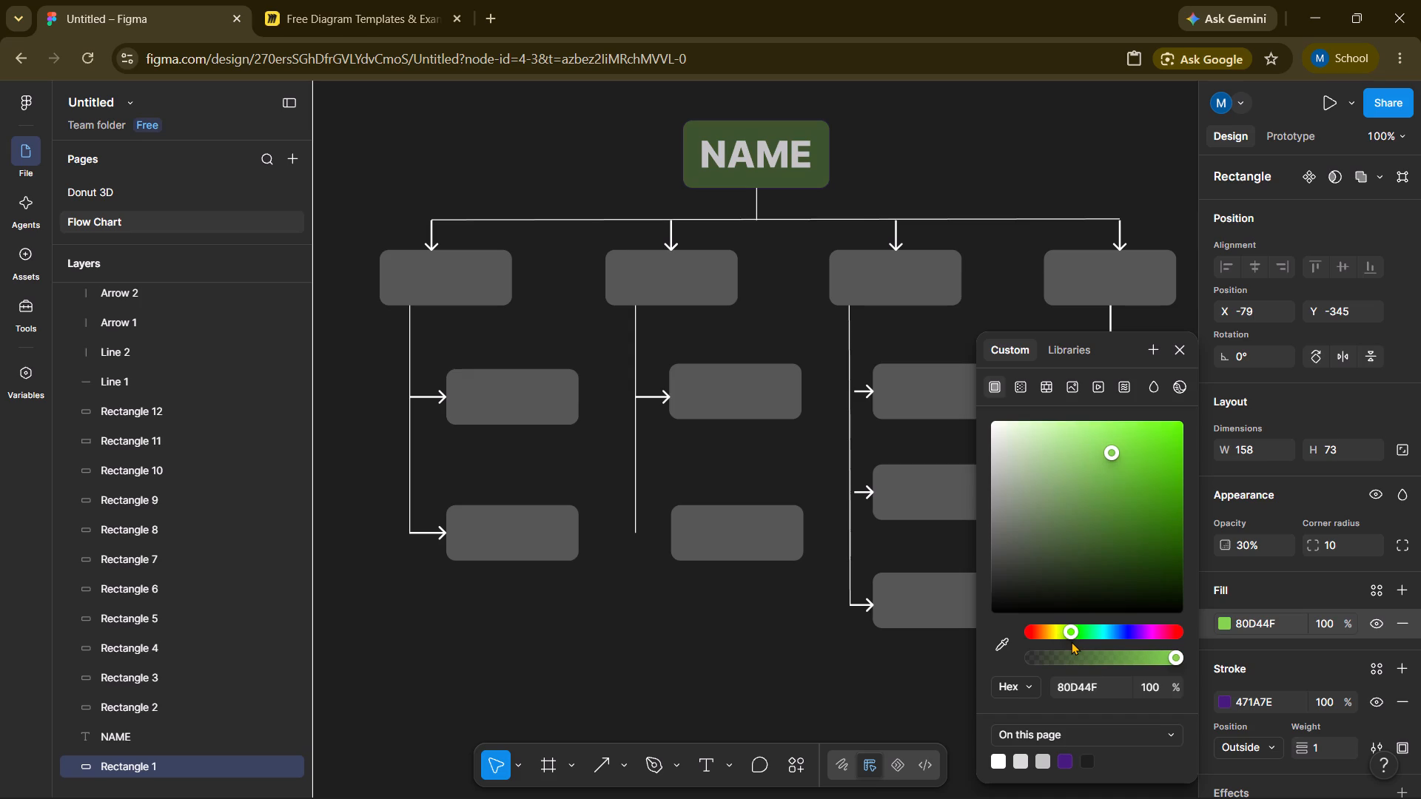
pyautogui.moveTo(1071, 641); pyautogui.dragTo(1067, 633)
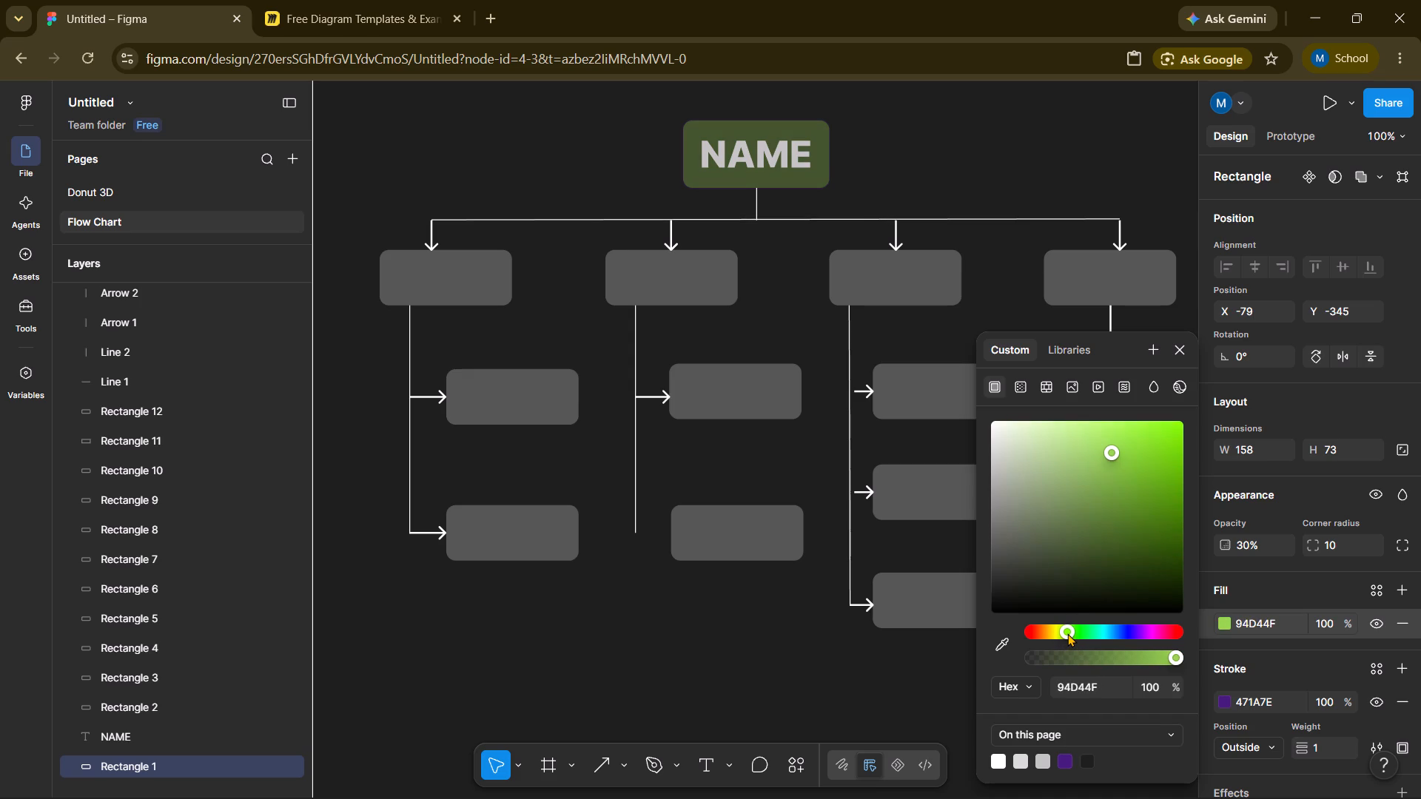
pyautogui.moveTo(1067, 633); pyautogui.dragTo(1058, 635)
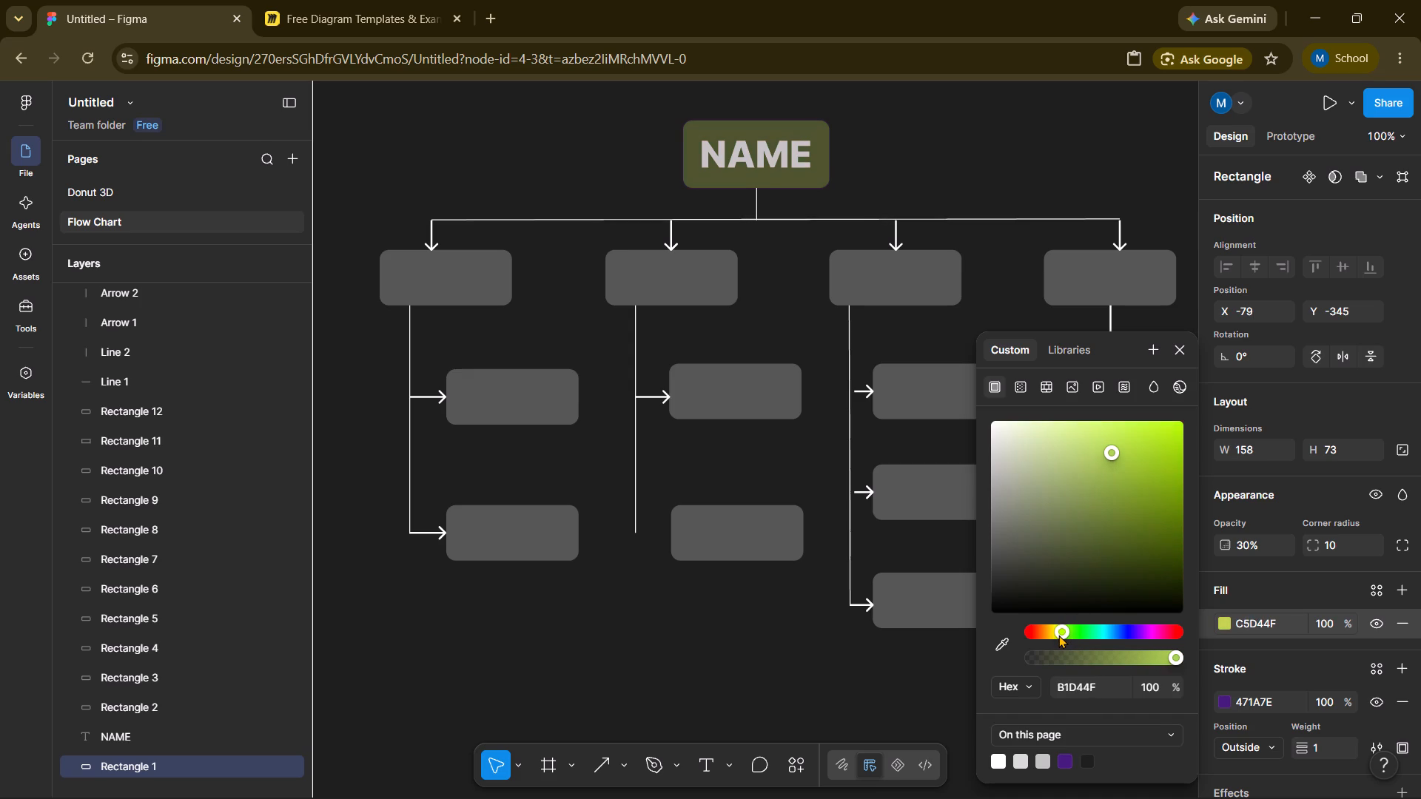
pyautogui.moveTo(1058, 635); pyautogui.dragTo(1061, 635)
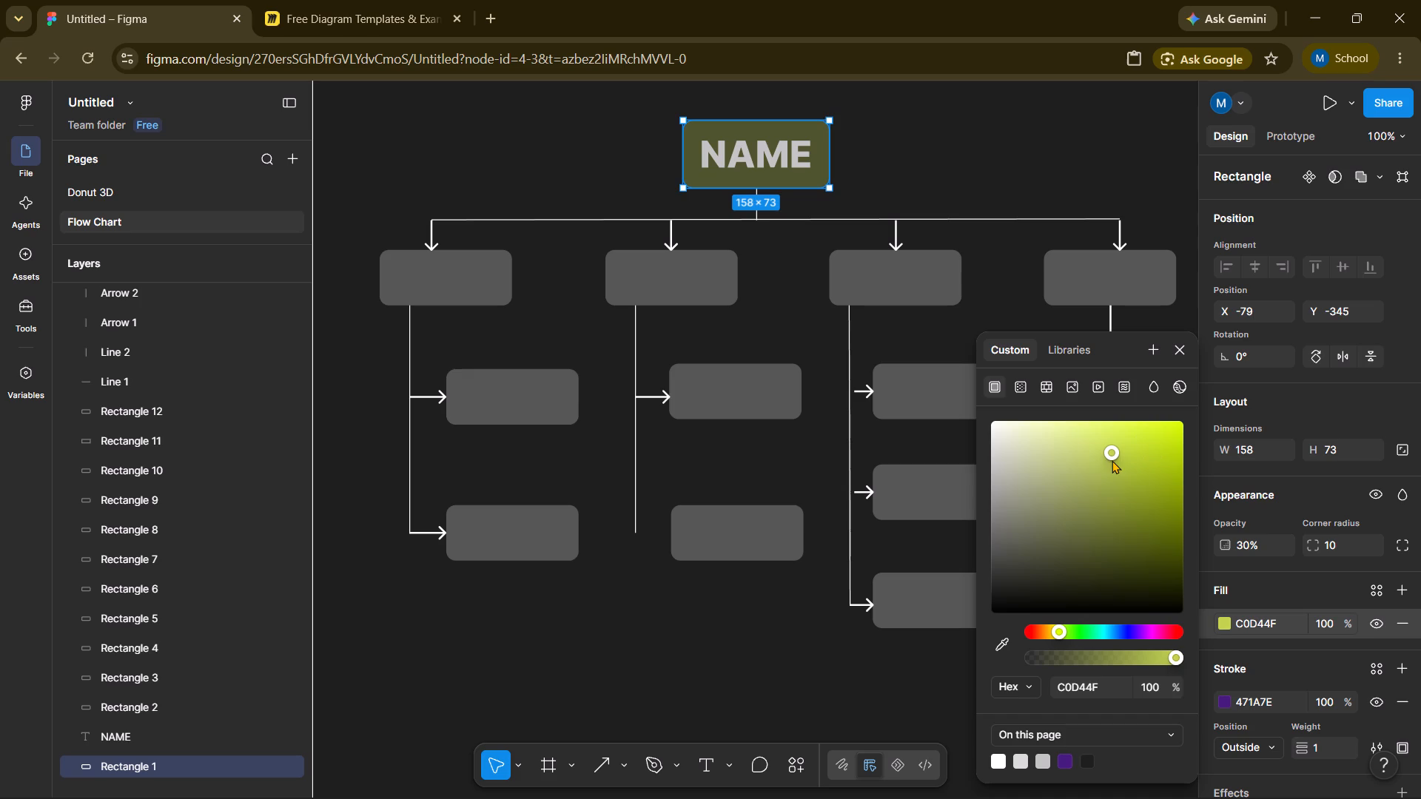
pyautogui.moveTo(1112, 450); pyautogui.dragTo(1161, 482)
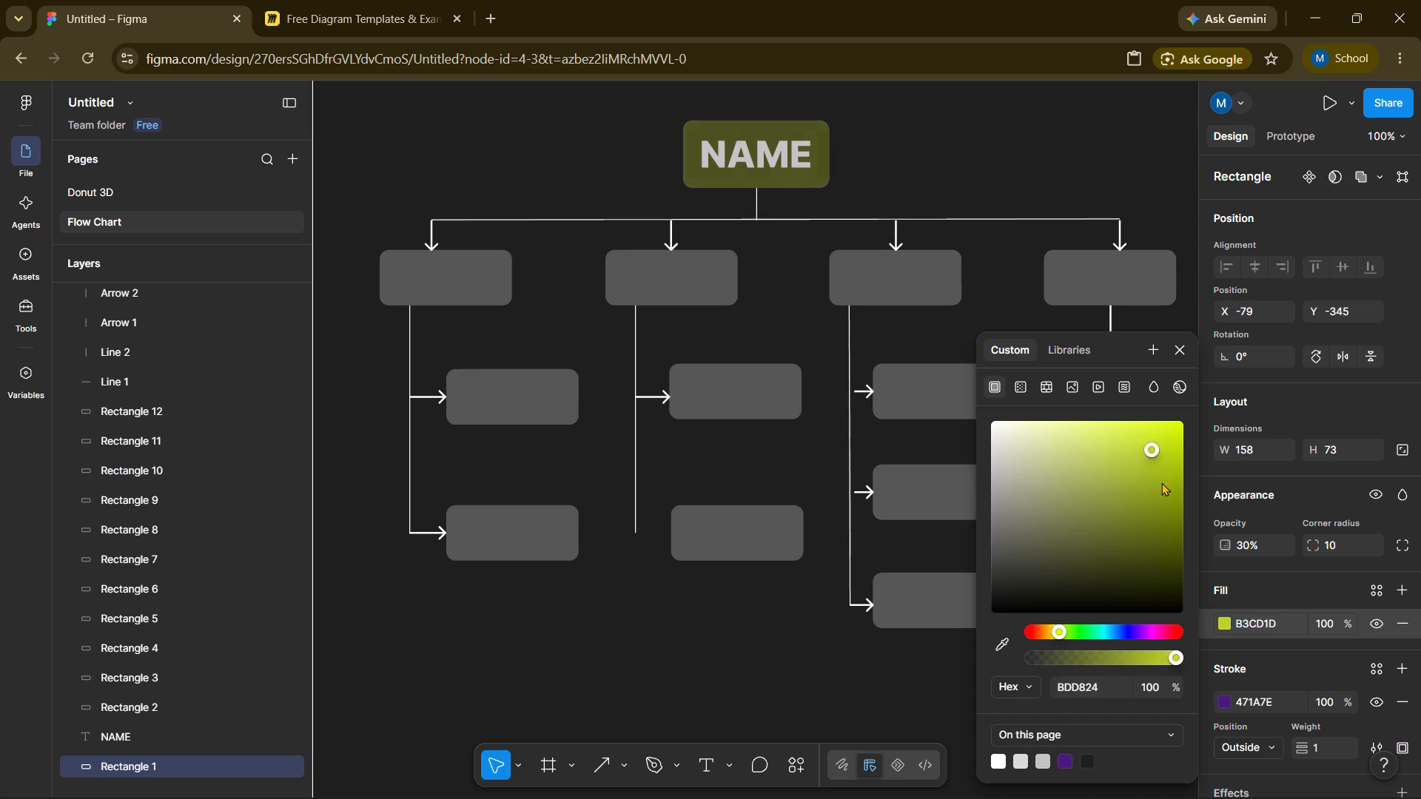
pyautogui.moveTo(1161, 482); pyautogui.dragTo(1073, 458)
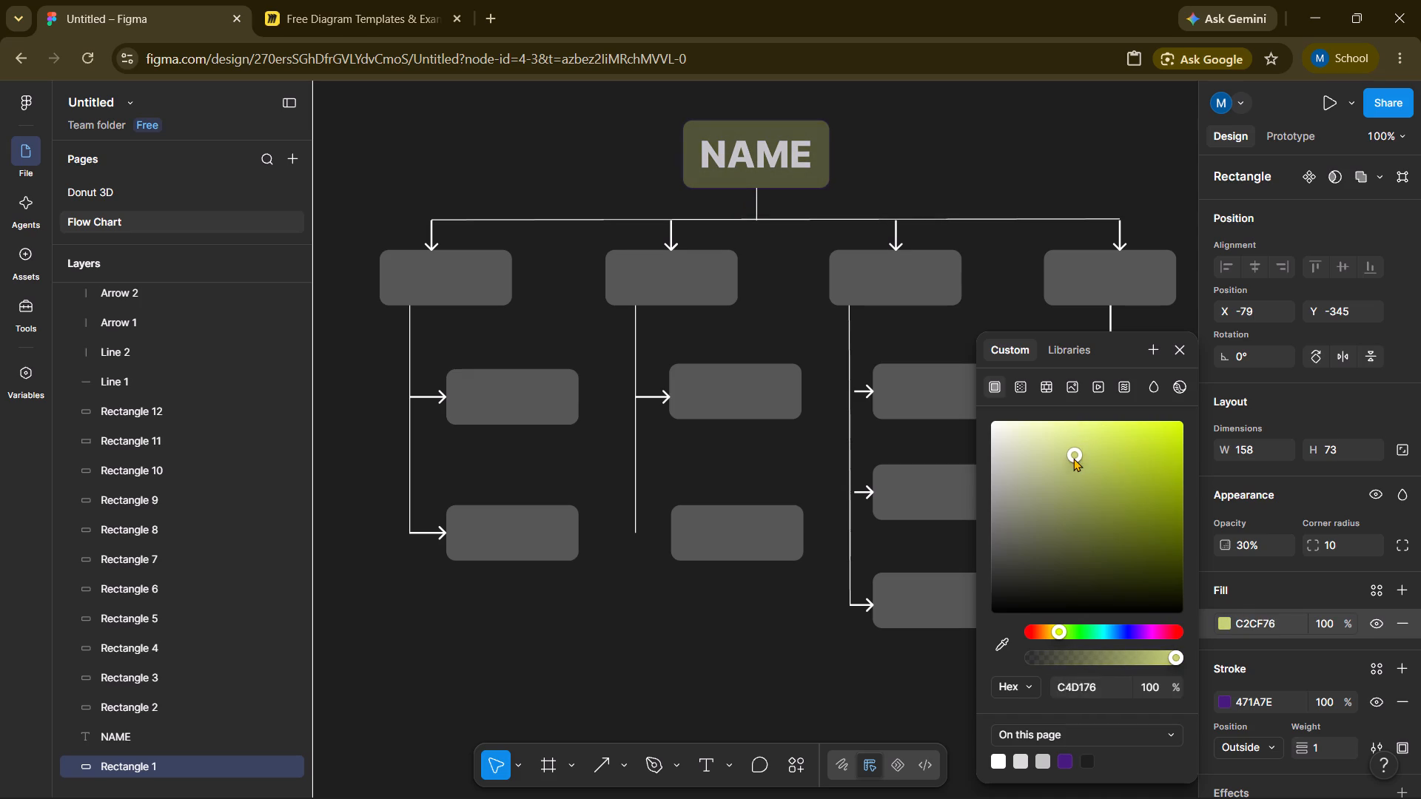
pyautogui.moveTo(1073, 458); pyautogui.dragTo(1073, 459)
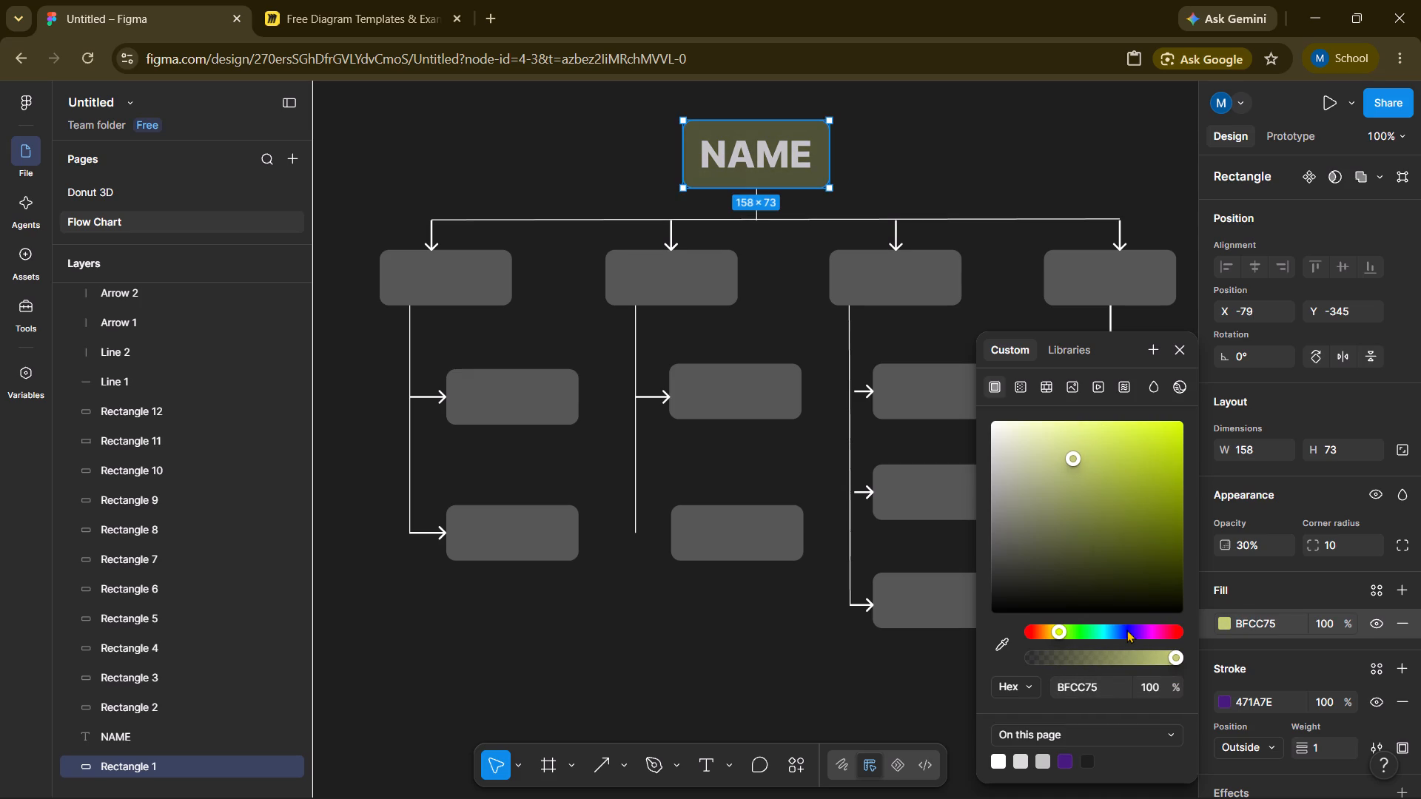
# Shift the fill of the rounded box behind NAME to a muted blue, 7075BD.
pyautogui.click(1126, 630)
pyautogui.moveTo(1068, 455); pyautogui.dragTo(1111, 434)
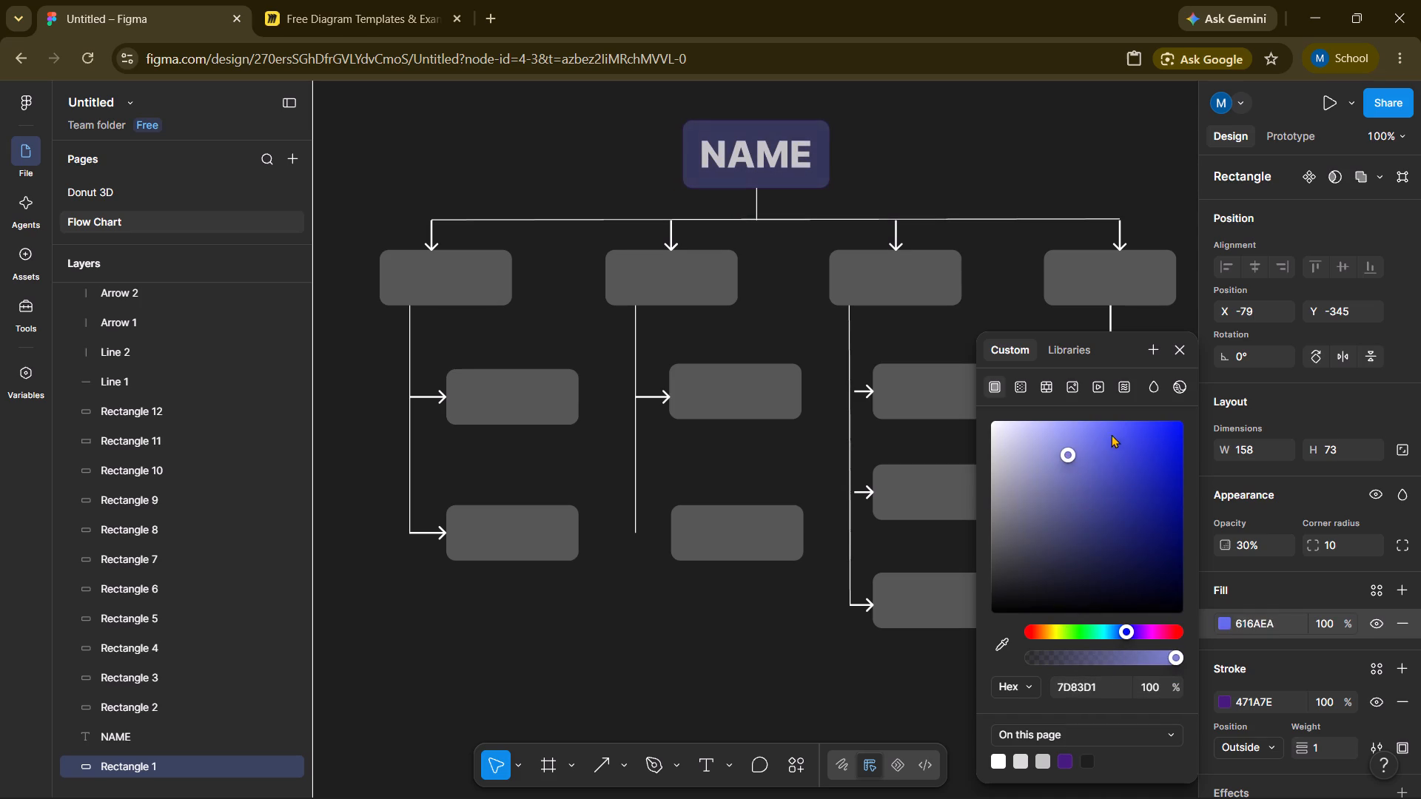
pyautogui.moveTo(1111, 434); pyautogui.dragTo(1053, 453)
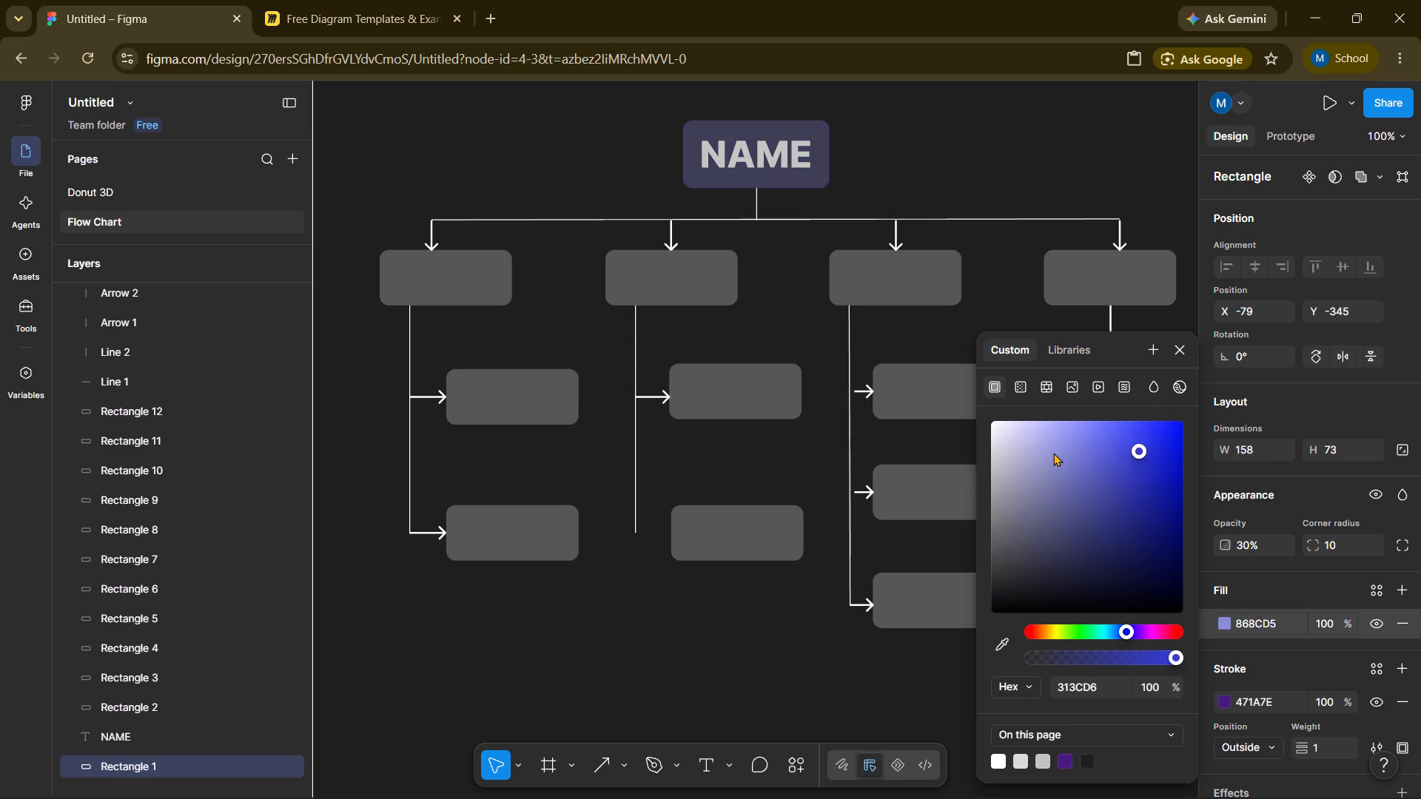
pyautogui.moveTo(1053, 453); pyautogui.dragTo(1069, 471)
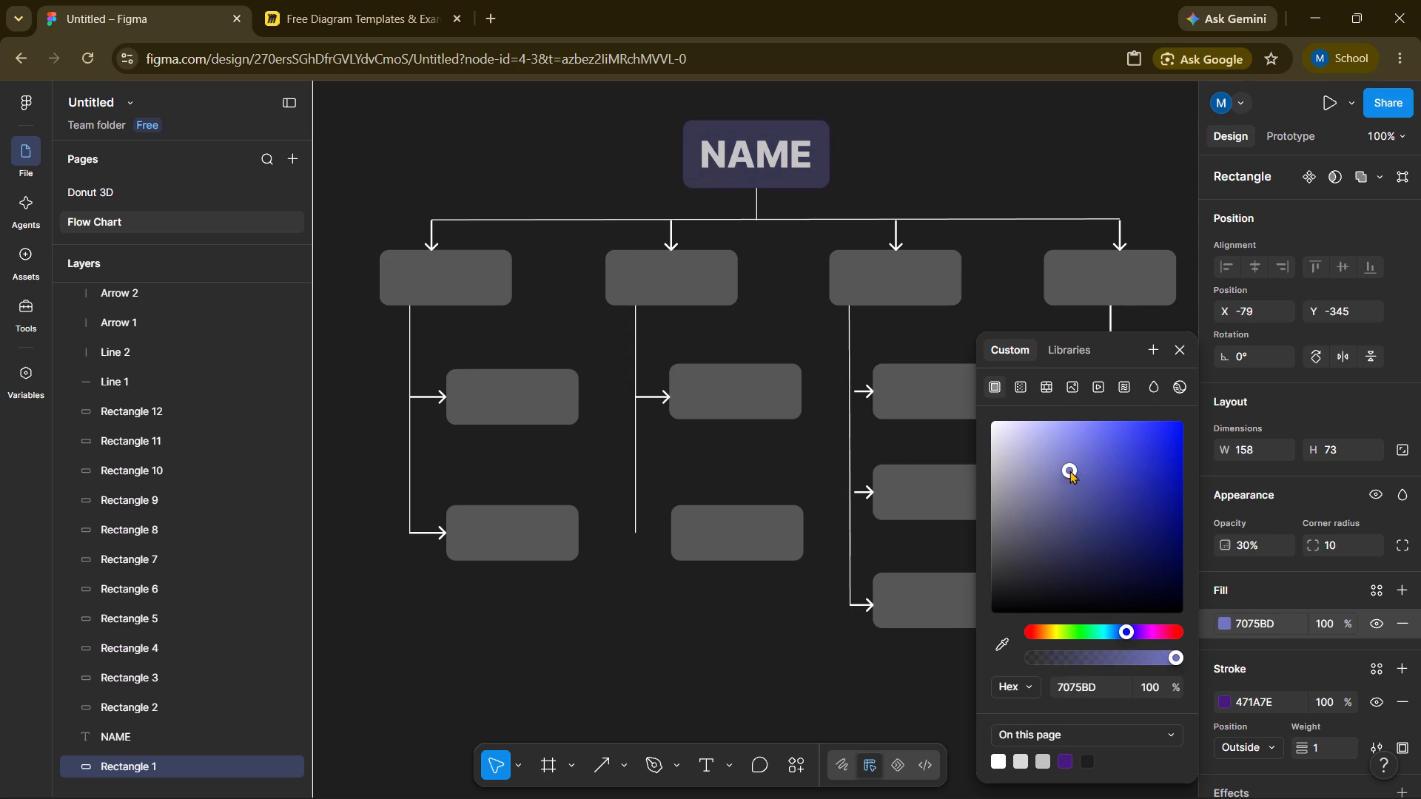
pyautogui.click(1029, 177)
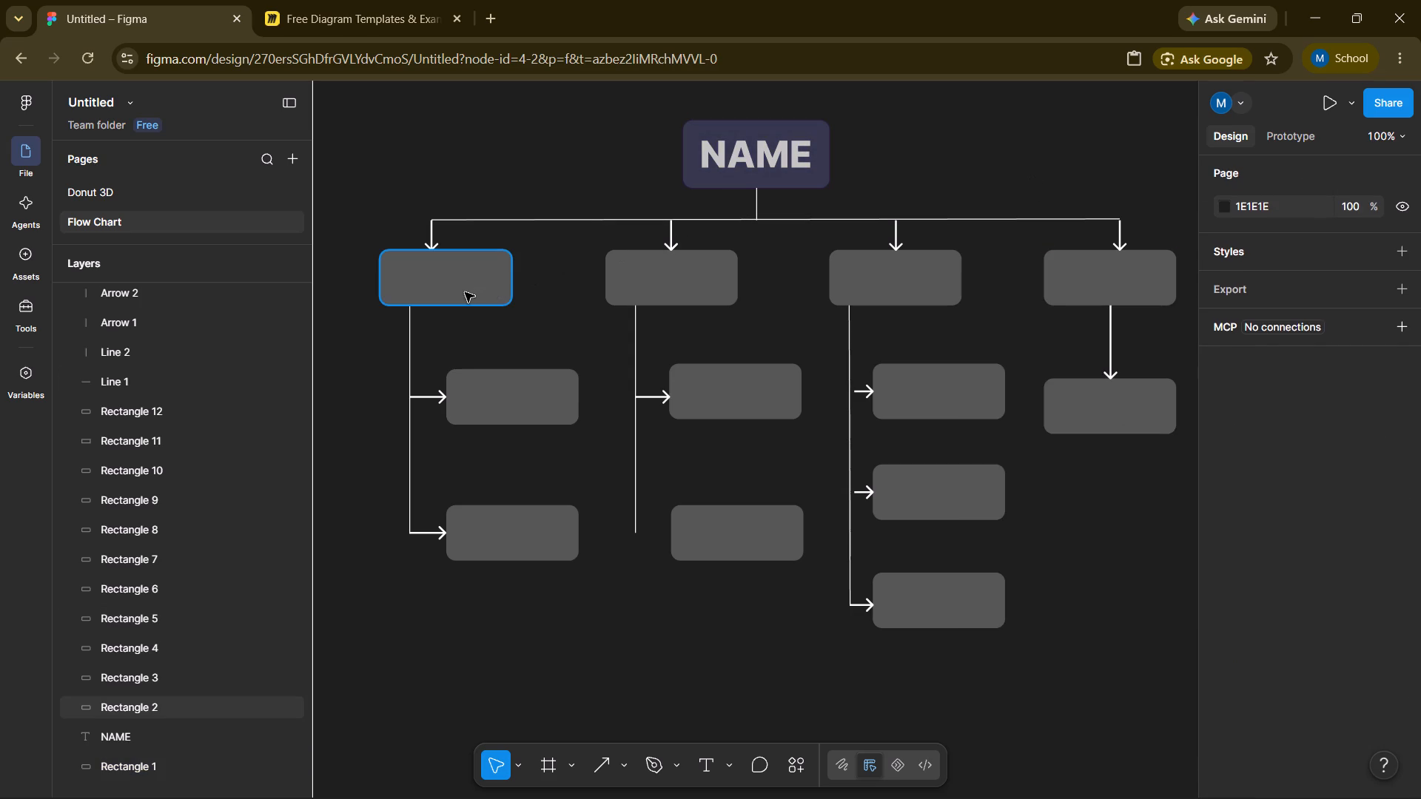
# Set the opacity of the leftmost box in the second row to 100%.
pyautogui.click(465, 292)
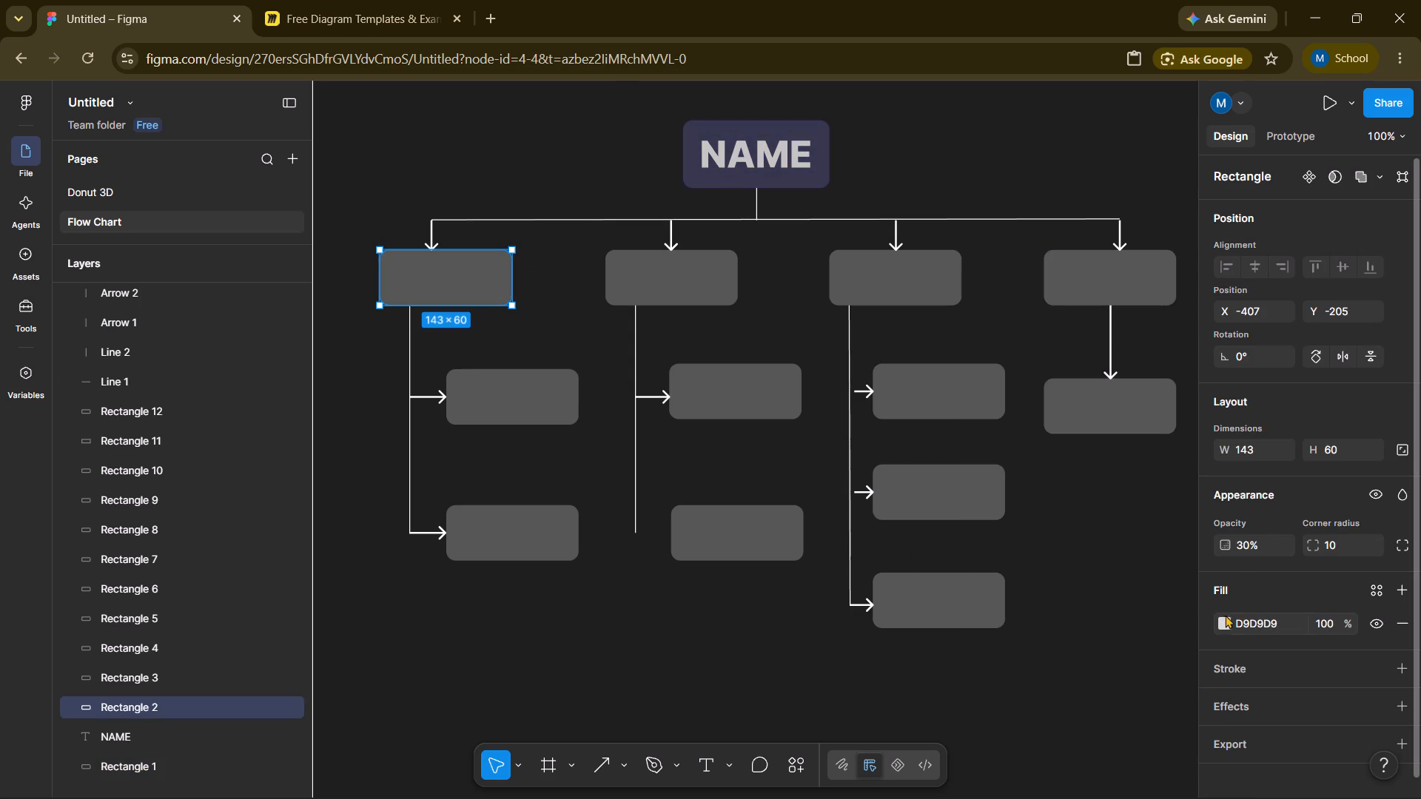
pyautogui.moveTo(1229, 536); pyautogui.dragTo(718, 452)
pyautogui.moveTo(1229, 535); pyautogui.dragTo(710, 439)
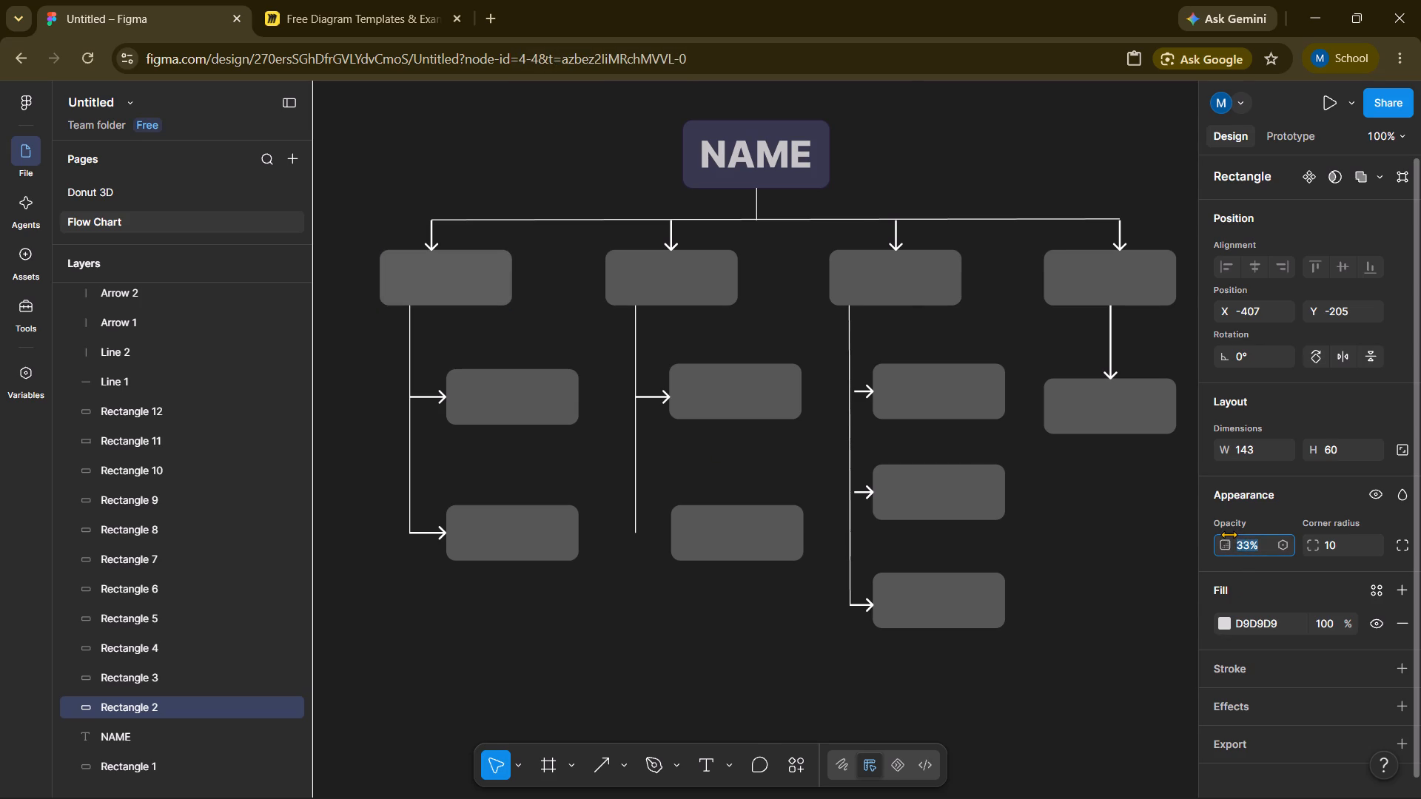
pyautogui.write('100')
pyautogui.press('Return')
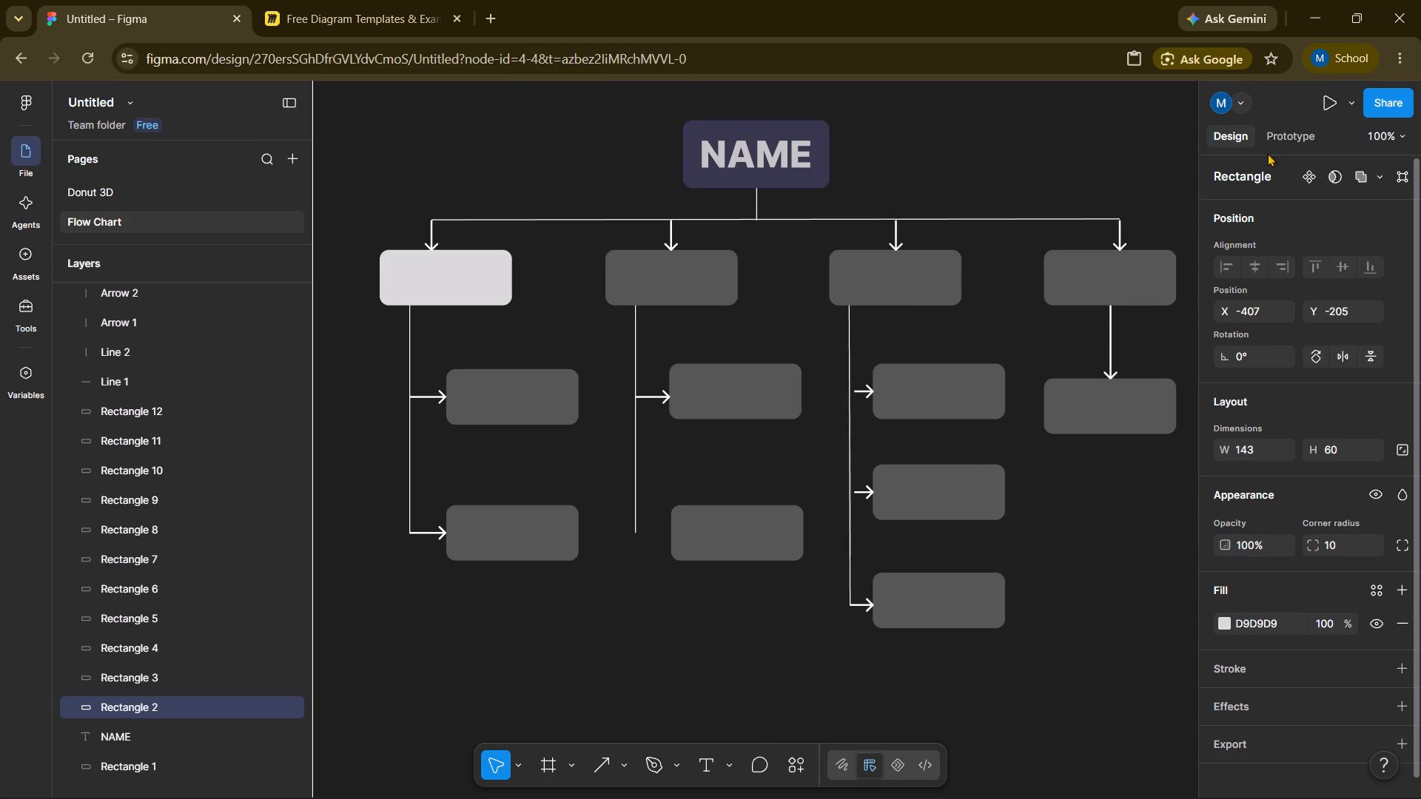
# Set the opacity of the rounded box behind NAME to 100%.
pyautogui.click(759, 185)
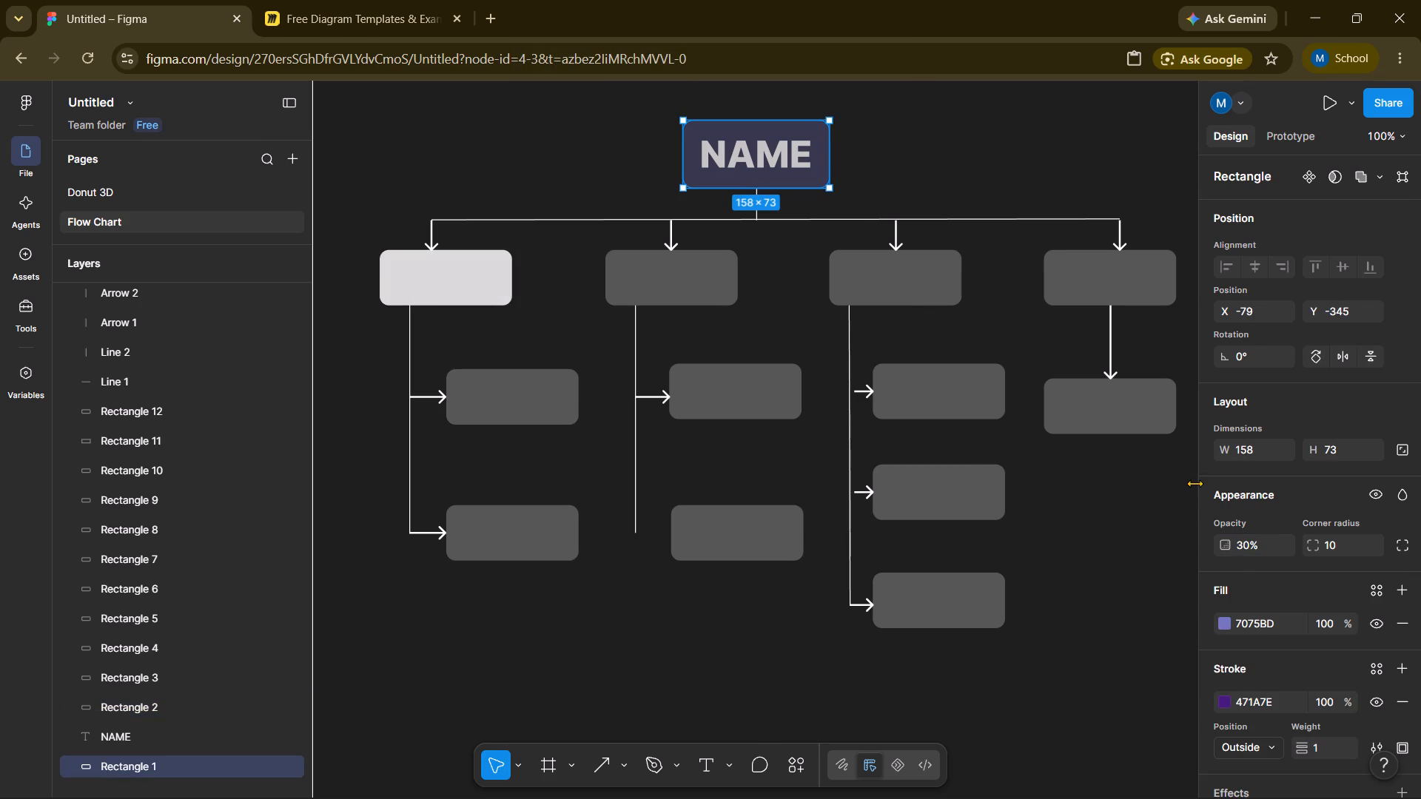
pyautogui.moveTo(1230, 547); pyautogui.dragTo(710, 439)
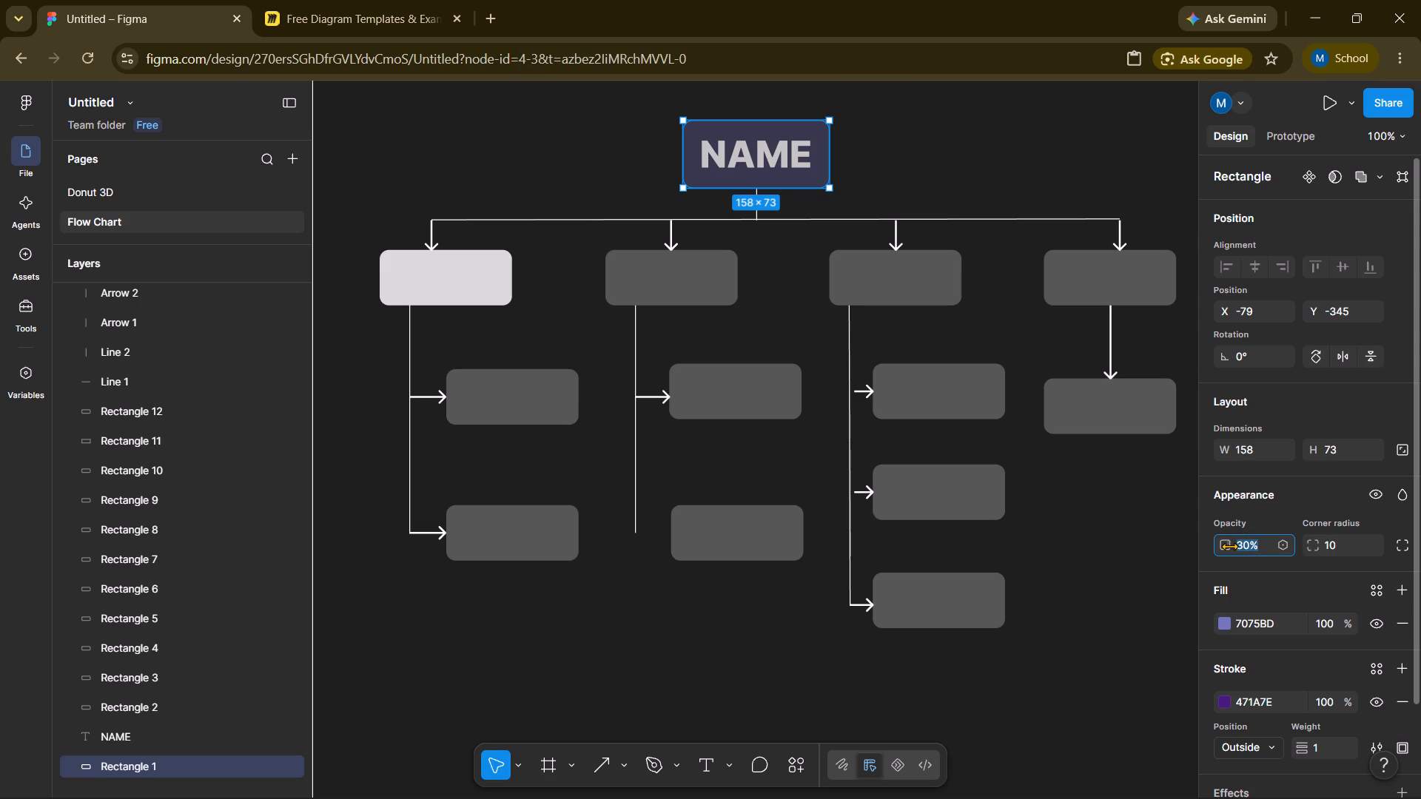
pyautogui.write('100')
pyautogui.press('Return')
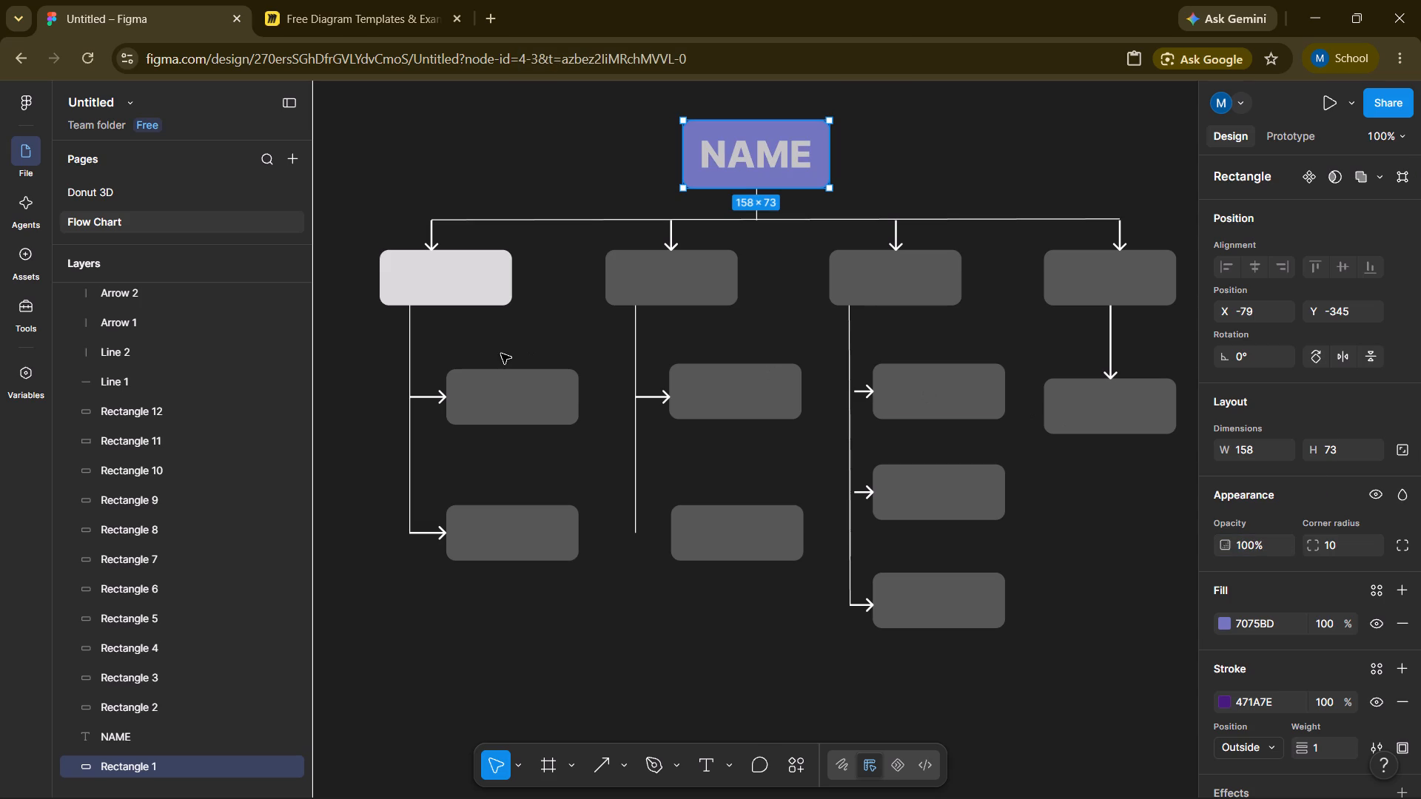
# Change the fill of the leftmost second-row box to red C51F1F.
pyautogui.click(459, 291)
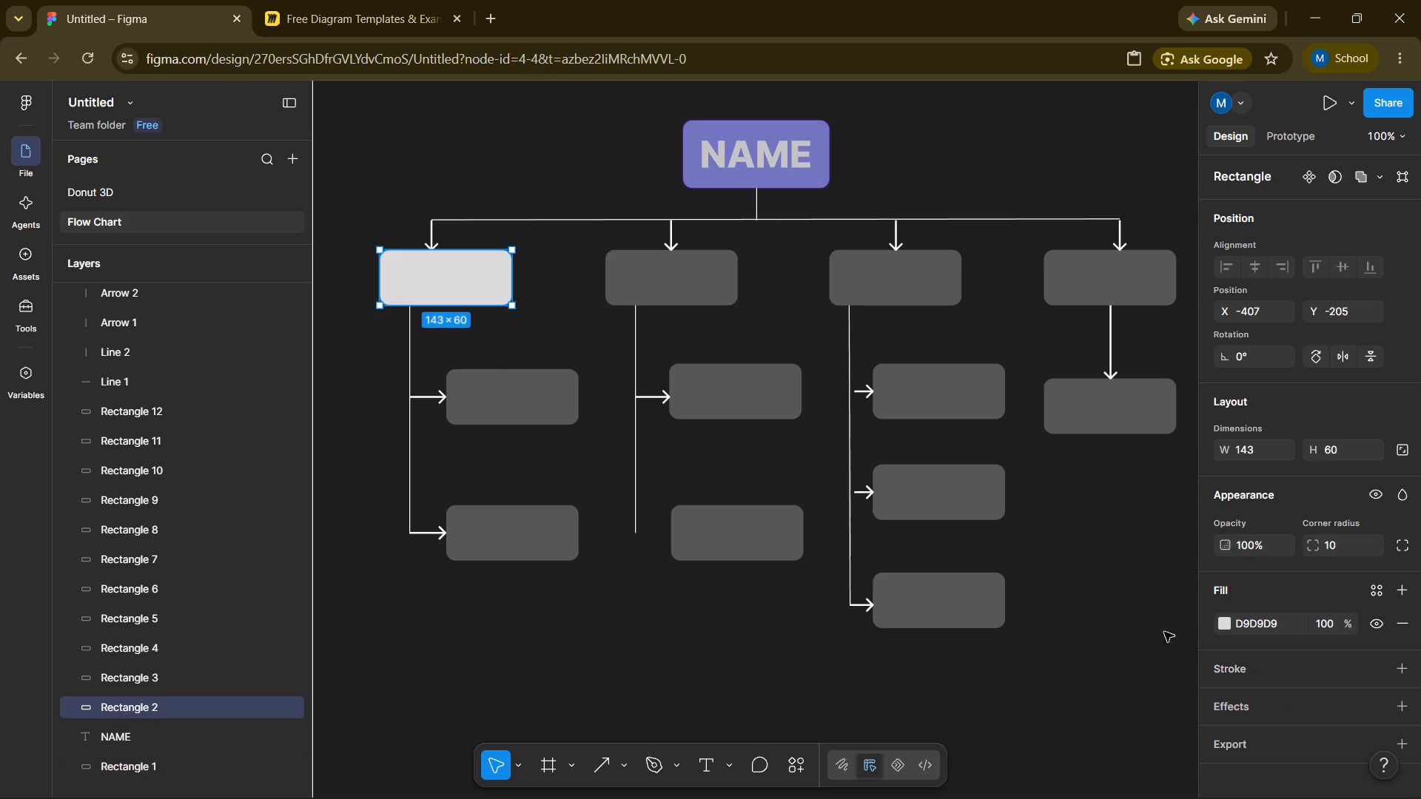
pyautogui.click(1220, 619)
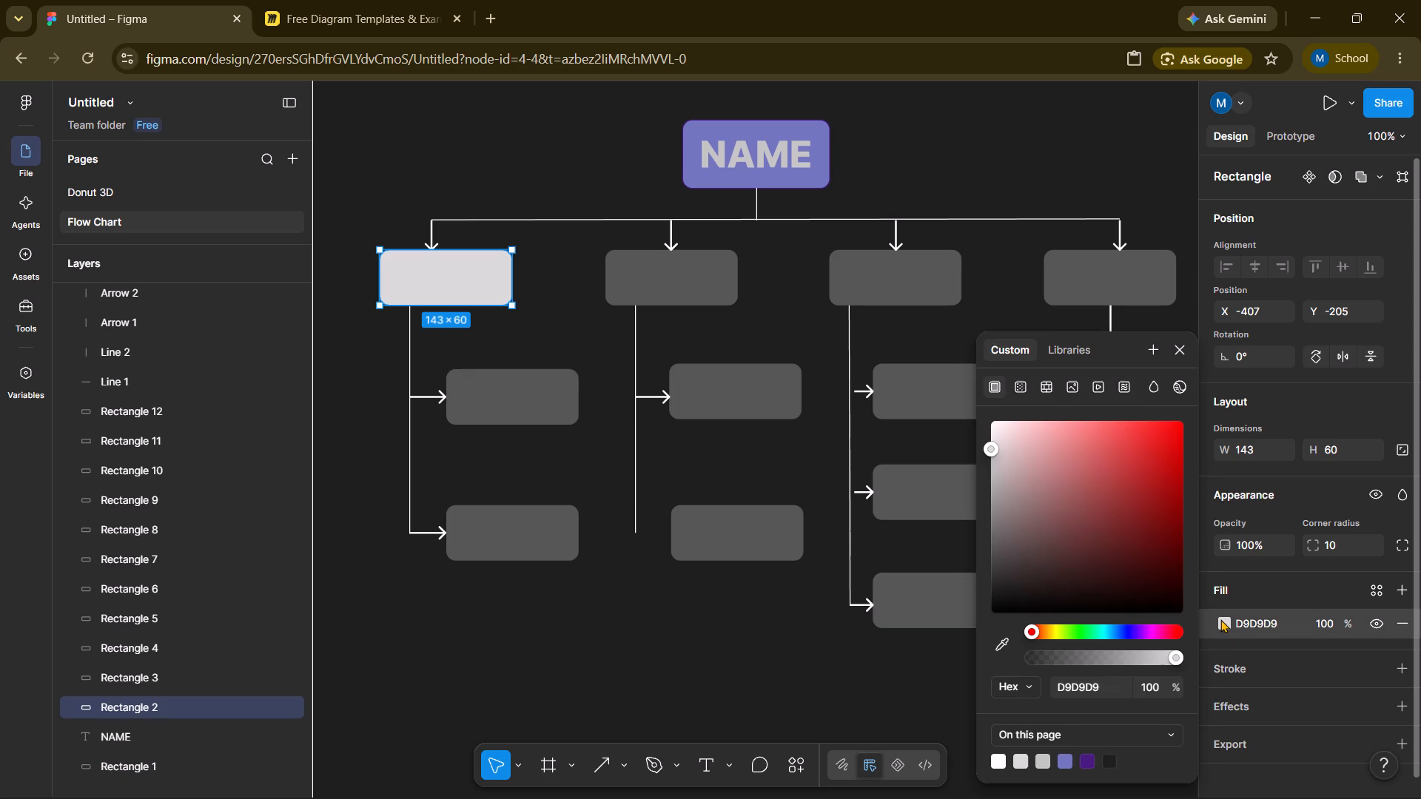
pyautogui.click(1153, 465)
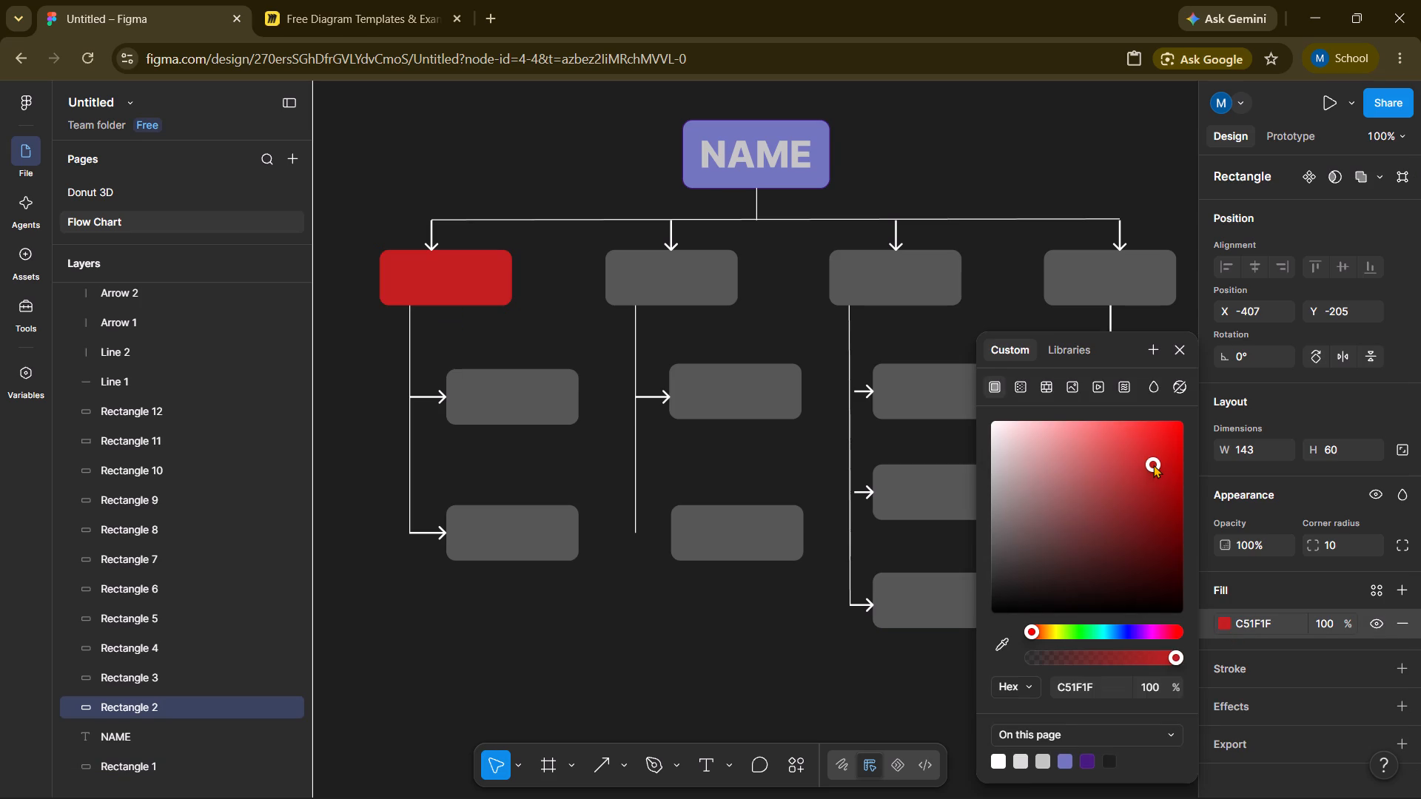
# Deepen the fill of the rounded box behind NAME to a dark, saturated blue and deselect it.
pyautogui.click(822, 172)
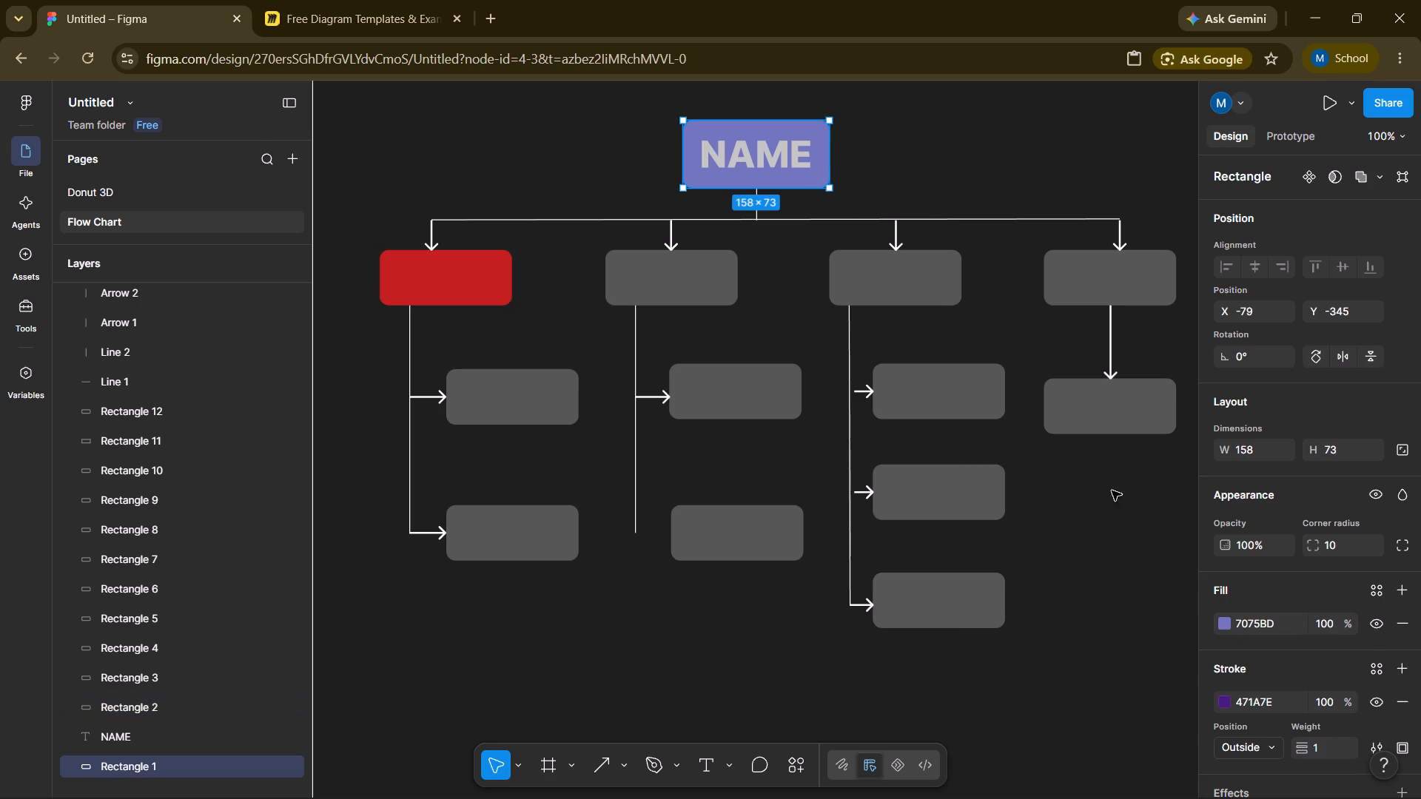
pyautogui.click(1222, 624)
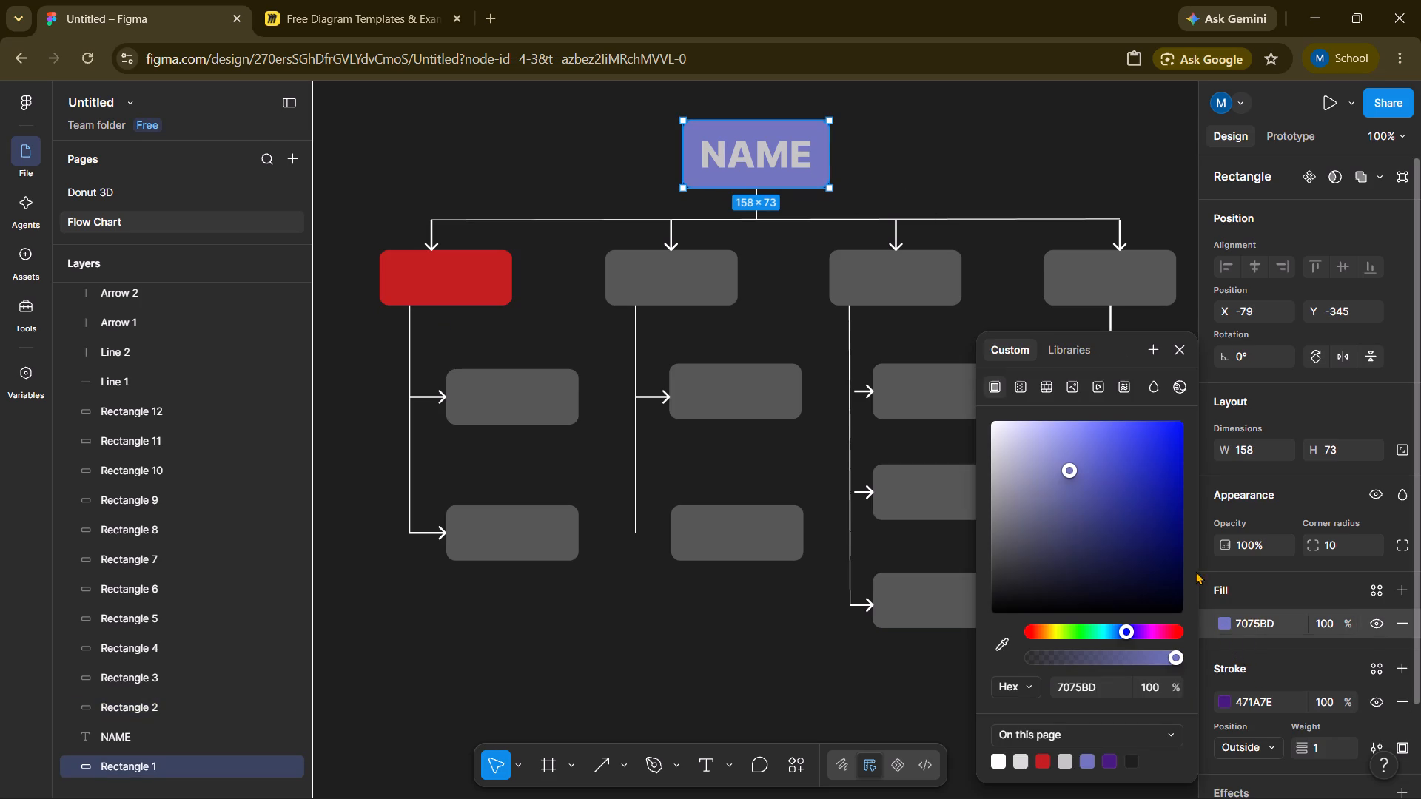
pyautogui.moveTo(1072, 473); pyautogui.dragTo(1151, 480)
pyautogui.click(1013, 183)
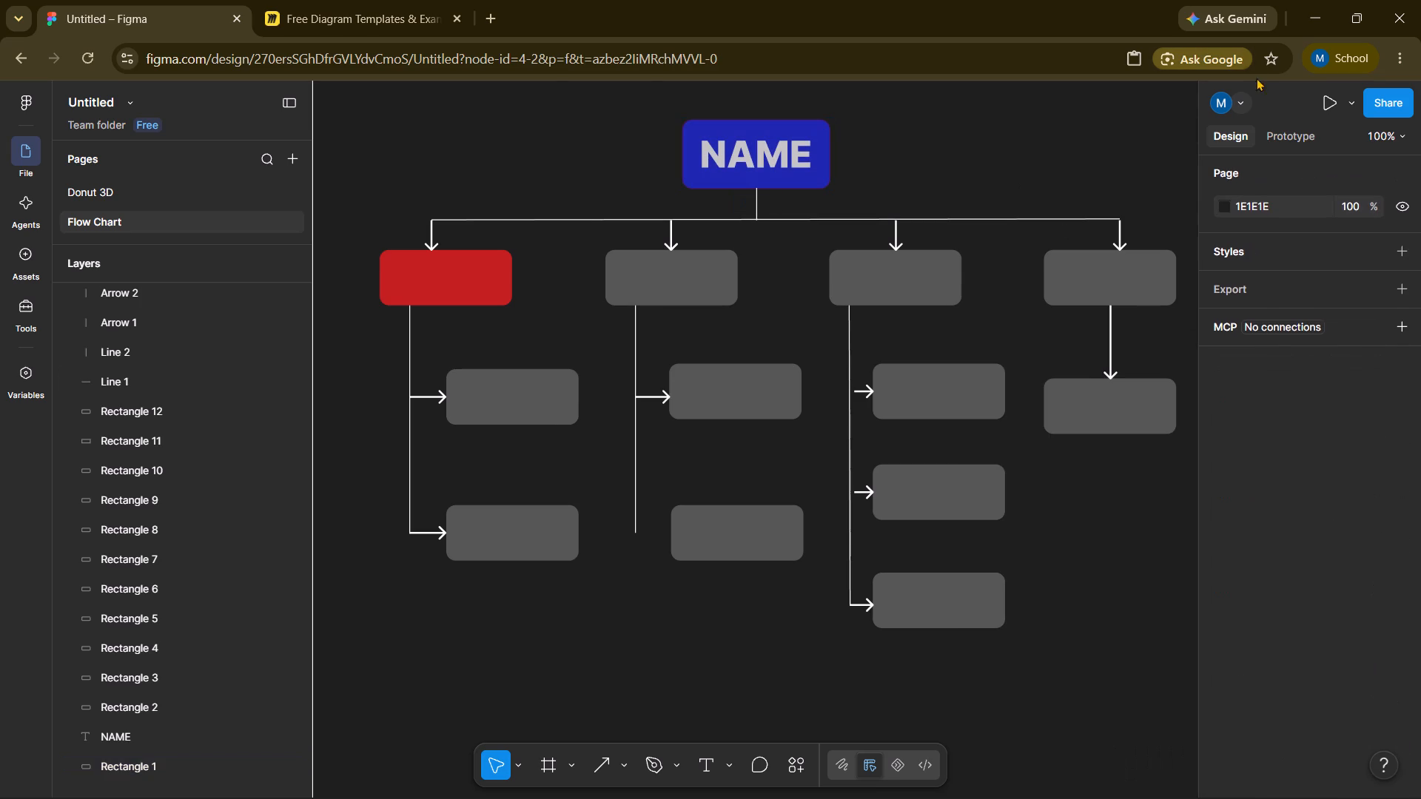
# Copy the sharing link of the design file.
pyautogui.click(1385, 101)
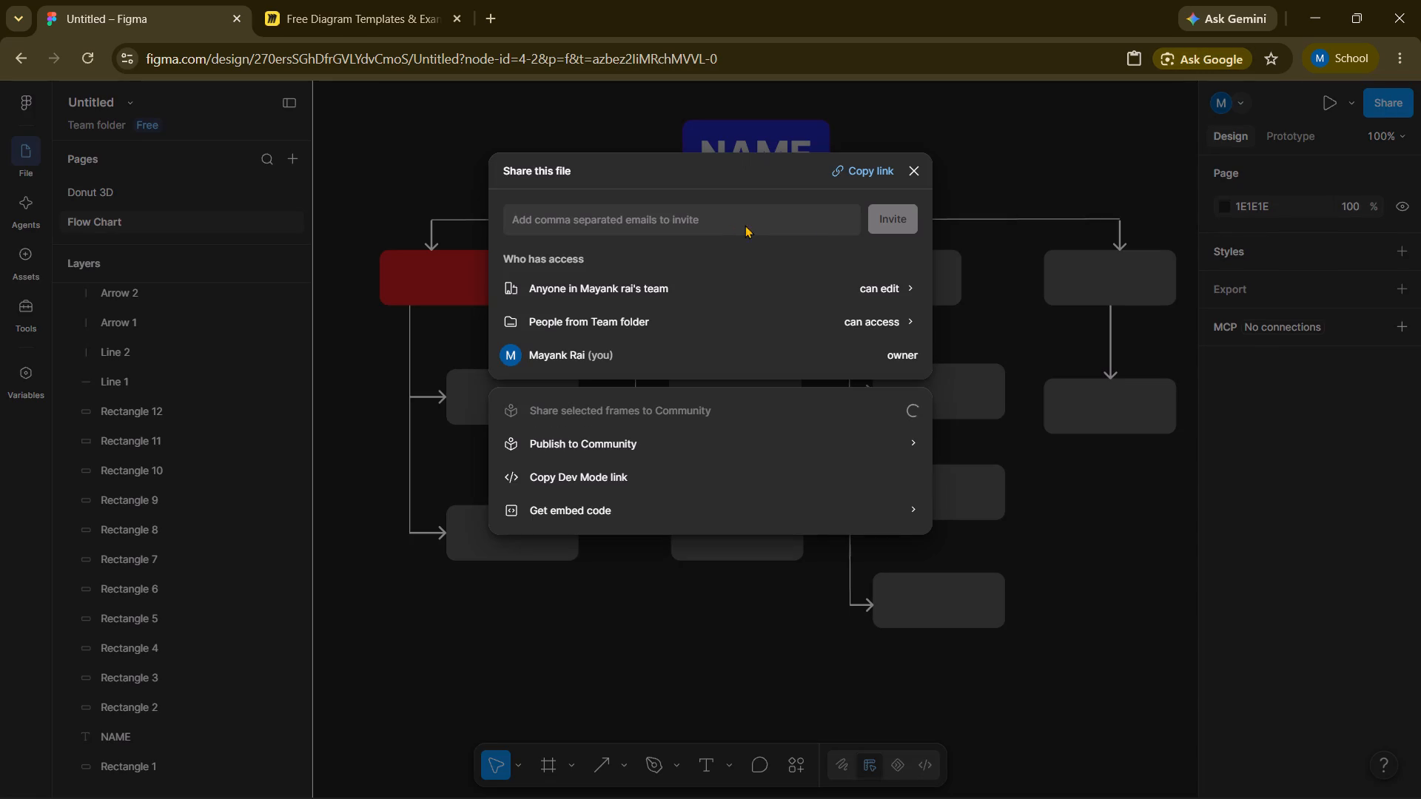
pyautogui.click(870, 166)
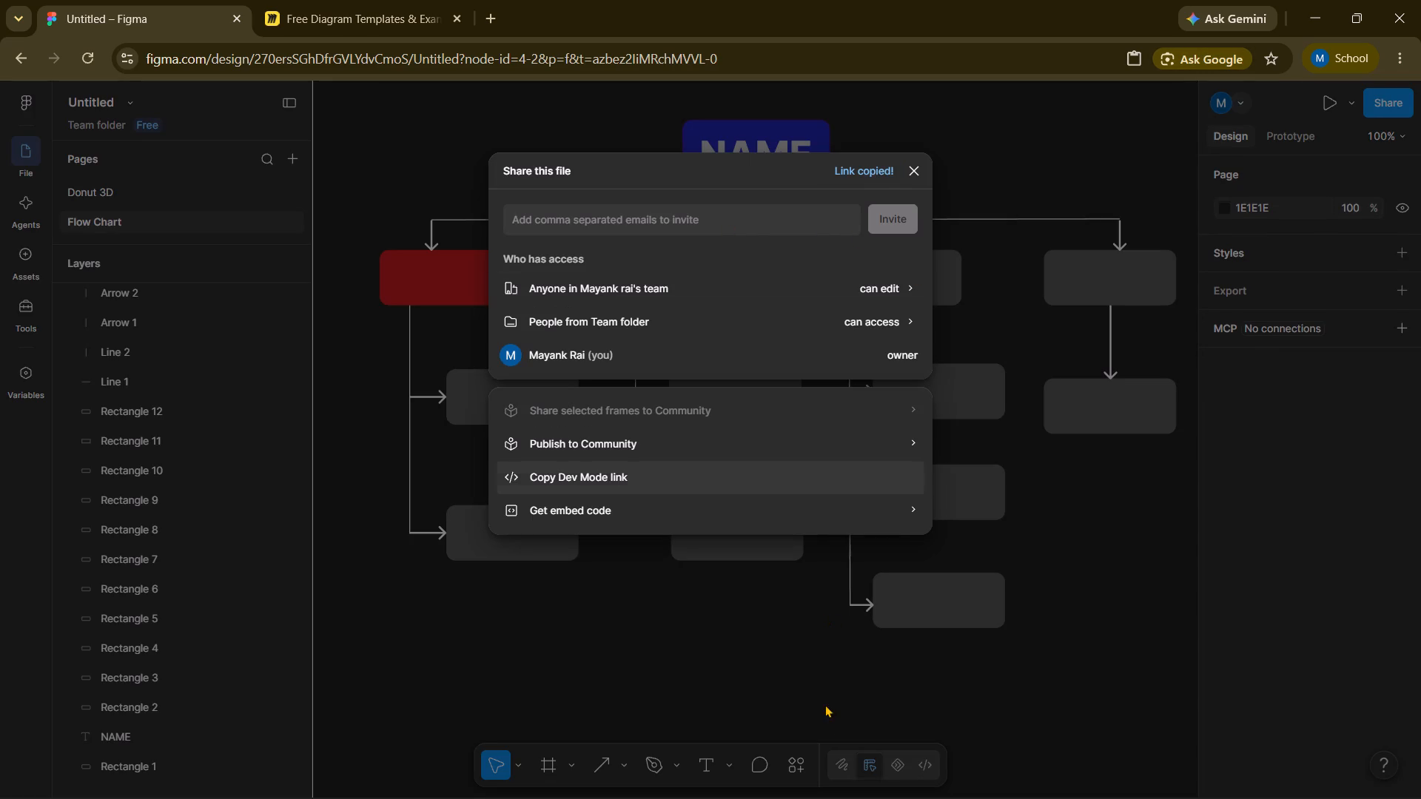
# In Microsoft Edge, dismiss the extra browser window and enter "what" to find WhatsApp Web.
pyautogui.doubleClick(879, 775)
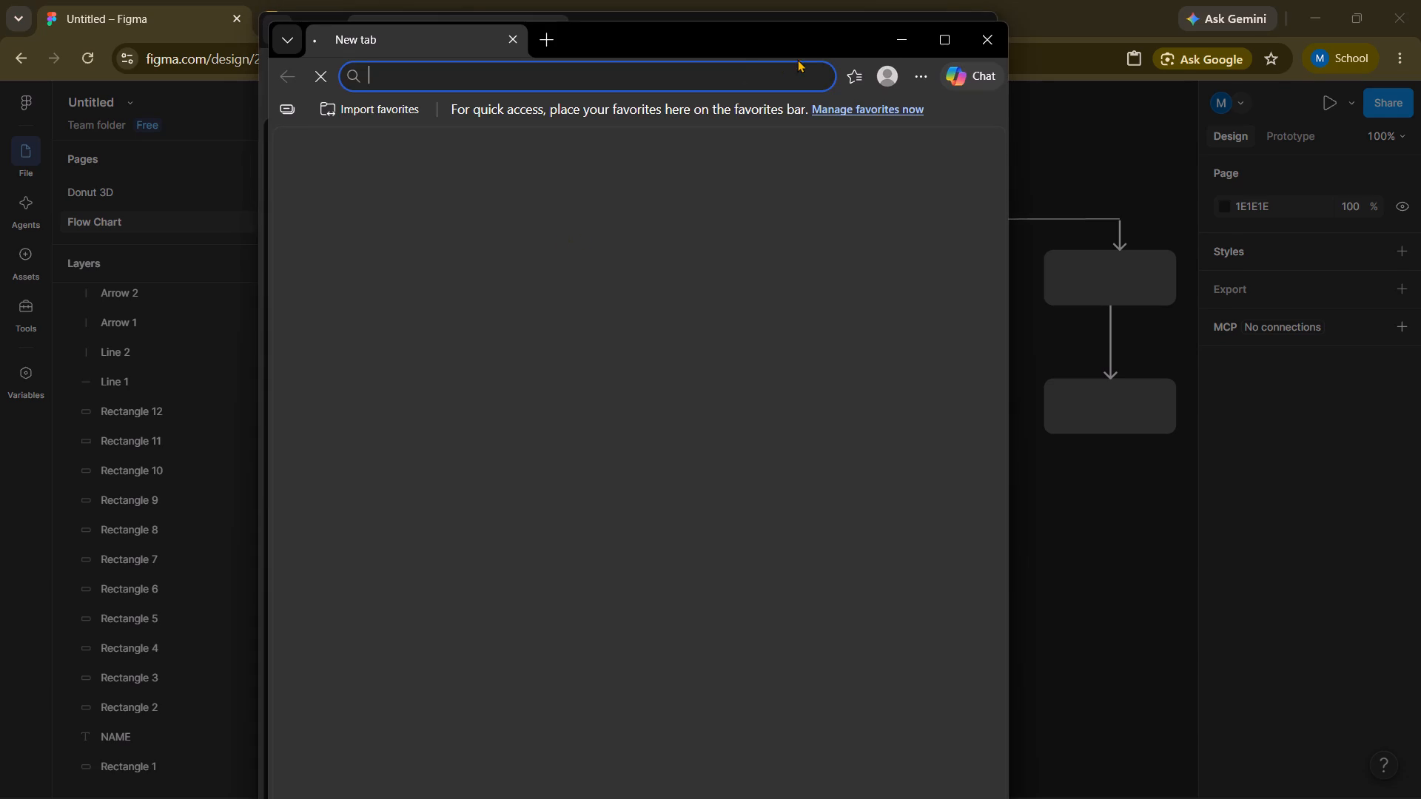
pyautogui.click(984, 44)
pyautogui.click(550, 222)
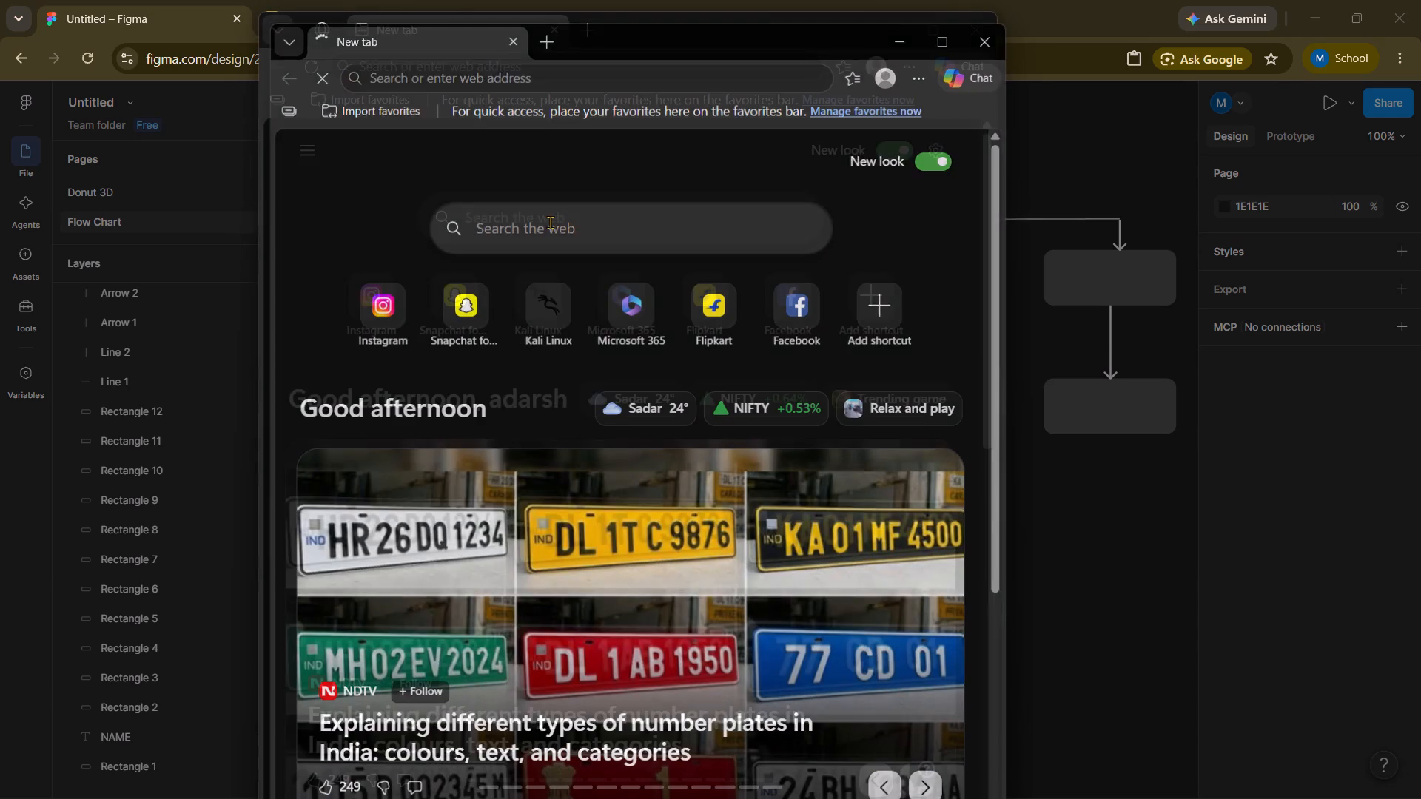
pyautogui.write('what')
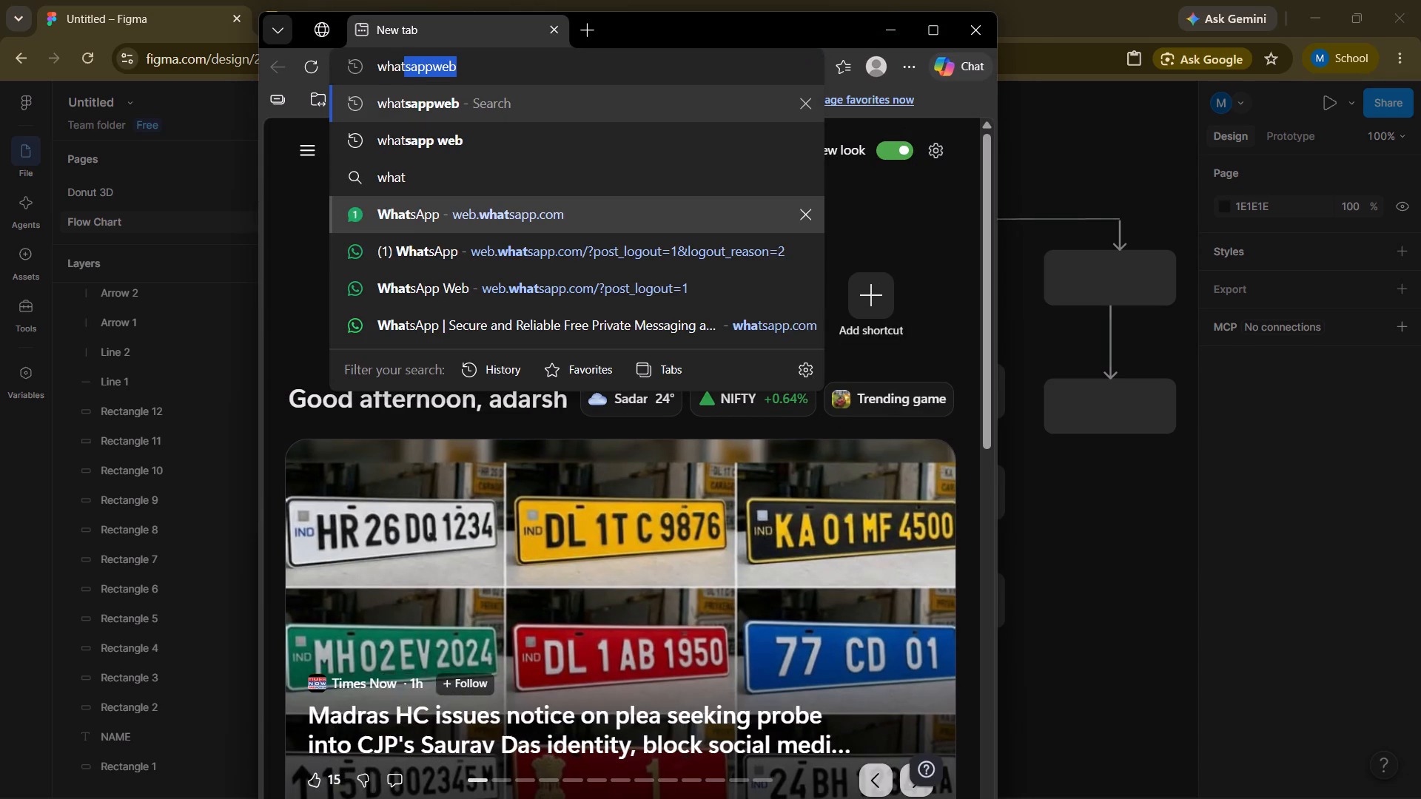
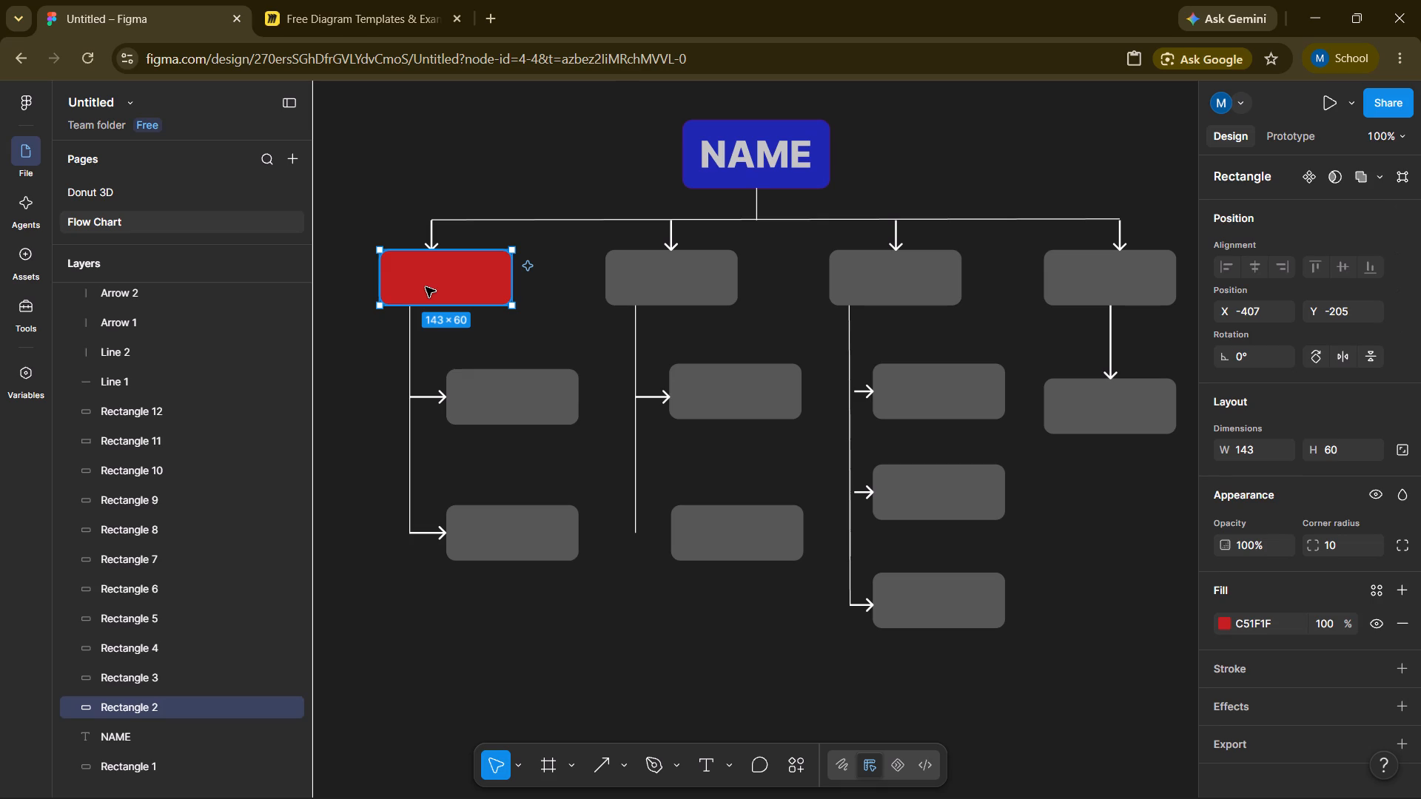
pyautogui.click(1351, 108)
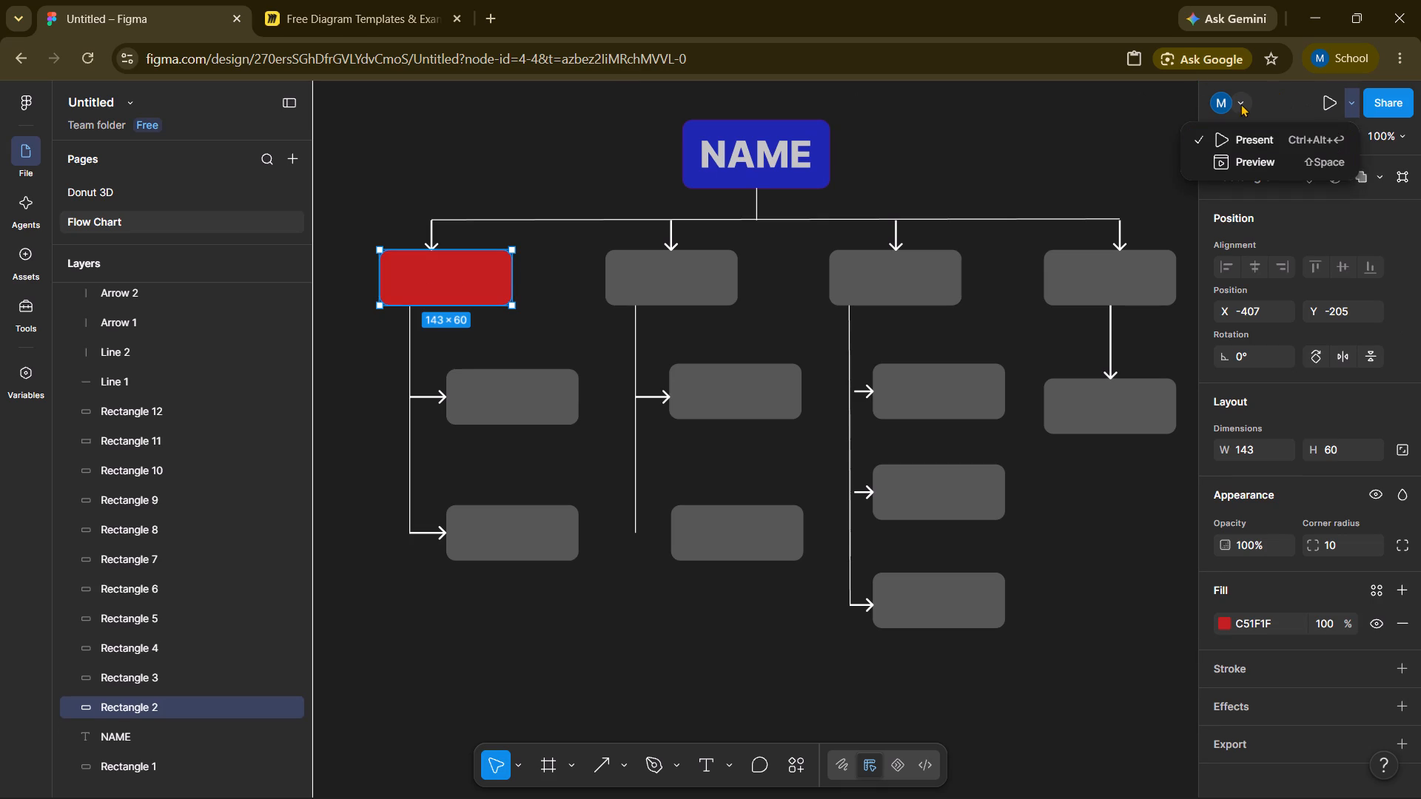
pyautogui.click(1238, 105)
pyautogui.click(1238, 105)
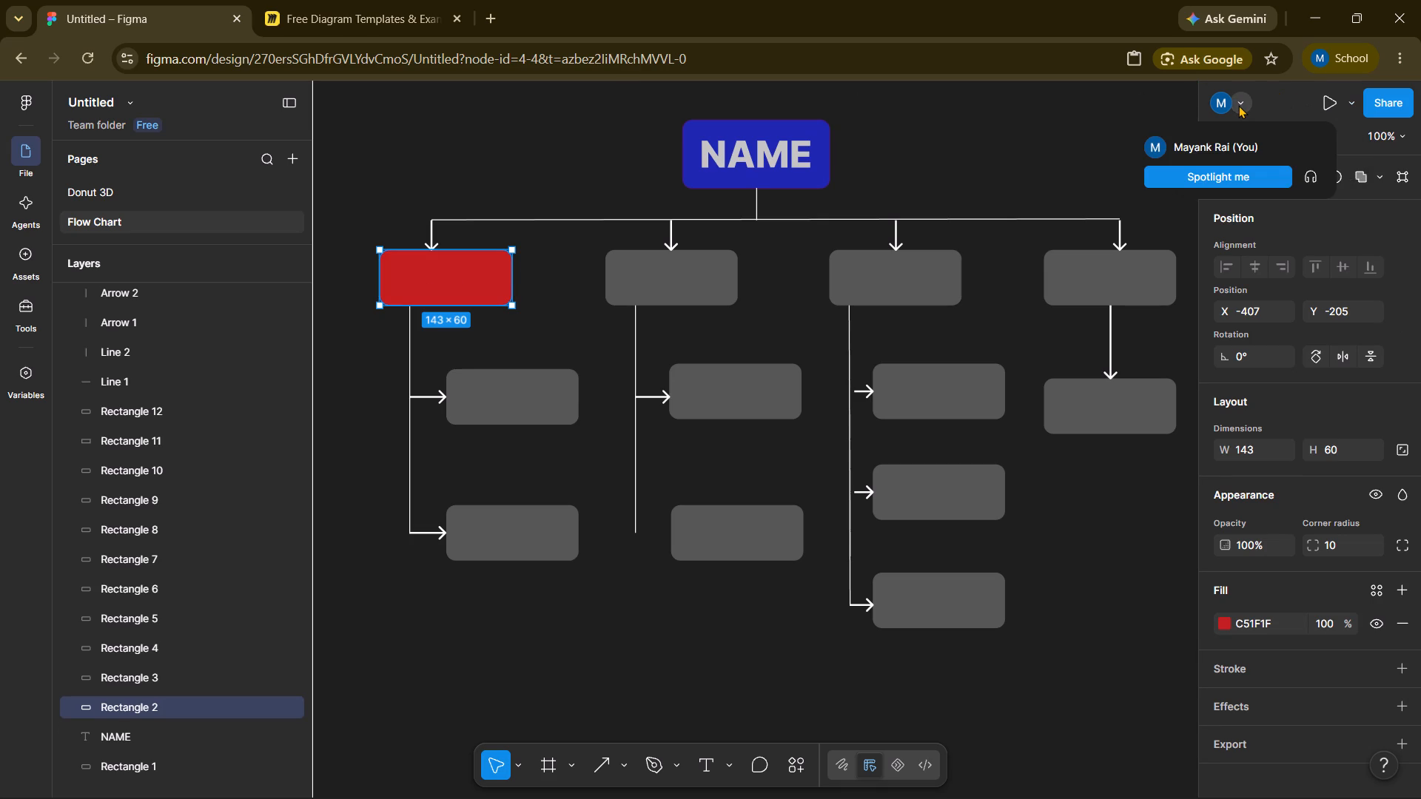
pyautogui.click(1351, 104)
# In the file's share settings, change what anyone in the team can do from edit to View and save.
pyautogui.click(1379, 99)
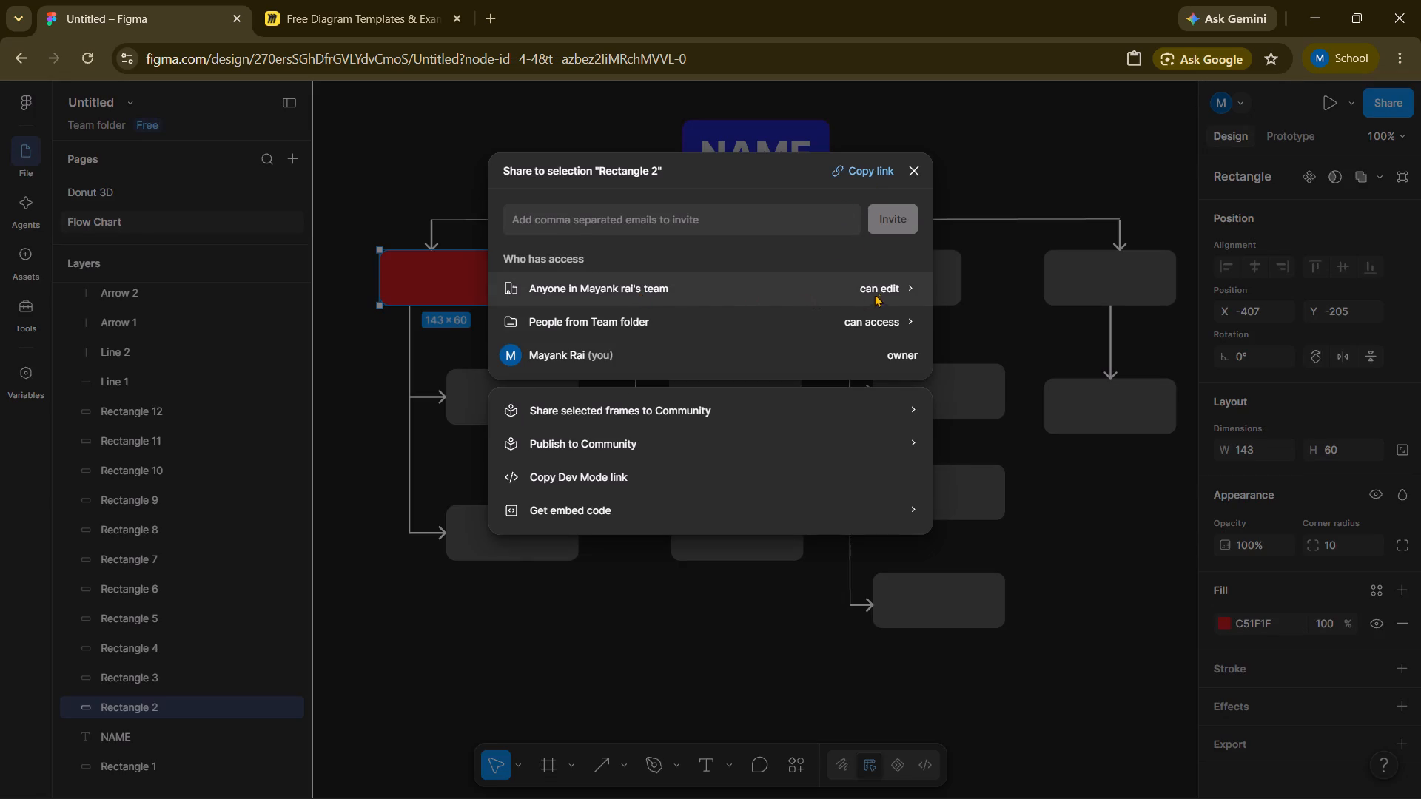
pyautogui.click(886, 289)
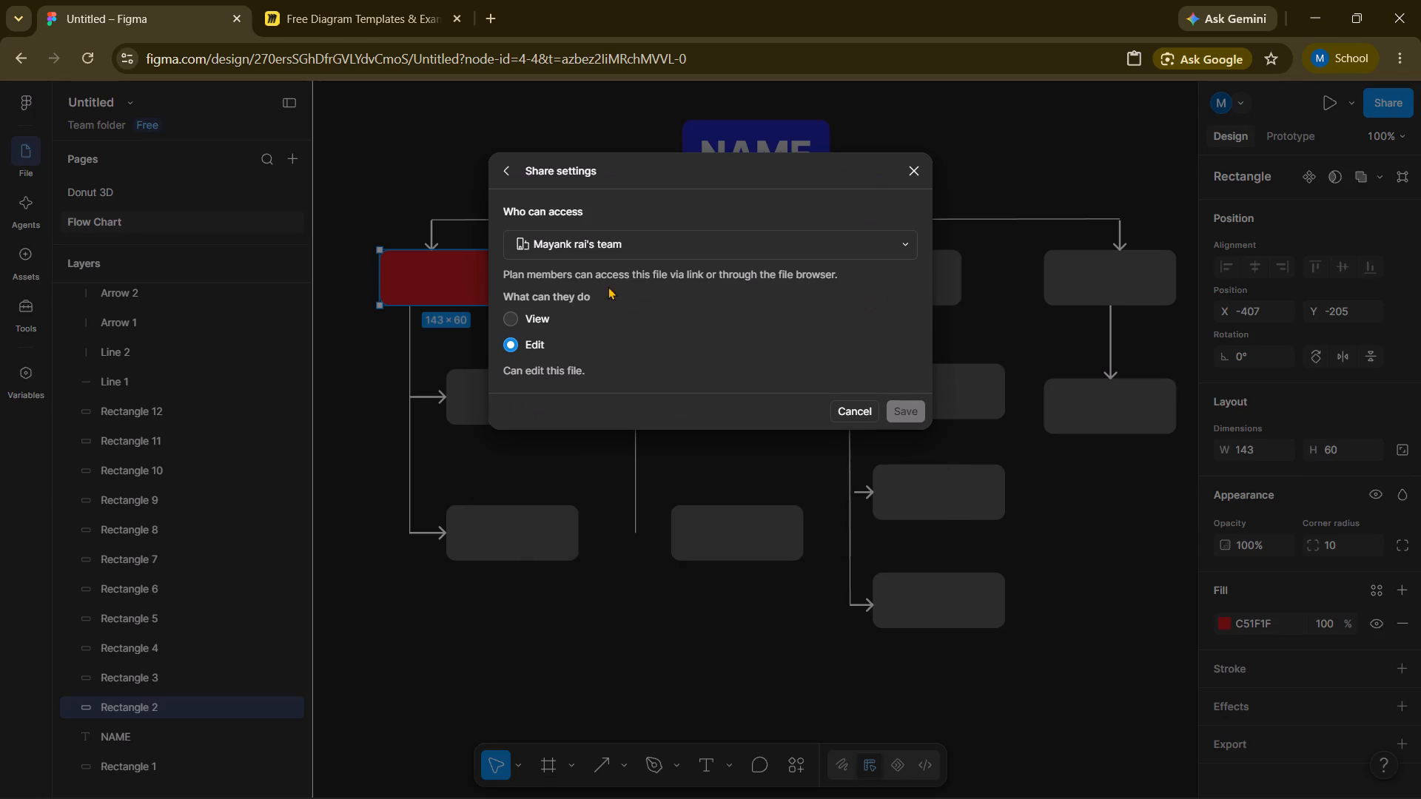
pyautogui.click(517, 322)
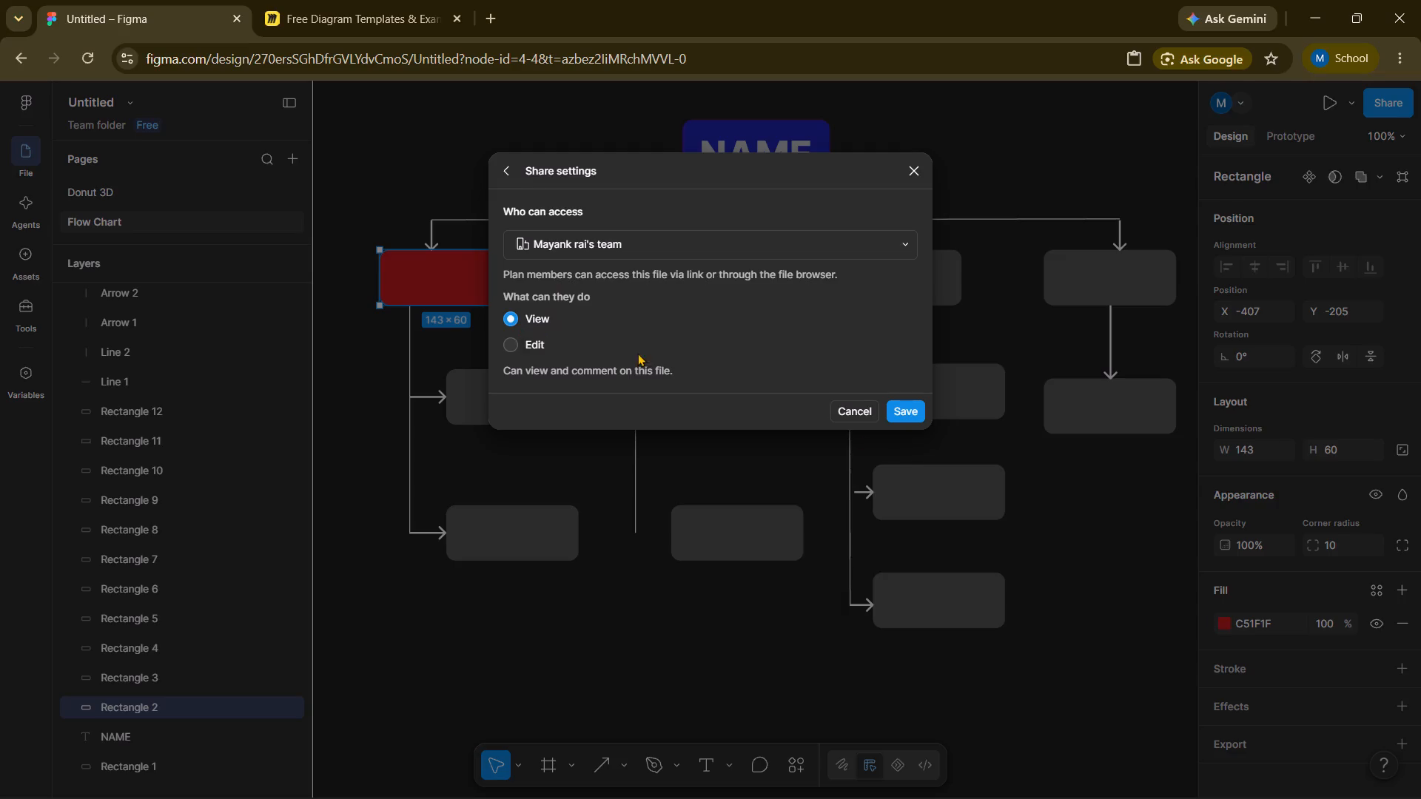
pyautogui.click(909, 408)
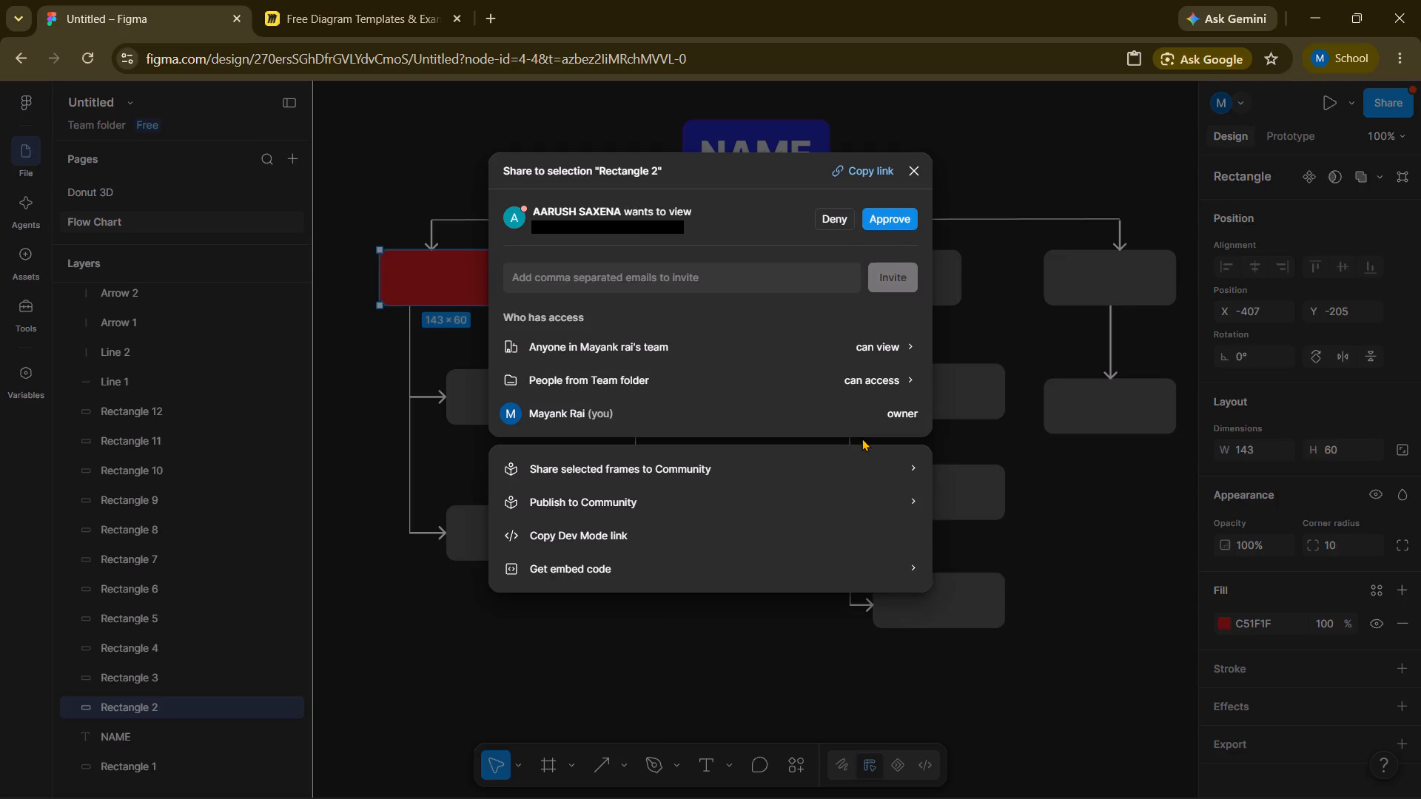
pyautogui.click(893, 378)
pyautogui.click(908, 173)
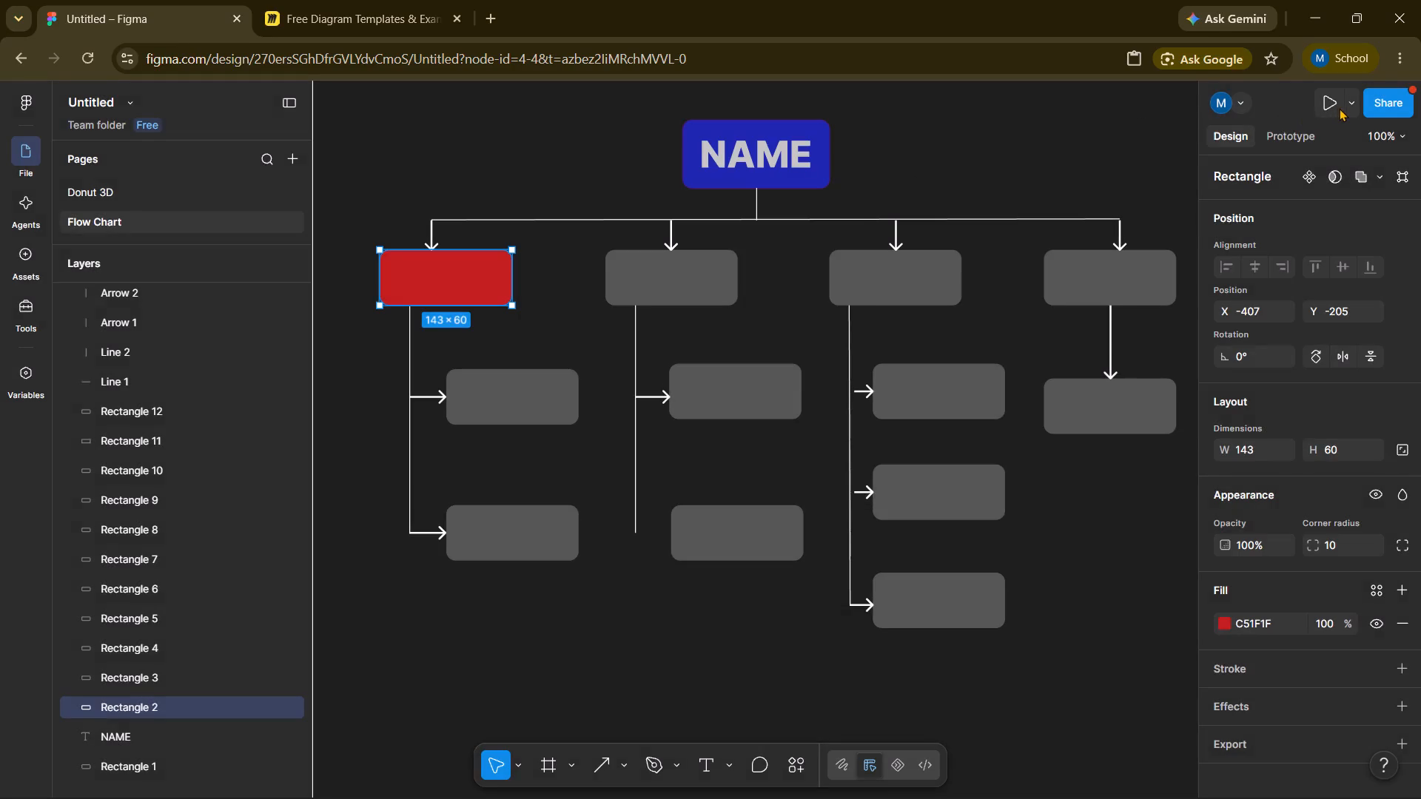
# Approve the pending request to view the file and dismiss the share settings.
pyautogui.click(1385, 104)
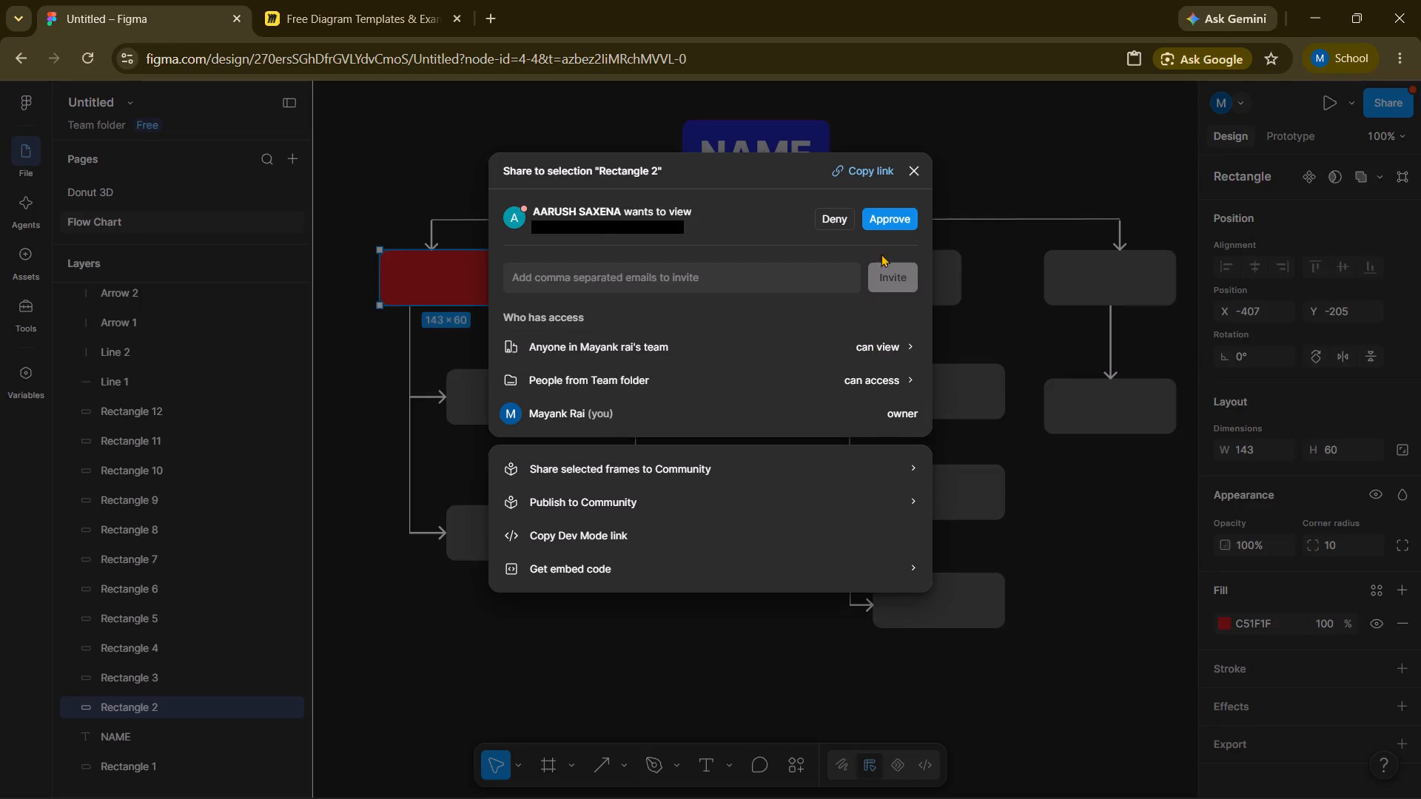
pyautogui.click(891, 223)
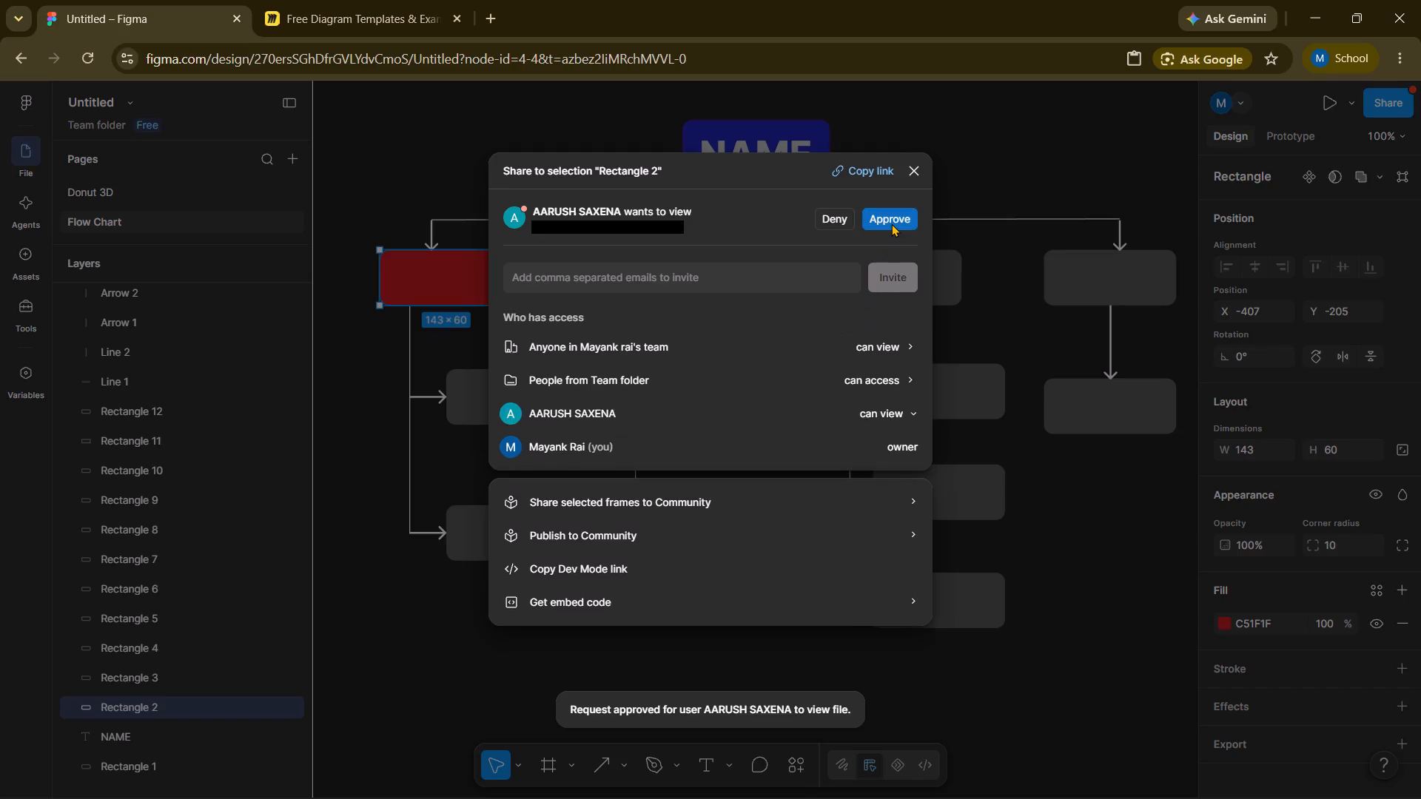
pyautogui.click(1078, 101)
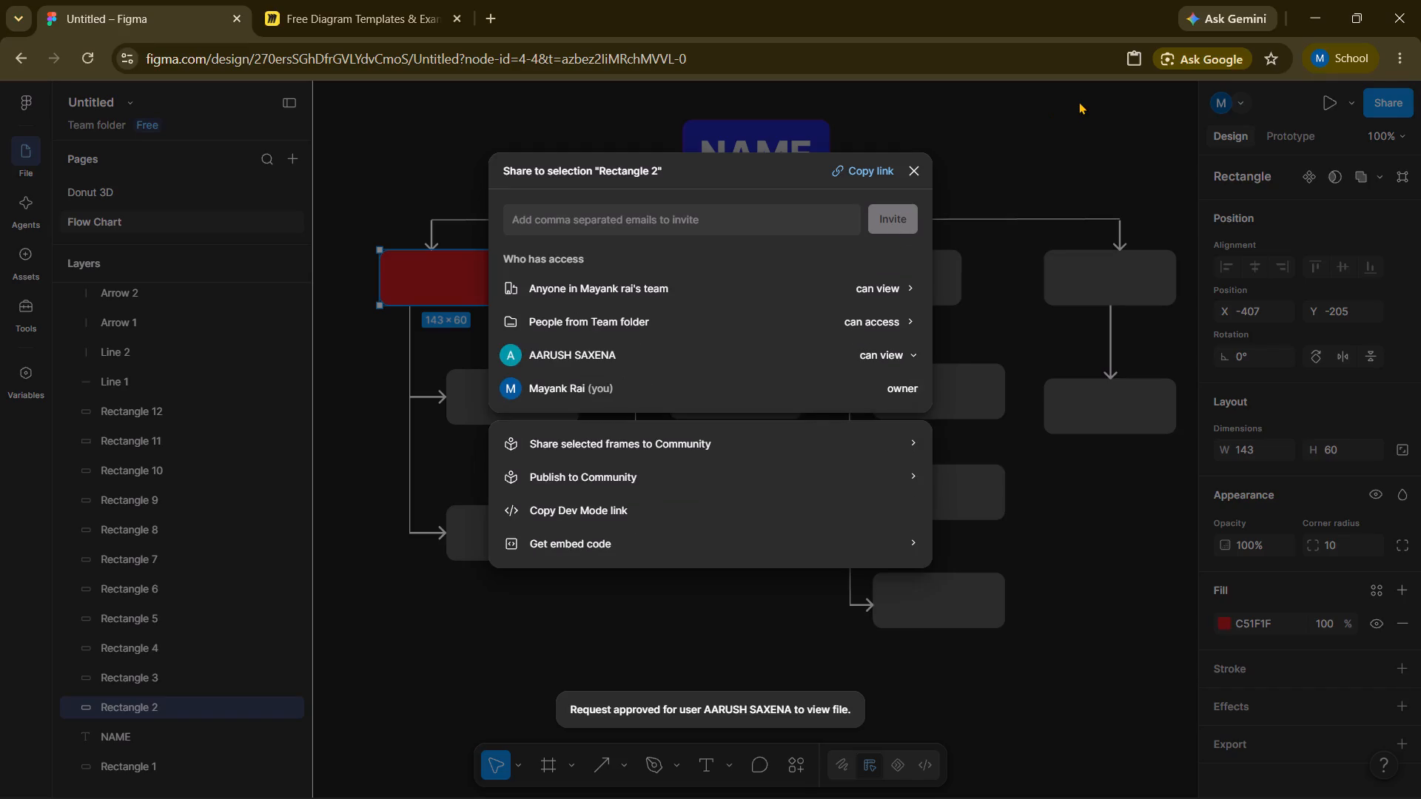
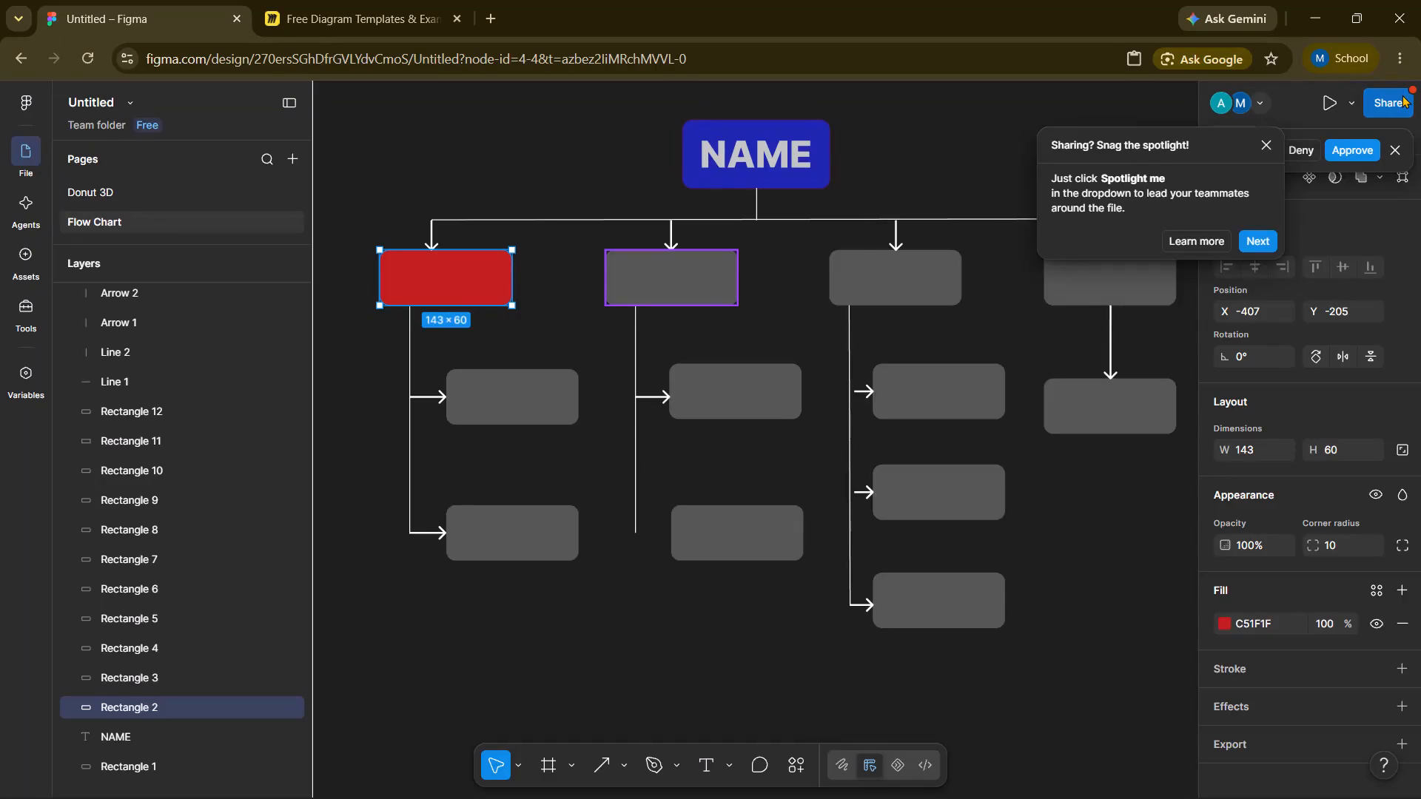
# Approve the collaborator's pending request to edit the file in the share settings and close them.
pyautogui.click(1402, 95)
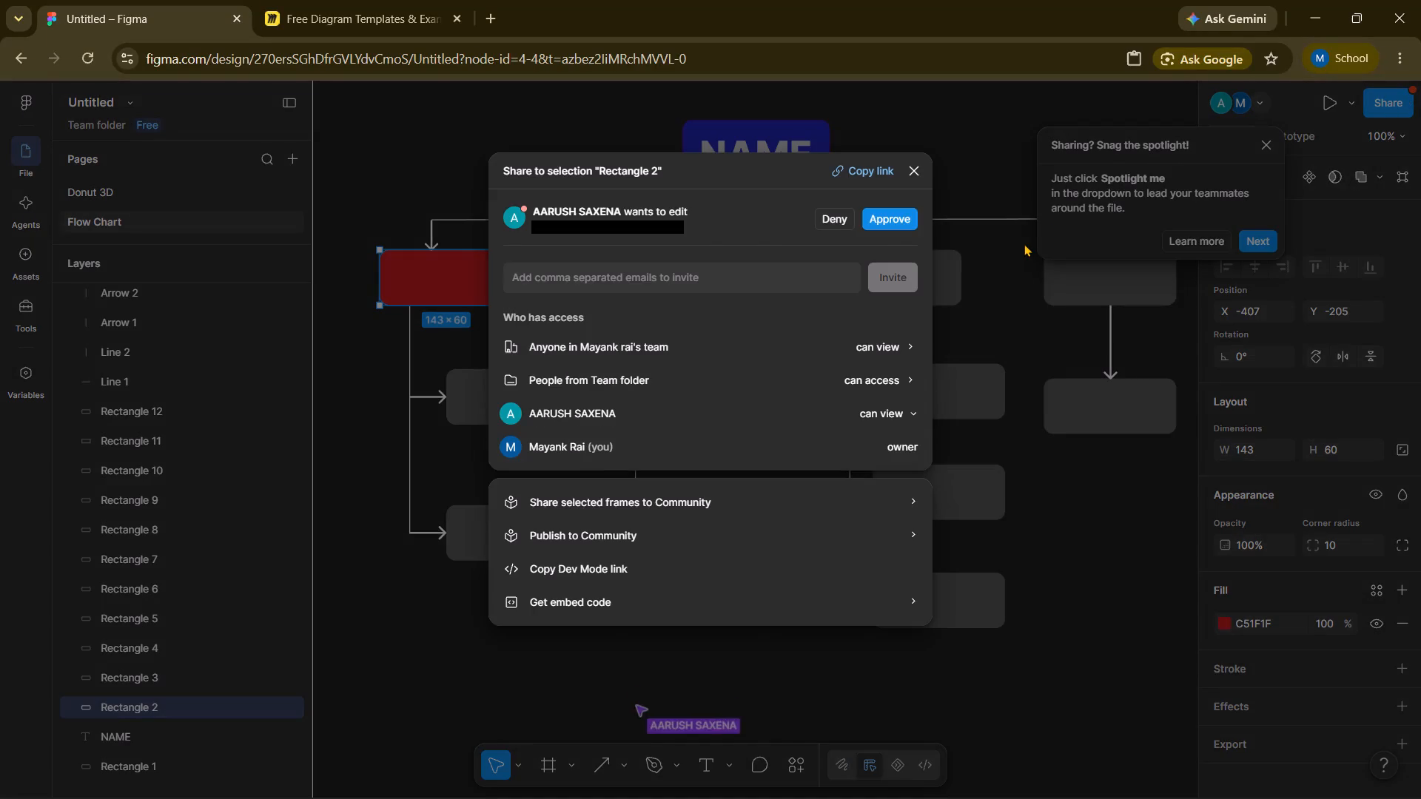
pyautogui.click(895, 223)
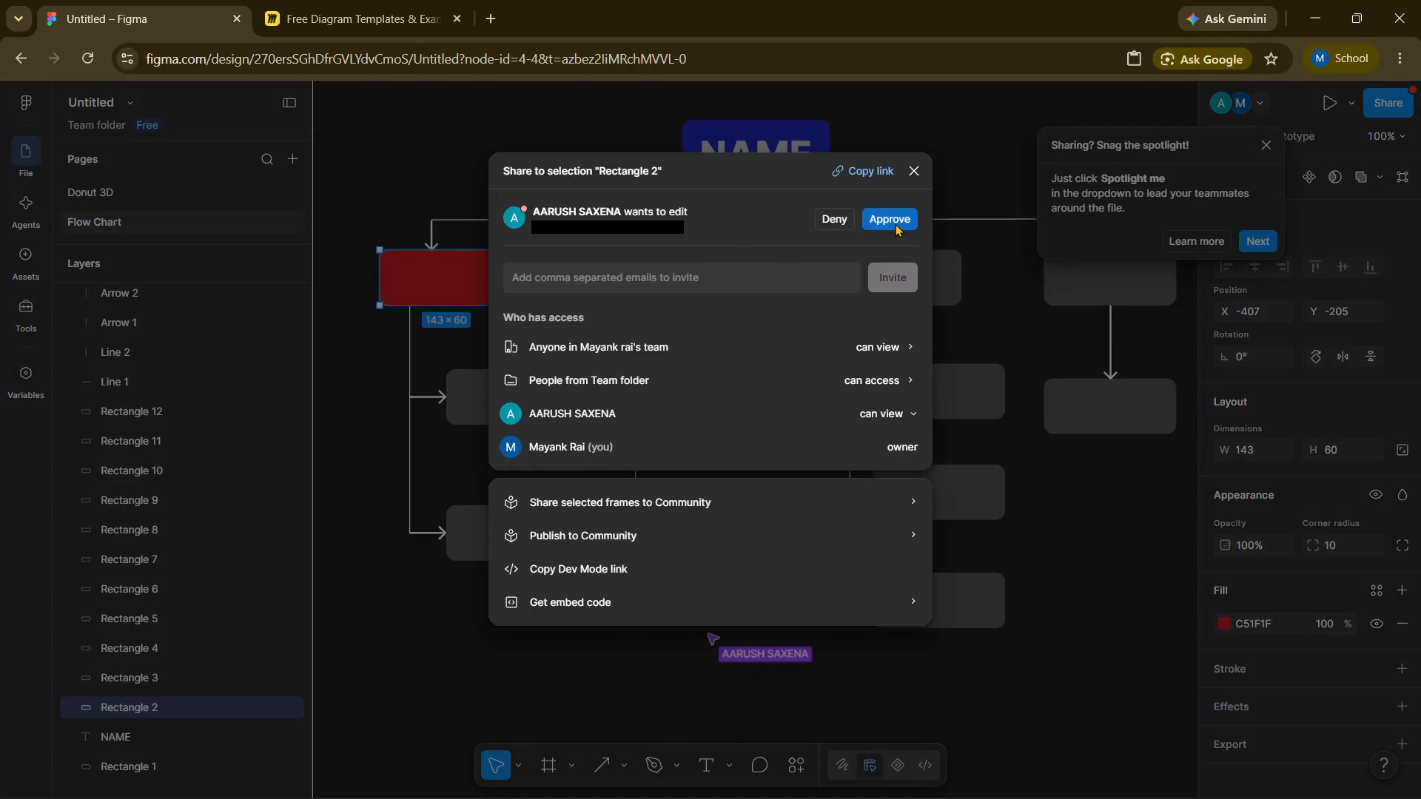
pyautogui.click(971, 165)
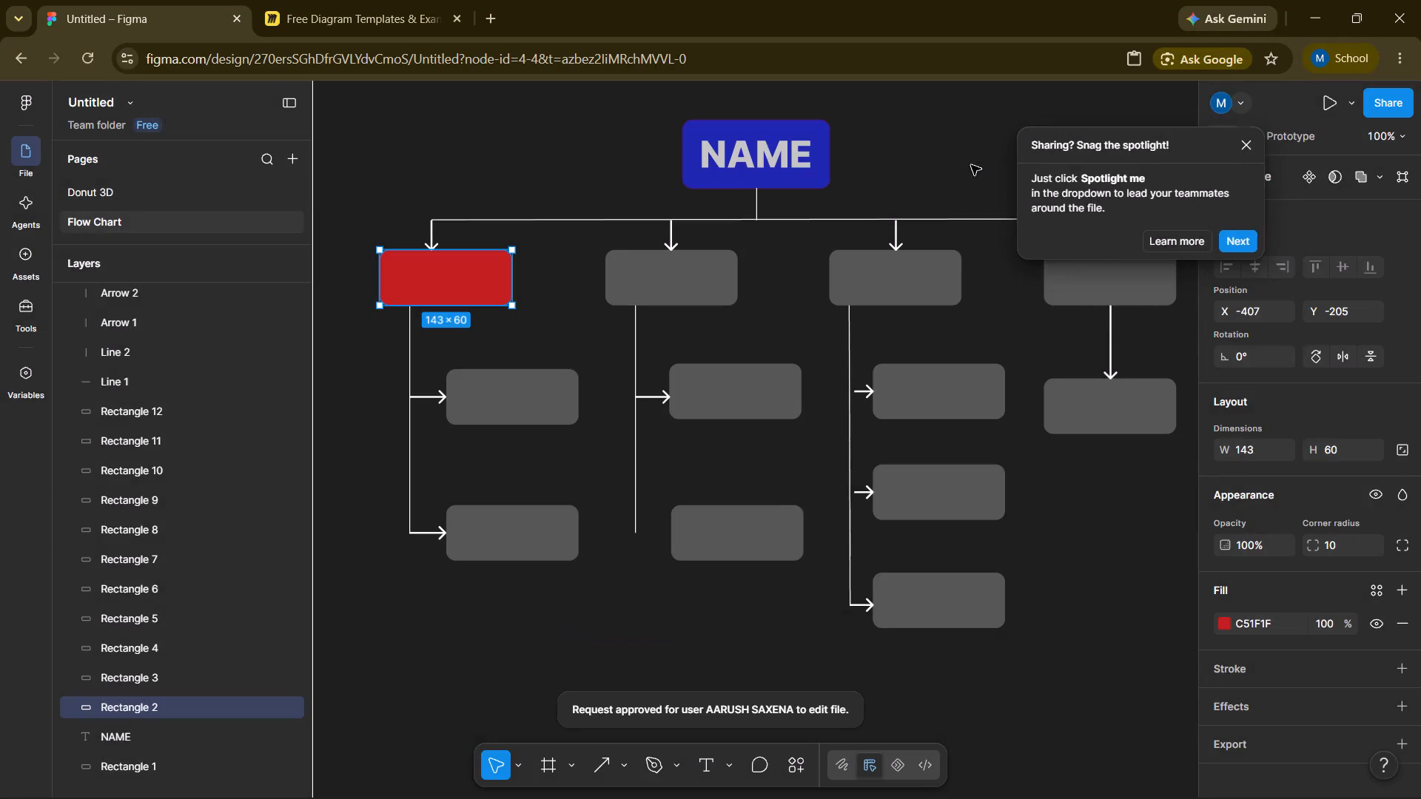
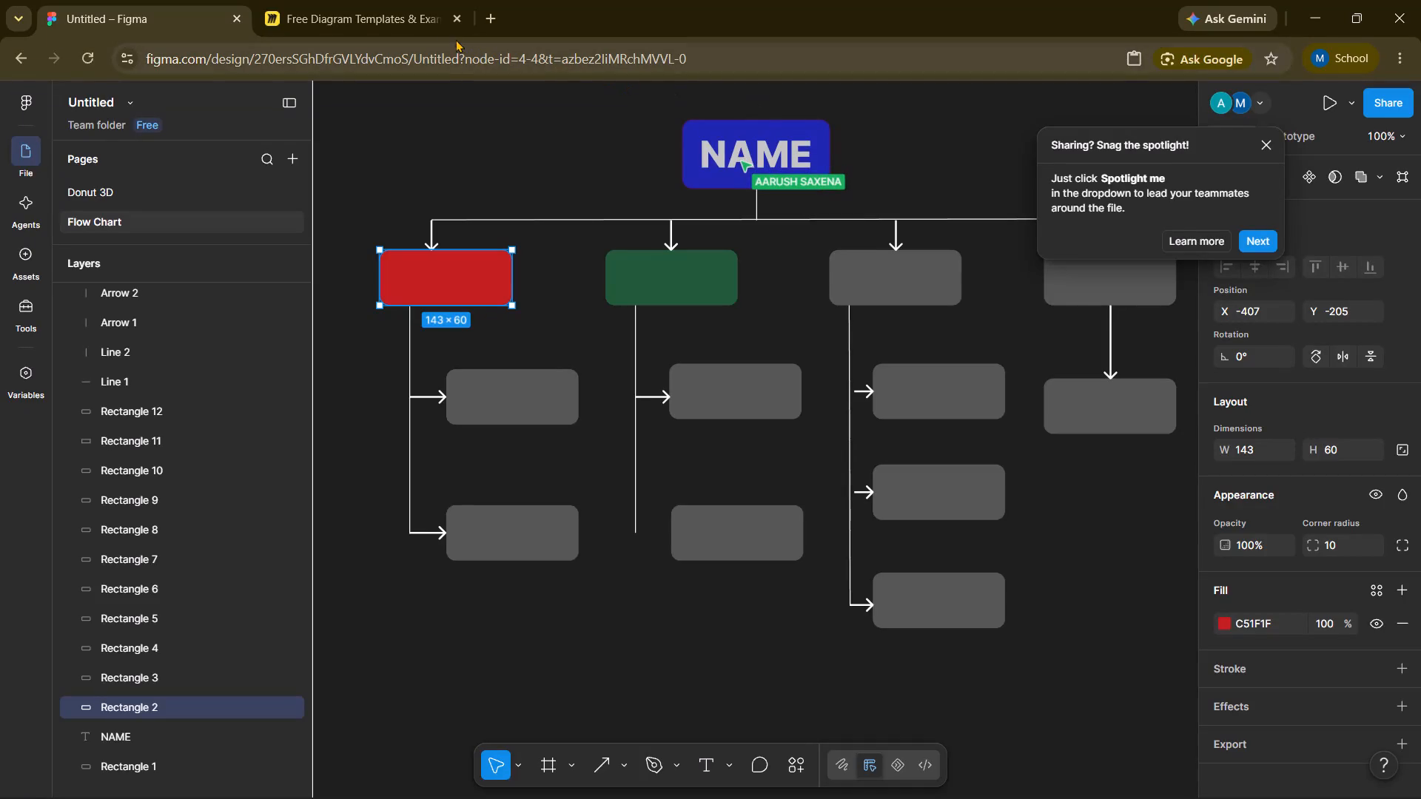
# Switch to the Miro templates page, review the Organizational Chart template preview, and close the preview.
pyautogui.click(394, 18)
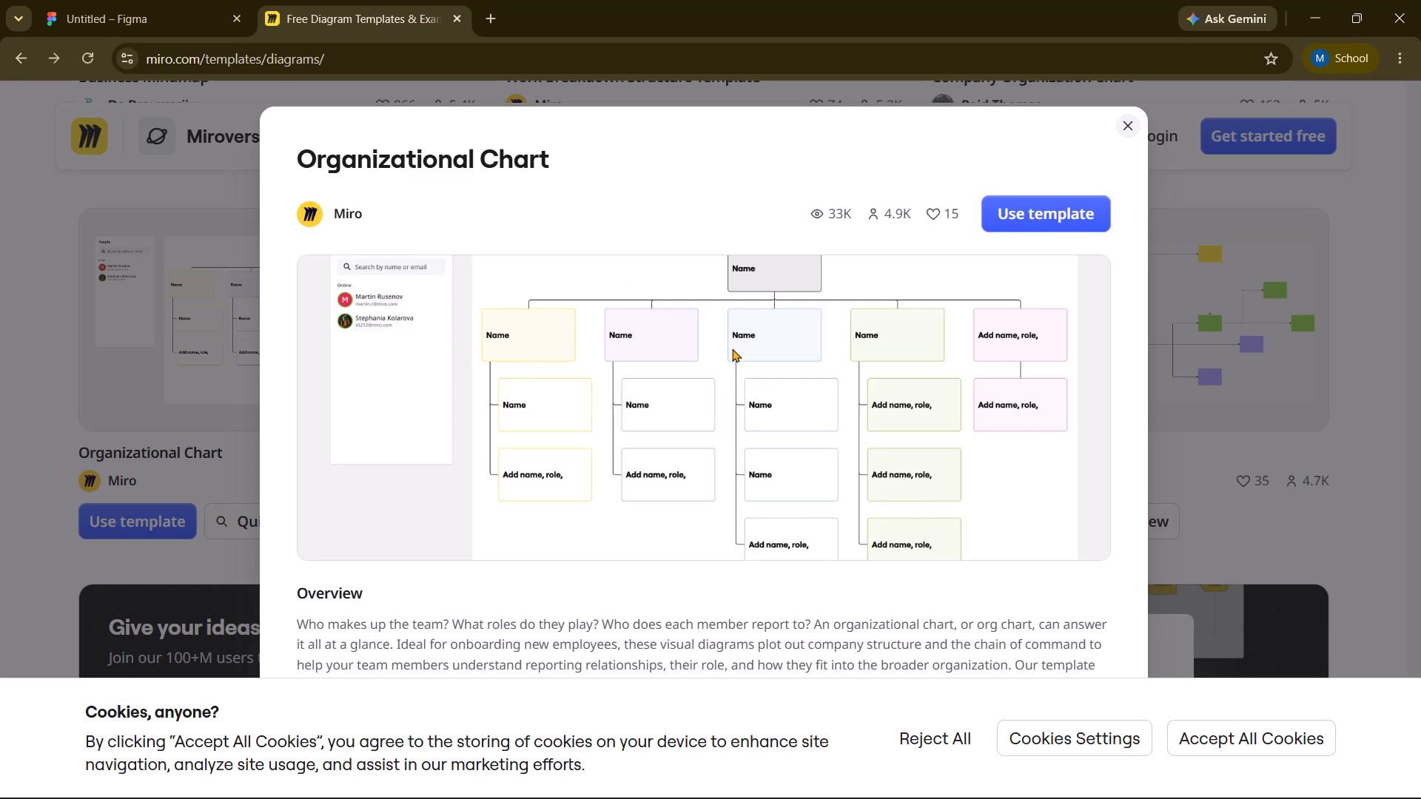
pyautogui.scroll(-2, 832, 430)
pyautogui.scroll(-4, 884, 487)
pyautogui.click(1138, 122)
# Browse Miro's diagram template gallery beyond the Organizational Chart for other diagram layouts to use as reference.
pyautogui.scroll(-3, 1054, 386)
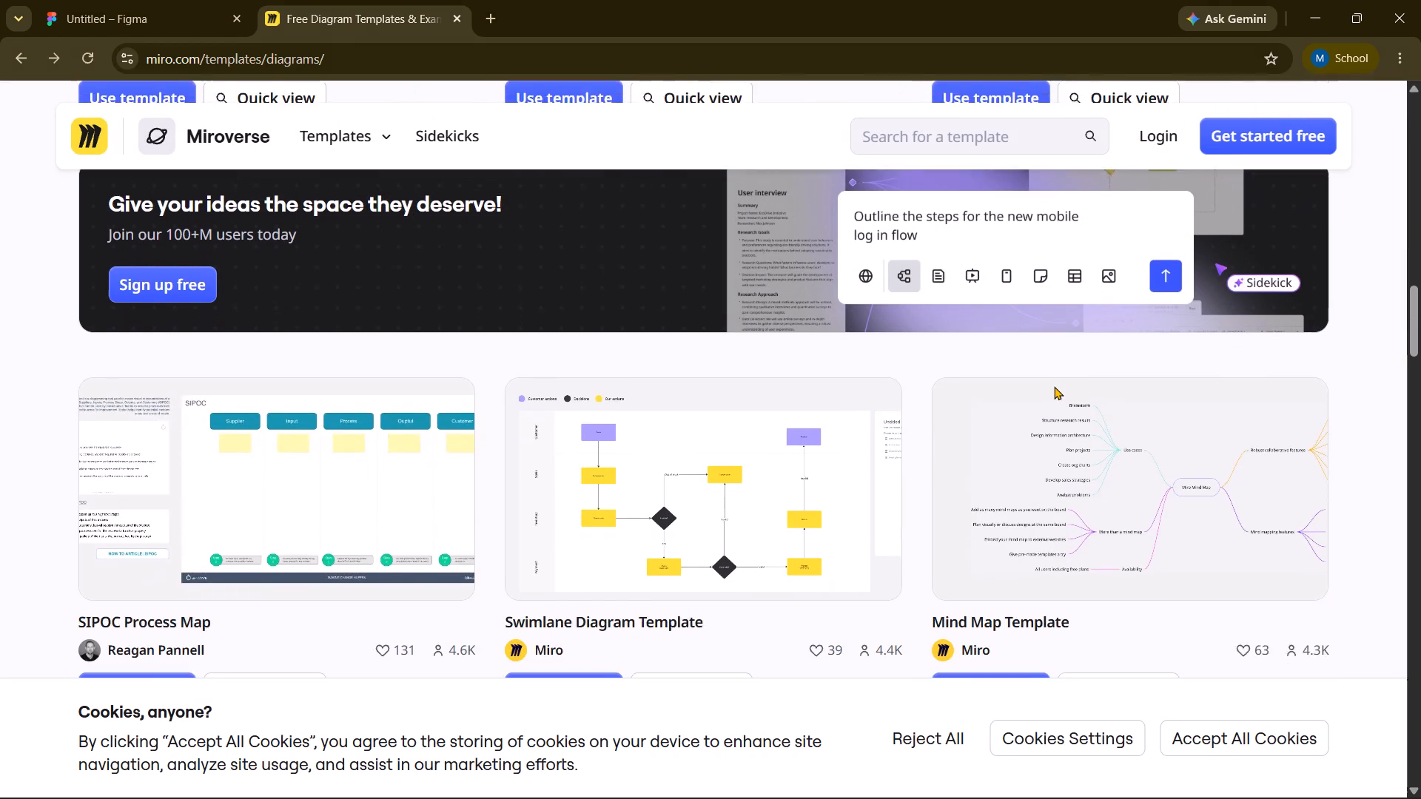
pyautogui.scroll(-1, 1054, 386)
pyautogui.scroll(-1, 855, 439)
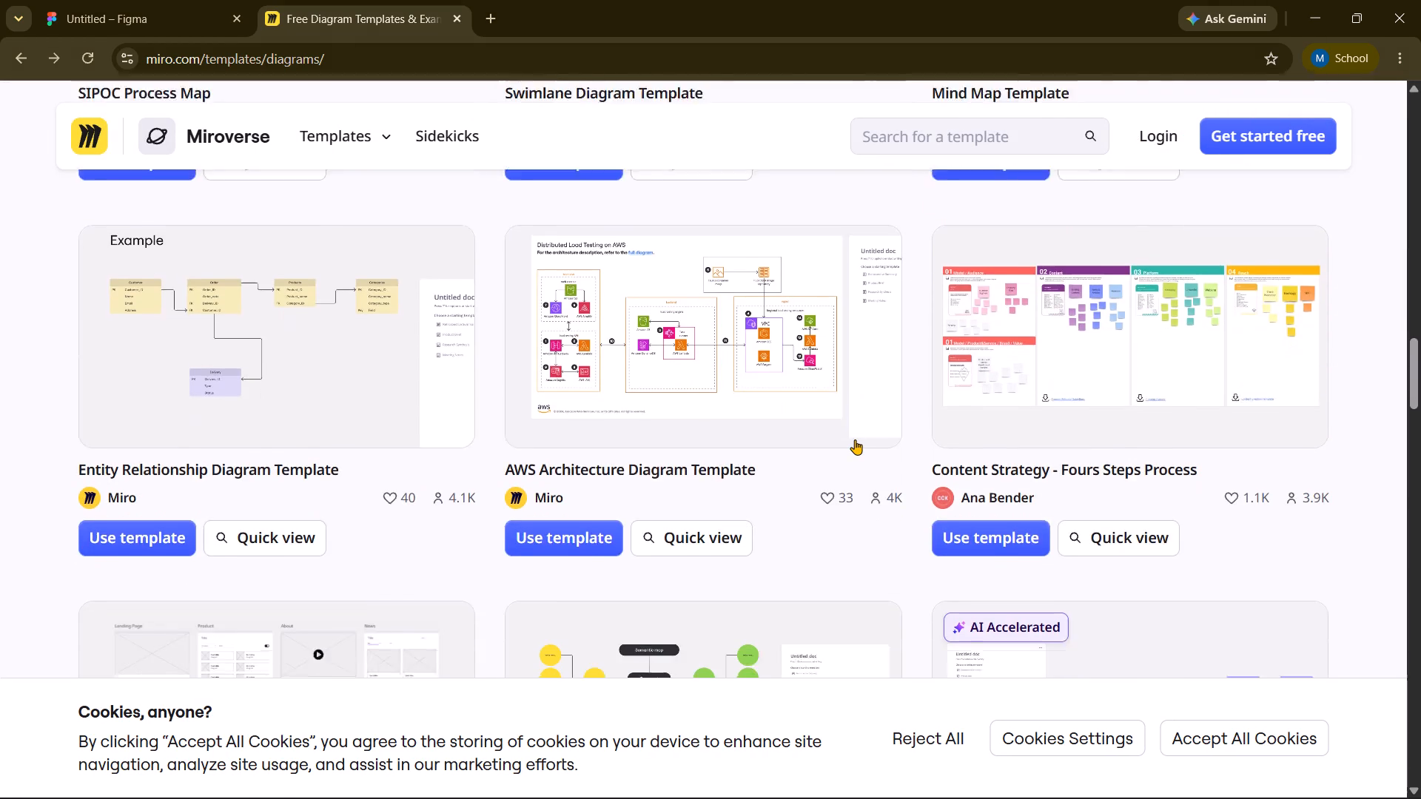
pyautogui.scroll(-3, 855, 439)
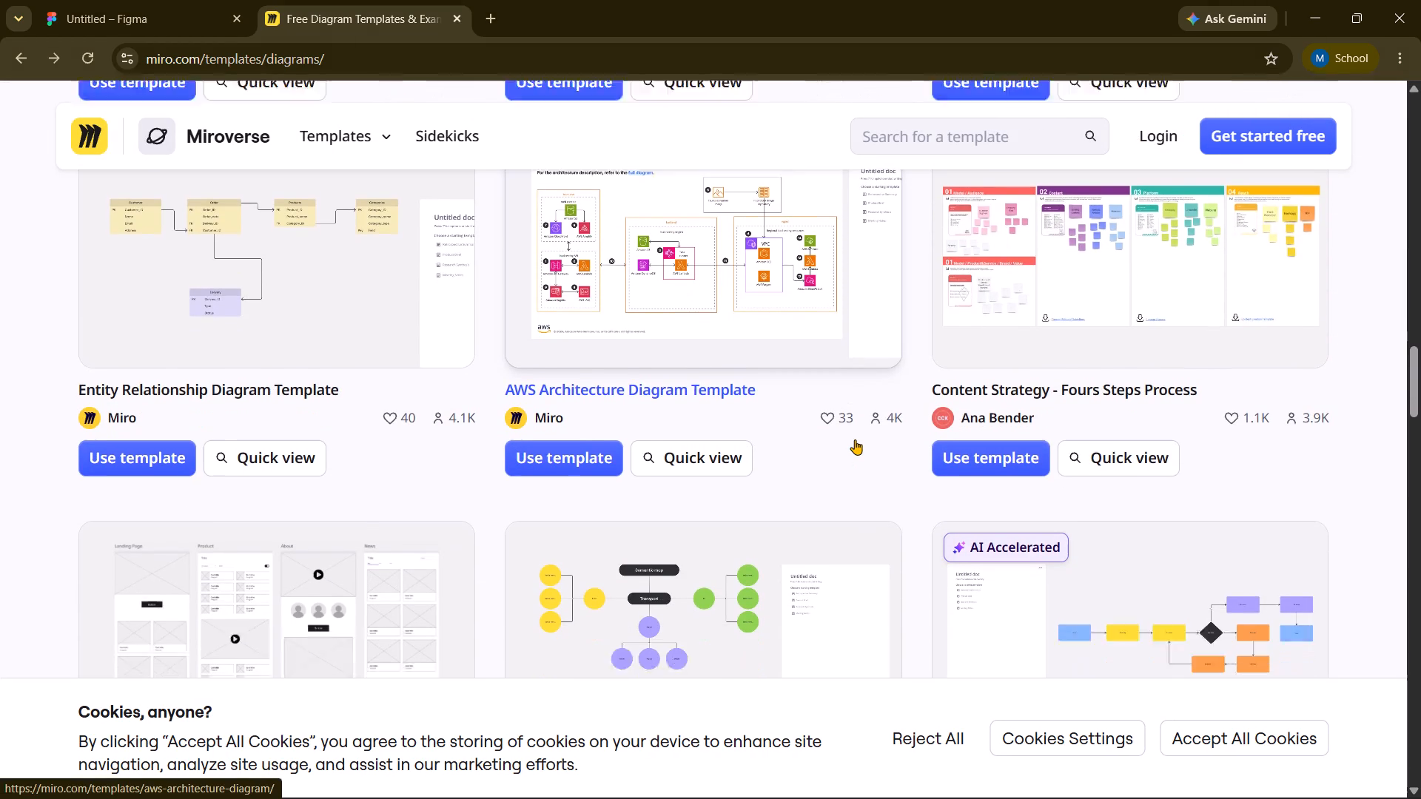
pyautogui.scroll(-4, 855, 439)
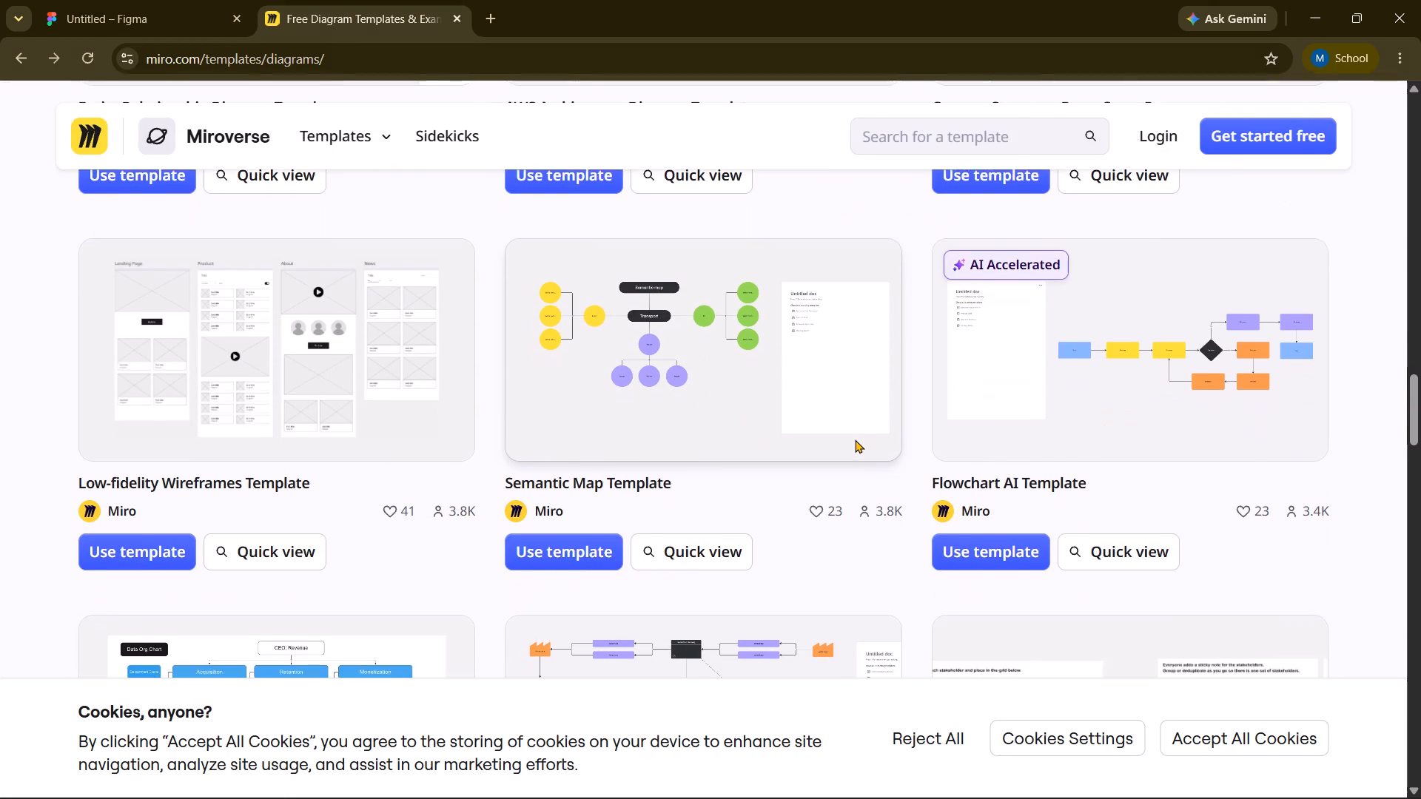
pyautogui.scroll(-2, 855, 439)
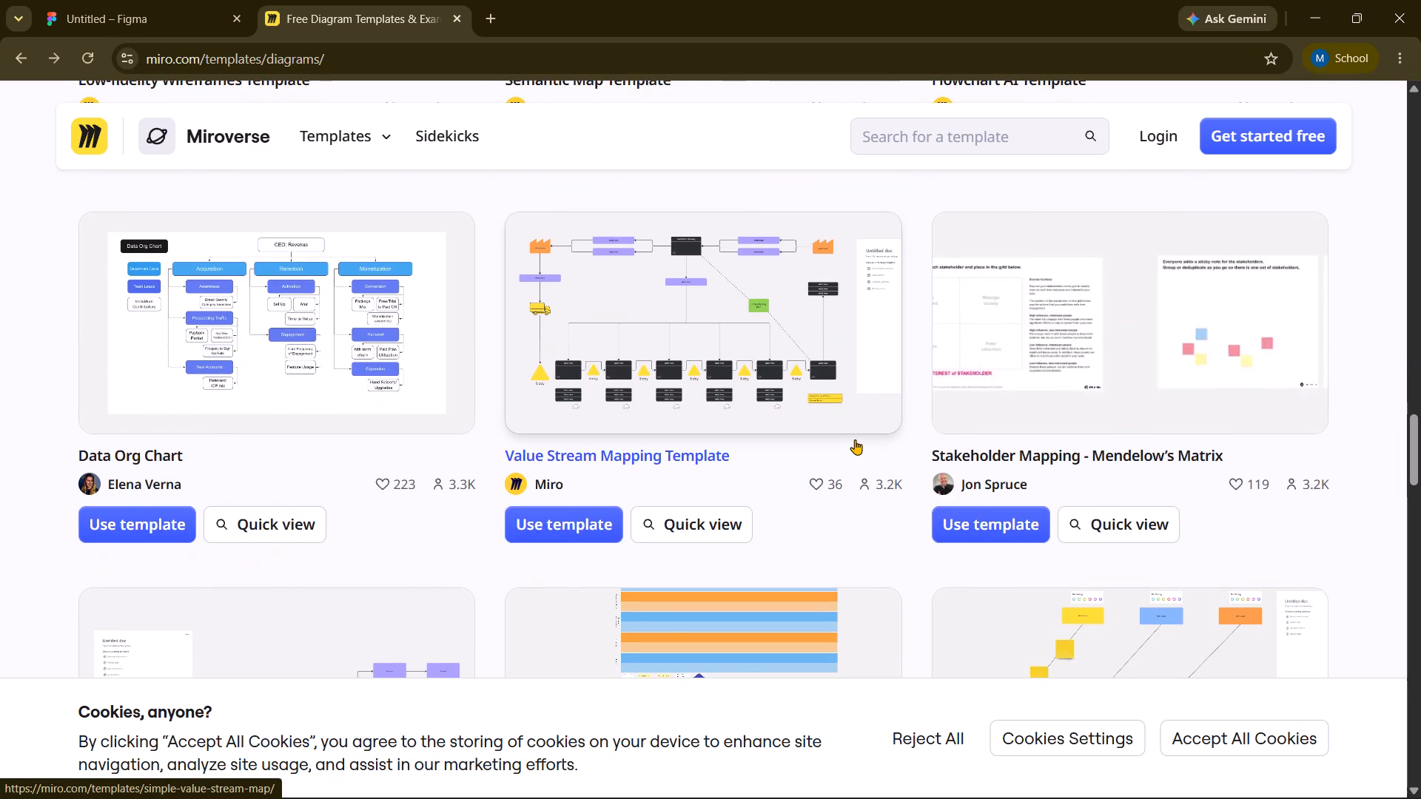
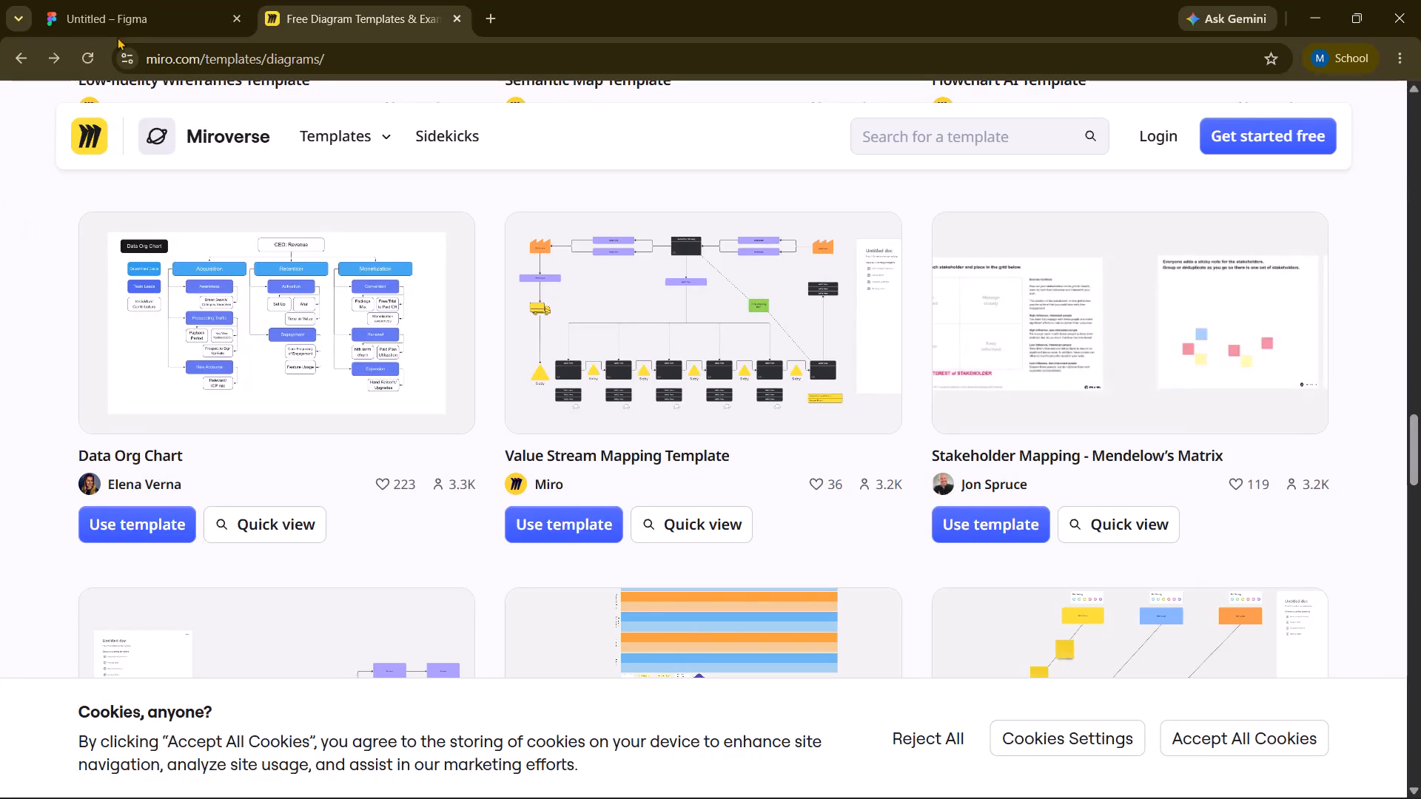
# Switch to the Figma file and add a text label reading "Marketing" on the green box.
pyautogui.click(137, 3)
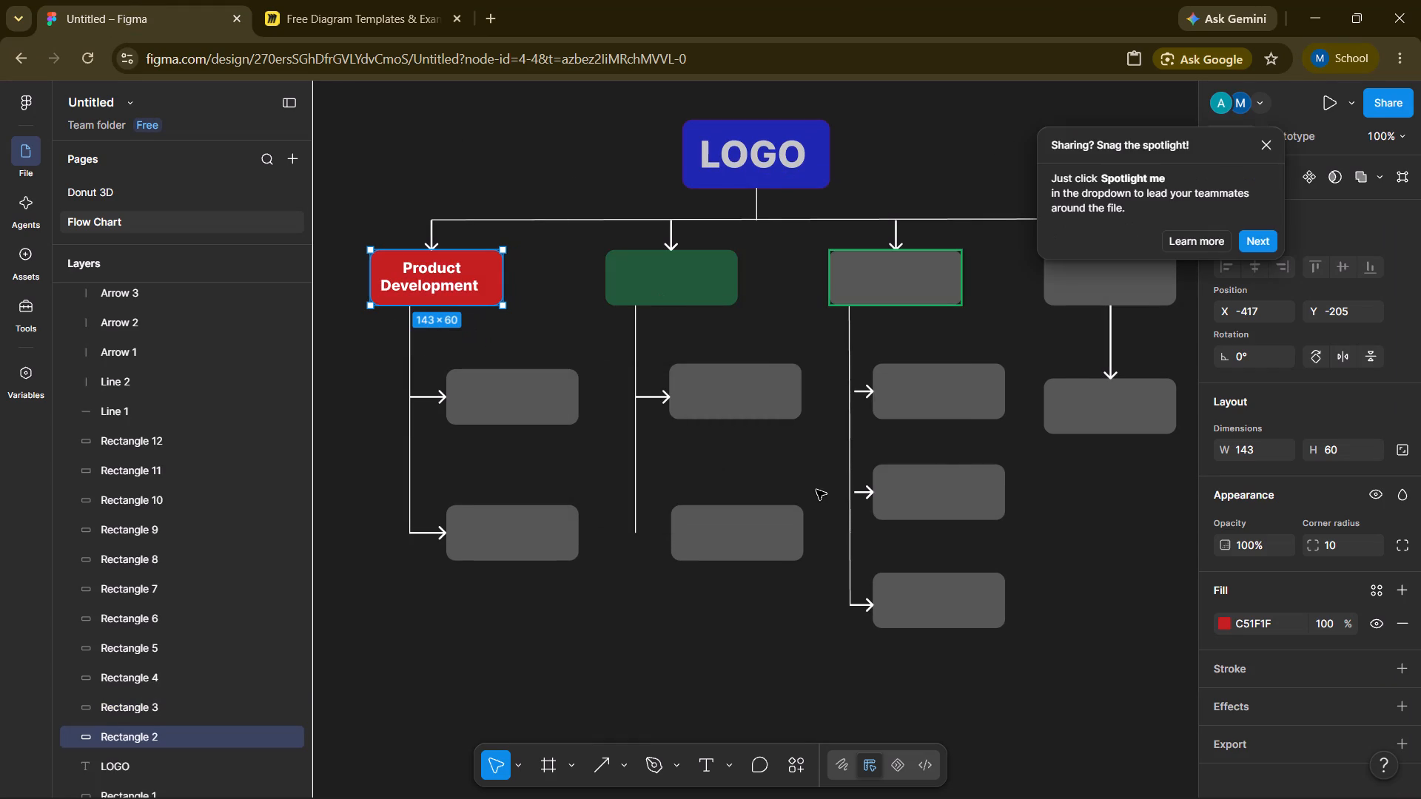
pyautogui.click(665, 266)
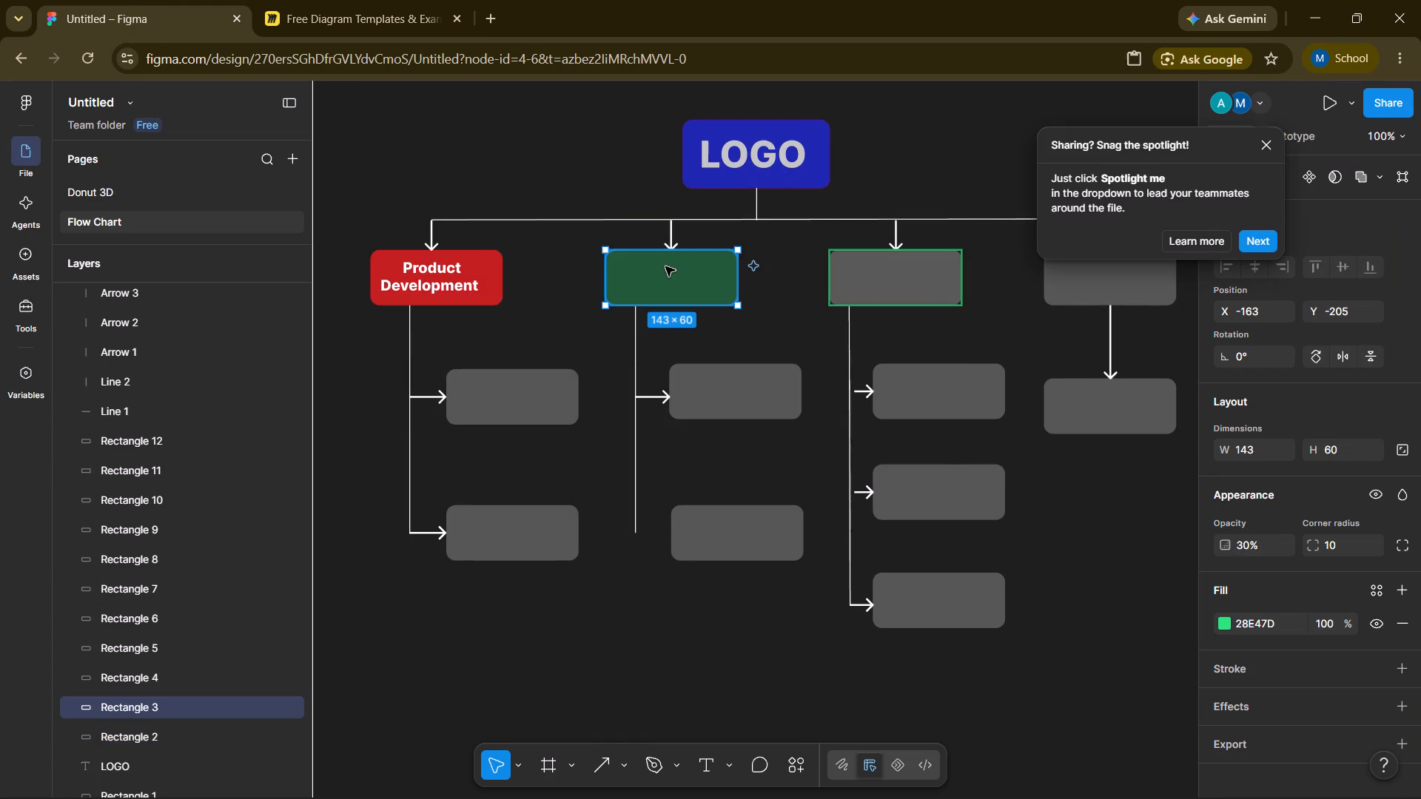
pyautogui.click(725, 767)
pyautogui.click(773, 702)
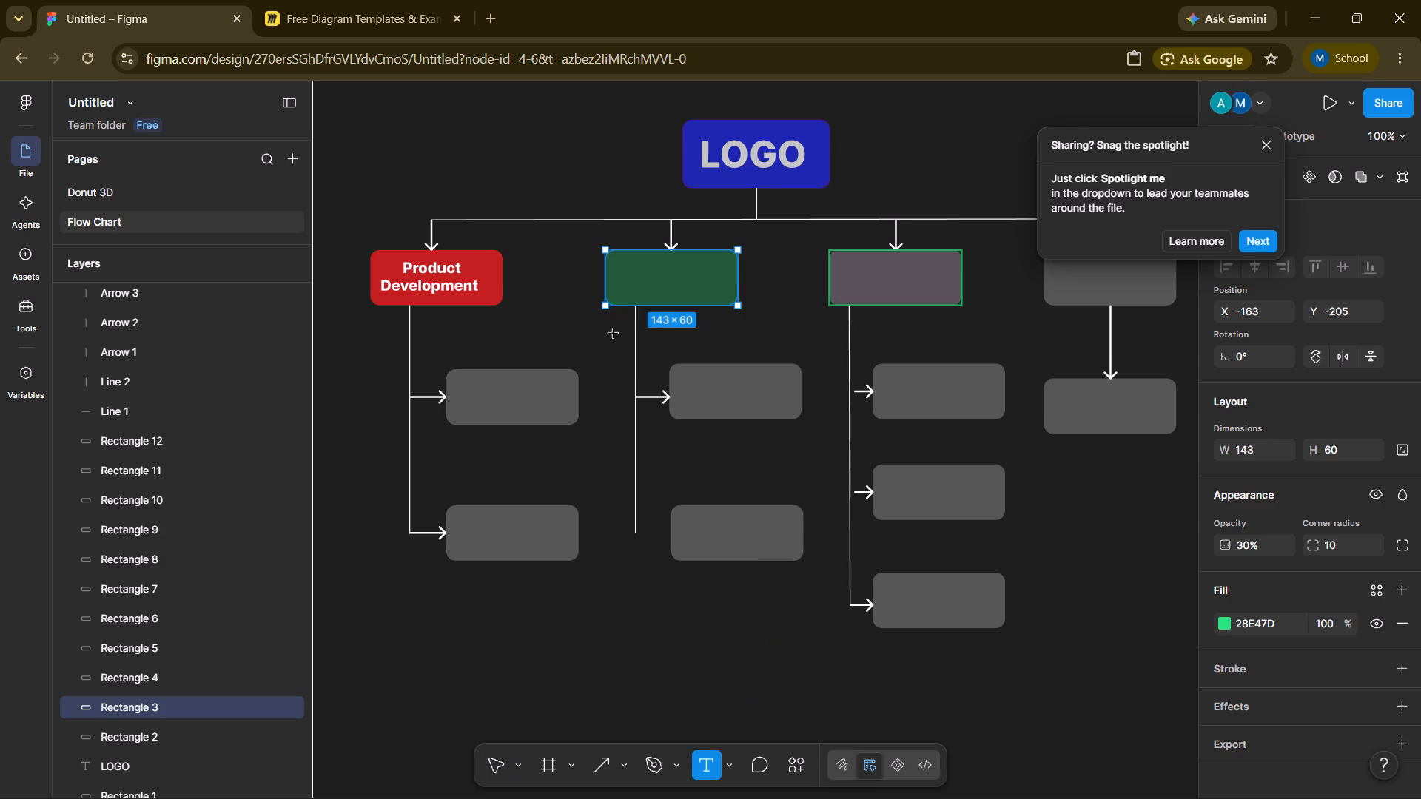
pyautogui.click(634, 285)
pyautogui.write('Ma')
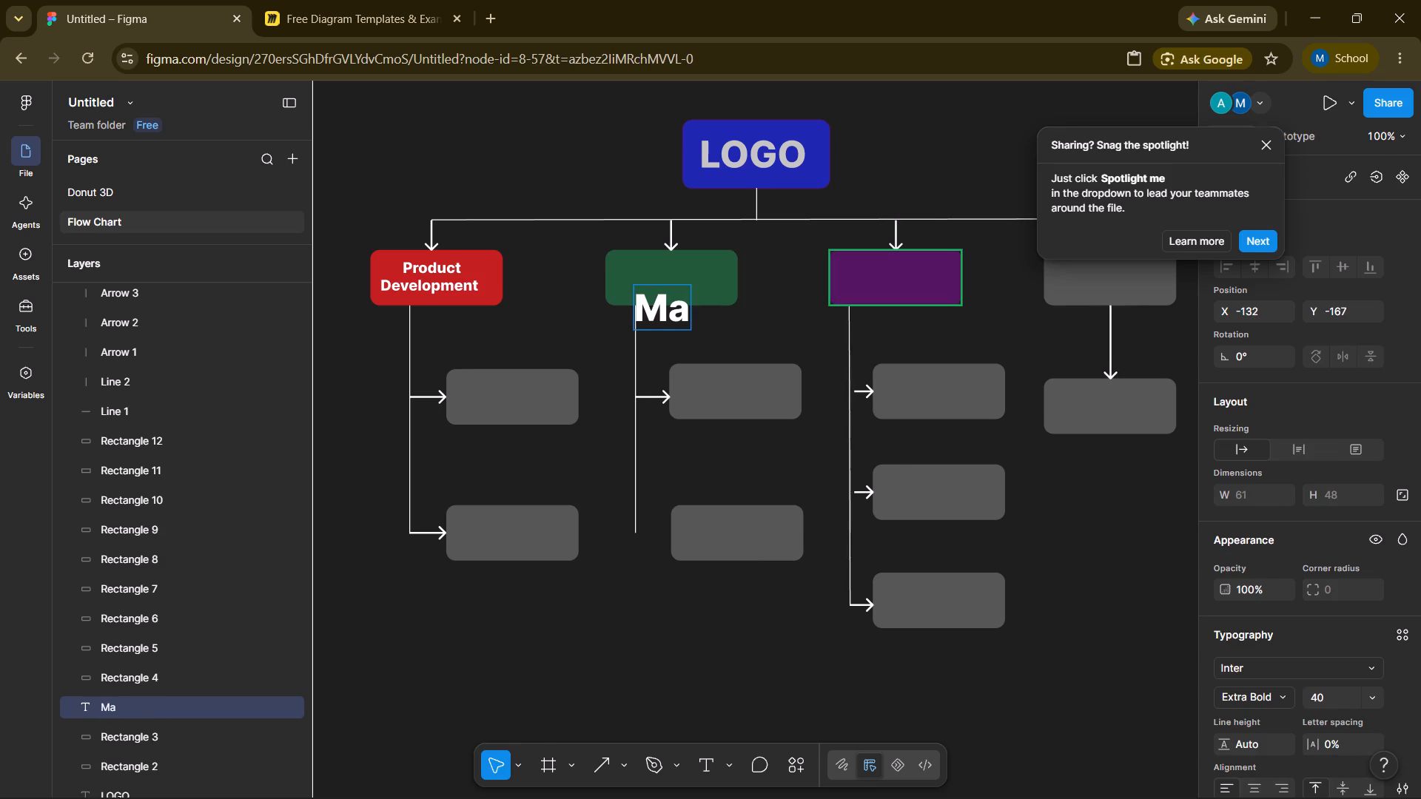
pyautogui.write('rketing')
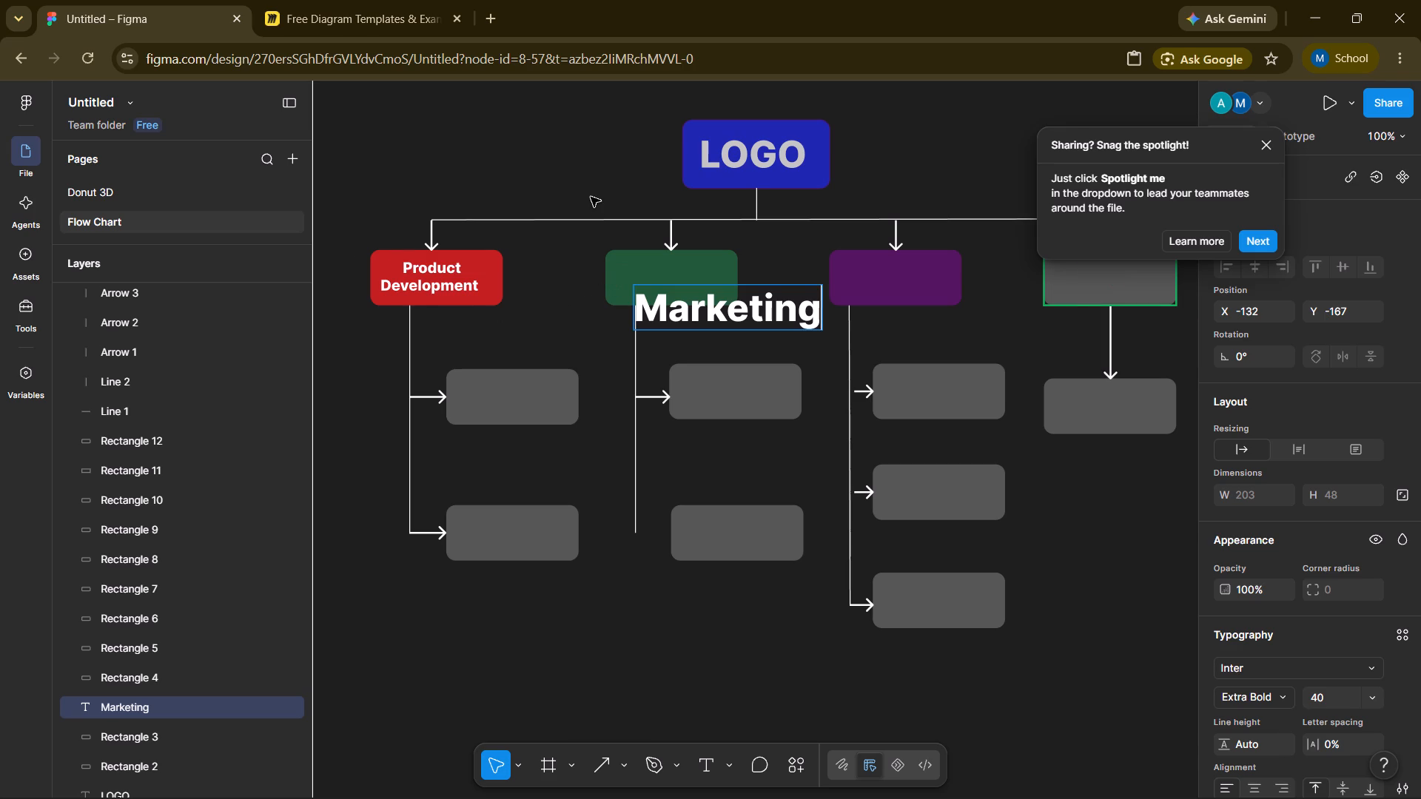
# Move the Marketing label up over the middle of the green box.
pyautogui.moveTo(841, 487); pyautogui.dragTo(822, 468)
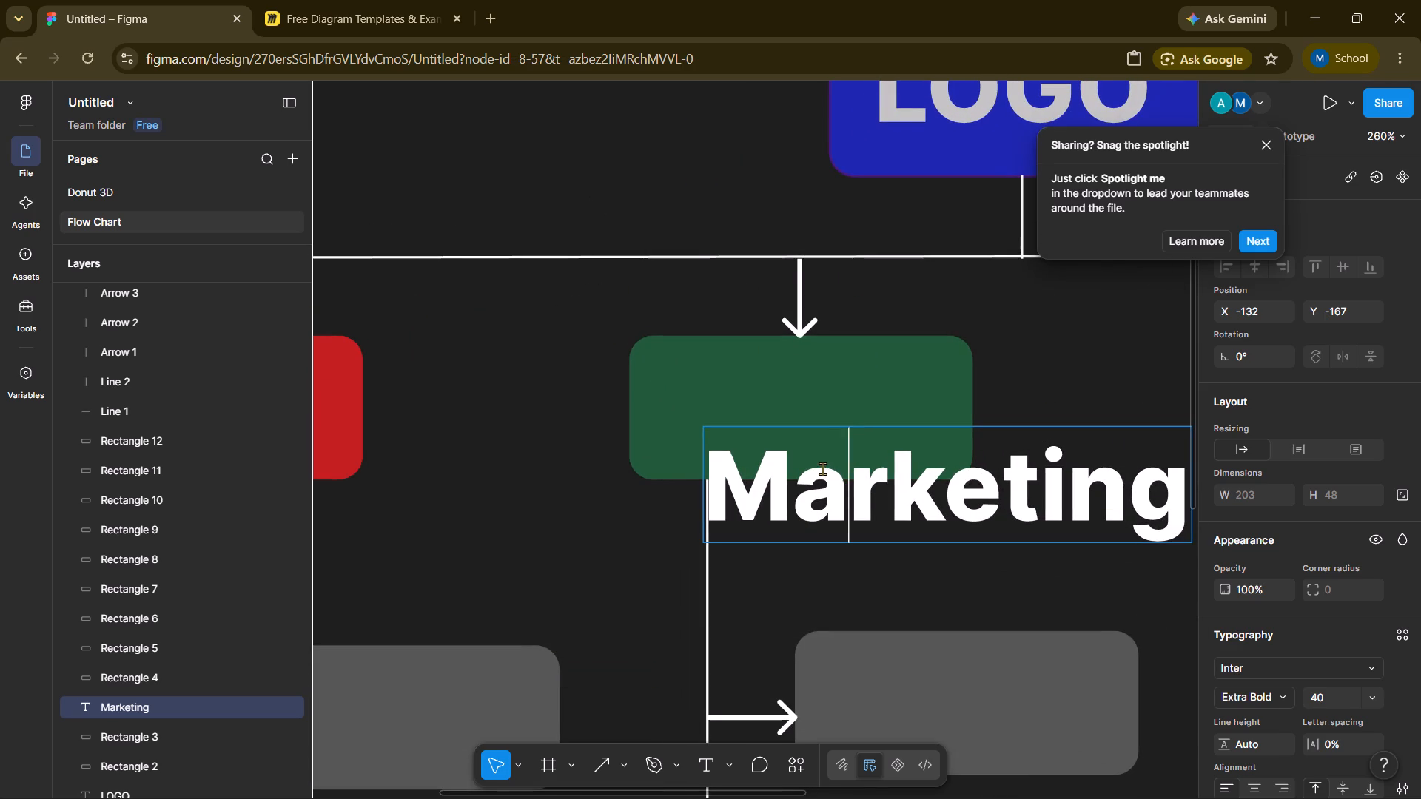
pyautogui.moveTo(822, 468); pyautogui.dragTo(822, 469)
pyautogui.click(829, 462)
pyautogui.click(832, 451)
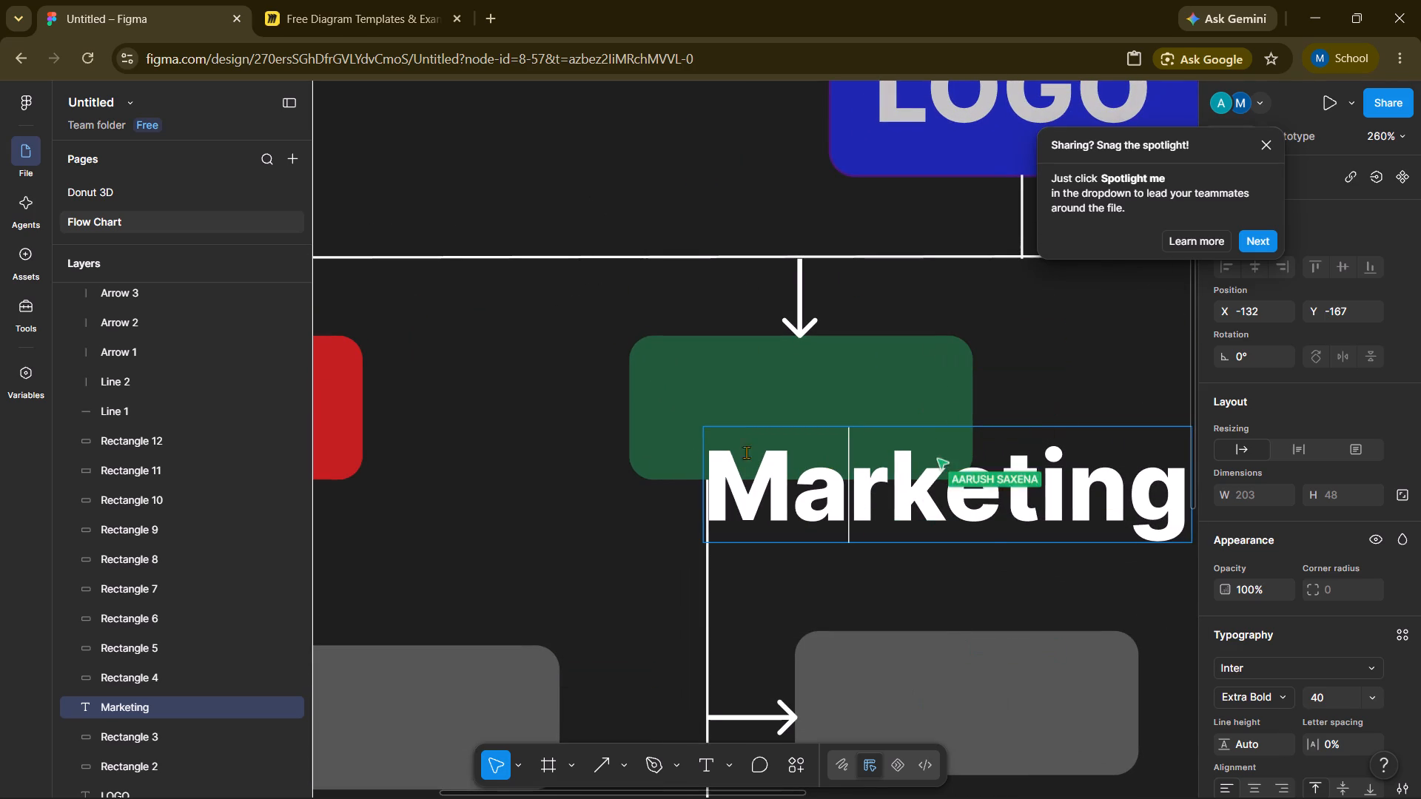
pyautogui.click(613, 485)
pyautogui.click(918, 452)
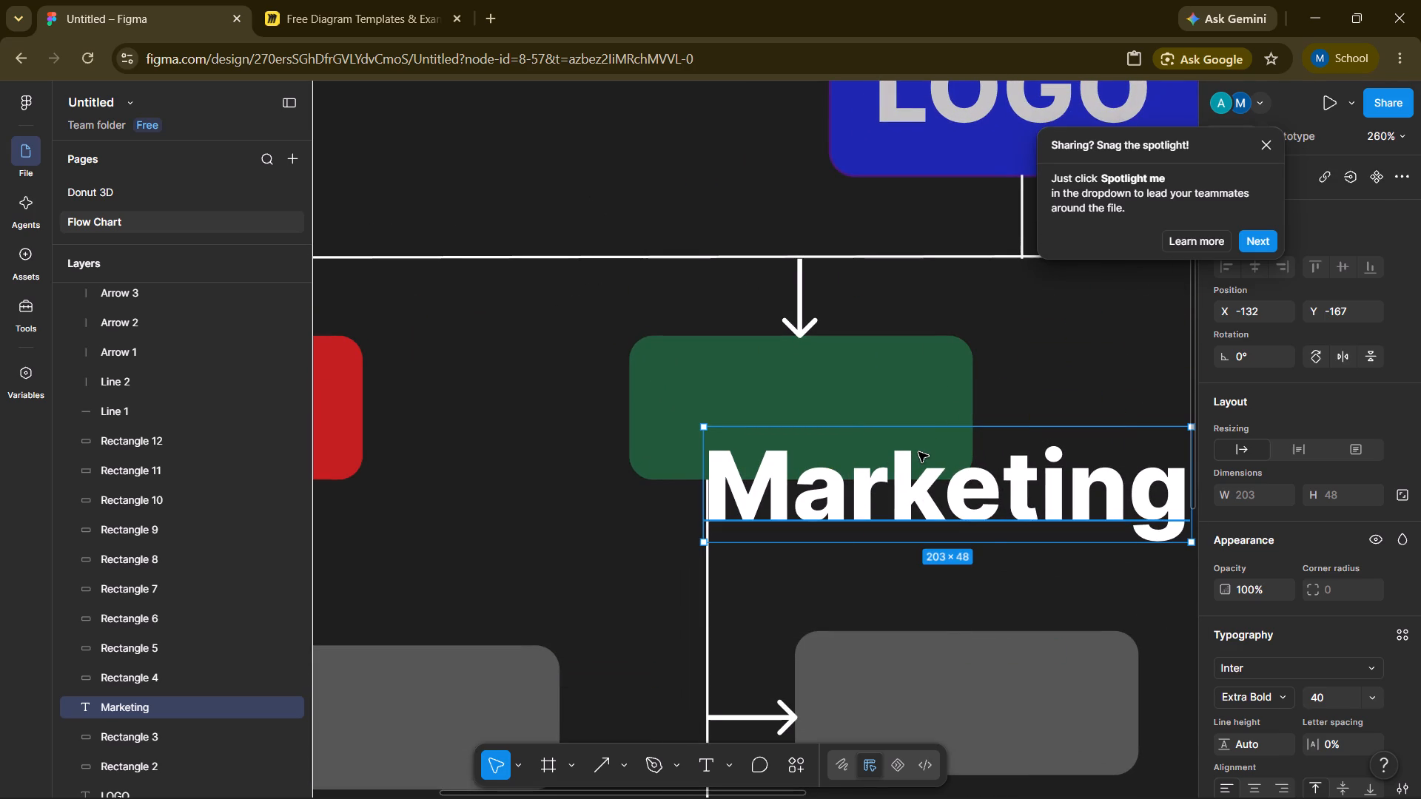
pyautogui.moveTo(918, 452); pyautogui.dragTo(834, 426)
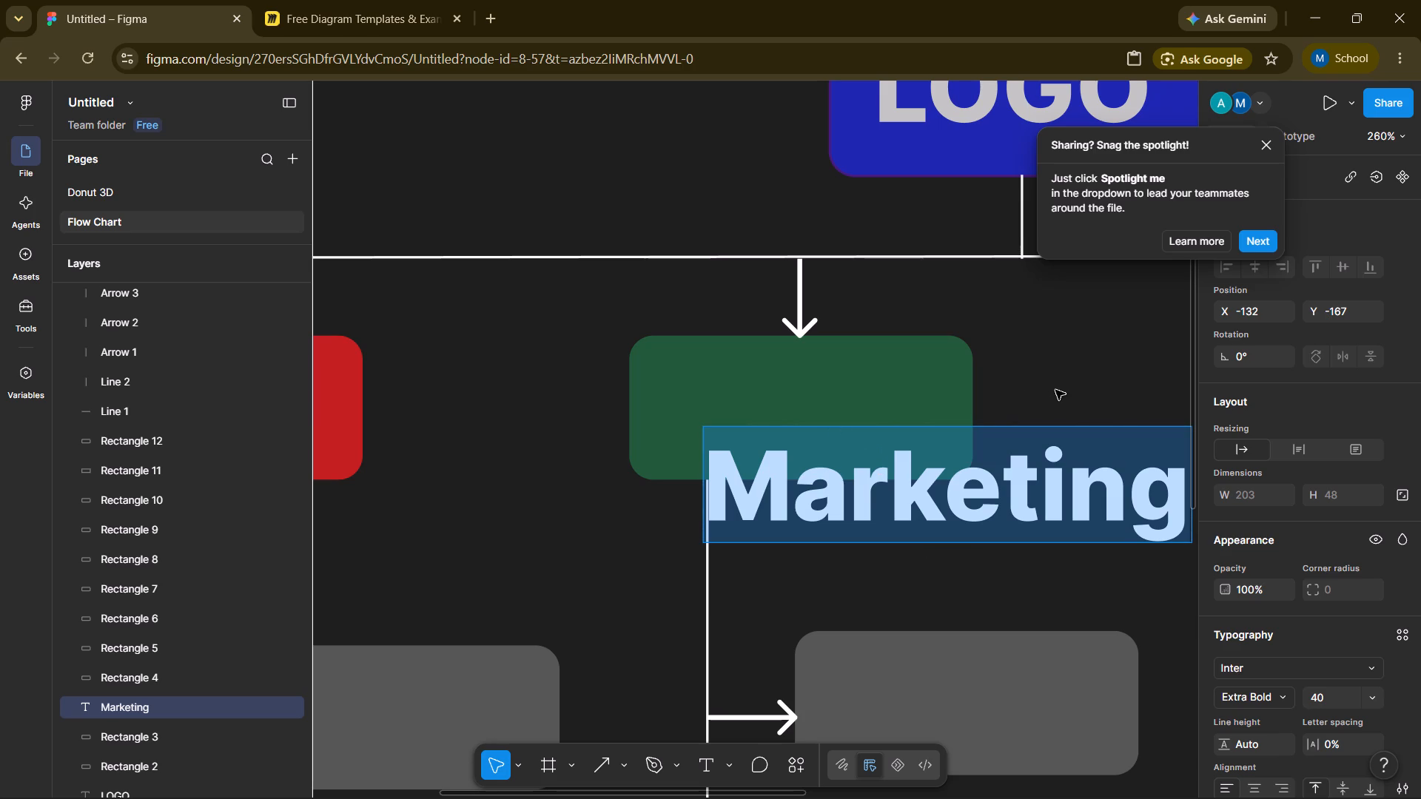
pyautogui.click(1055, 390)
pyautogui.moveTo(1088, 450); pyautogui.dragTo(1010, 421)
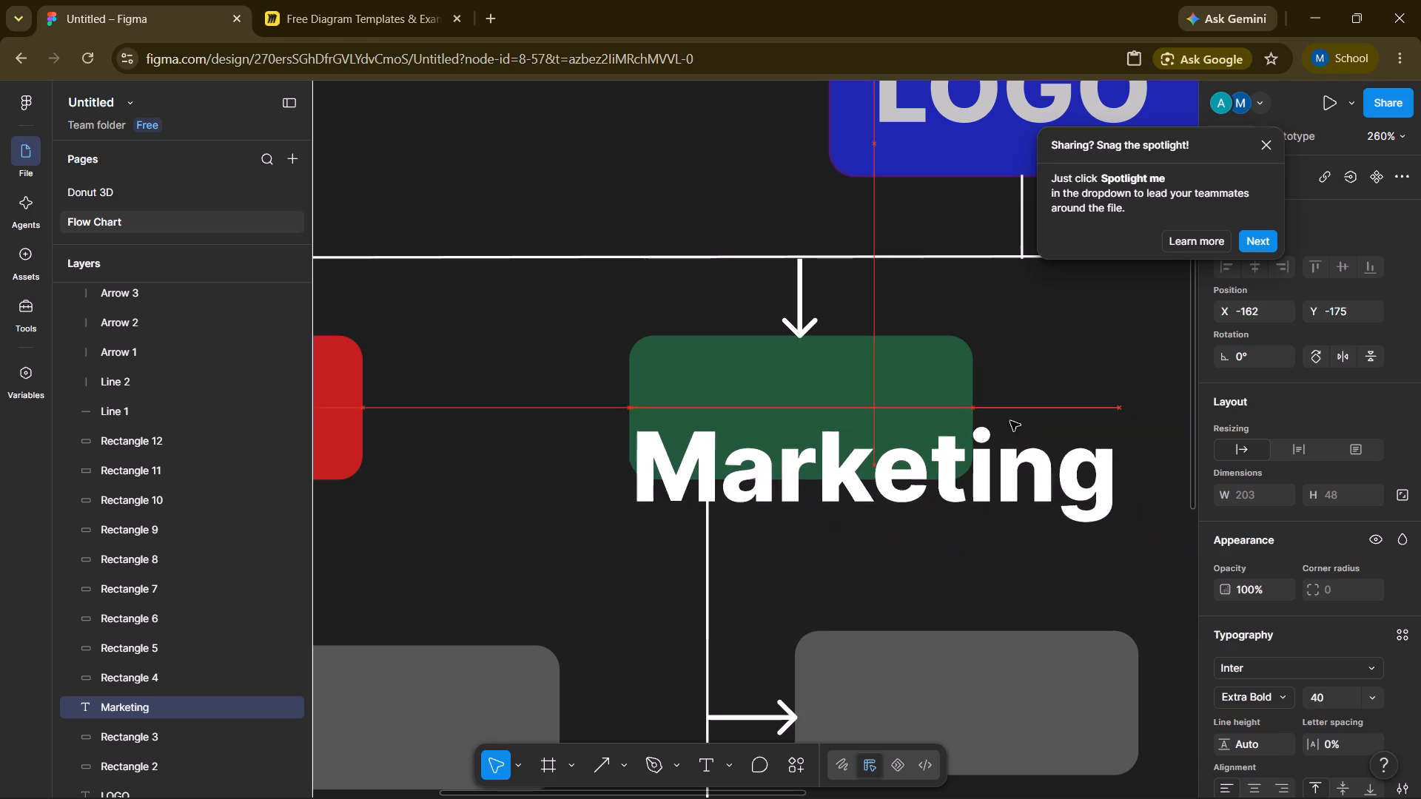
pyautogui.moveTo(1010, 421); pyautogui.dragTo(980, 374)
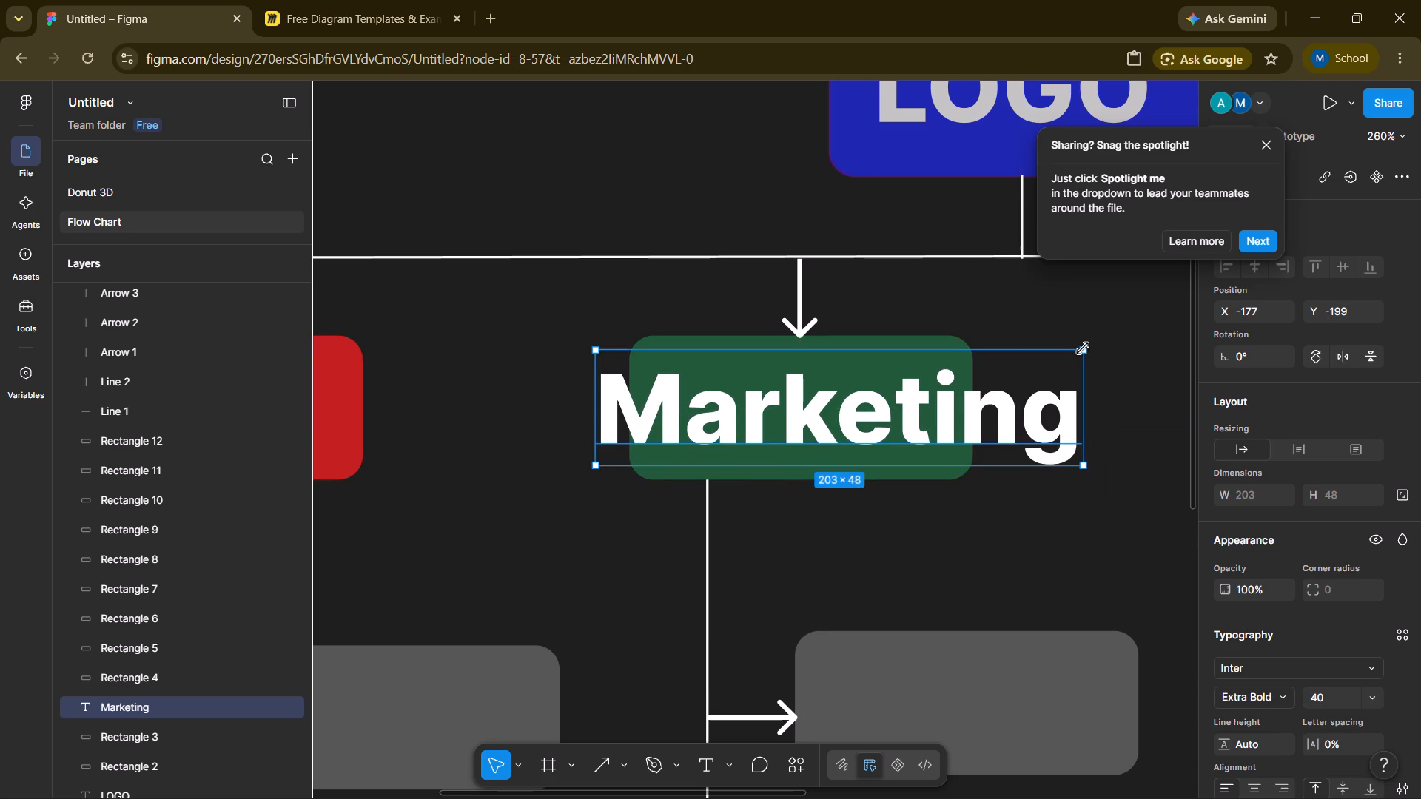
# Resize the Marketing text box to about 219 × 35.
pyautogui.moveTo(1083, 348); pyautogui.dragTo(969, 396)
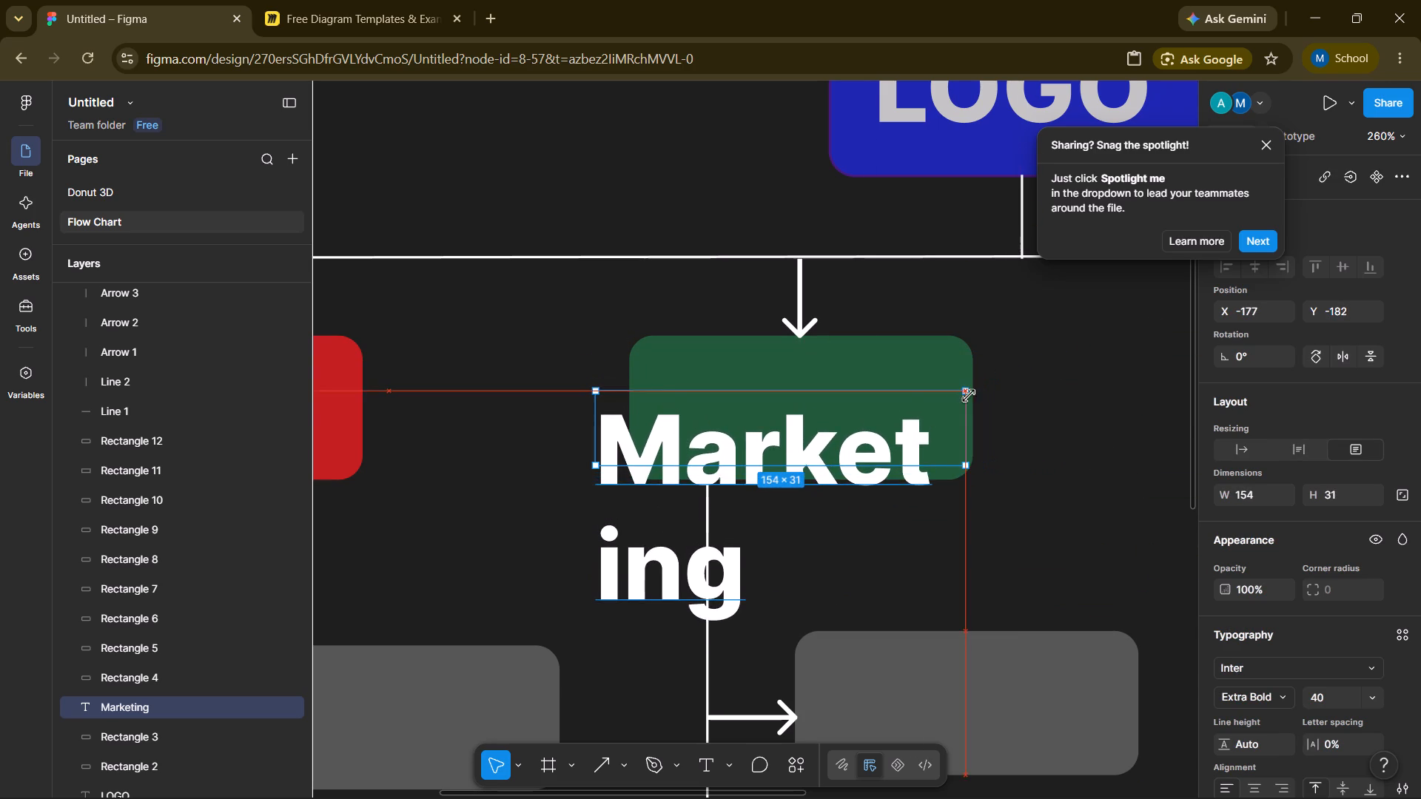
pyautogui.moveTo(969, 396); pyautogui.dragTo(1099, 368)
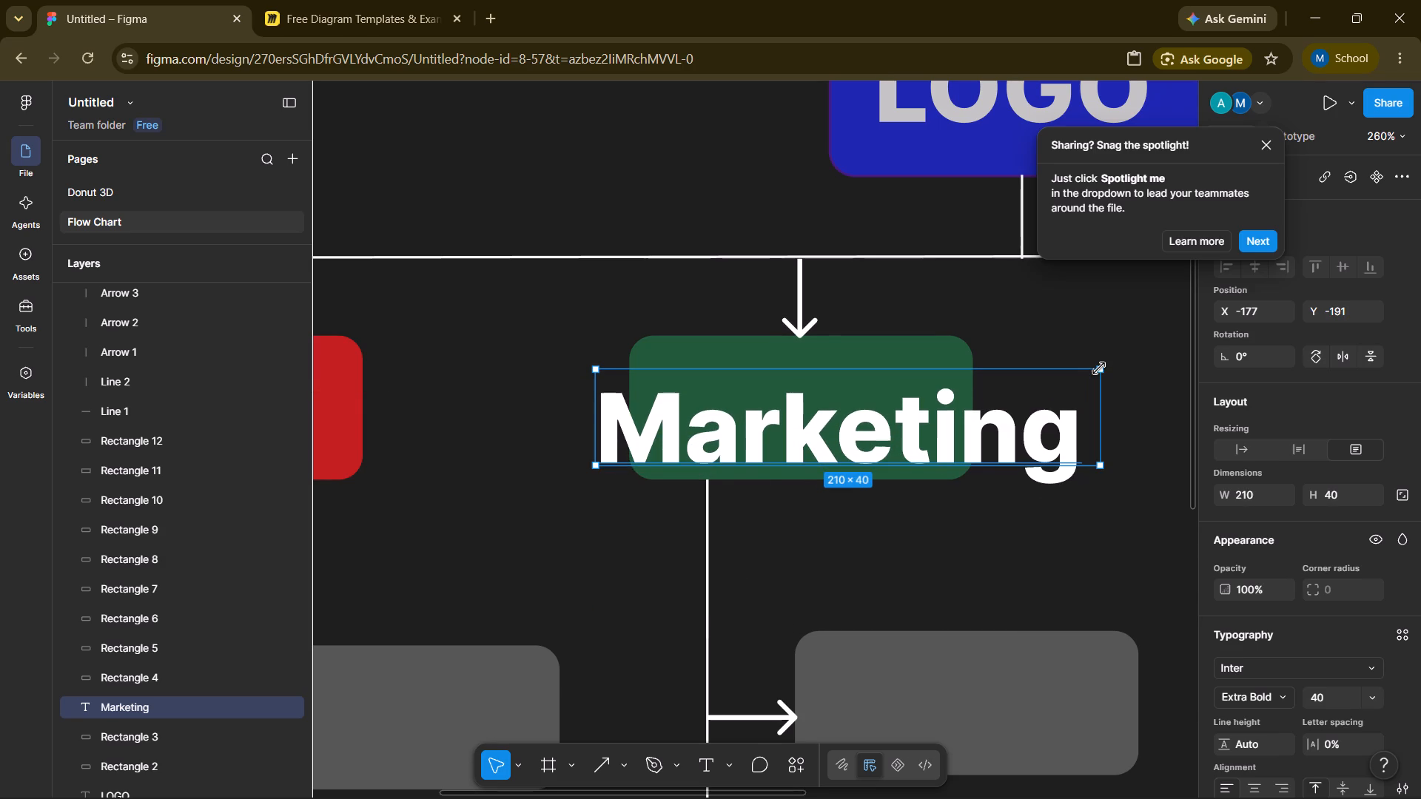
pyautogui.moveTo(1099, 368); pyautogui.dragTo(1121, 382)
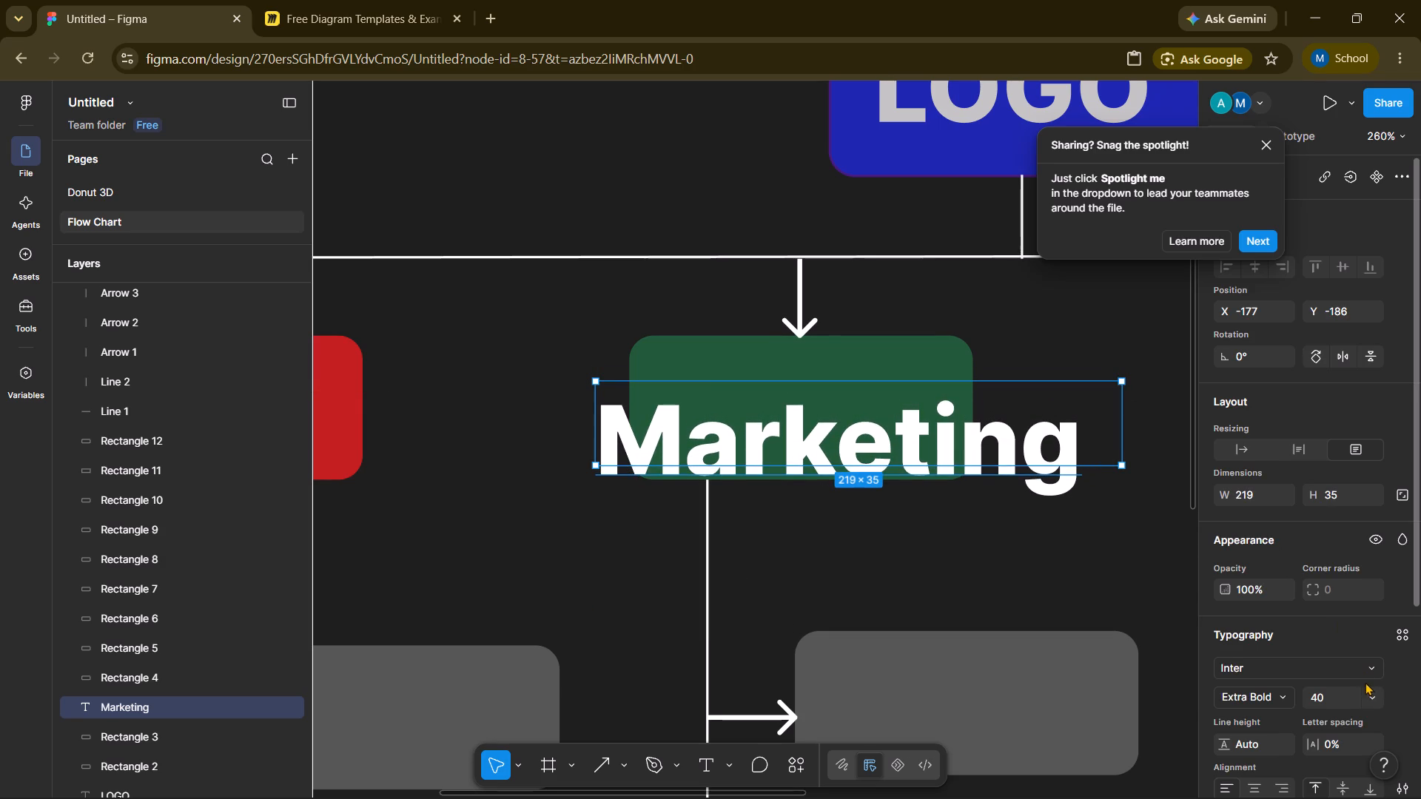
# Set the Marketing label's font size to 24 and centre the word inside the green box.
pyautogui.click(1382, 698)
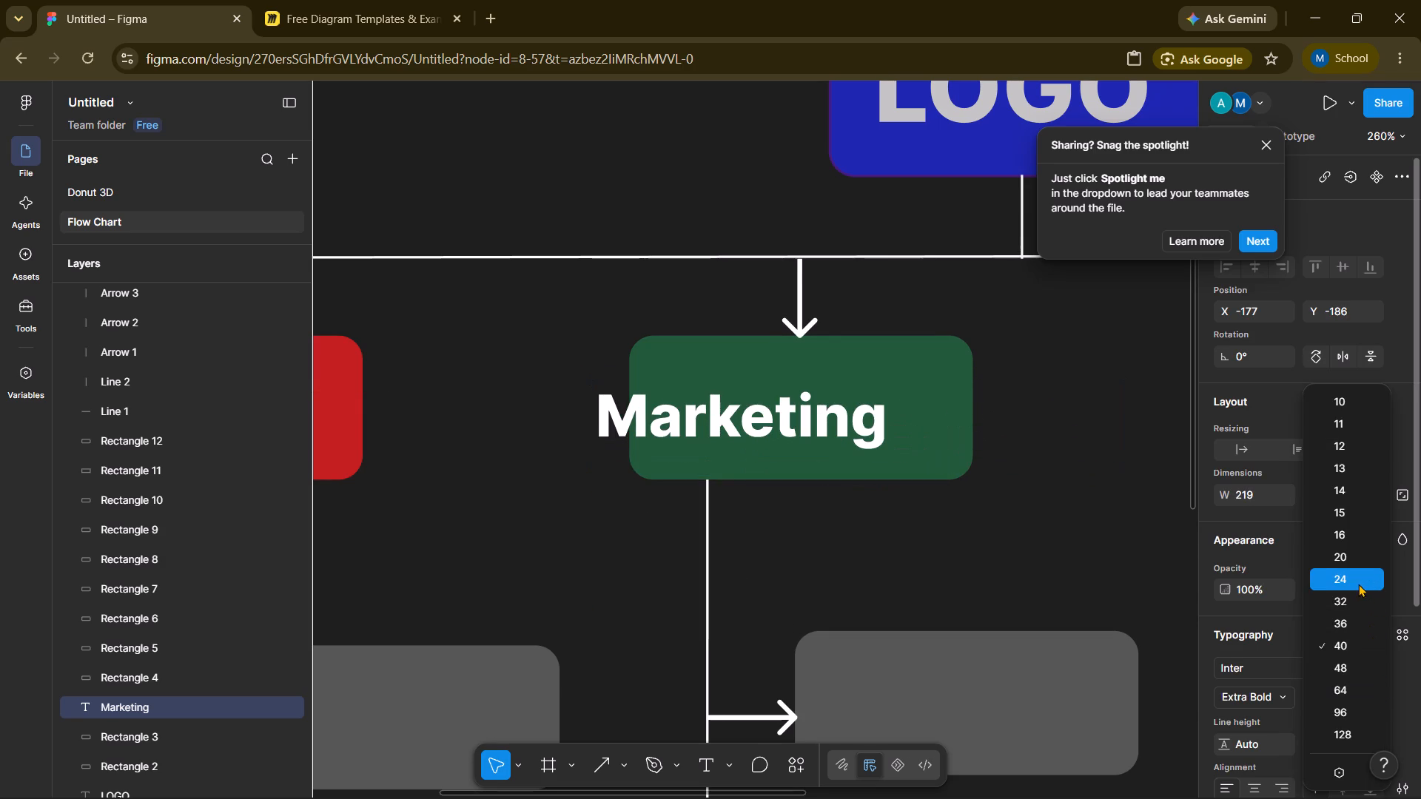
pyautogui.click(1357, 580)
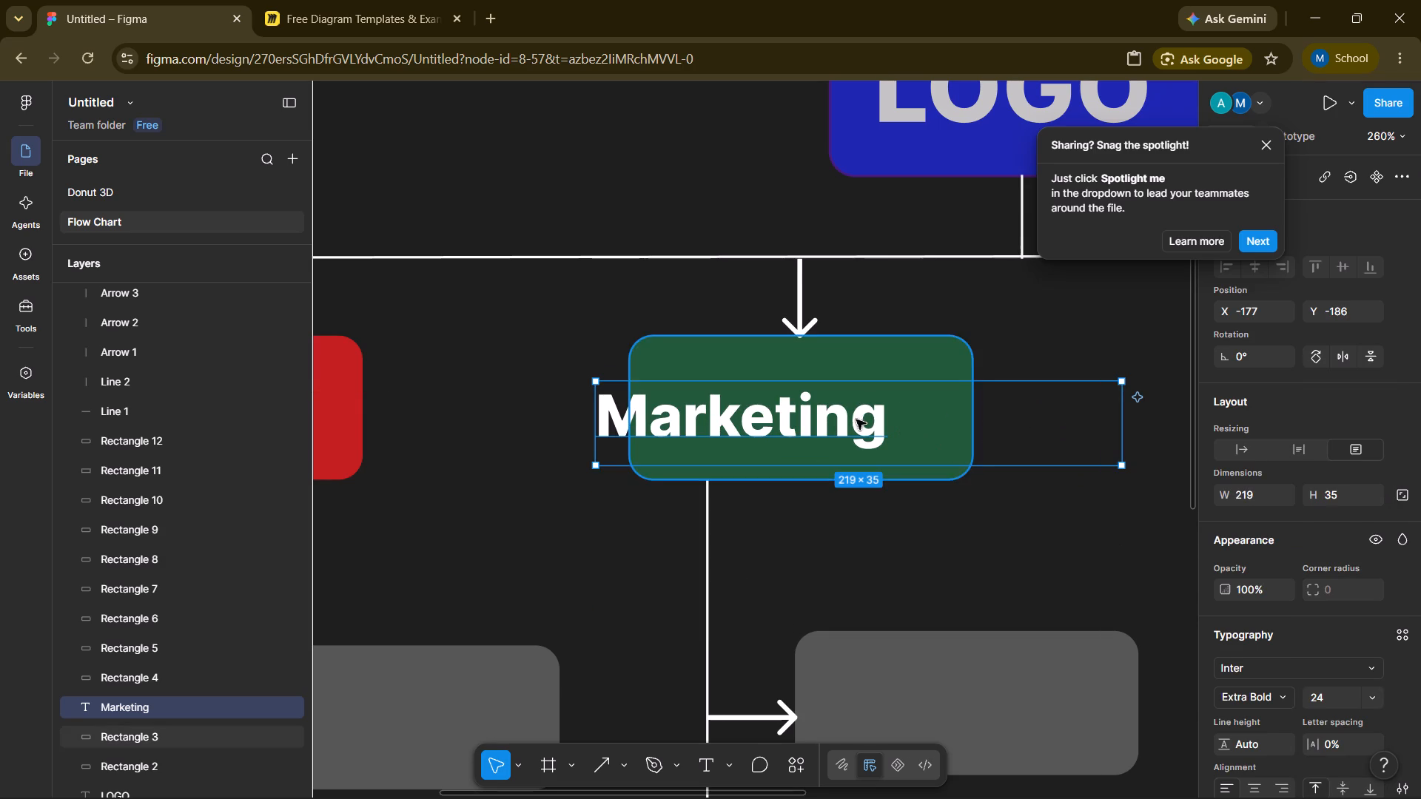
pyautogui.moveTo(787, 425); pyautogui.dragTo(835, 414)
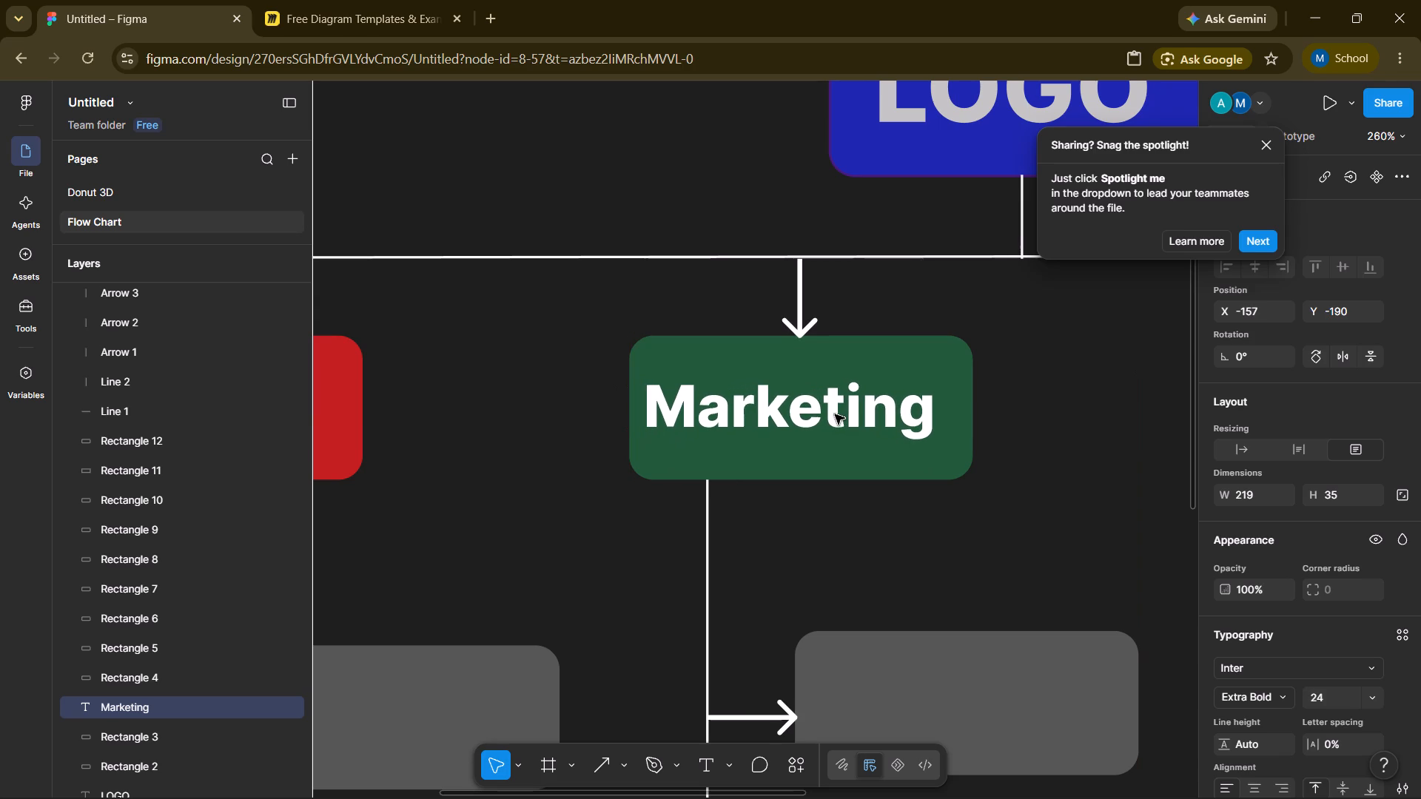
pyautogui.moveTo(835, 414); pyautogui.dragTo(849, 414)
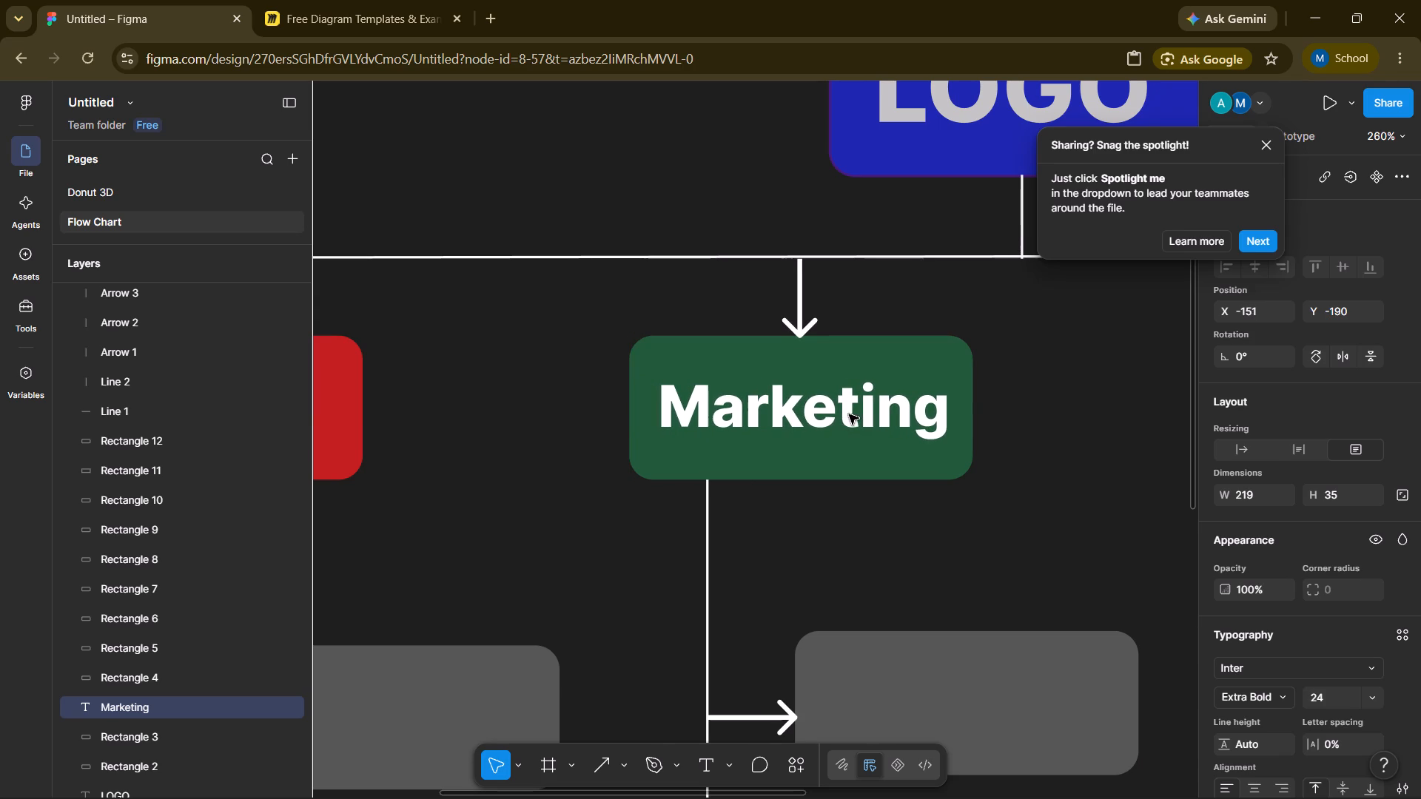
pyautogui.moveTo(849, 414); pyautogui.dragTo(847, 414)
pyautogui.click(1072, 333)
# Add a text label reading "Operations" on the purple box beside the Marketing box.
pyautogui.hscroll(-1, 1072, 333)
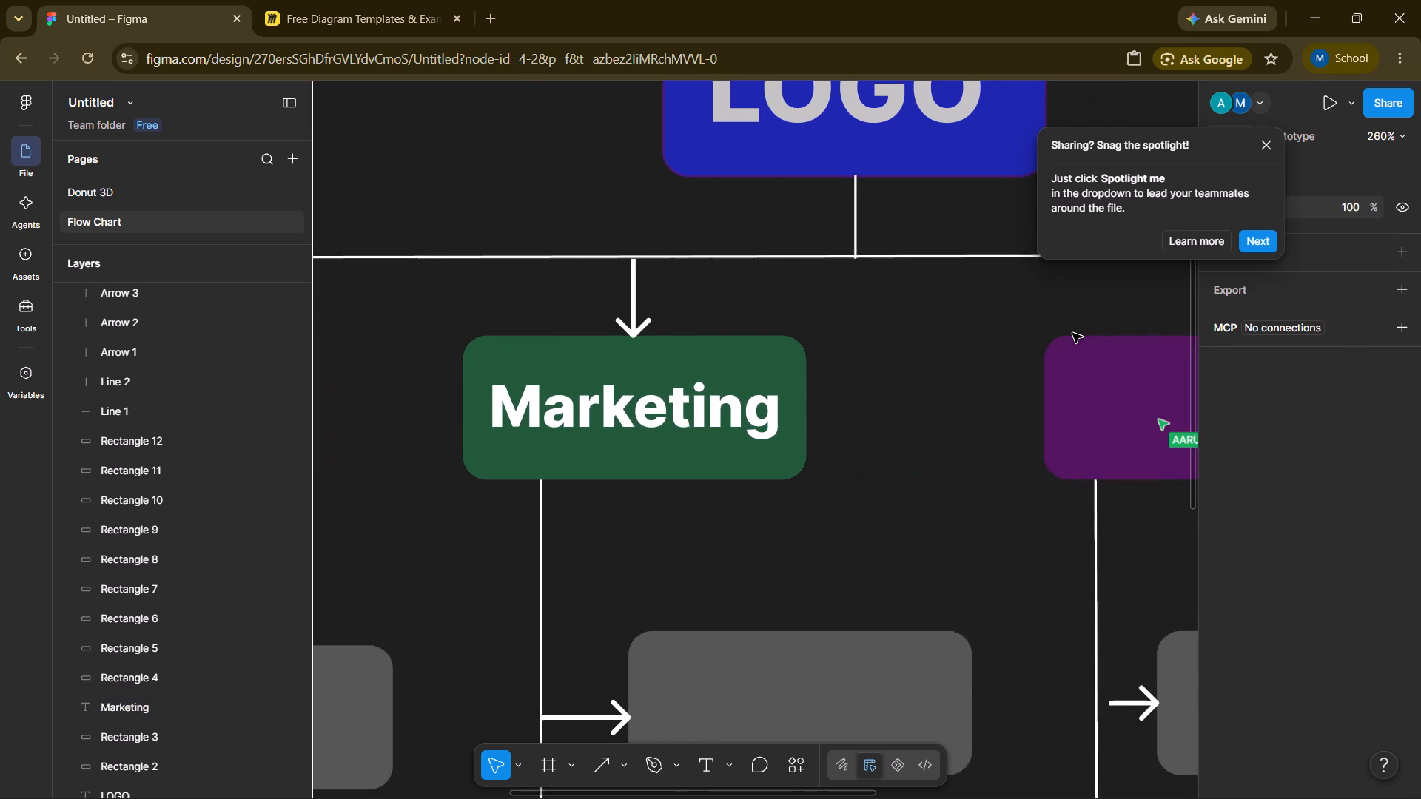
pyautogui.hscroll(-2, 1072, 333)
pyautogui.click(901, 379)
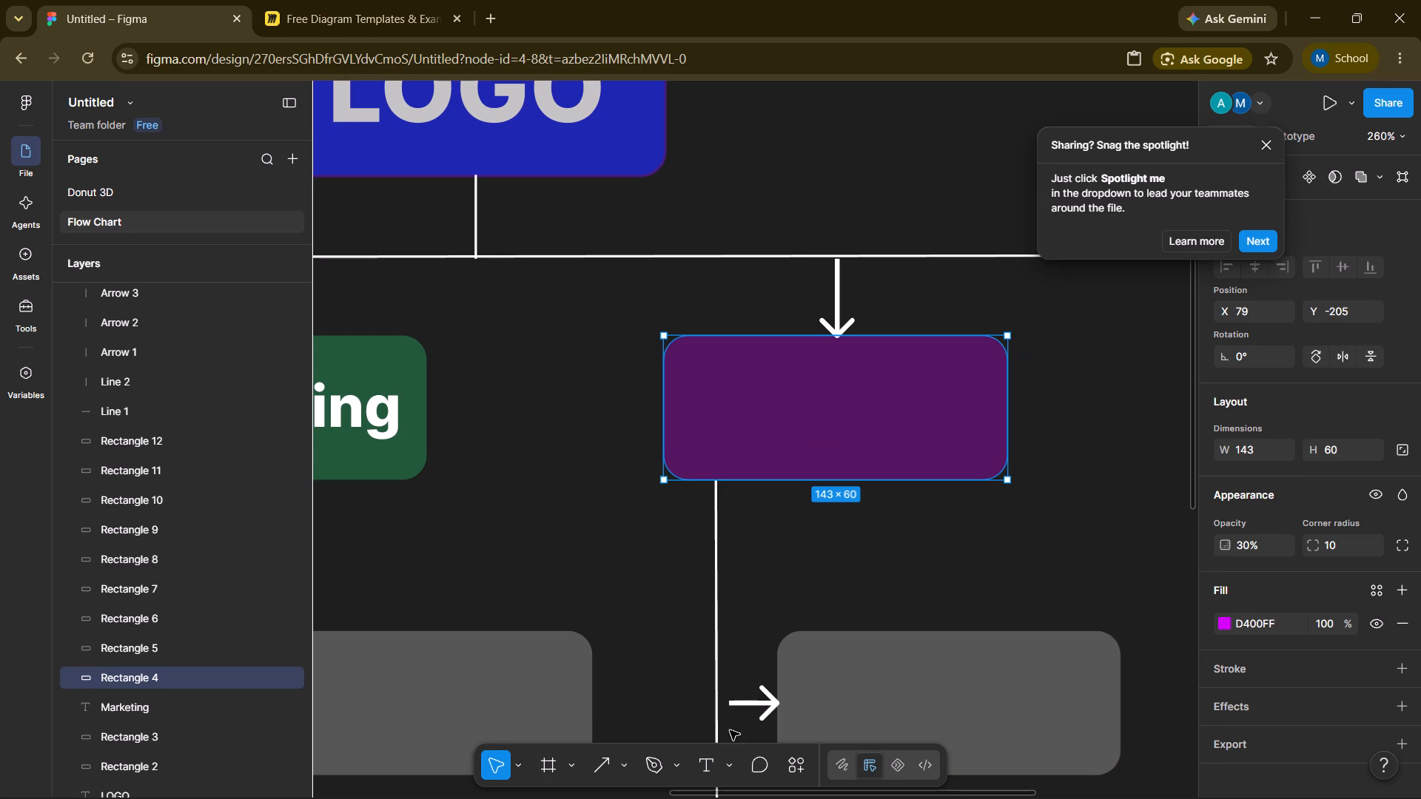
pyautogui.click(710, 759)
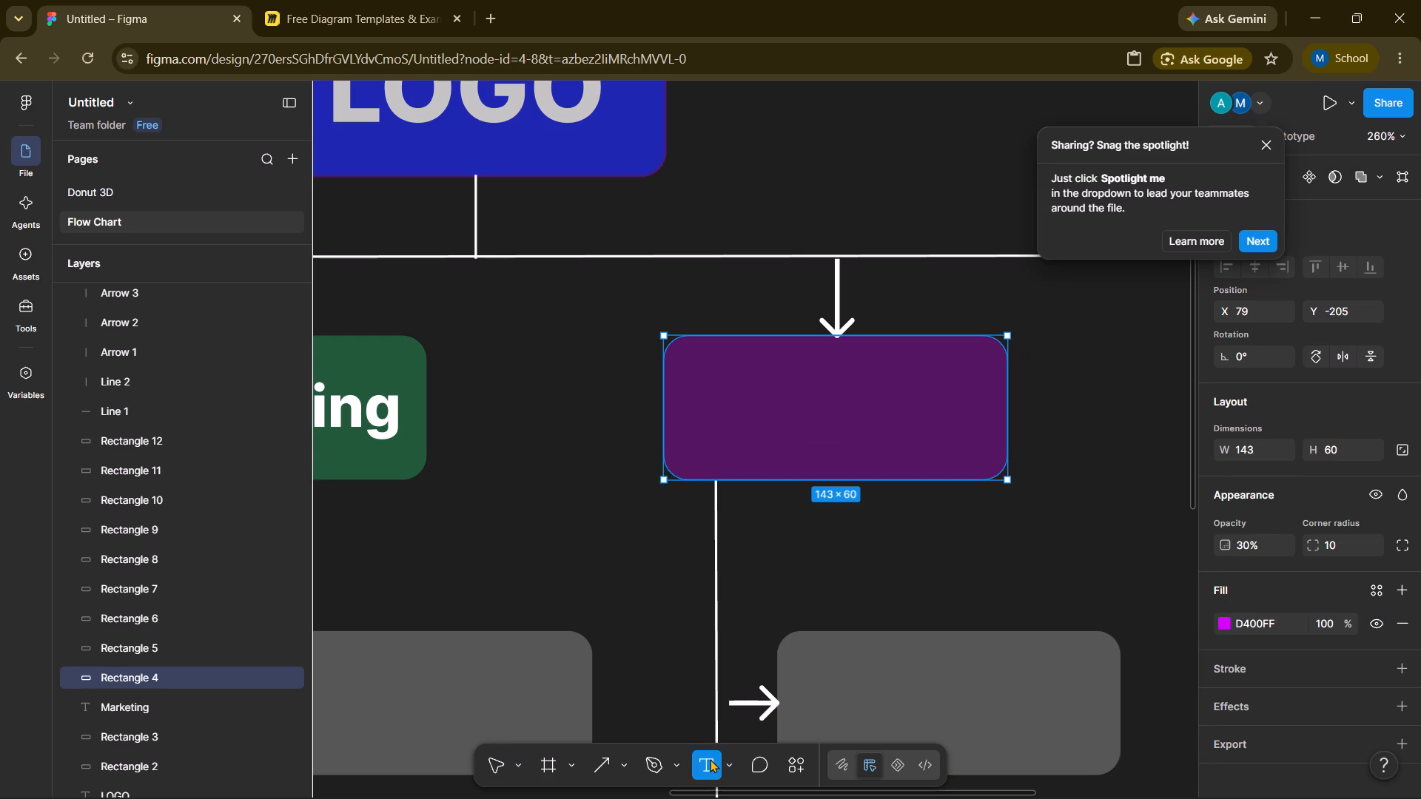
pyautogui.click(786, 414)
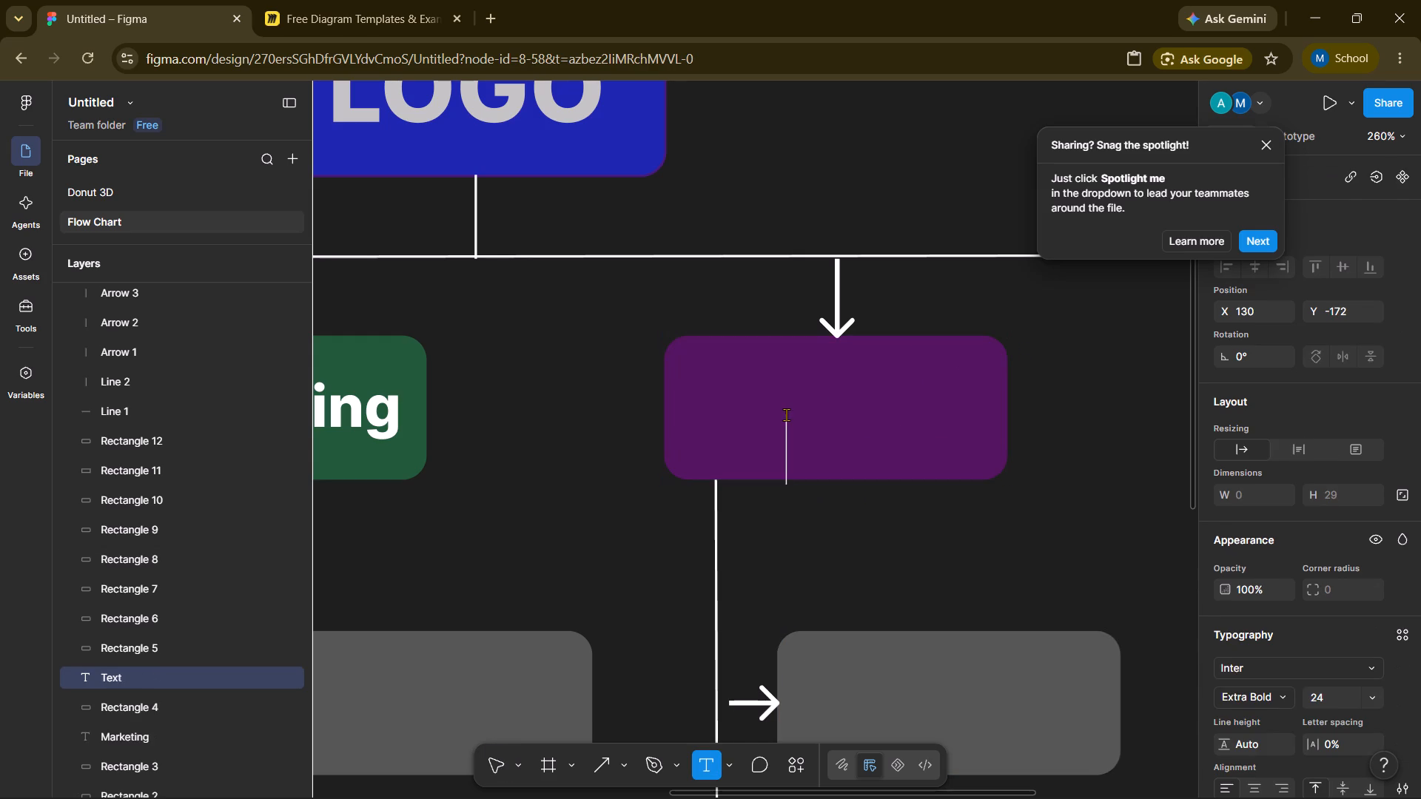
pyautogui.write('Op')
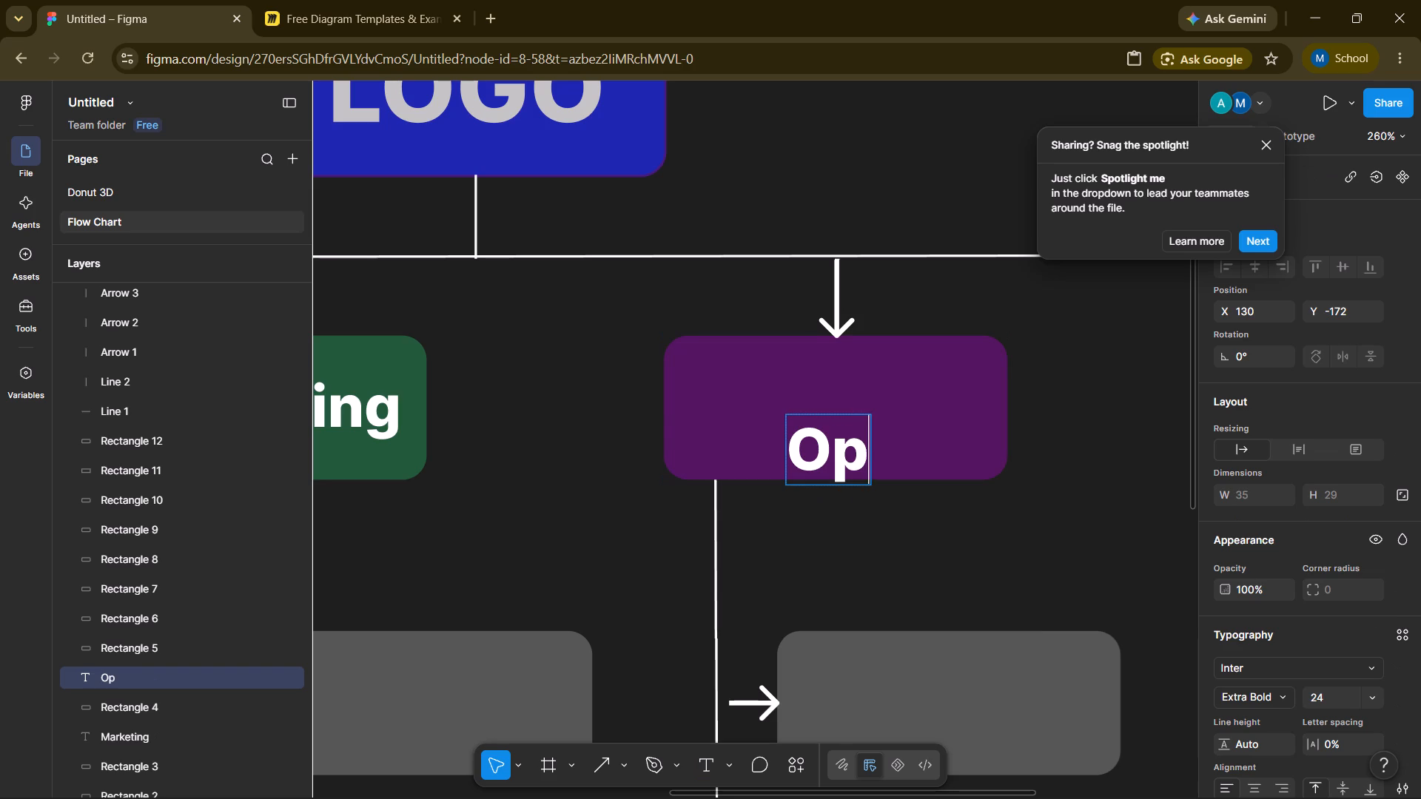
pyautogui.write('erations')
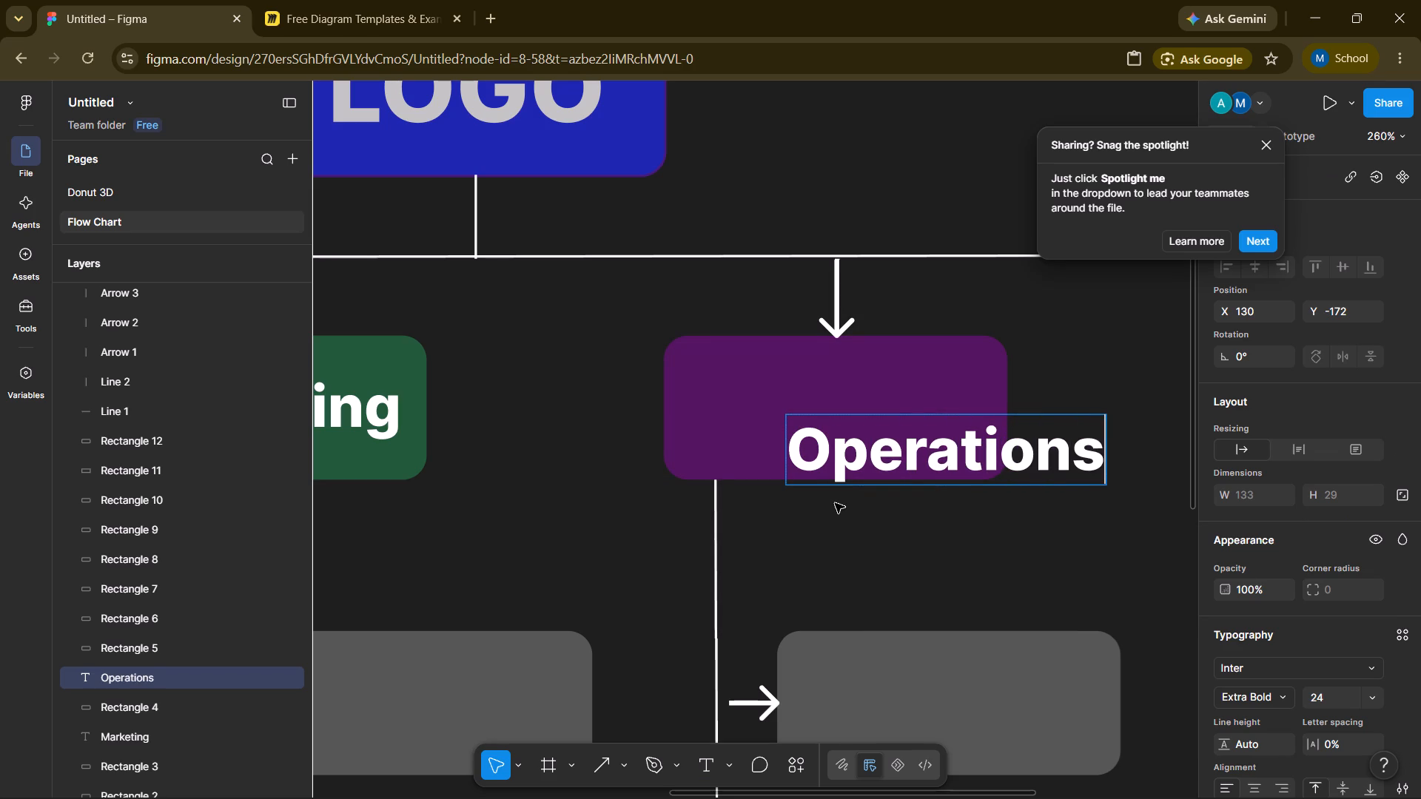
# Centre the Operations label inside the purple box, at about X 86, Y -189.
pyautogui.click(835, 503)
pyautogui.moveTo(896, 438); pyautogui.dragTo(819, 399)
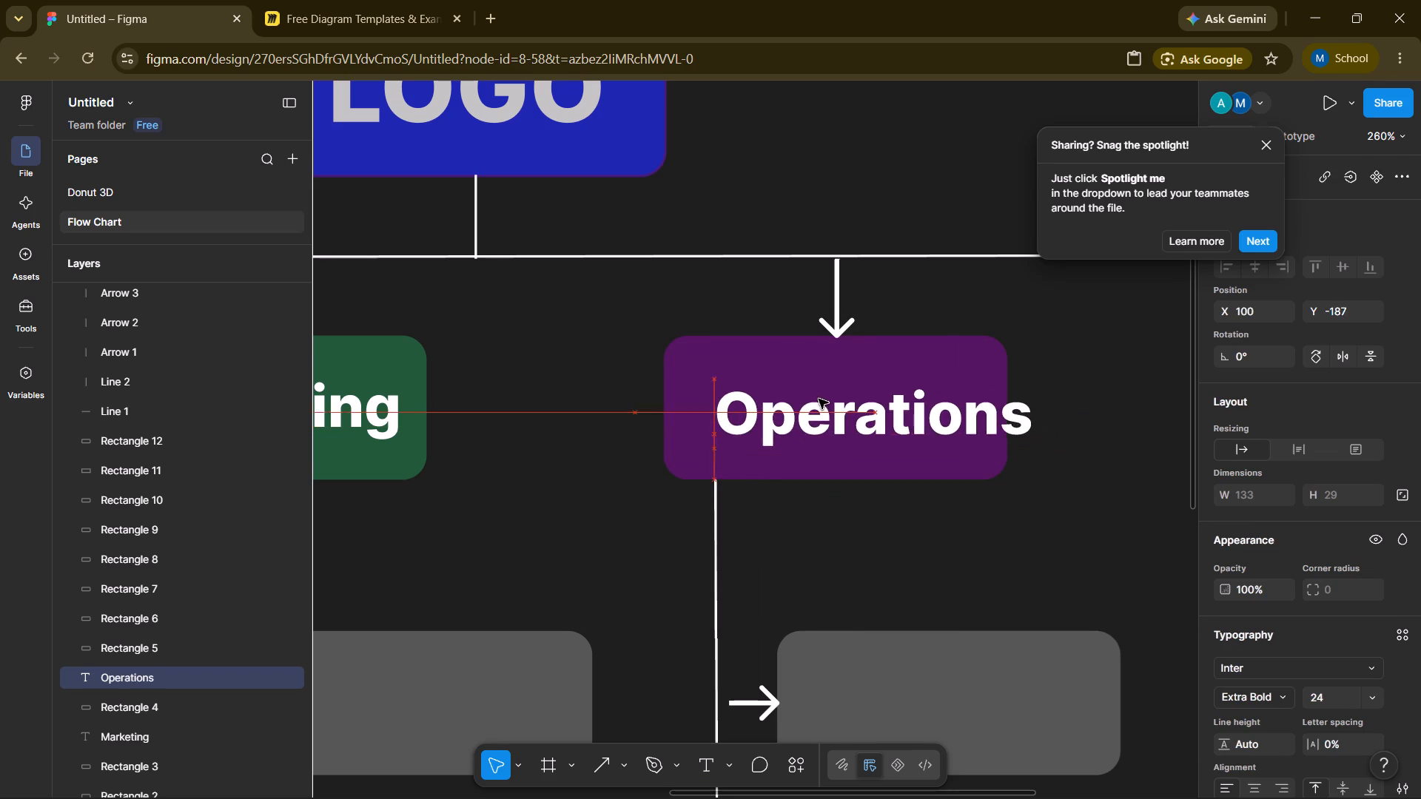
pyautogui.moveTo(819, 399); pyautogui.dragTo(802, 397)
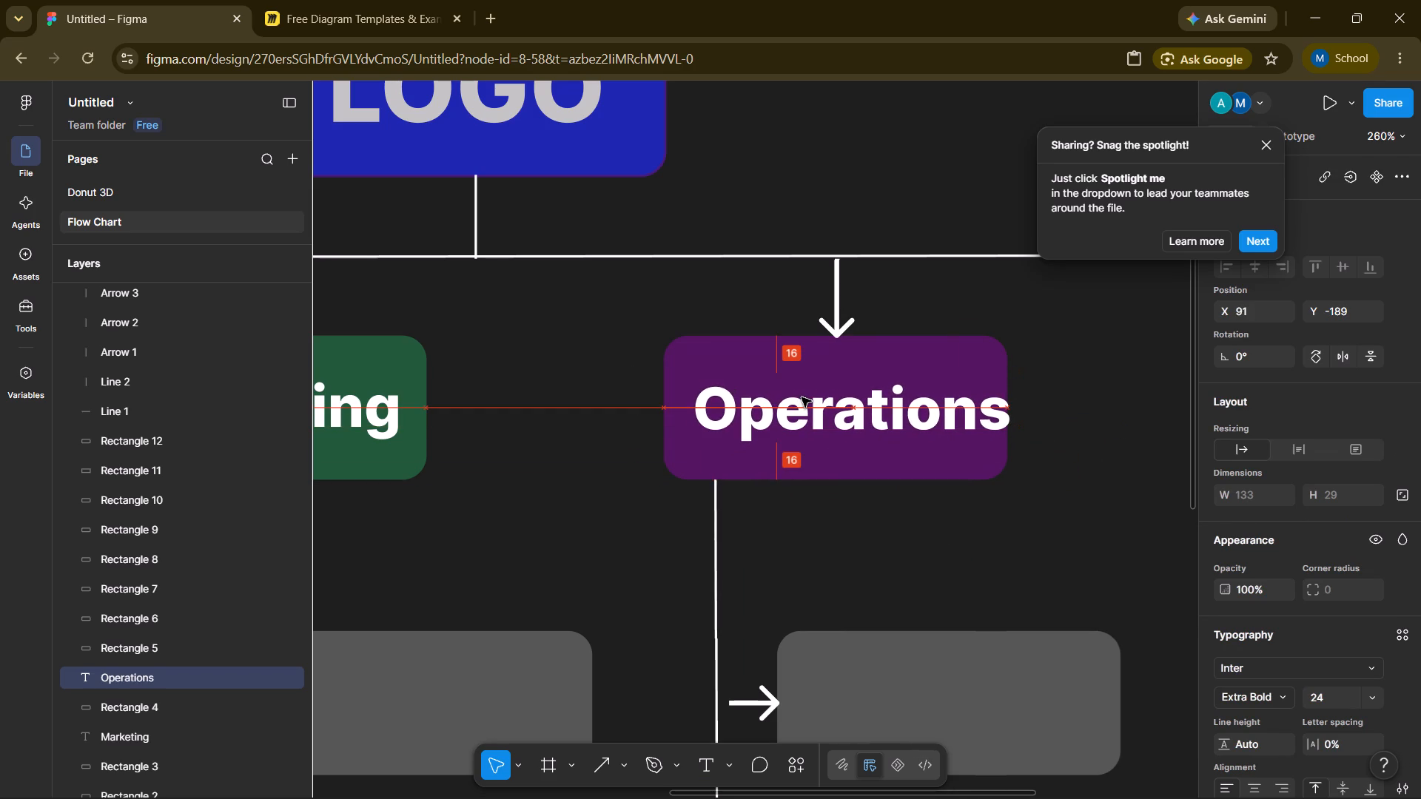
pyautogui.moveTo(802, 397); pyautogui.dragTo(791, 400)
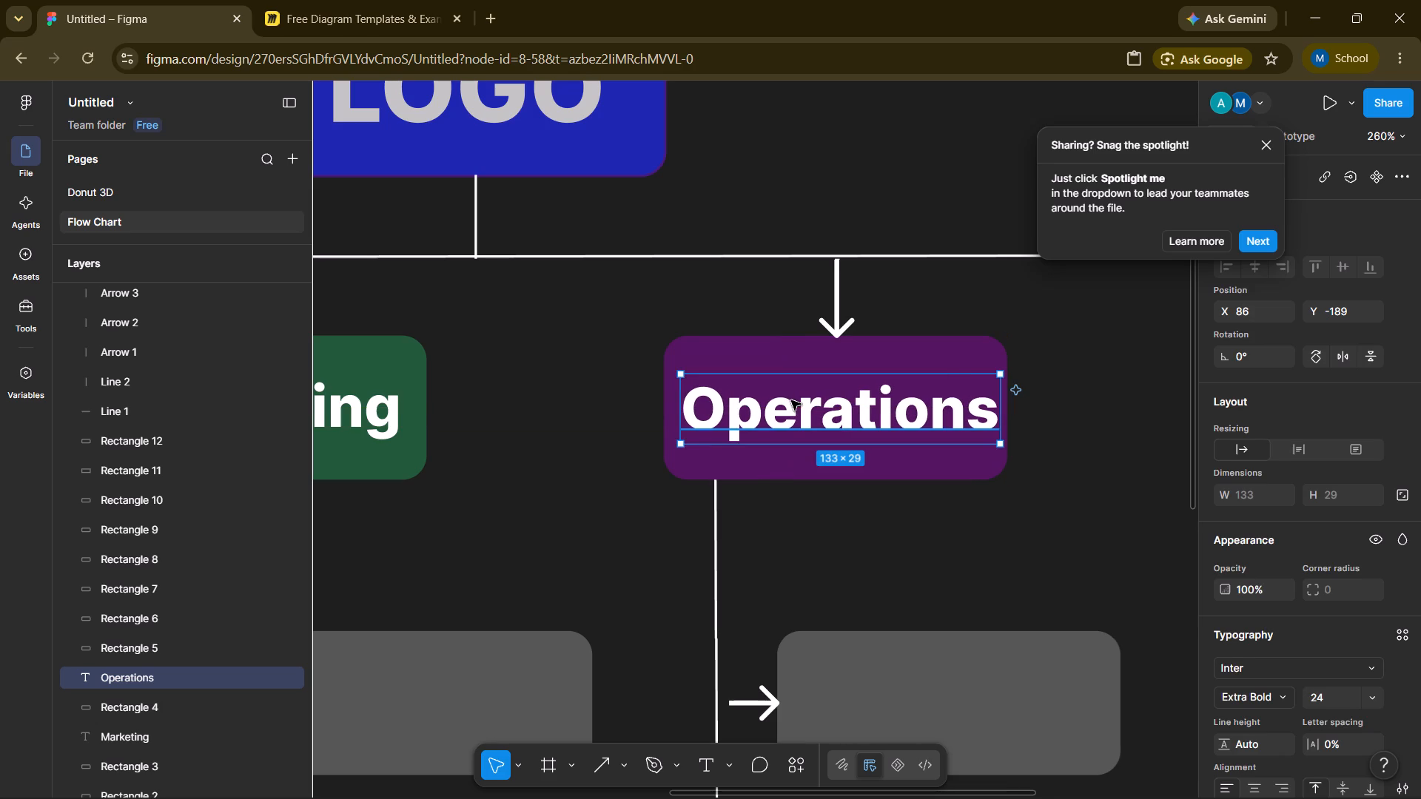
pyautogui.click(1098, 350)
# Add a two-line text label reading "Analystics & Reporting" on the dark blue box beside the Operations box.
pyautogui.hscroll(-2, 1098, 350)
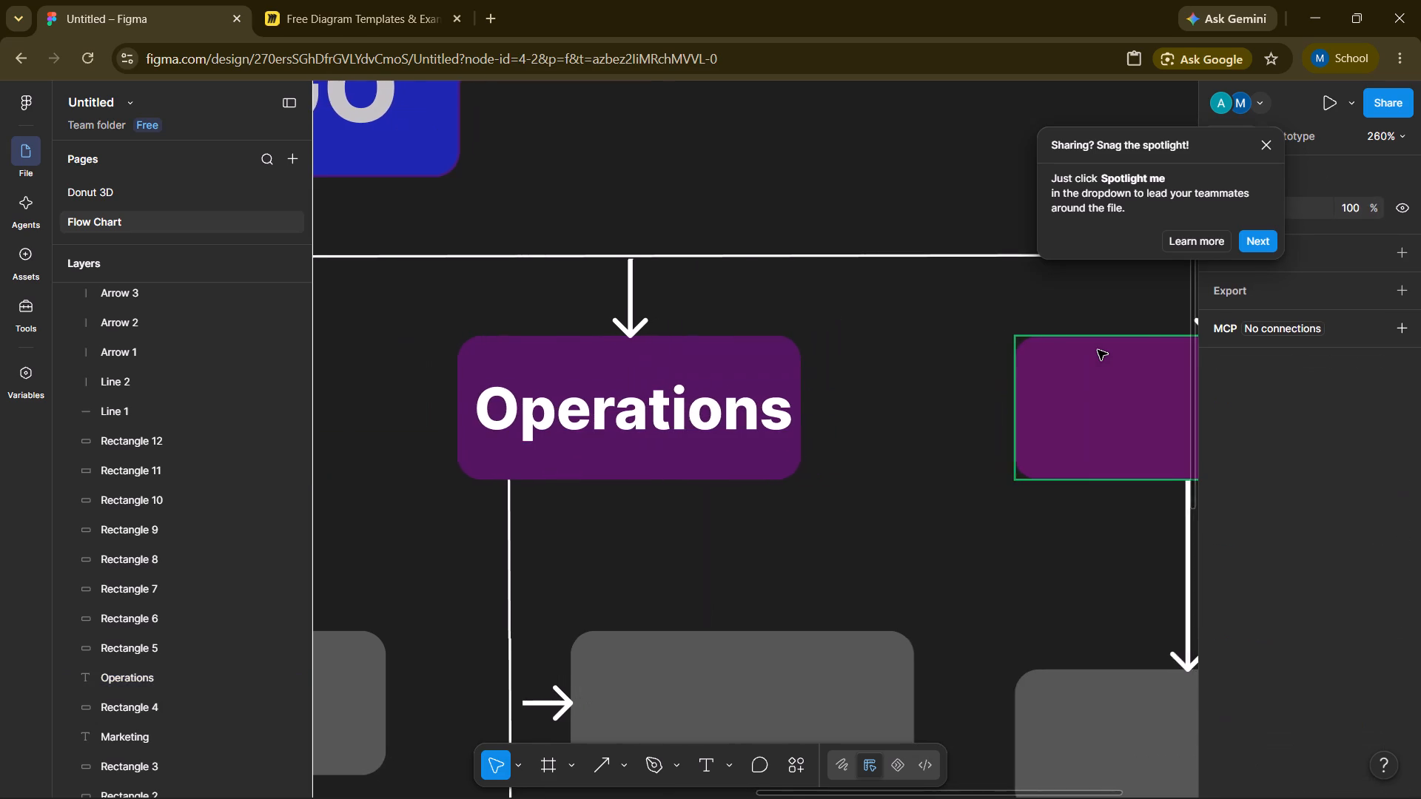
pyautogui.hscroll(-1, 1098, 350)
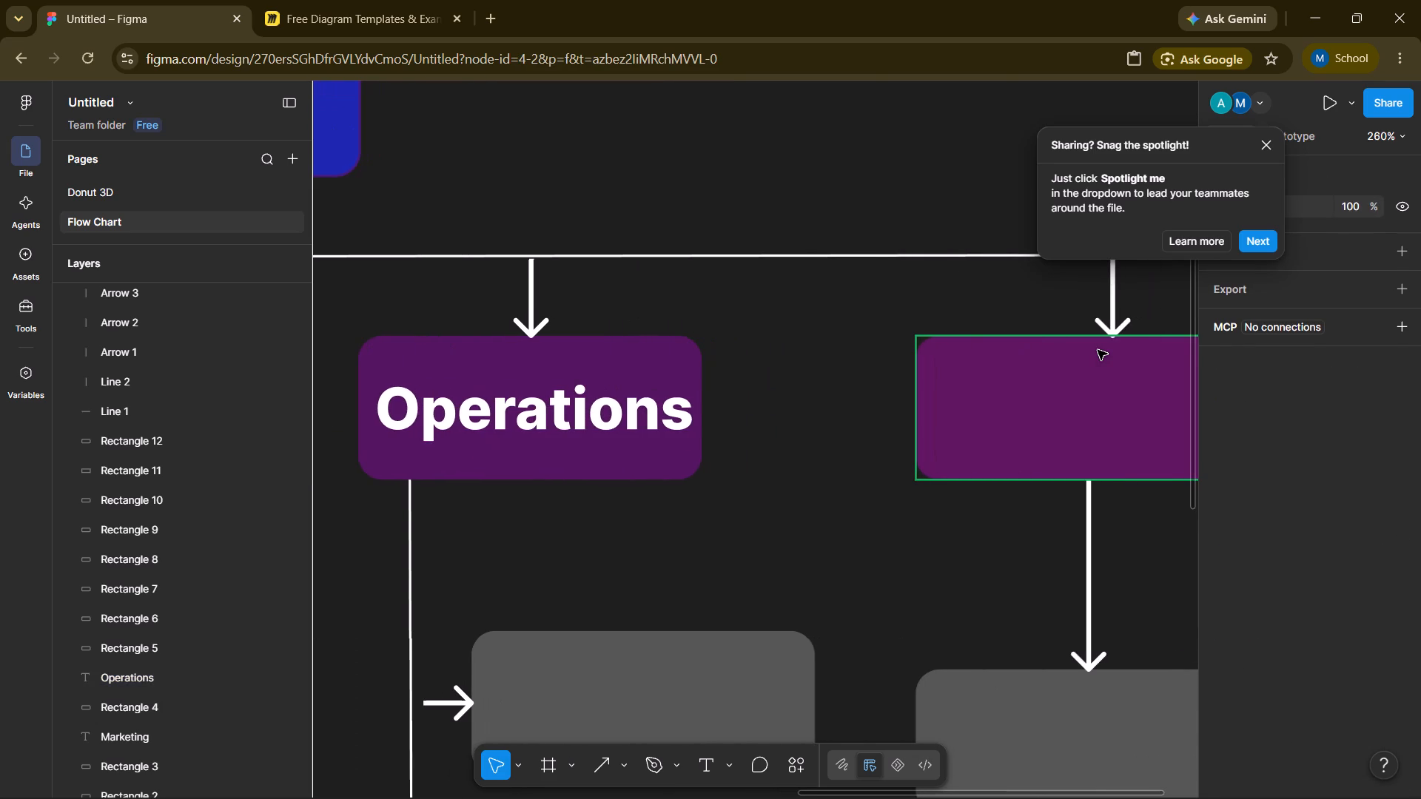
pyautogui.click(702, 763)
pyautogui.hscroll(-1, 842, 569)
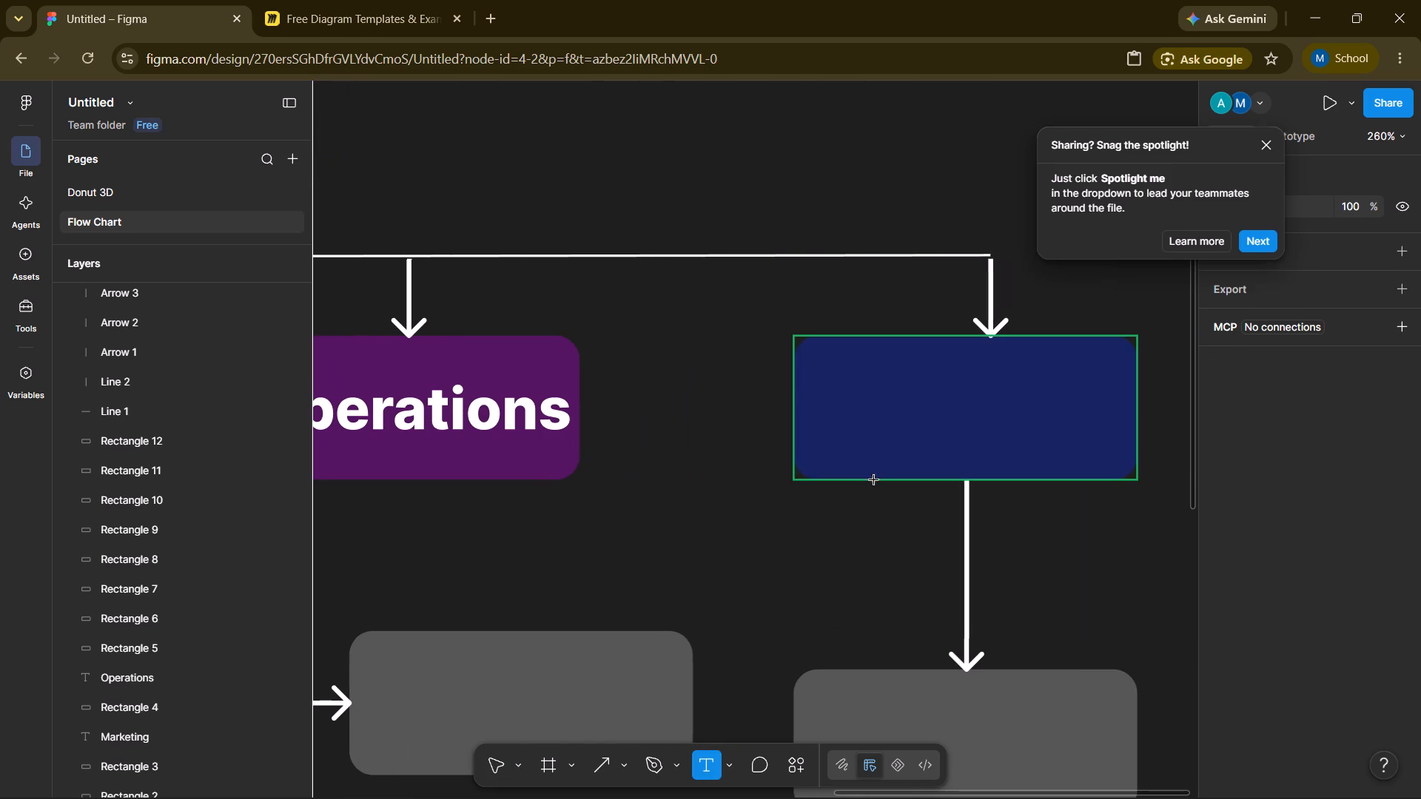
pyautogui.click(860, 404)
pyautogui.hotkey('shift', 'a')
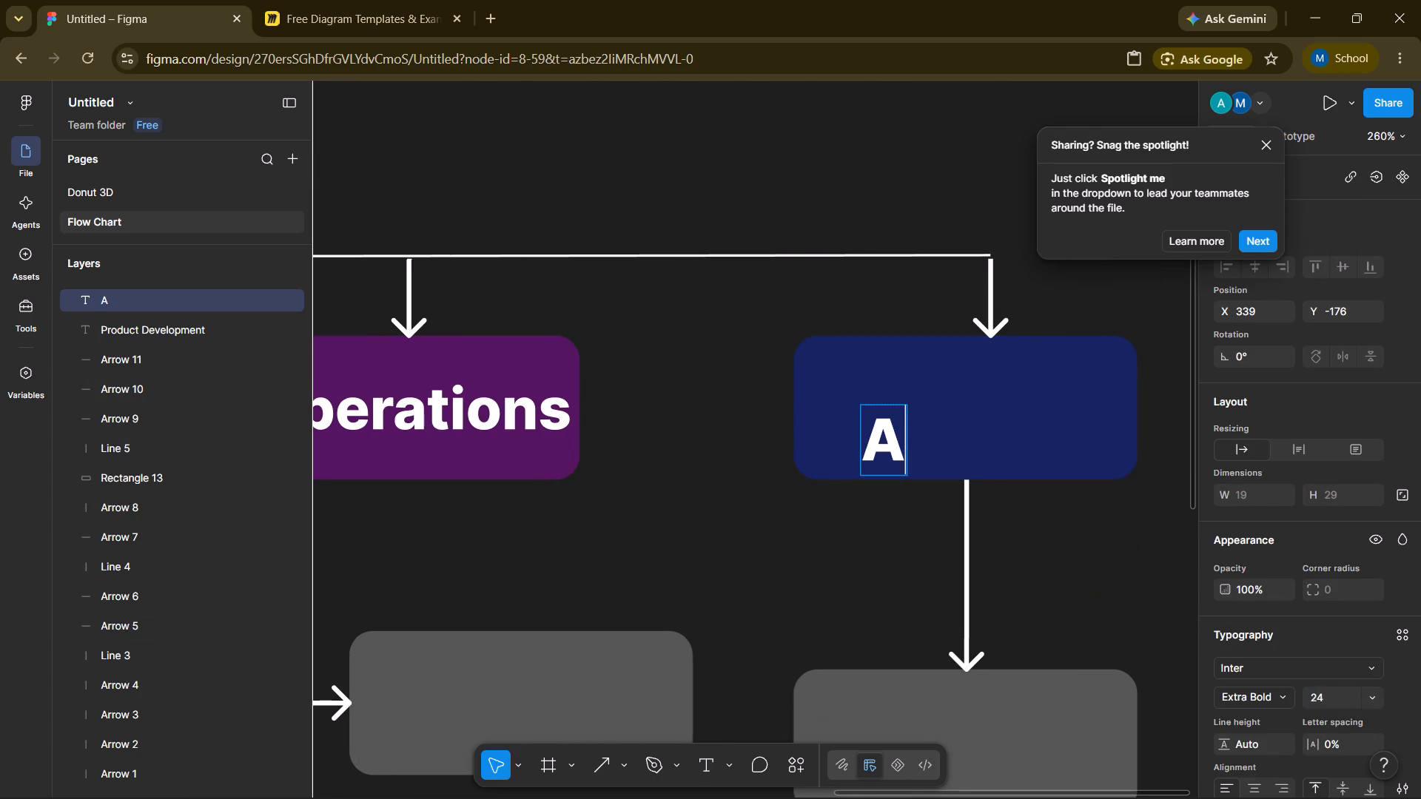
pyautogui.write('nal')
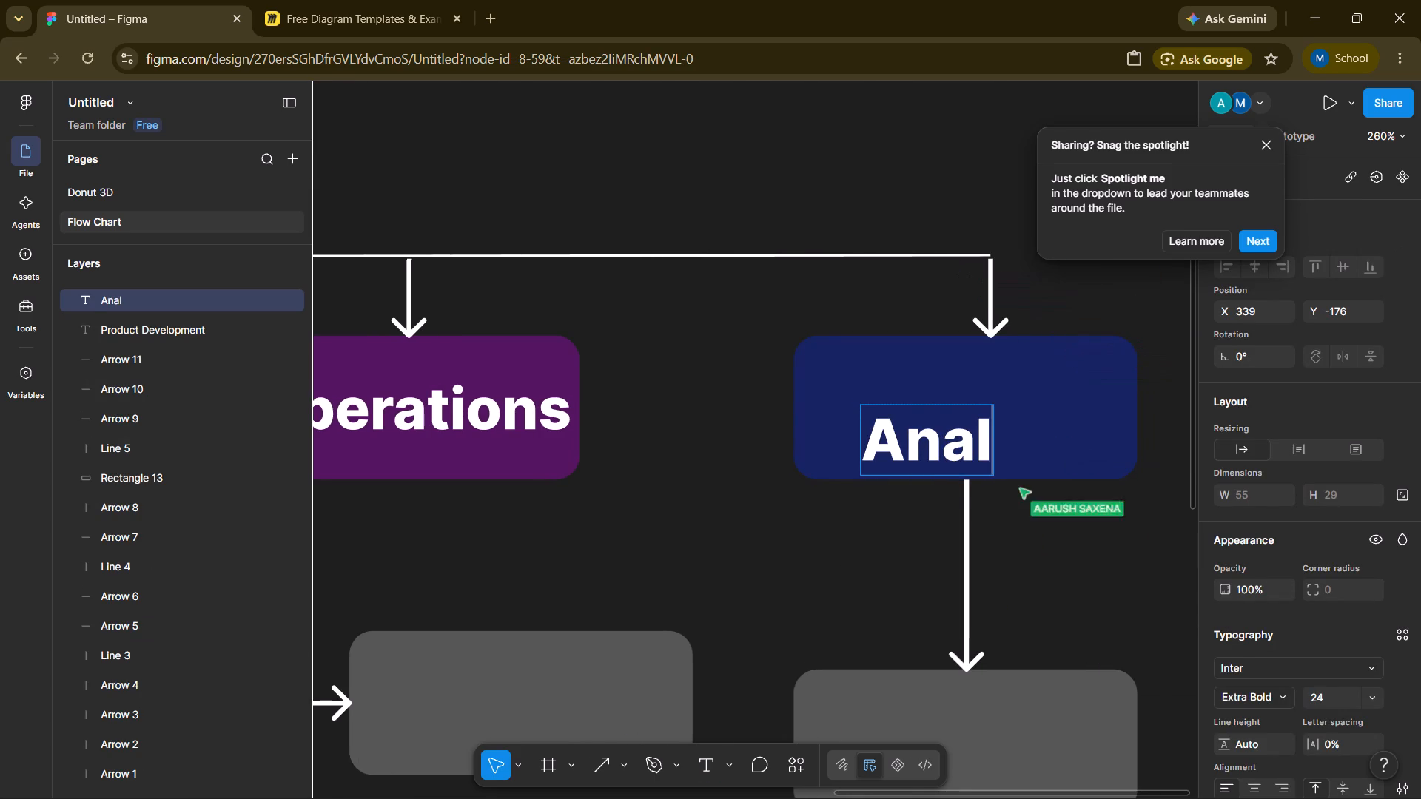
pyautogui.write('ystics')
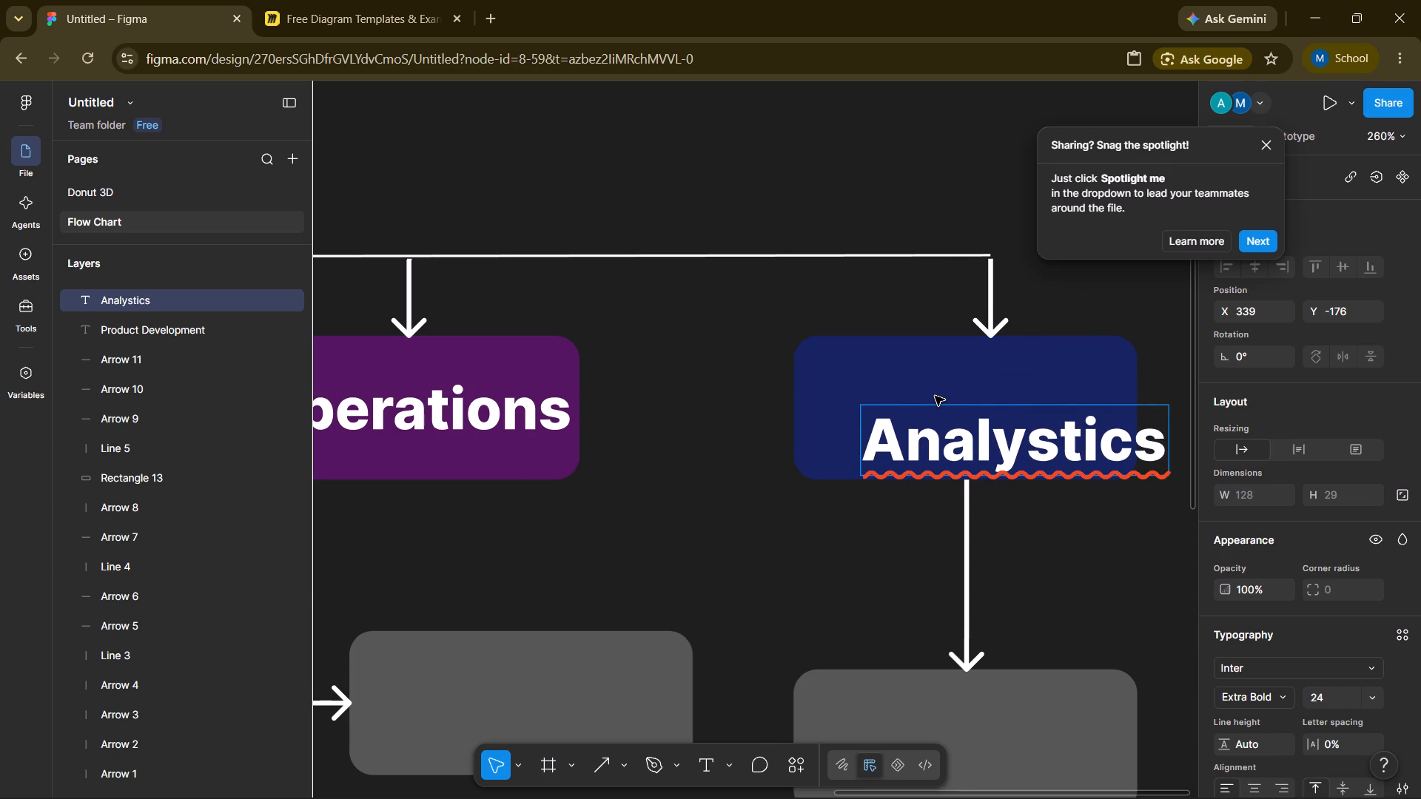
pyautogui.press('Return')
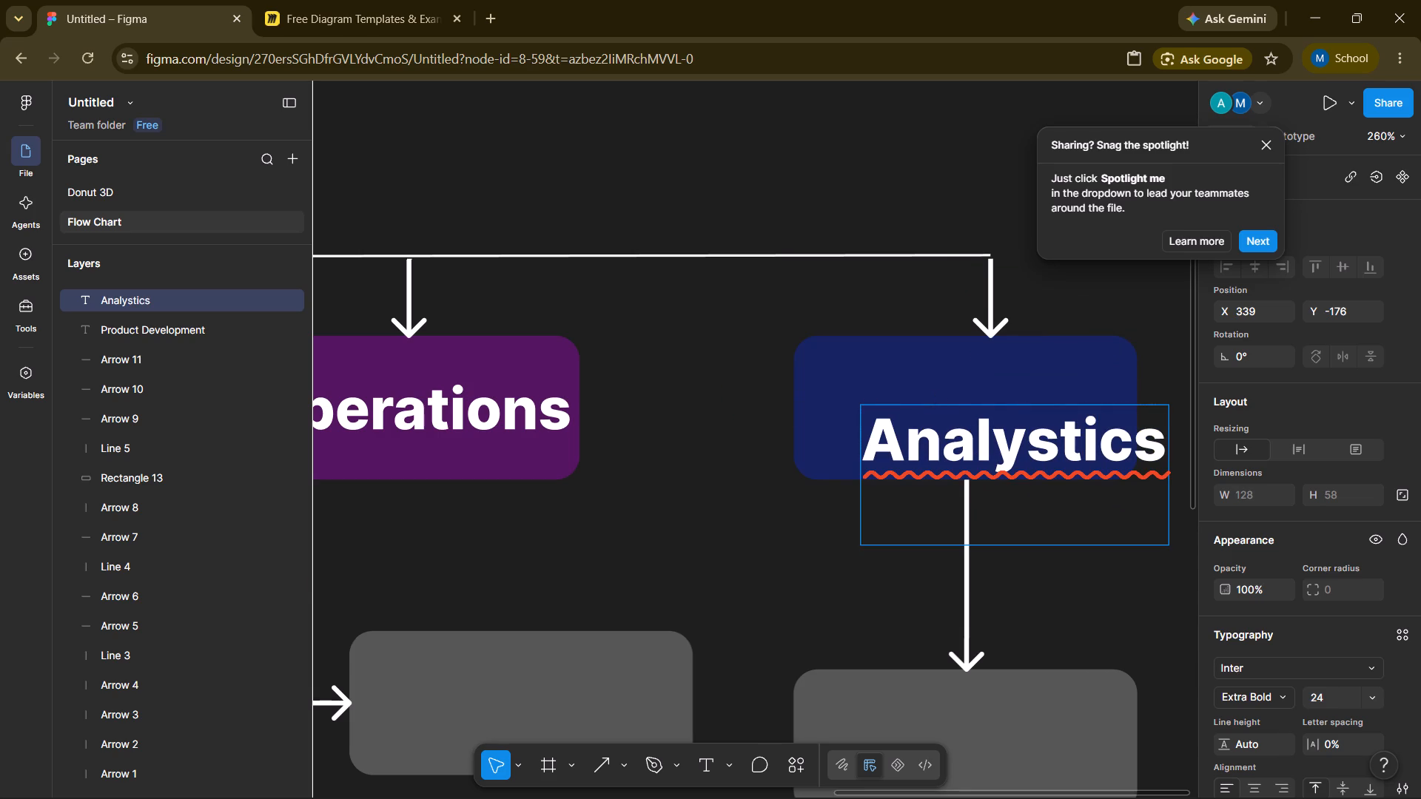
pyautogui.hotkey('shift', '&')
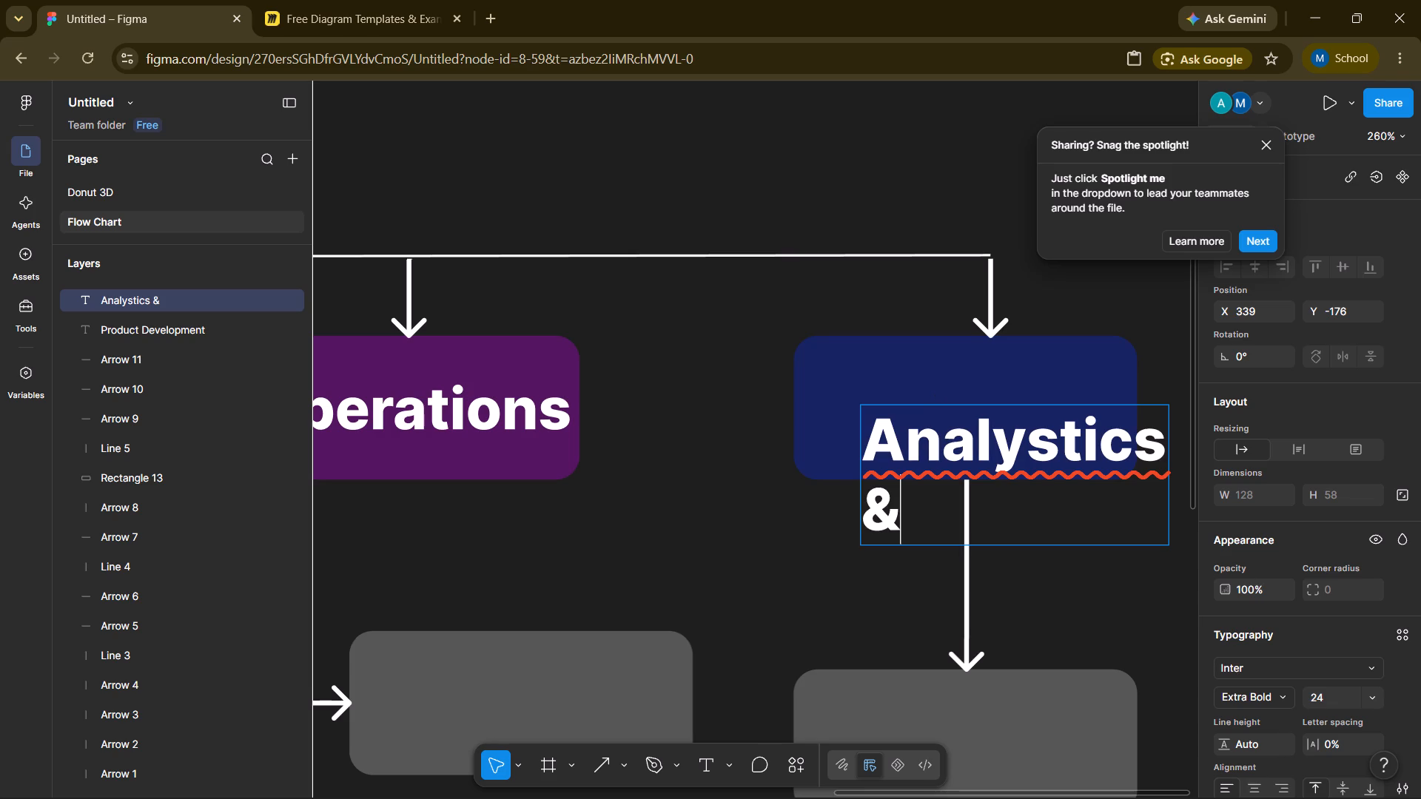
pyautogui.press('space')
pyautogui.write('Re')
pyautogui.write('porting')
pyautogui.click(1032, 589)
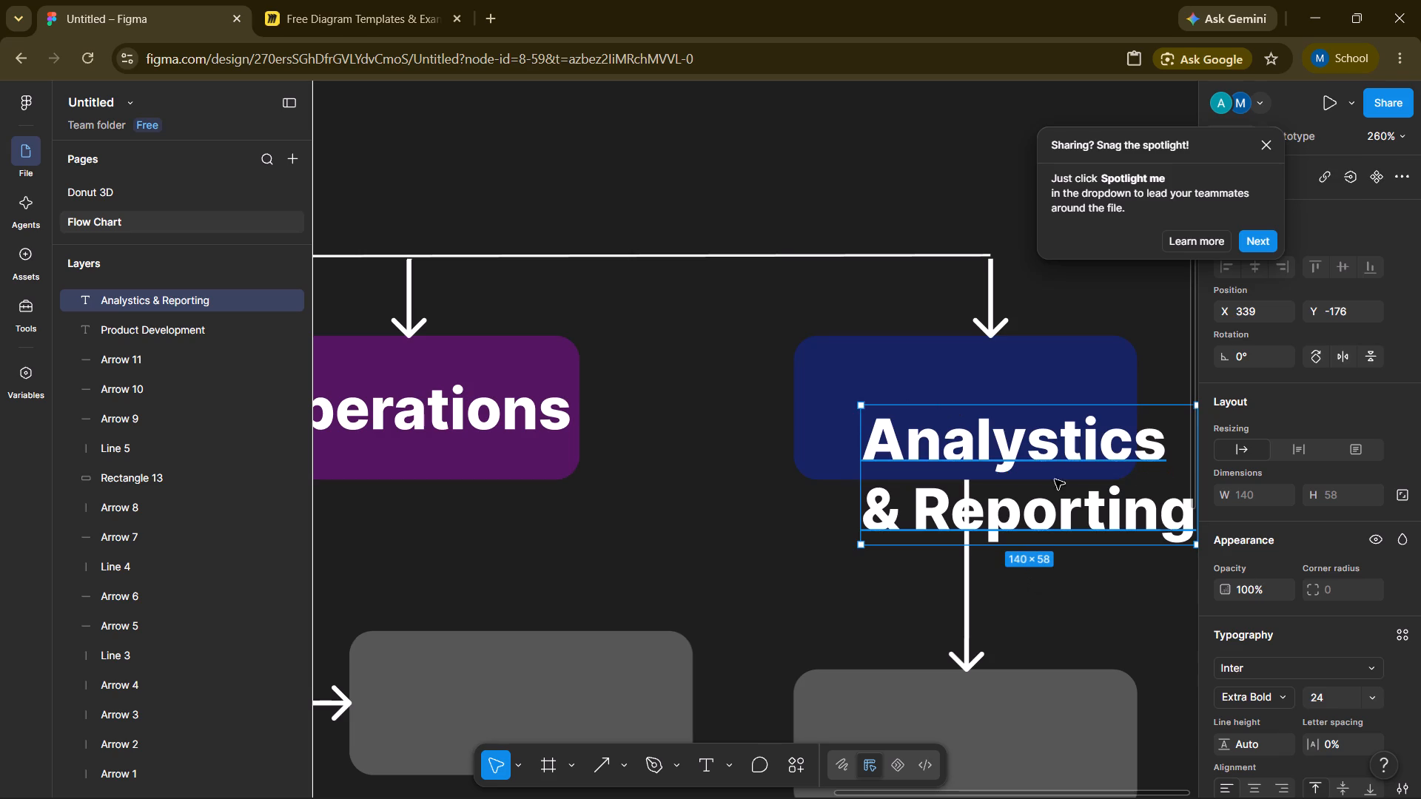
# Set the Analystics & Reporting label's font size to 20 and centre it inside the dark blue box, at about X 326, Y -201.
pyautogui.moveTo(1021, 475); pyautogui.dragTo(972, 413)
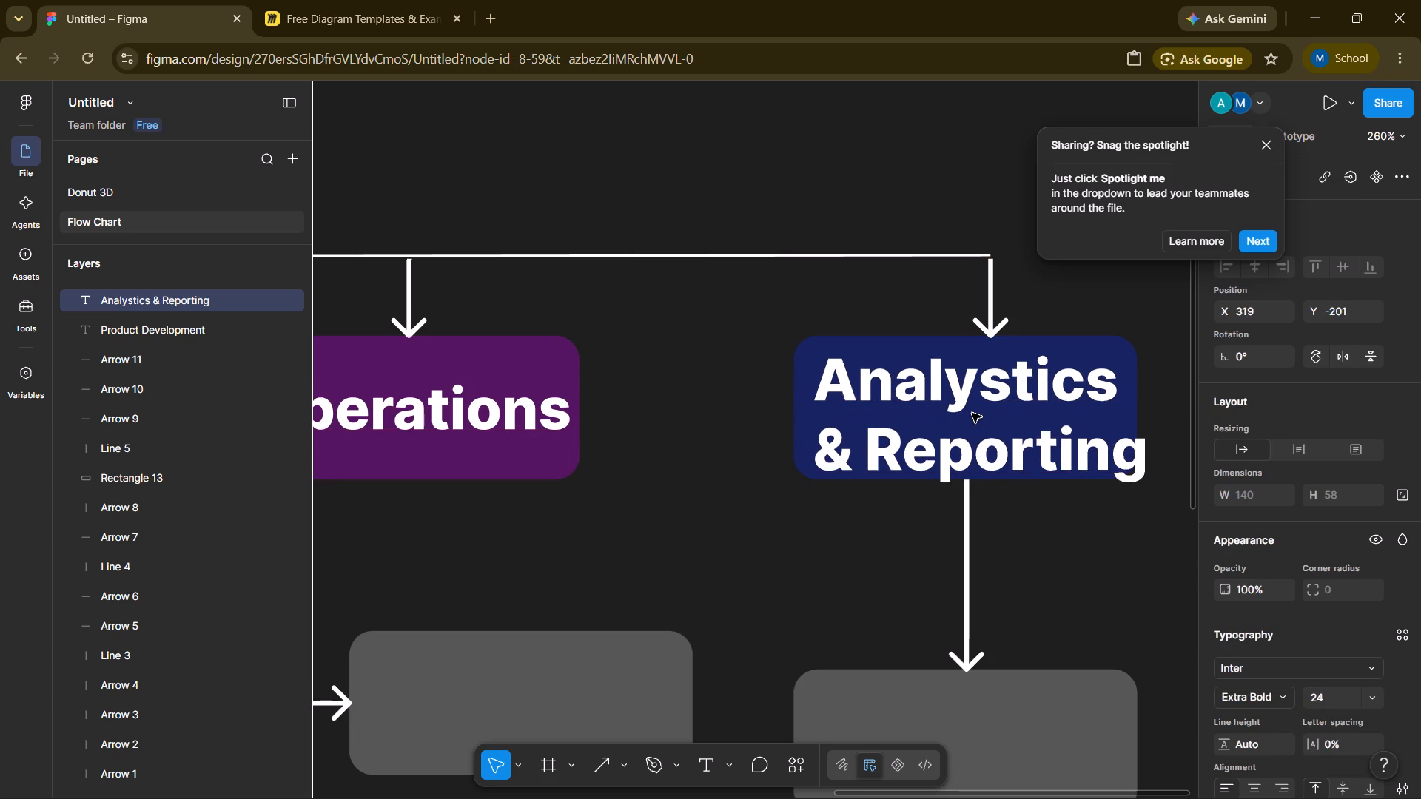
pyautogui.moveTo(972, 413); pyautogui.dragTo(967, 408)
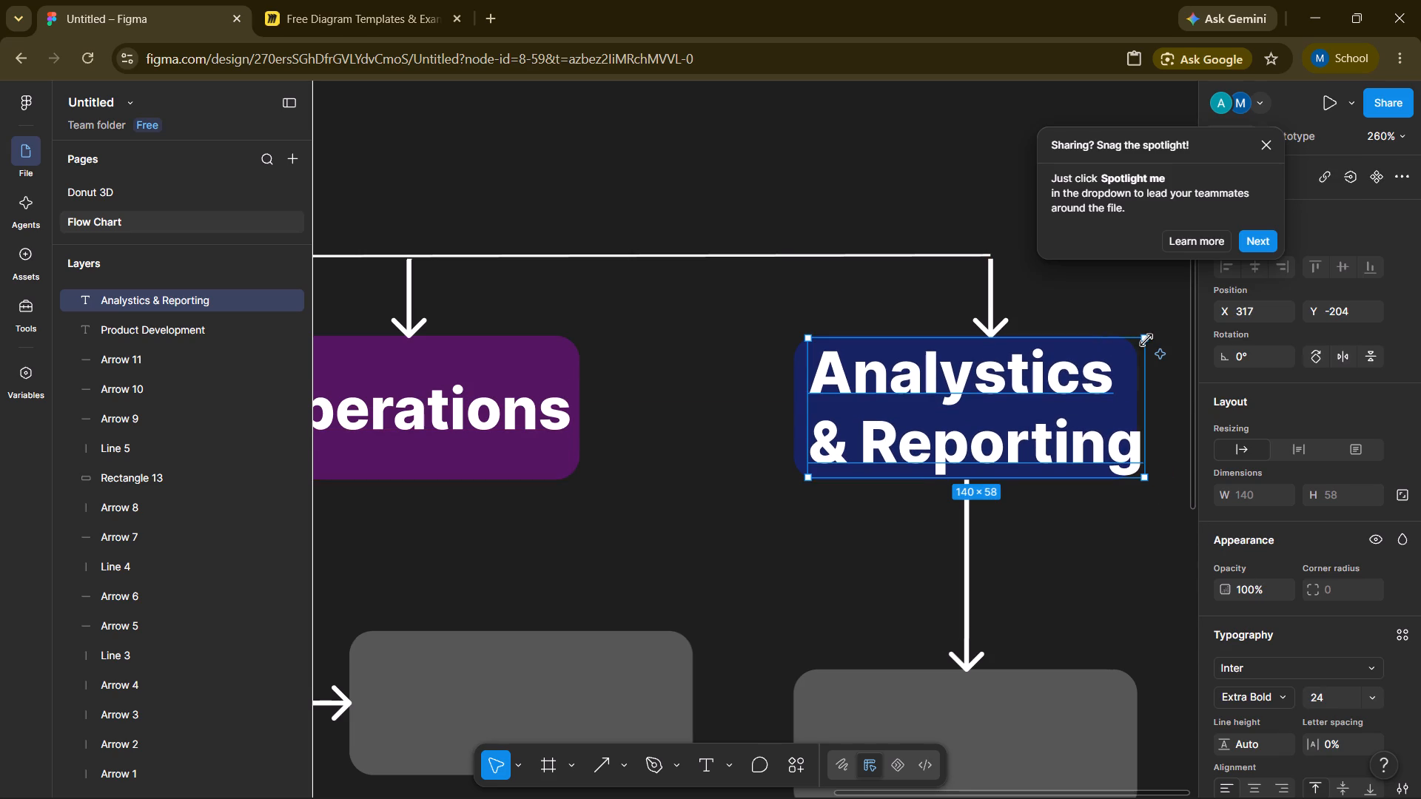
pyautogui.click(1374, 706)
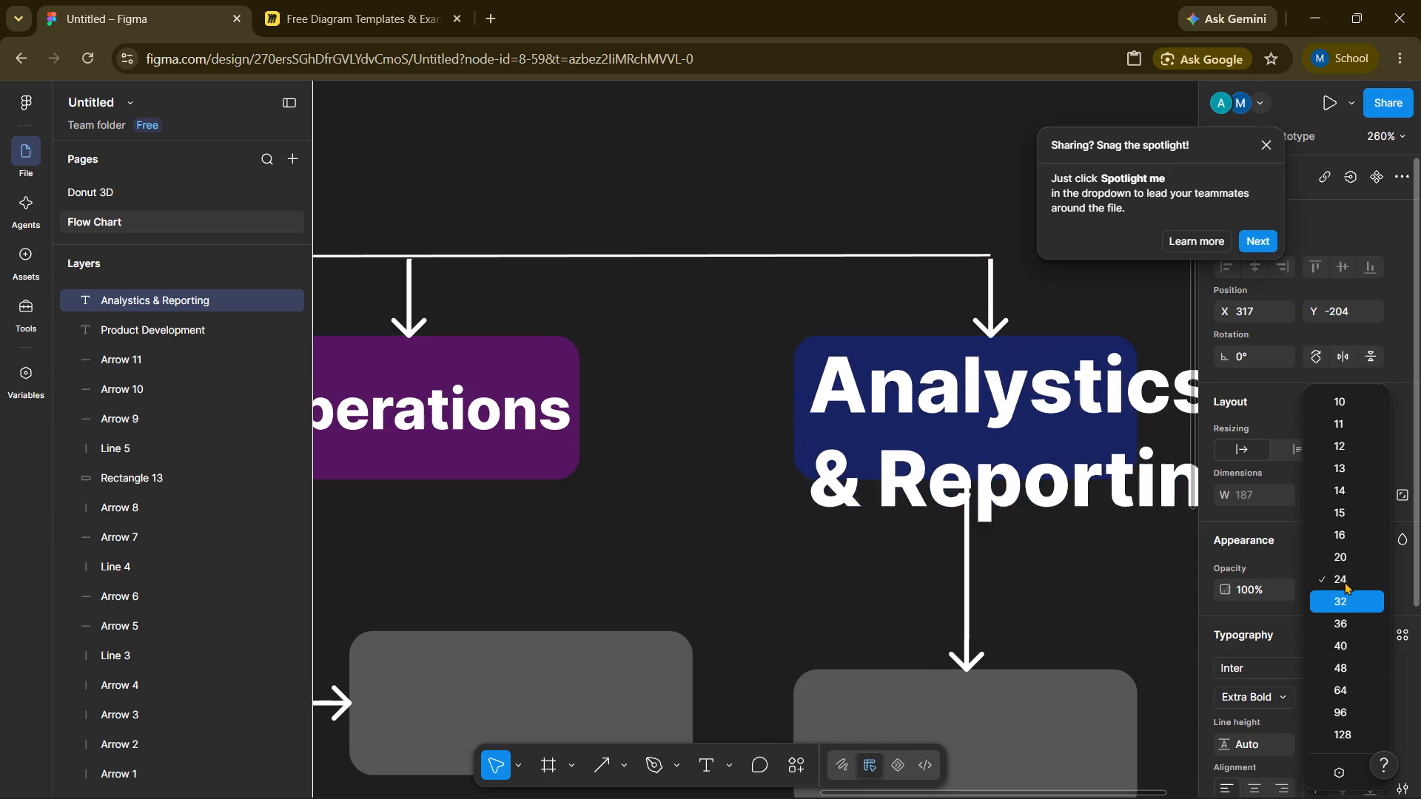
pyautogui.click(1347, 565)
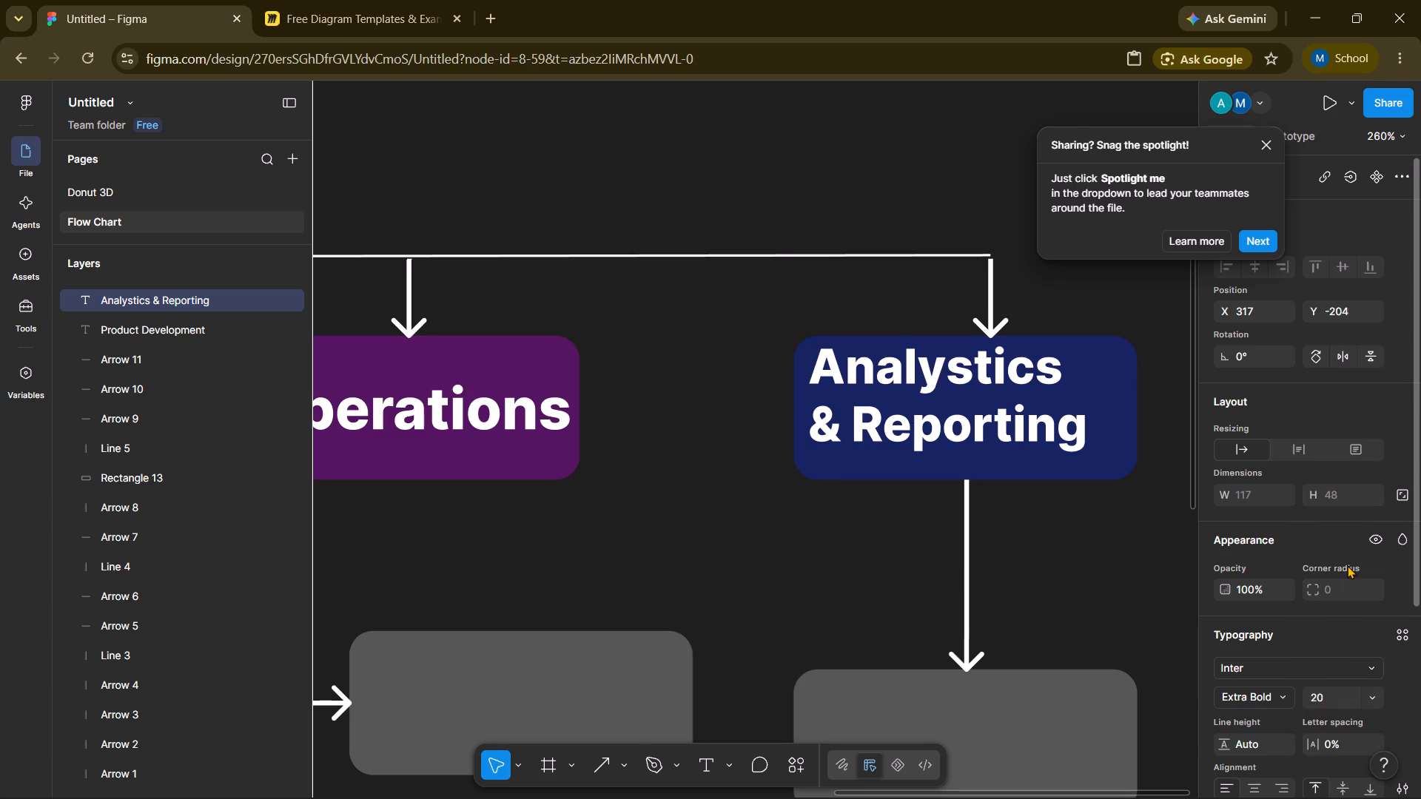
pyautogui.moveTo(957, 405); pyautogui.dragTo(975, 413)
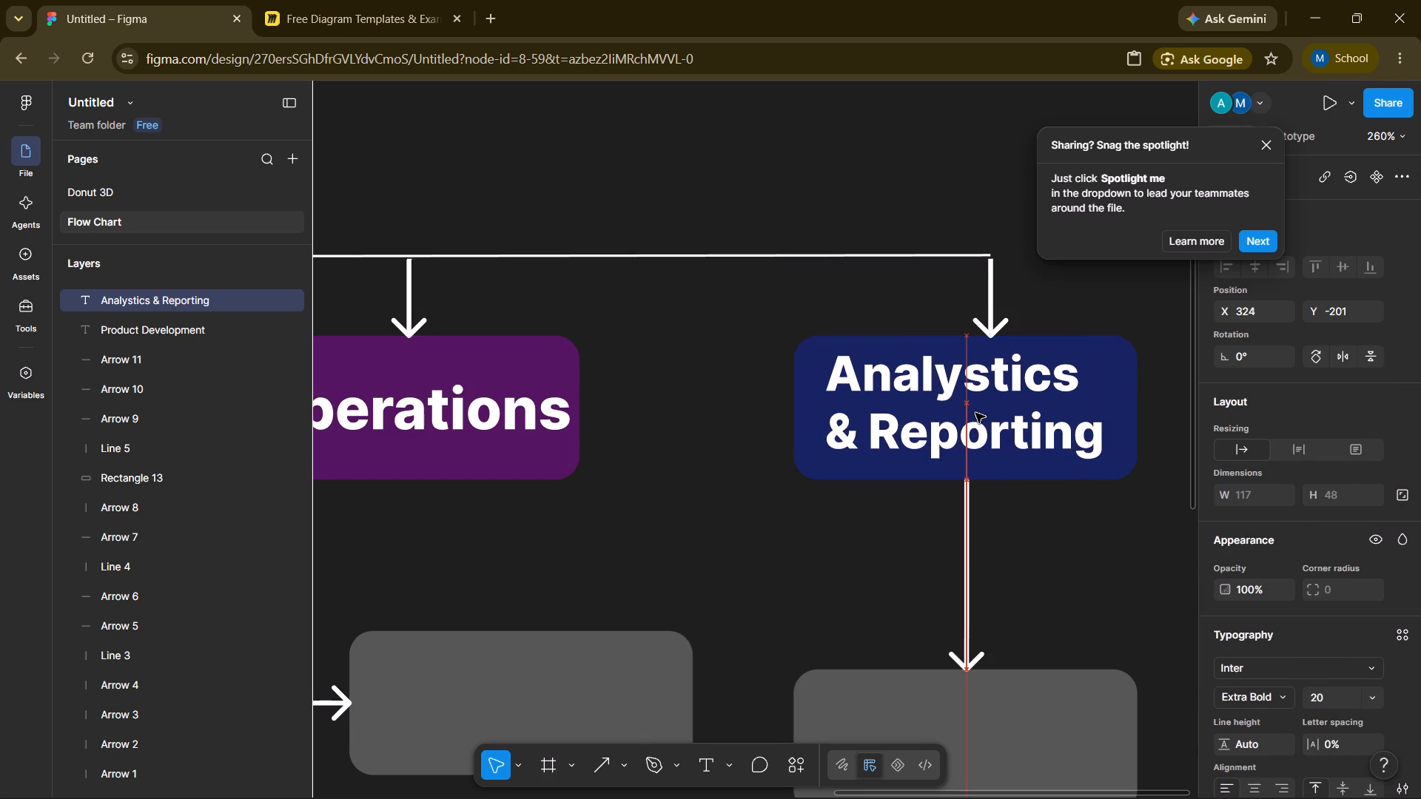
pyautogui.moveTo(975, 413); pyautogui.dragTo(978, 412)
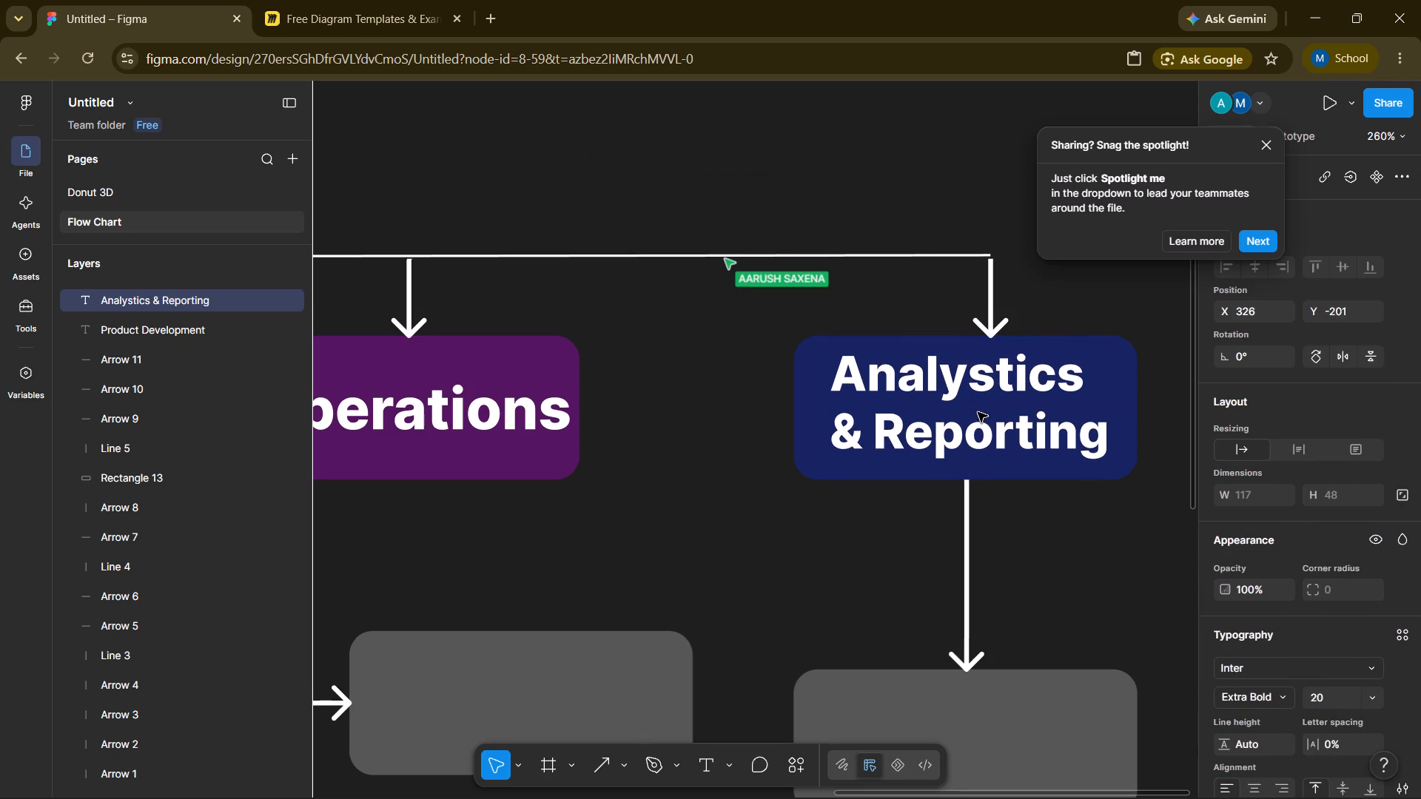
pyautogui.moveTo(978, 412); pyautogui.dragTo(978, 413)
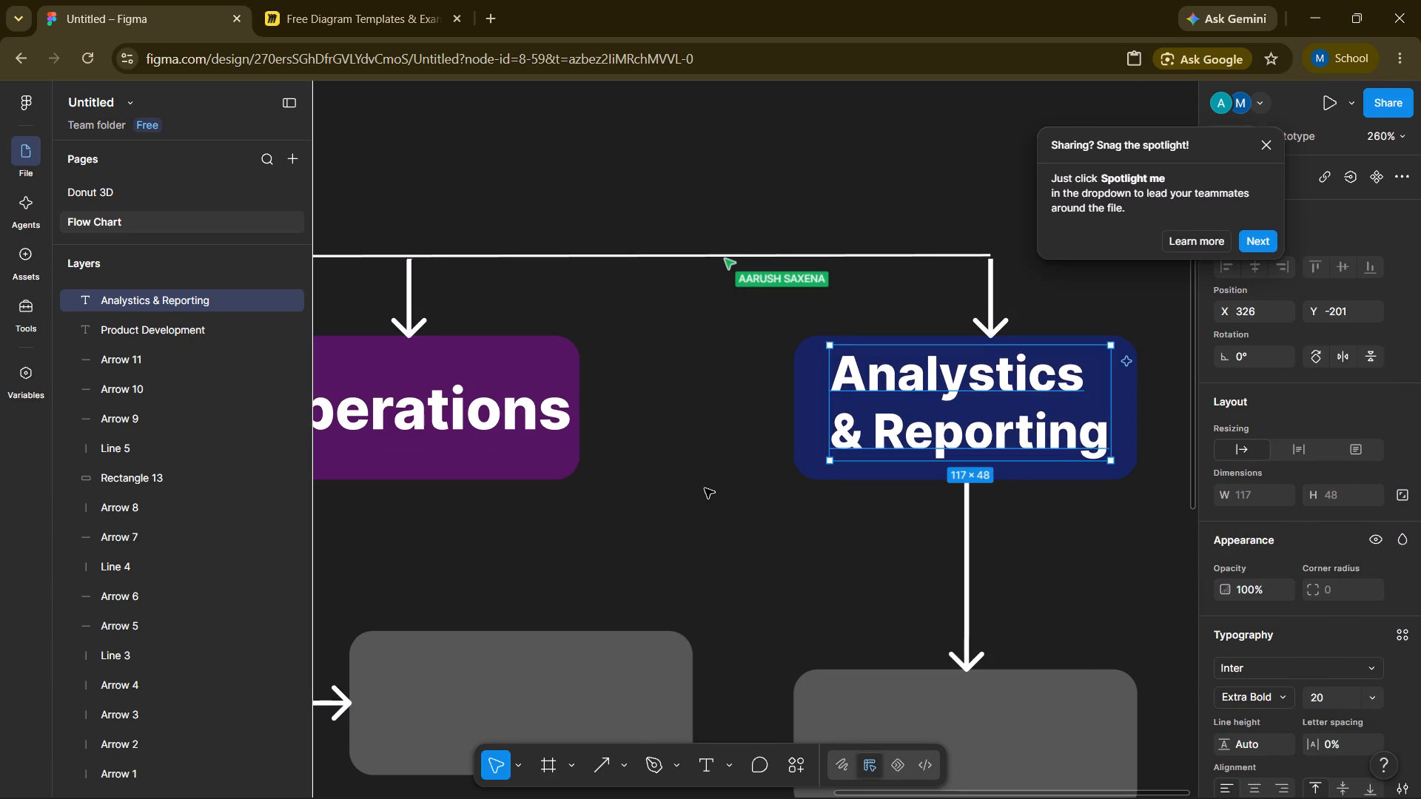
pyautogui.click(705, 488)
# Add a text label reading "QA Testing" inside the upper box below Product Development.
pyautogui.hscroll(1, 705, 488)
pyautogui.scroll(-1, 705, 488)
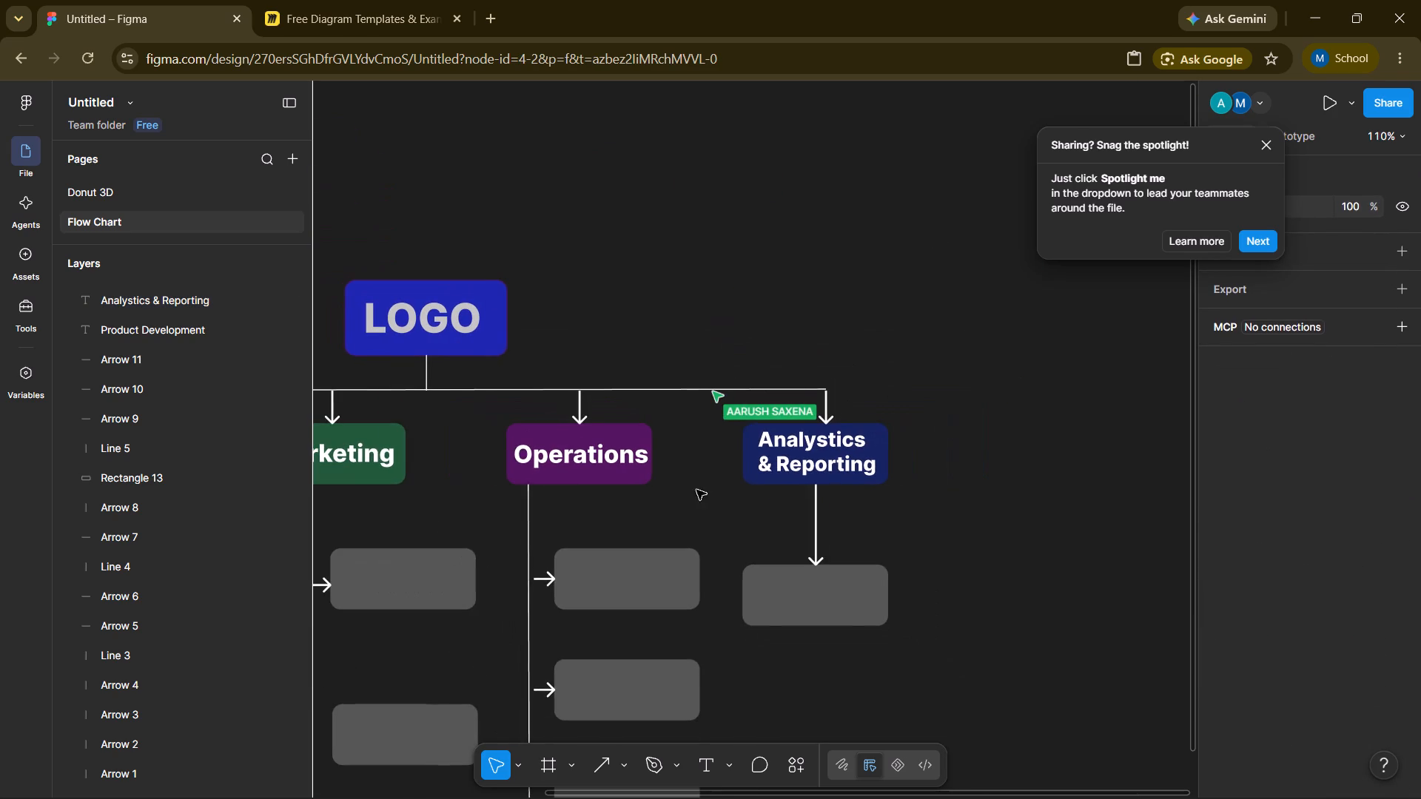
pyautogui.hscroll(3, 677, 499)
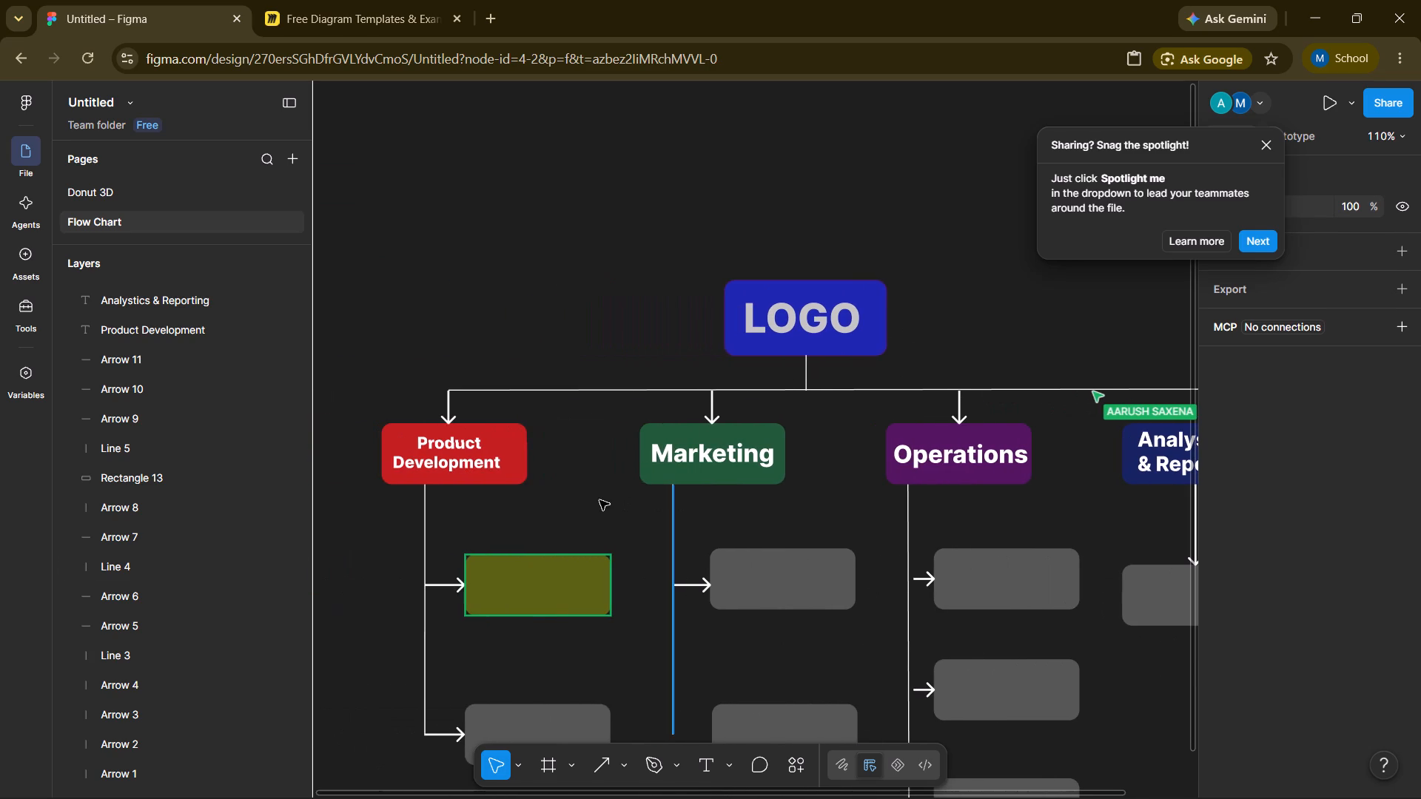
pyautogui.scroll(-1, 598, 500)
pyautogui.click(546, 479)
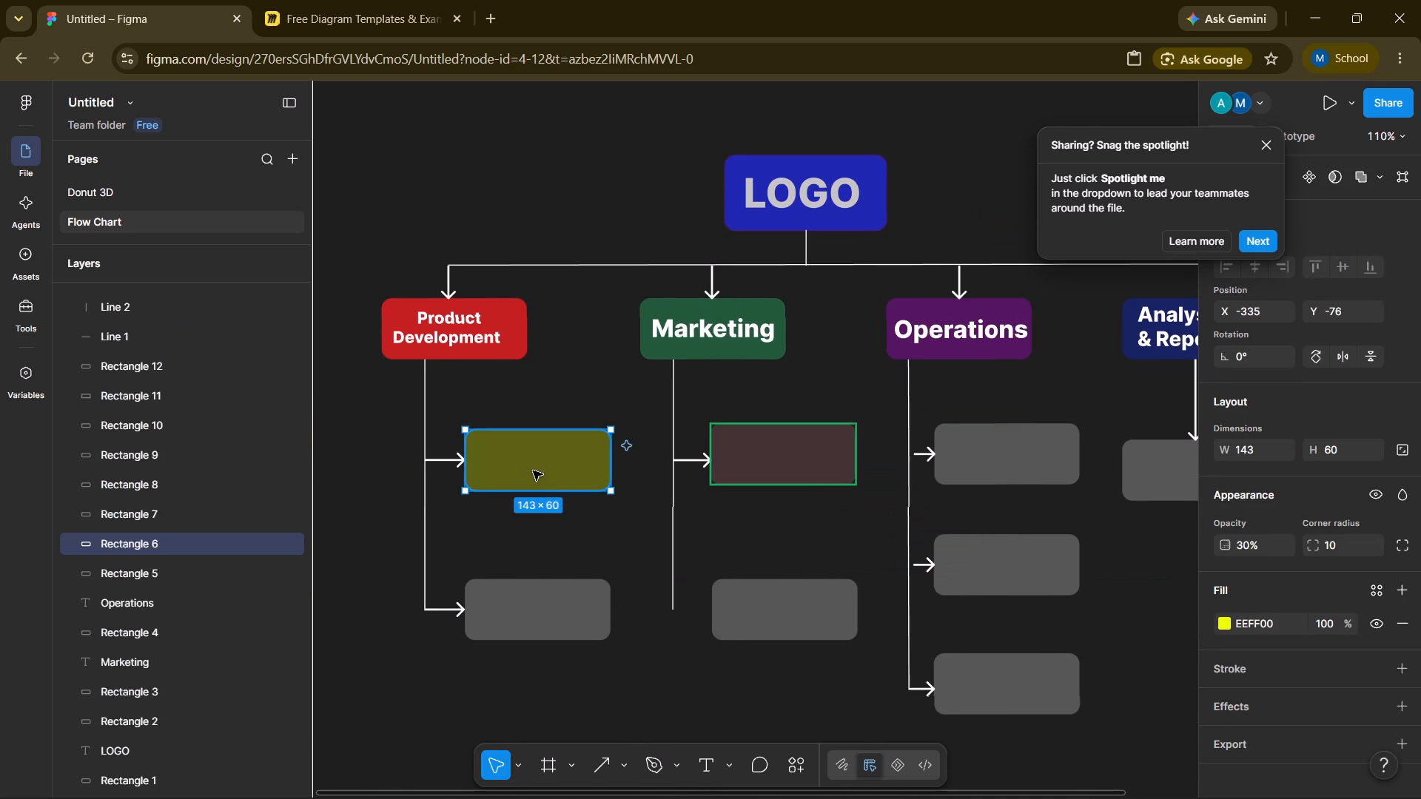
pyautogui.click(705, 765)
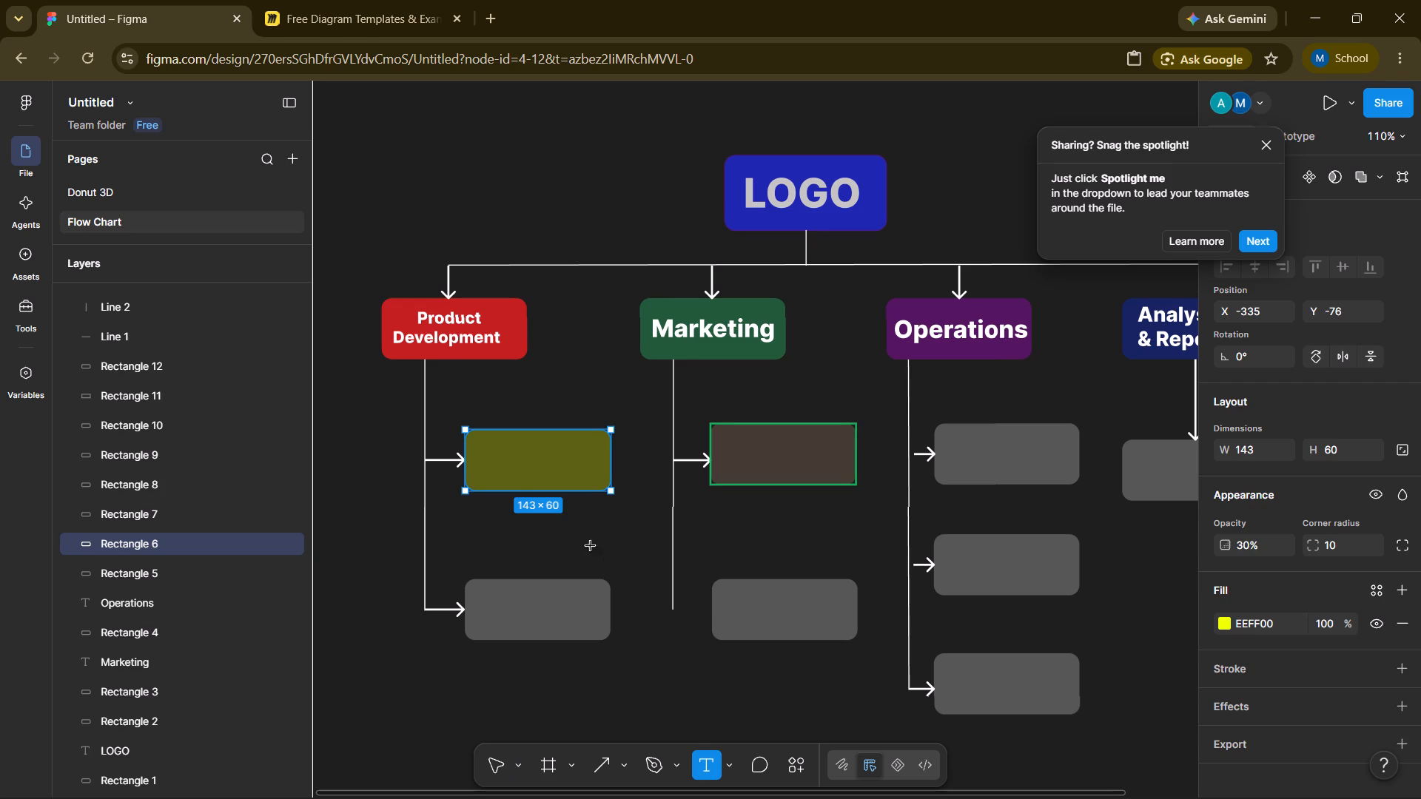
pyautogui.click(505, 471)
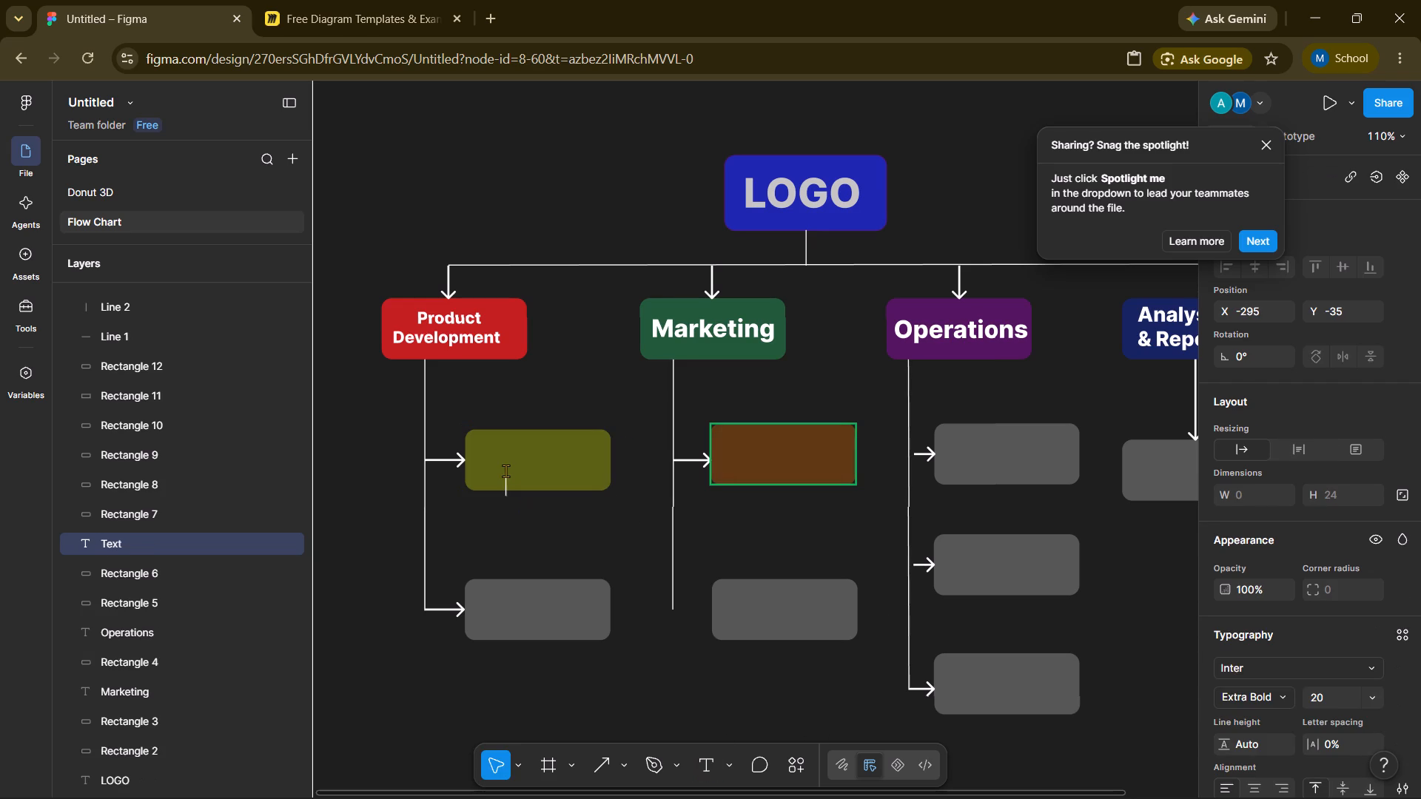
pyautogui.write('QA')
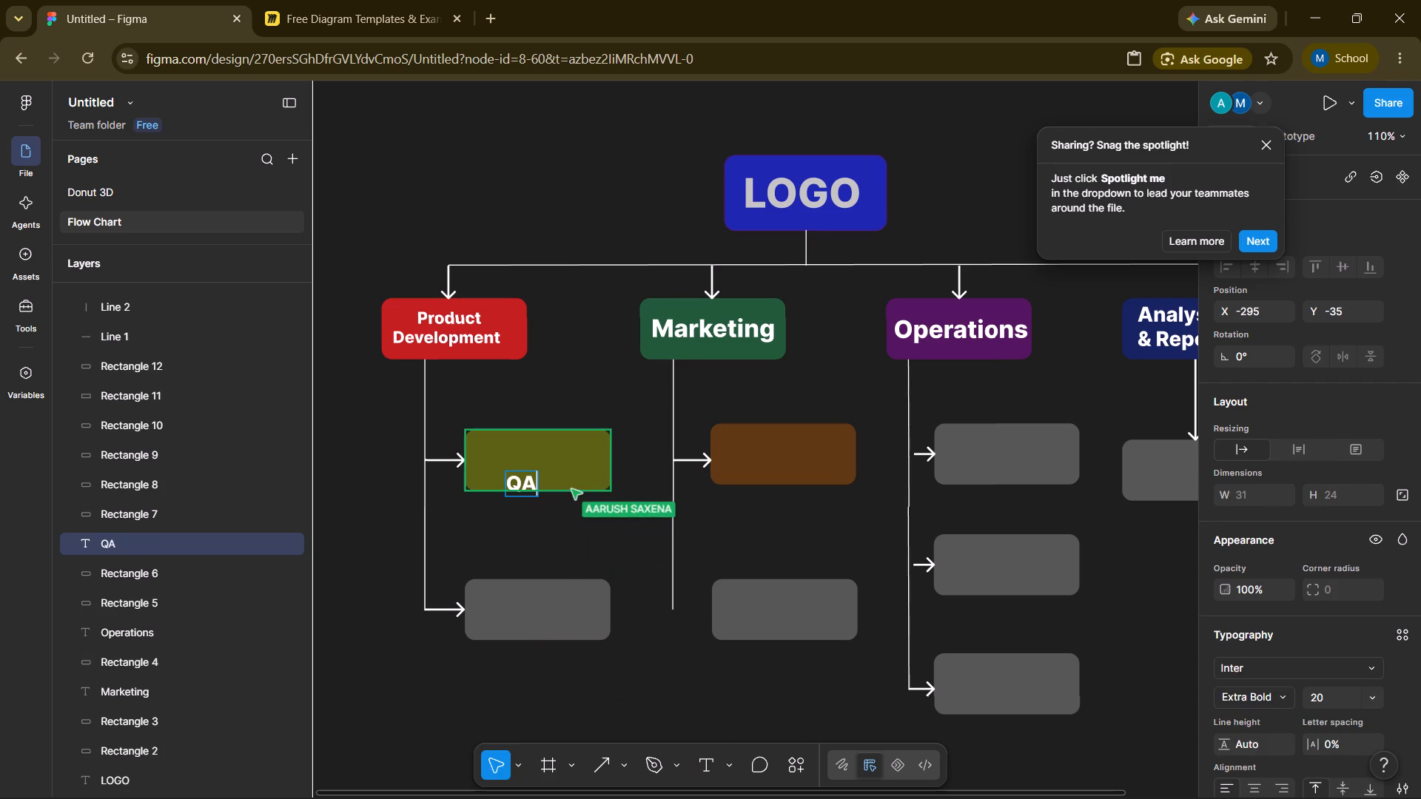
pyautogui.press('space')
pyautogui.write('Testing')
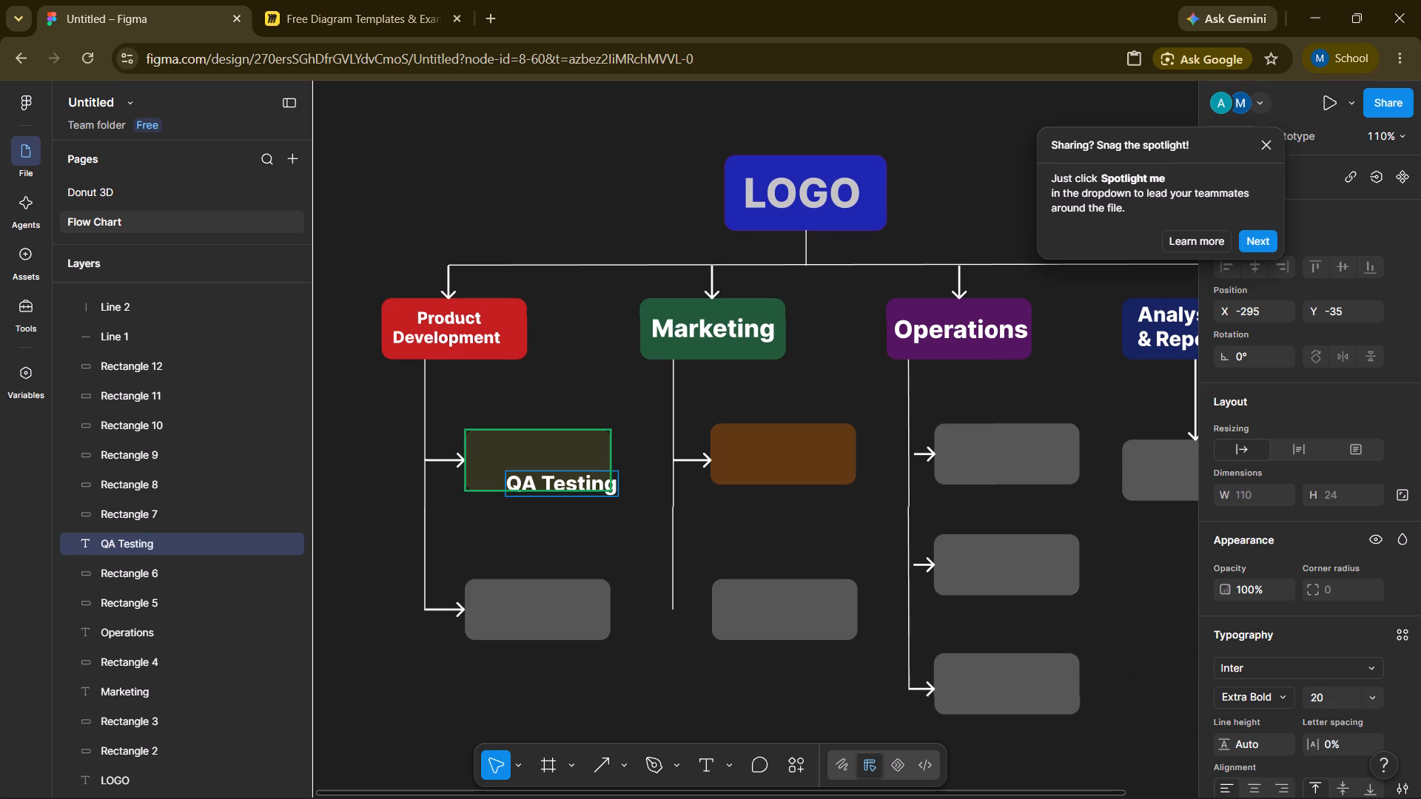
pyautogui.click(525, 555)
pyautogui.moveTo(555, 479); pyautogui.dragTo(528, 454)
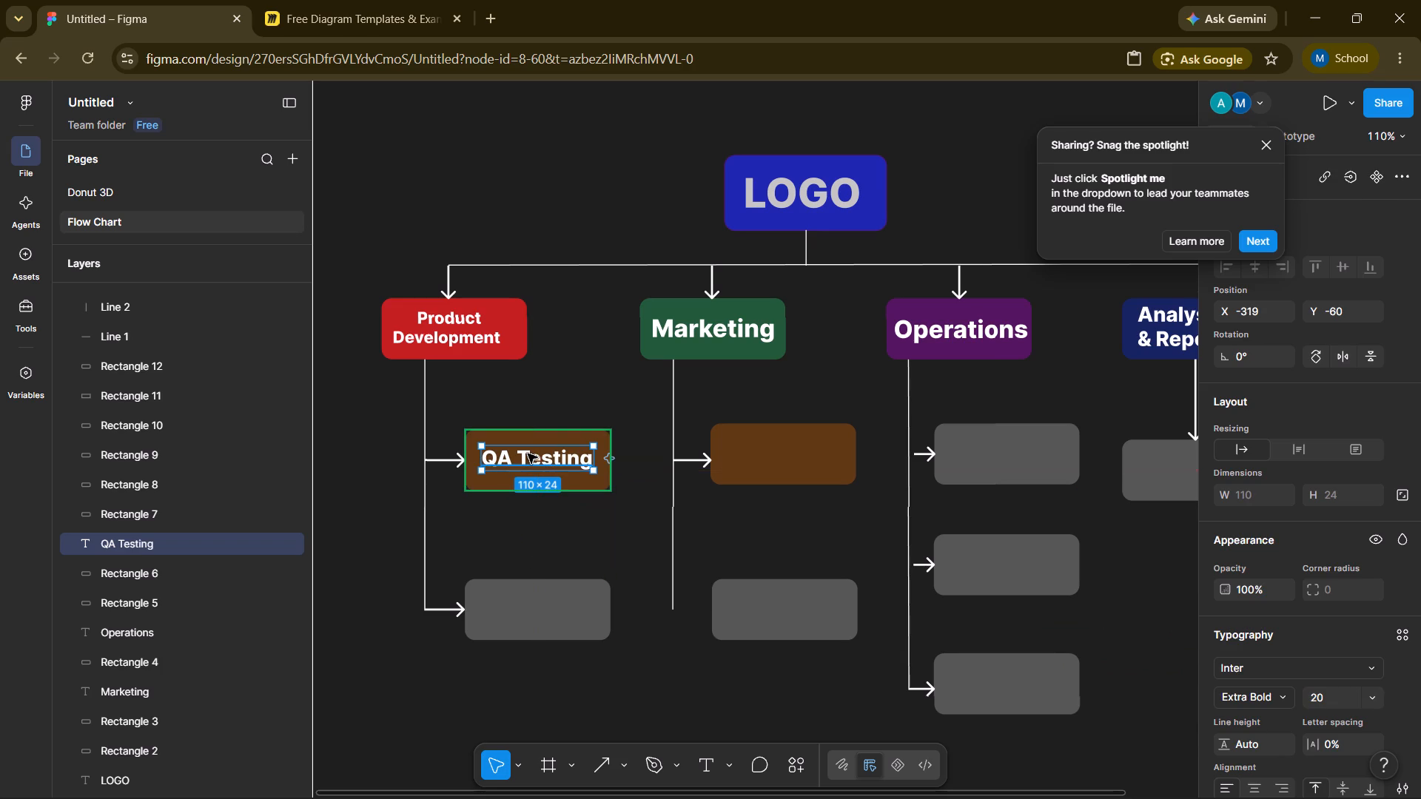
pyautogui.click(637, 559)
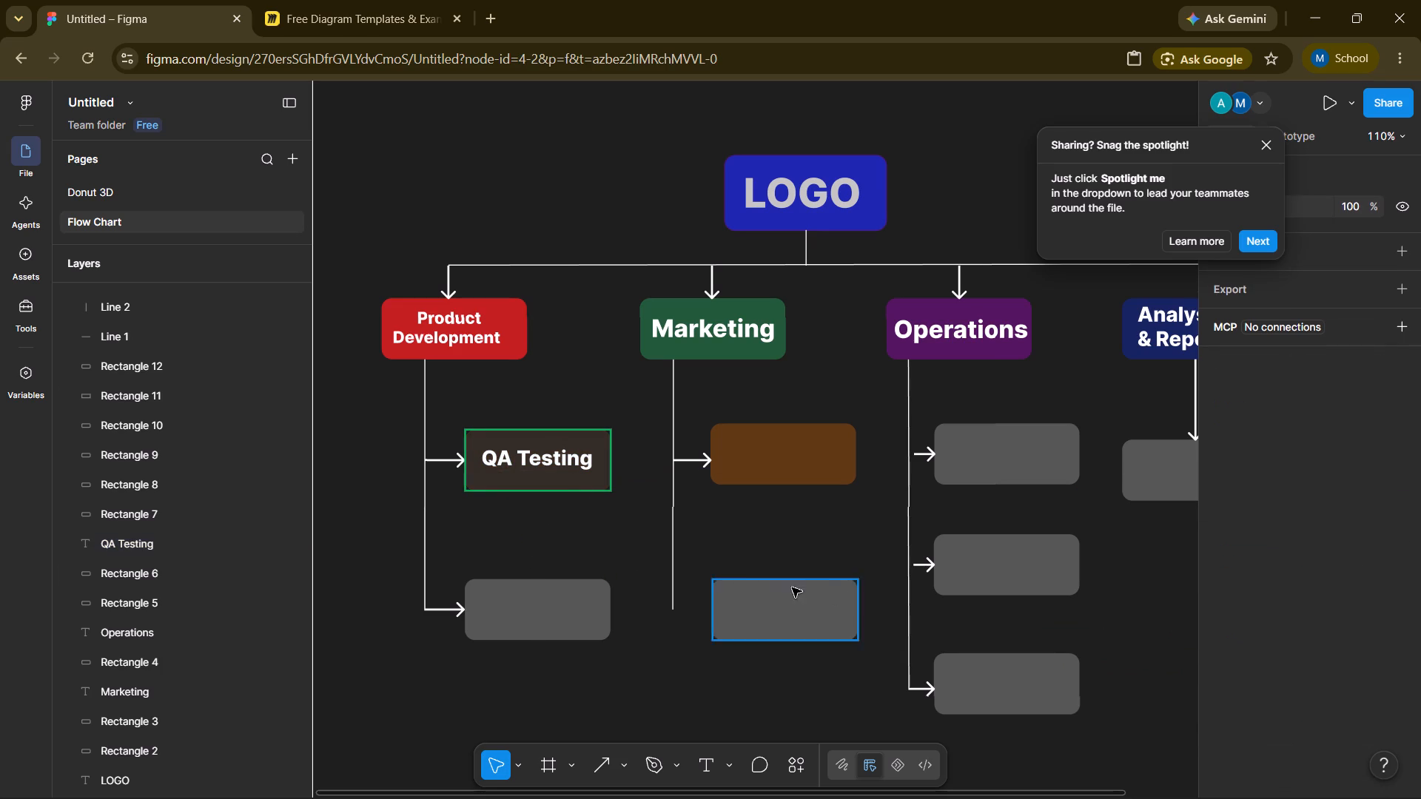
# Set the QA Testing label's font size to 24 and recentre it inside its box, at about X -329, Y -60.
pyautogui.click(552, 462)
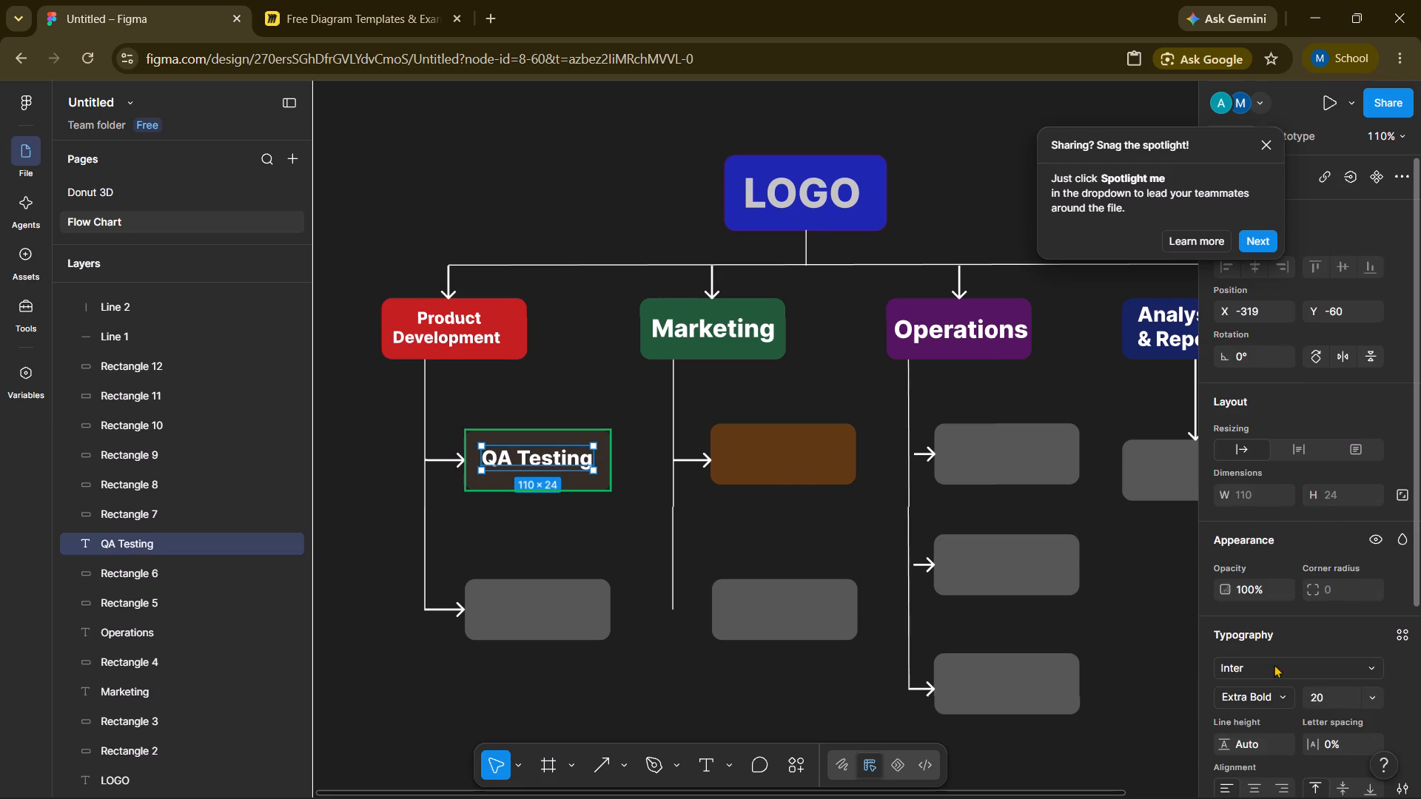
pyautogui.click(1367, 692)
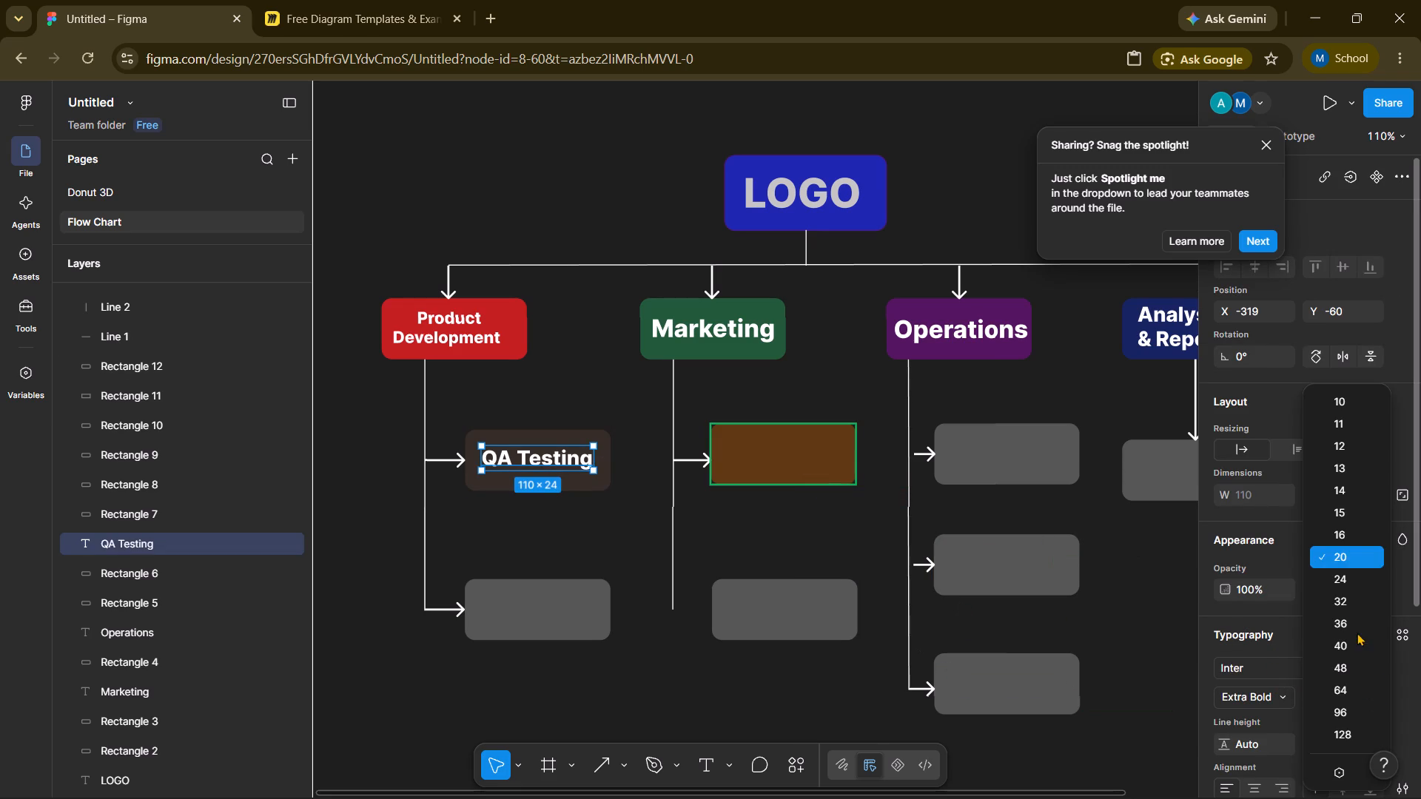
pyautogui.click(1348, 587)
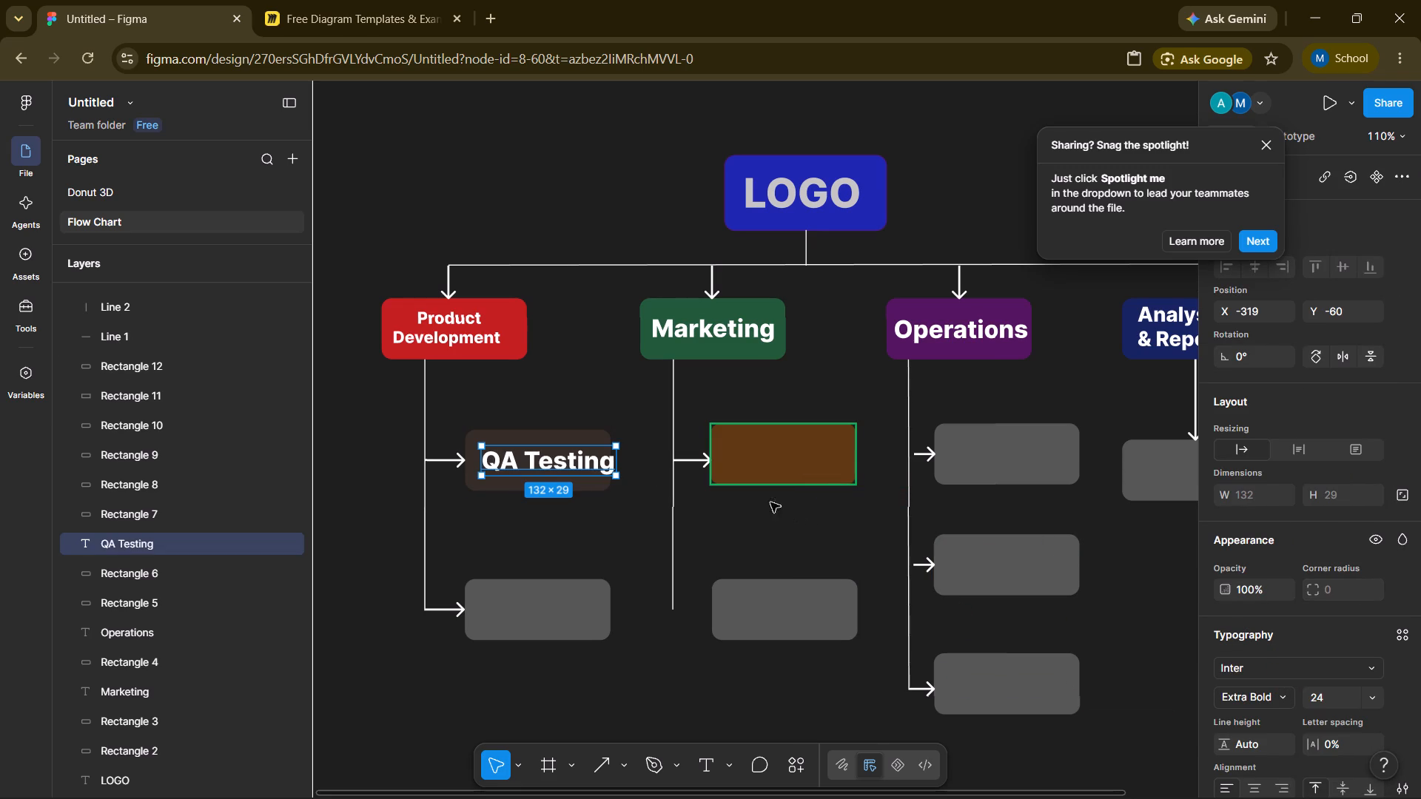
pyautogui.moveTo(546, 464); pyautogui.dragTo(536, 464)
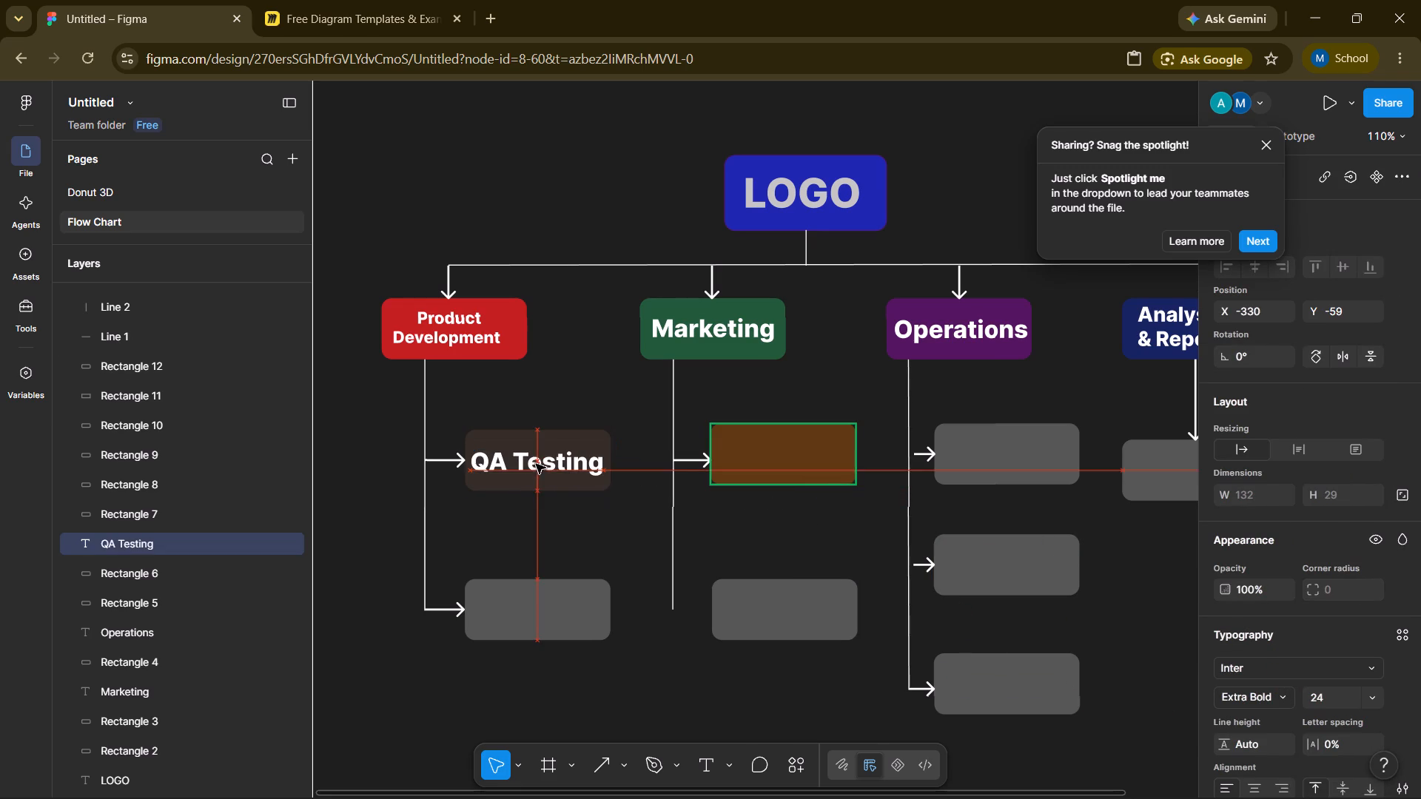
pyautogui.moveTo(536, 464); pyautogui.dragTo(537, 463)
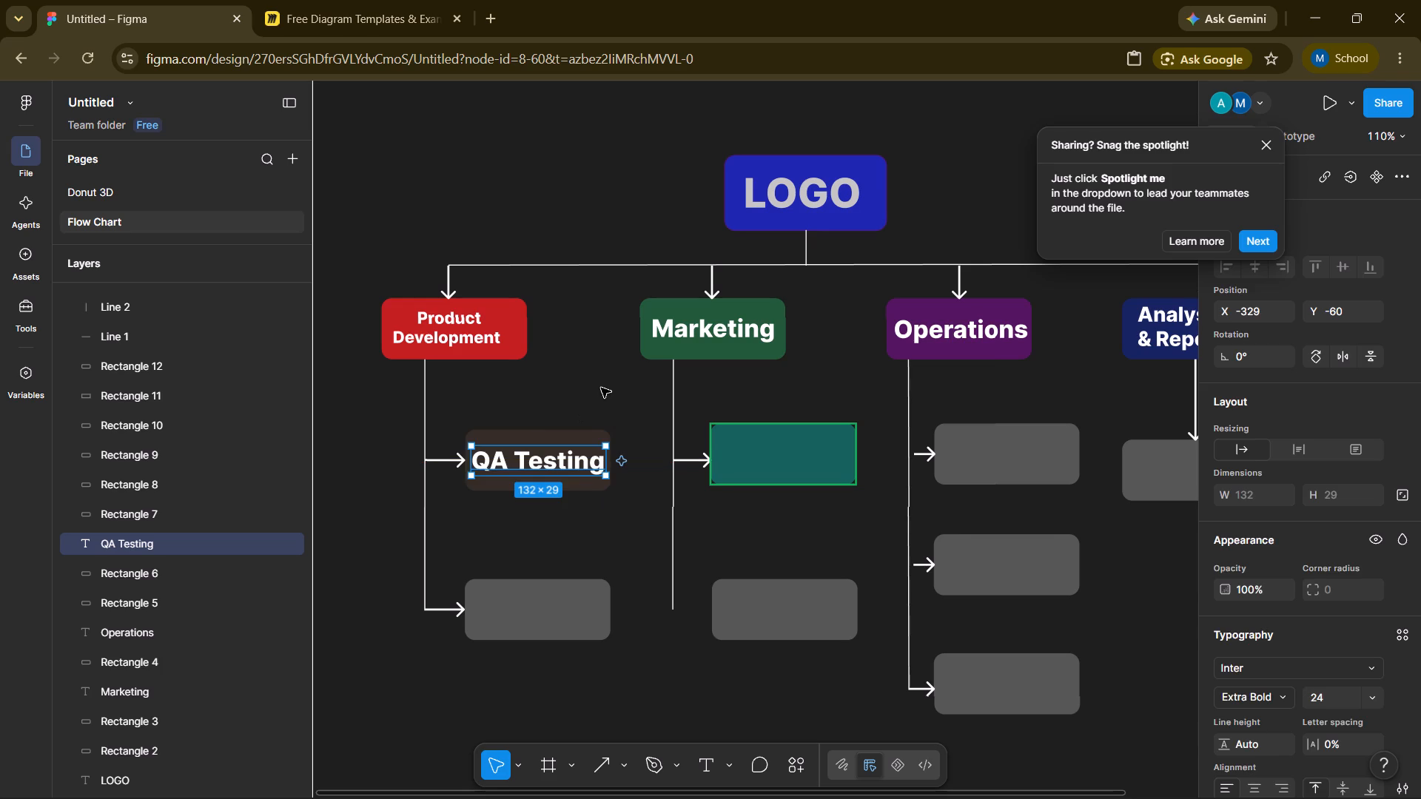
pyautogui.click(601, 388)
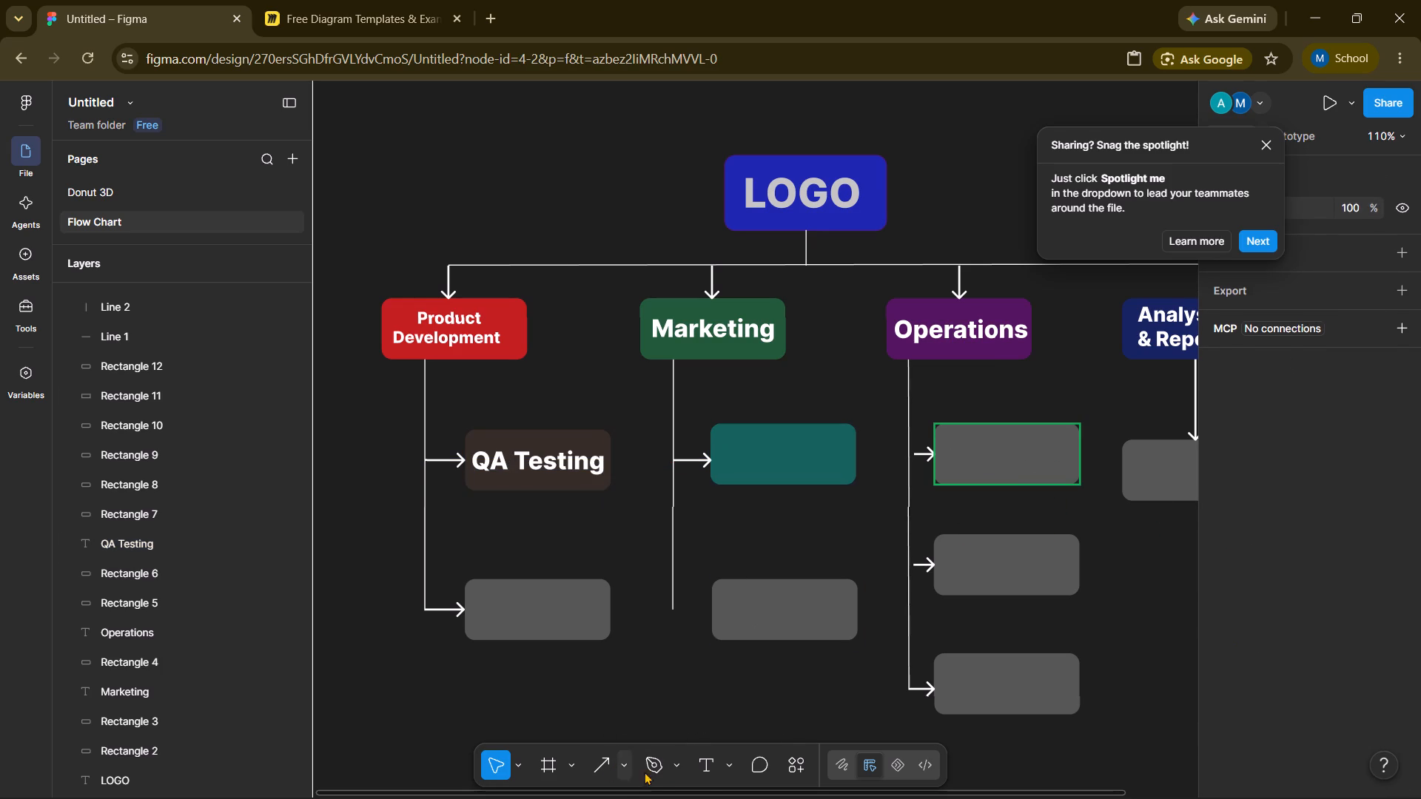
# Add a two-line text label reading "Content Strategy" on the teal box below Marketing.
pyautogui.click(713, 768)
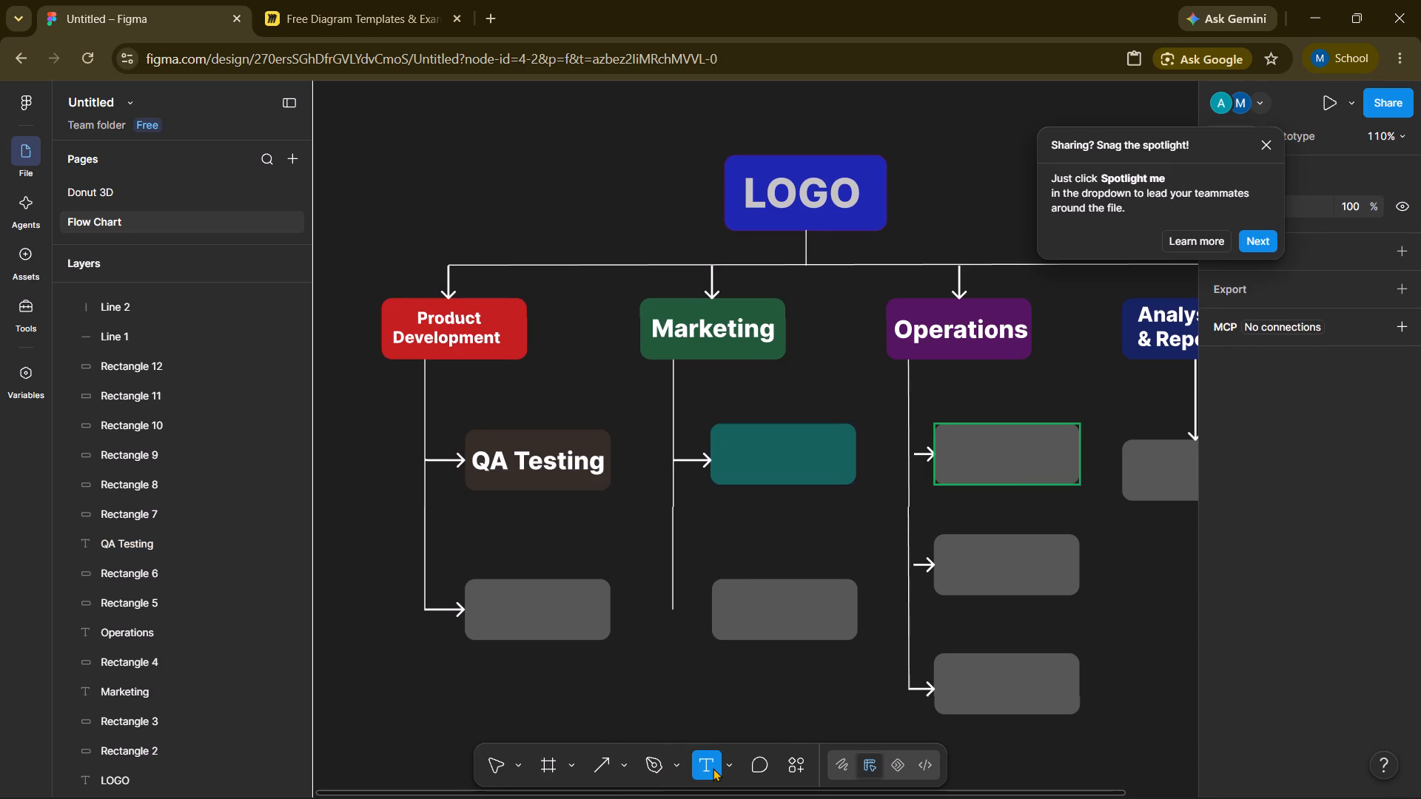
pyautogui.click(728, 438)
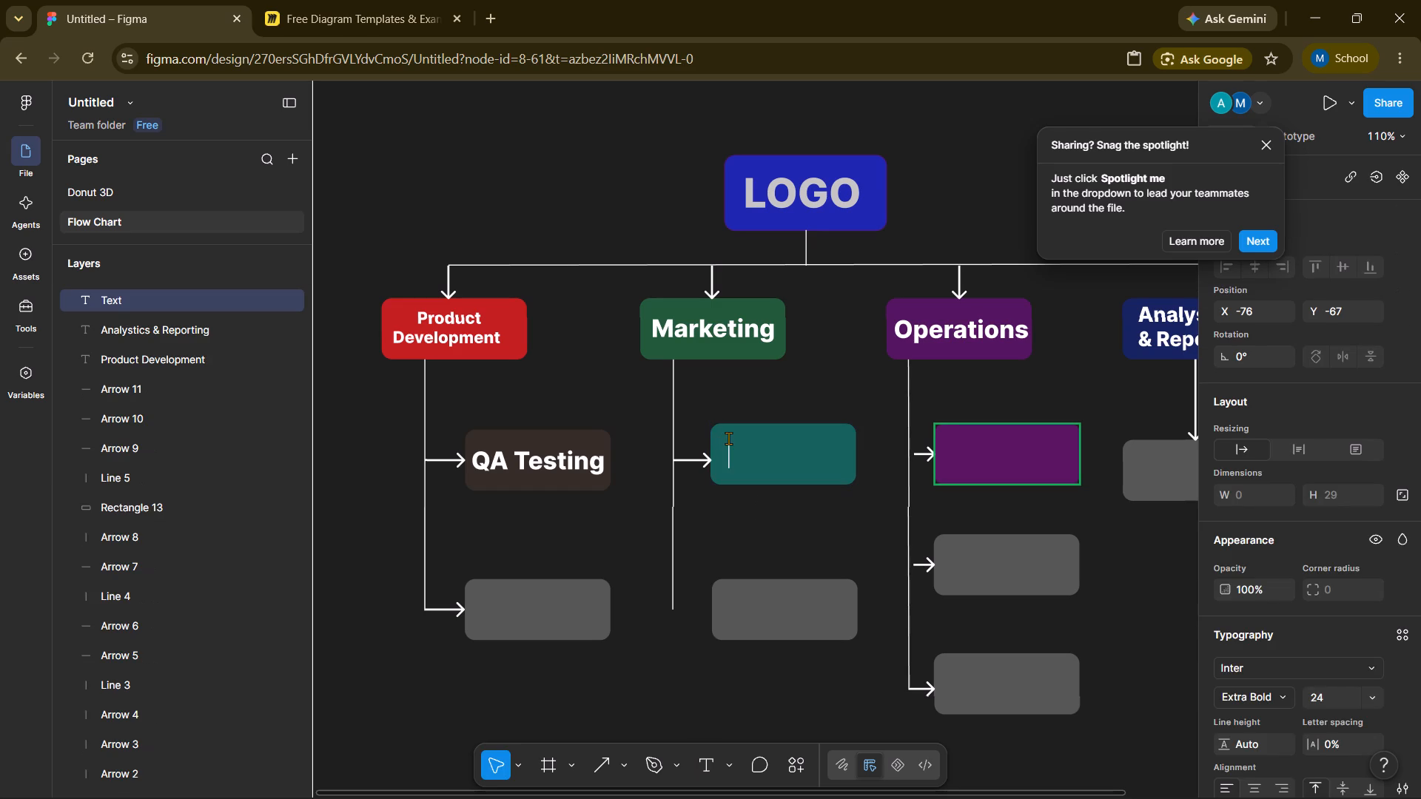
pyautogui.hotkey('shift', 'c')
pyautogui.write('ontent')
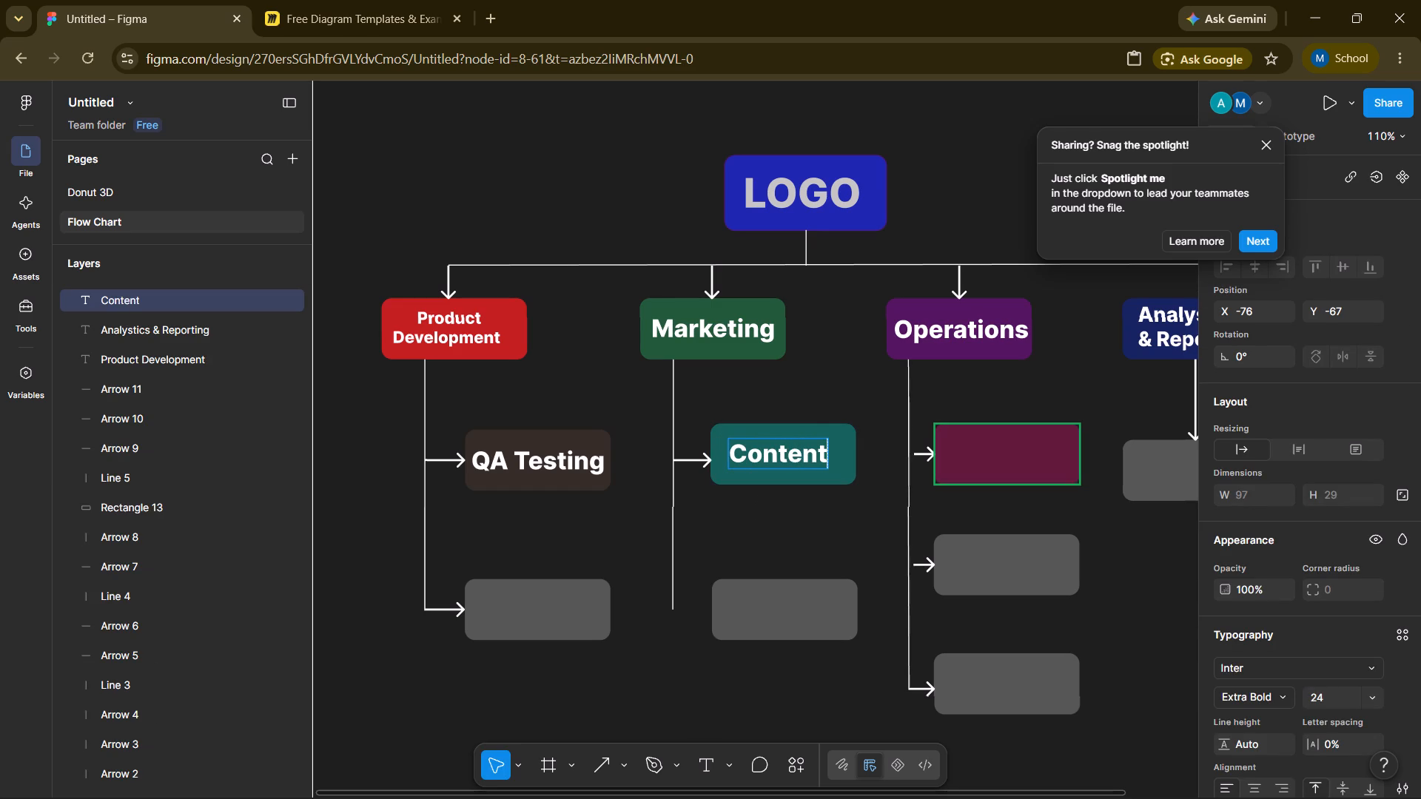
pyautogui.press('space')
pyautogui.press('Return')
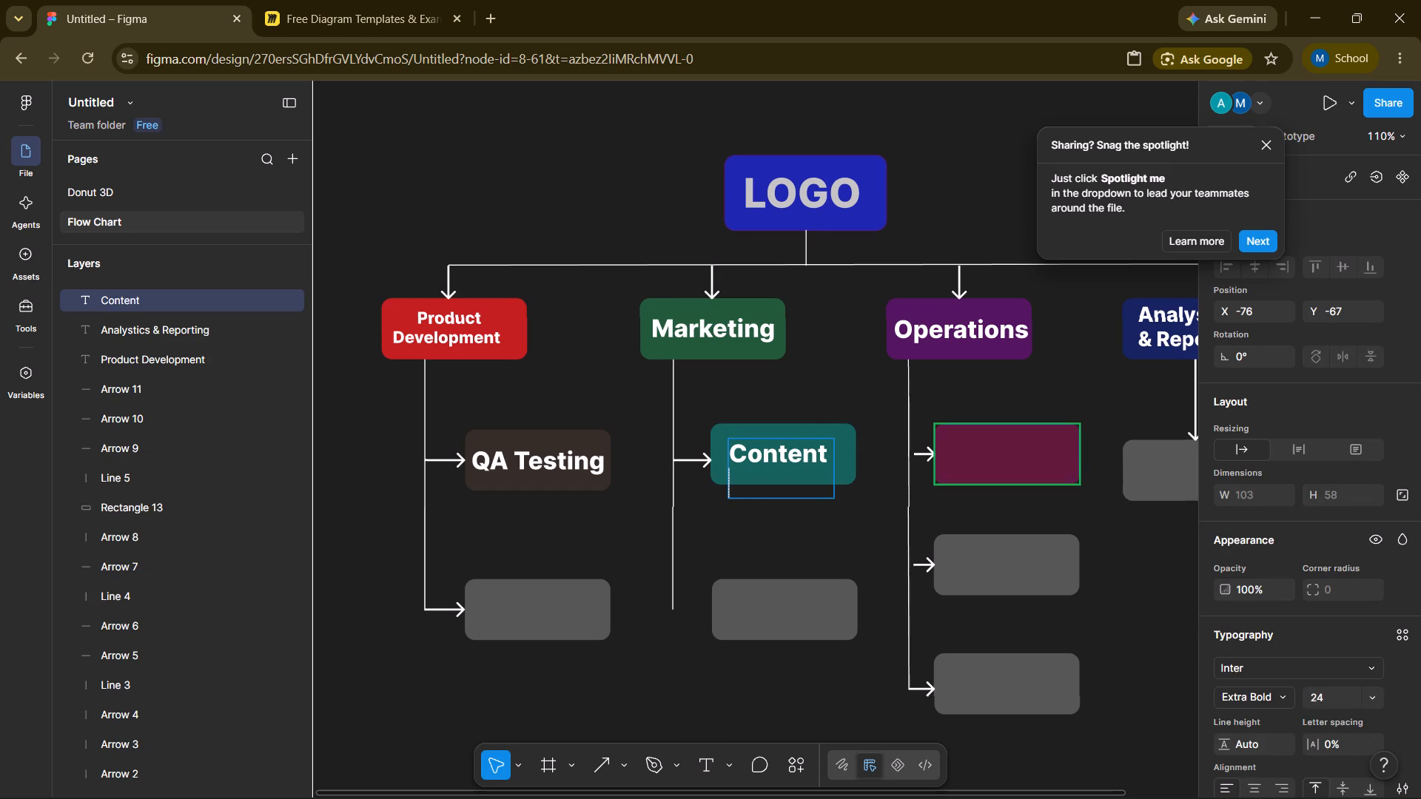
pyautogui.write('Stra')
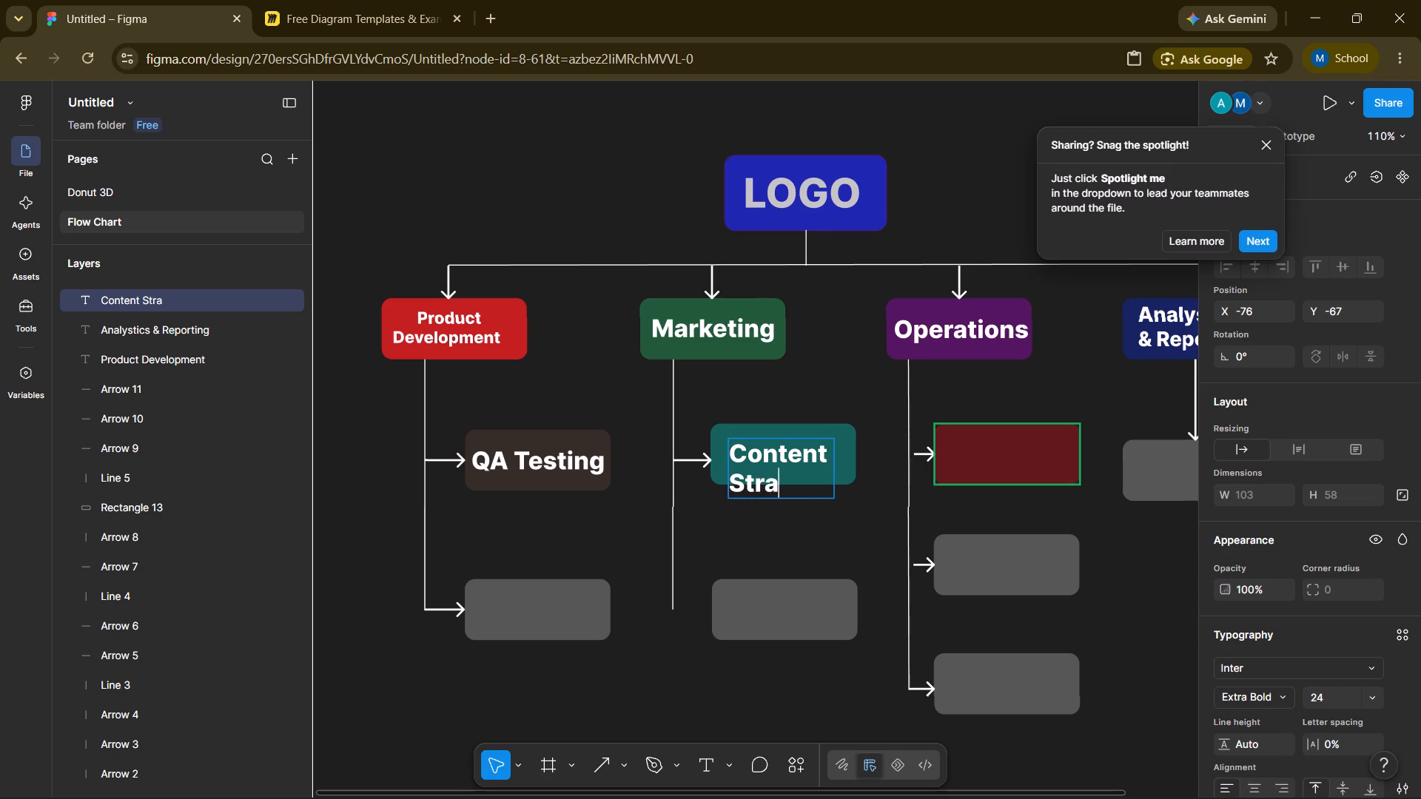
pyautogui.press('t')
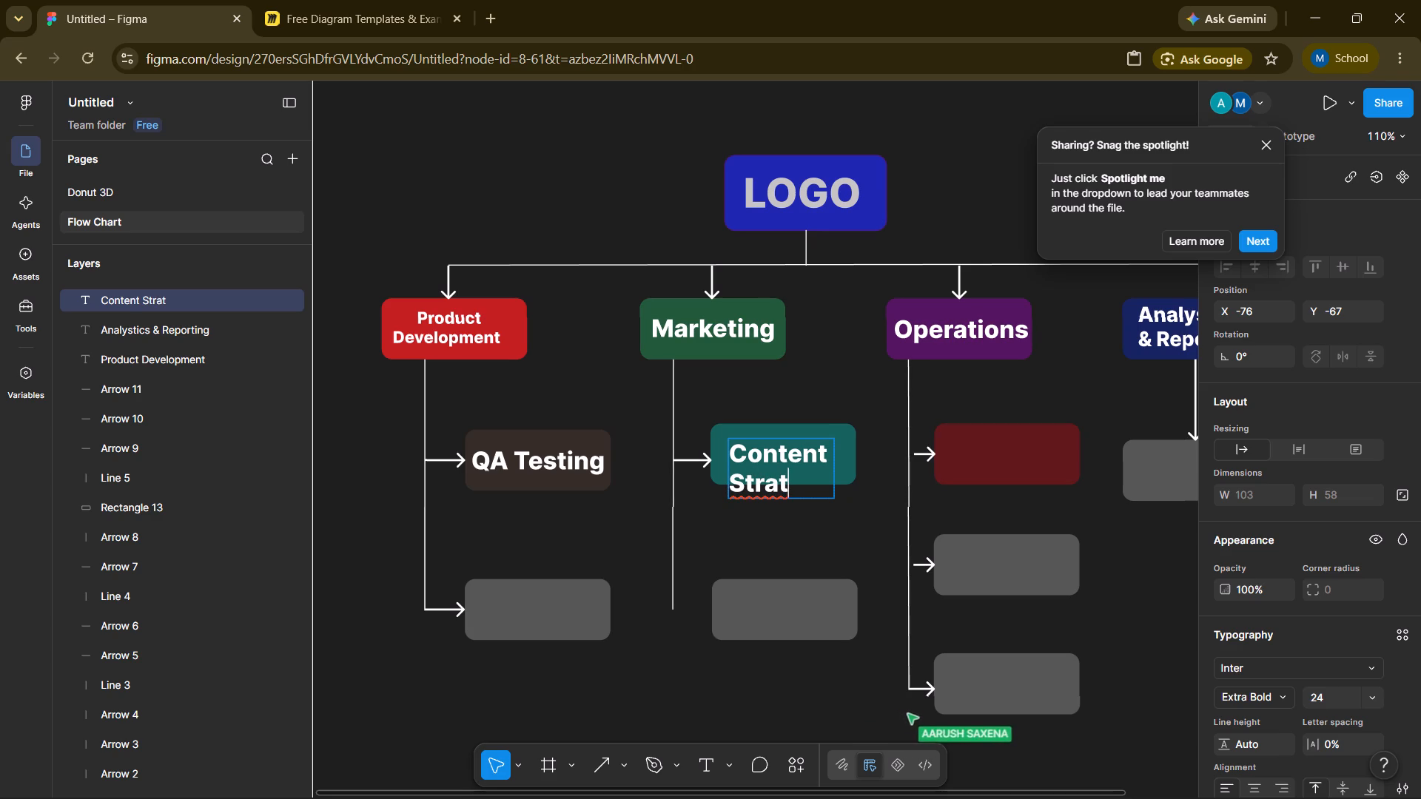
pyautogui.write('egy')
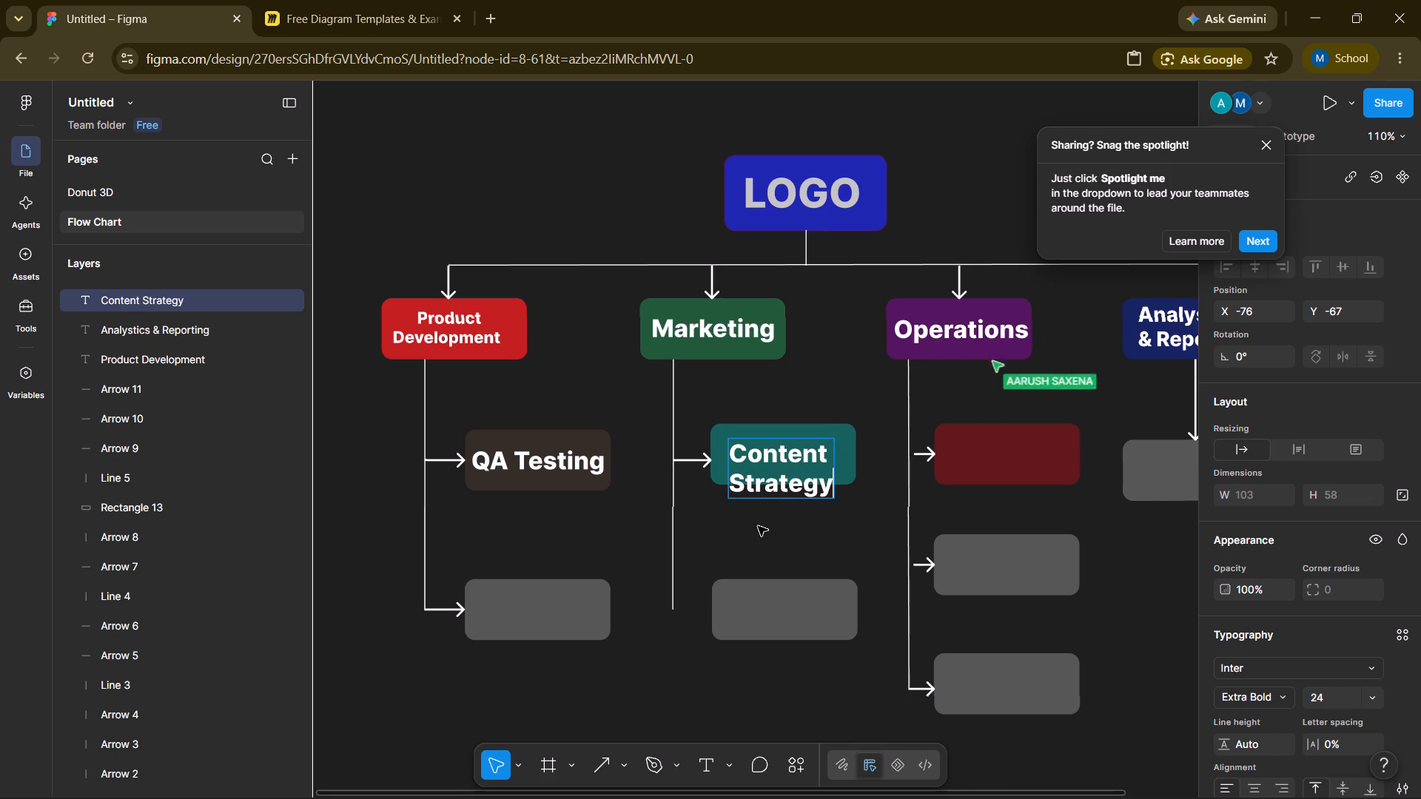
# Try font size 20 on the Content Strategy label and move the label up to sit inside the teal box.
pyautogui.click(1367, 692)
pyautogui.click(1340, 562)
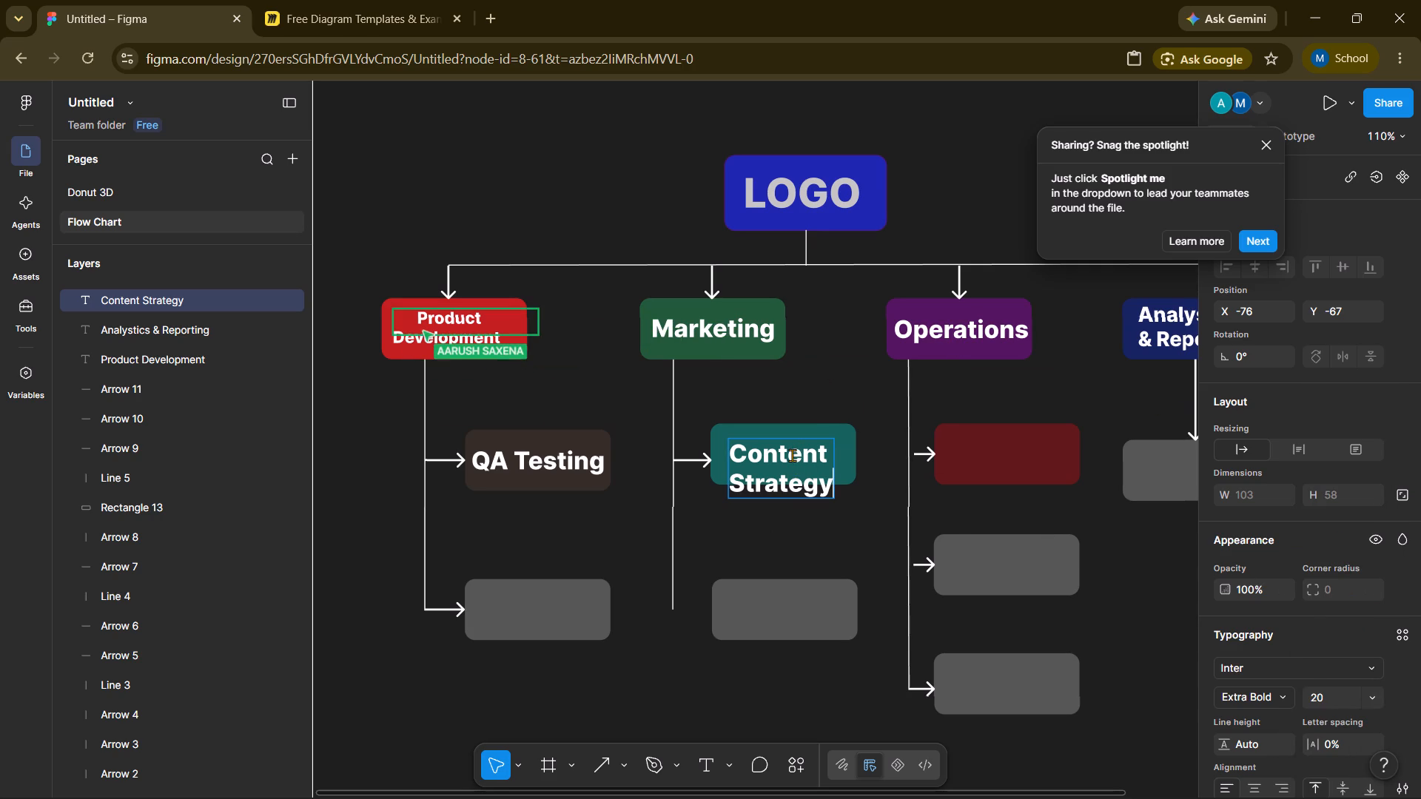
pyautogui.moveTo(792, 455); pyautogui.dragTo(792, 445)
pyautogui.click(764, 530)
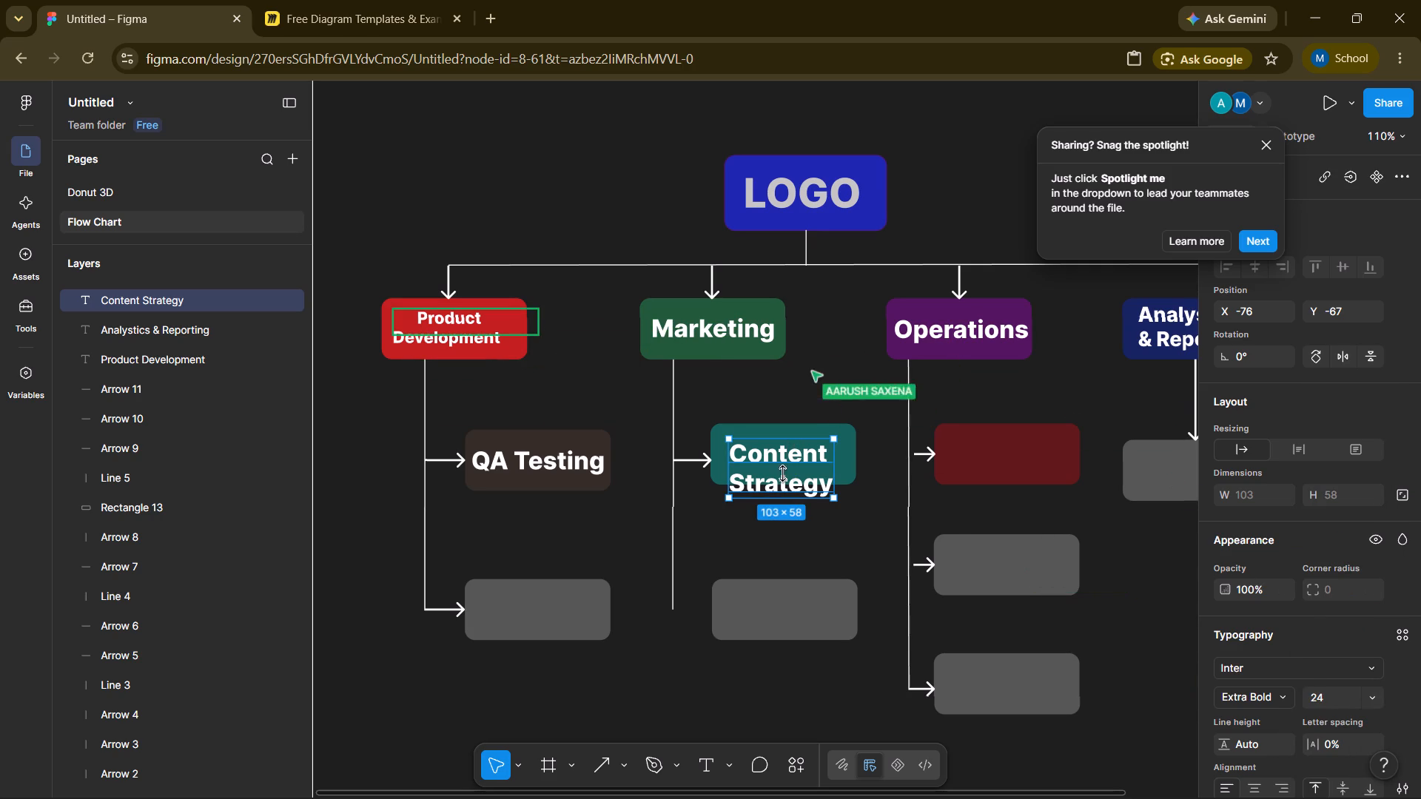
pyautogui.moveTo(772, 445); pyautogui.dragTo(773, 431)
pyautogui.click(830, 382)
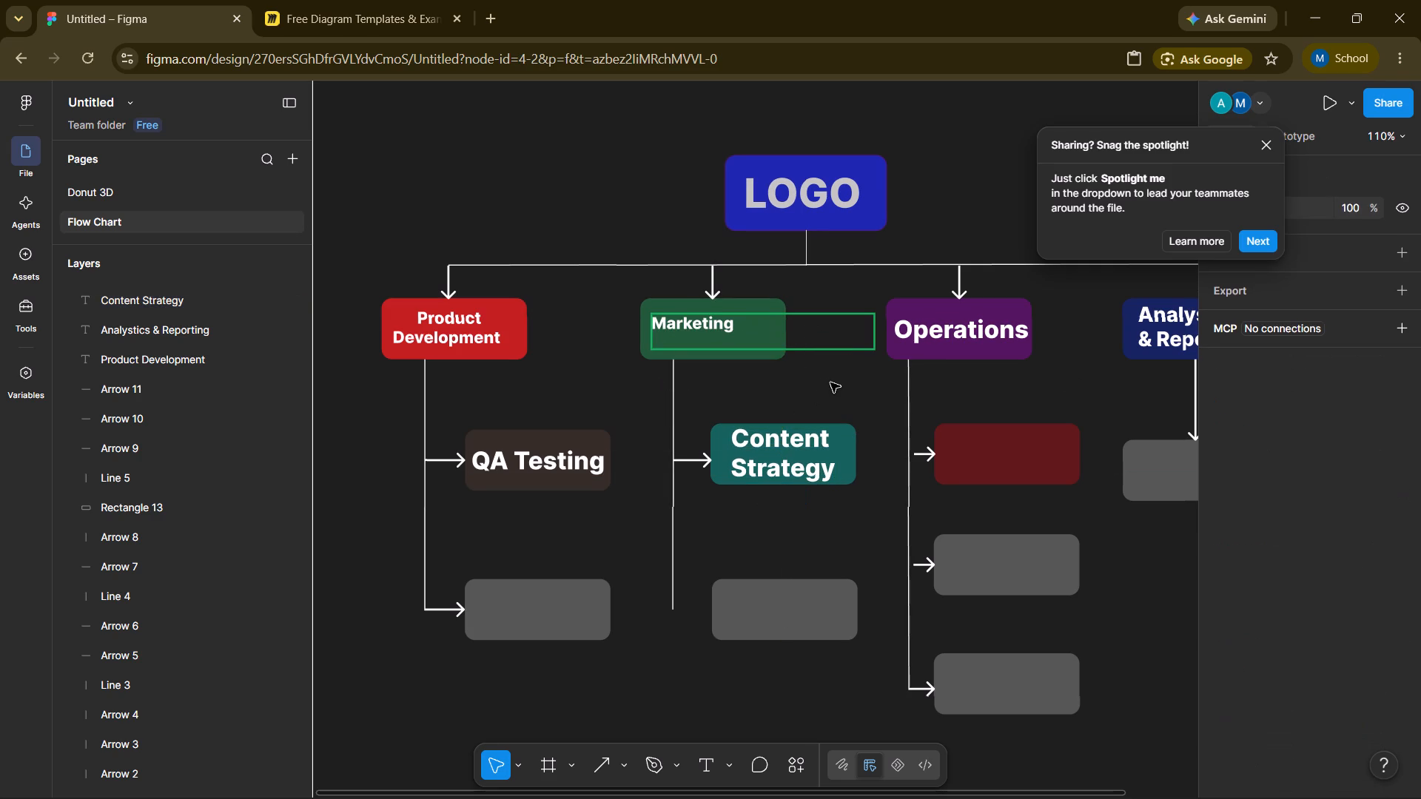
# Add a two-line text label reading "HR & Finance" on the dark red box below Operations.
pyautogui.click(705, 758)
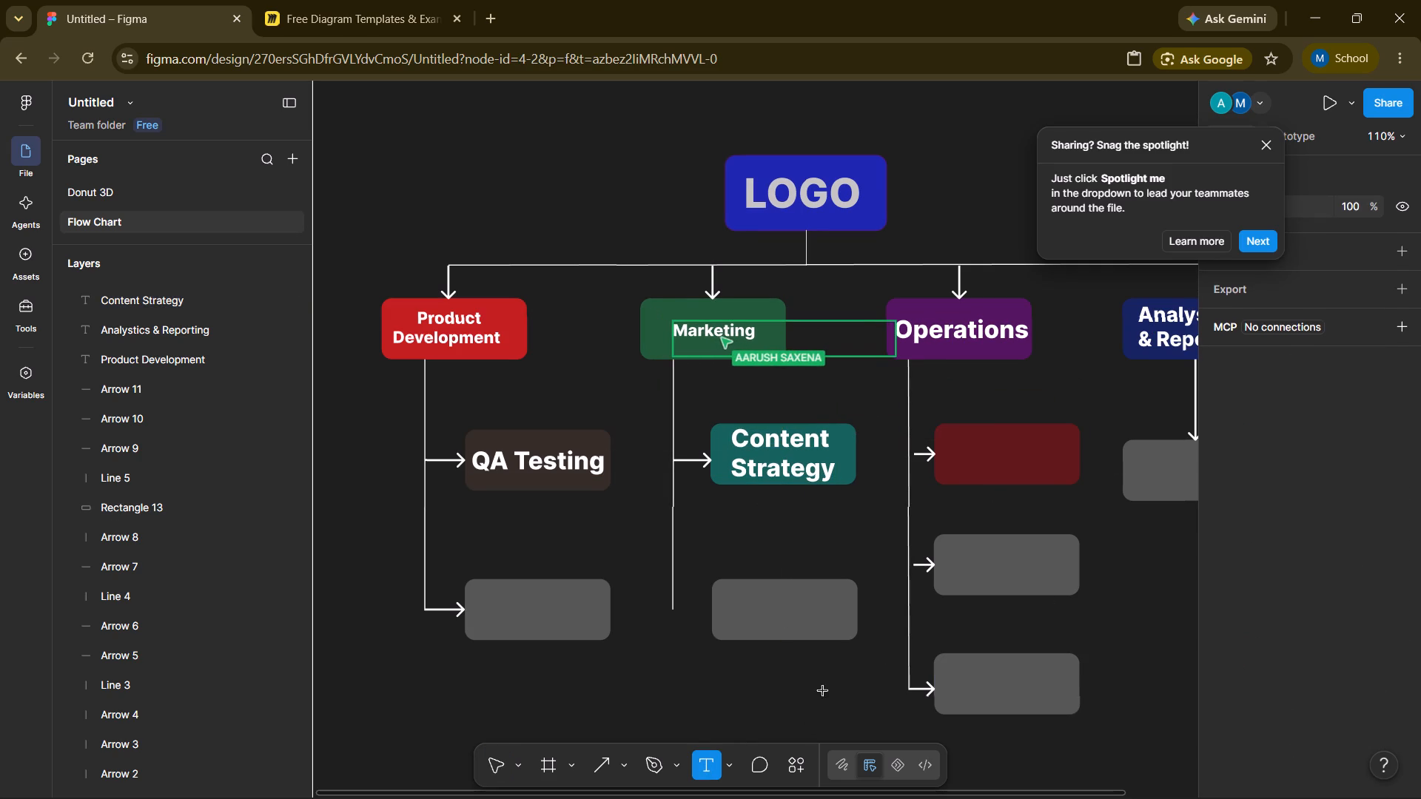
pyautogui.click(964, 454)
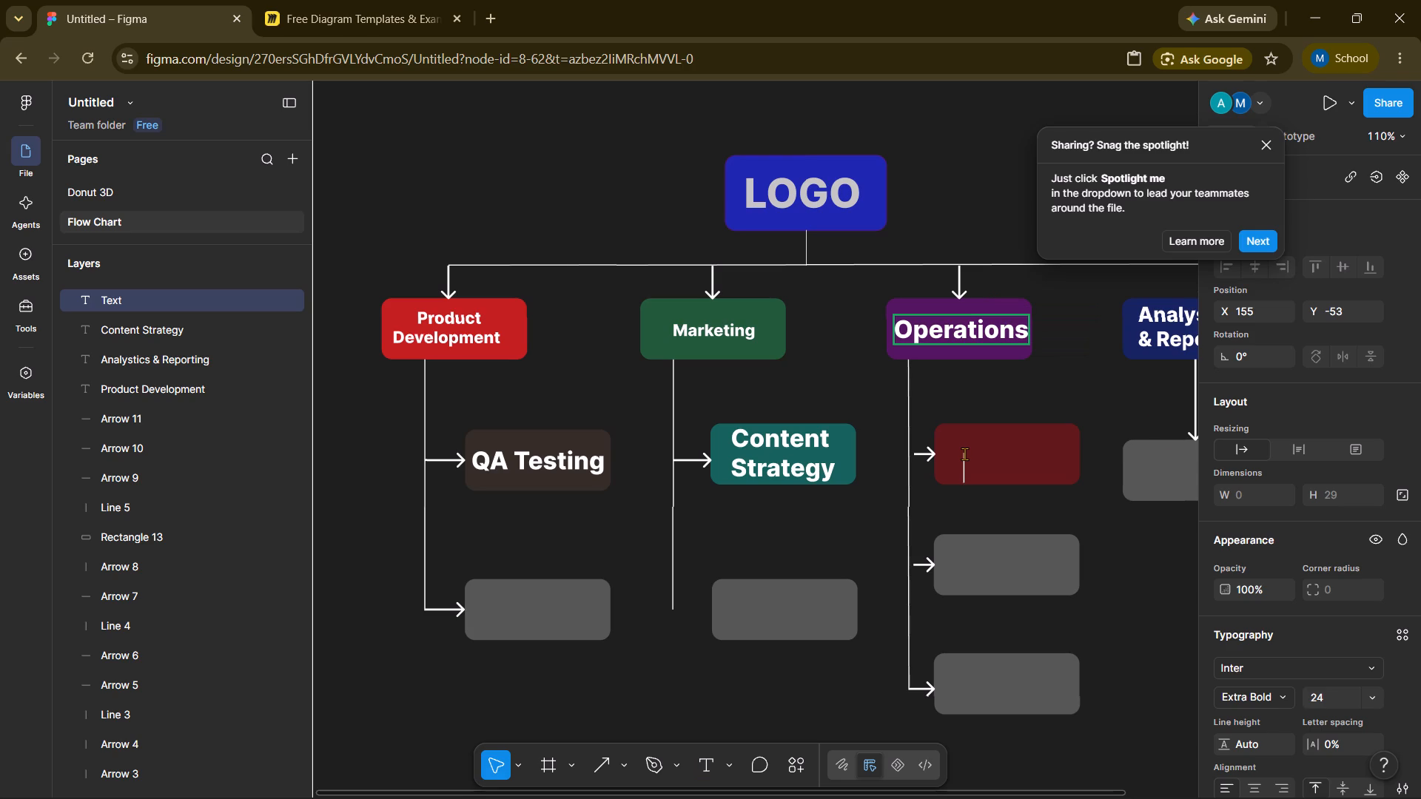
pyautogui.write('HR')
pyautogui.press('space')
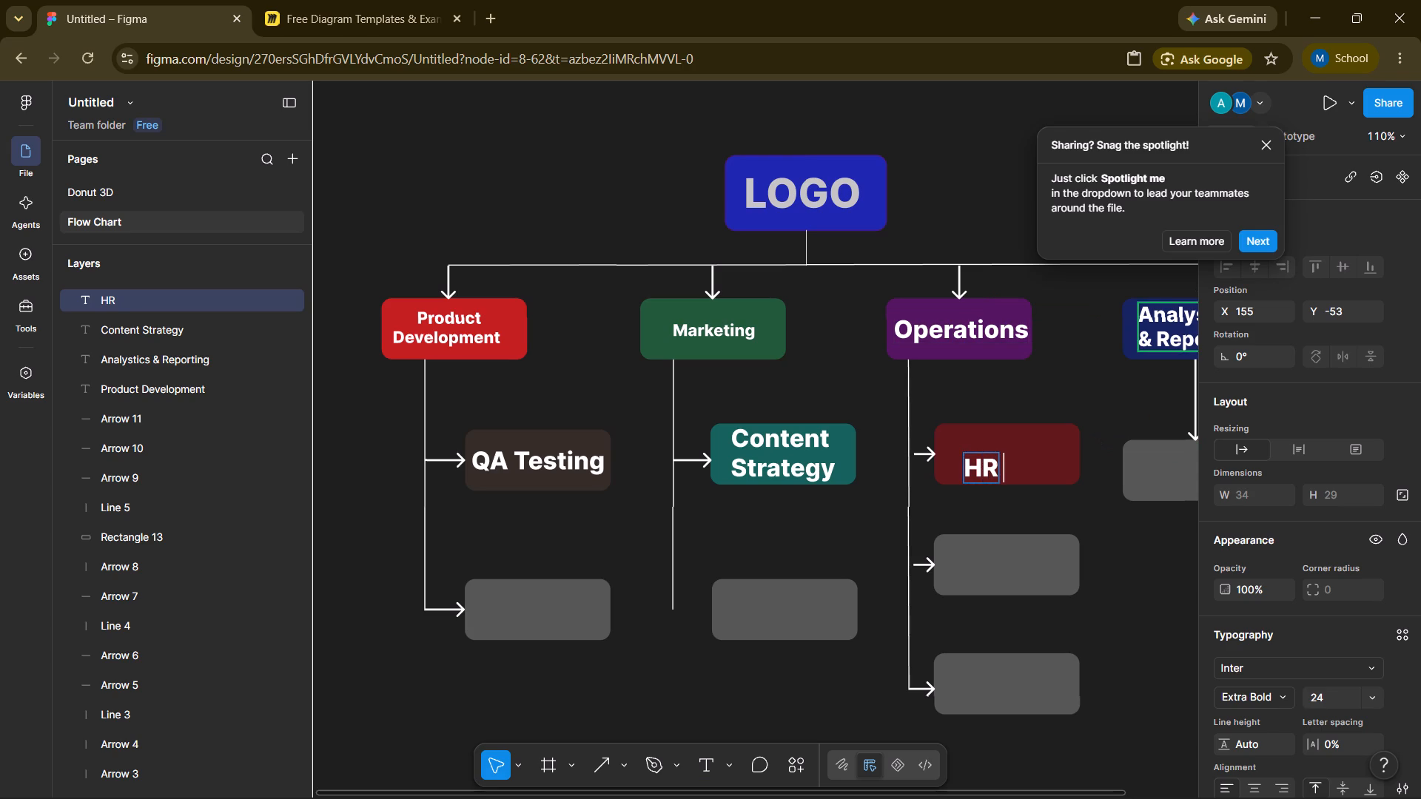
pyautogui.hotkey('shift', '&')
pyautogui.press('space')
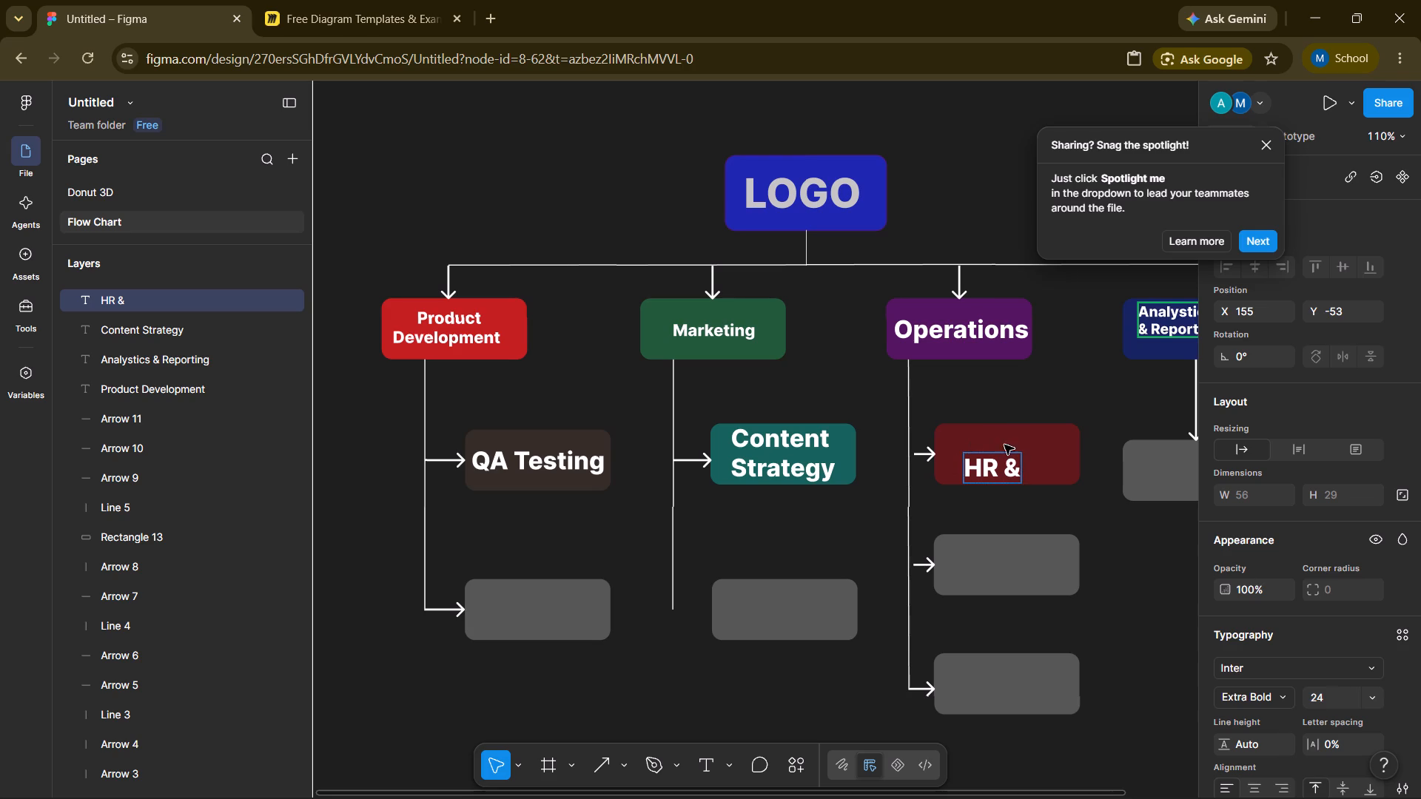
pyautogui.press('Return')
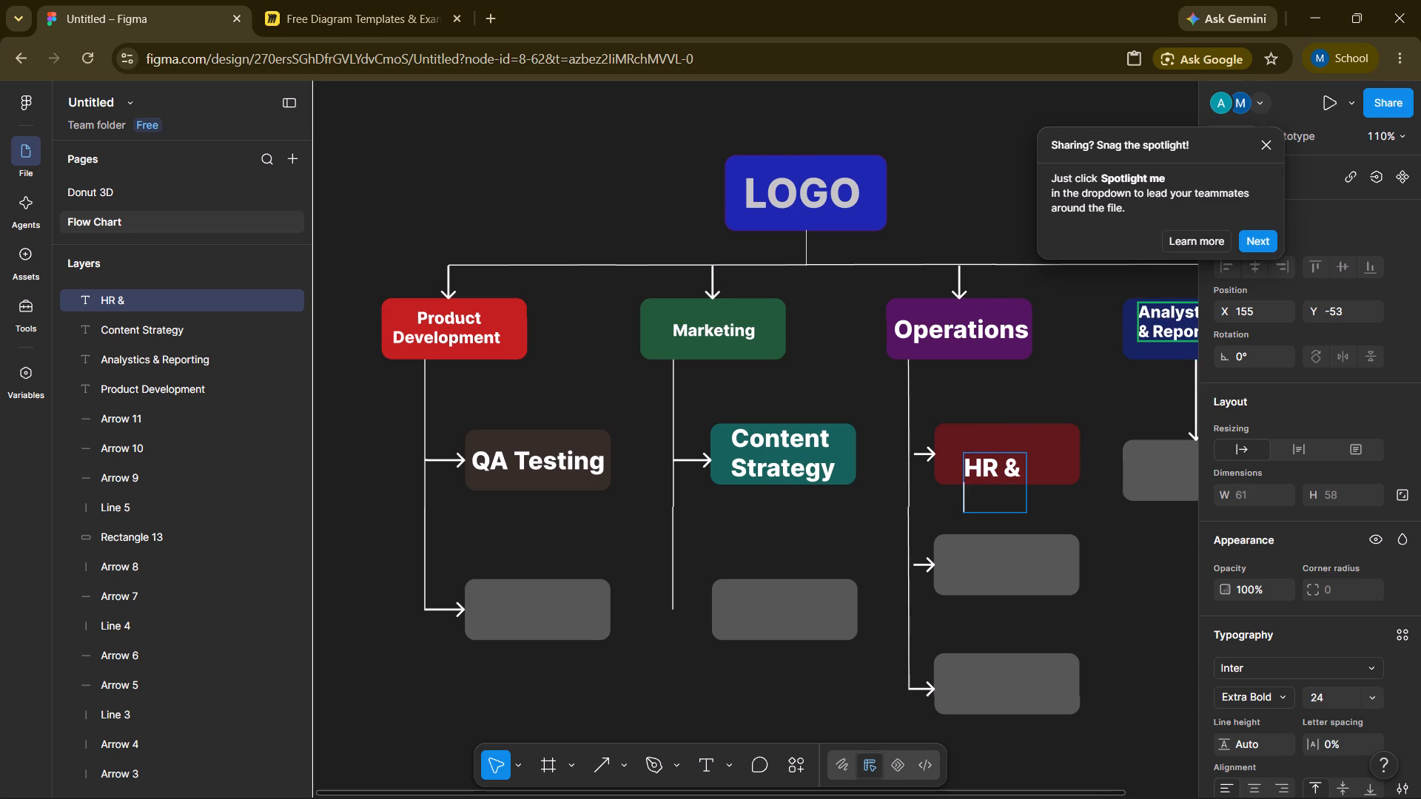
pyautogui.write('Finance')
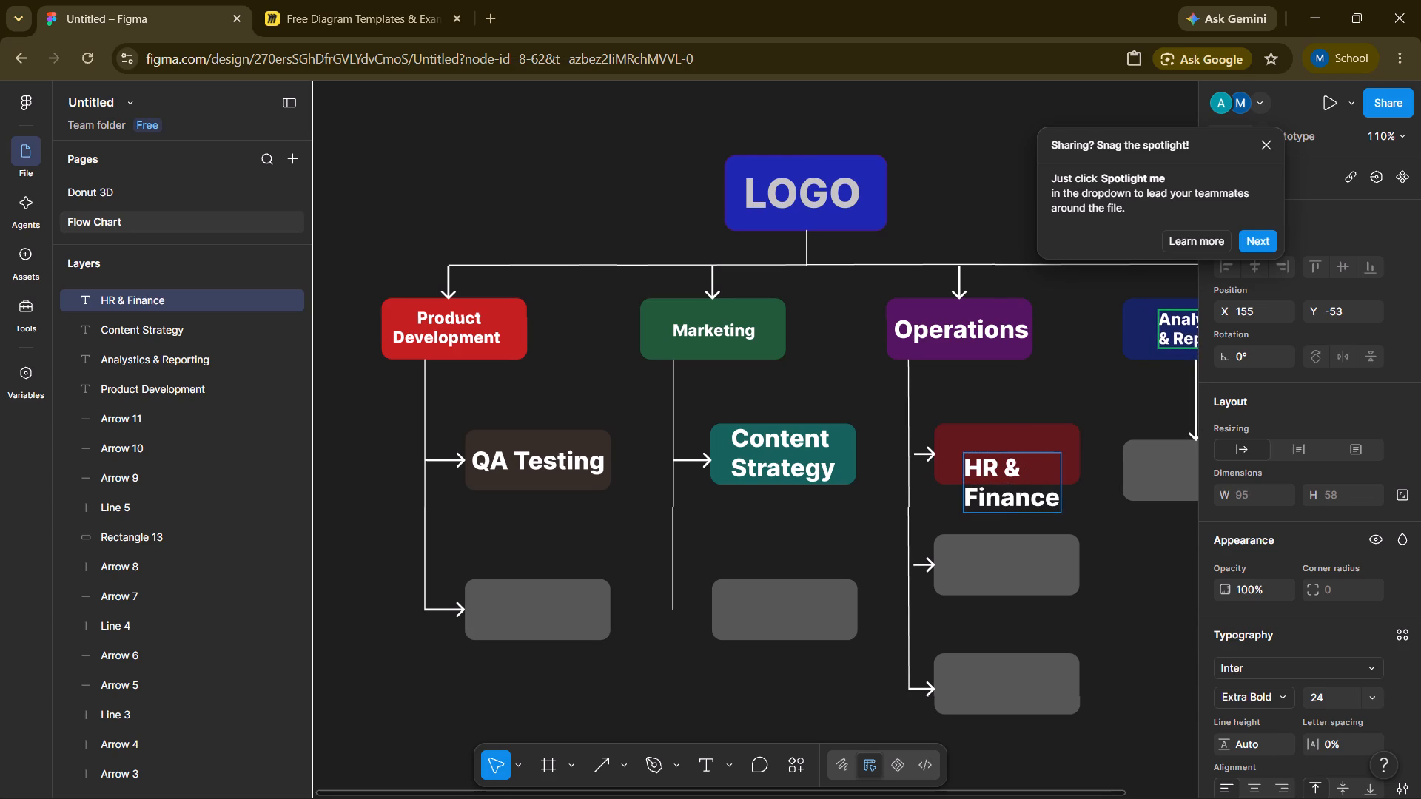
# Move the HR & Finance label up so that both lines sit inside the dark red box.
pyautogui.moveTo(1012, 487); pyautogui.dragTo(1008, 459)
pyautogui.click(1028, 469)
pyautogui.moveTo(1028, 469); pyautogui.dragTo(1028, 439)
pyautogui.click(1066, 398)
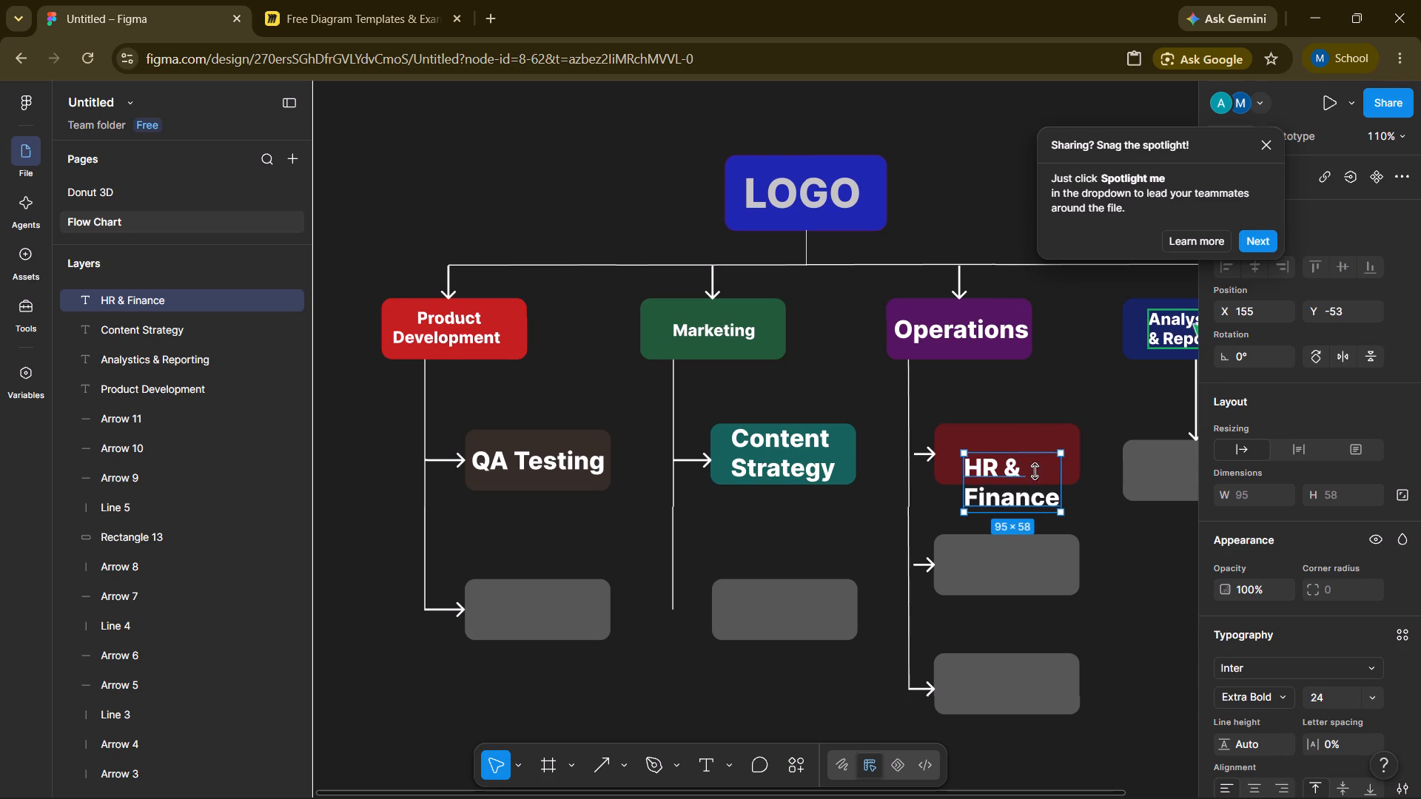
pyautogui.moveTo(1029, 478); pyautogui.dragTo(1027, 451)
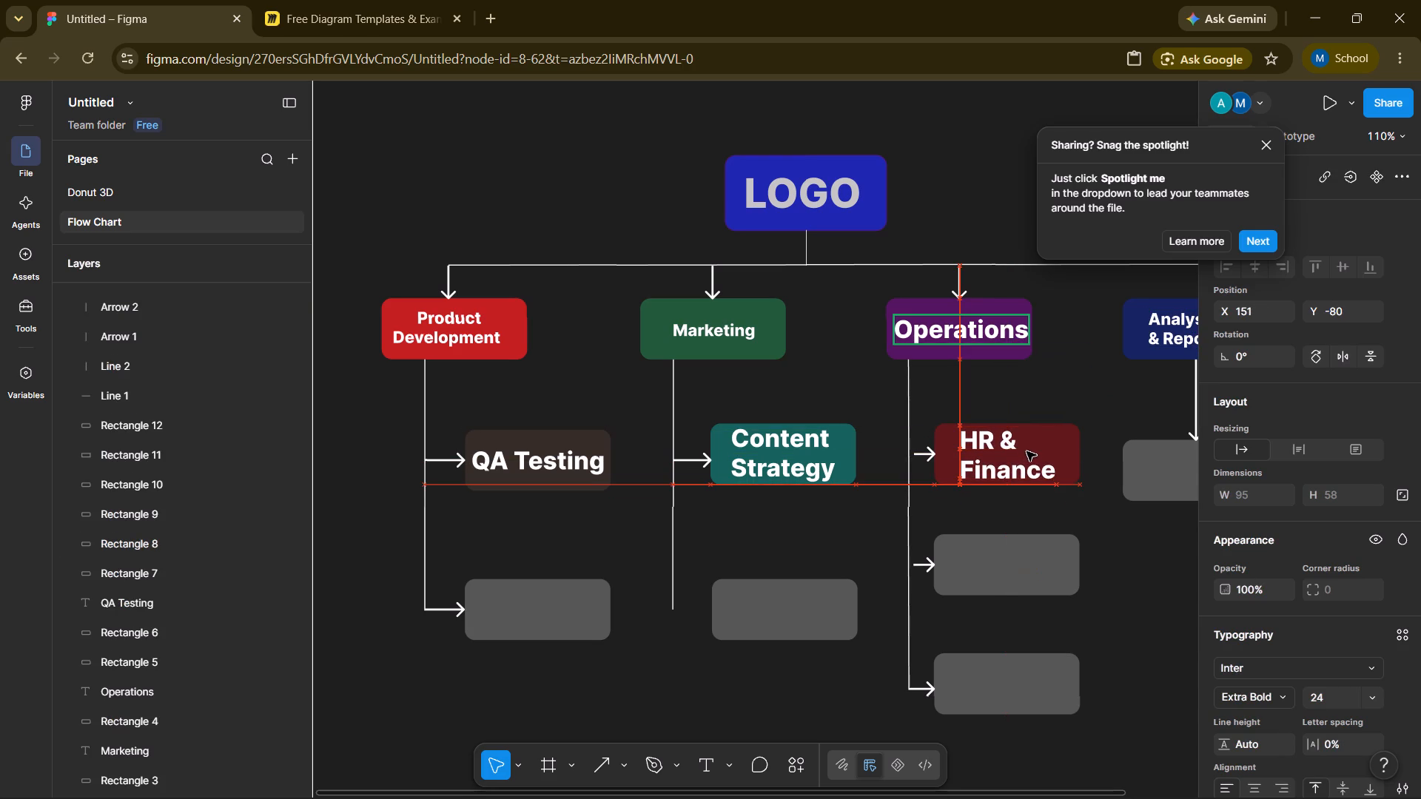
pyautogui.moveTo(1027, 451); pyautogui.dragTo(1027, 453)
pyautogui.click(1112, 368)
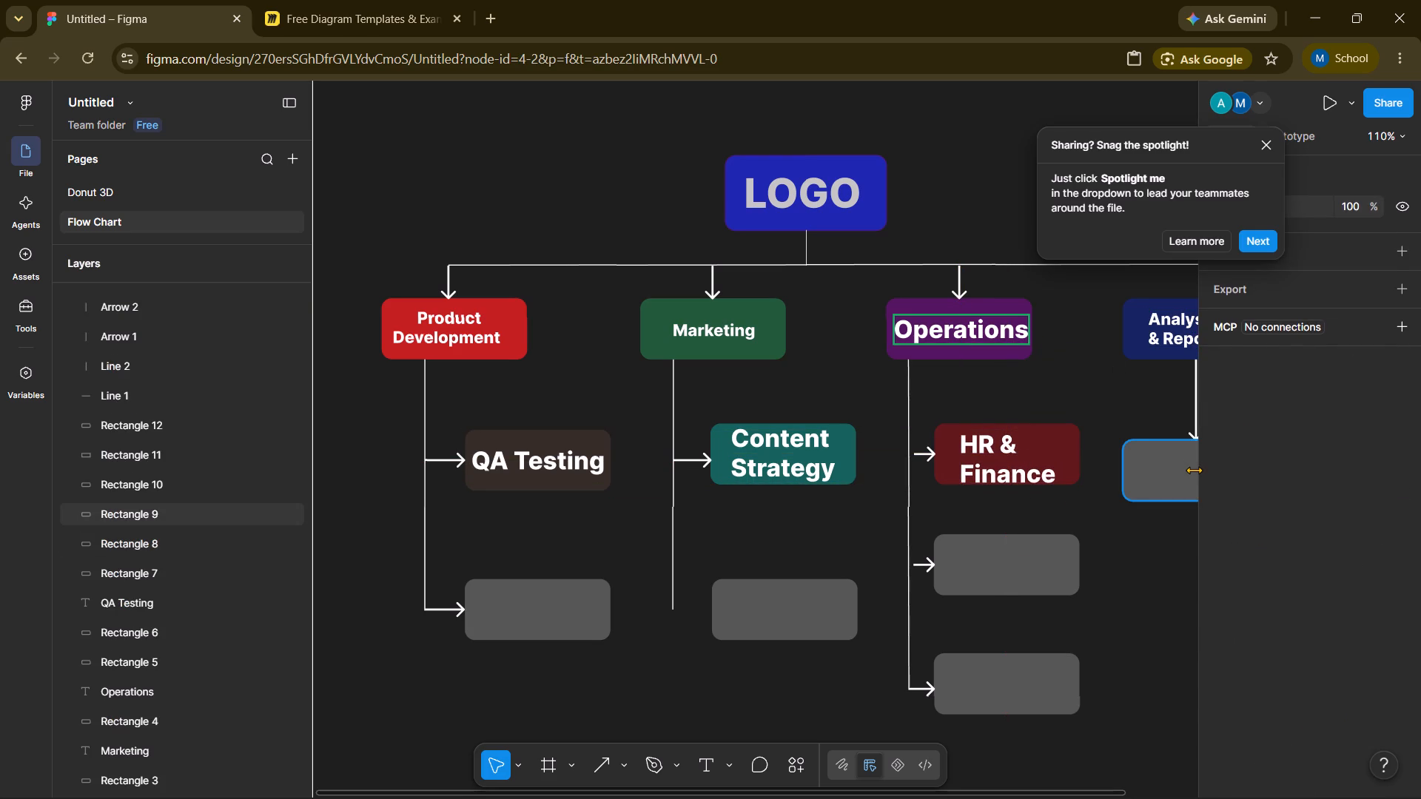
# Add a two-line text label reading "KPI Dashboards" on the grey box below Analystics & Reporting.
pyautogui.click(1187, 470)
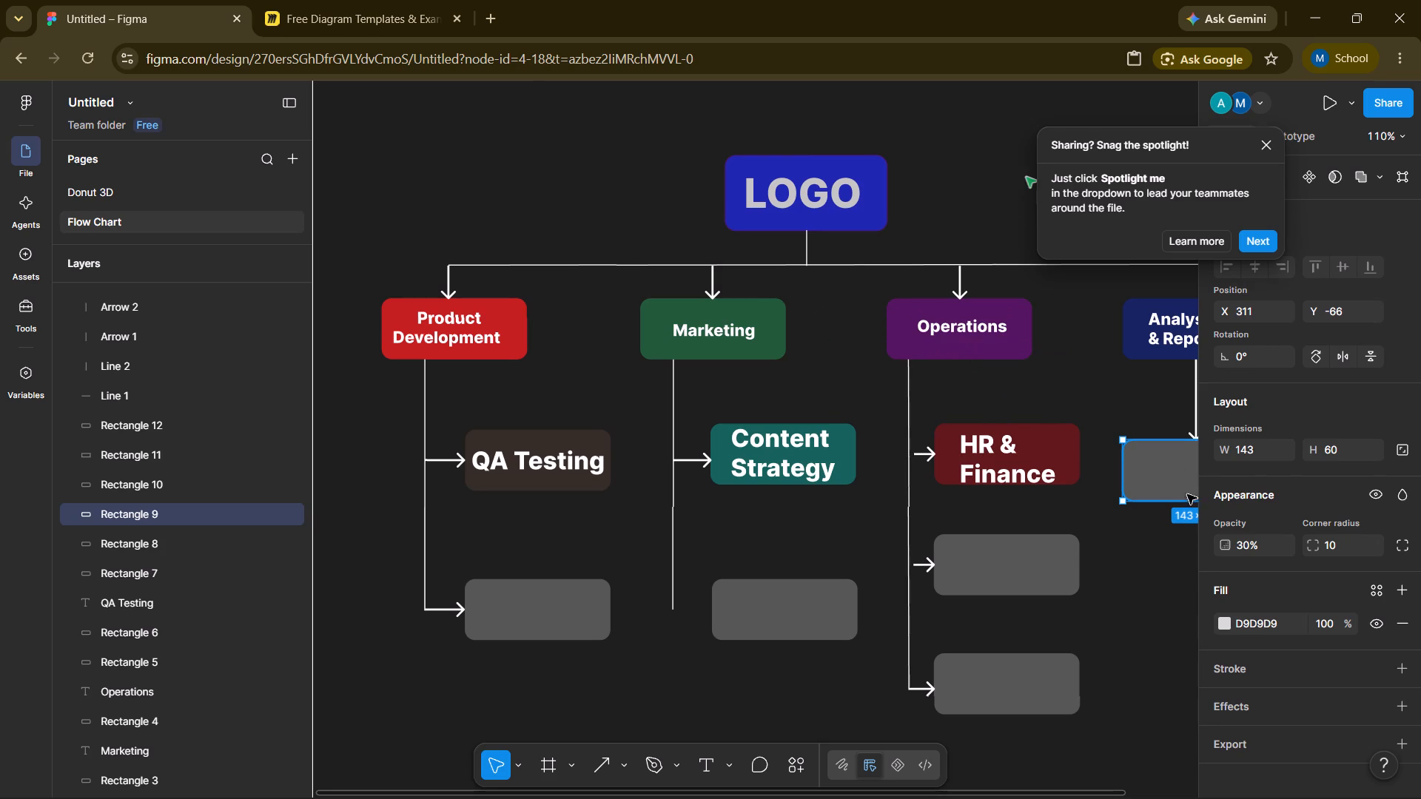
pyautogui.click(710, 770)
pyautogui.click(1148, 468)
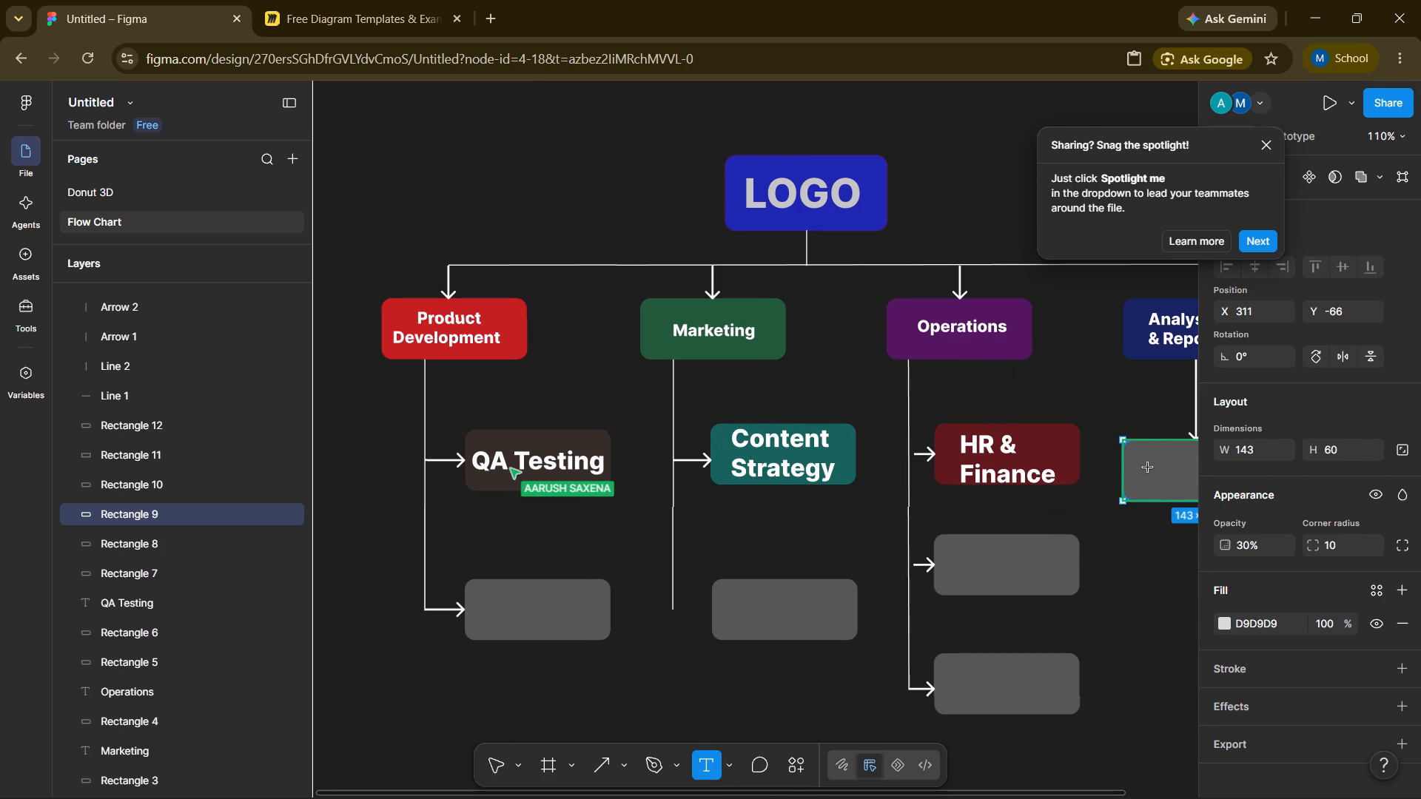
pyautogui.write('KPI')
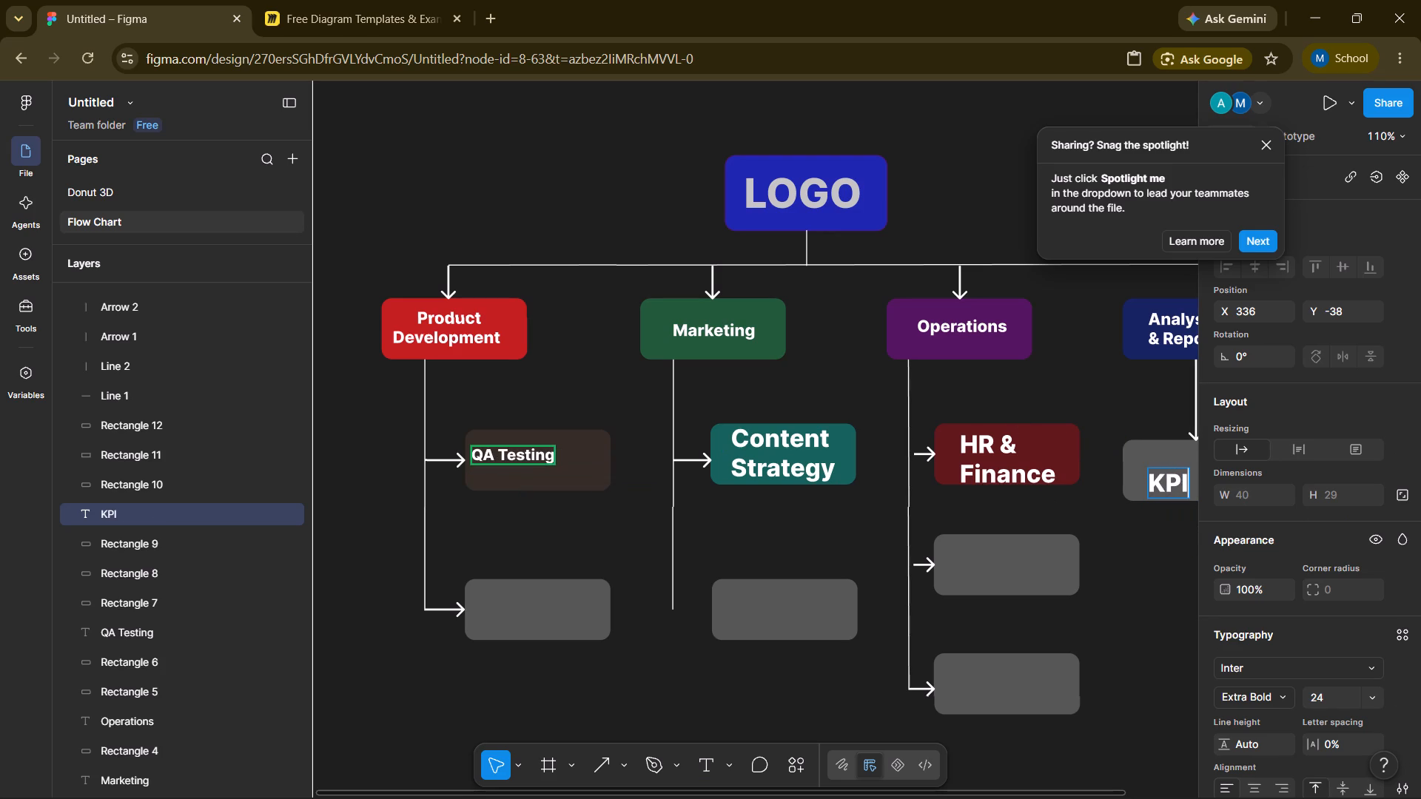
pyautogui.press('Return')
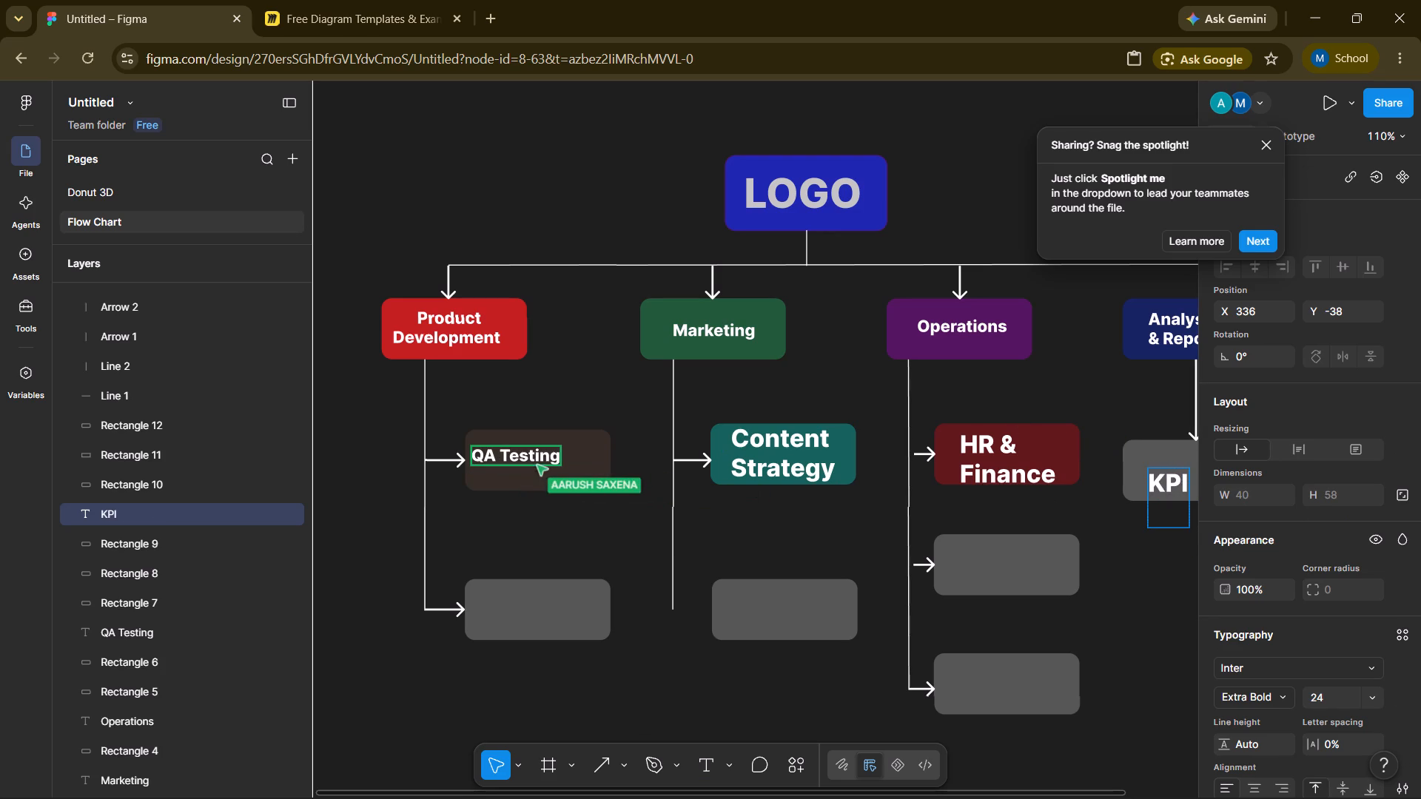
pyautogui.write('Das')
pyautogui.write('hboard')
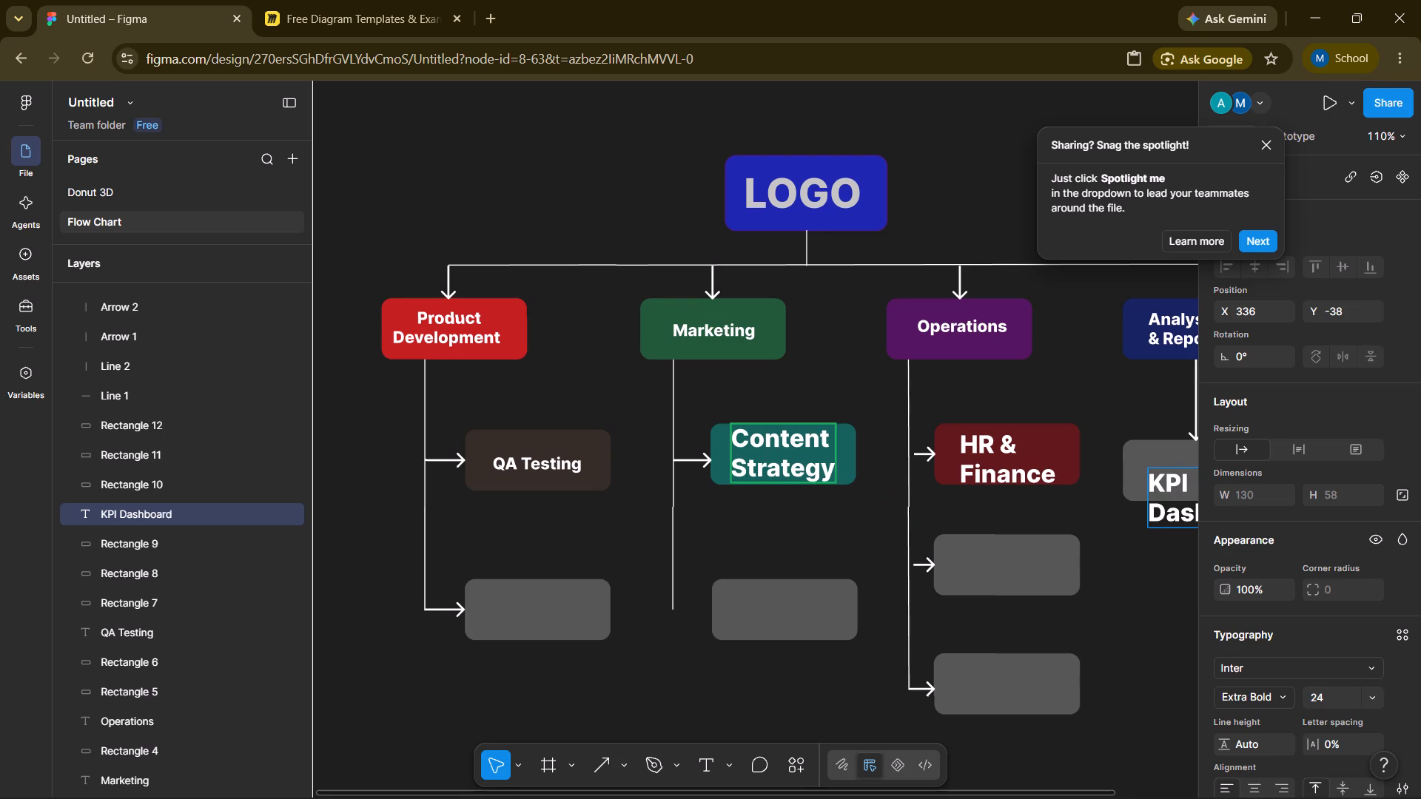
pyautogui.press('s')
pyautogui.click(1118, 591)
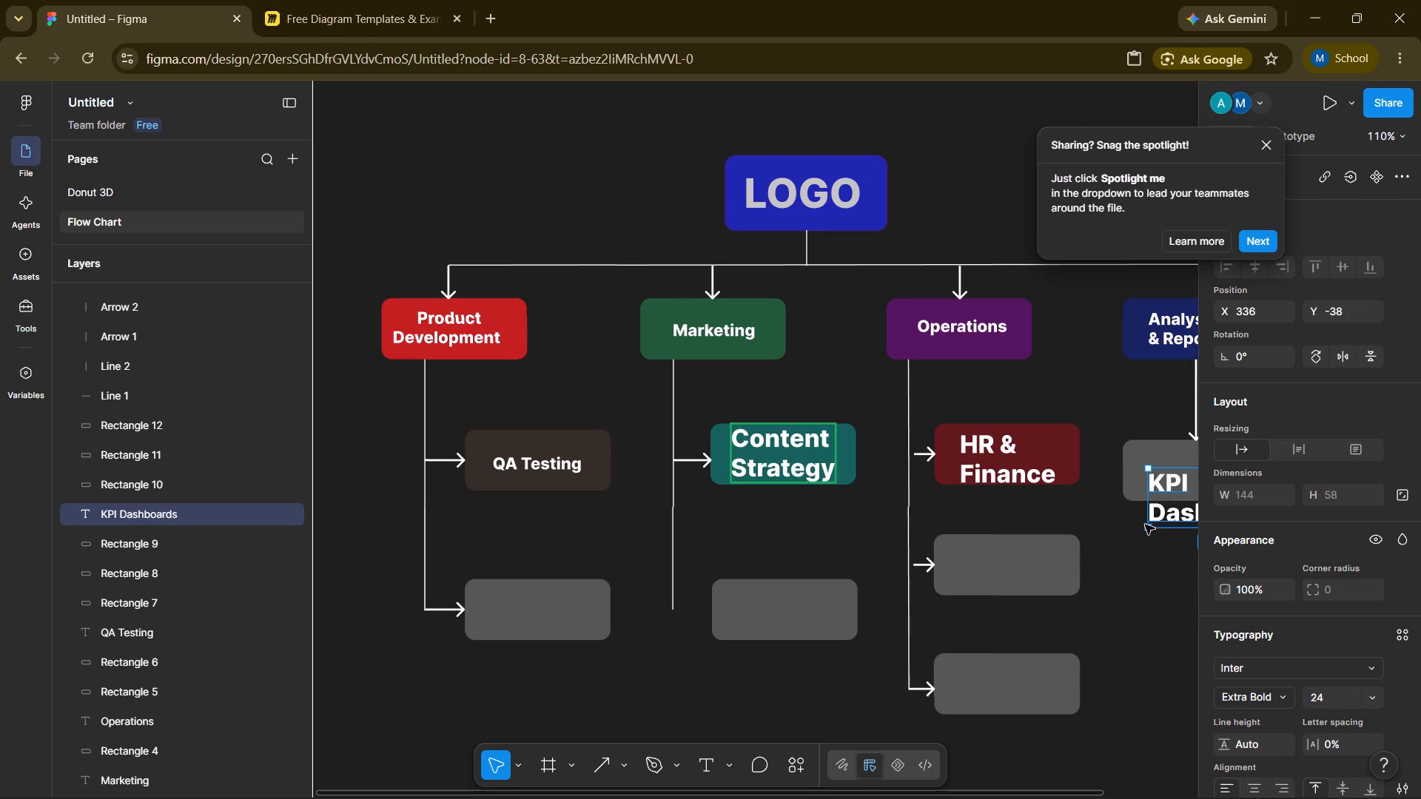
# Set the KPI Dashboards label's font size to 20 and centre it inside its grey box, at about X 326, Y -59.
pyautogui.moveTo(1184, 483); pyautogui.dragTo(1169, 453)
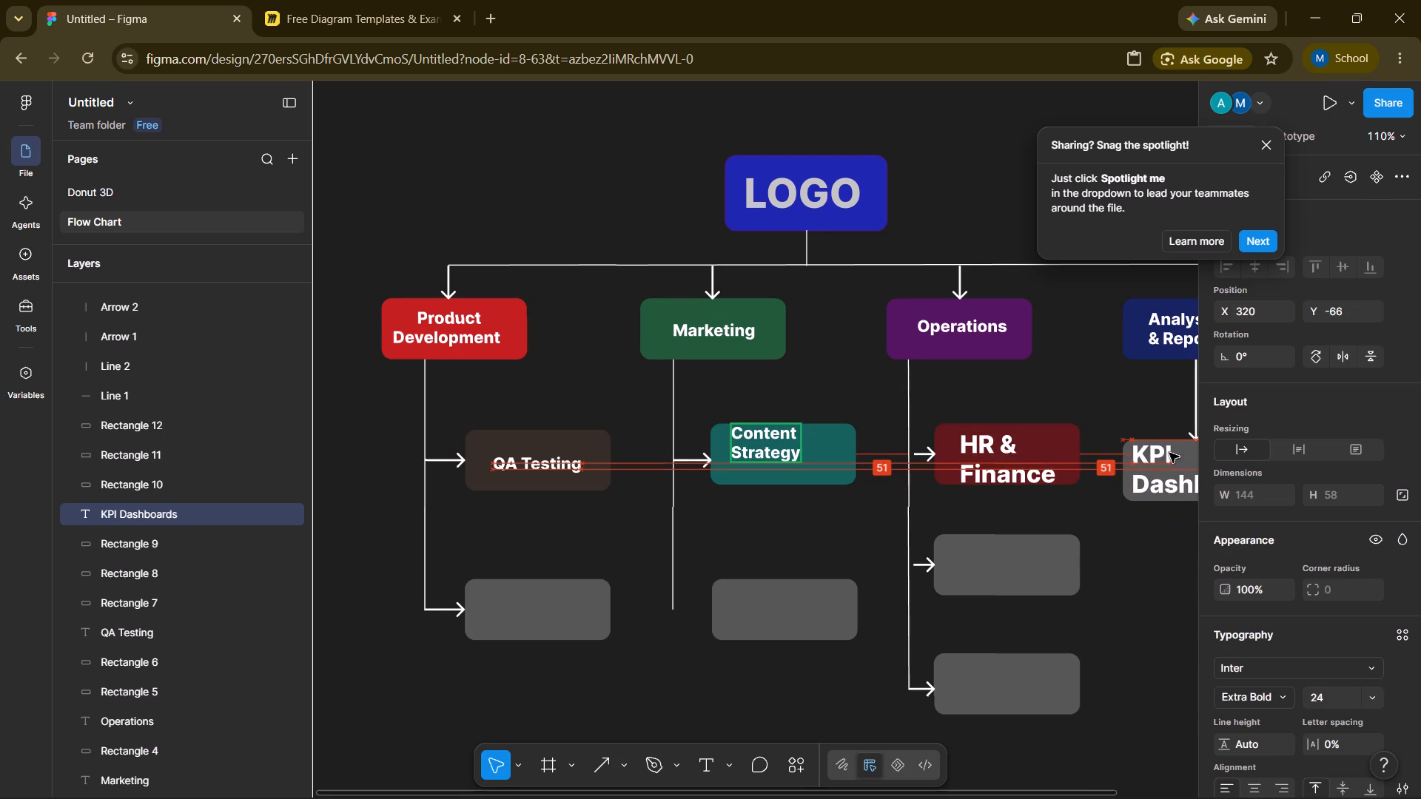
pyautogui.click(1368, 691)
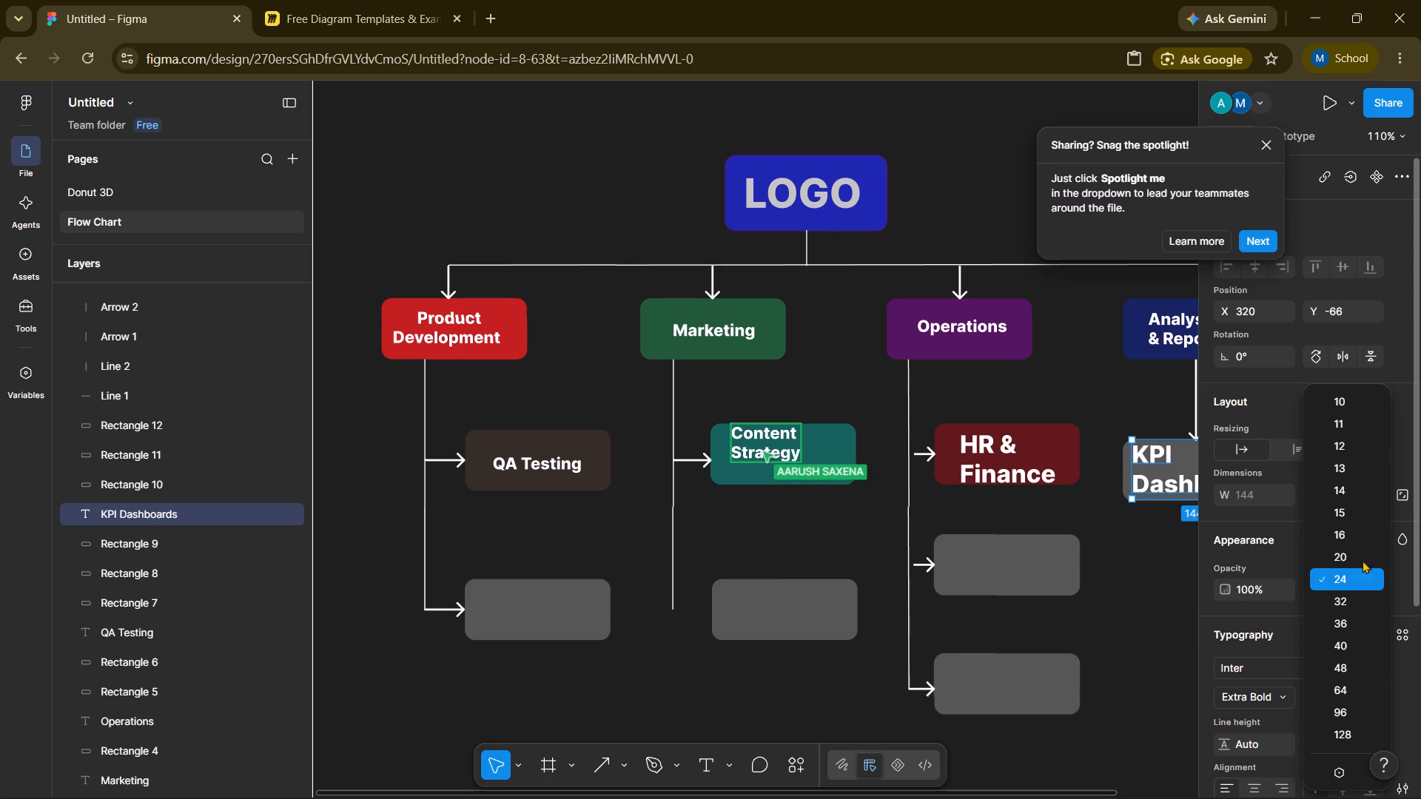
pyautogui.click(1356, 548)
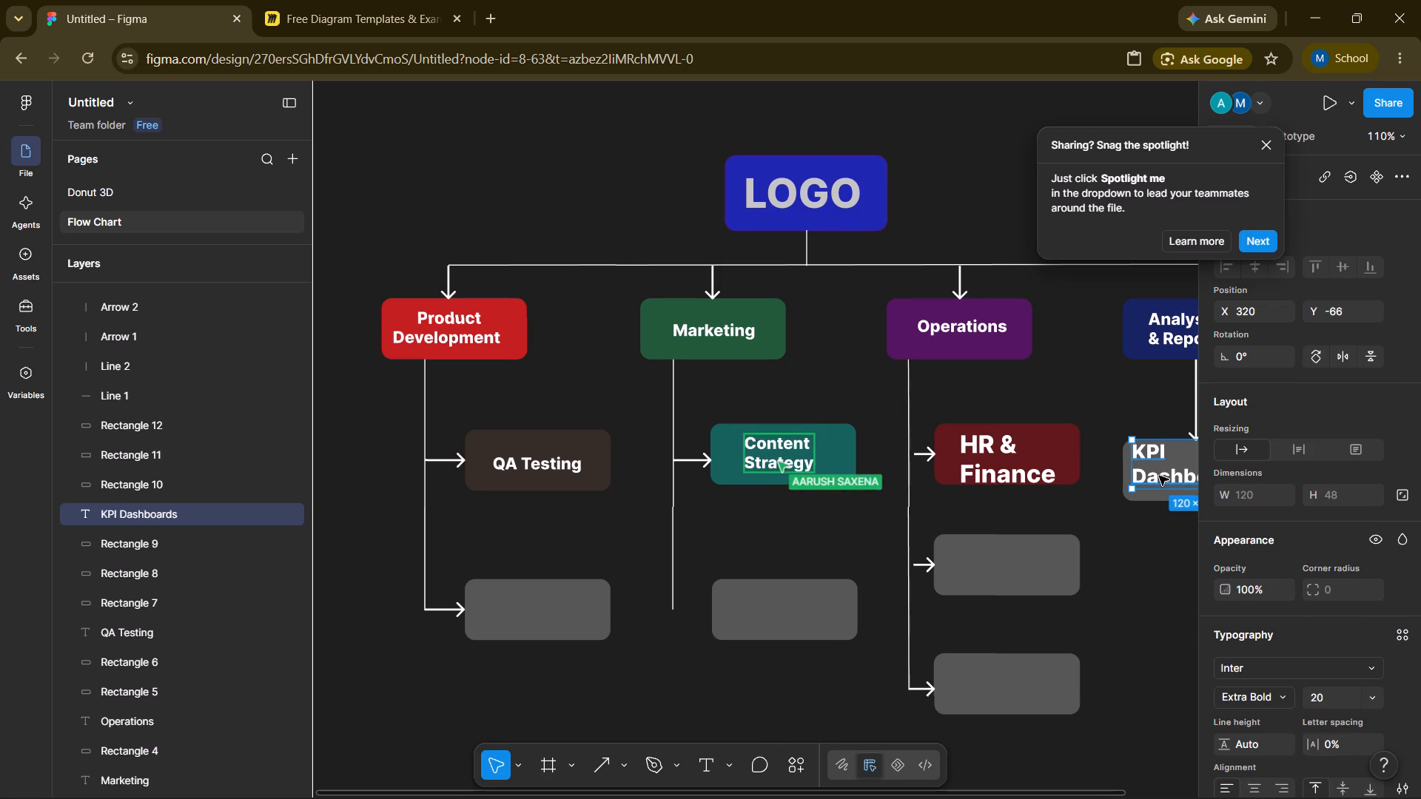
pyautogui.moveTo(1159, 476); pyautogui.dragTo(1164, 483)
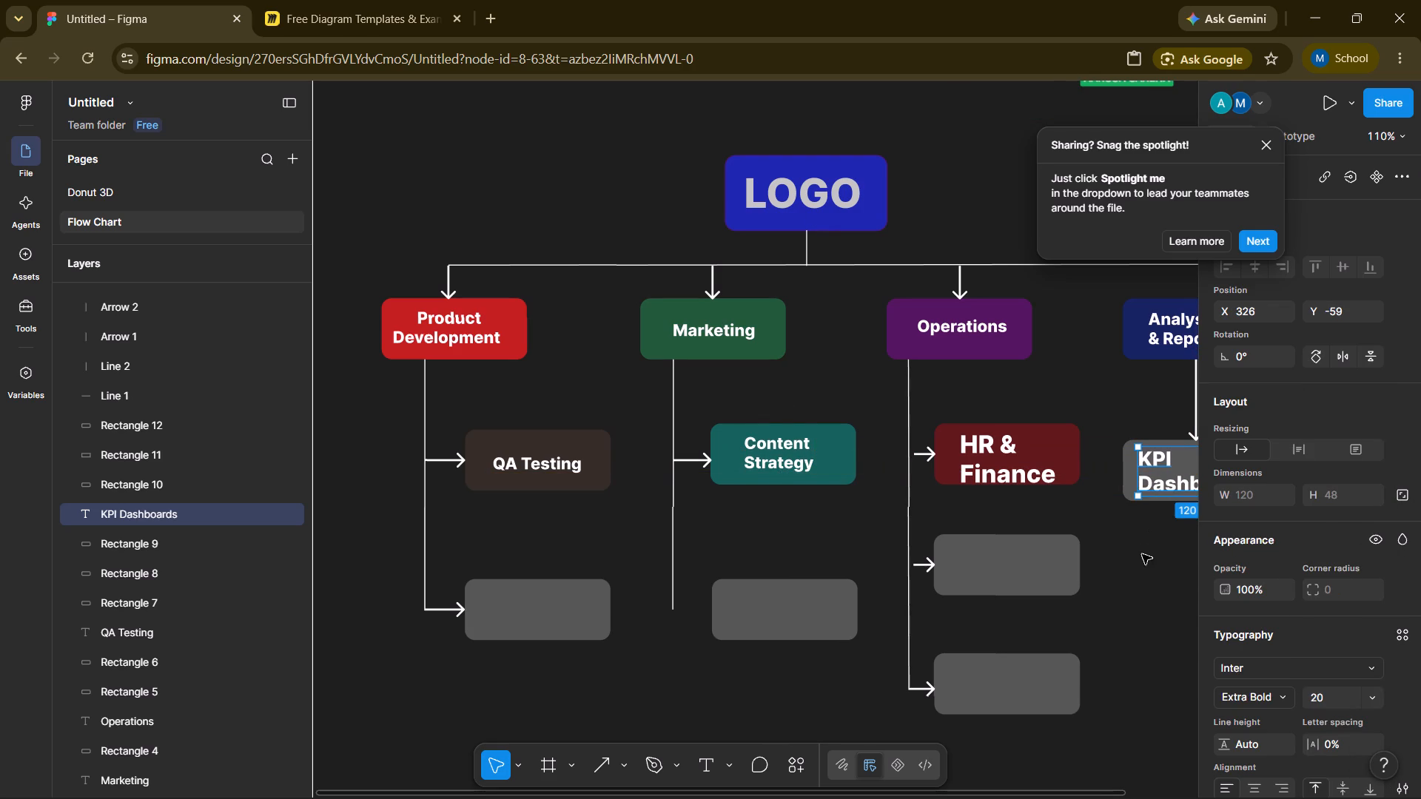
pyautogui.click(1142, 554)
# Add a two-line text label reading "Engineering Specs" on the grey box below QA Testing, indenting the second line by two spaces.
pyautogui.click(520, 602)
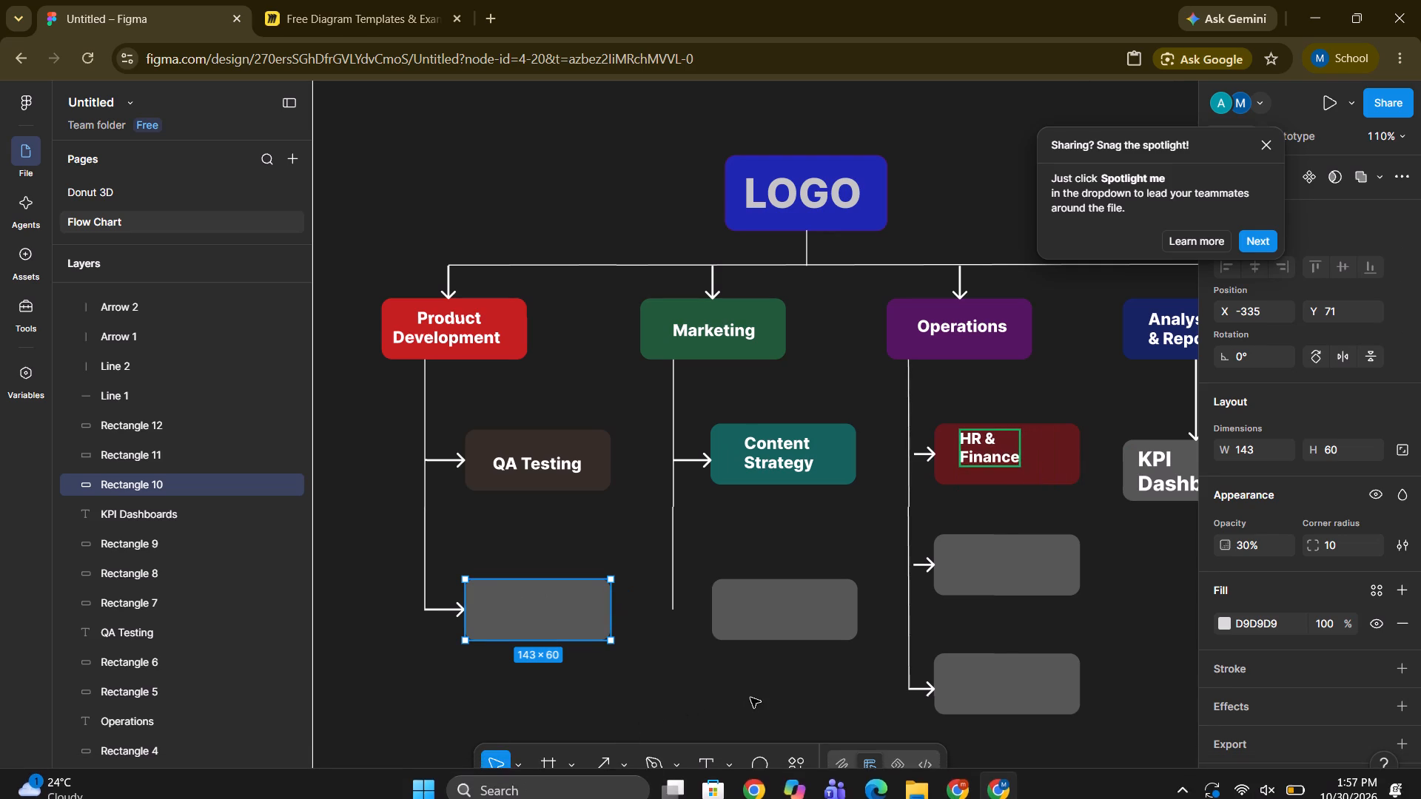
pyautogui.click(697, 764)
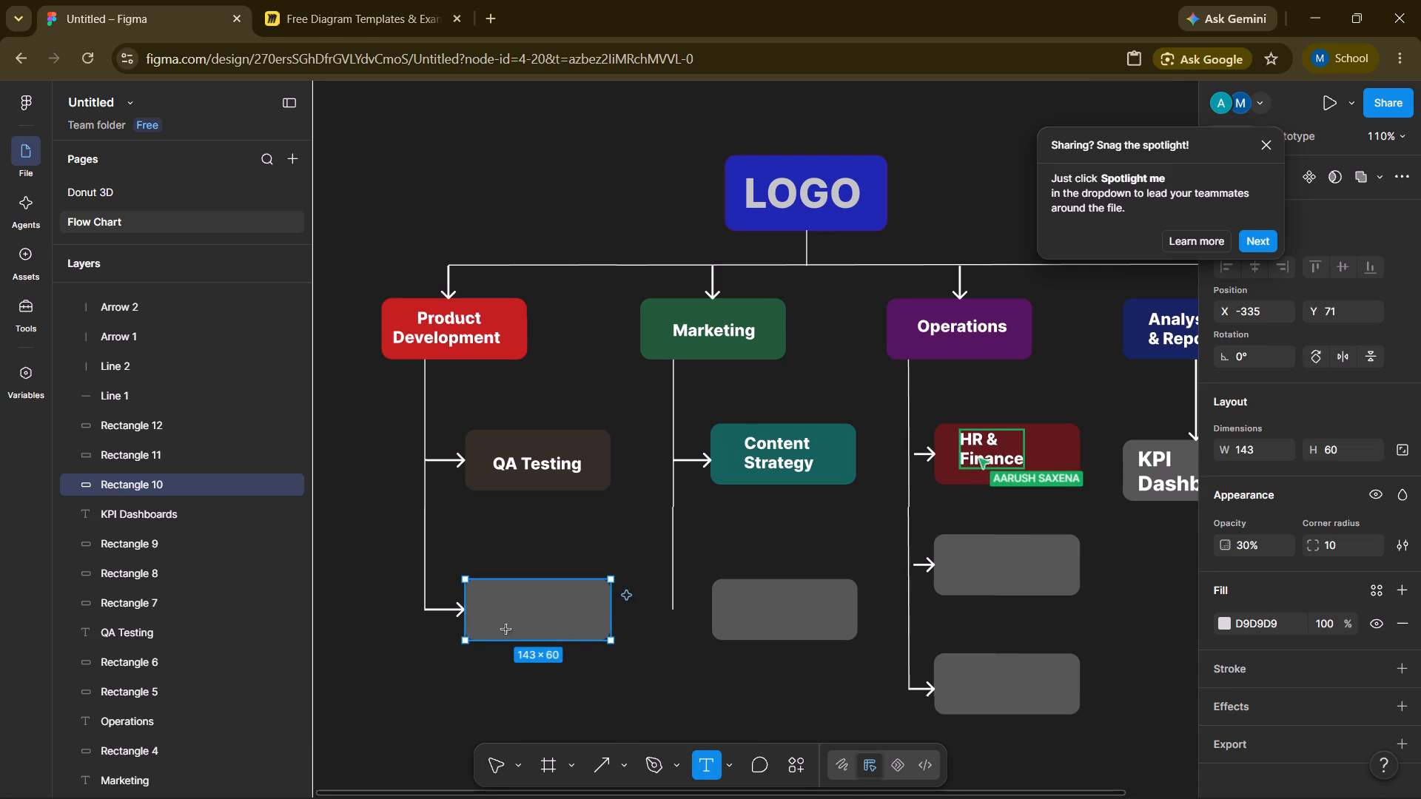
pyautogui.click(500, 624)
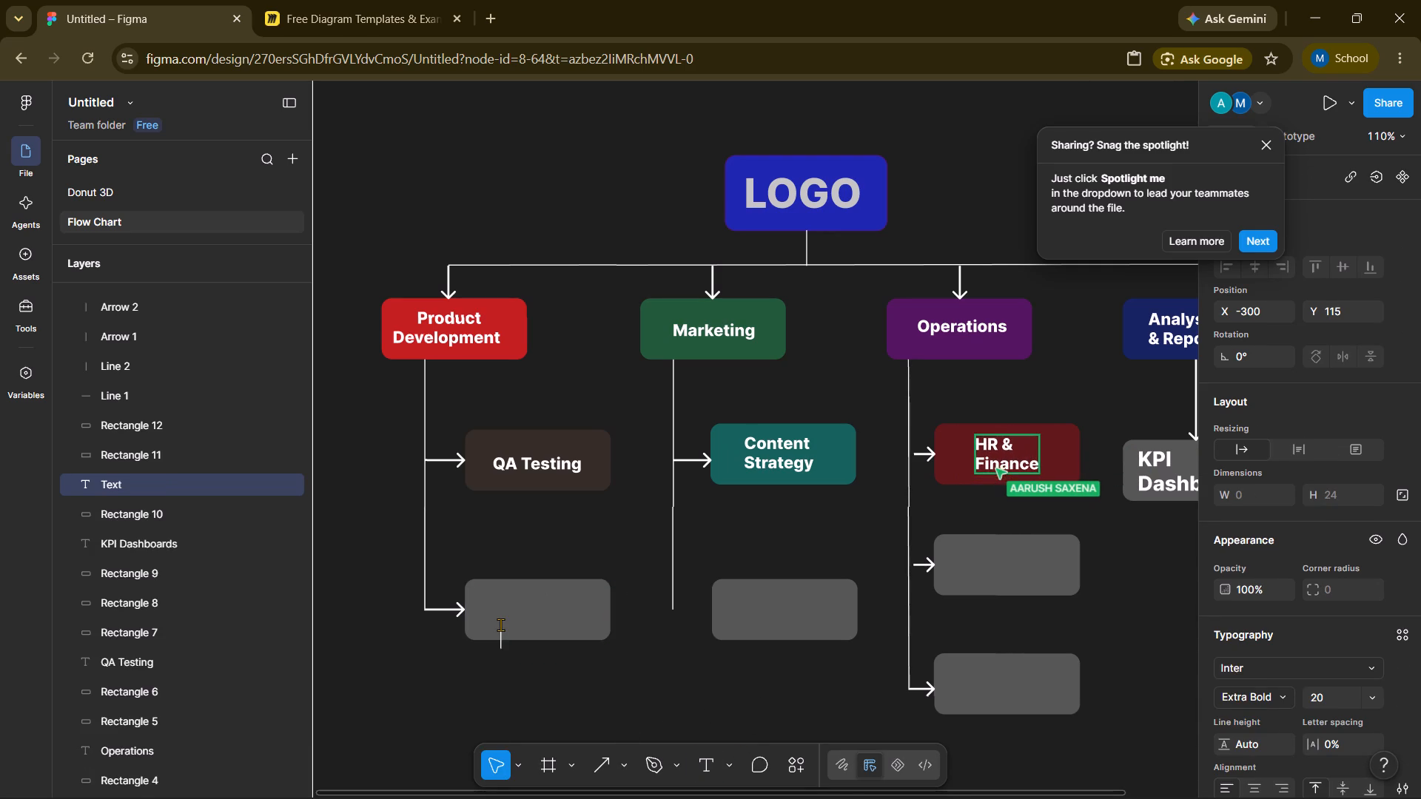
pyautogui.write('En')
pyautogui.press('g')
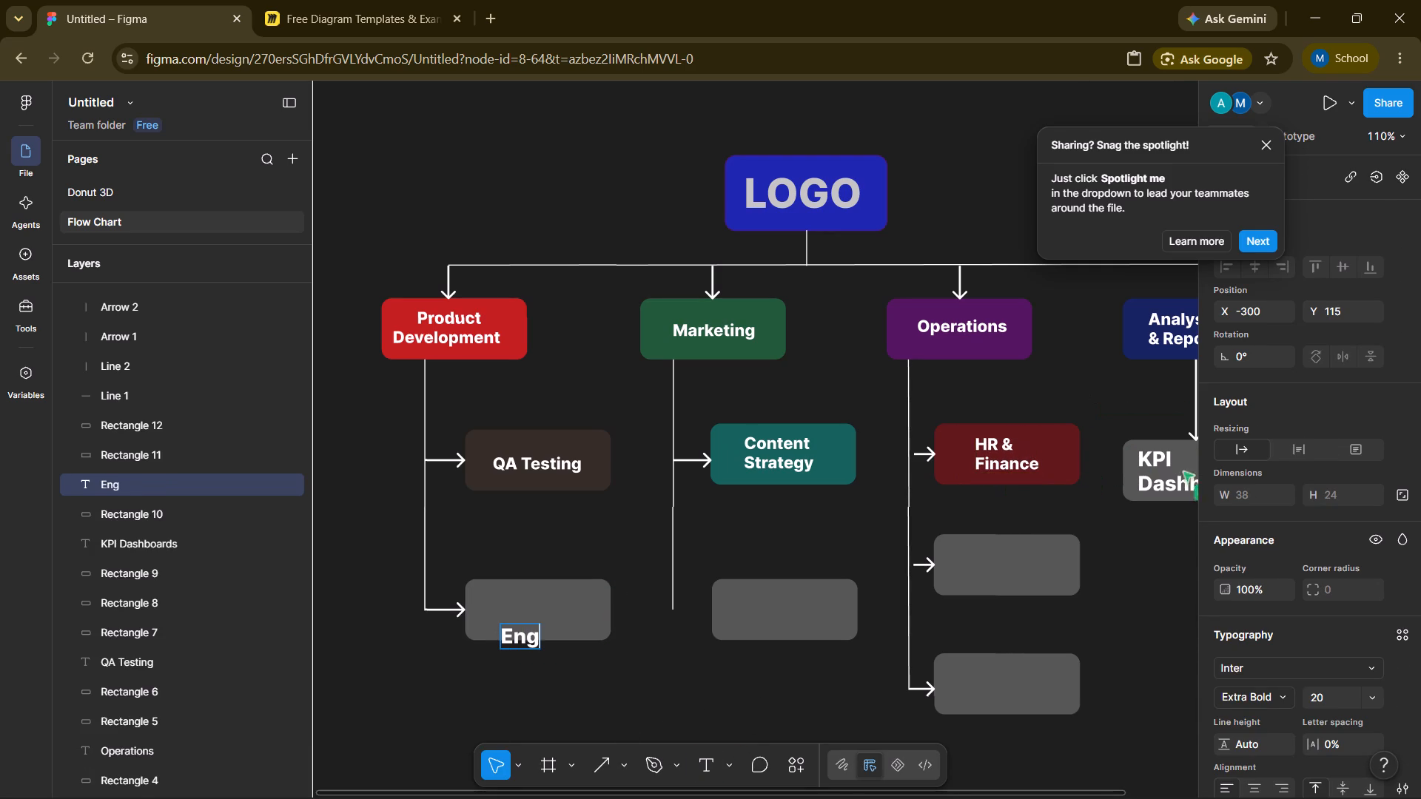
pyautogui.write('ineering')
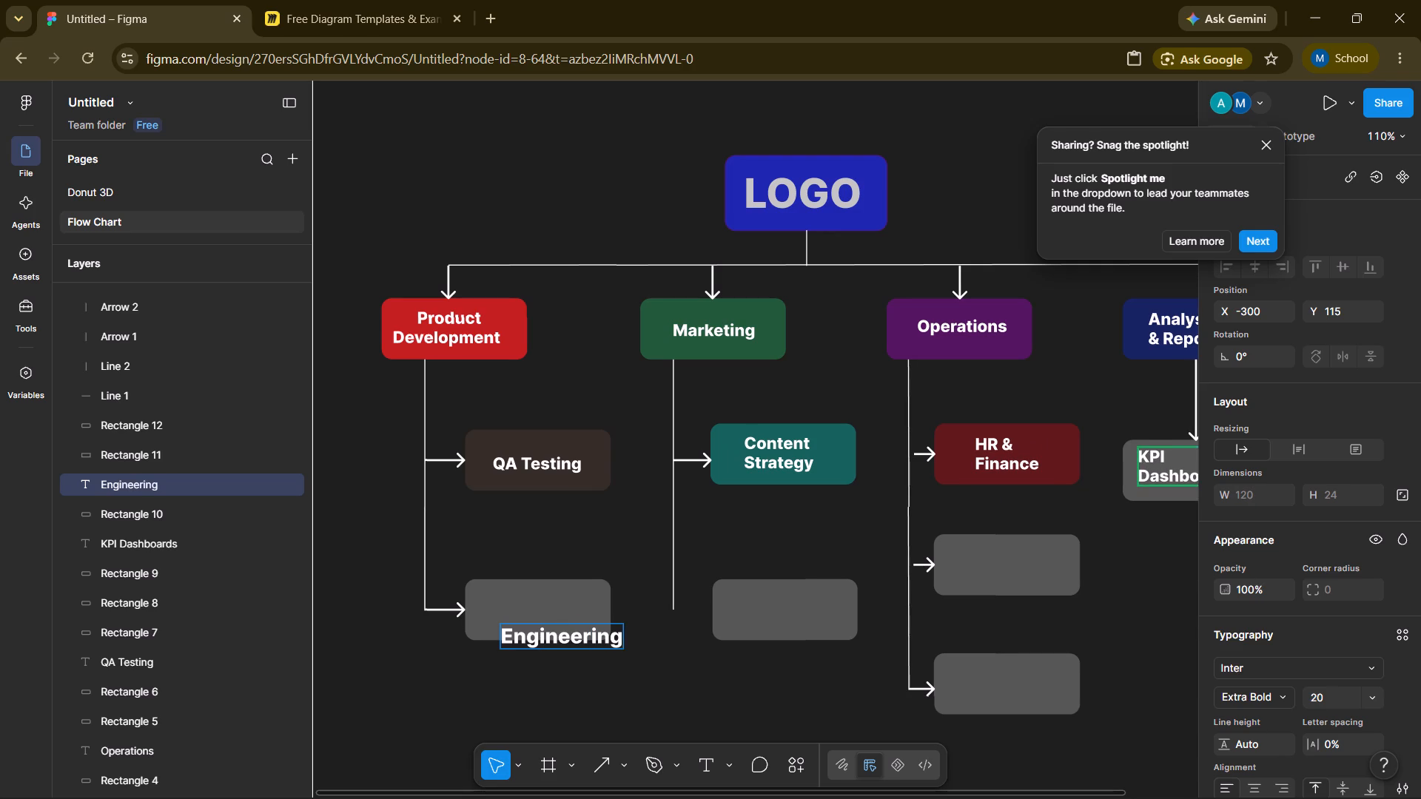
pyautogui.press('Return')
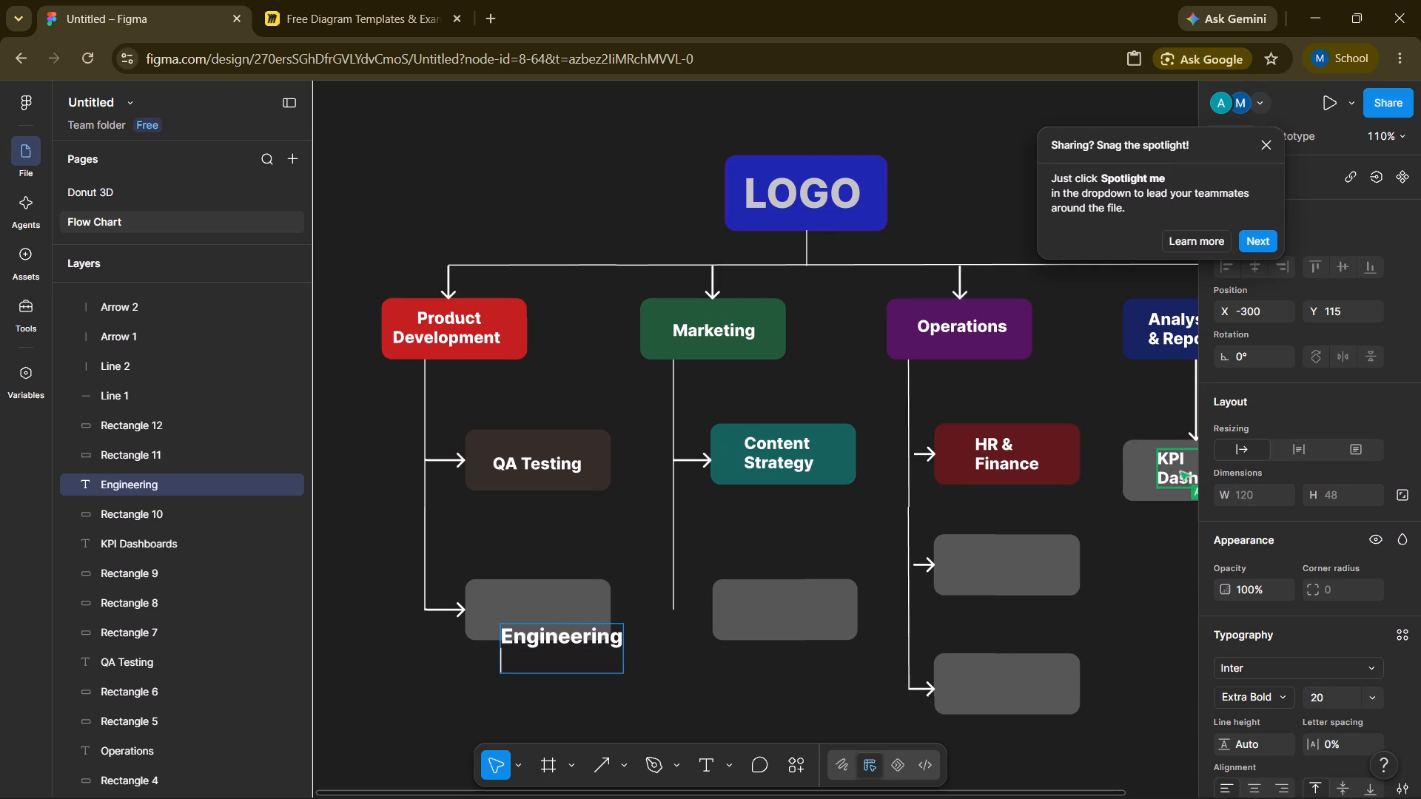
pyautogui.press('space')
pyautogui.press('space')
pyautogui.write('S')
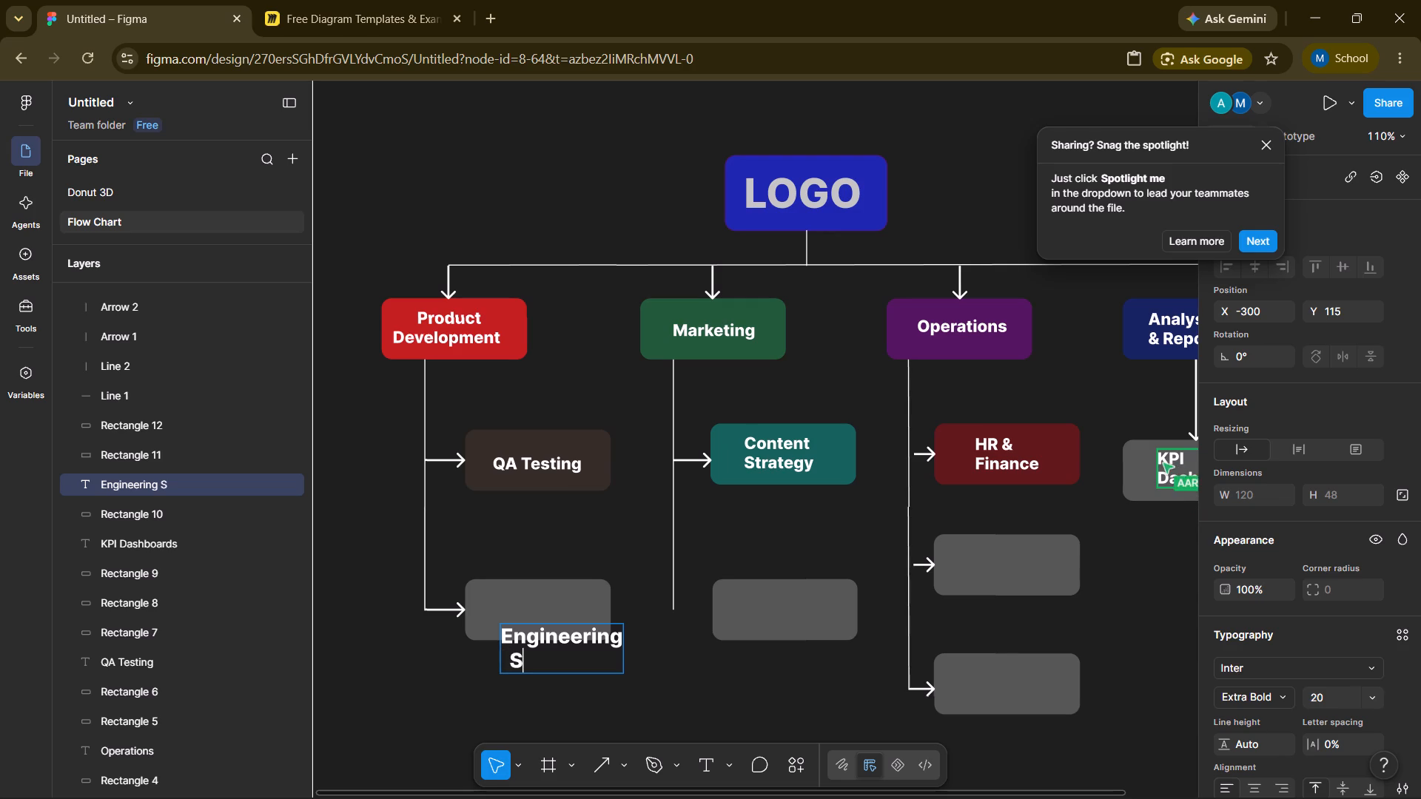
pyautogui.write('pe')
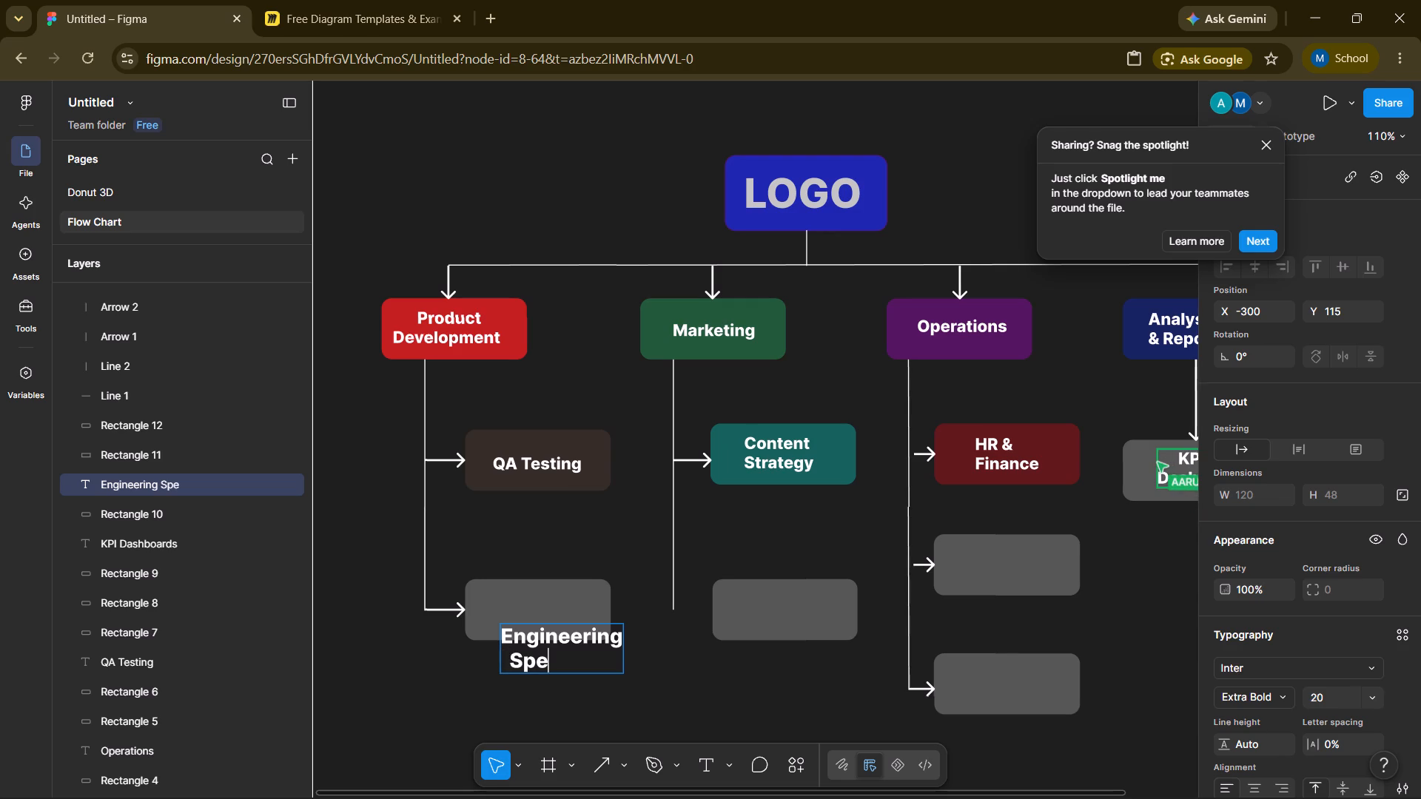
pyautogui.write('cs')
pyautogui.click(729, 689)
# Add a two-line text label reading "Campaign Assets" on the grey box below Content Strategy.
pyautogui.click(708, 761)
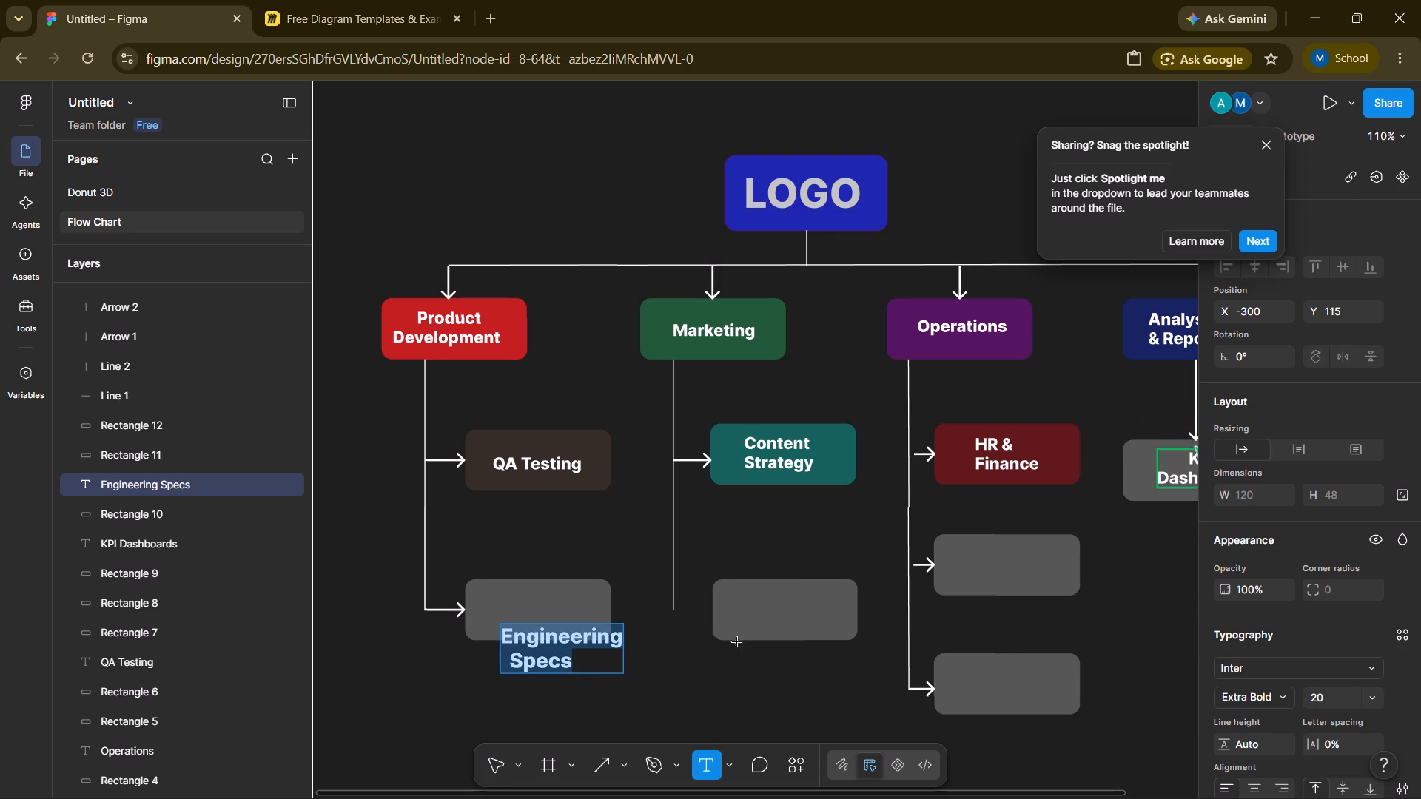
pyautogui.click(741, 603)
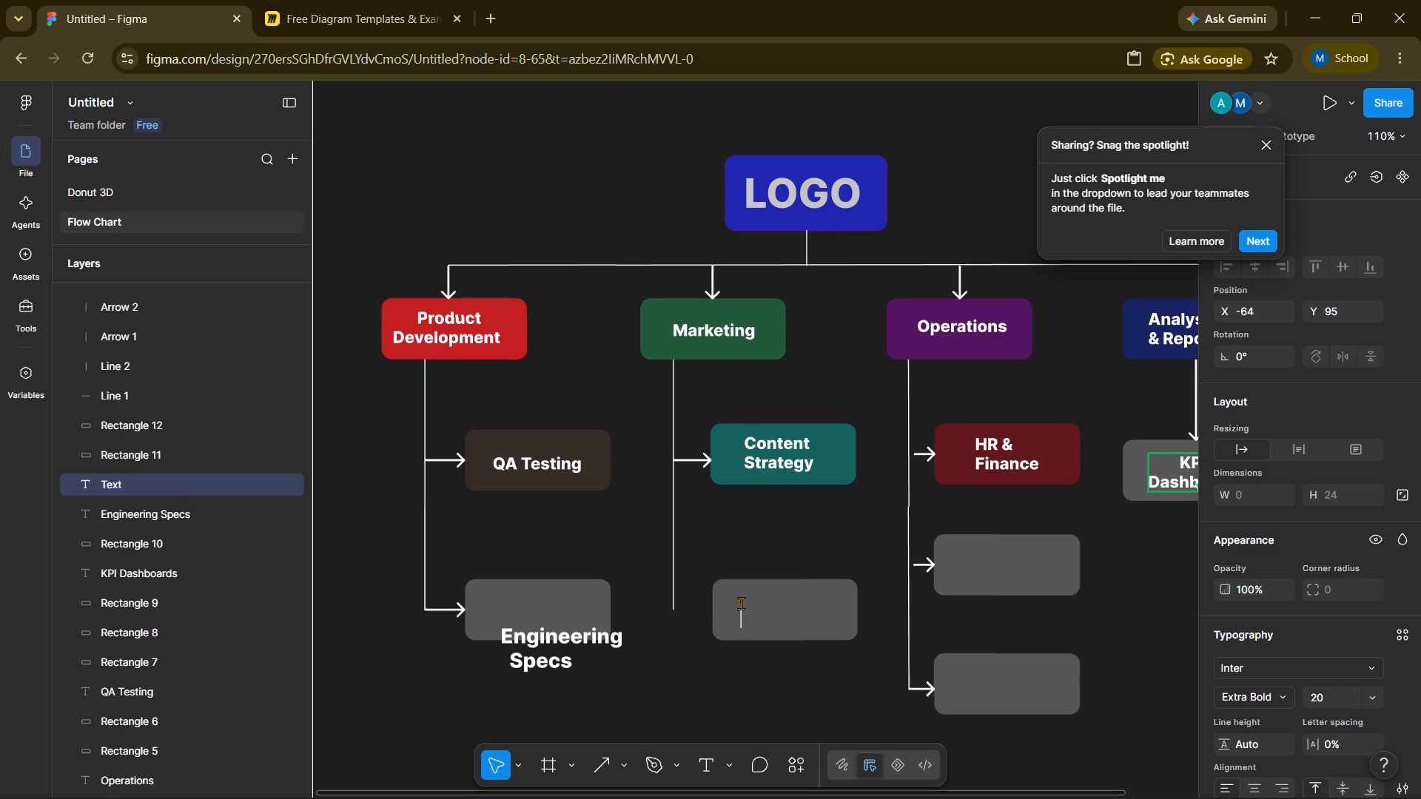
pyautogui.write('Ca')
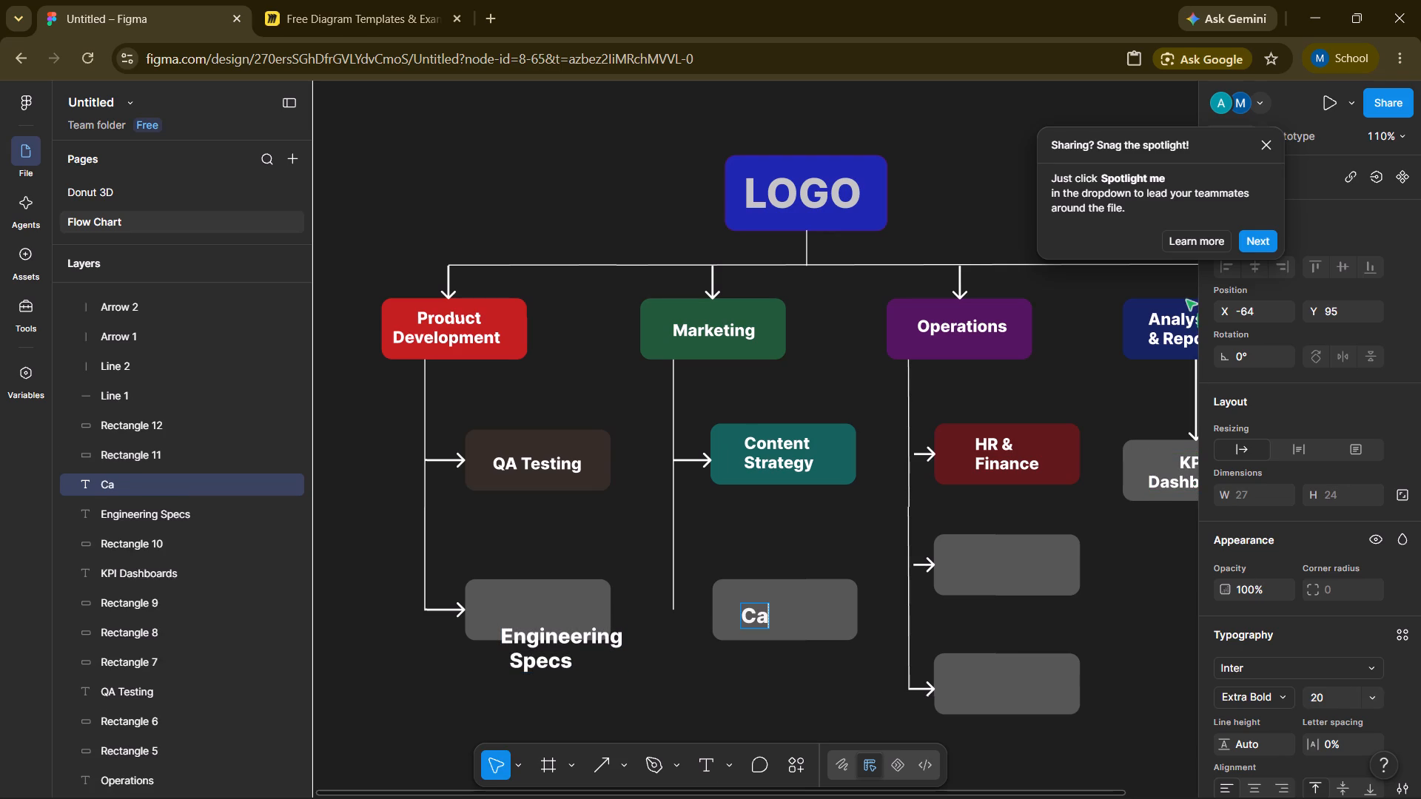
pyautogui.press('m')
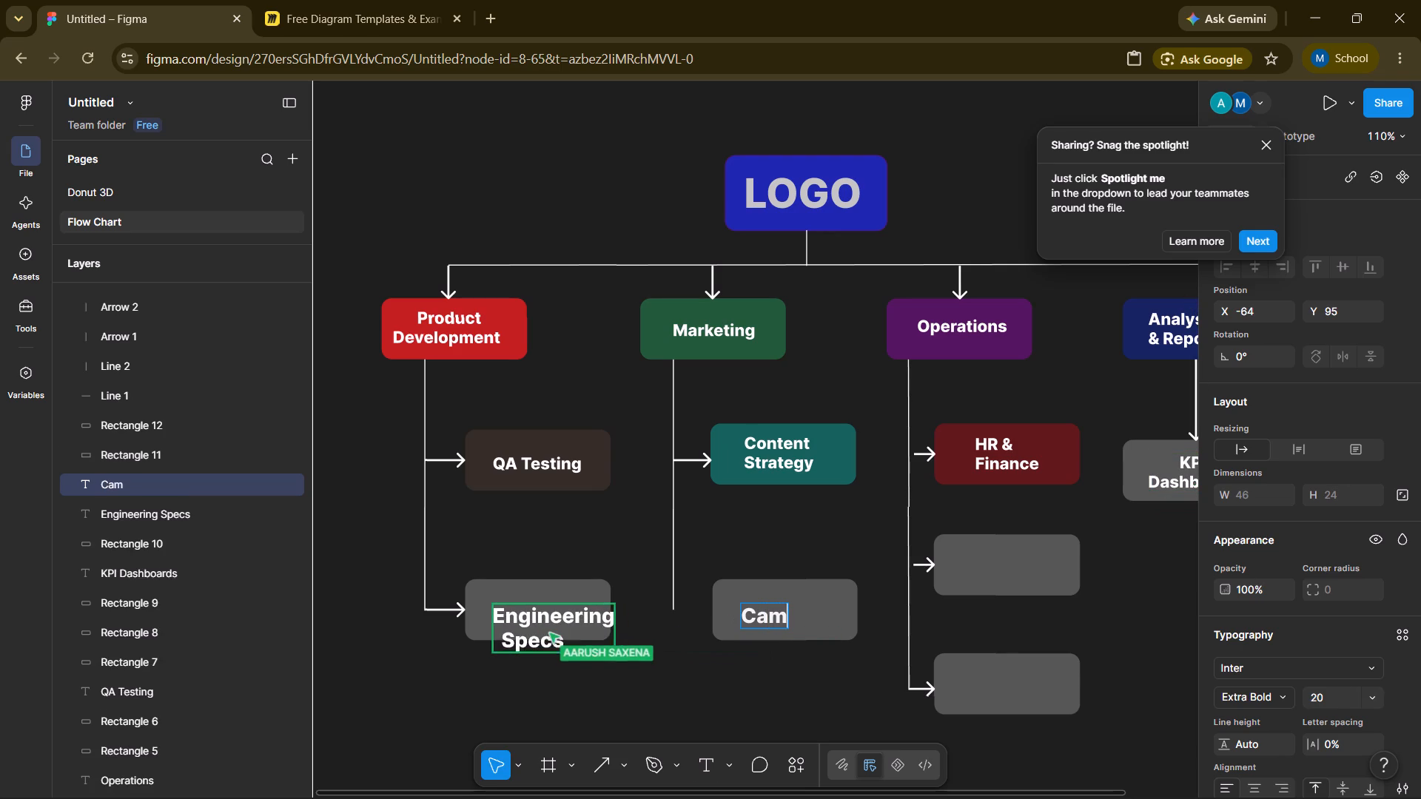
pyautogui.write('paigh')
pyautogui.press('BackSpace')
pyautogui.press('n')
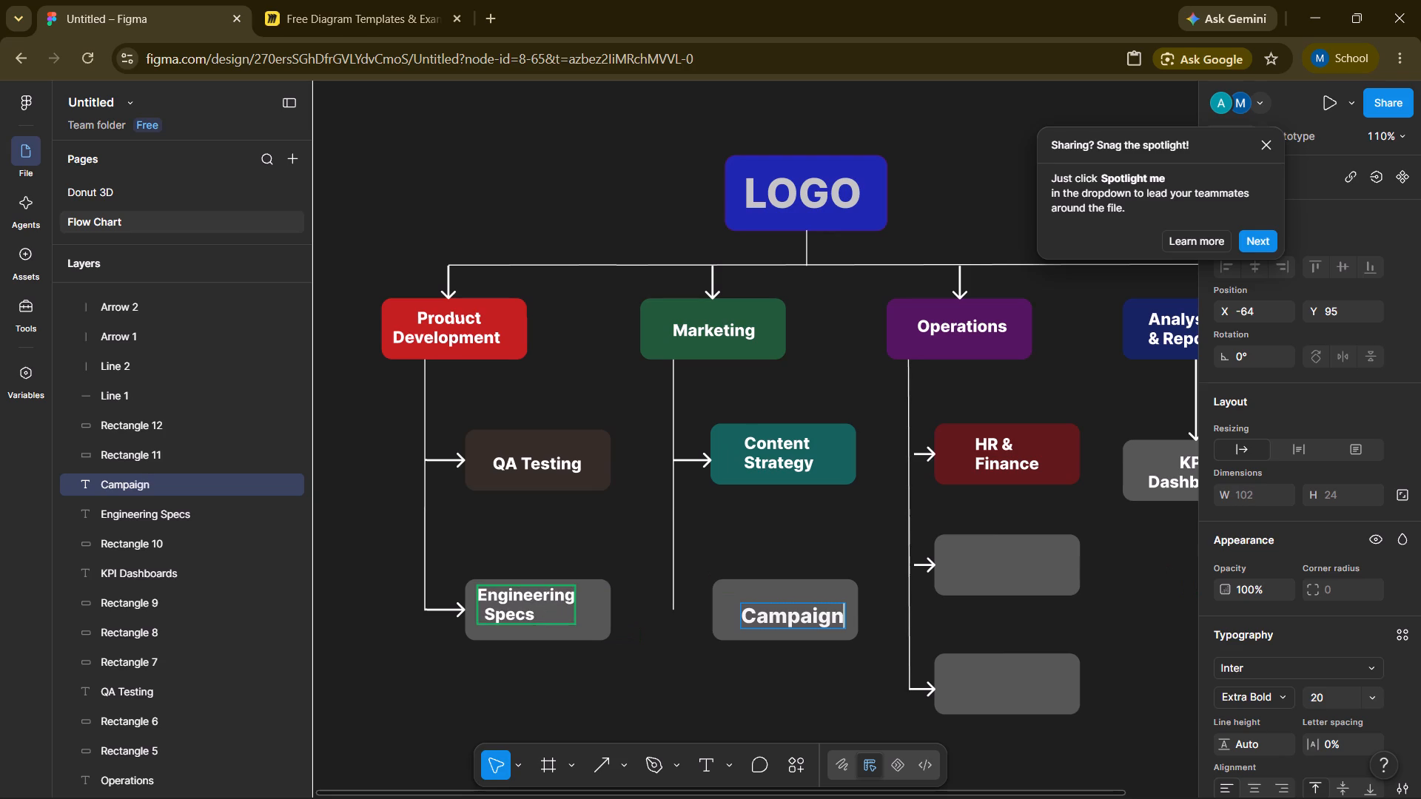
pyautogui.press('Return')
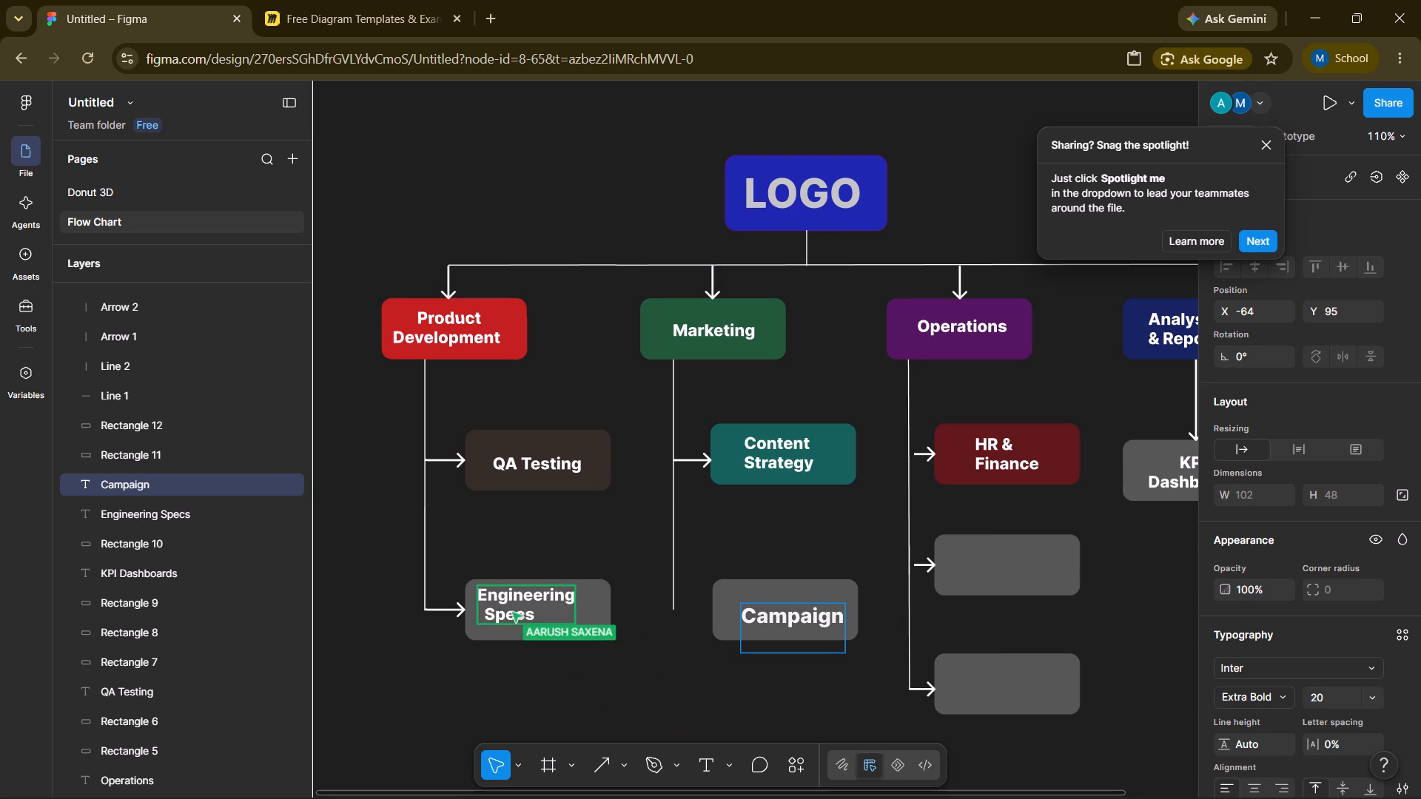
pyautogui.write('Ass')
pyautogui.write('ets')
pyautogui.click(742, 699)
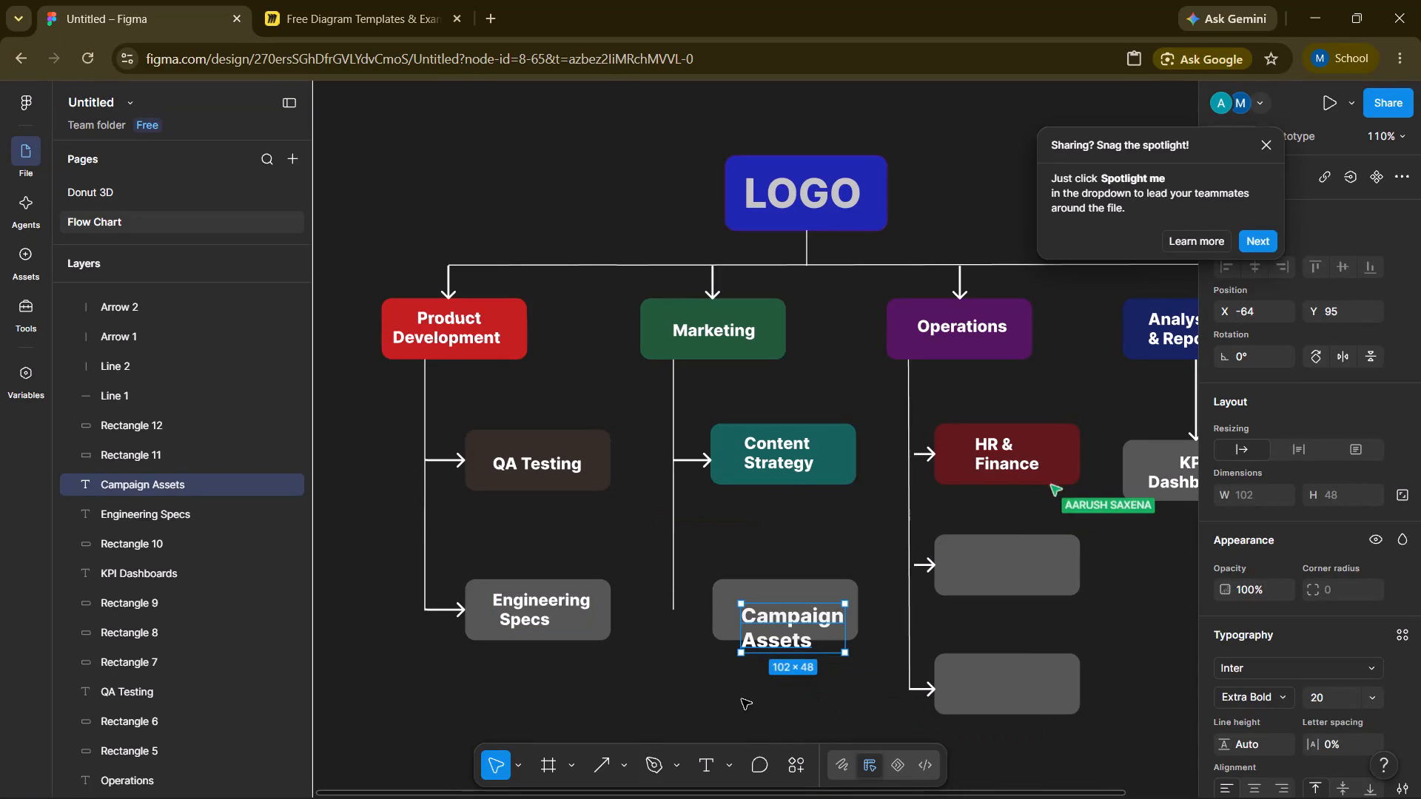
# Add a two-line text label reading "Legal Compliance" on the grey box directly below HR & Finance.
pyautogui.click(972, 553)
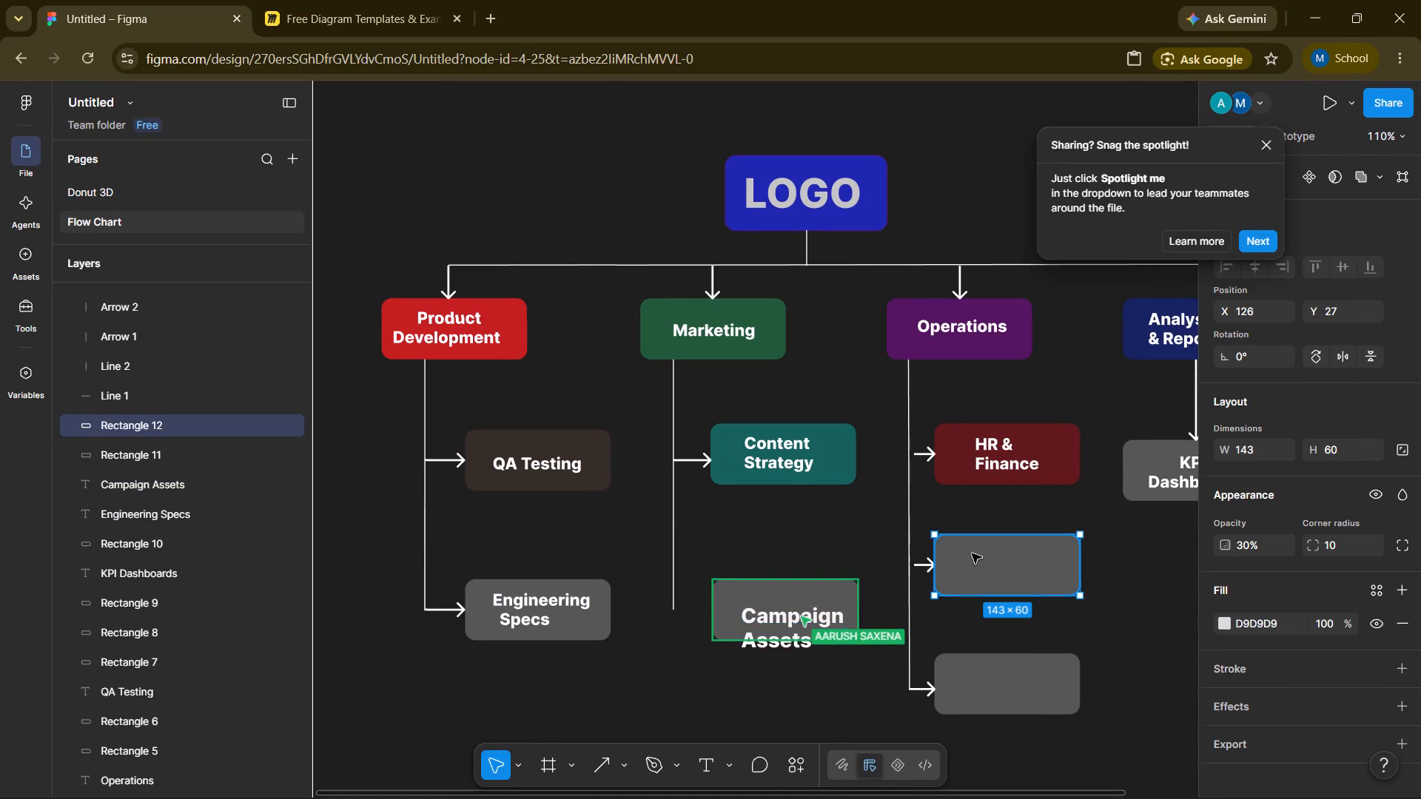
pyautogui.click(699, 757)
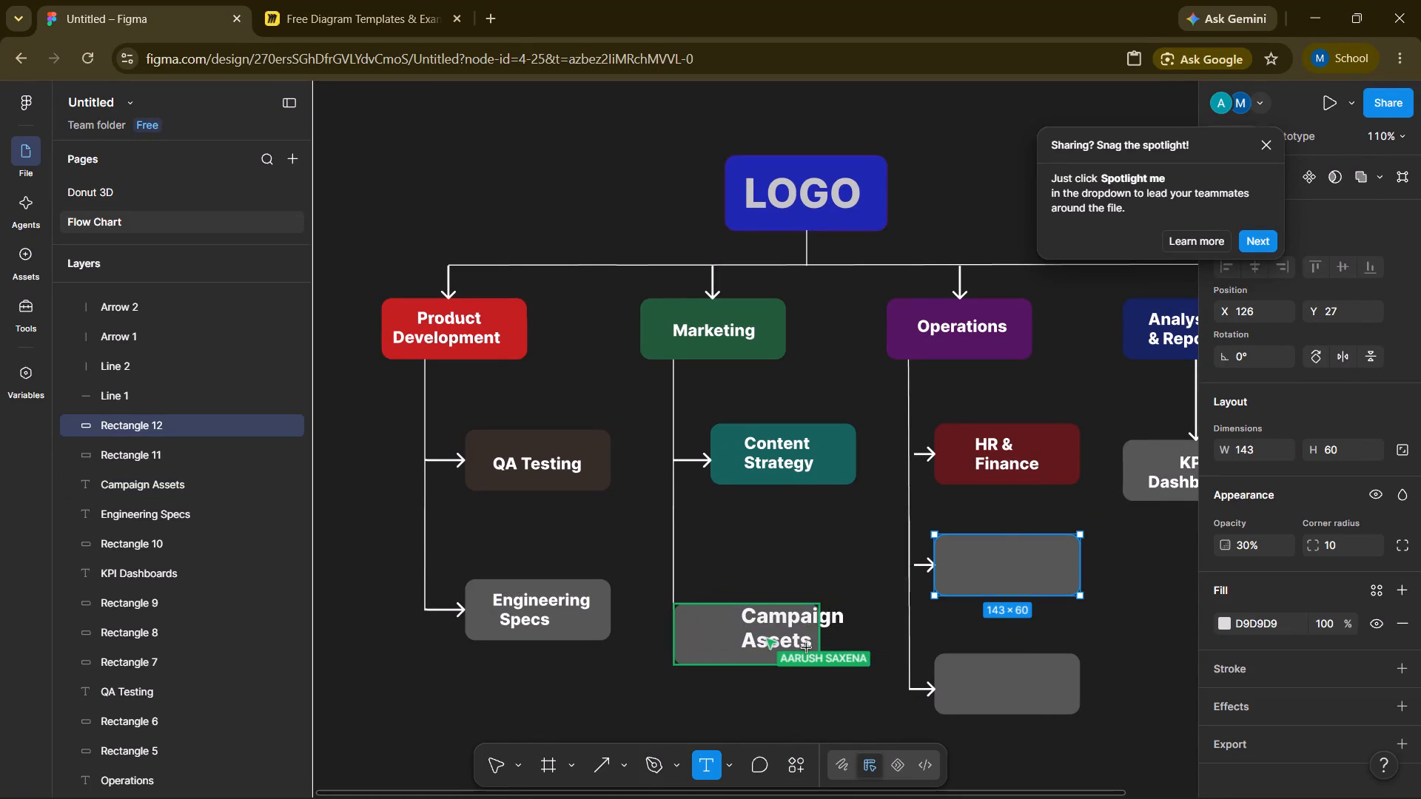
pyautogui.click(990, 554)
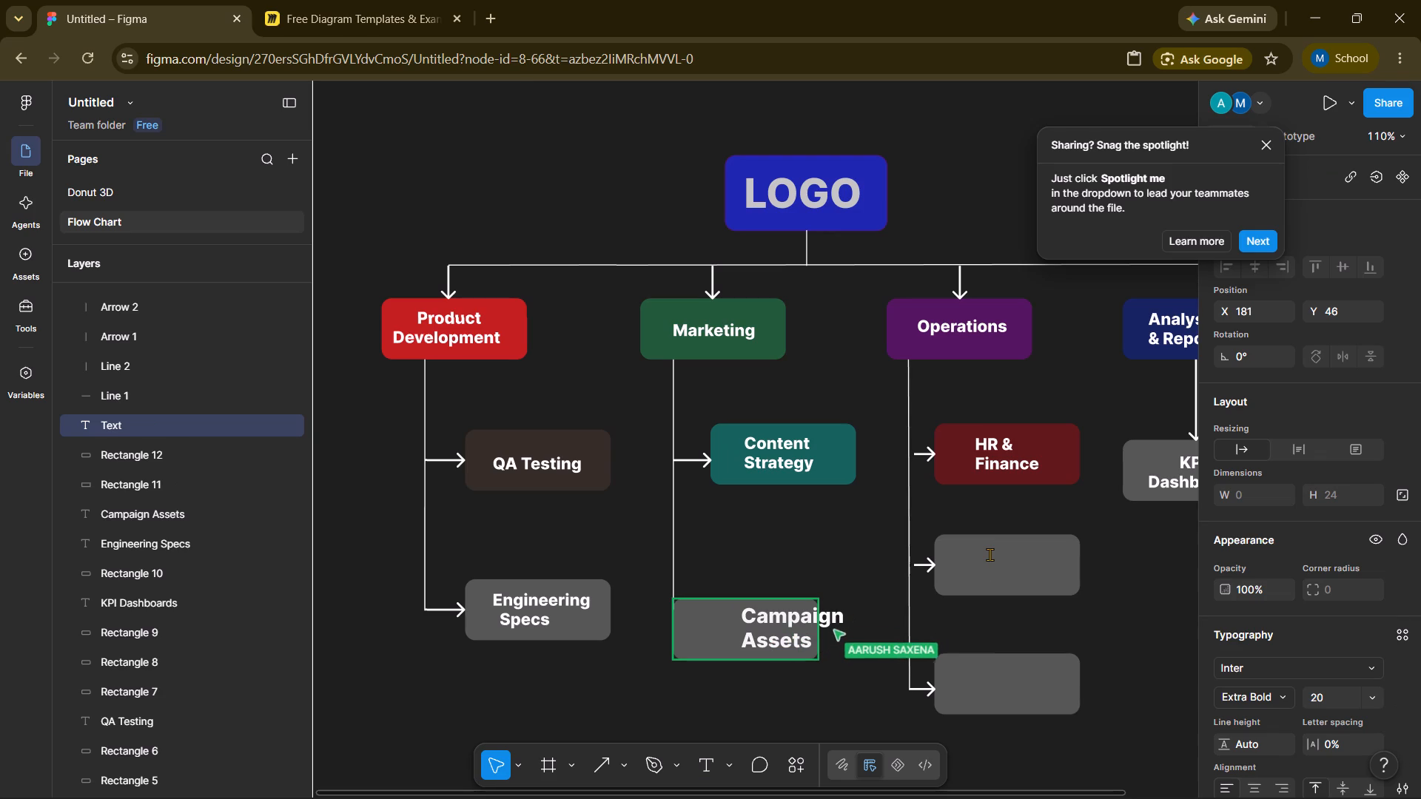
pyautogui.write('Le')
pyautogui.write('ga')
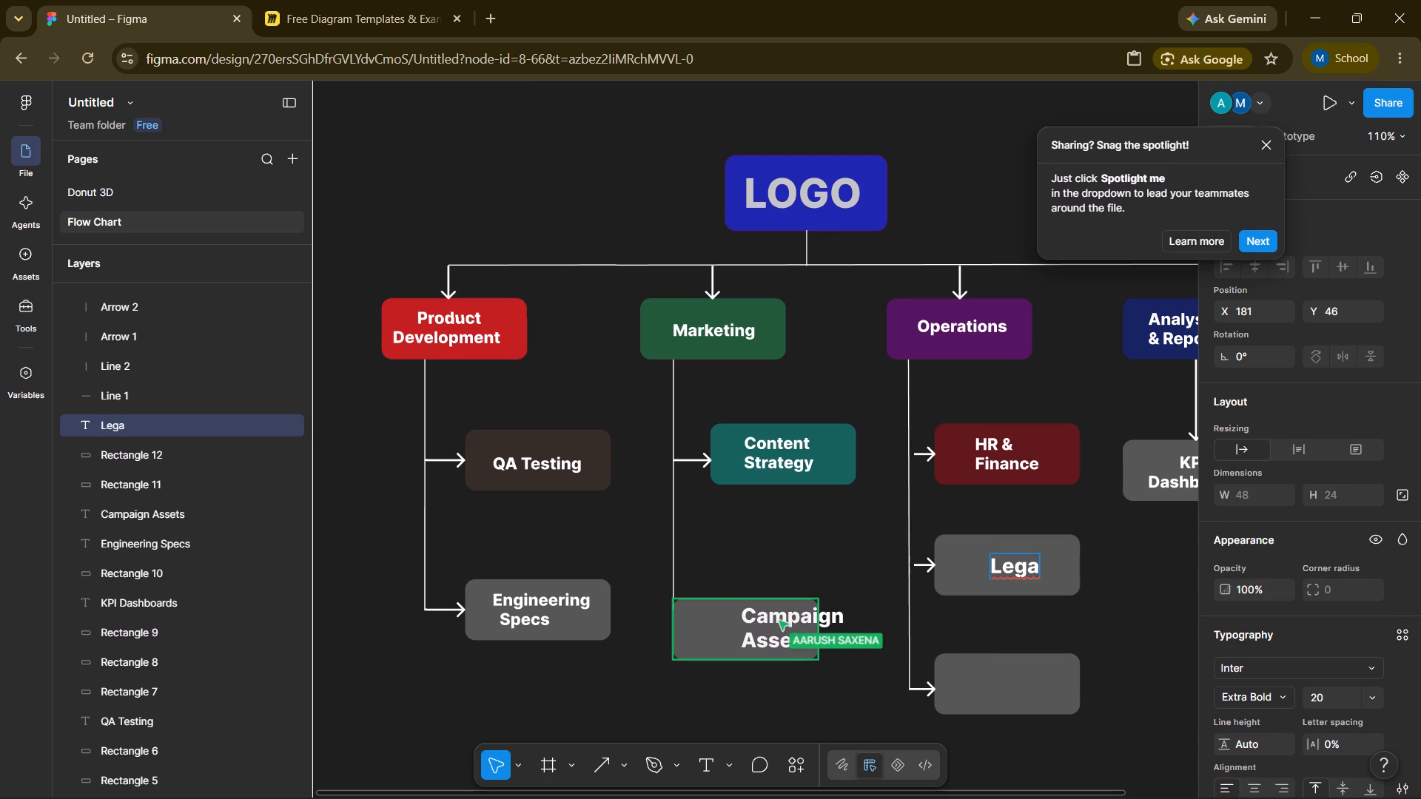
pyautogui.press('l')
pyautogui.press('Return')
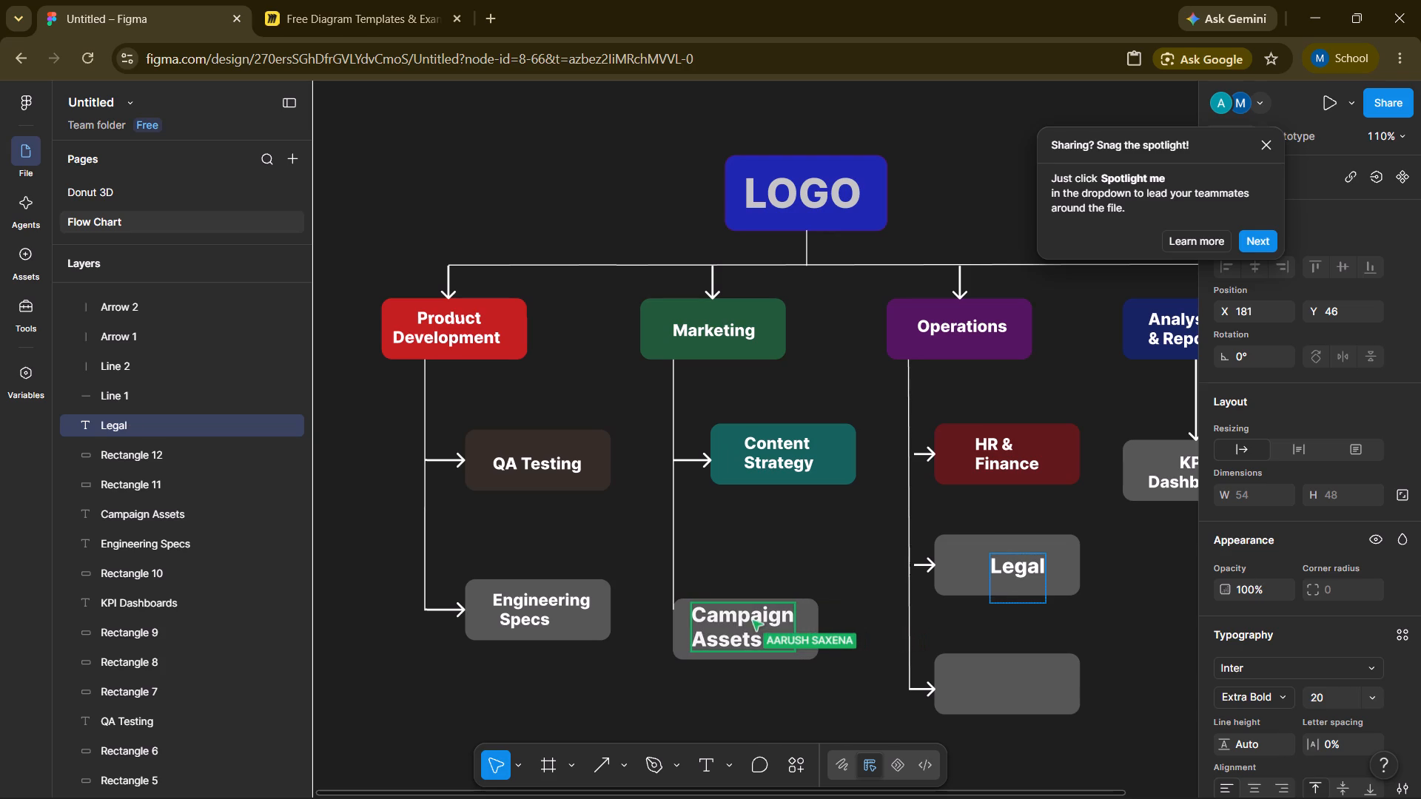
pyautogui.write('Compliance')
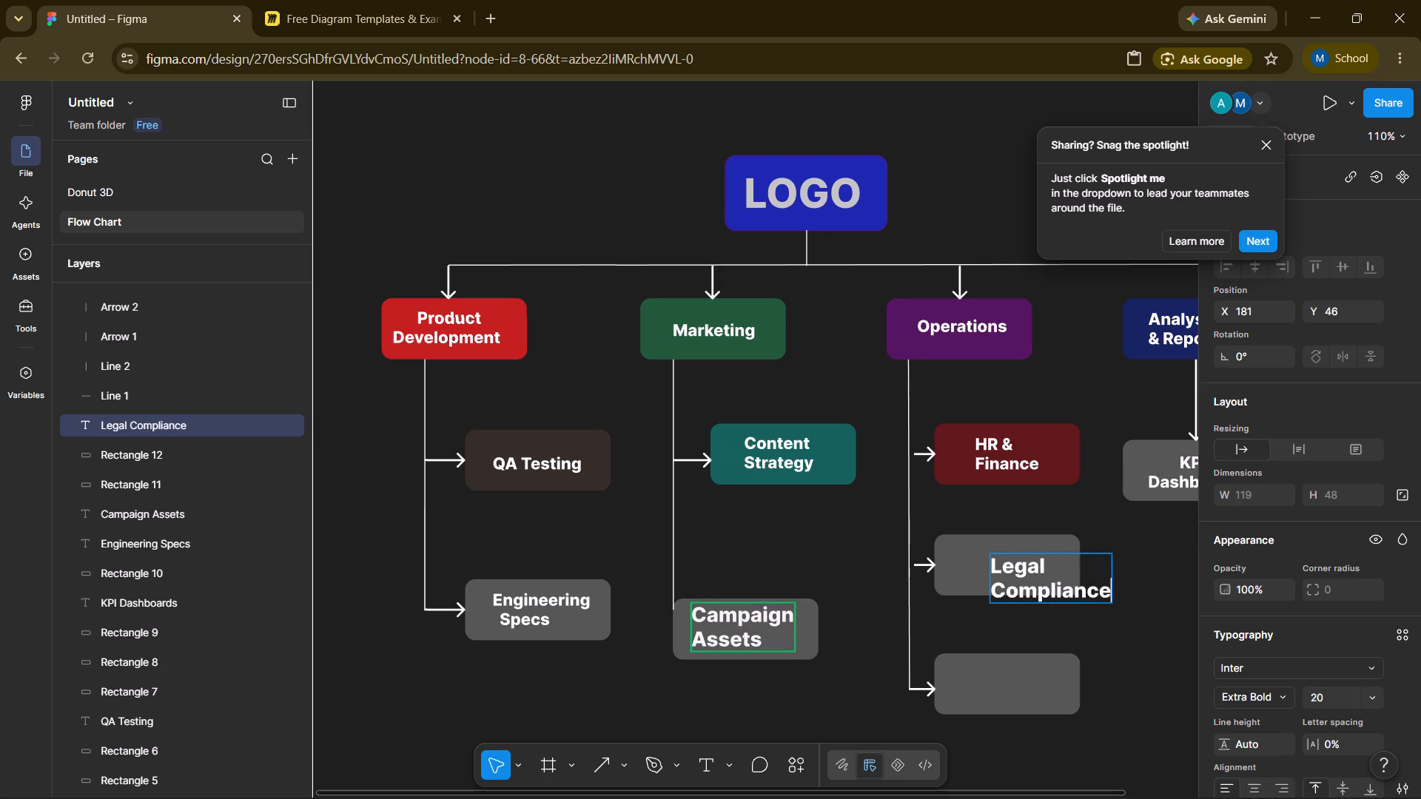
pyautogui.click(954, 694)
# Add a two-line text label reading "User FeedBack" on the lowest grey box of the Operations branch.
pyautogui.click(710, 760)
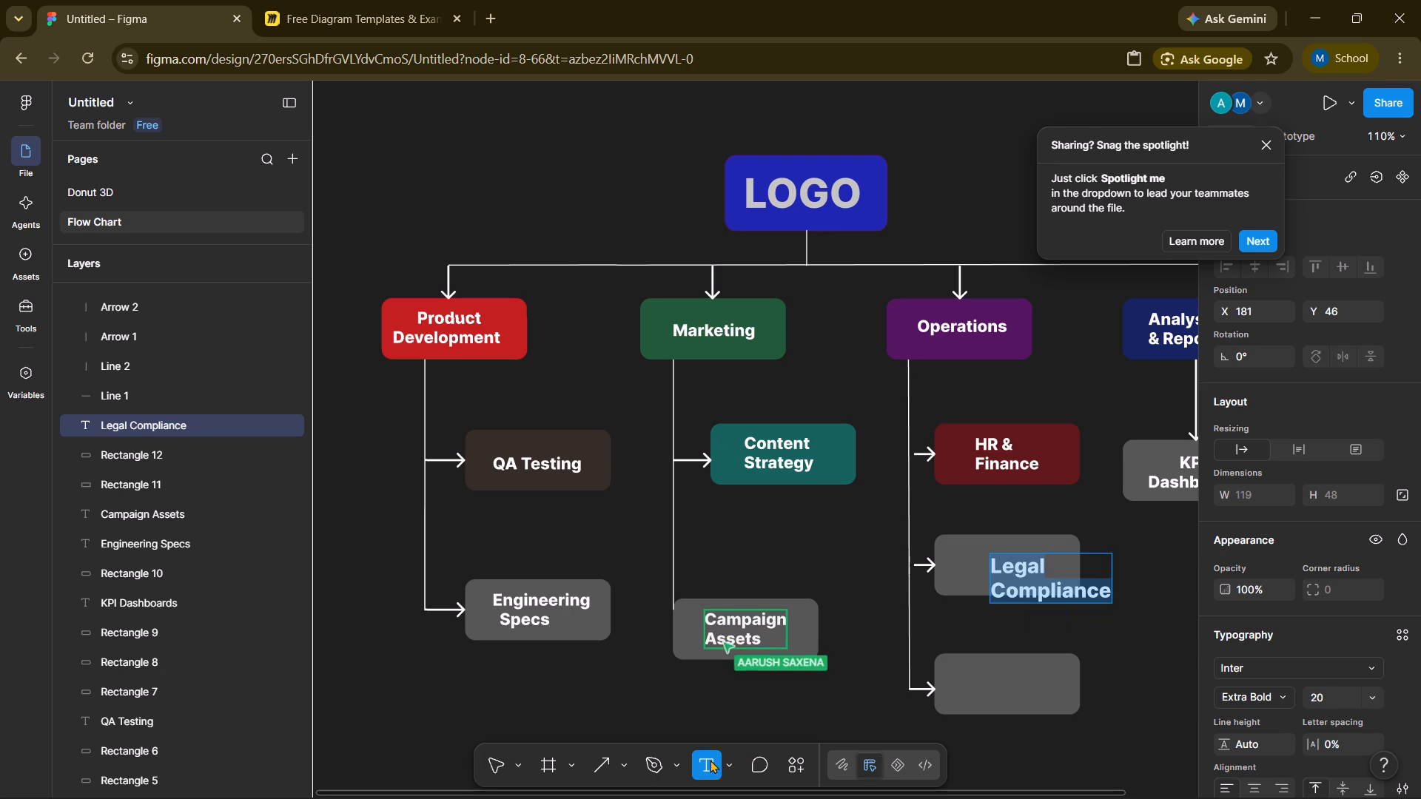
pyautogui.click(987, 667)
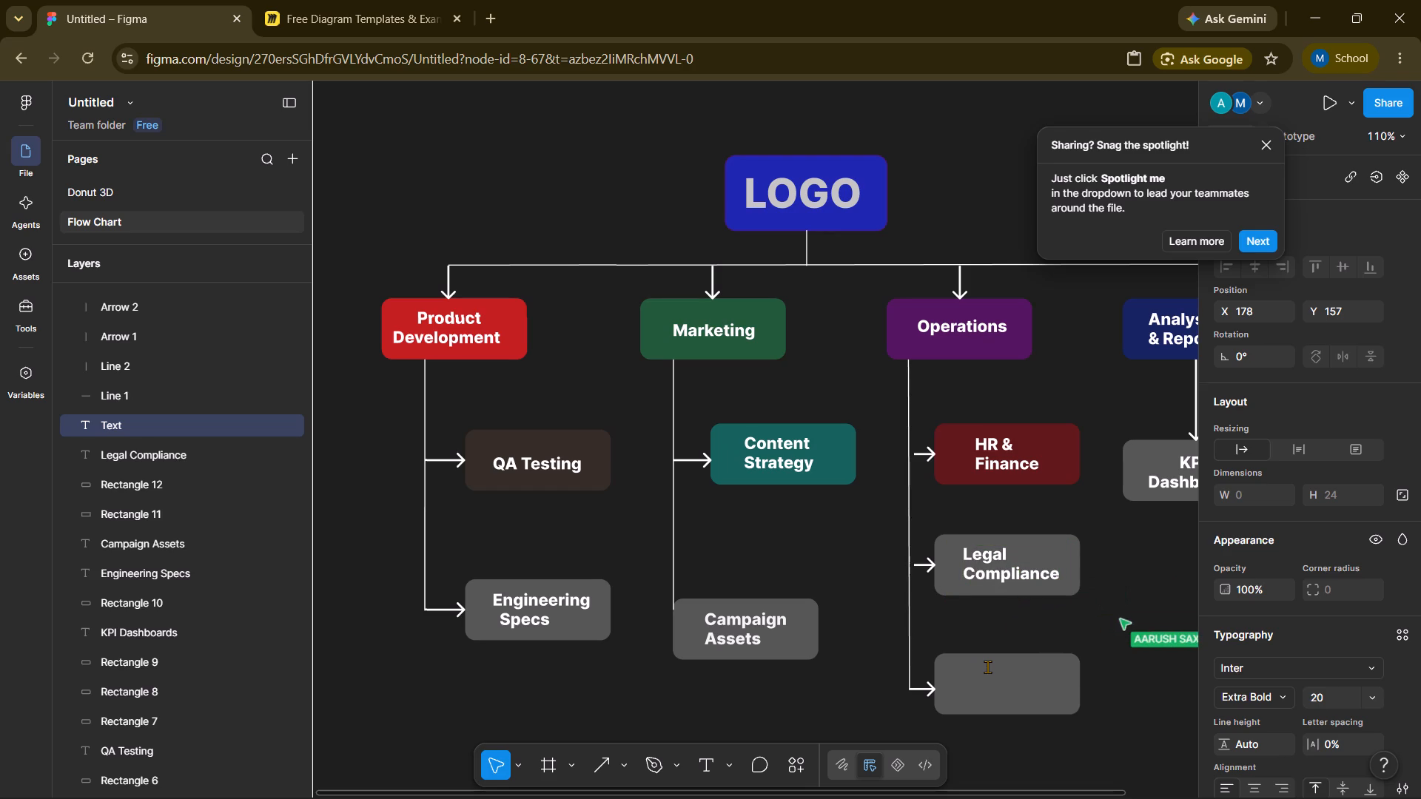
pyautogui.write('User')
pyautogui.press('space')
pyautogui.press('Return')
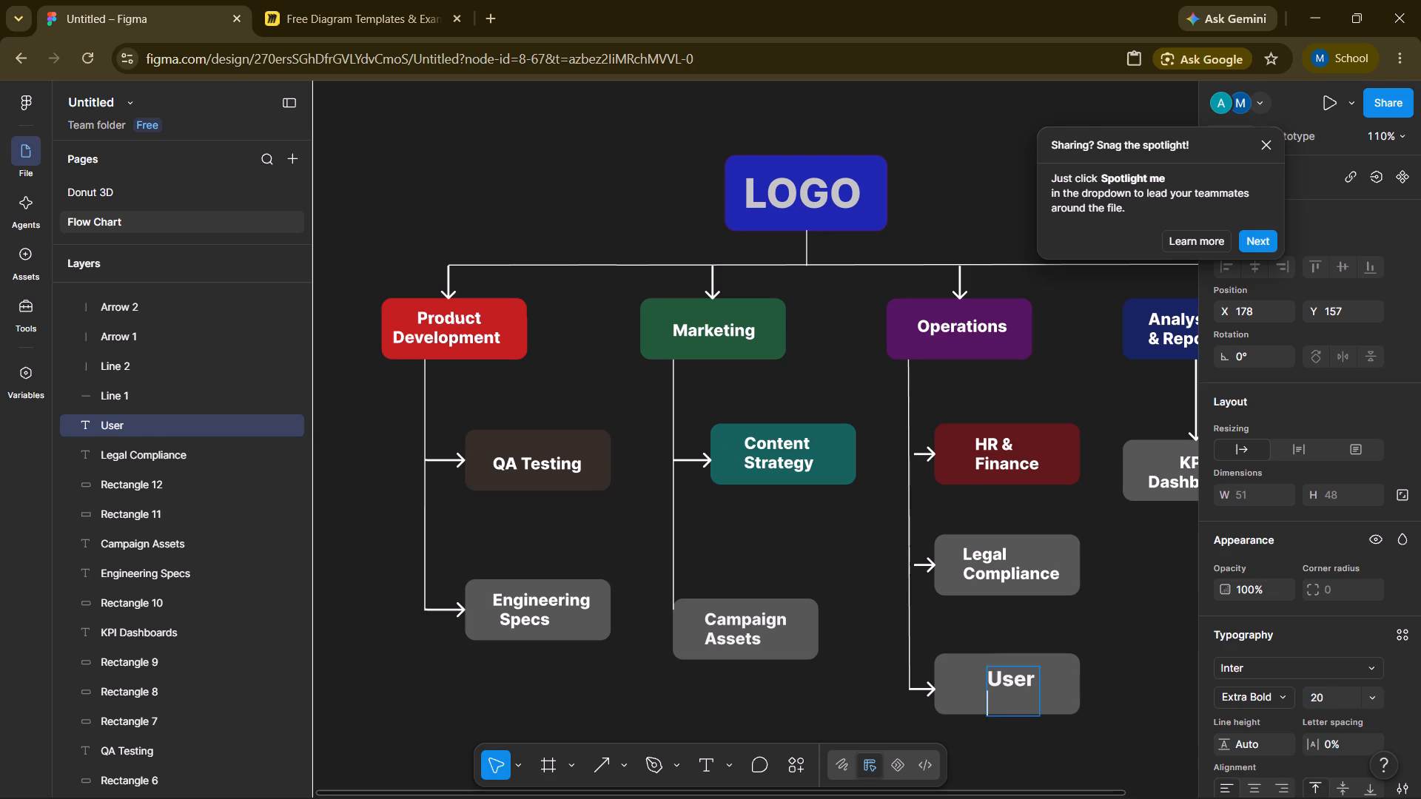
pyautogui.write('Feed')
pyautogui.write('Bac')
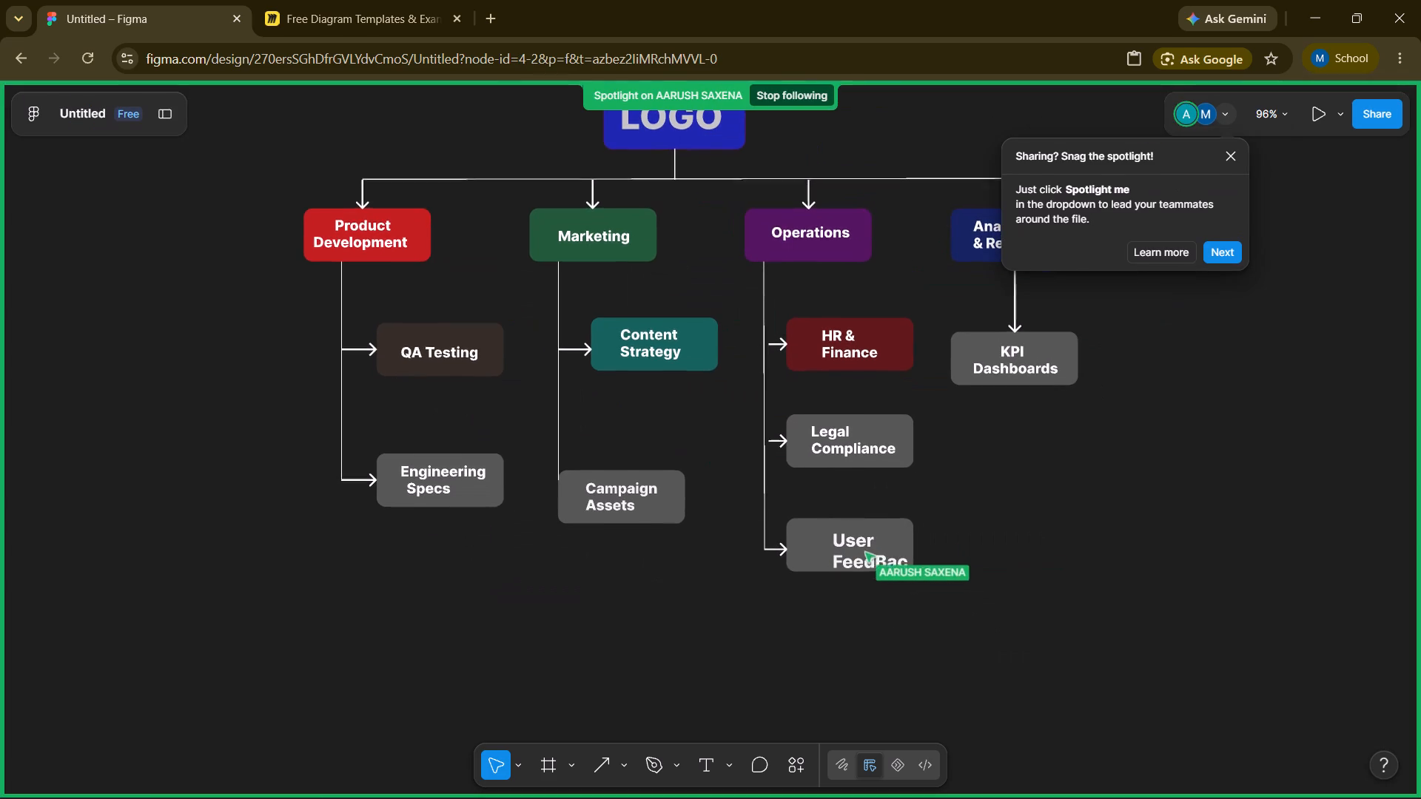
pyautogui.press('k')
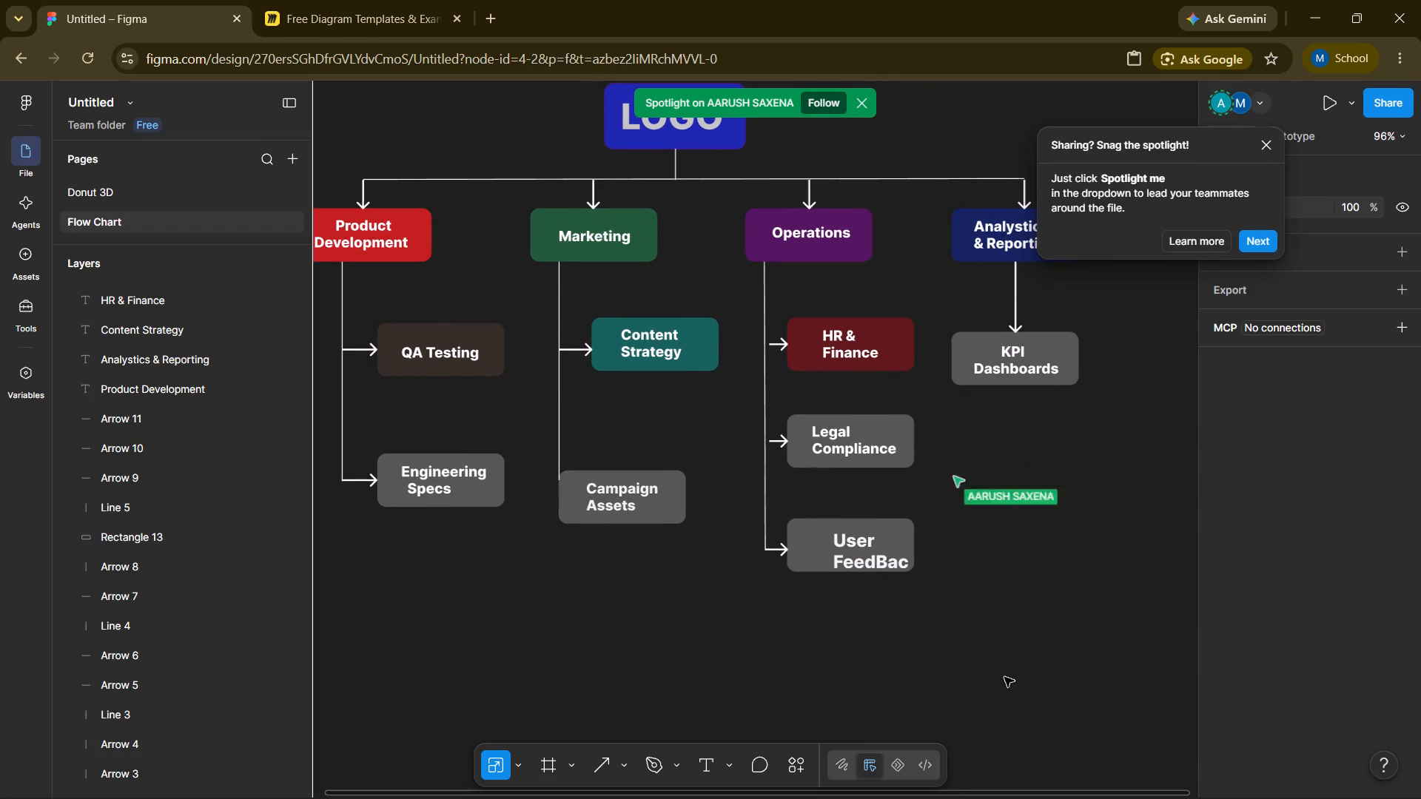
pyautogui.click(884, 568)
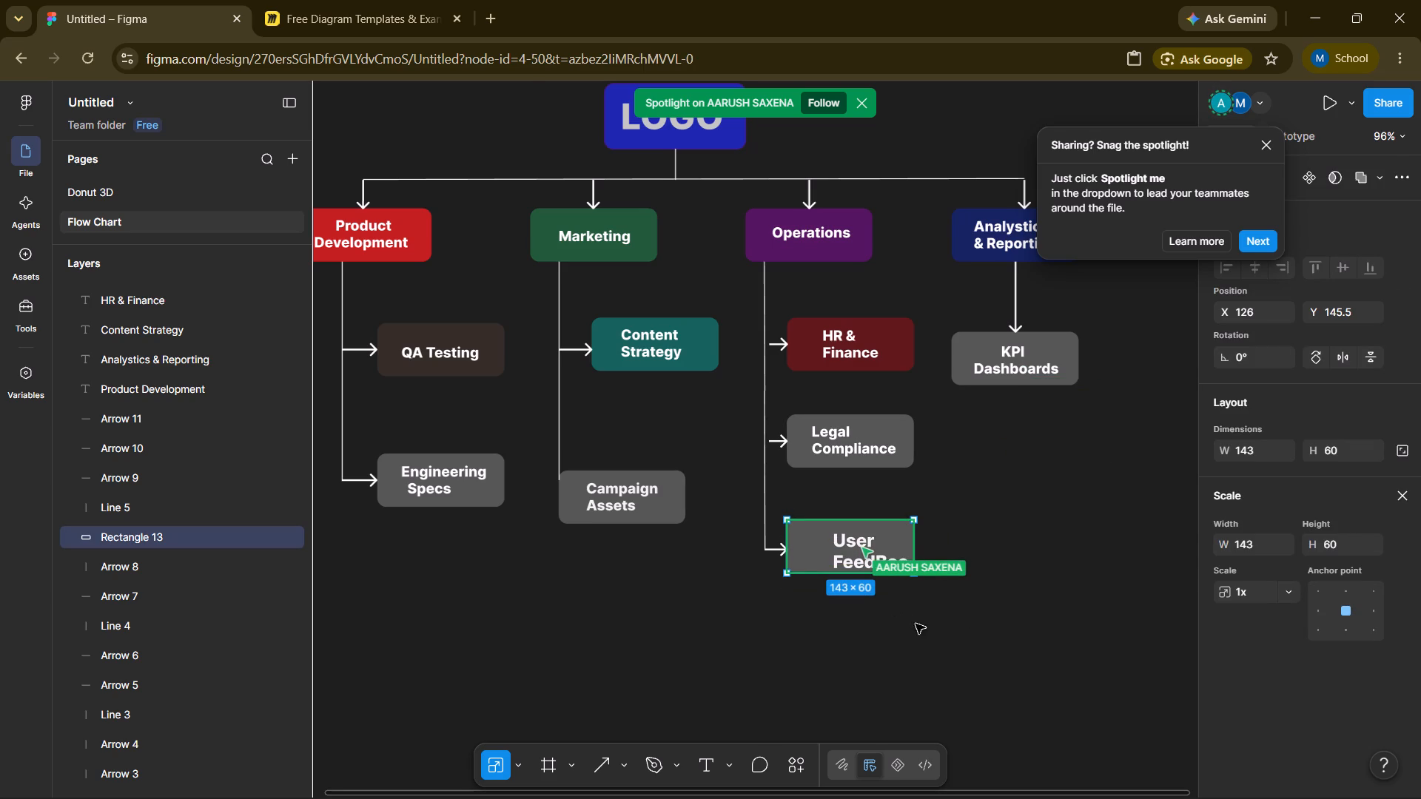
pyautogui.click(712, 763)
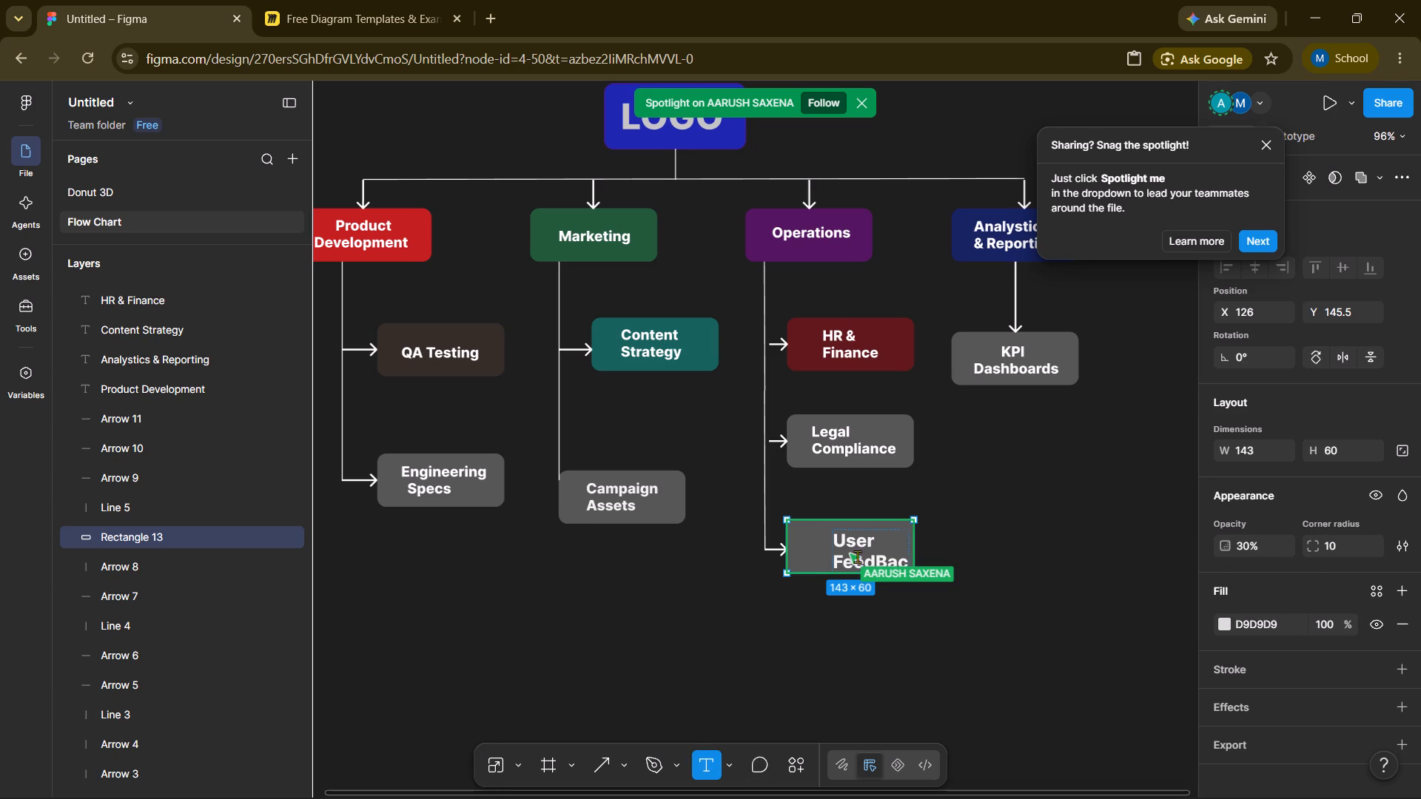
pyautogui.click(896, 566)
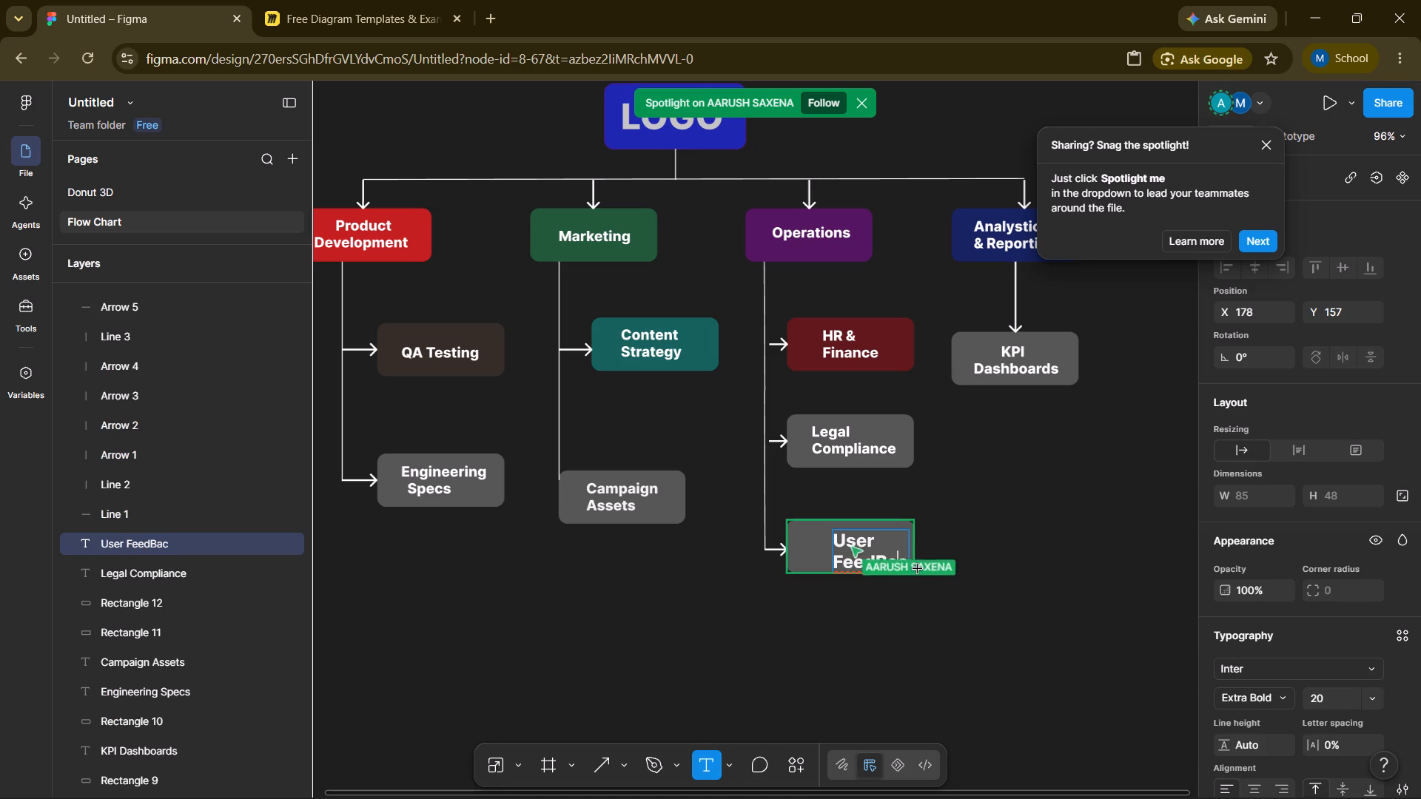
pyautogui.press('Right')
pyautogui.press('k')
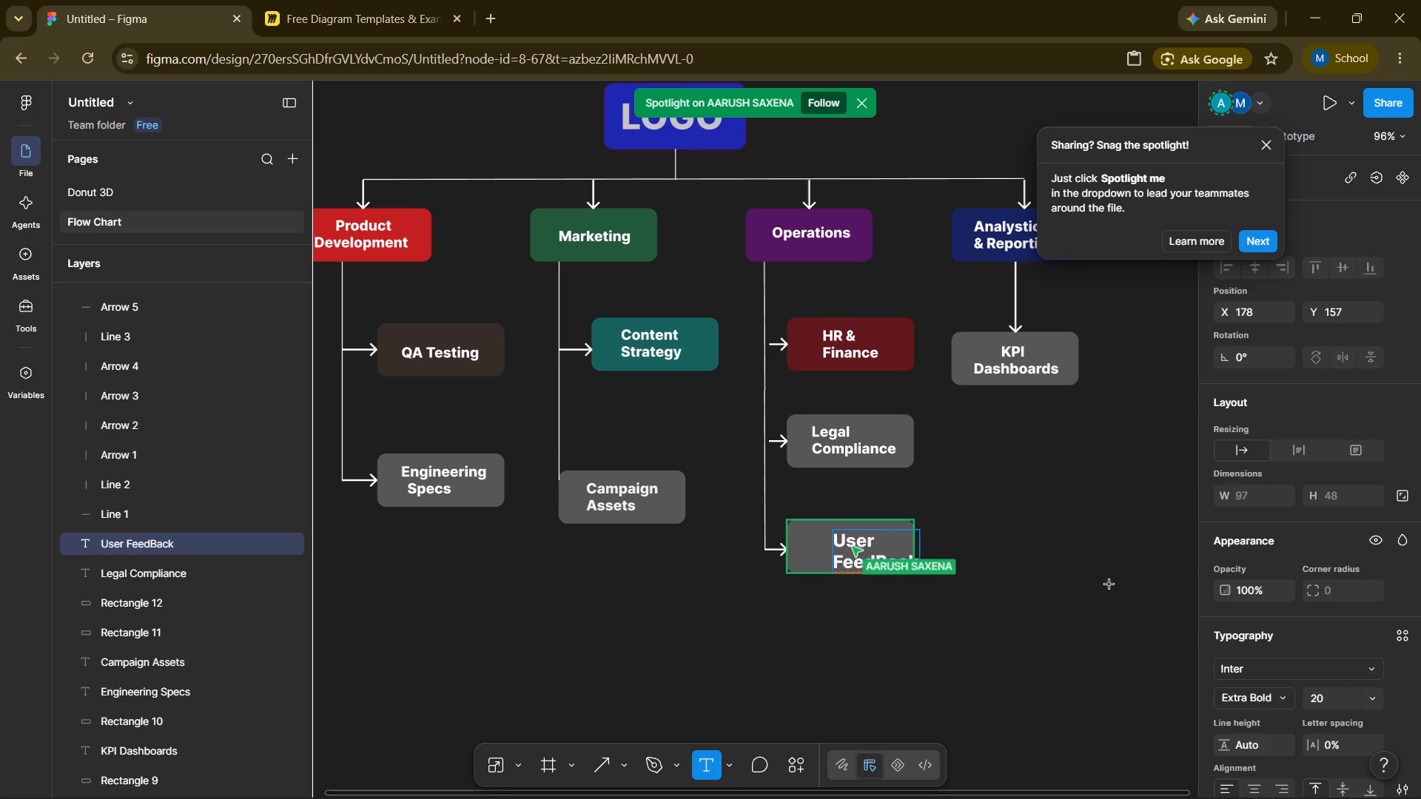
pyautogui.click(1109, 584)
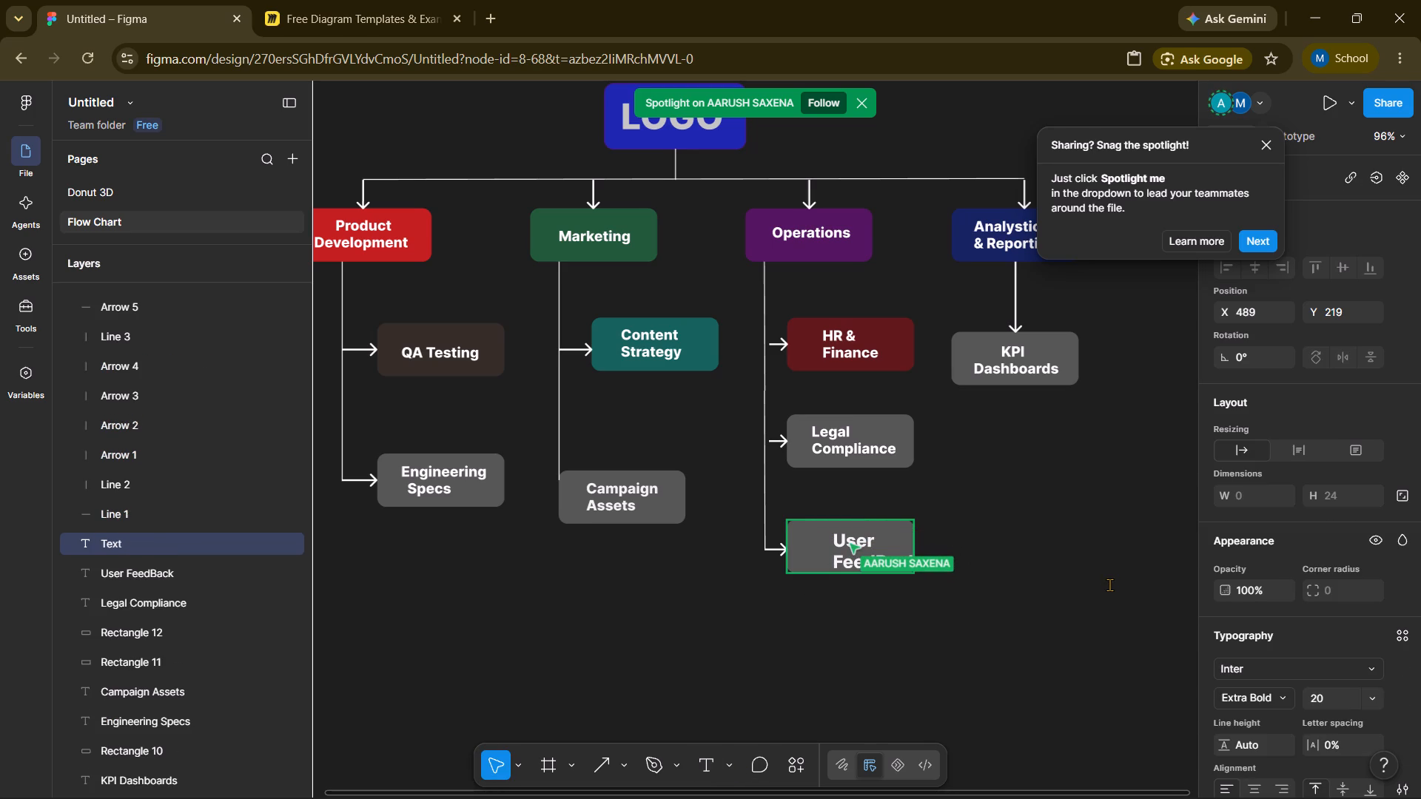
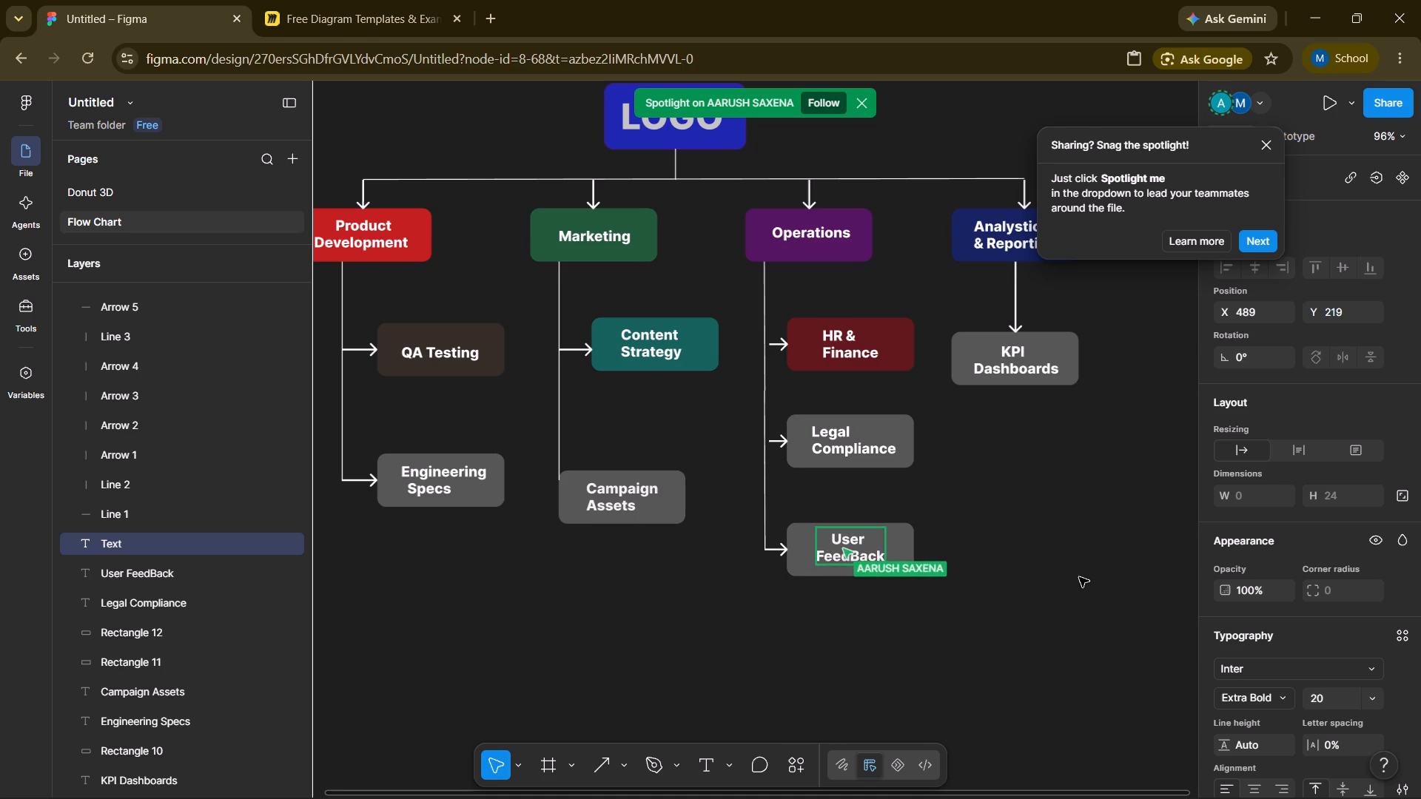
# Set the opacity of the grey rectangle behind the KPI Dashboards label to 100%.
pyautogui.click(1046, 346)
pyautogui.click(1069, 346)
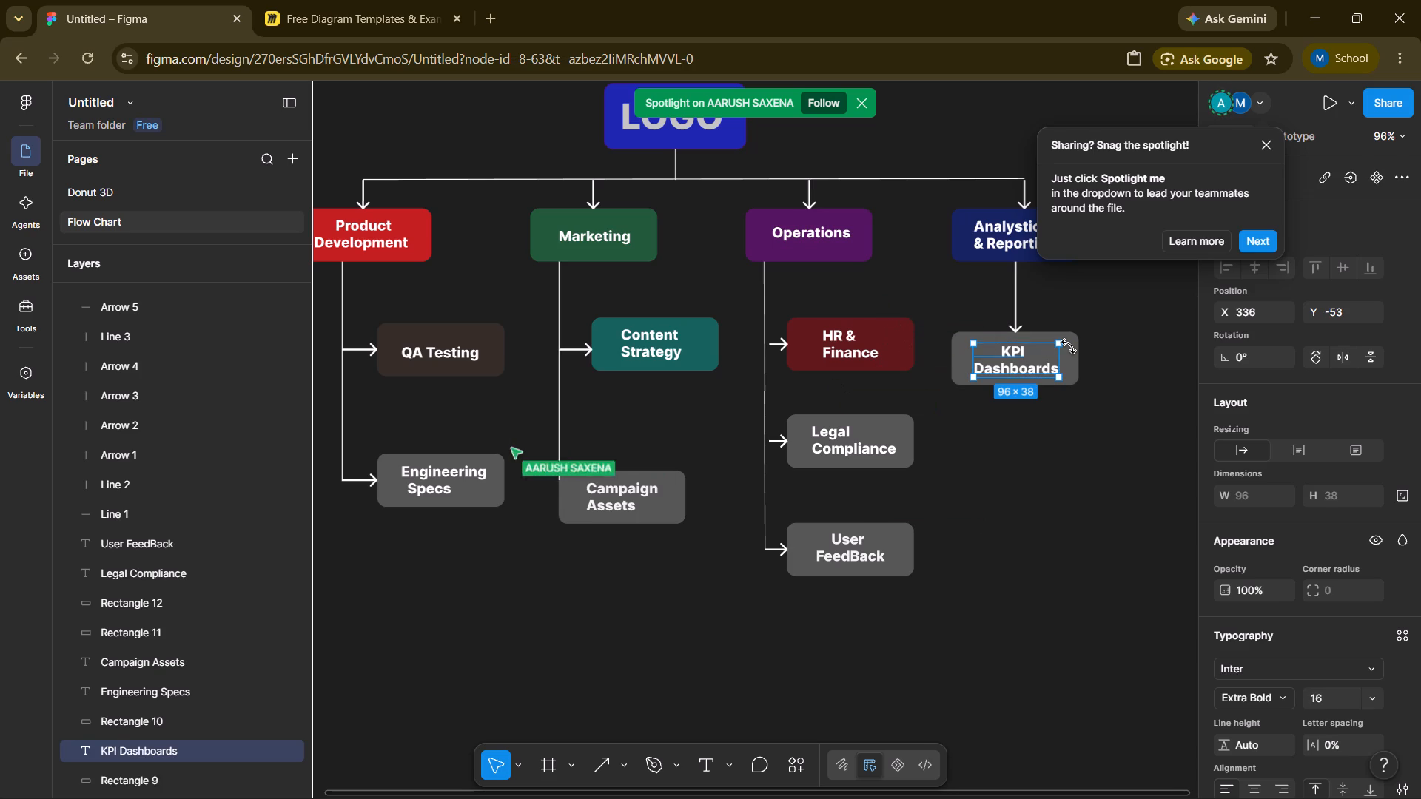
pyautogui.doubleClick(1077, 346)
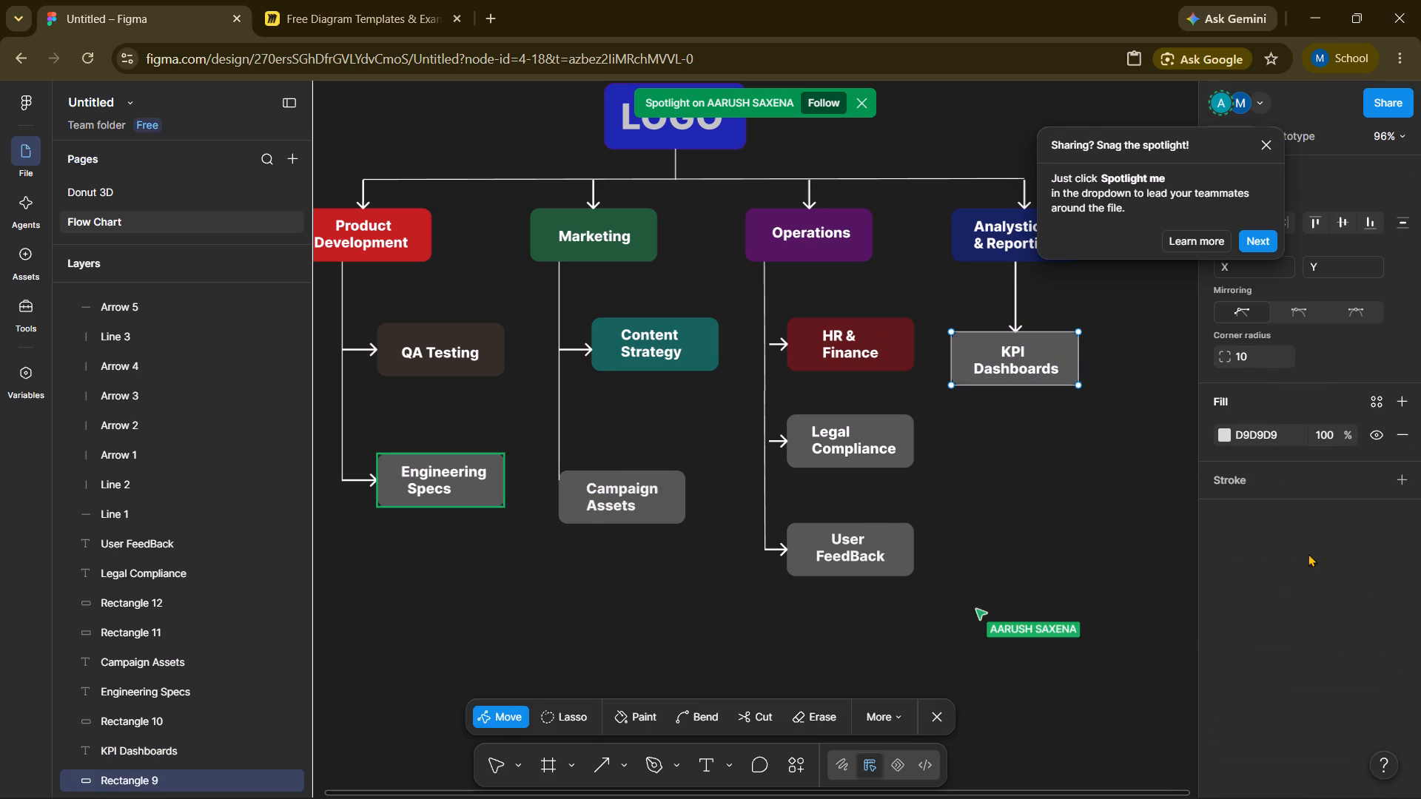
pyautogui.click(1067, 348)
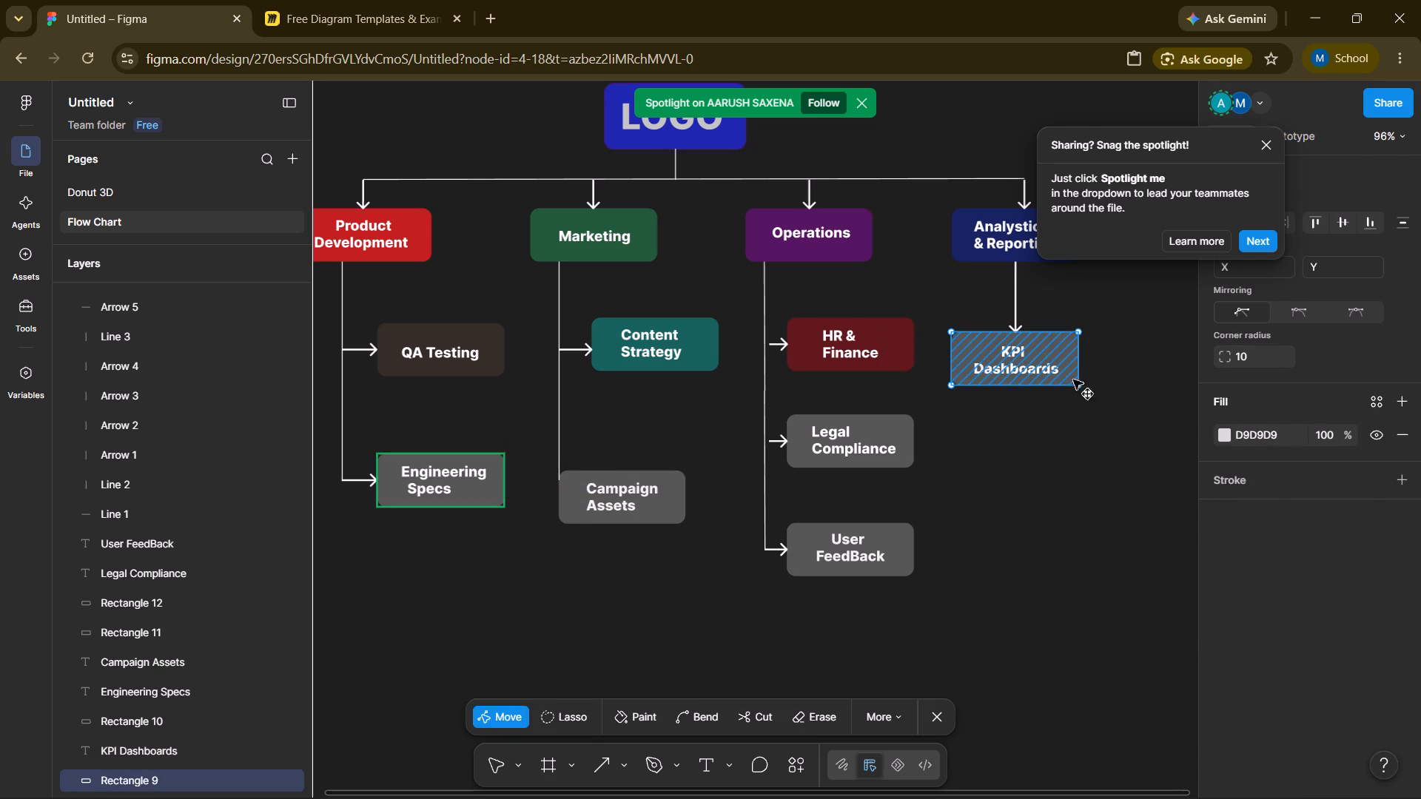
pyautogui.click(1086, 462)
pyautogui.click(1068, 352)
pyautogui.click(1097, 490)
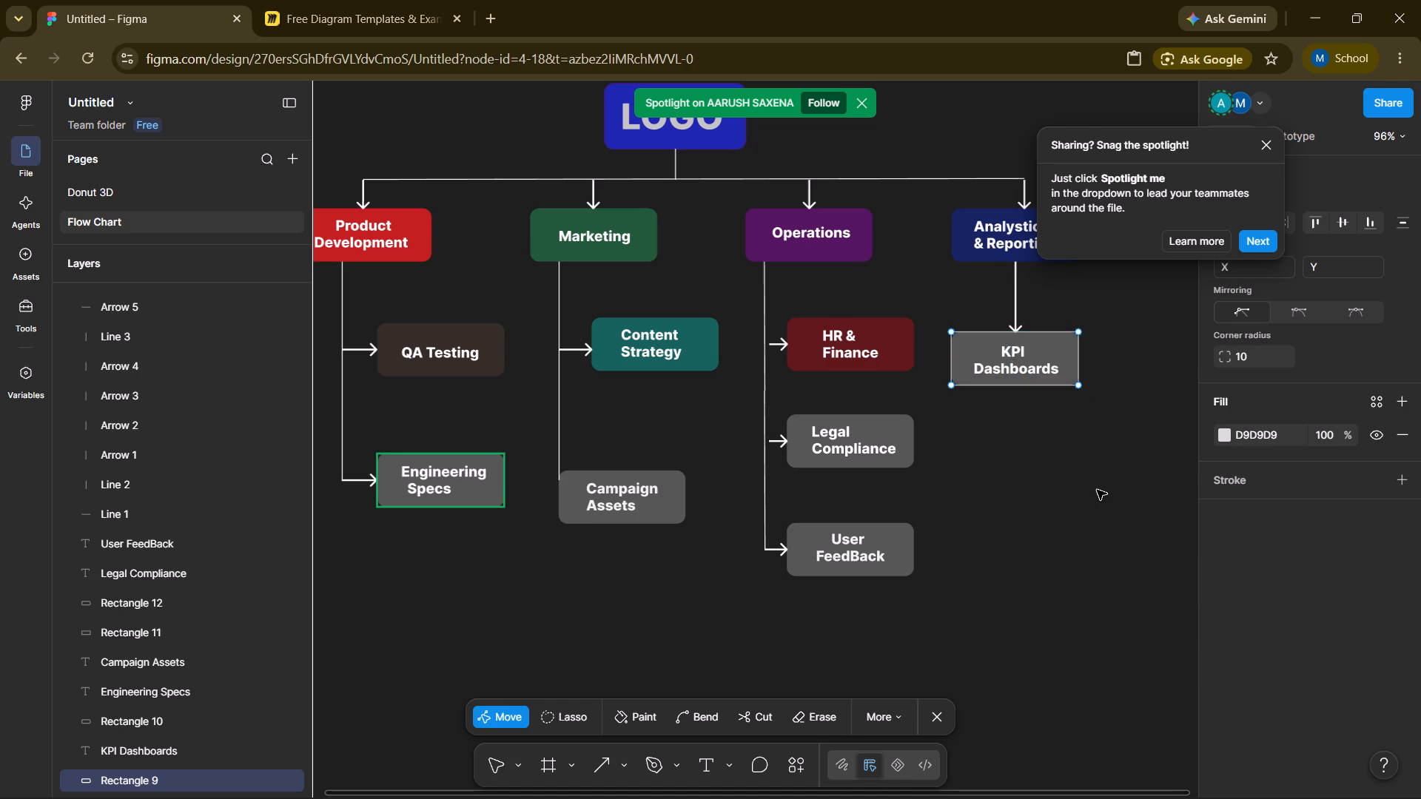
pyautogui.click(1093, 348)
pyautogui.doubleClick(1097, 346)
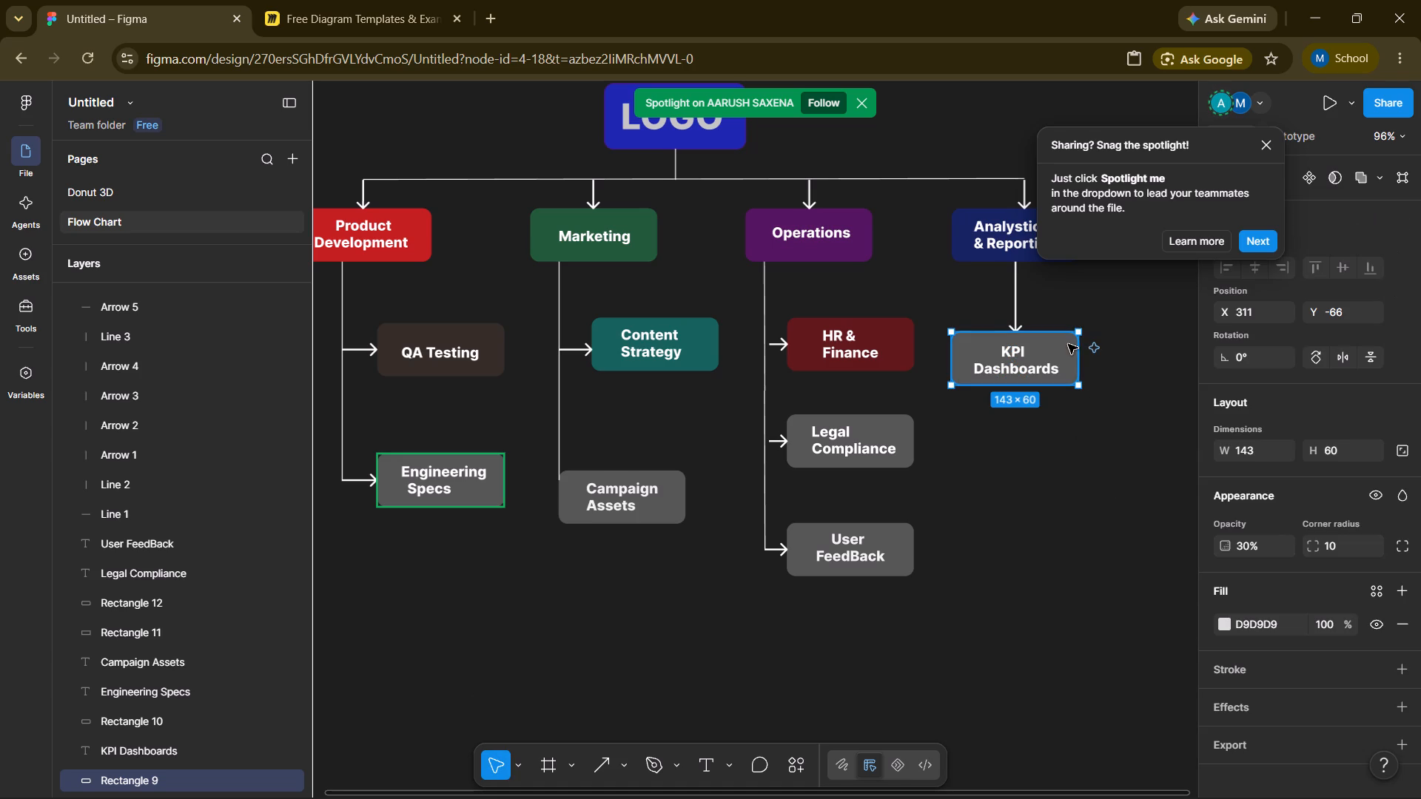
pyautogui.click(1251, 539)
pyautogui.press('BackSpace')
pyautogui.write('100')
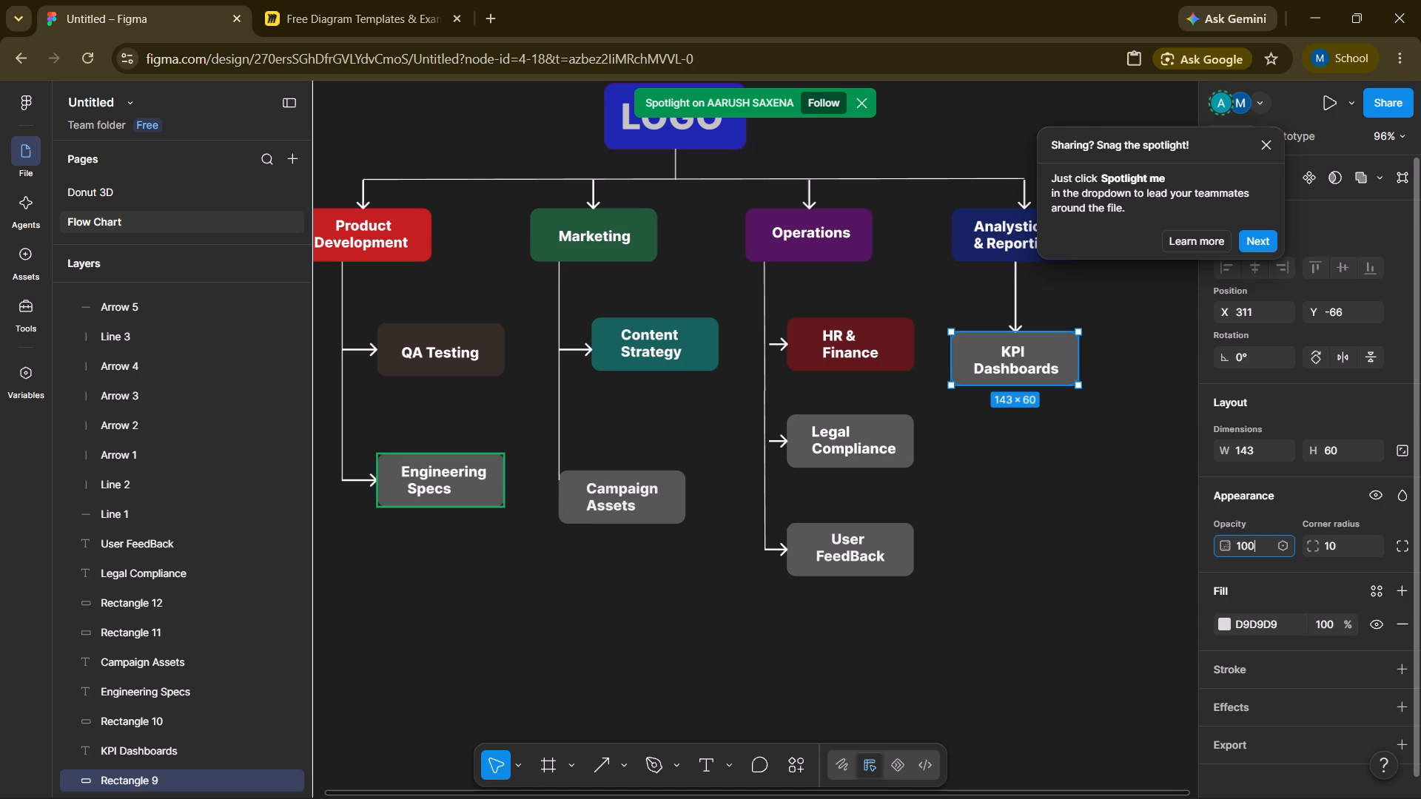
pyautogui.press('Return')
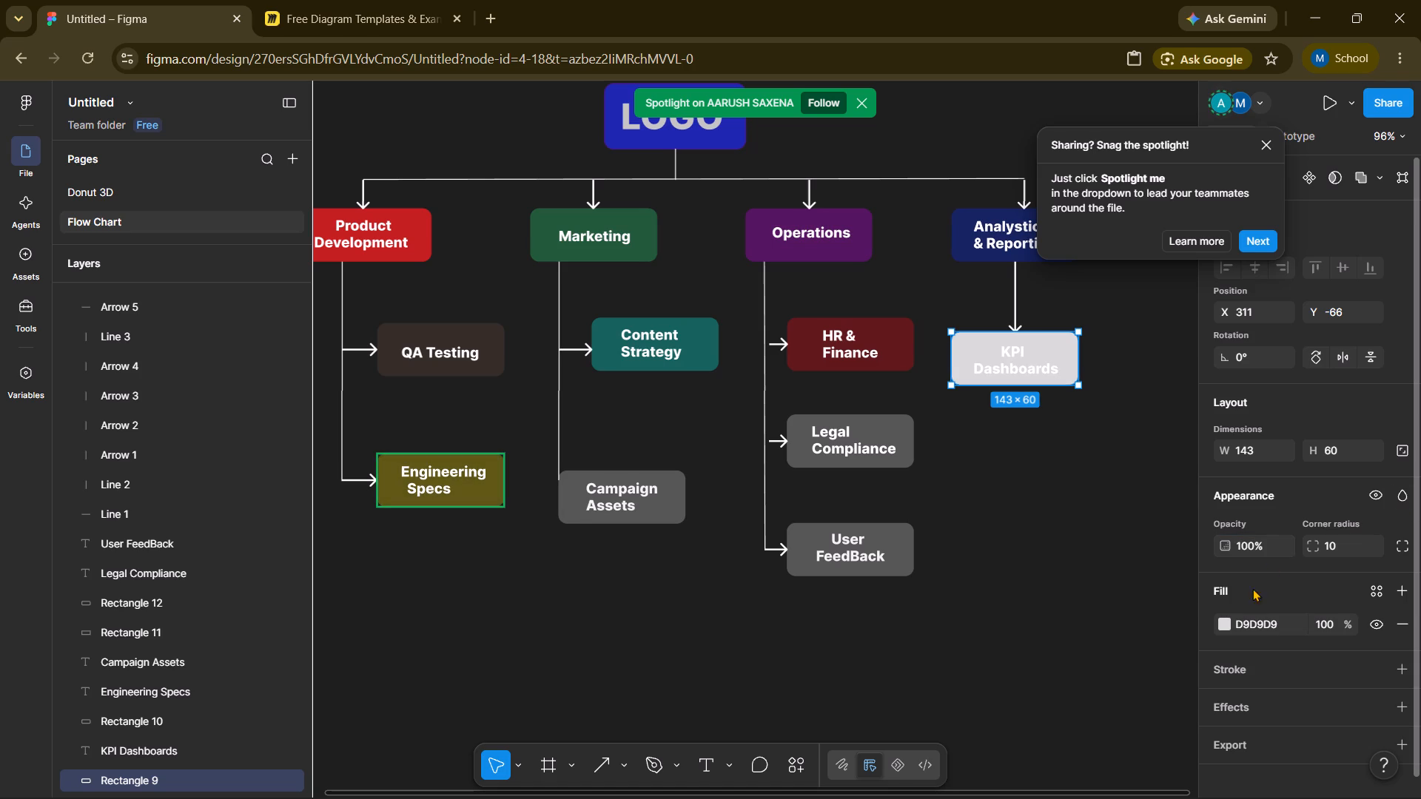
# Fill the KPI Dashboards box with the pink colour D4398C.
pyautogui.click(1226, 618)
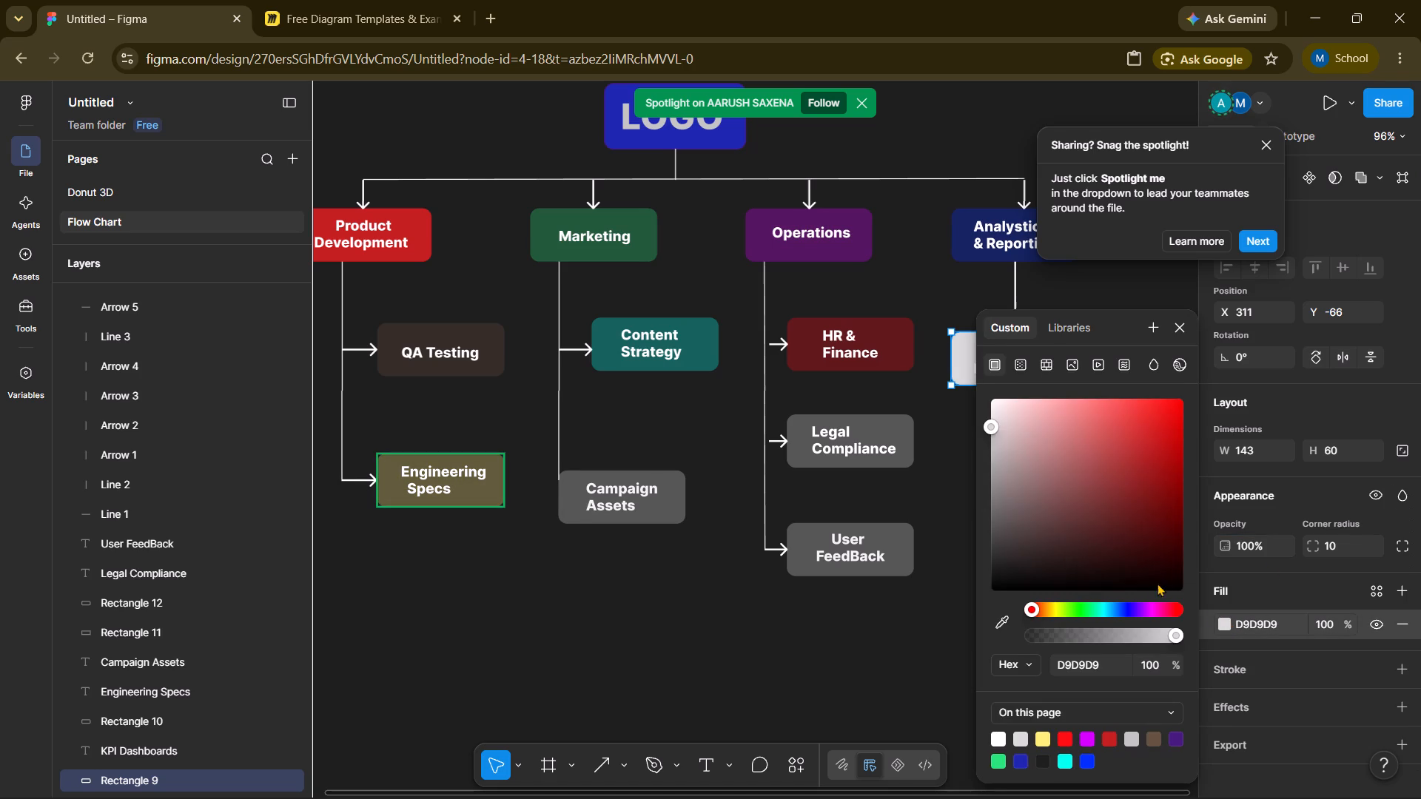
pyautogui.click(1163, 606)
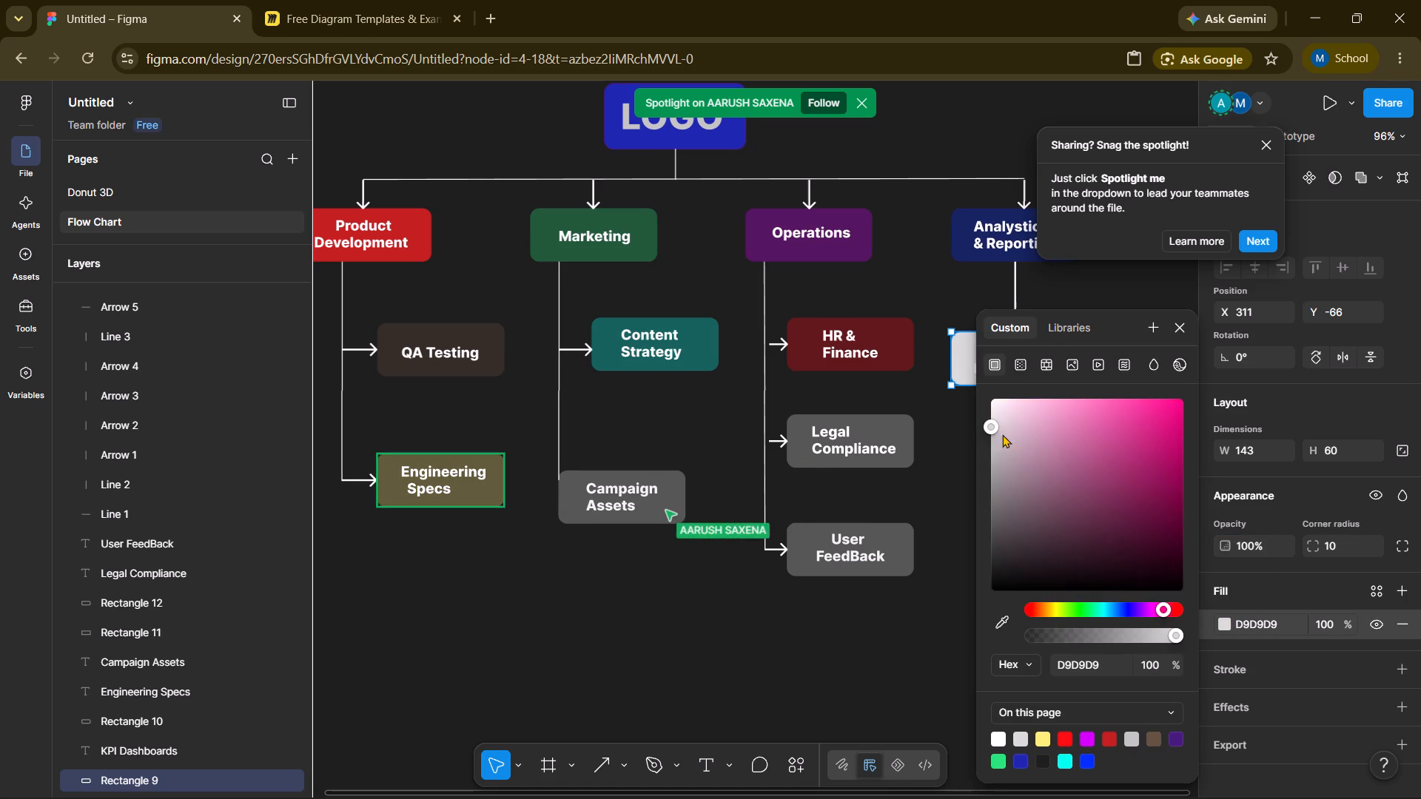
pyautogui.moveTo(995, 426); pyautogui.dragTo(1152, 493)
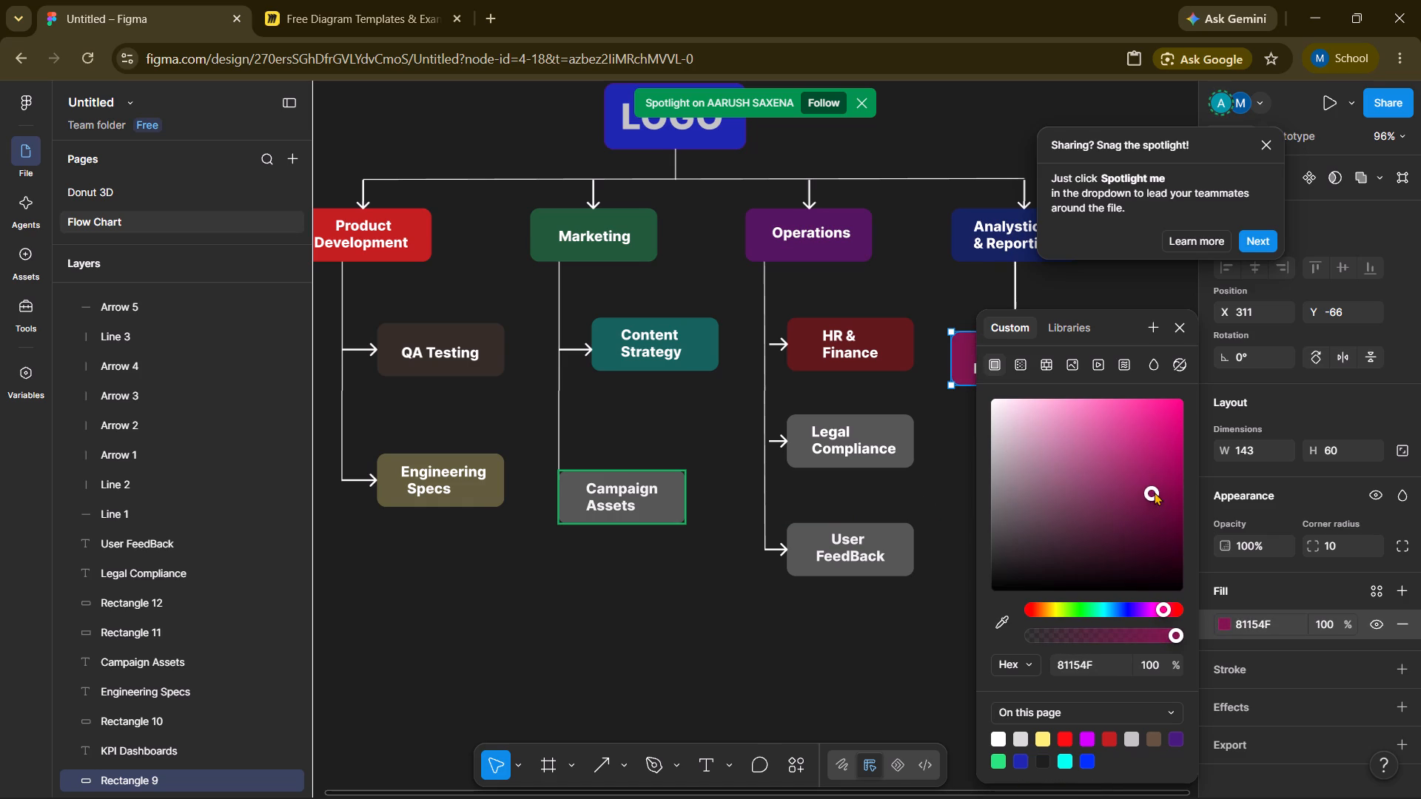
pyautogui.moveTo(1152, 493); pyautogui.dragTo(1132, 431)
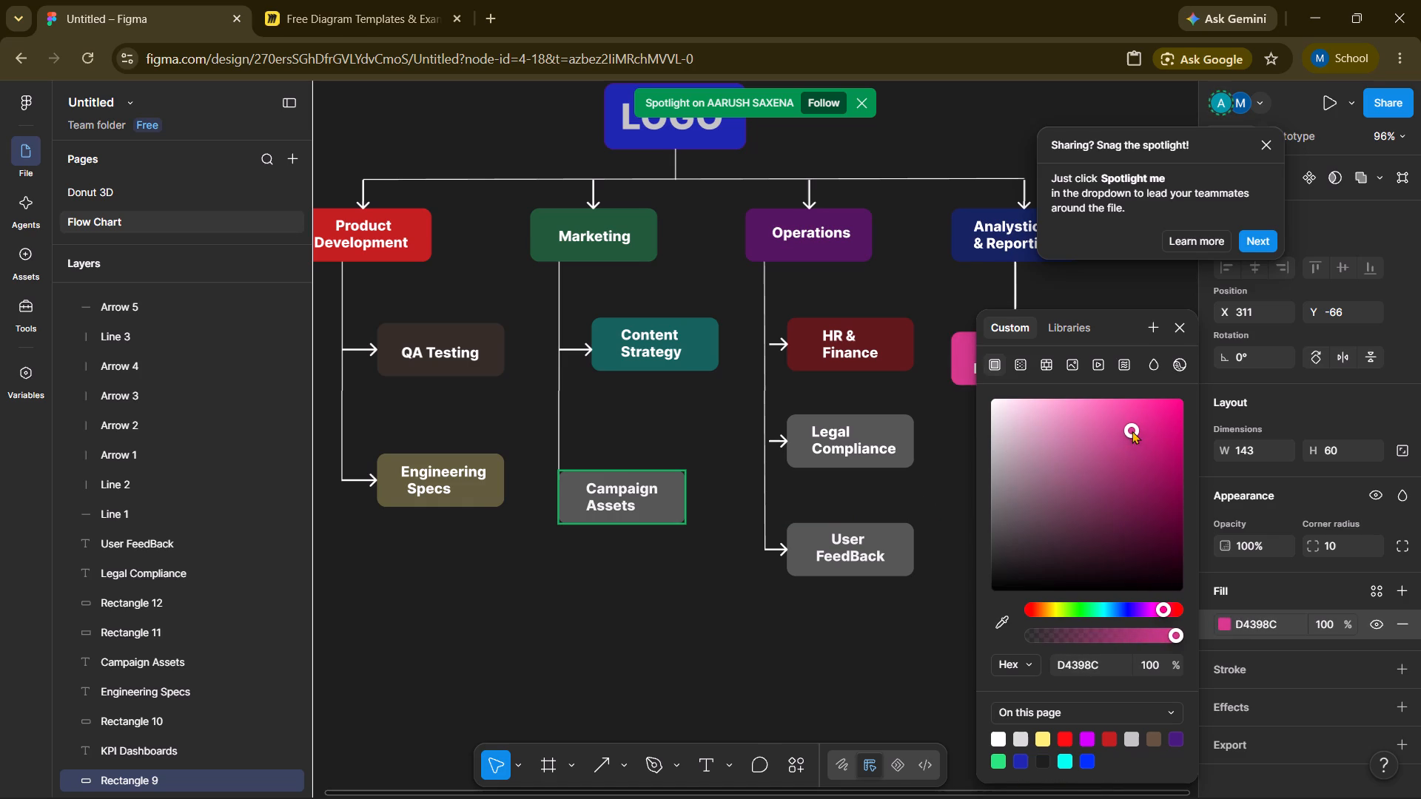
pyautogui.click(950, 448)
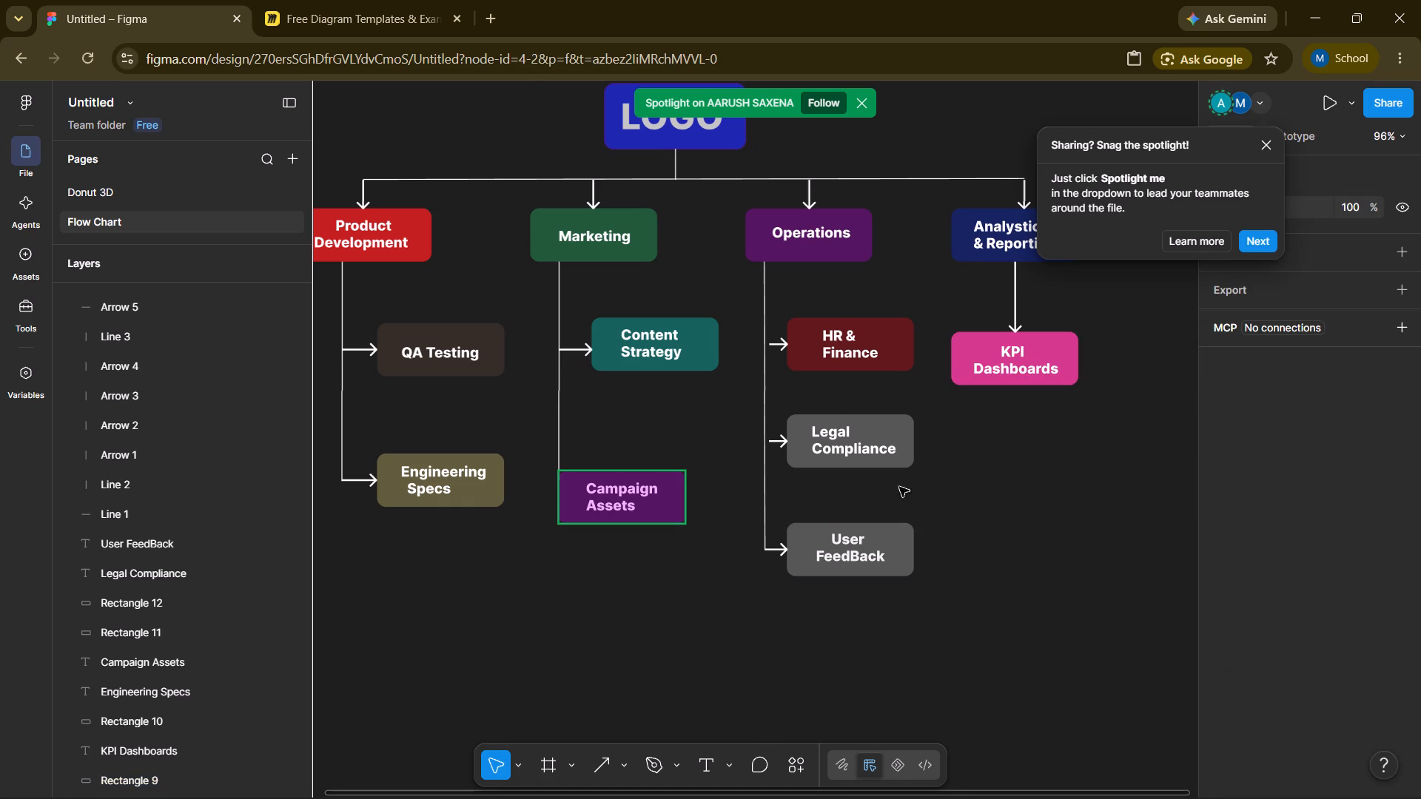
# Set the opacity of the grey Legal Compliance box to 100%.
pyautogui.doubleClick(894, 431)
pyautogui.click(1051, 463)
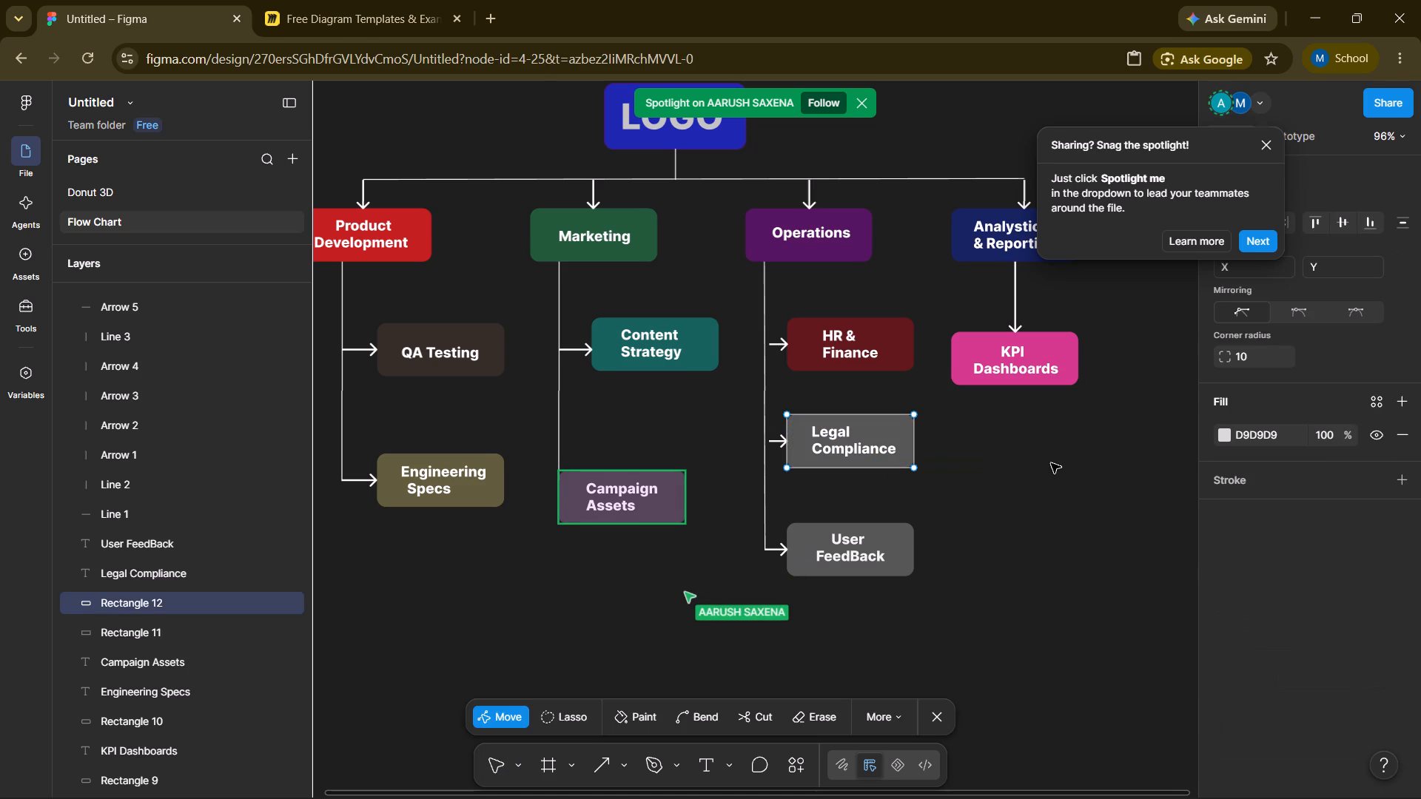
pyautogui.doubleClick(1051, 463)
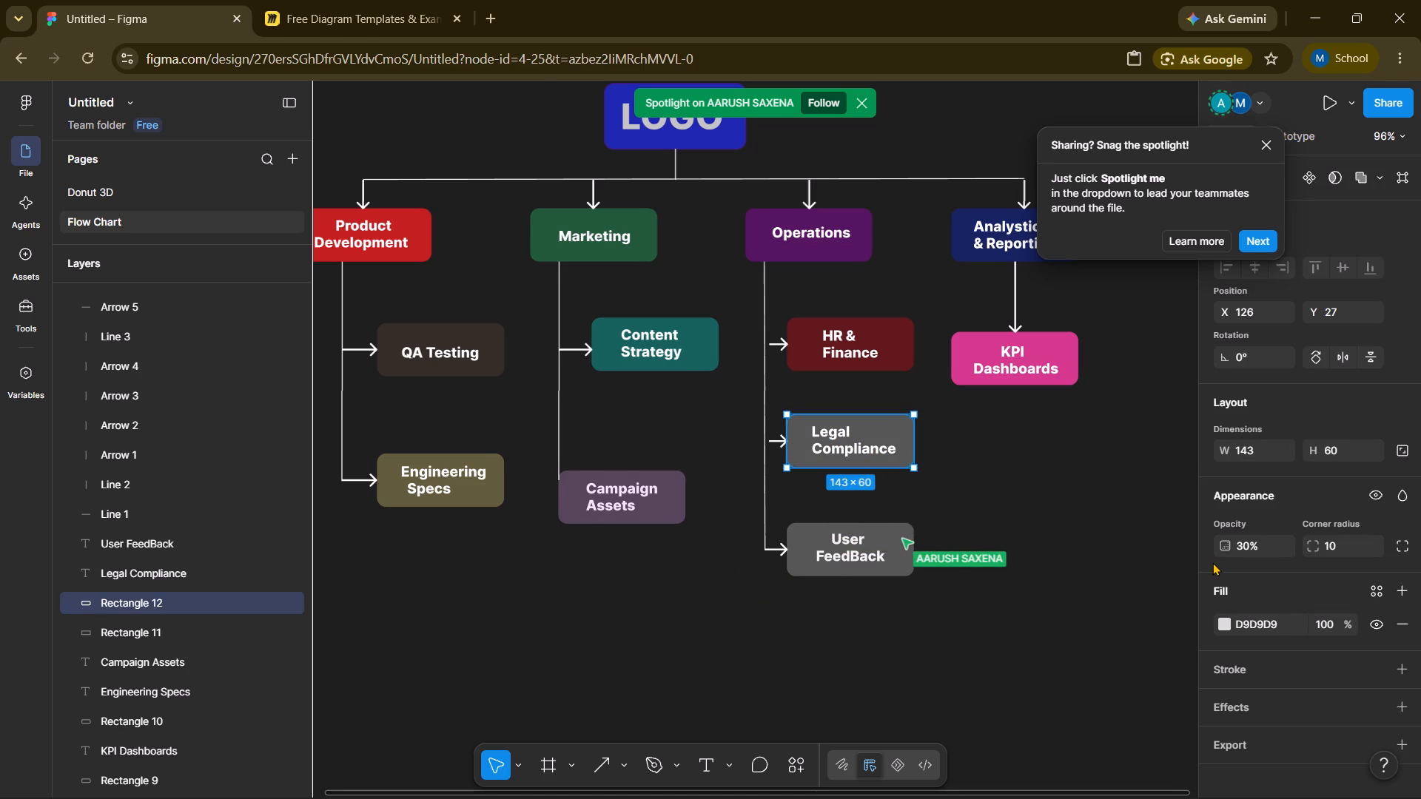
pyautogui.moveTo(1234, 543); pyautogui.dragTo(710, 439)
pyautogui.press('BackSpace')
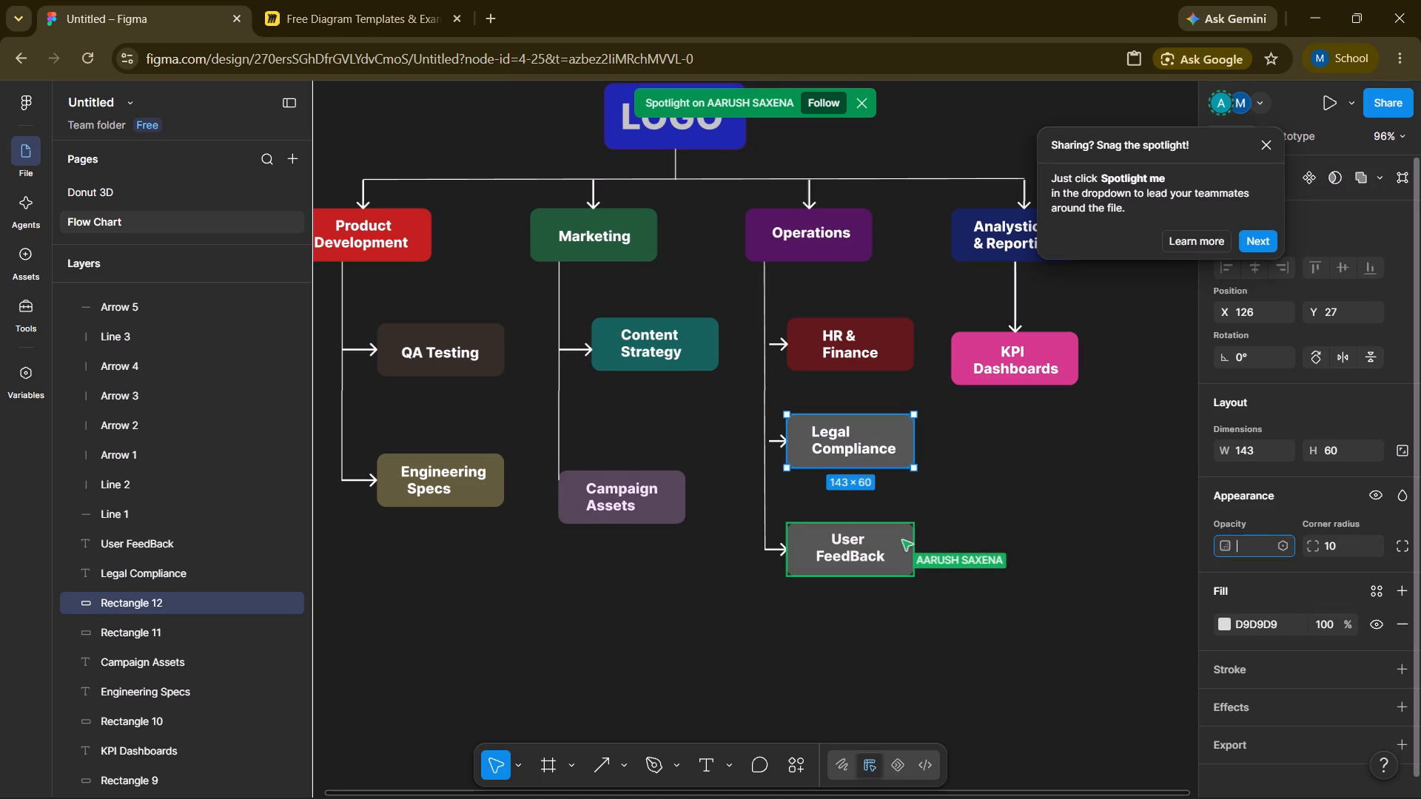
pyautogui.write('100')
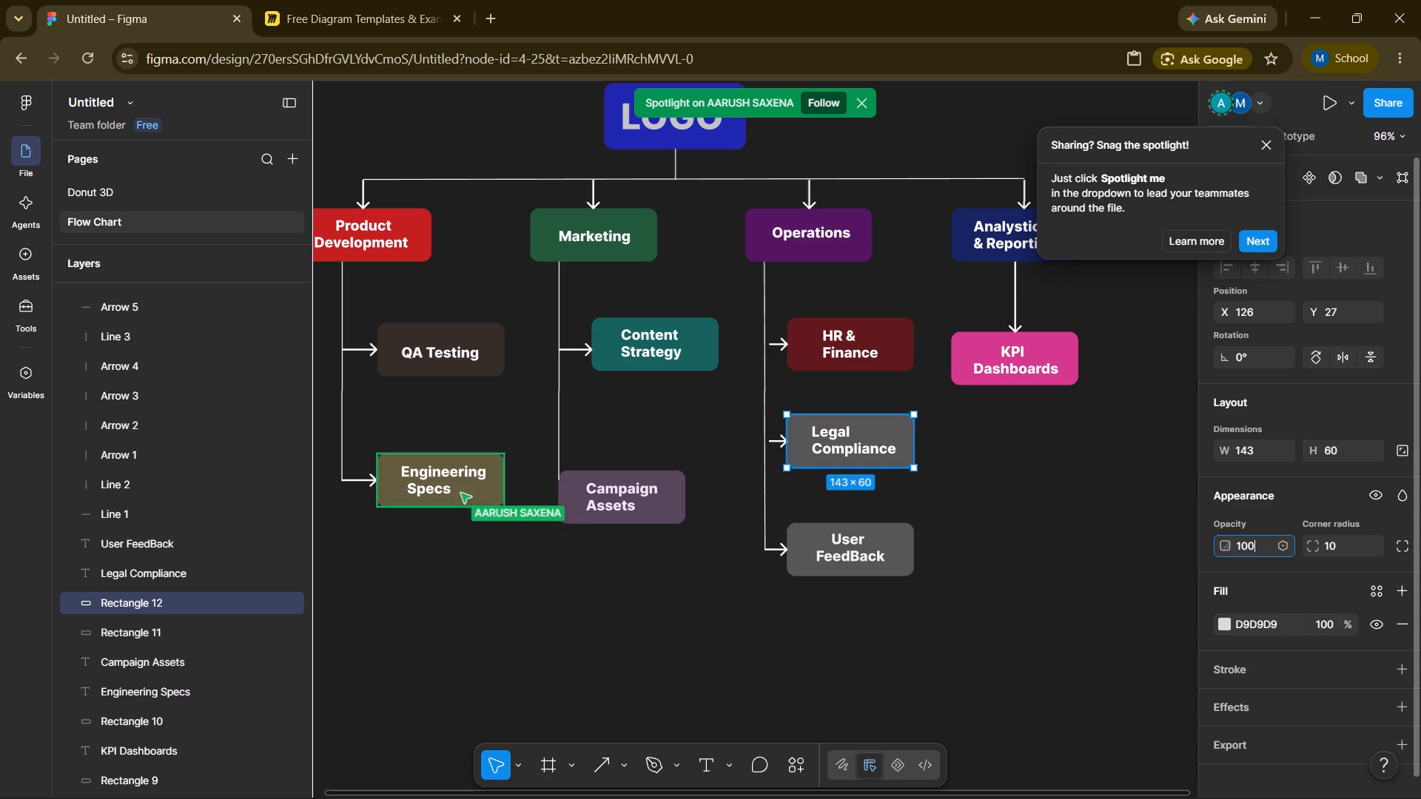
pyautogui.press('Return')
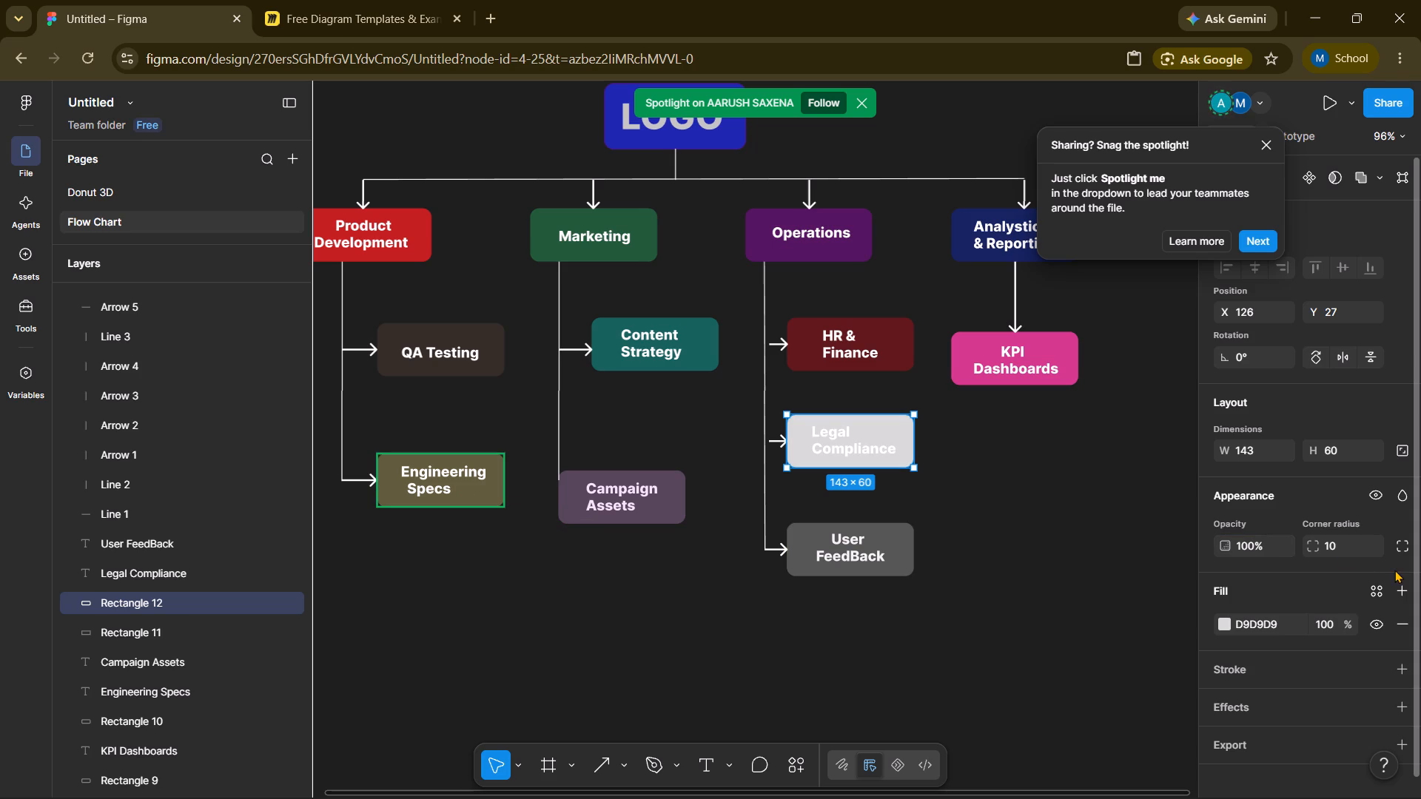
# Fill the Legal Compliance box with the cyan 00FFEE from the page's existing colours.
pyautogui.click(1223, 618)
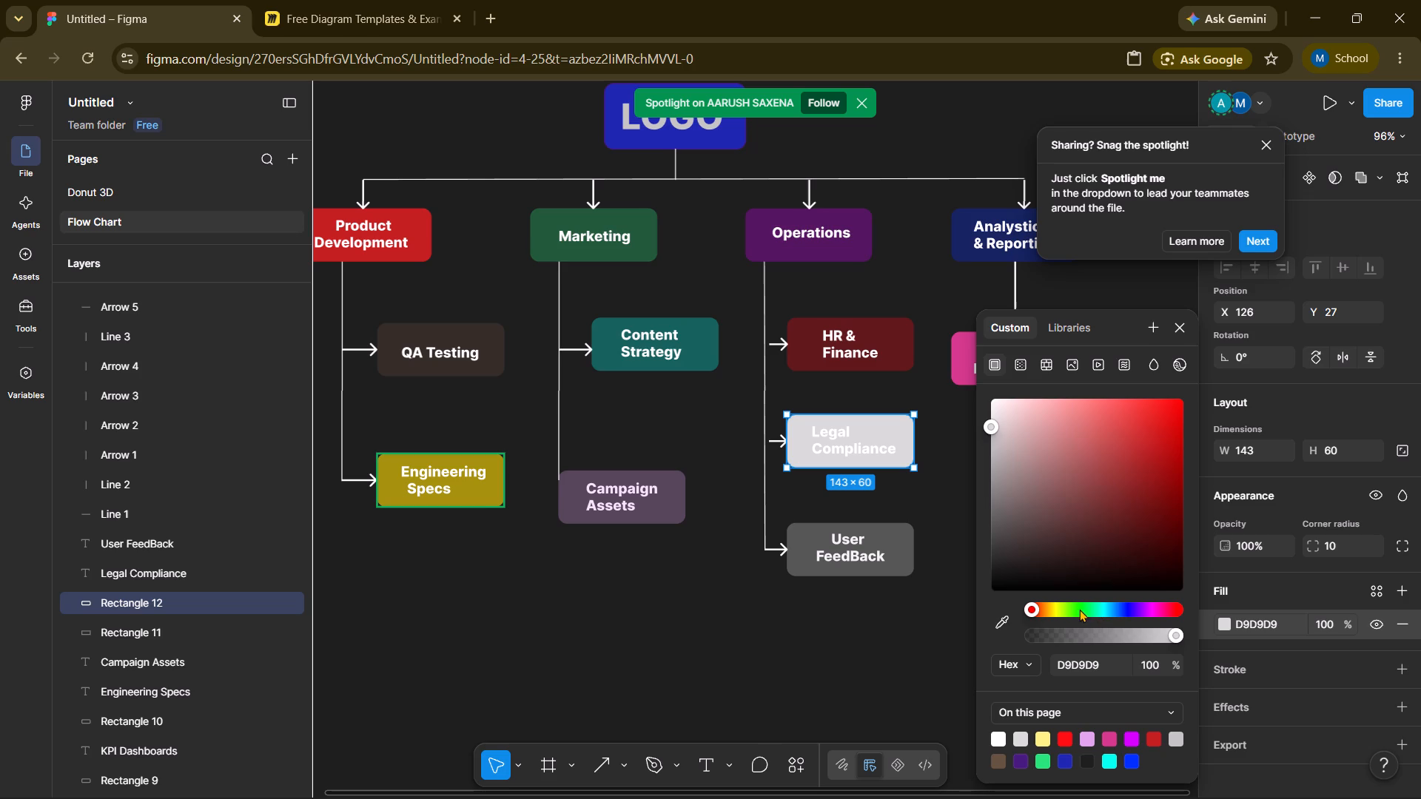
pyautogui.click(1106, 763)
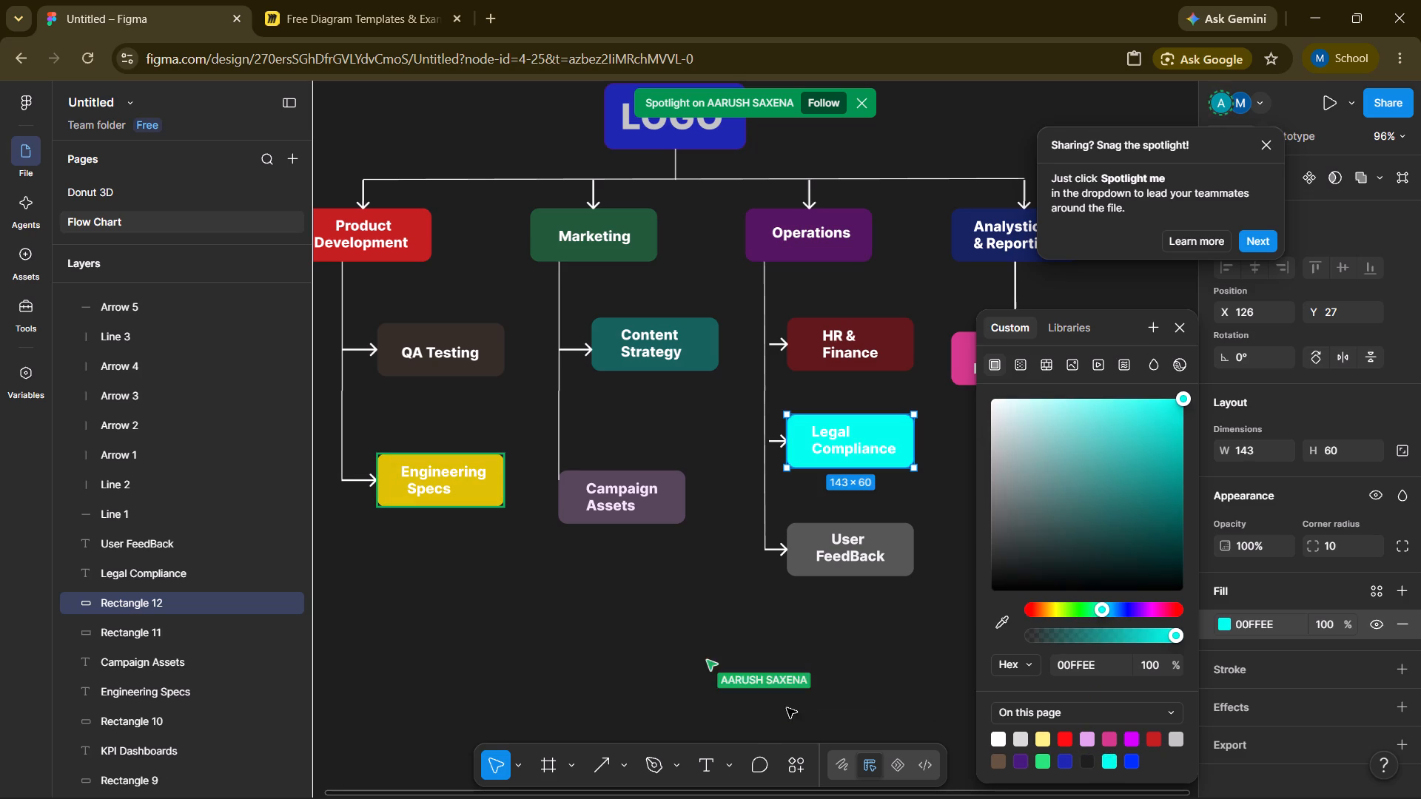
pyautogui.click(787, 708)
# Try purple 471A7E and green 28E47D on the User FeedBack box, settling on the light grey fill C3C4C3 from the page's colours.
pyautogui.doubleClick(876, 533)
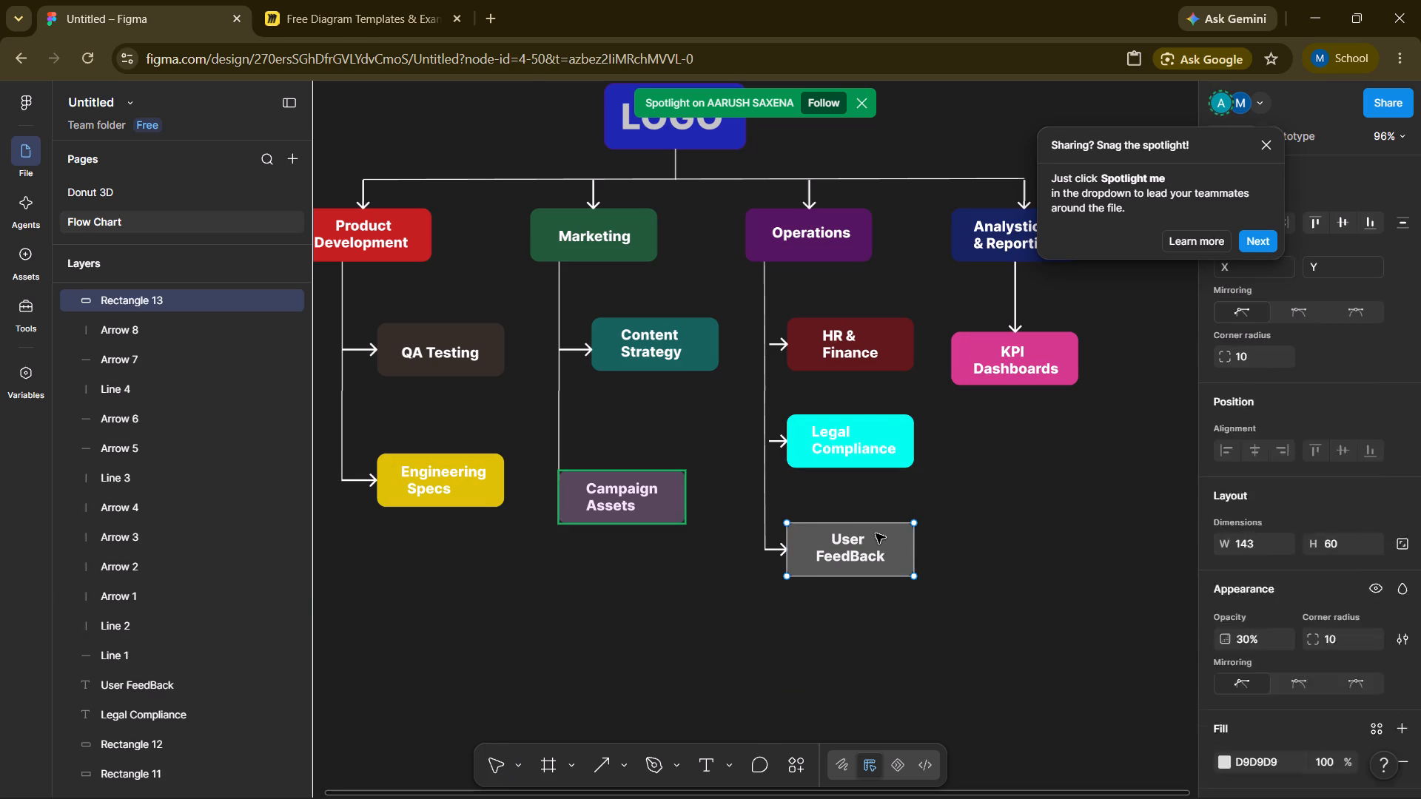
pyautogui.click(1053, 543)
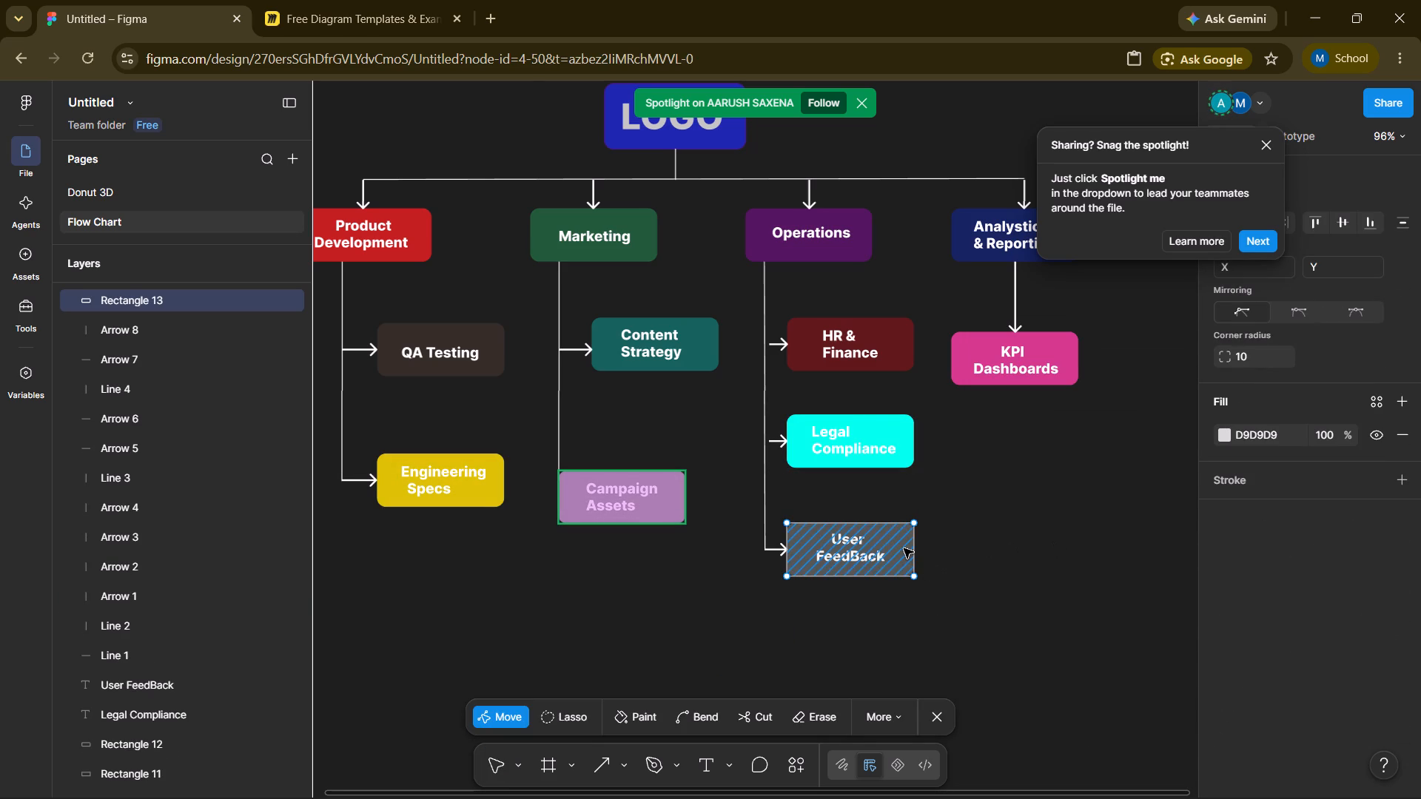
pyautogui.click(904, 548)
pyautogui.doubleClick(949, 536)
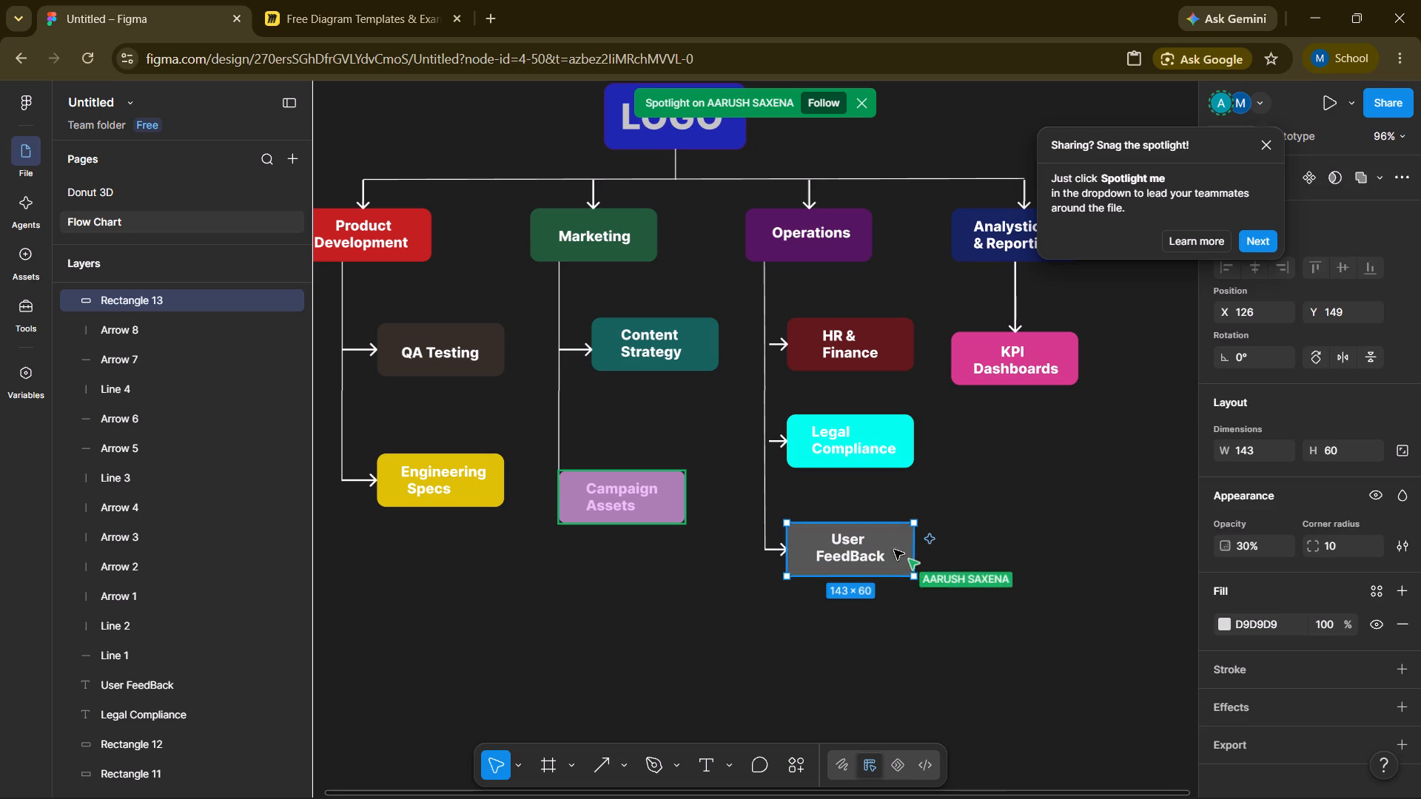
pyautogui.click(1222, 622)
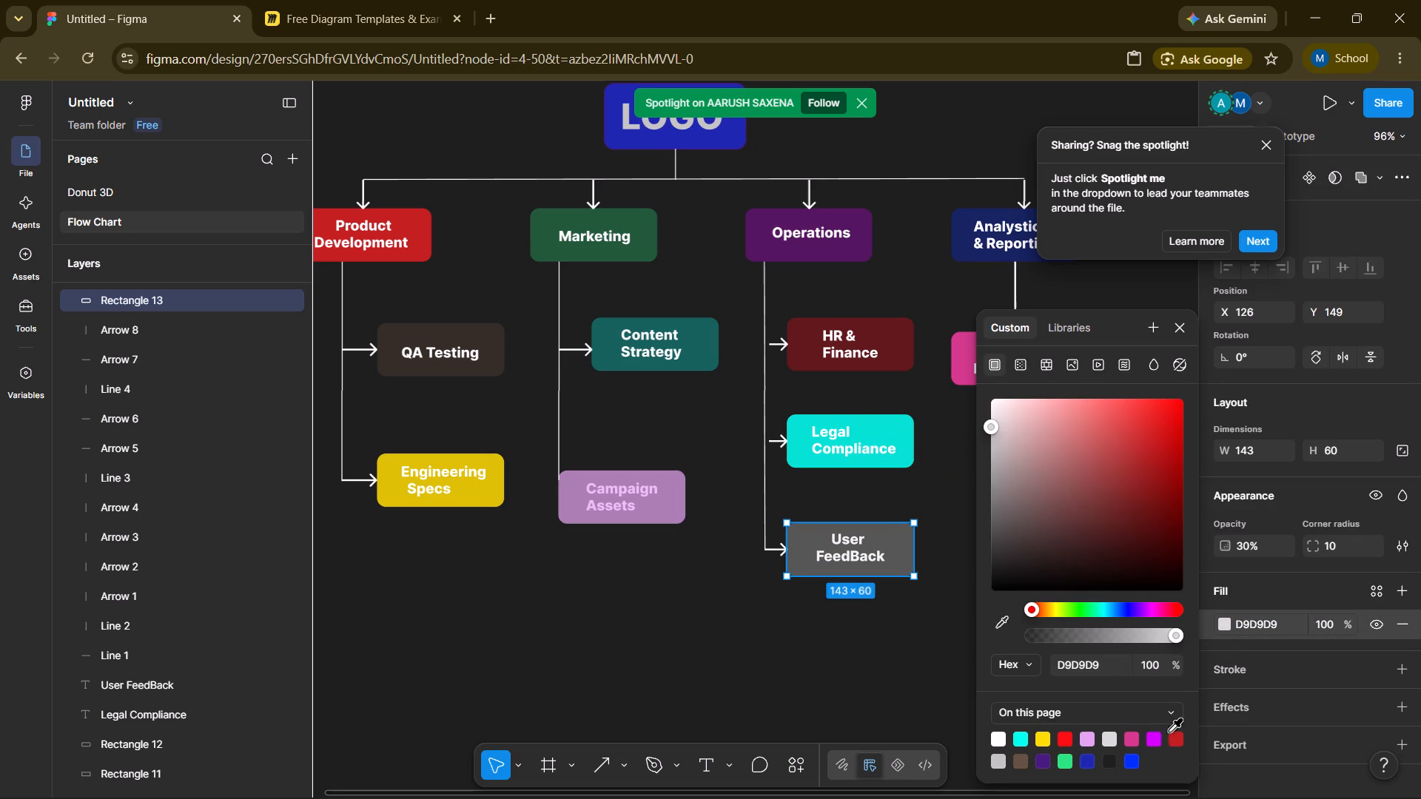
pyautogui.click(1044, 759)
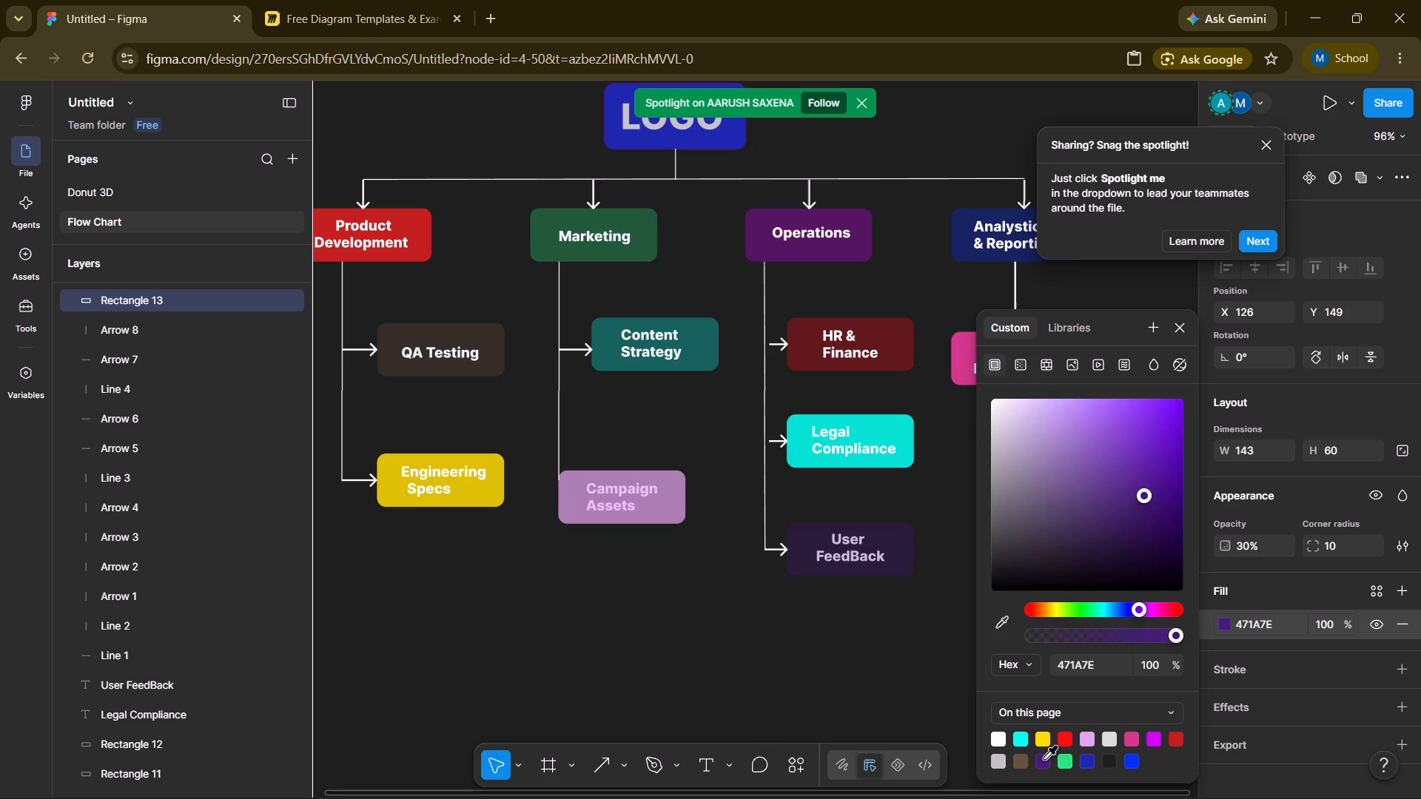
pyautogui.click(1065, 761)
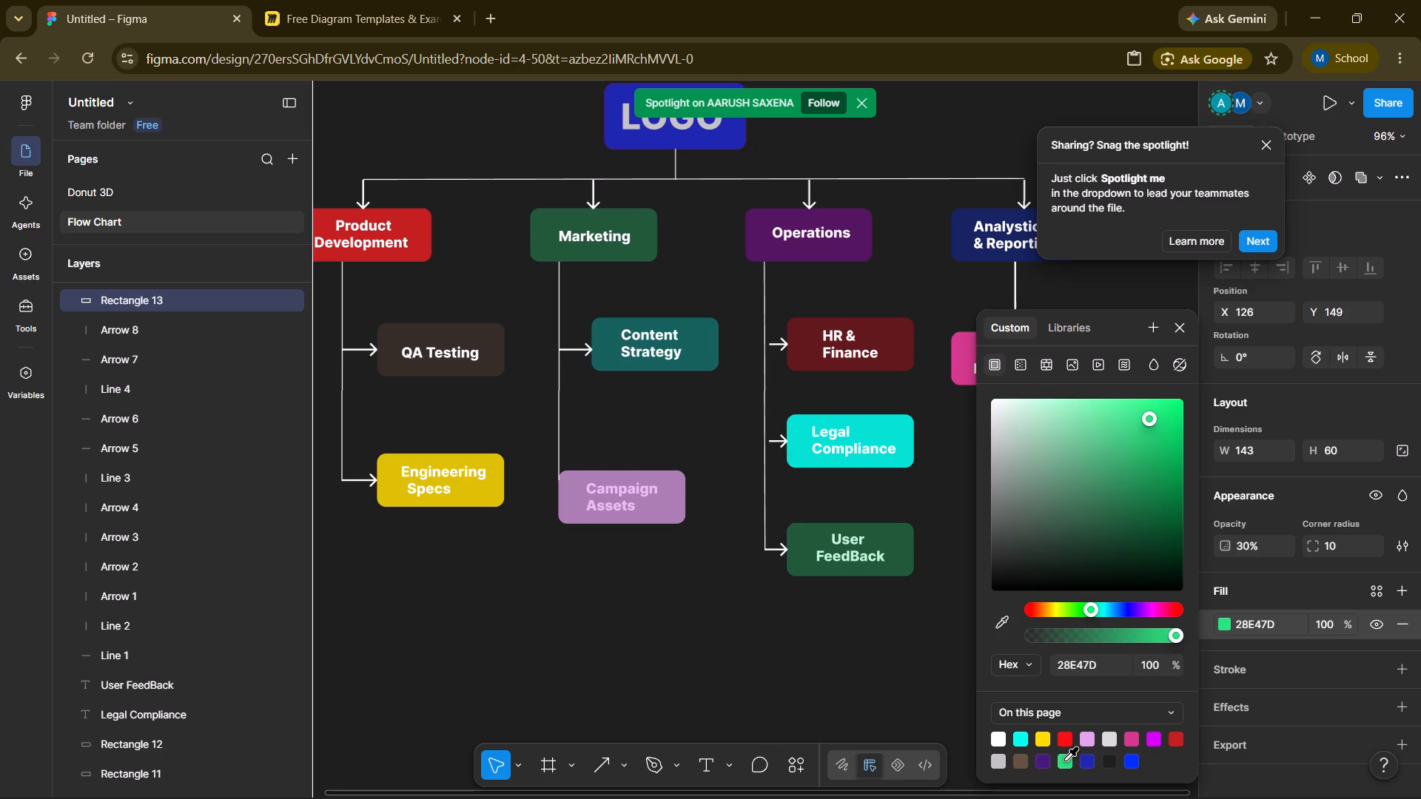
pyautogui.click(1002, 758)
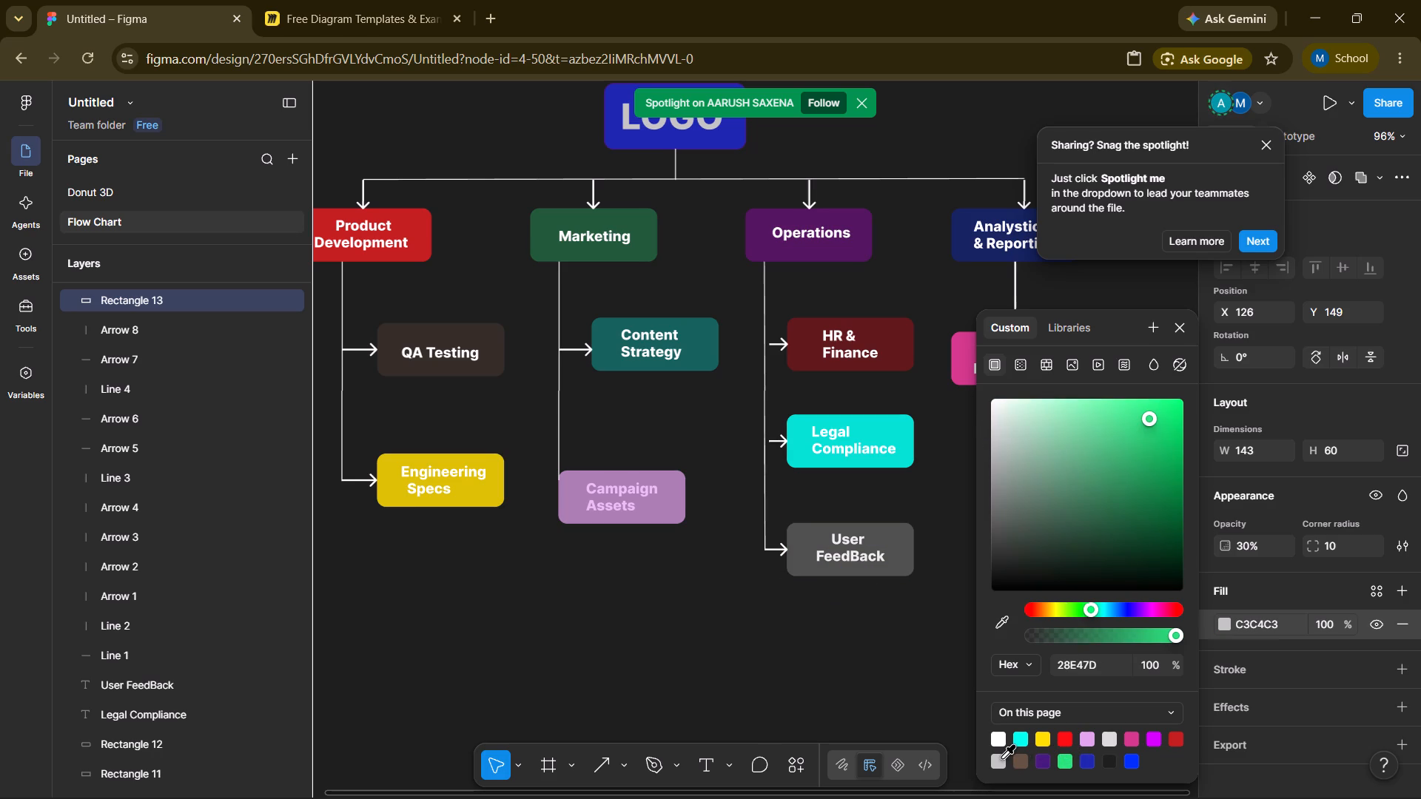
pyautogui.click(856, 707)
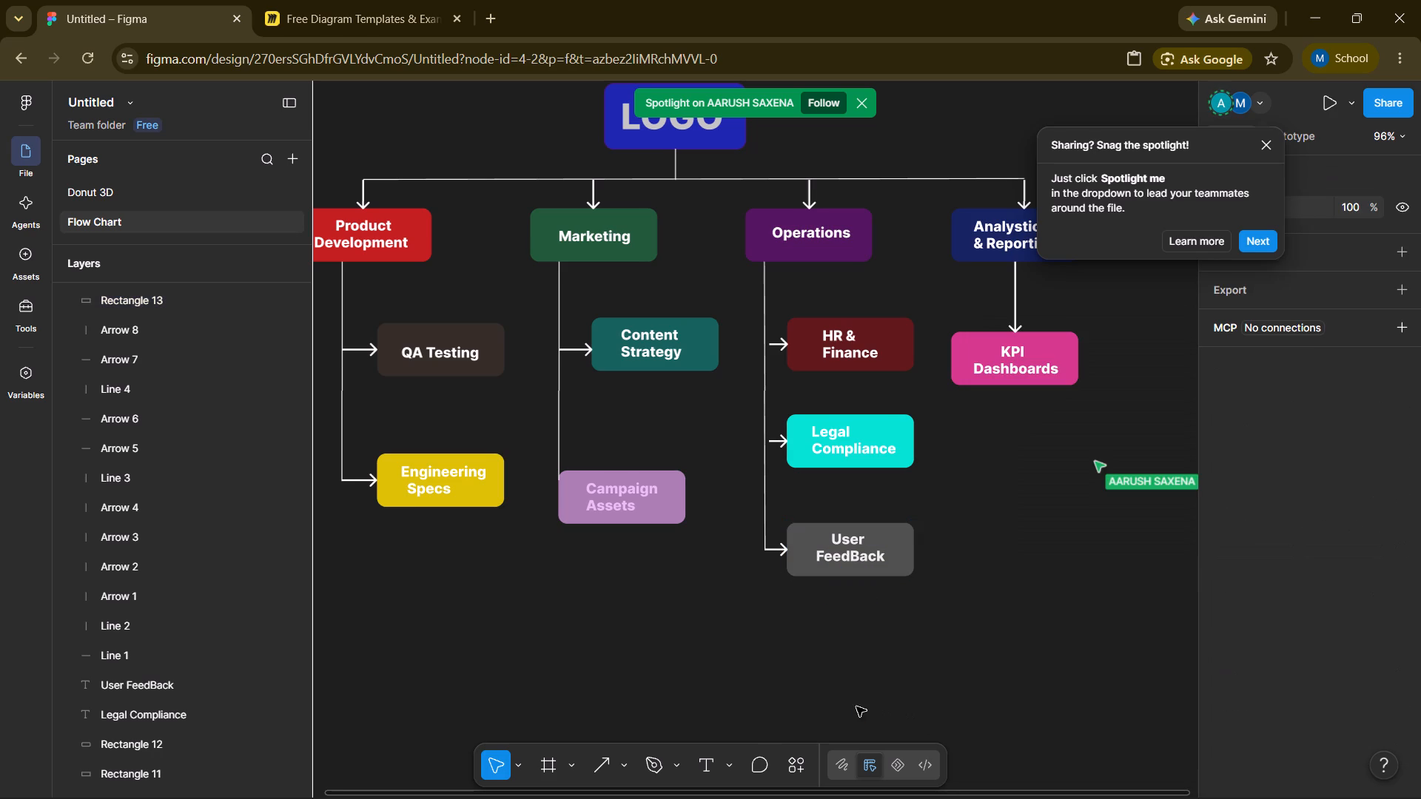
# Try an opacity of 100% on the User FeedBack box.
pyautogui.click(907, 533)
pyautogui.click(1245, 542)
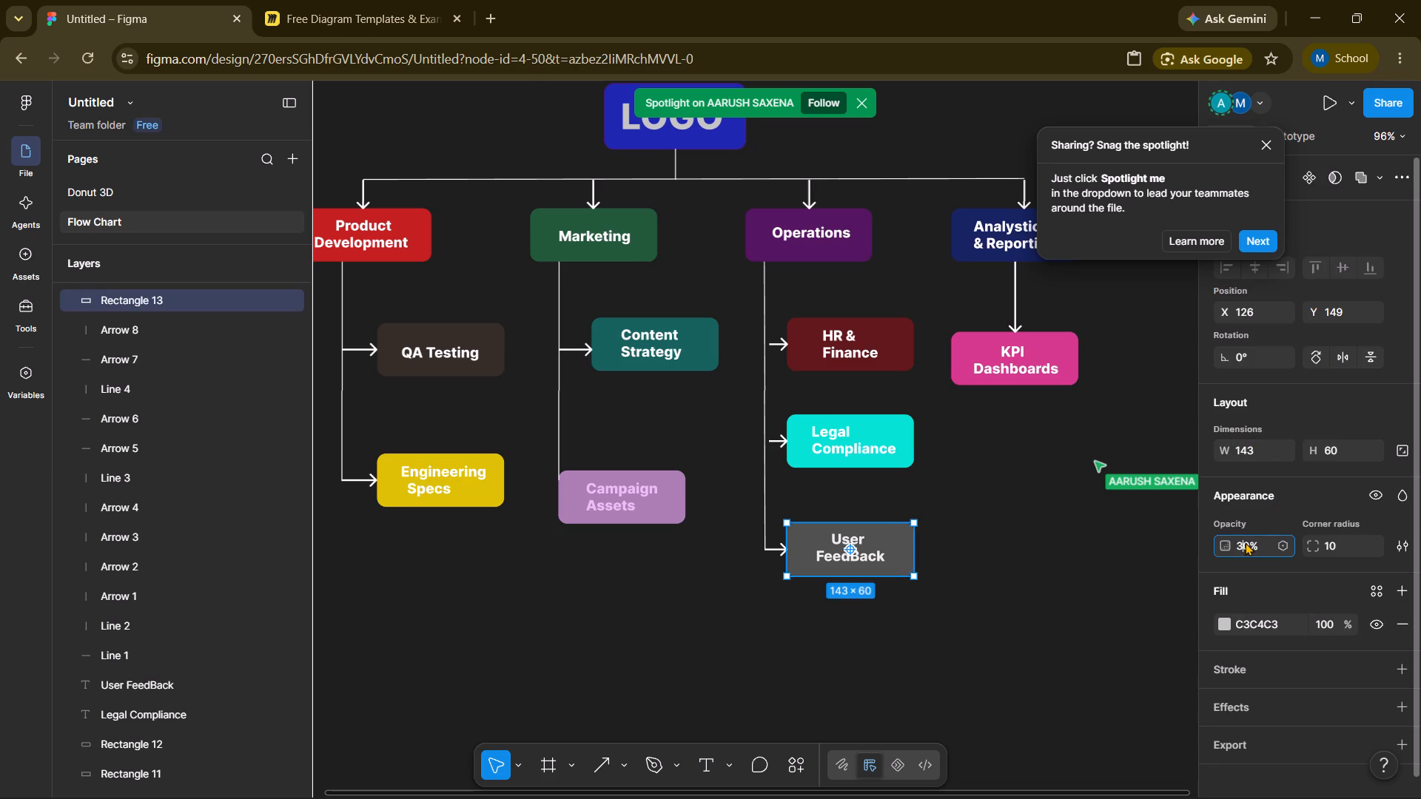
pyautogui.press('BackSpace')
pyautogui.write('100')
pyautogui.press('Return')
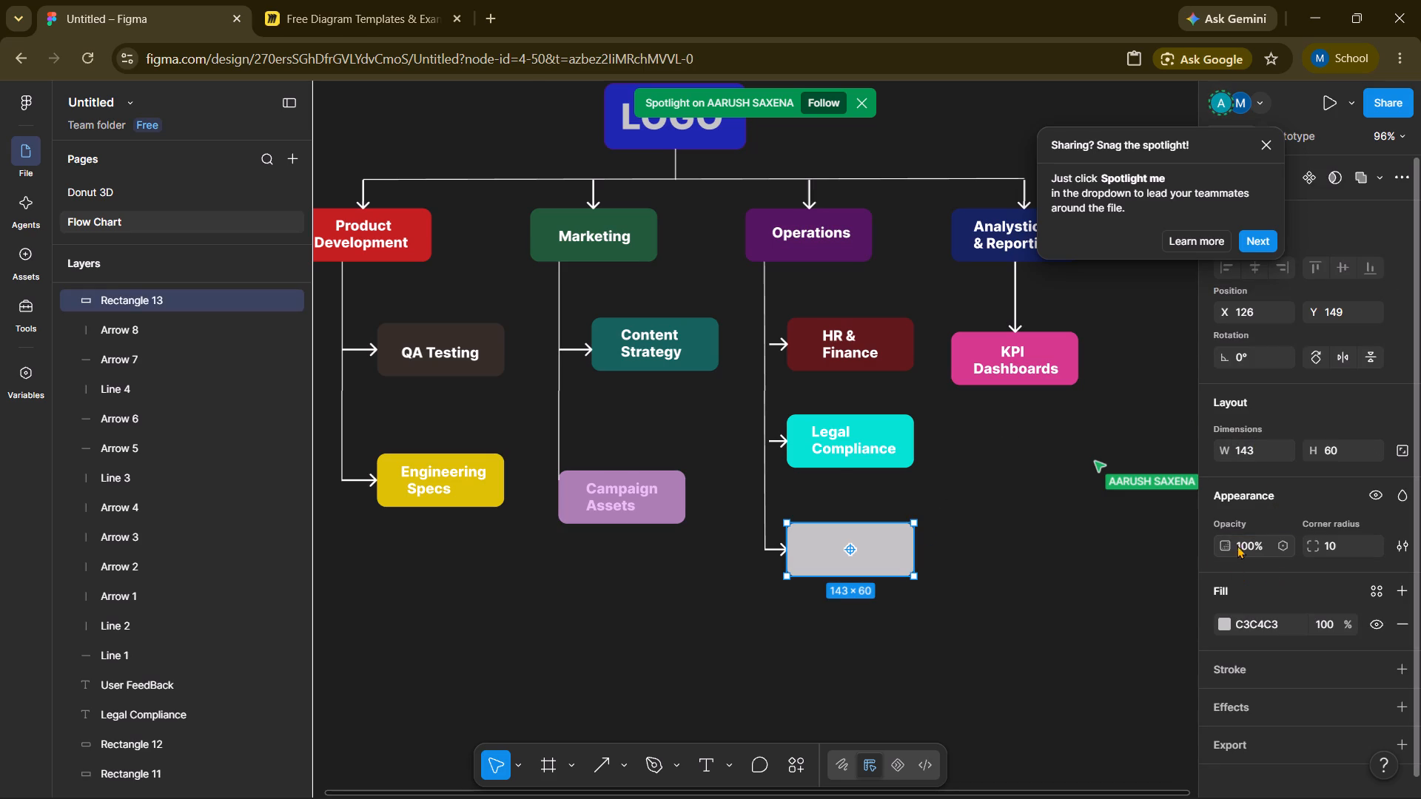
# Set the opacity of the User FeedBack box to 20%.
pyautogui.click(1243, 545)
pyautogui.press('BackSpace')
pyautogui.write('20')
pyautogui.press('Return')
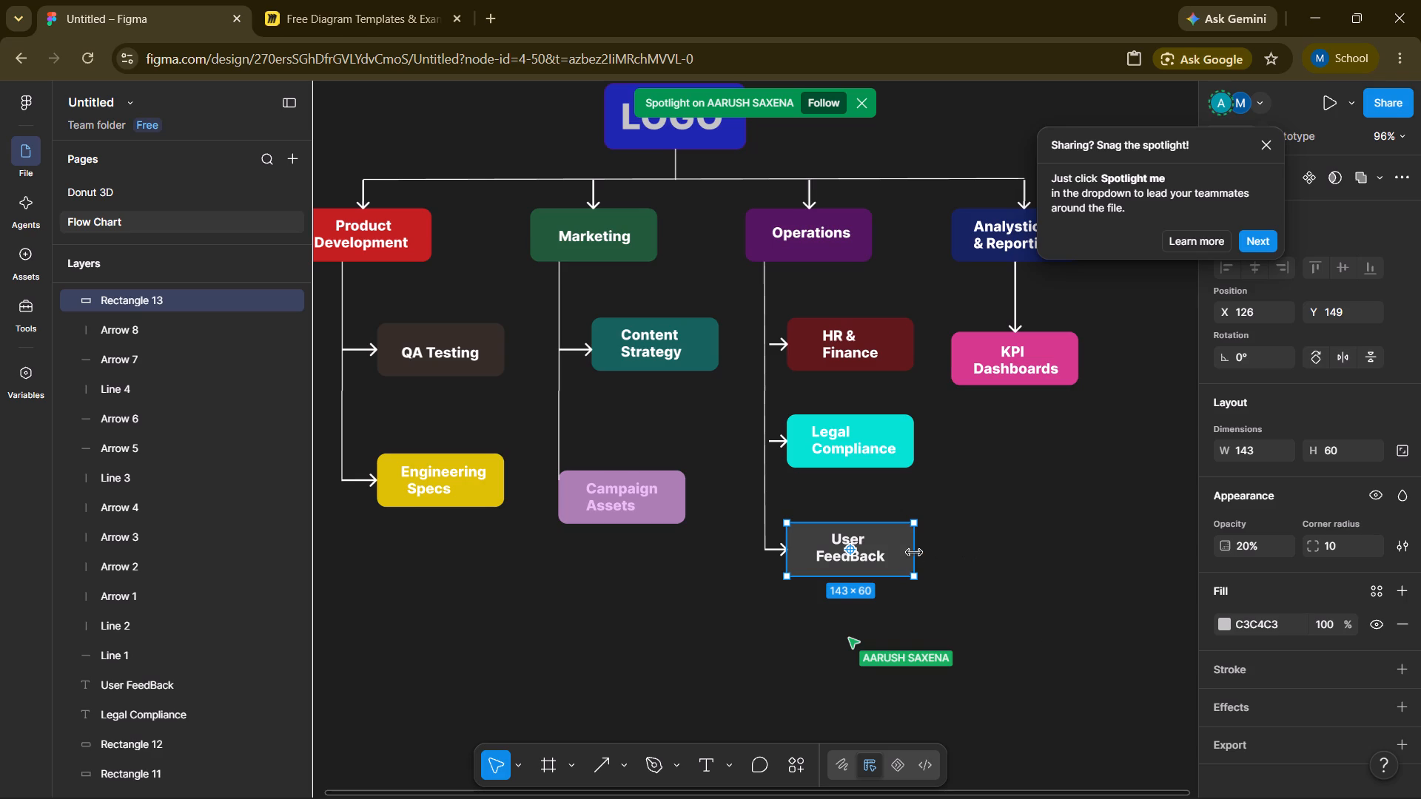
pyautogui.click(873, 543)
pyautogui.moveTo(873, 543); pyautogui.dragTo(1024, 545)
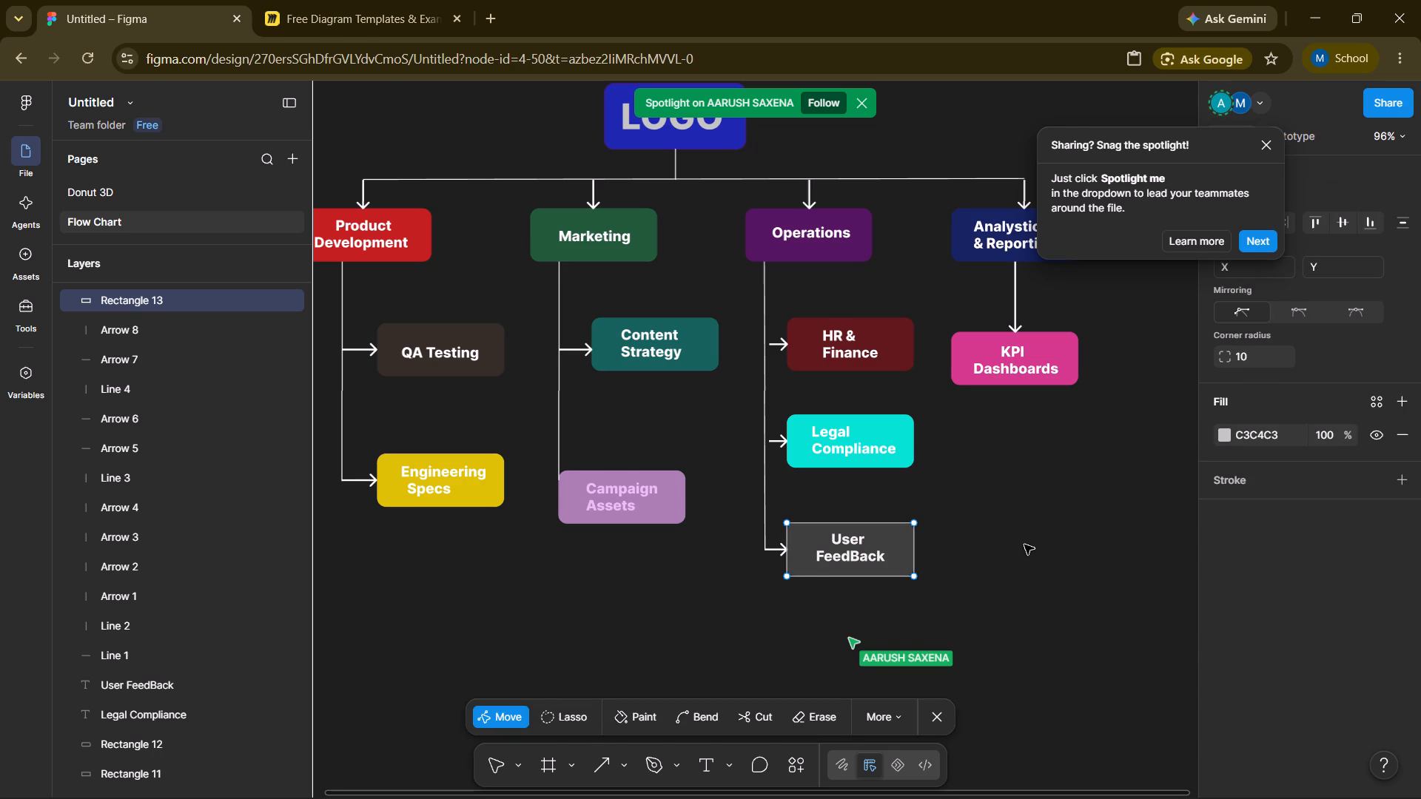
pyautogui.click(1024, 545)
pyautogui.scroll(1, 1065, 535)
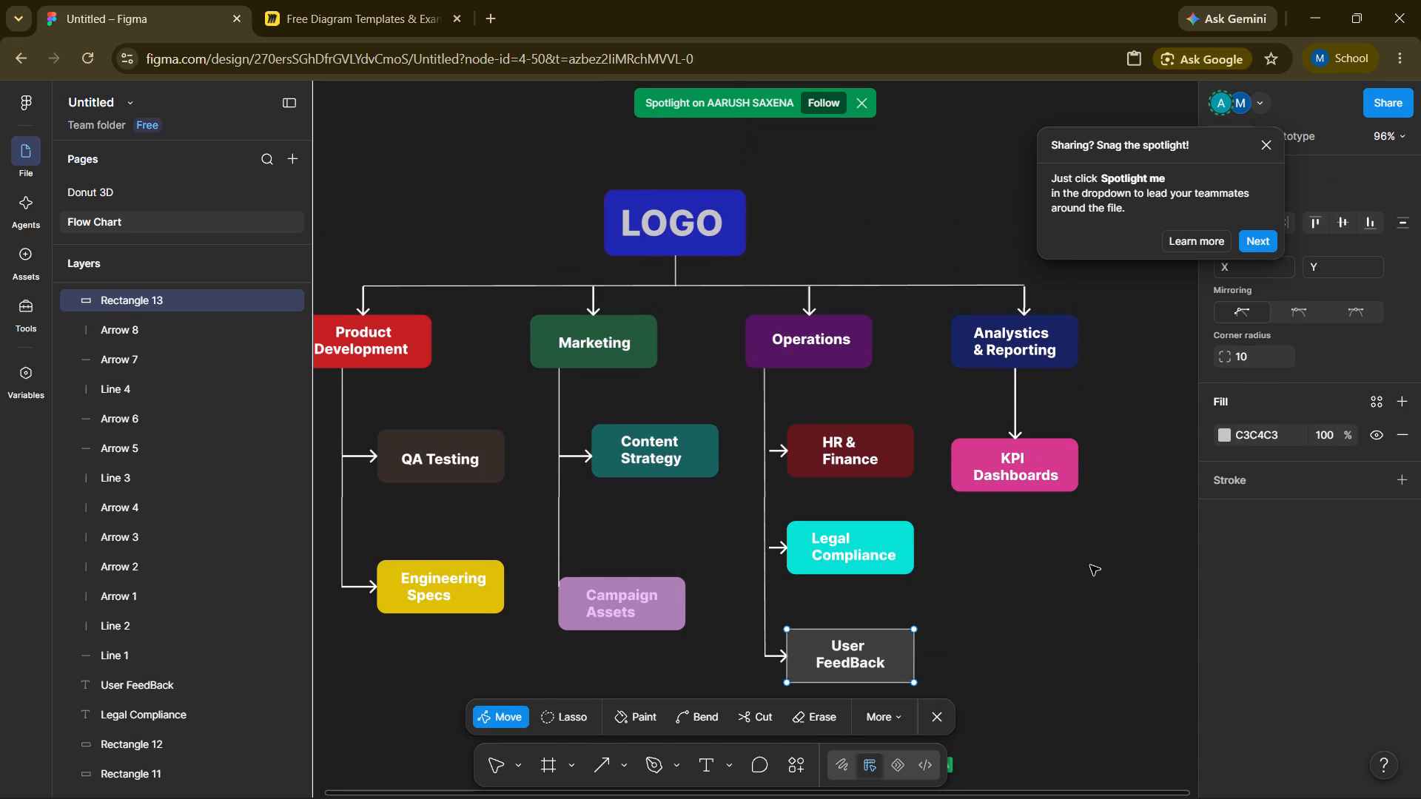
# Set the opacity of the Campaign Assets box to 30%.
pyautogui.hscroll(2, 1108, 585)
pyautogui.click(662, 612)
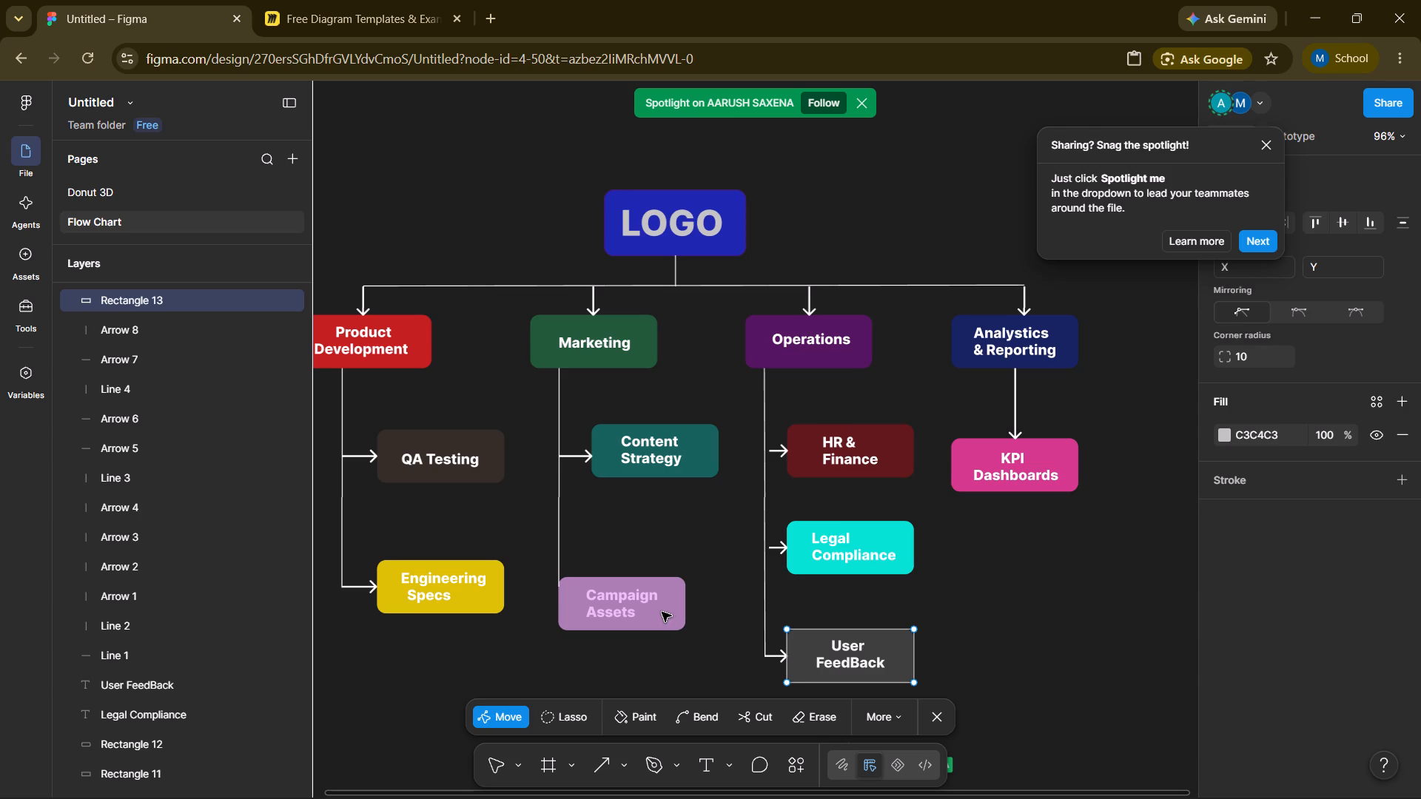
pyautogui.tripleClick(662, 612)
pyautogui.click(622, 592)
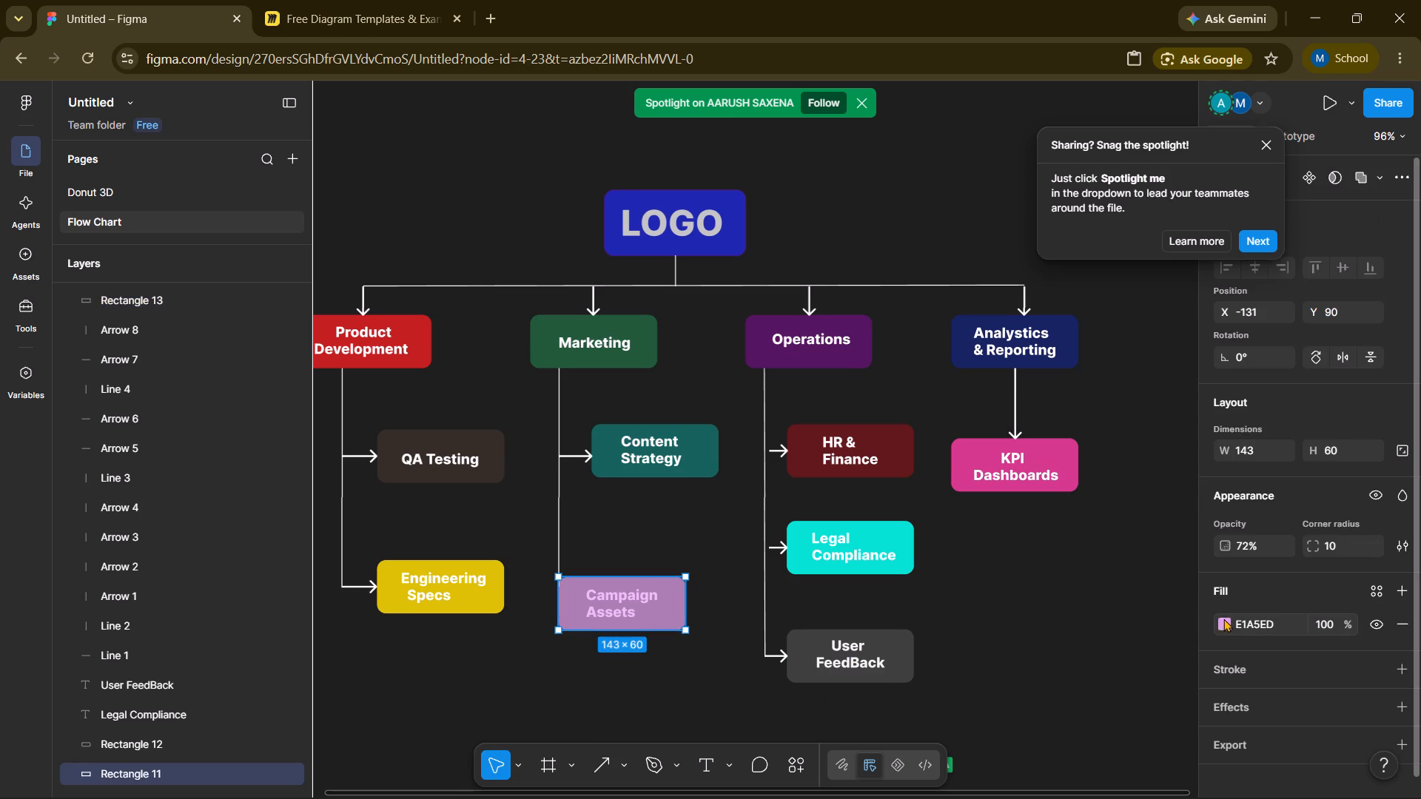
pyautogui.click(1243, 550)
pyautogui.write('30')
pyautogui.press('Return')
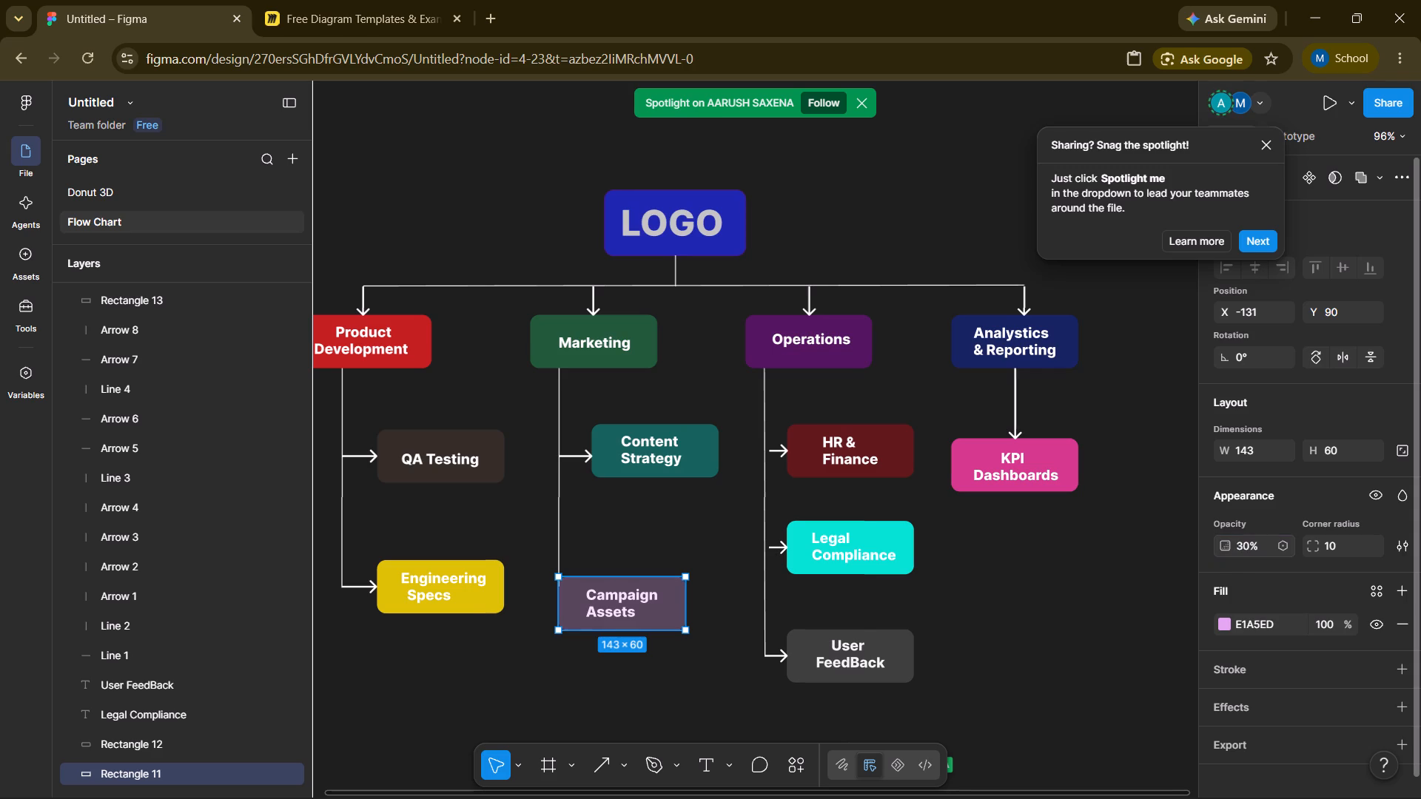
pyautogui.click(1086, 595)
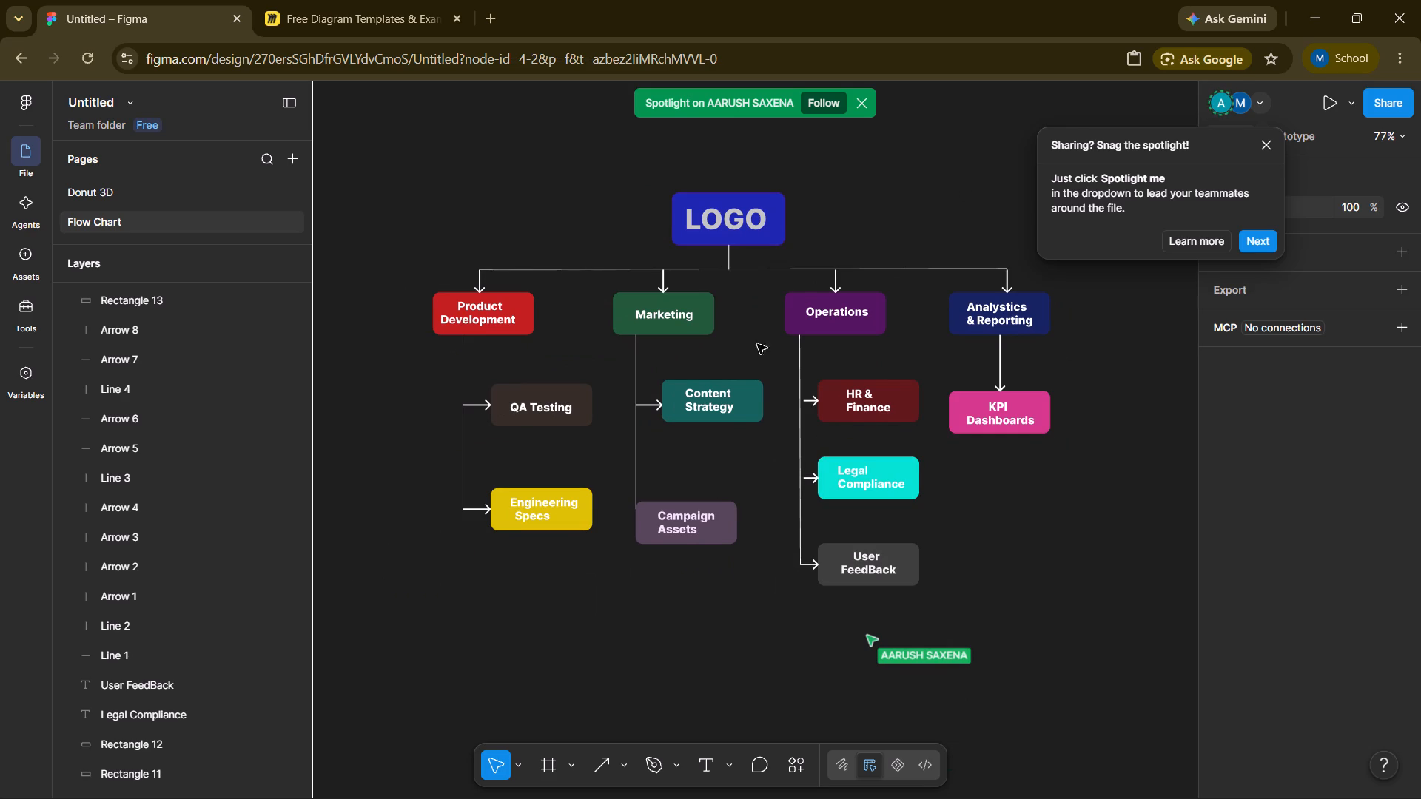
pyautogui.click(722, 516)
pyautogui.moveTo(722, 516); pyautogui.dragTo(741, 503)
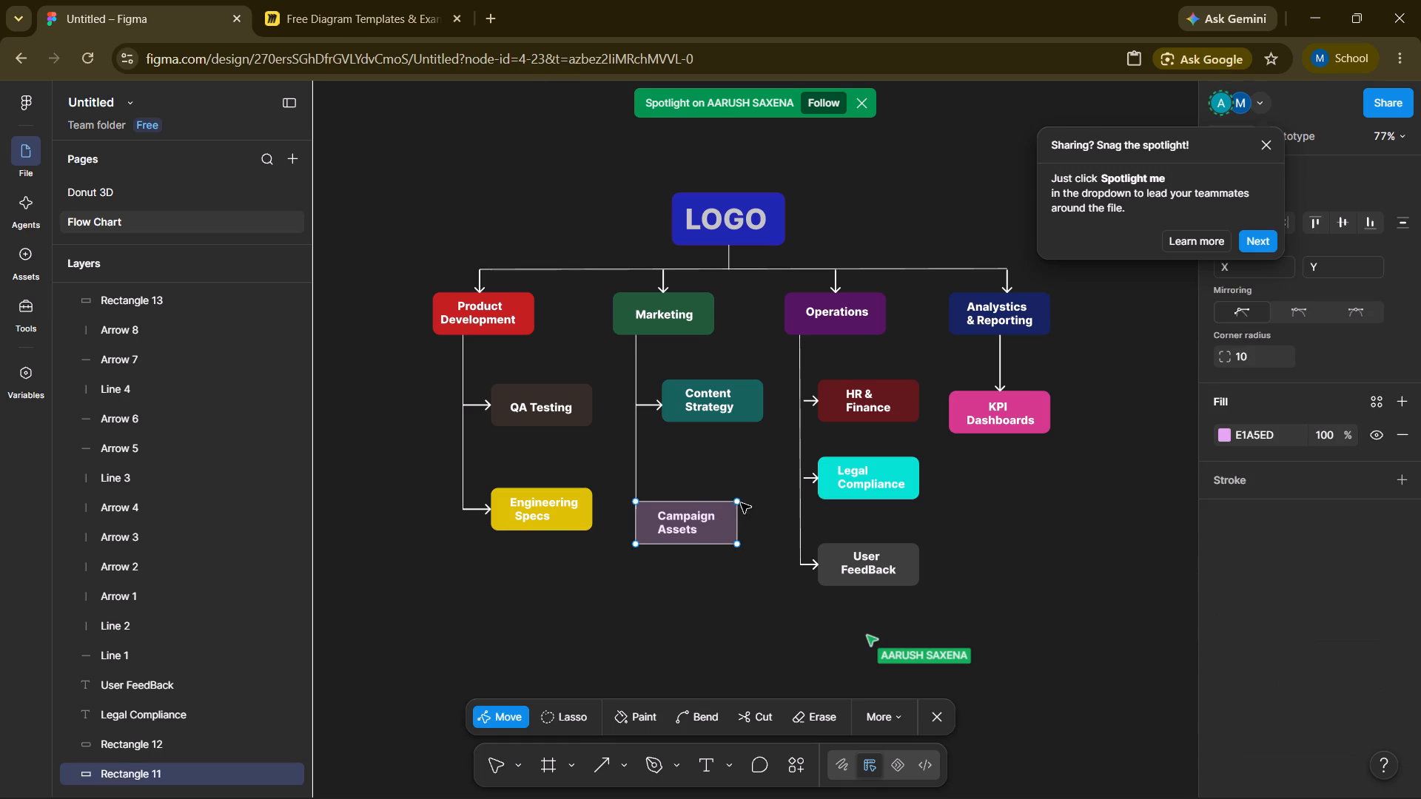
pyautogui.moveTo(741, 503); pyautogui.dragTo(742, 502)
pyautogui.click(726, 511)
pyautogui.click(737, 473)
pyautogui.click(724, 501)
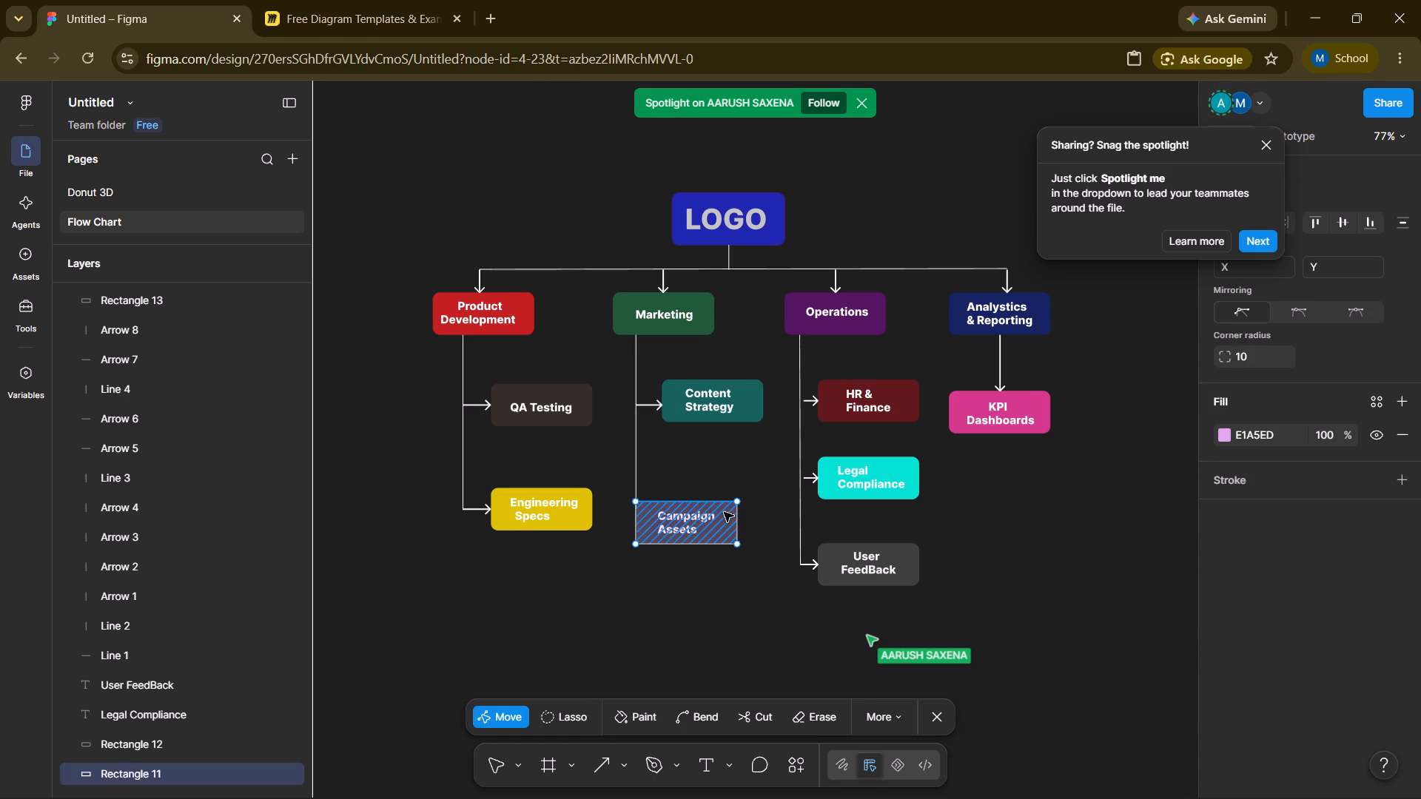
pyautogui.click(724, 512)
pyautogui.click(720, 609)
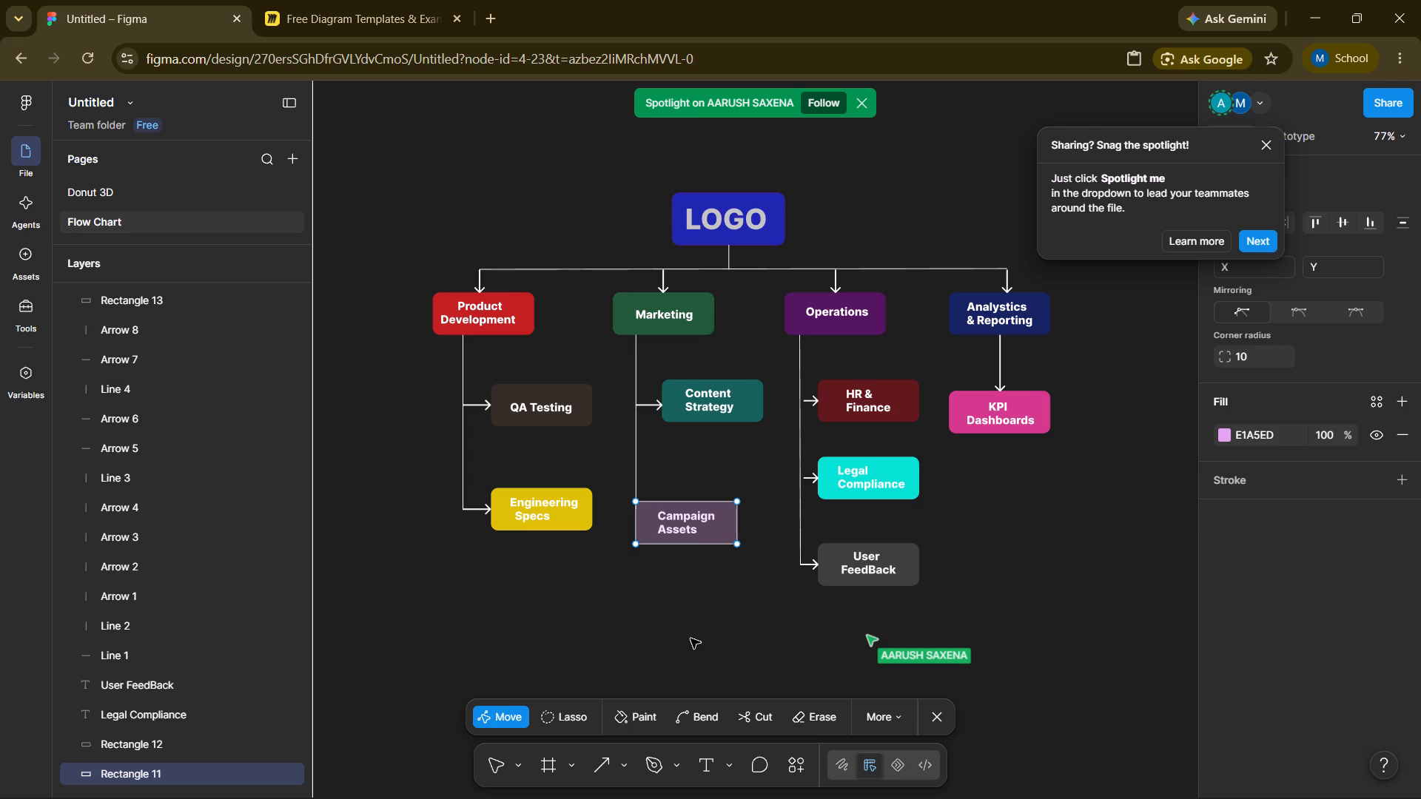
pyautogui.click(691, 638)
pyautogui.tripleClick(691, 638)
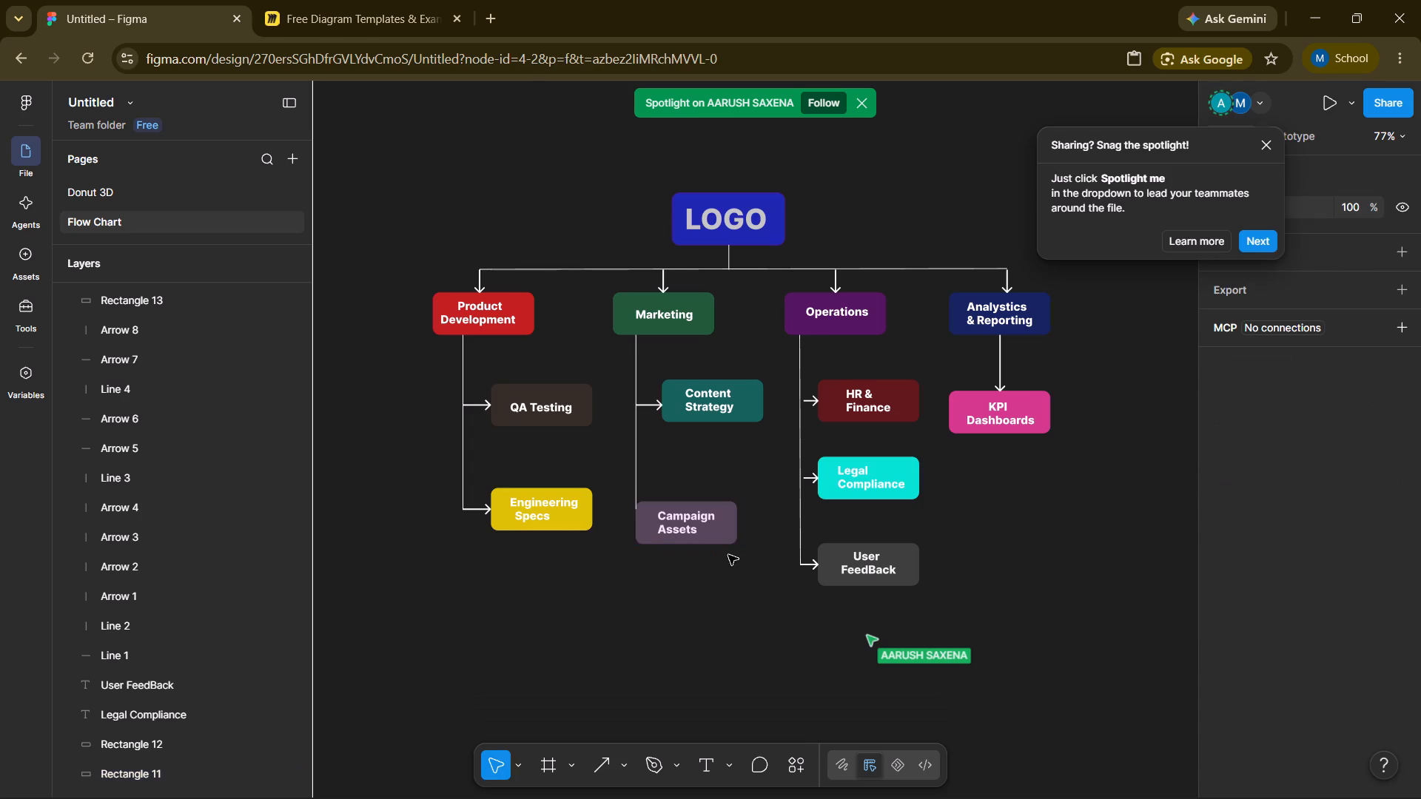
# Move the Campaign Assets box away from the Marketing connector, aligning it beneath the Content Strategy box at about X -94, Y 75.
pyautogui.moveTo(718, 530); pyautogui.dragTo(732, 522)
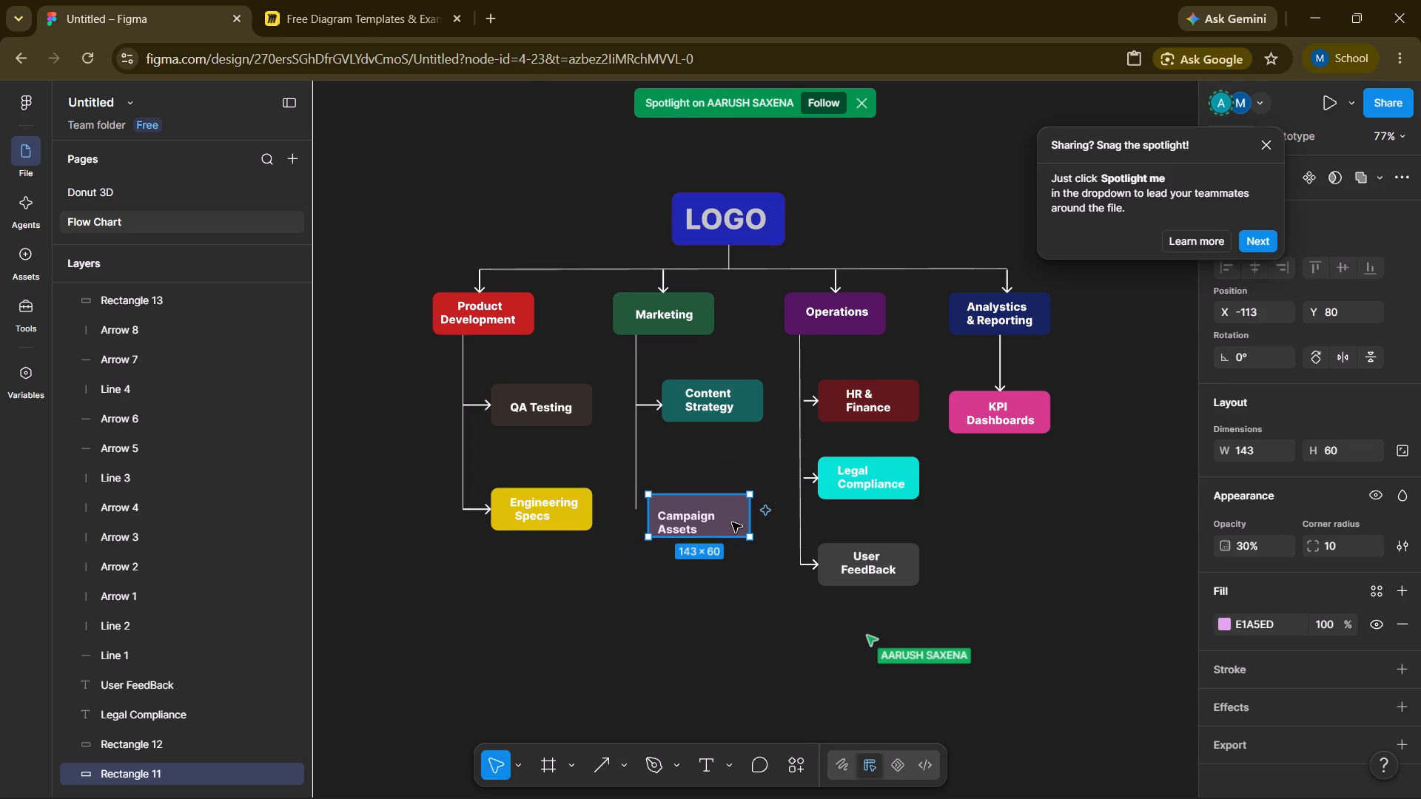
pyautogui.moveTo(732, 522); pyautogui.dragTo(746, 512)
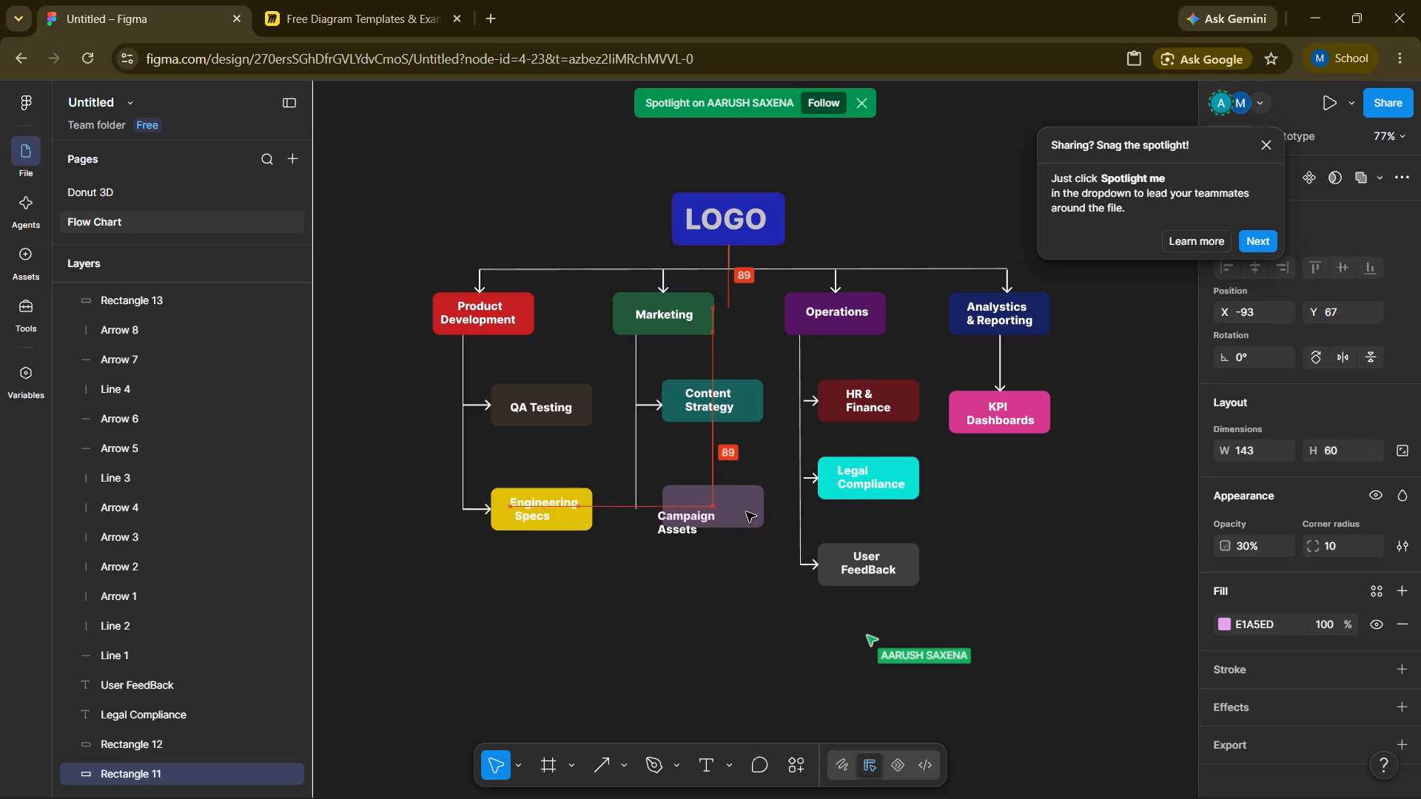
pyautogui.moveTo(746, 512); pyautogui.dragTo(743, 512)
pyautogui.moveTo(743, 512); pyautogui.dragTo(746, 512)
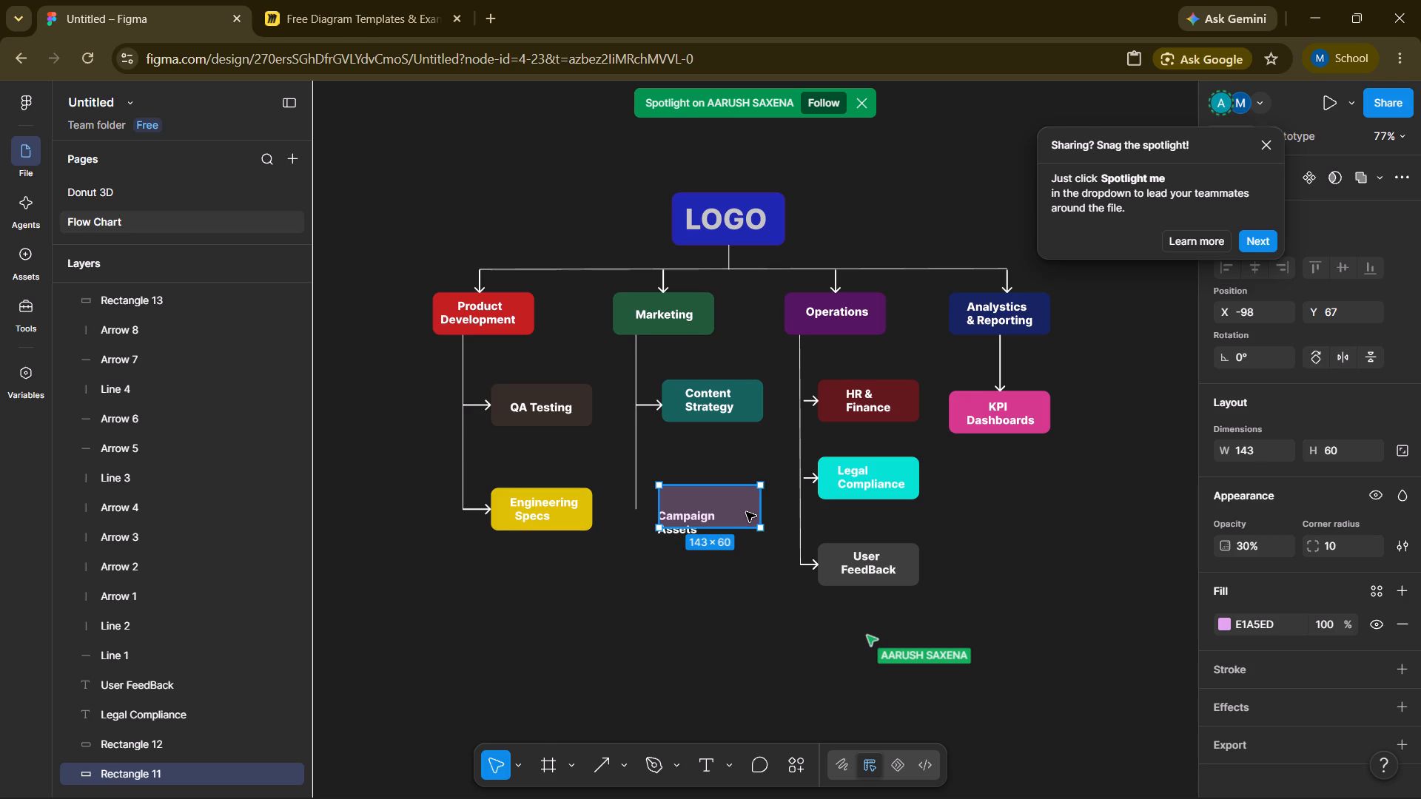
pyautogui.moveTo(746, 512); pyautogui.dragTo(749, 507)
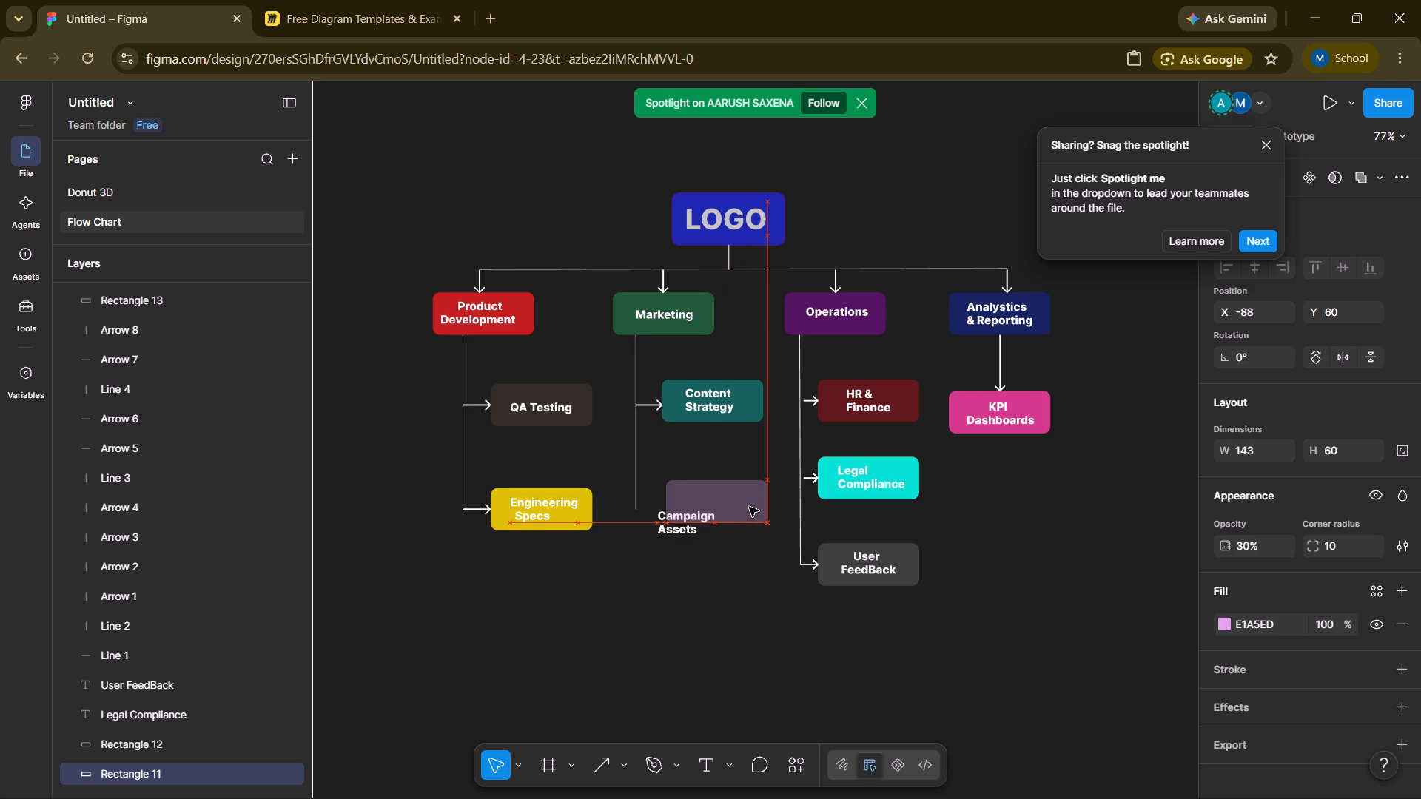
pyautogui.moveTo(749, 507); pyautogui.dragTo(745, 506)
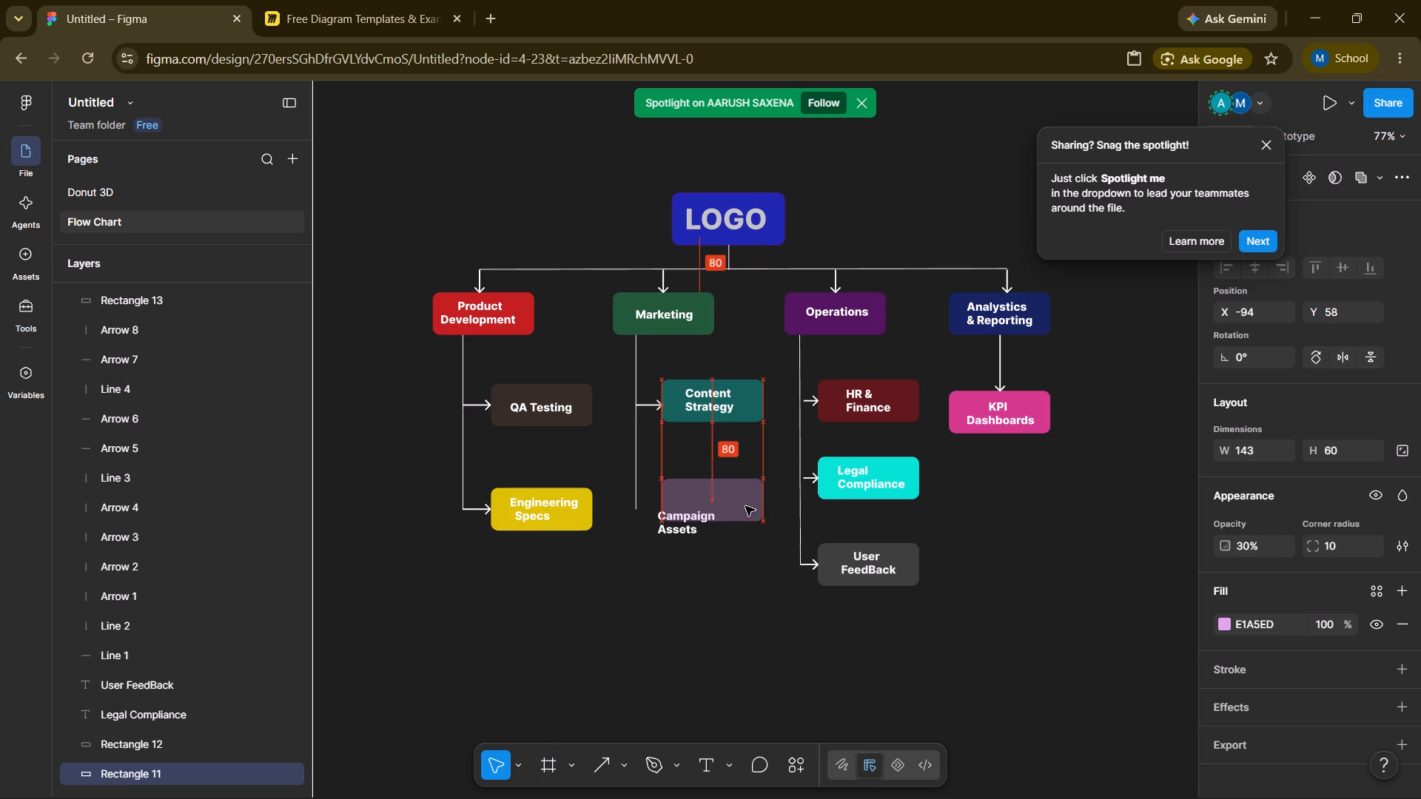
pyautogui.moveTo(745, 506); pyautogui.dragTo(745, 505)
pyautogui.click(745, 579)
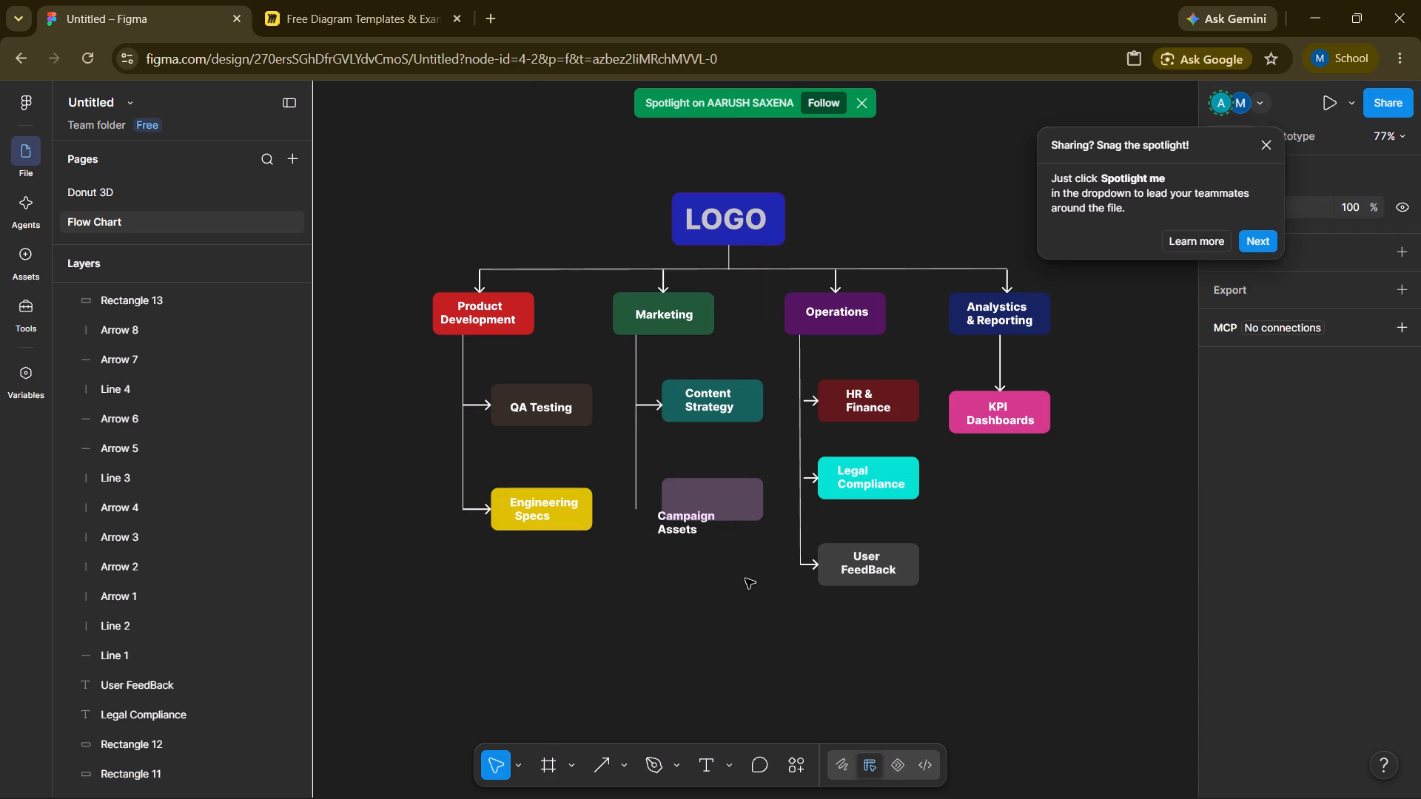
pyautogui.moveTo(733, 497); pyautogui.dragTo(734, 508)
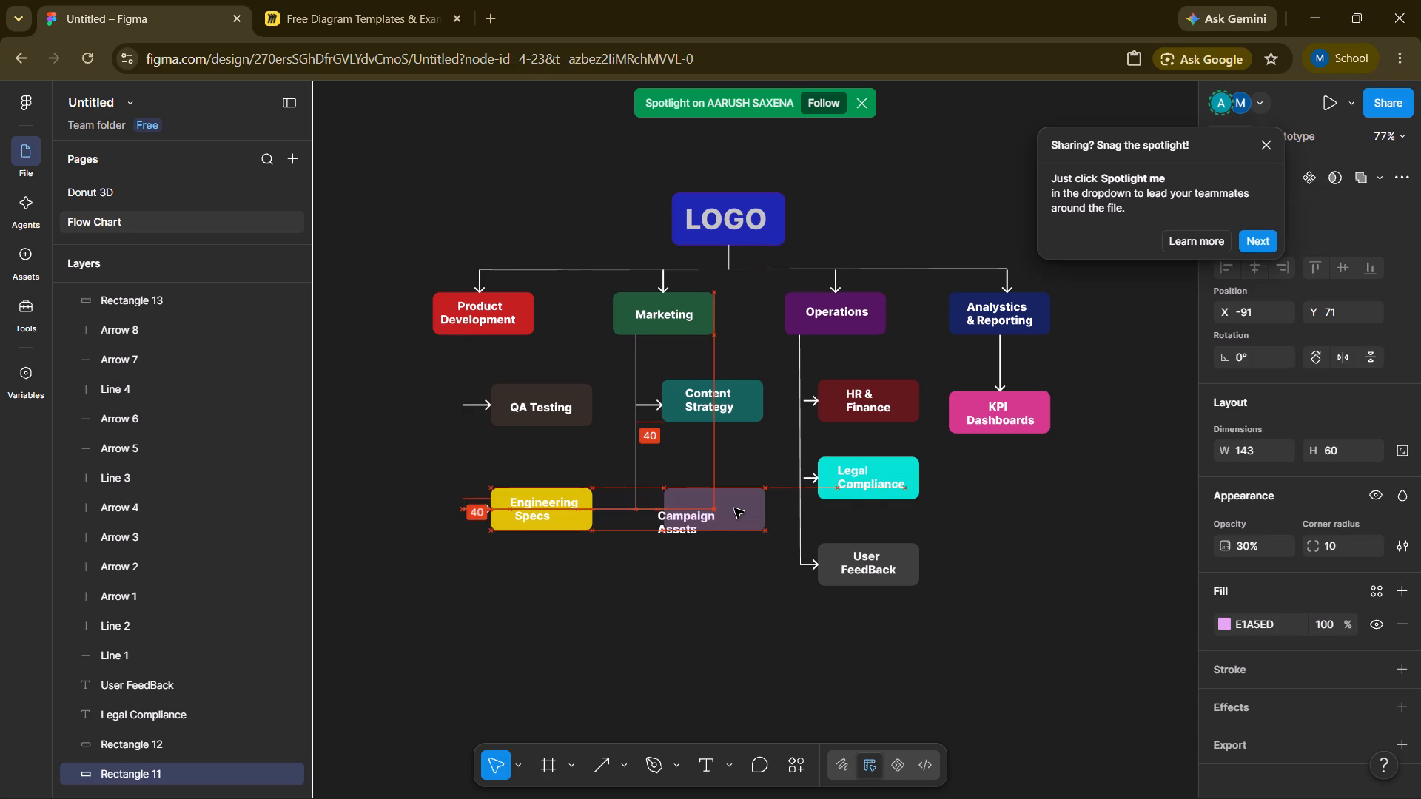
pyautogui.moveTo(734, 508); pyautogui.dragTo(733, 510)
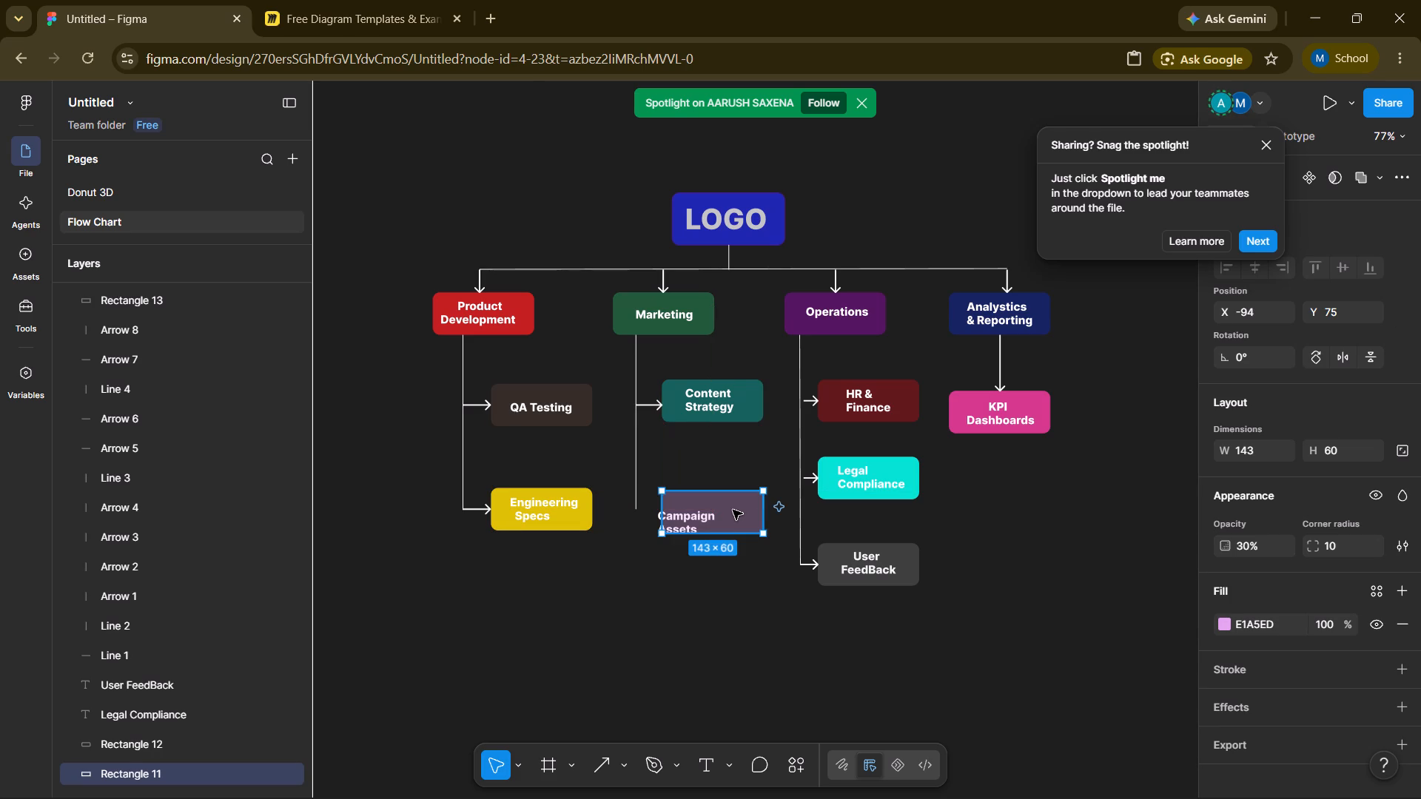
pyautogui.click(763, 616)
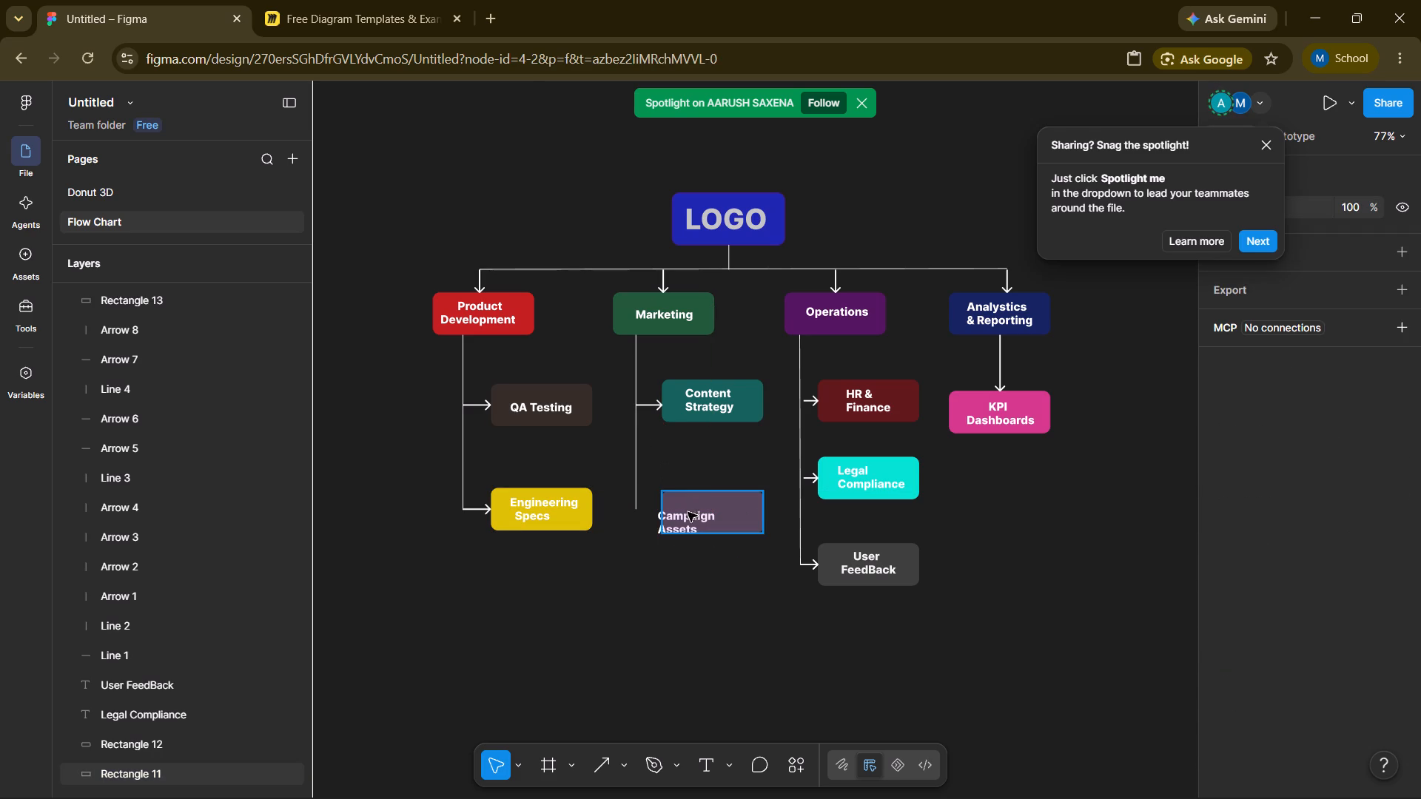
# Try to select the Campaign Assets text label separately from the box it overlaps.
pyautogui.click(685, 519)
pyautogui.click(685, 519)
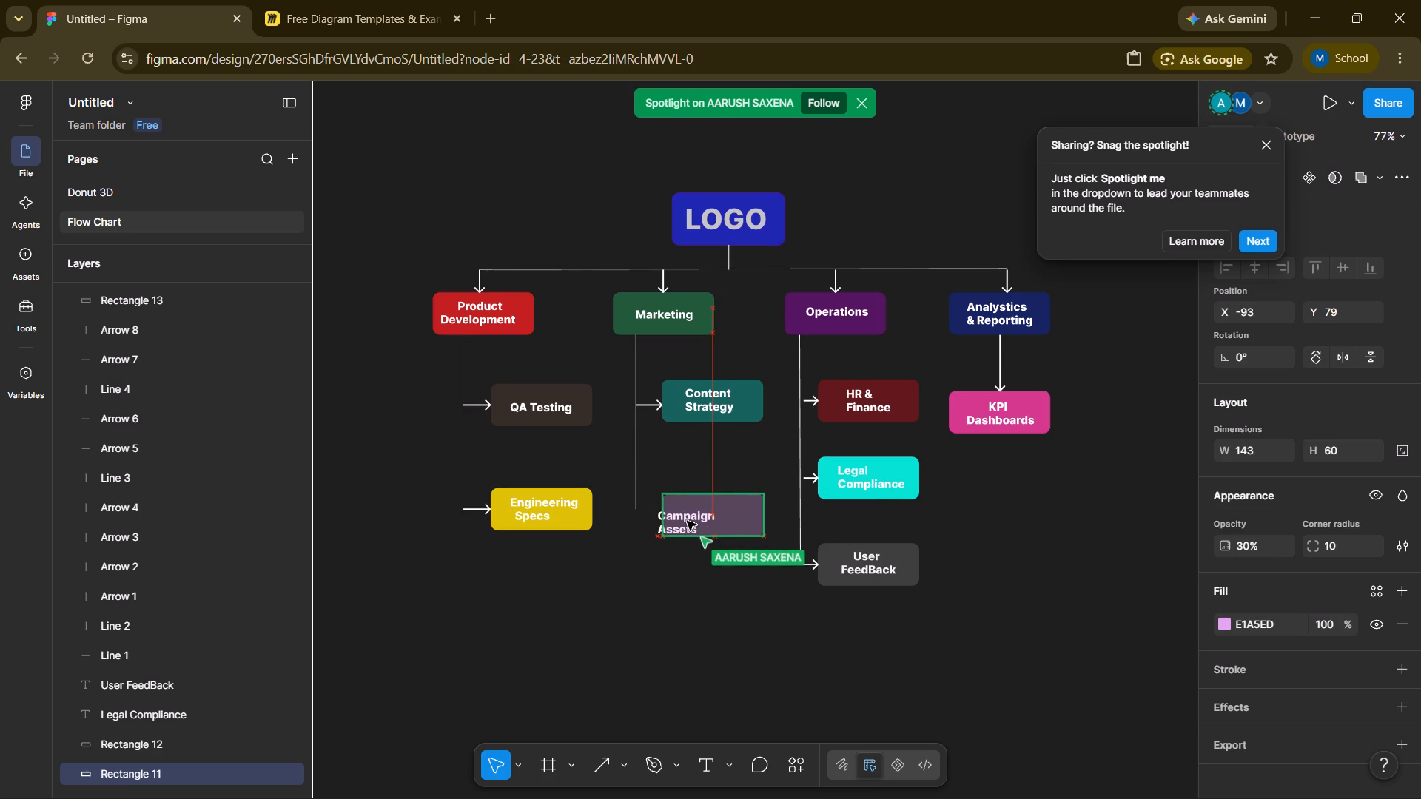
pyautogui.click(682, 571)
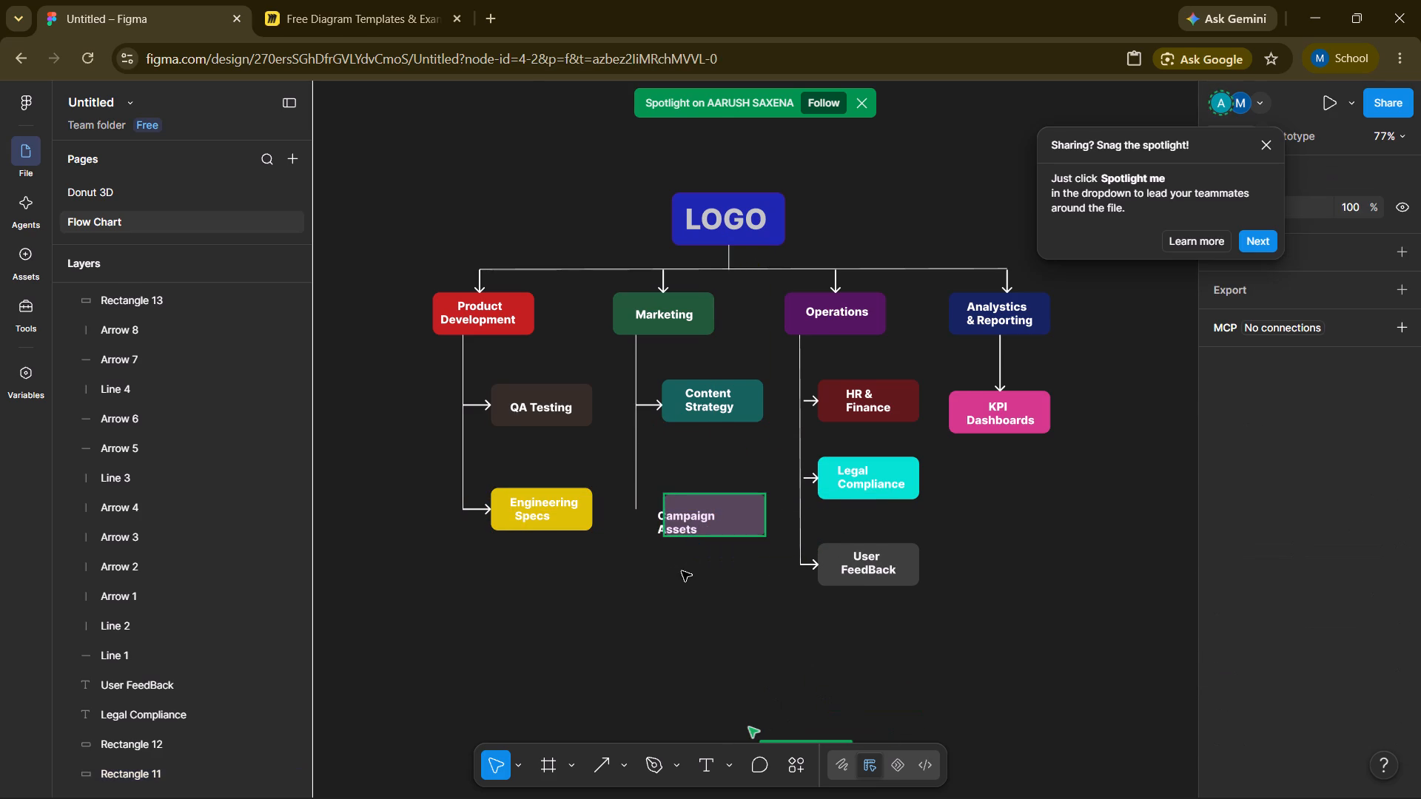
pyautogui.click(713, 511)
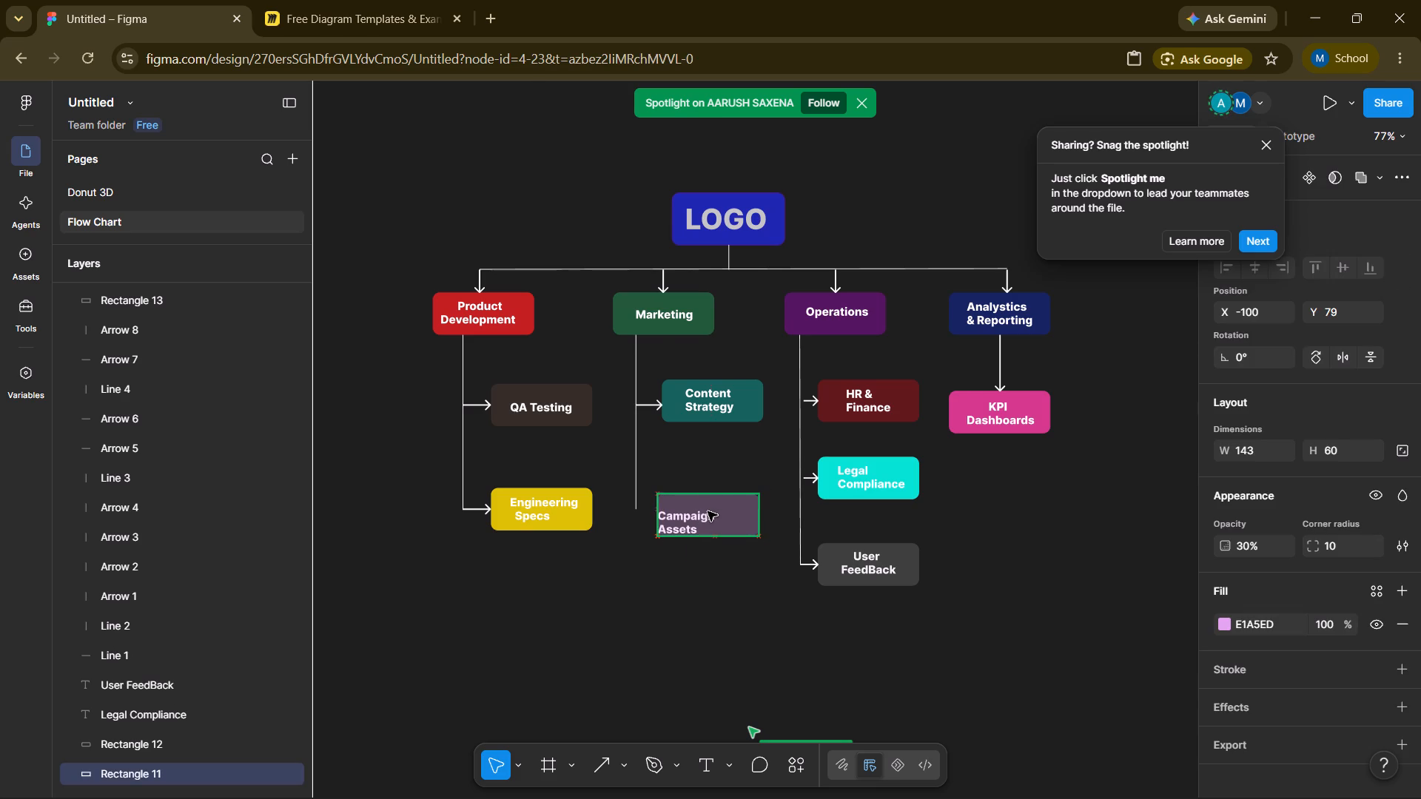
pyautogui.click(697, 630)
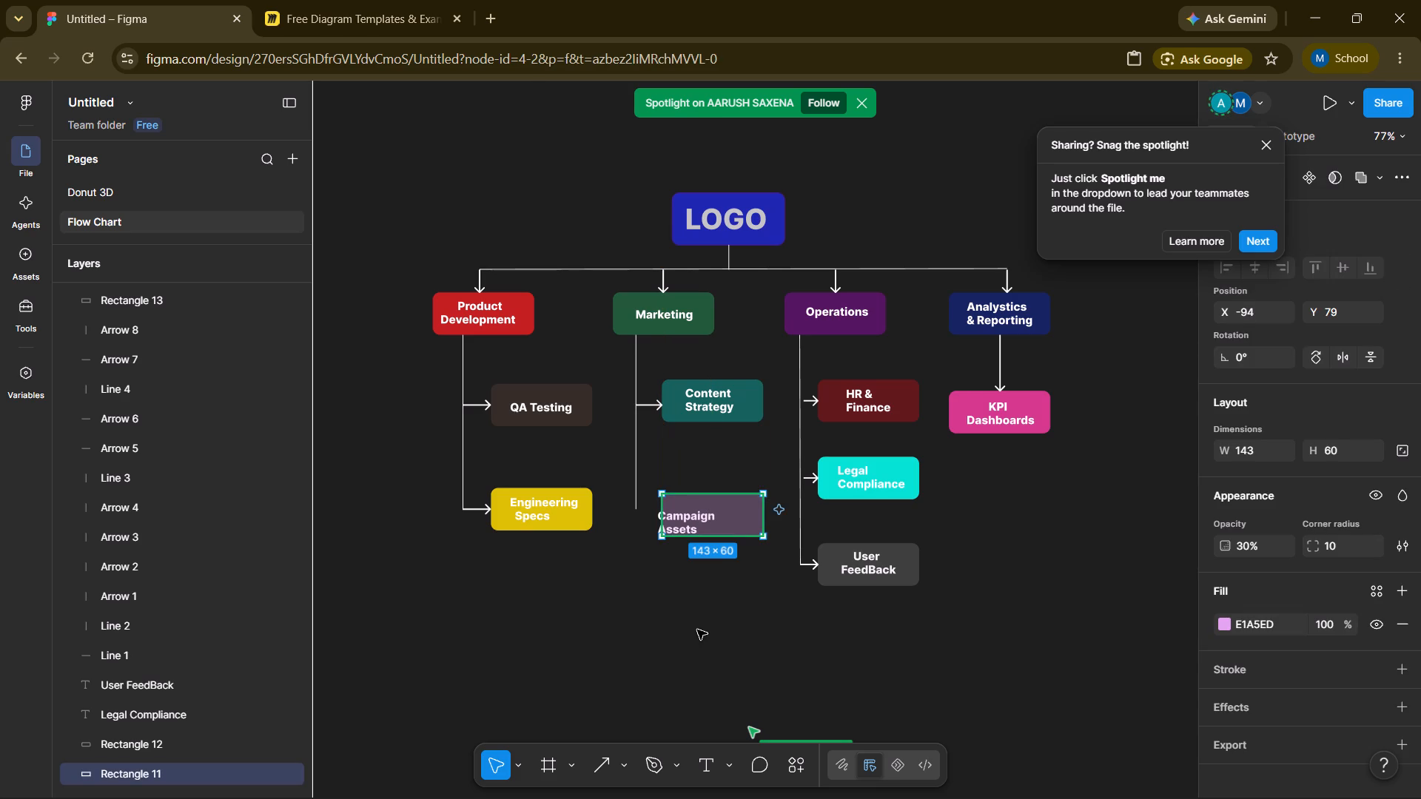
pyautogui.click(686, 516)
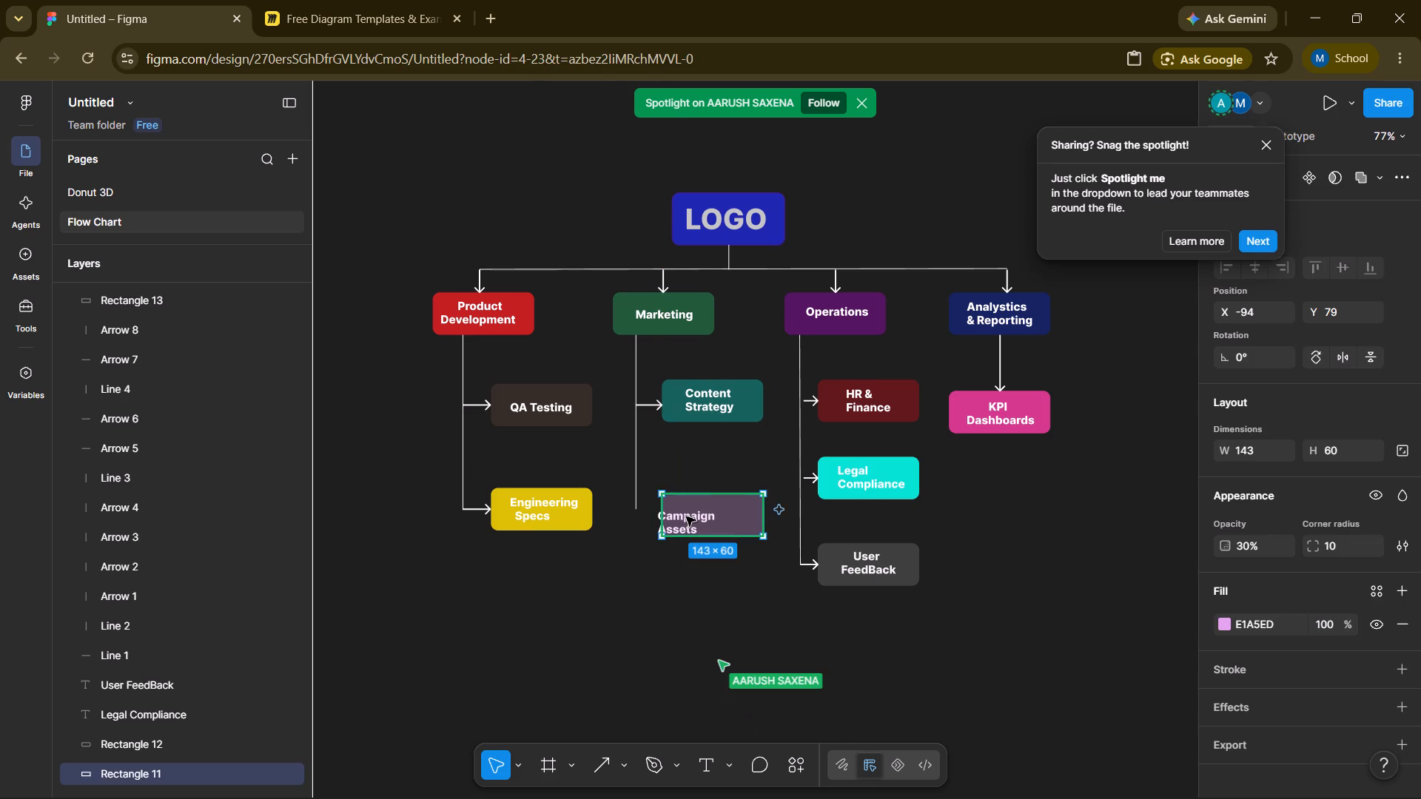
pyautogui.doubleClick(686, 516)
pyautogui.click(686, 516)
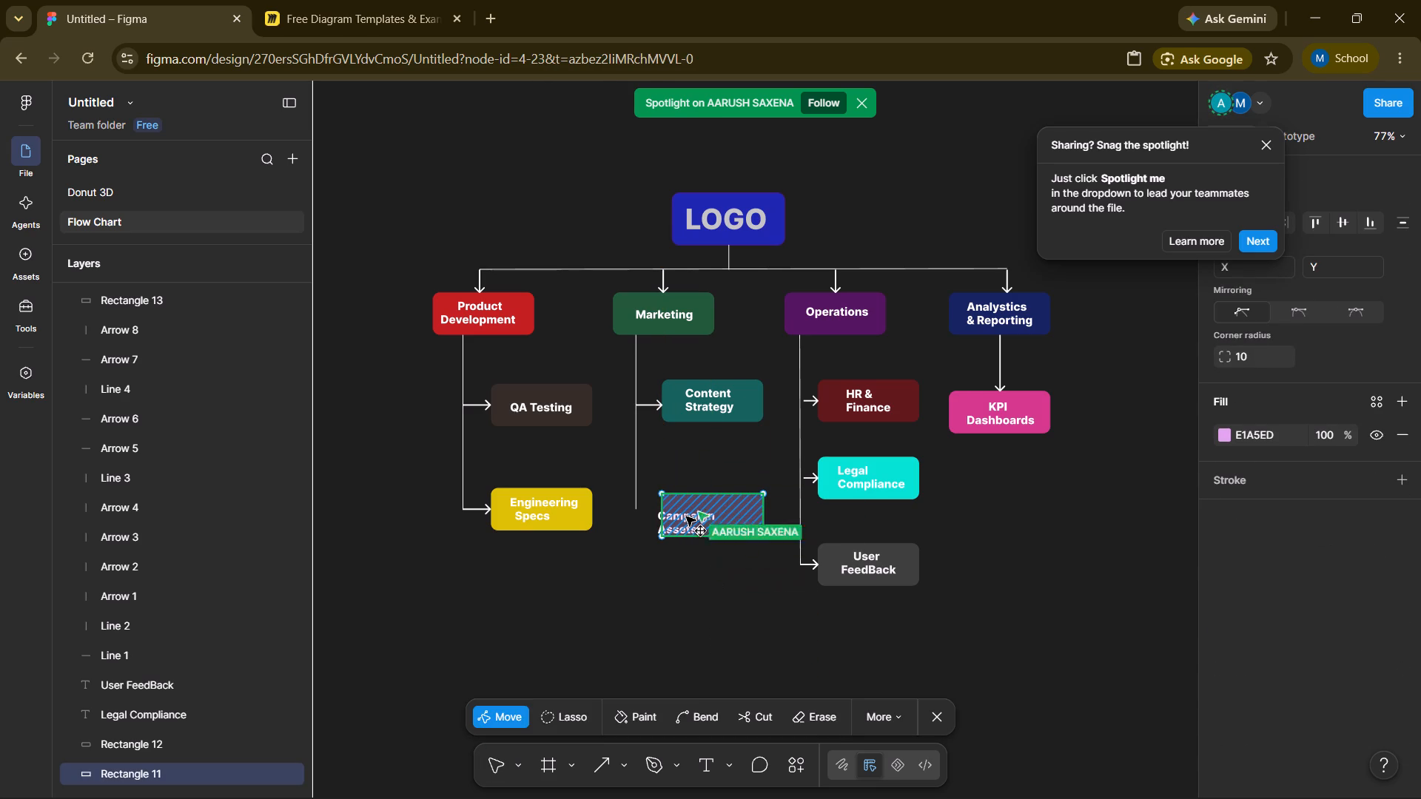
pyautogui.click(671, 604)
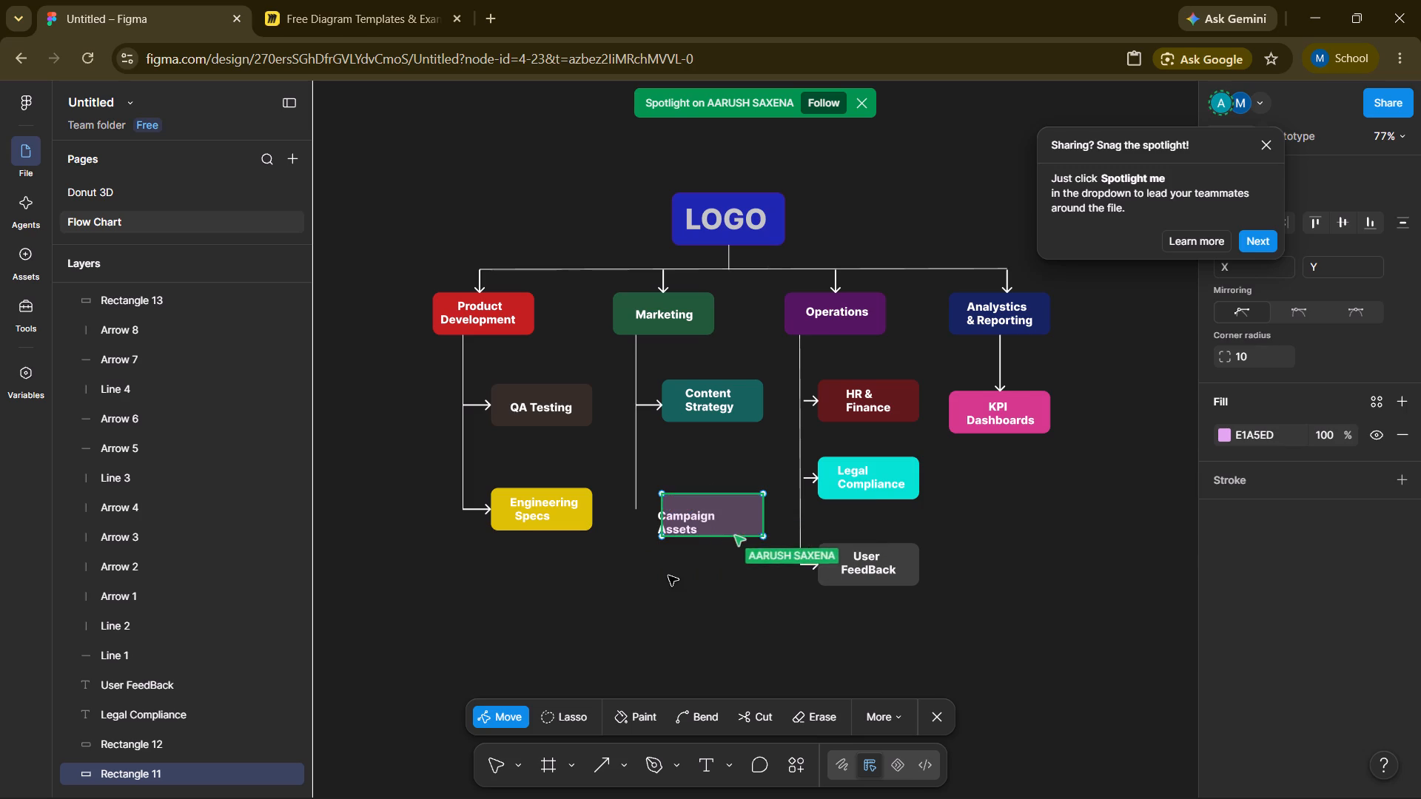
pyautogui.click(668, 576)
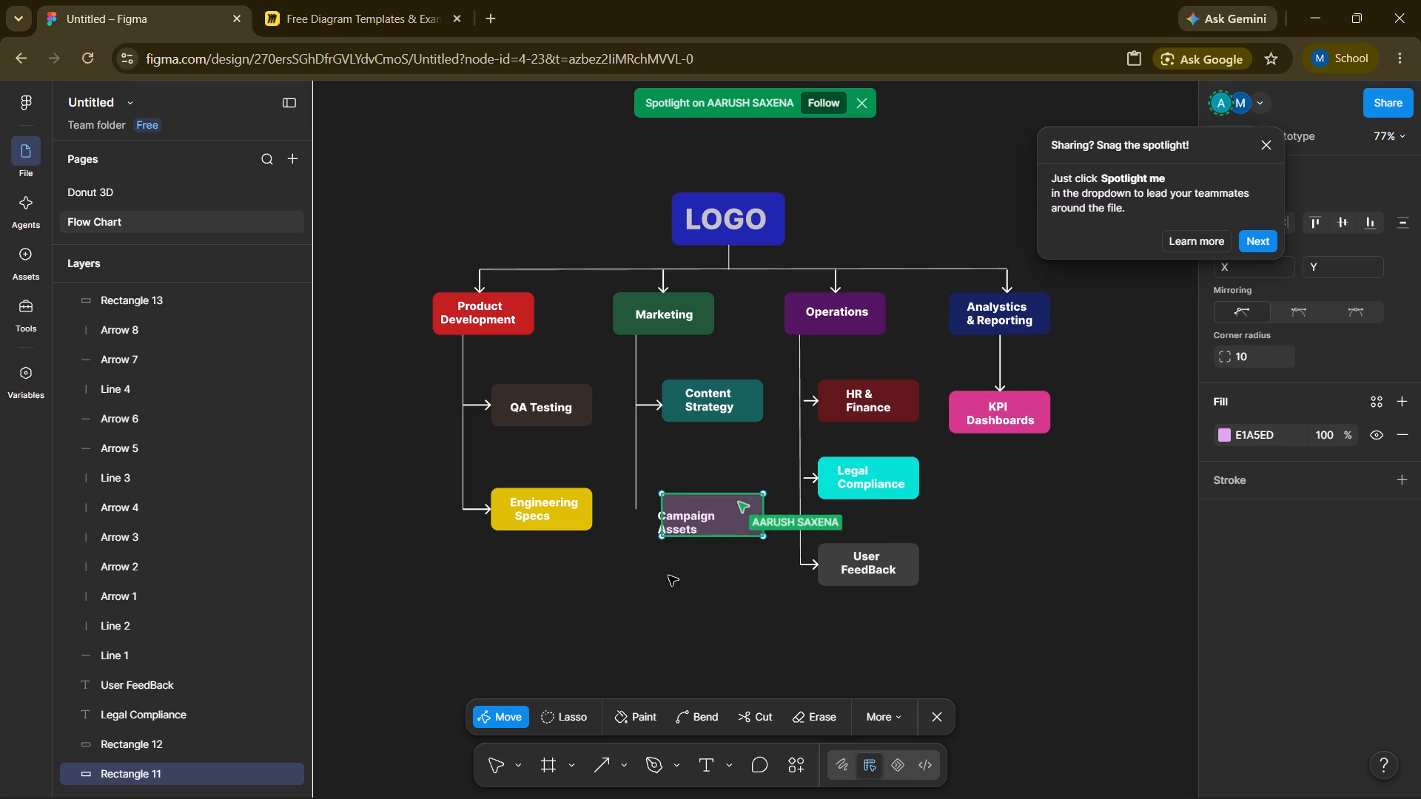
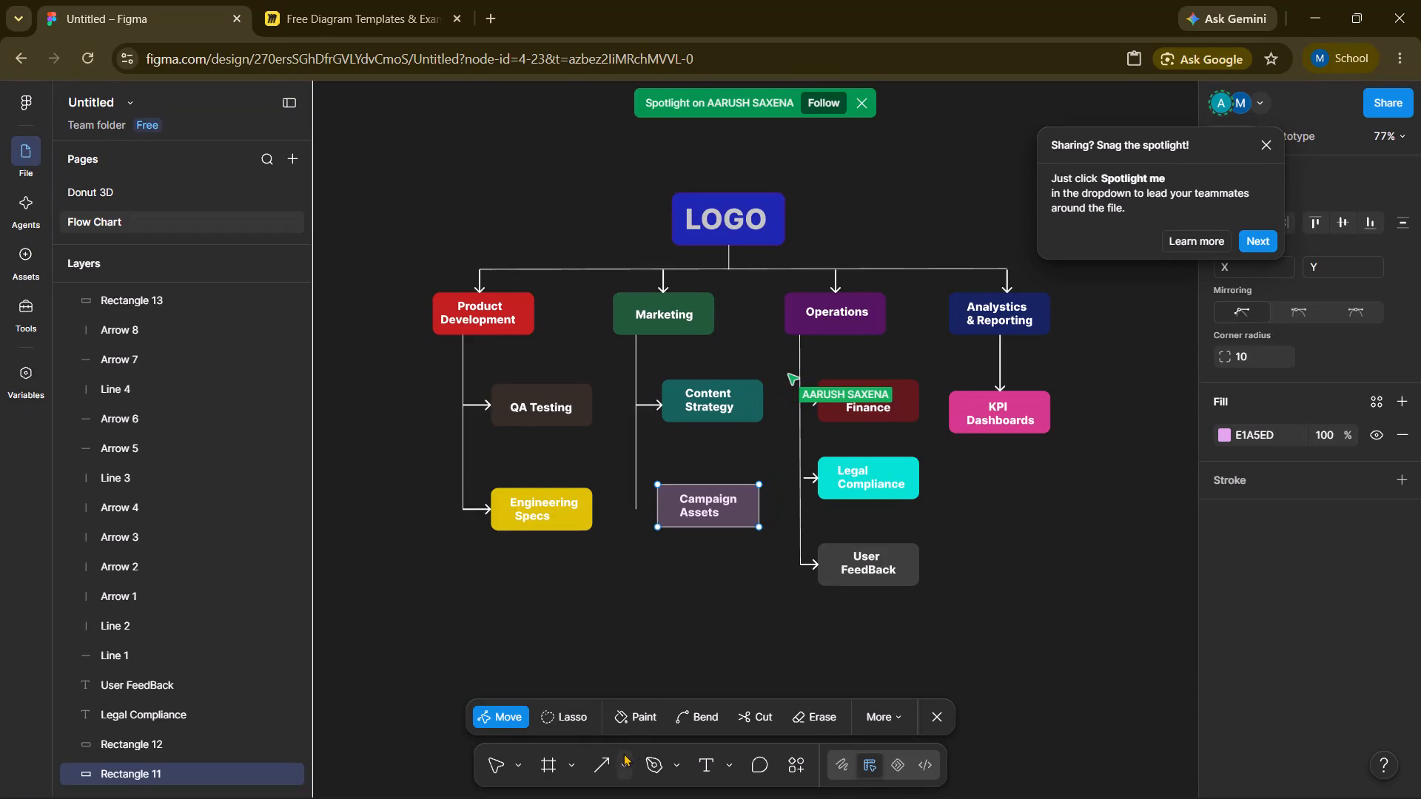
# Draw a horizontal arrow about 31 px long from the bottom of the Marketing connector line to the Campaign Assets box.
pyautogui.click(611, 761)
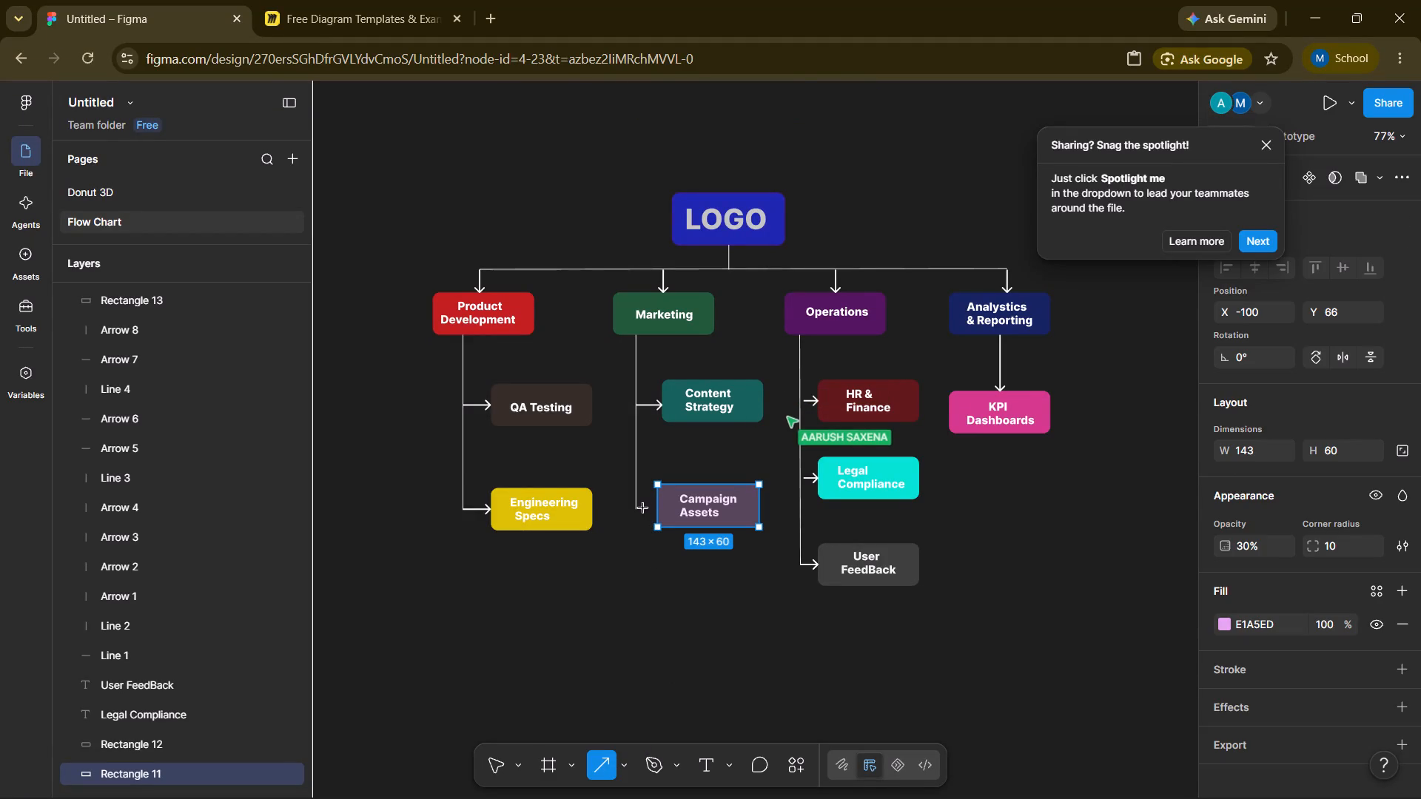
pyautogui.moveTo(637, 508); pyautogui.dragTo(657, 505)
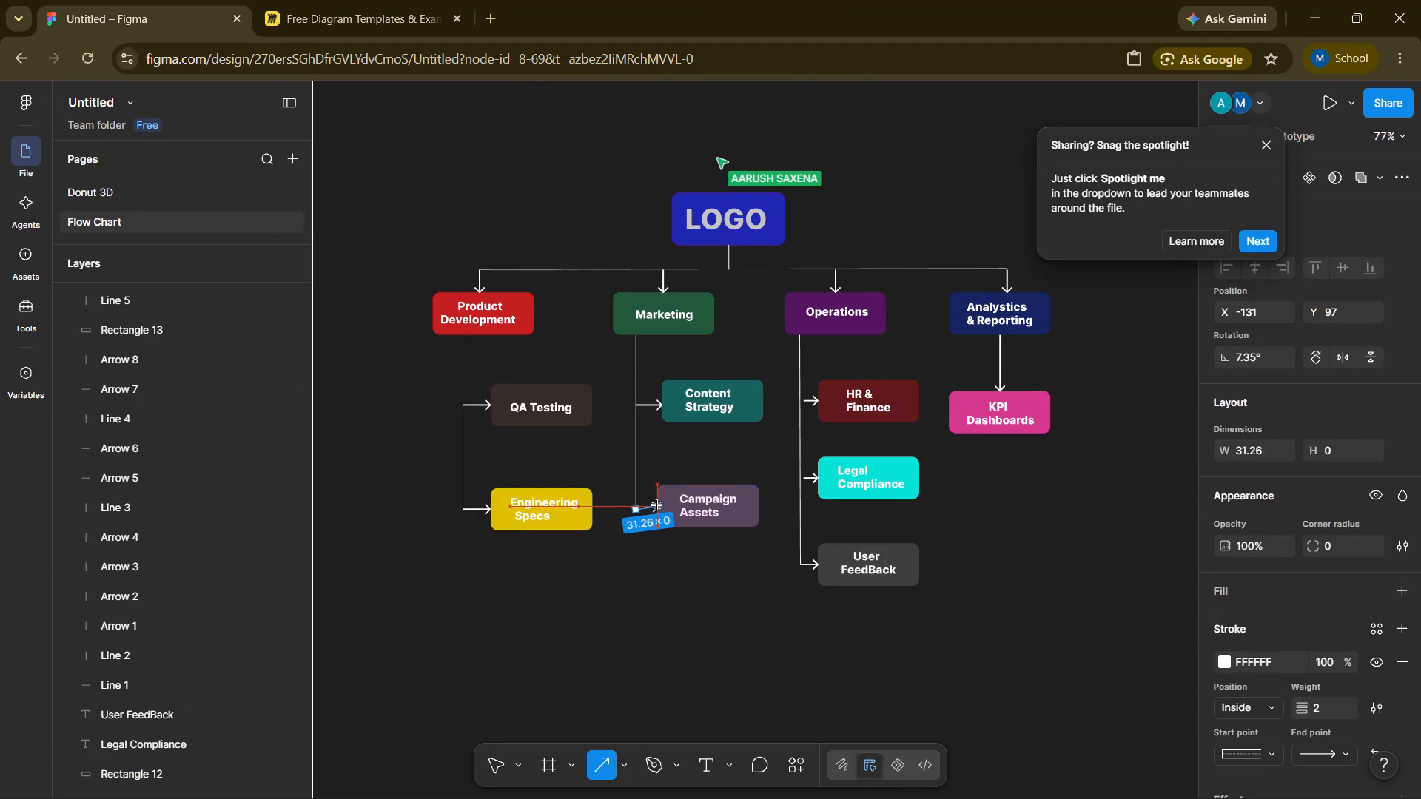
pyautogui.moveTo(657, 505); pyautogui.dragTo(659, 510)
pyautogui.press('Return')
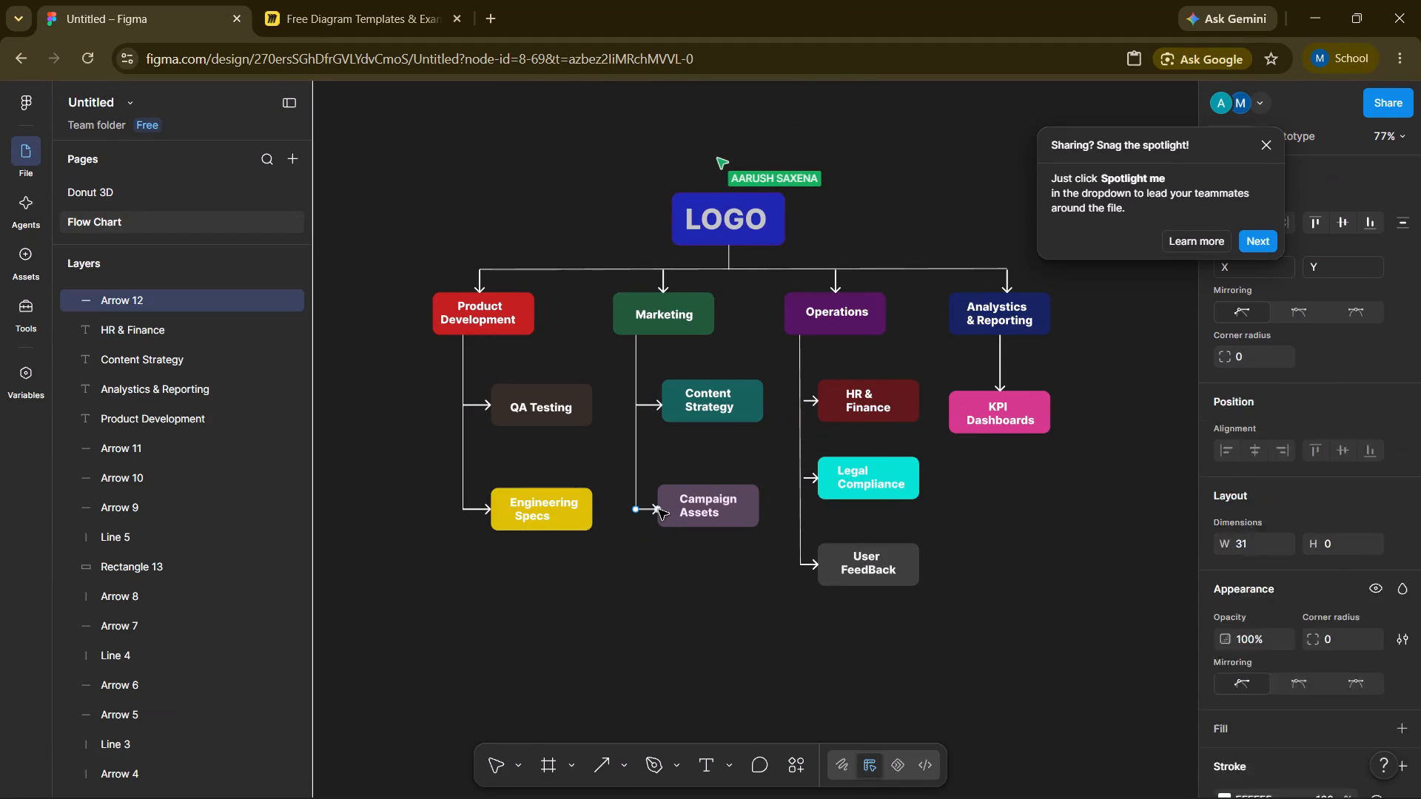
pyautogui.click(785, 630)
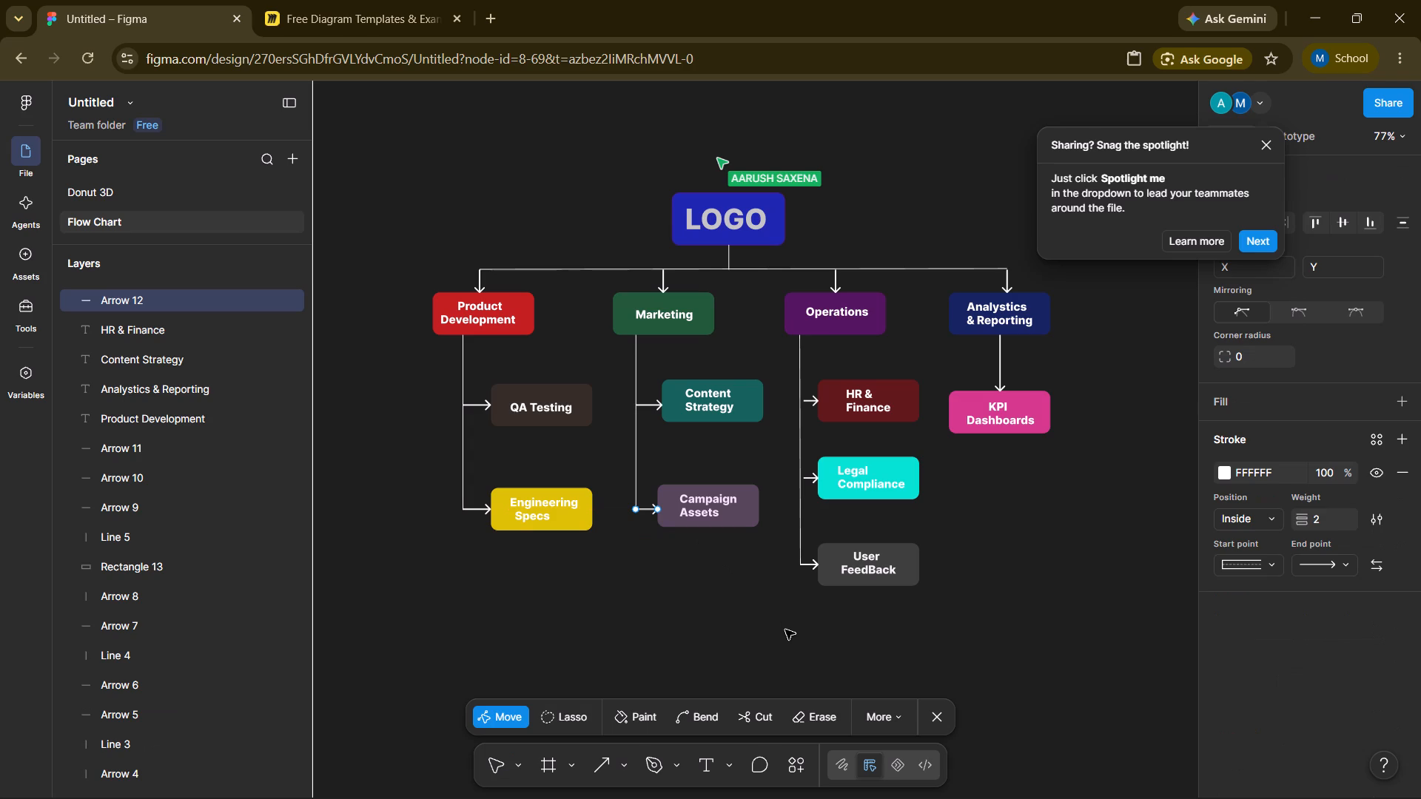
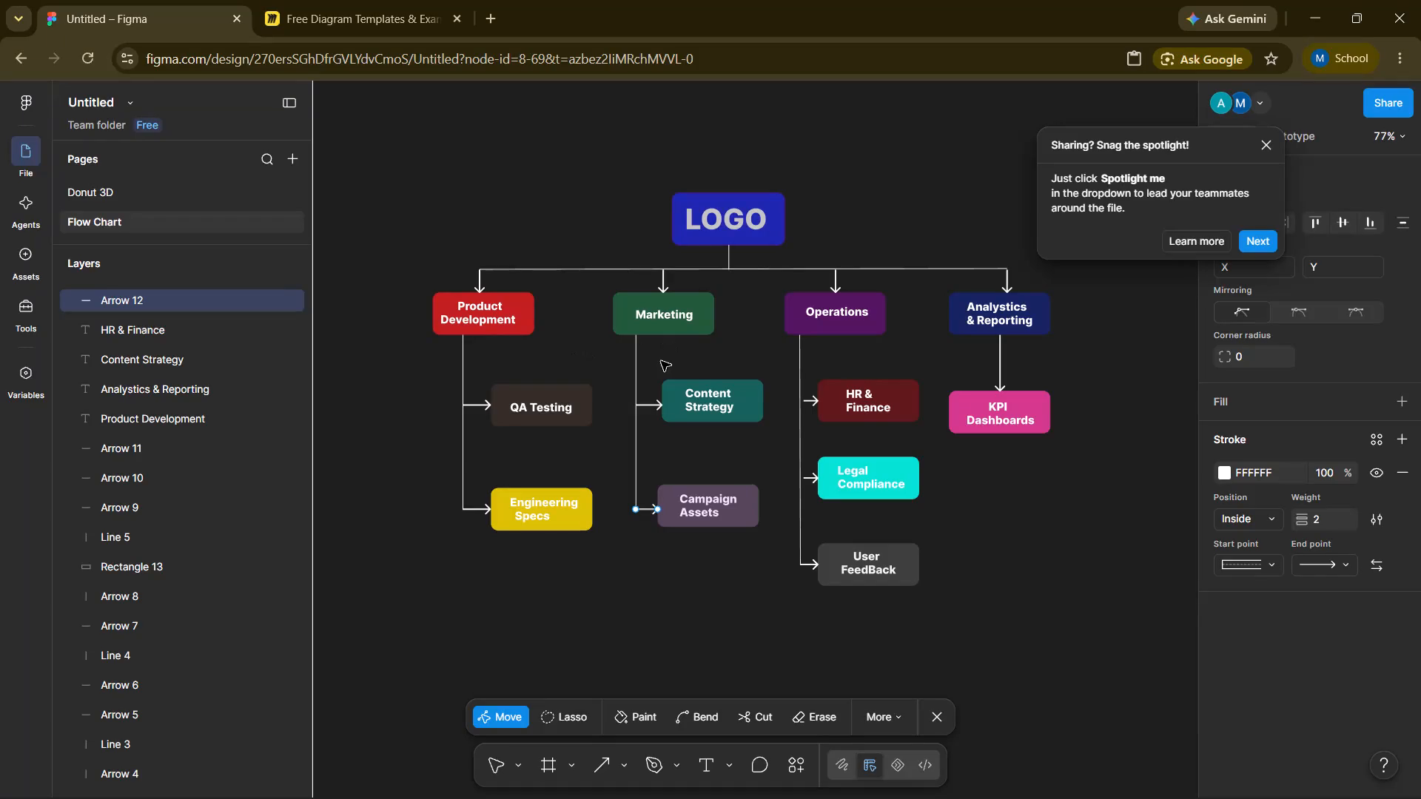
# Recolour the stroke of the arrow leading into the Campaign Assets box to teal 1A879D.
pyautogui.click(703, 271)
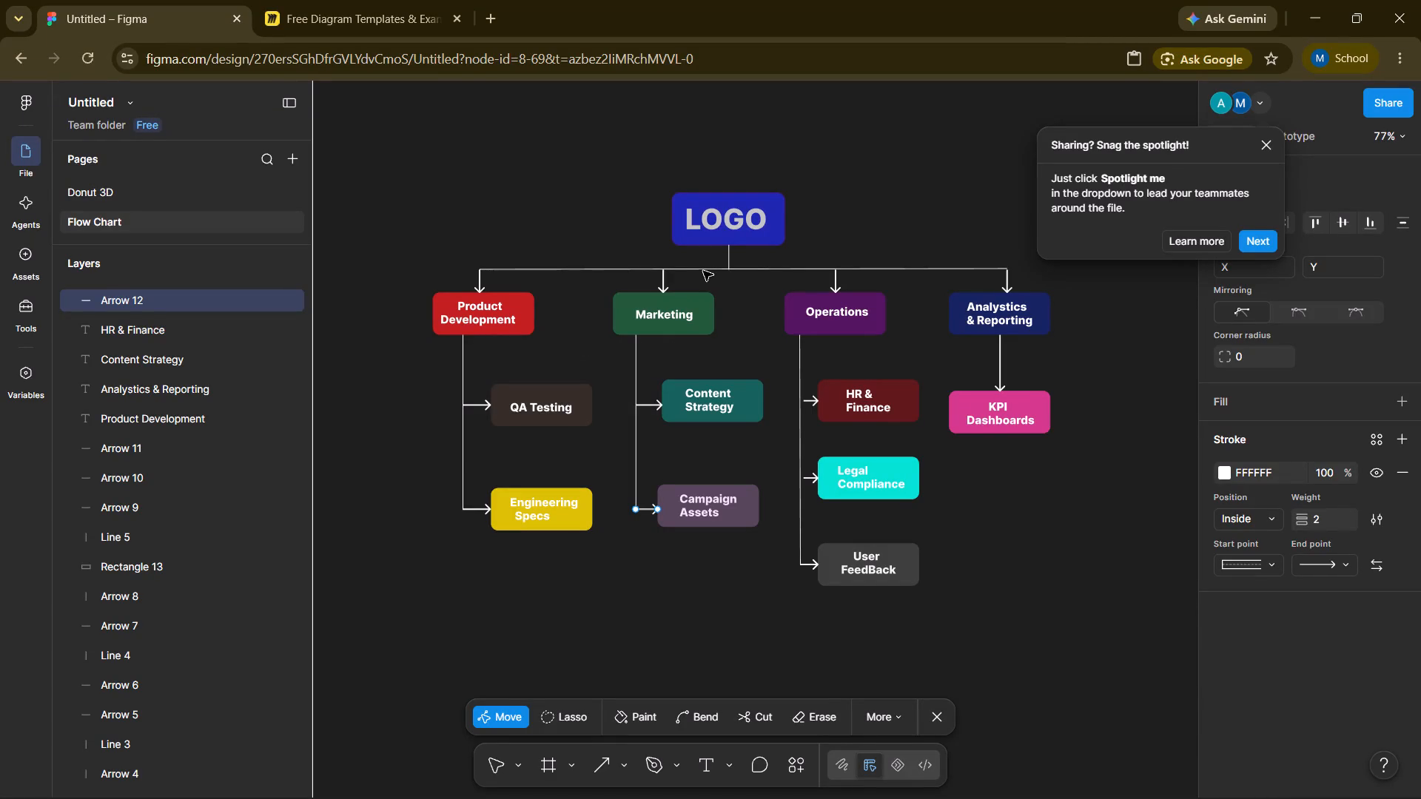
pyautogui.doubleClick(703, 271)
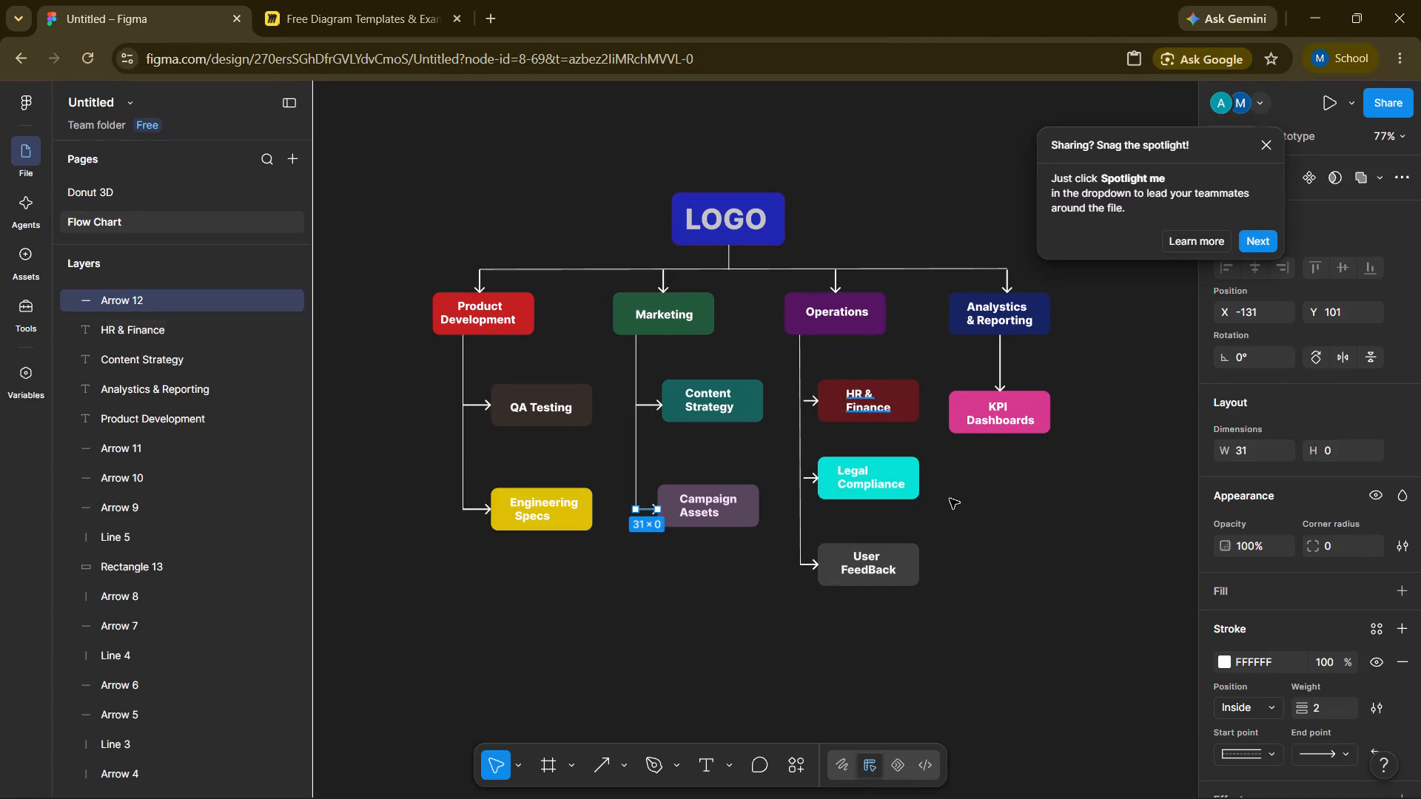
pyautogui.click(1220, 657)
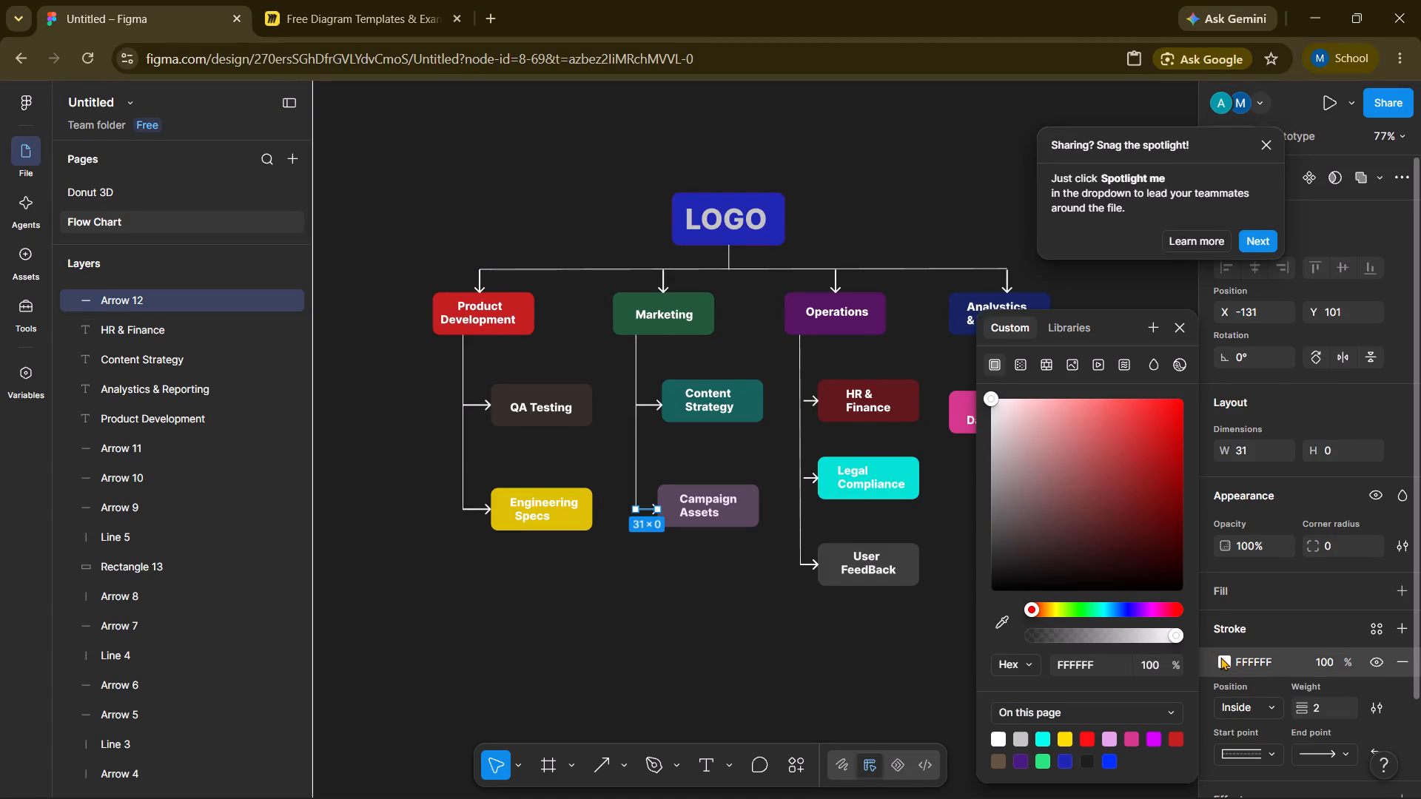
pyautogui.moveTo(994, 399); pyautogui.dragTo(1151, 517)
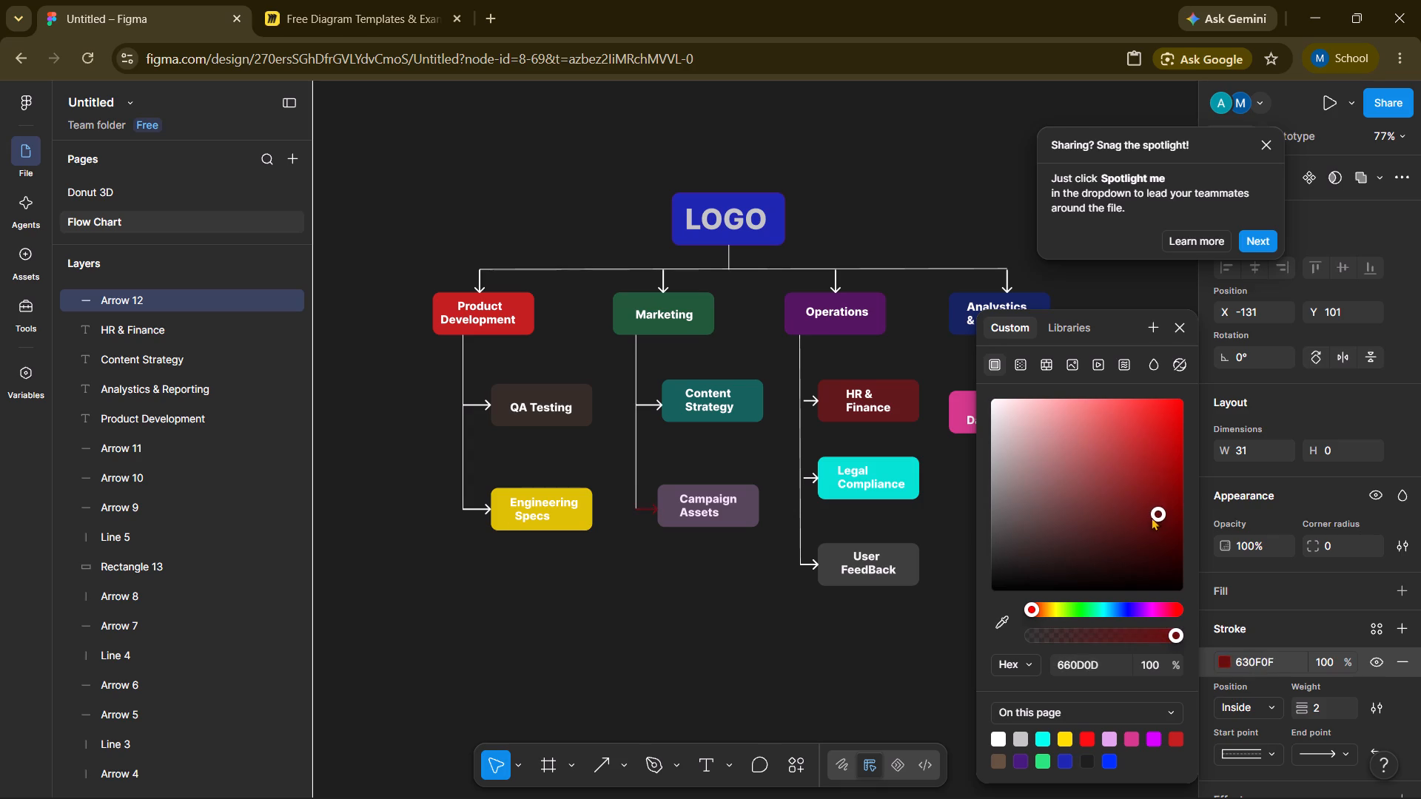
pyautogui.moveTo(1151, 517); pyautogui.dragTo(1141, 526)
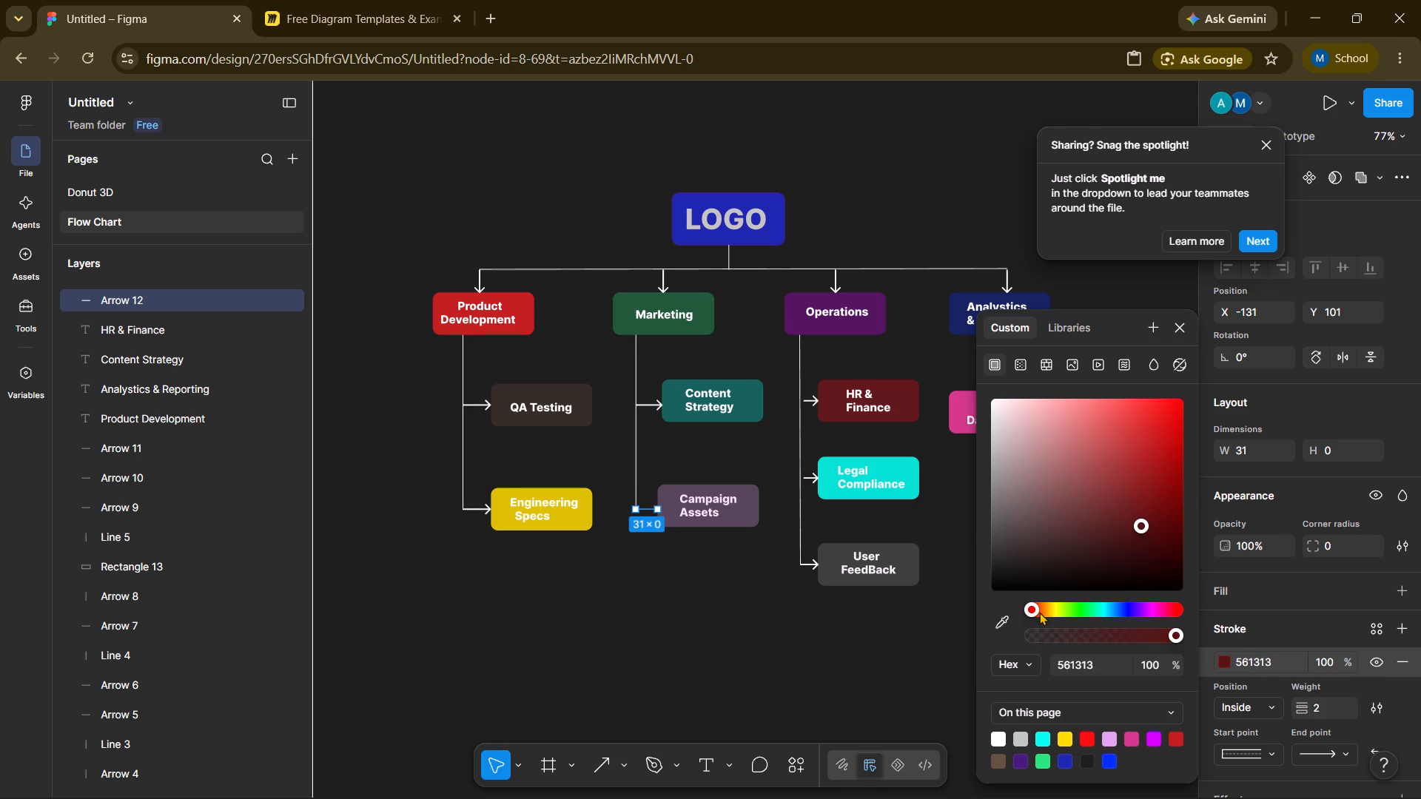
pyautogui.moveTo(1035, 607); pyautogui.dragTo(1128, 600)
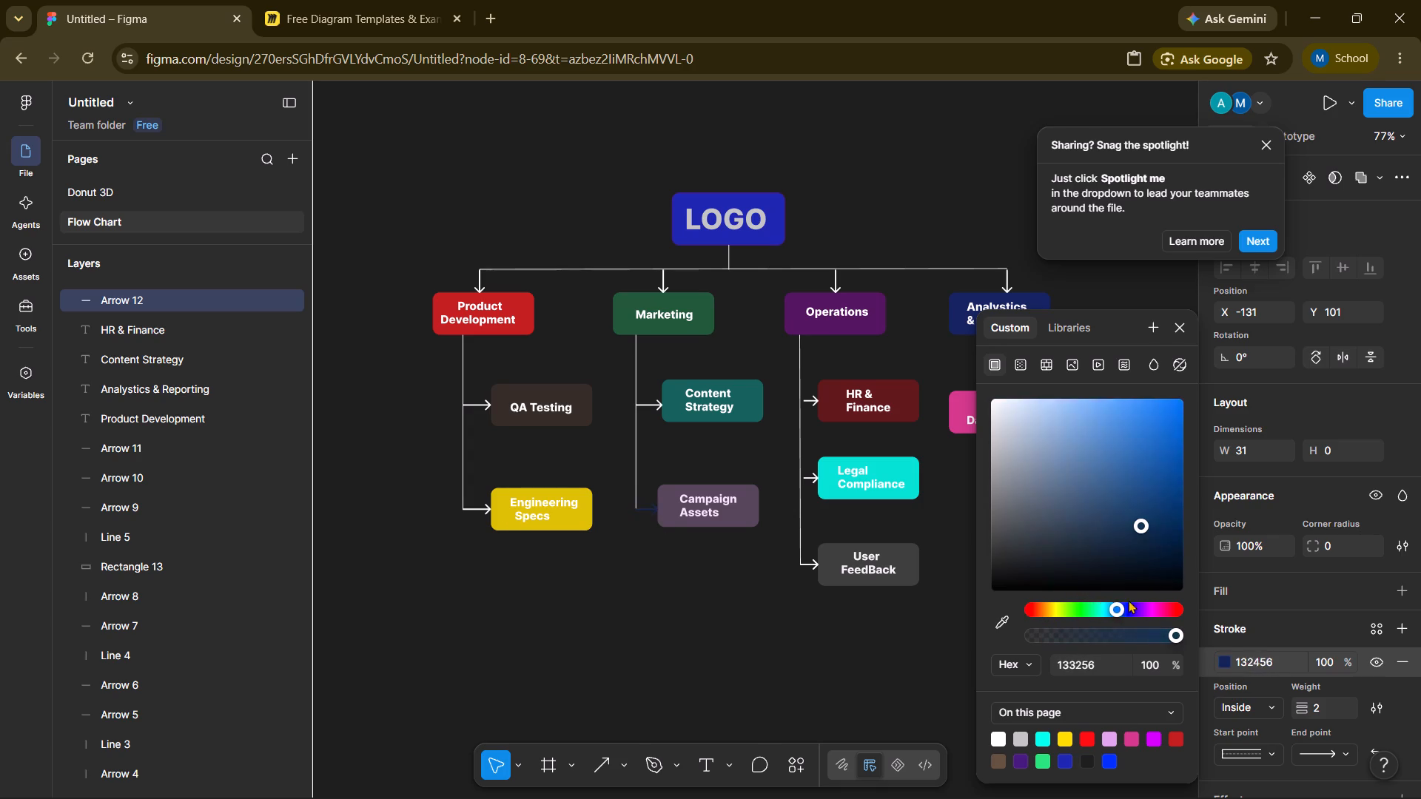
pyautogui.moveTo(1128, 600); pyautogui.dragTo(1108, 607)
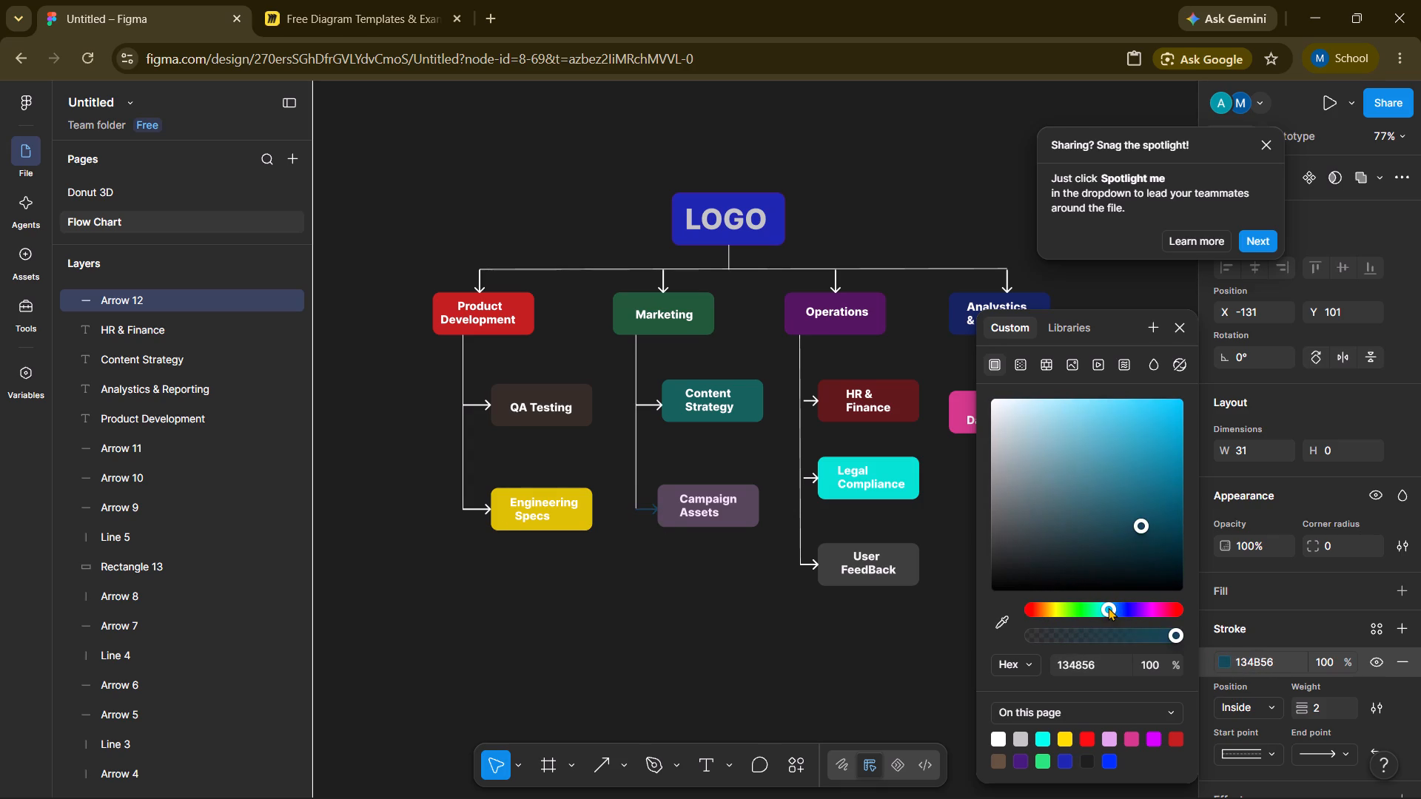
pyautogui.moveTo(1138, 525); pyautogui.dragTo(1152, 472)
pyautogui.click(1274, 702)
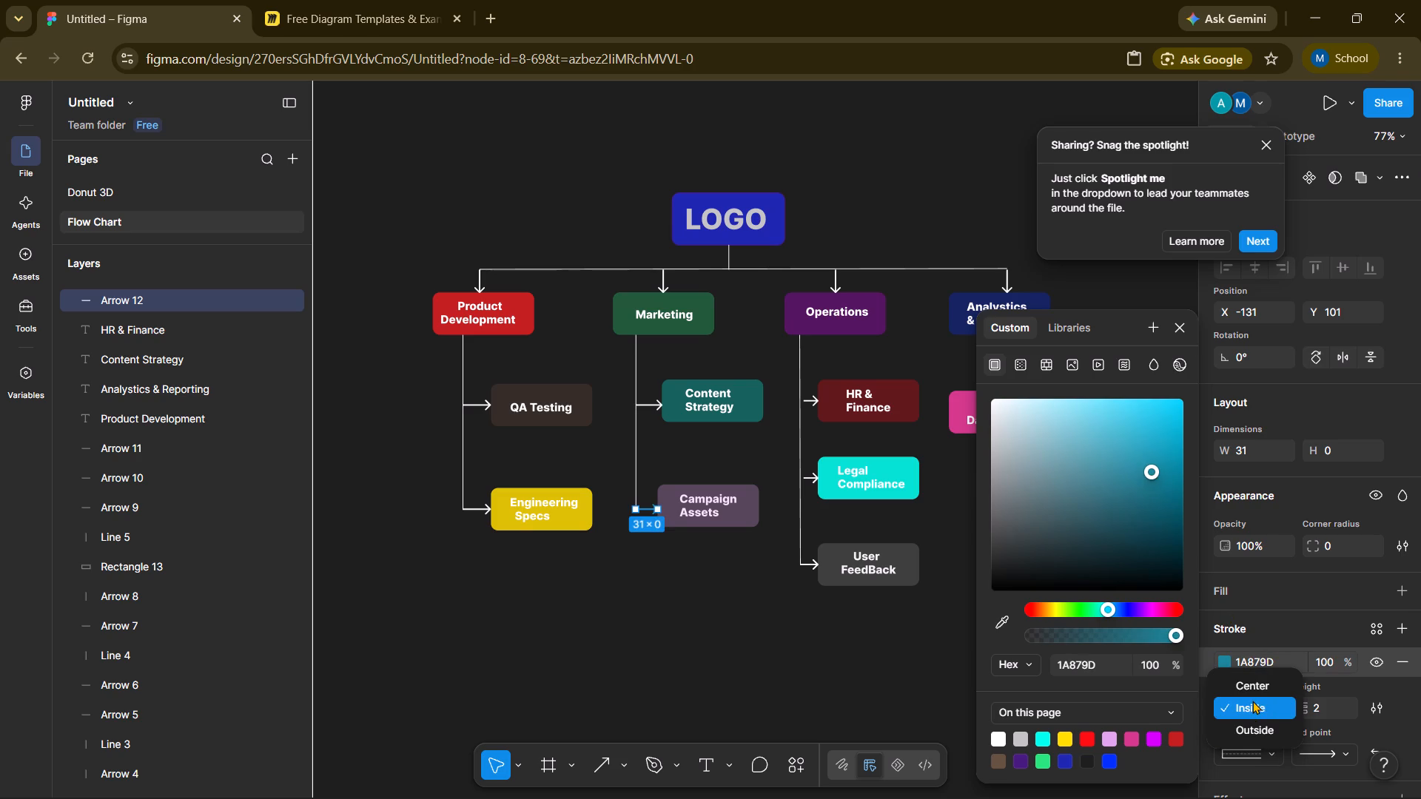
# Recolour the long horizontal connector line beneath the LOGO box to yellow E6E344.
pyautogui.doubleClick(866, 266)
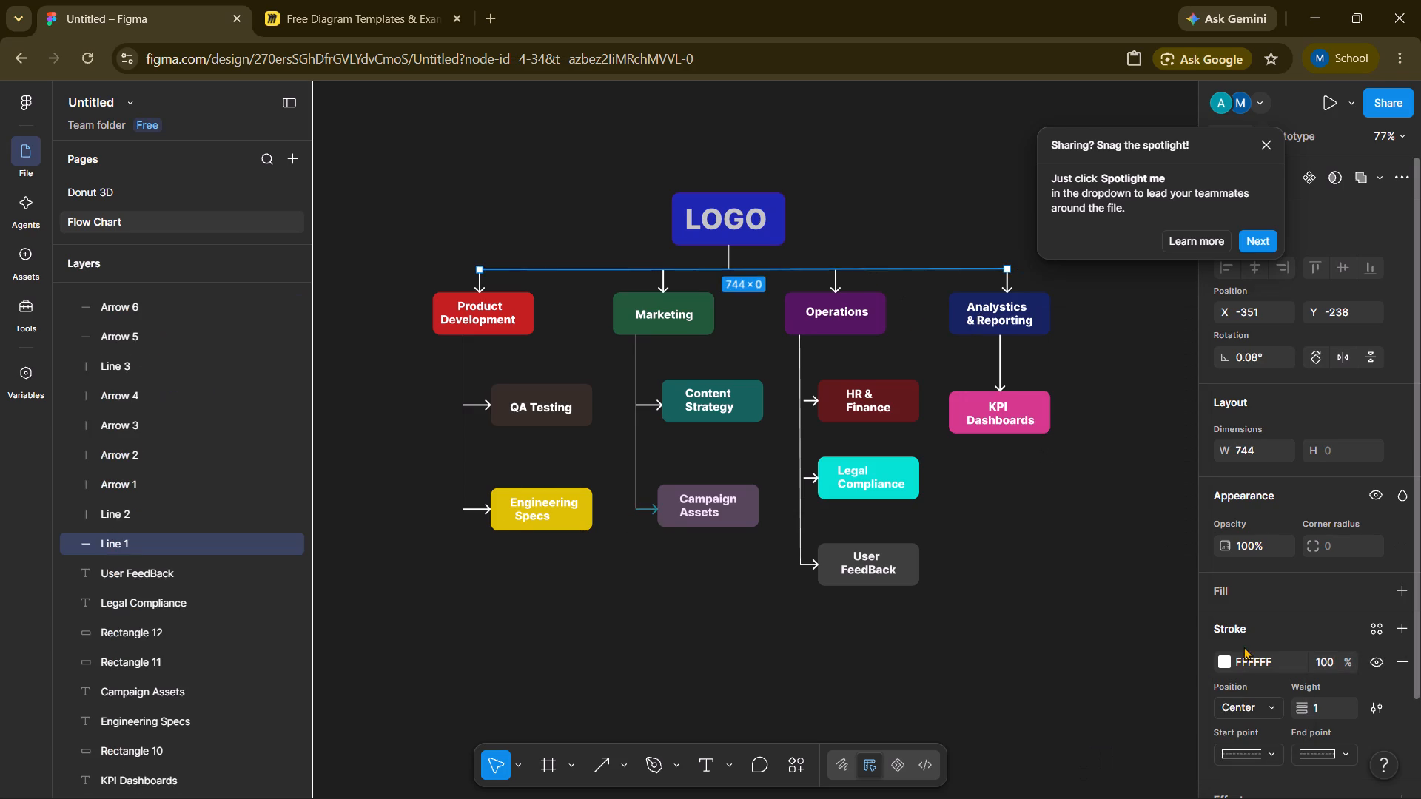
pyautogui.click(1227, 664)
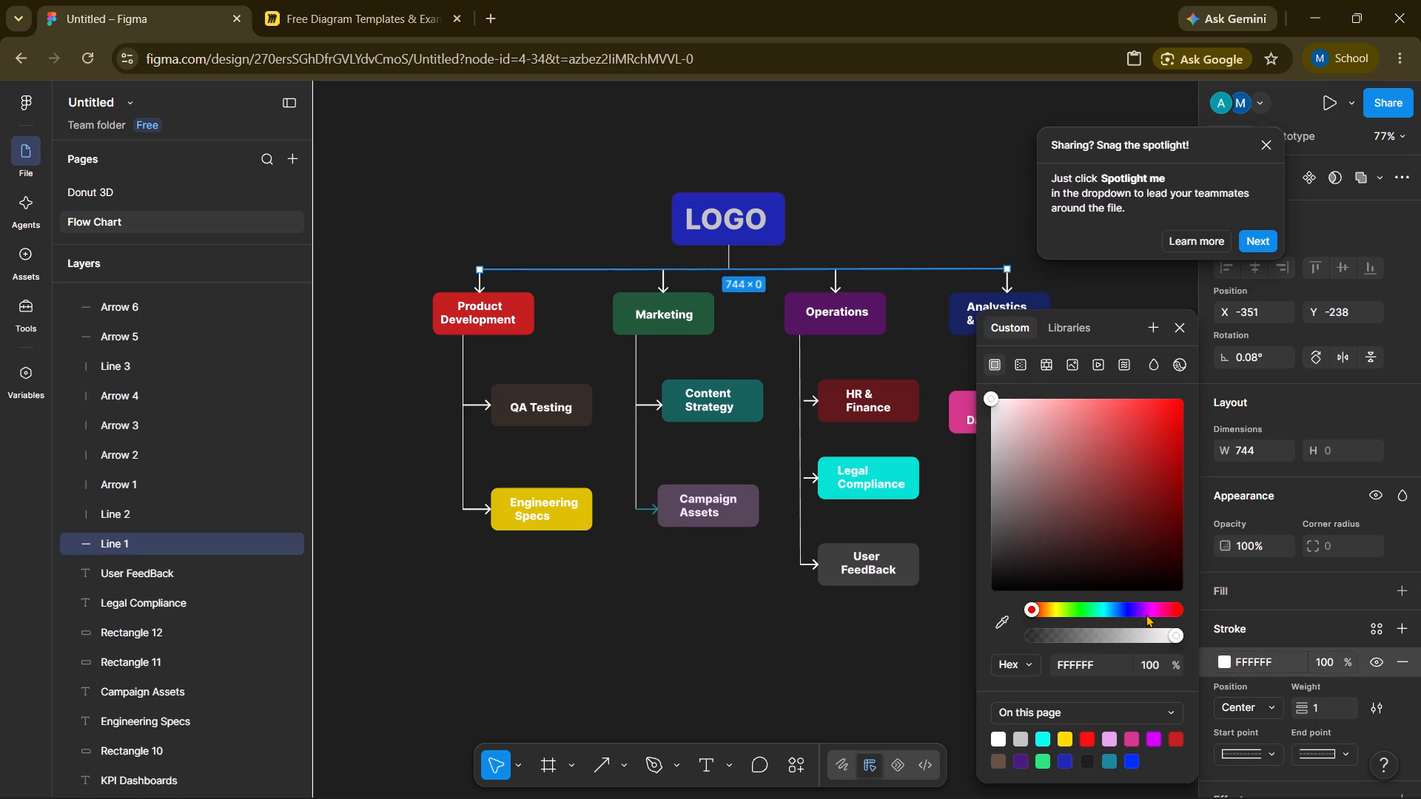
pyautogui.click(1123, 608)
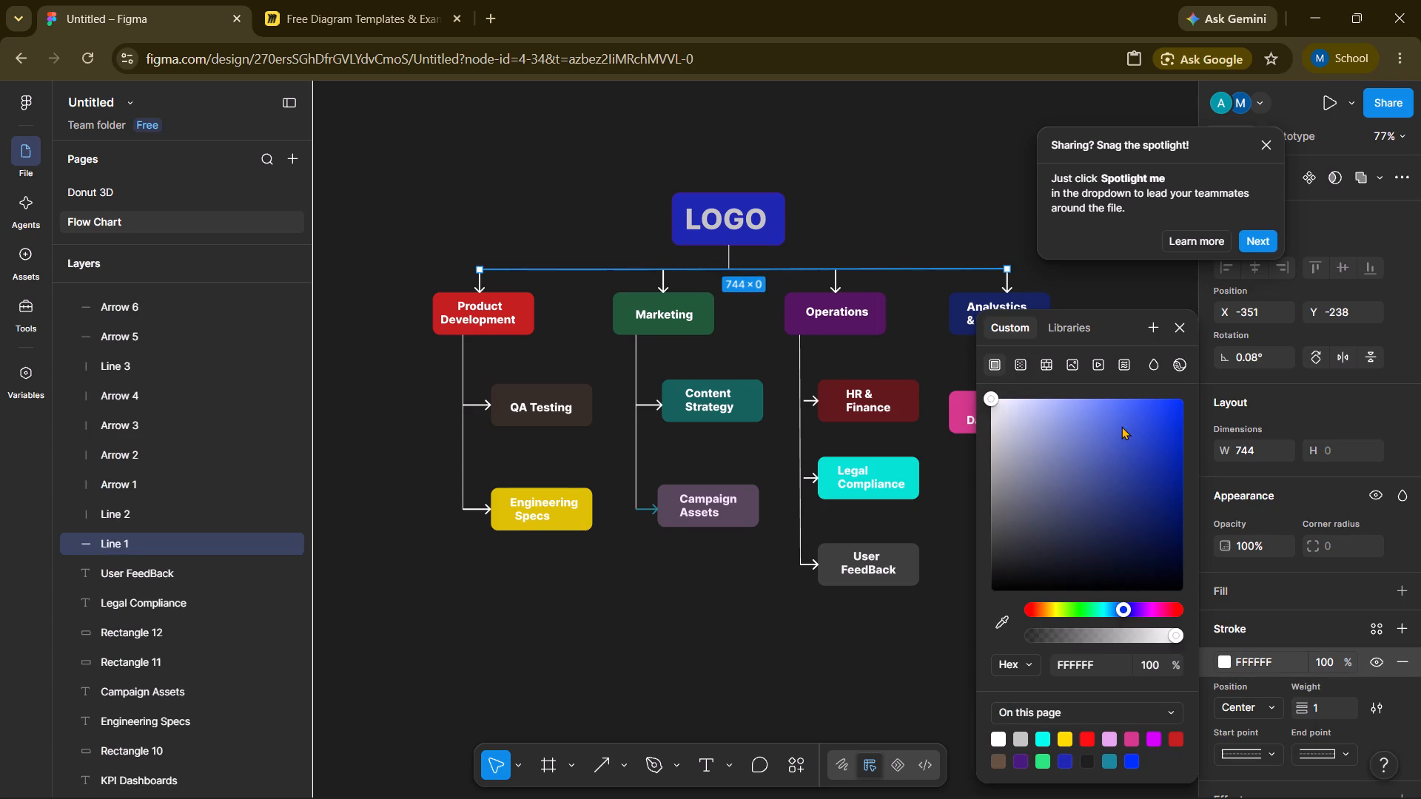
pyautogui.click(1121, 426)
pyautogui.moveTo(1122, 421); pyautogui.dragTo(1158, 443)
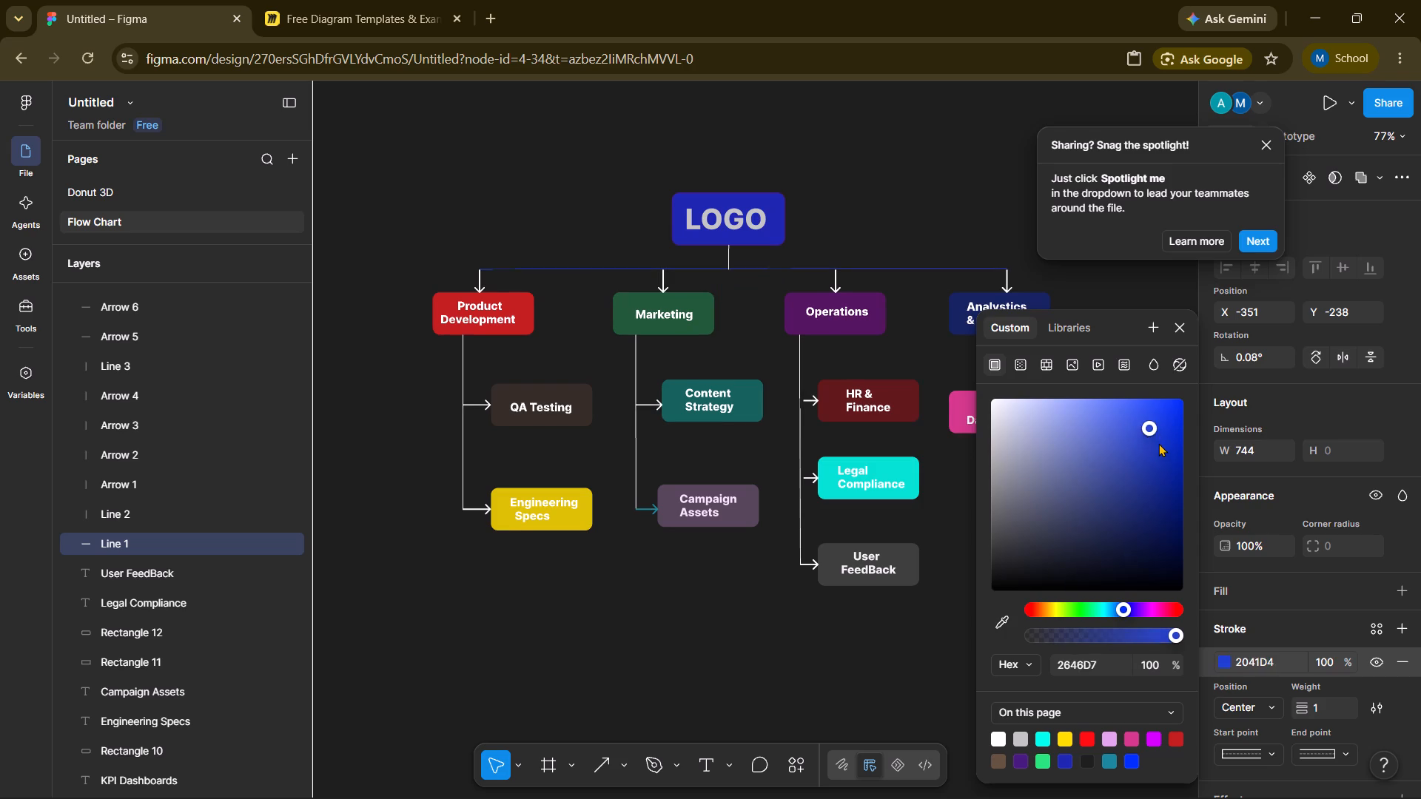
pyautogui.moveTo(1158, 443); pyautogui.dragTo(1101, 425)
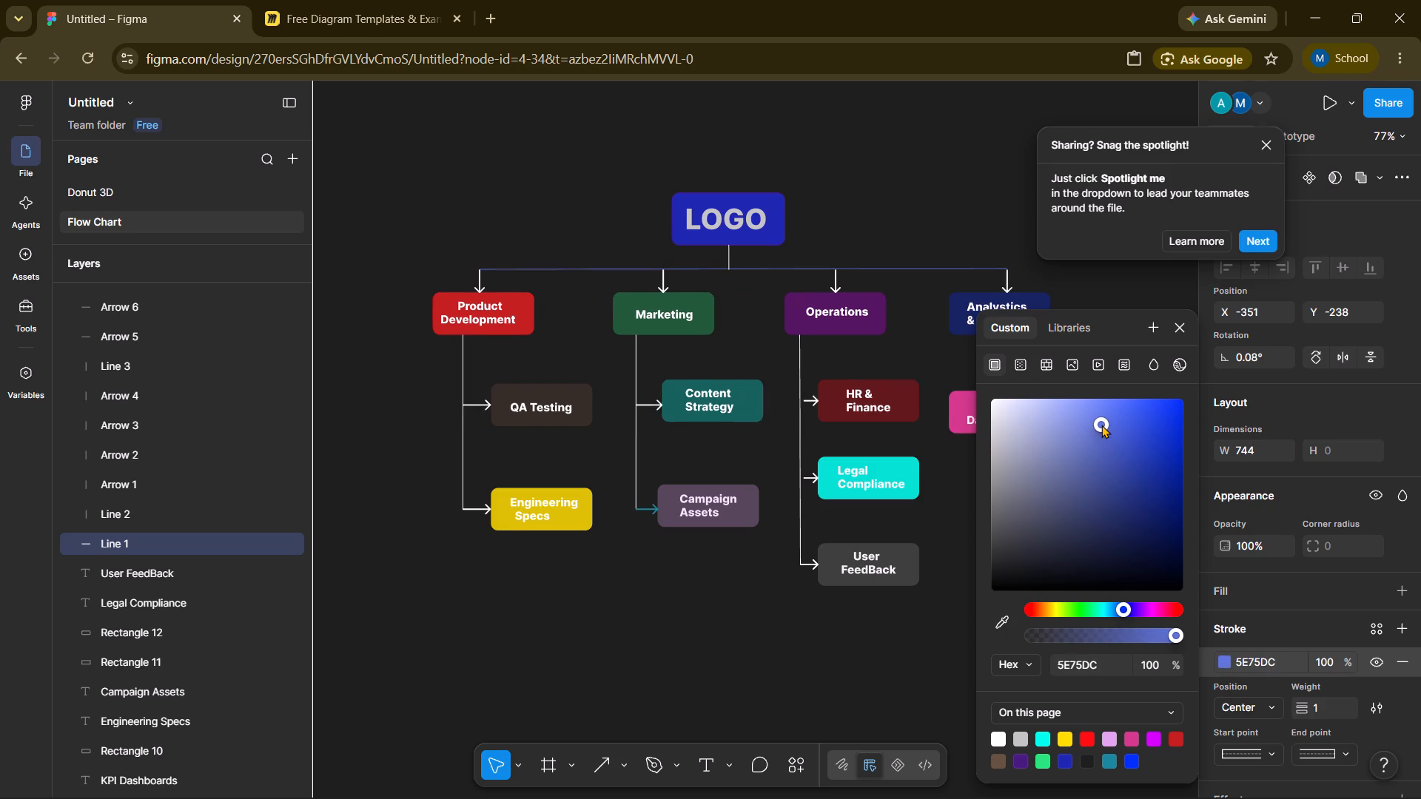
pyautogui.moveTo(1101, 425); pyautogui.dragTo(1072, 425)
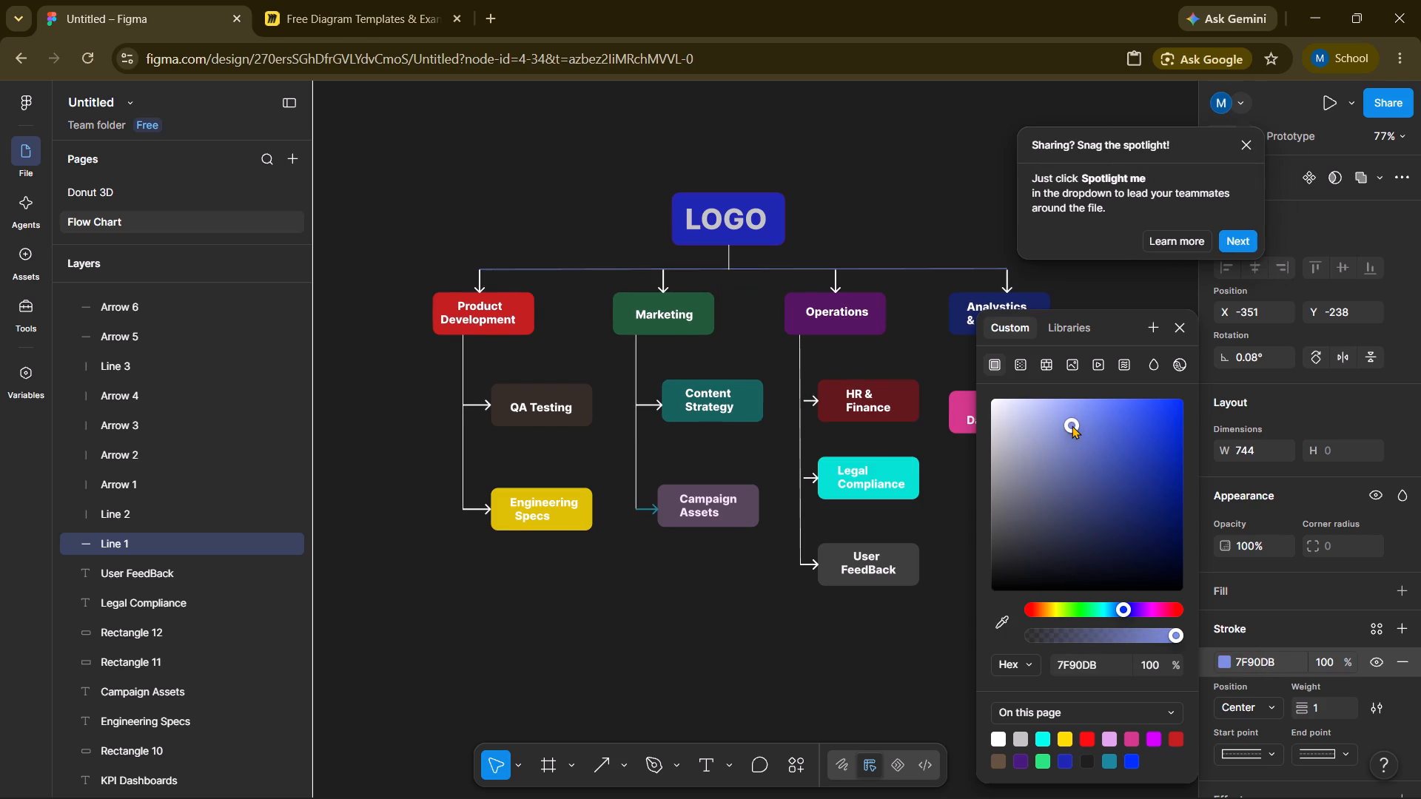
pyautogui.moveTo(1123, 607); pyautogui.dragTo(1072, 607)
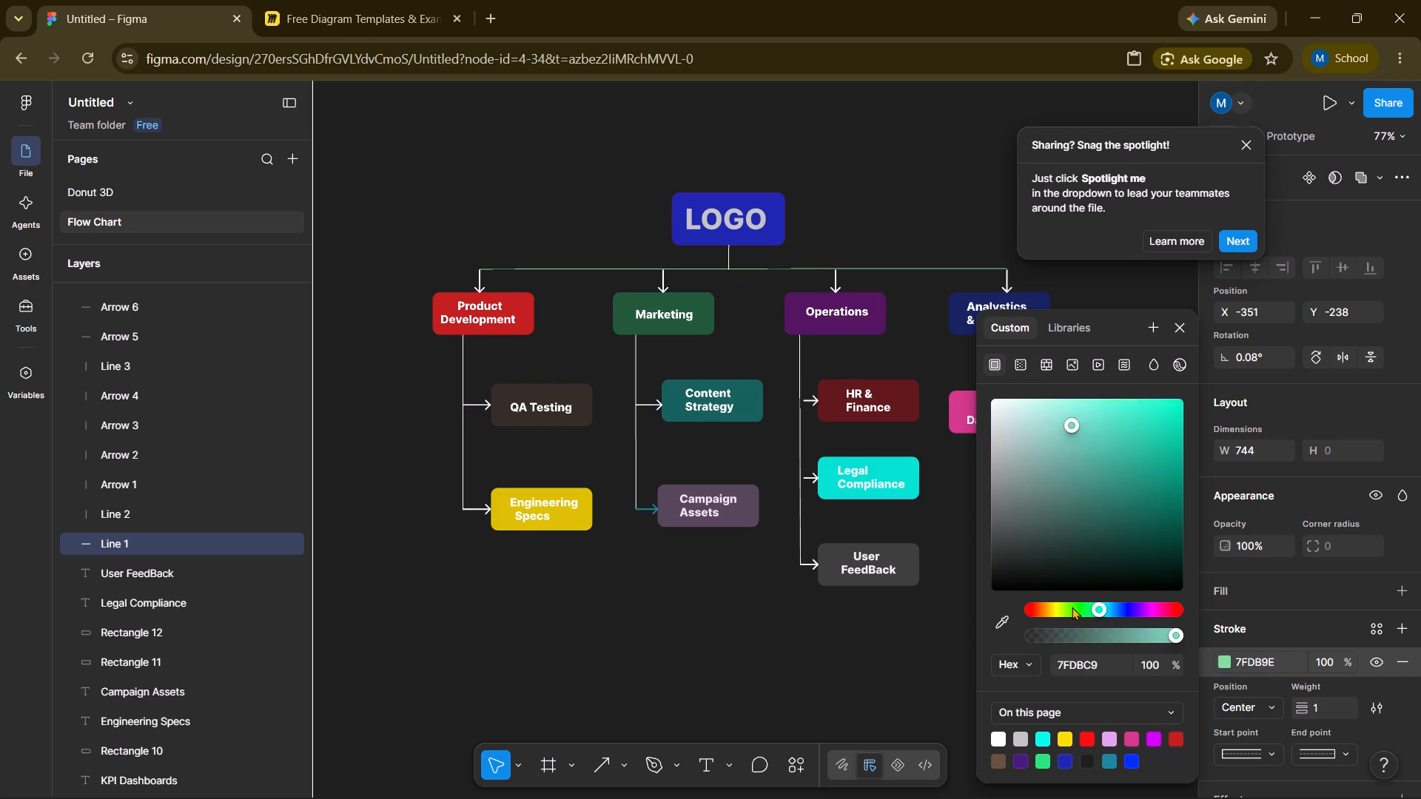
pyautogui.moveTo(1072, 607); pyautogui.dragTo(1055, 609)
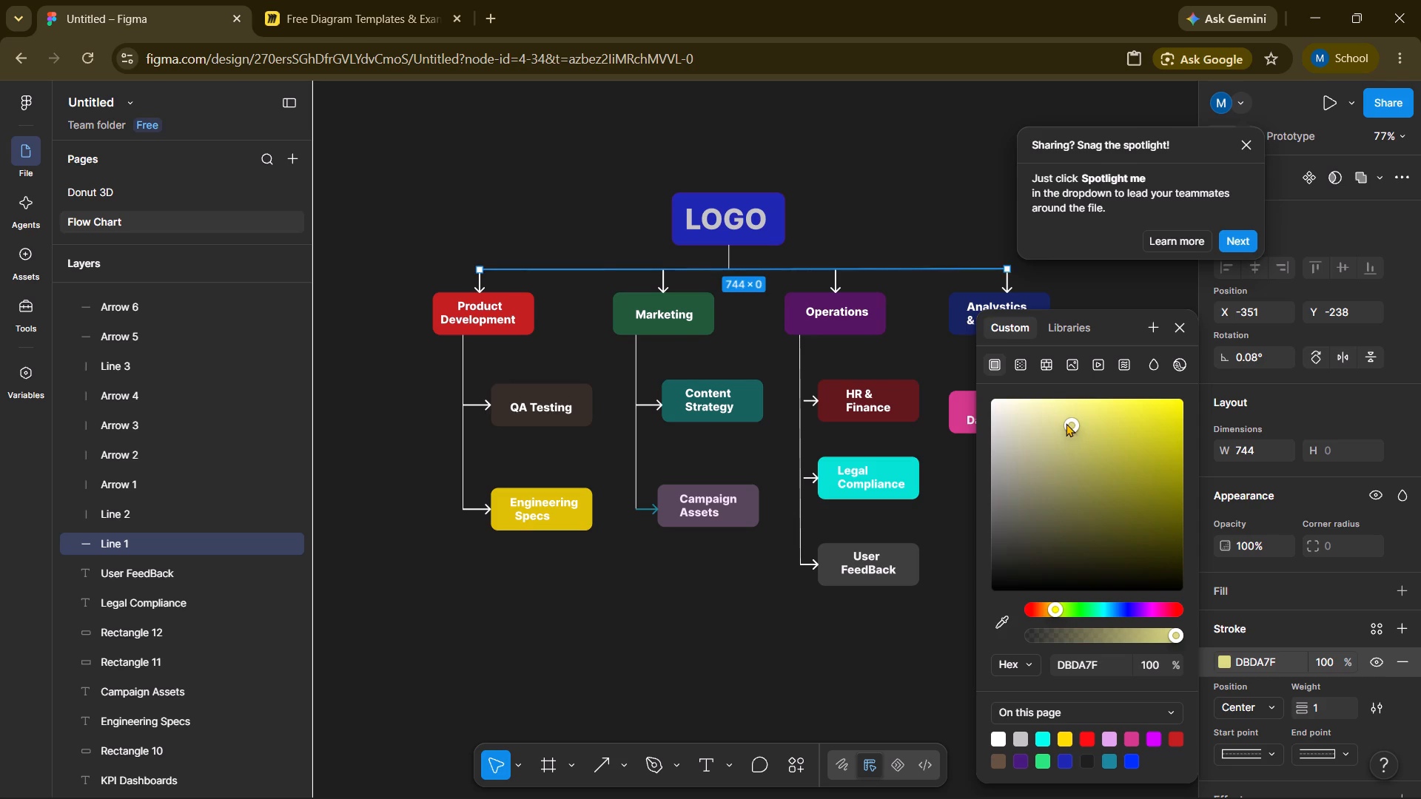
pyautogui.moveTo(1071, 424); pyautogui.dragTo(1126, 417)
pyautogui.click(921, 183)
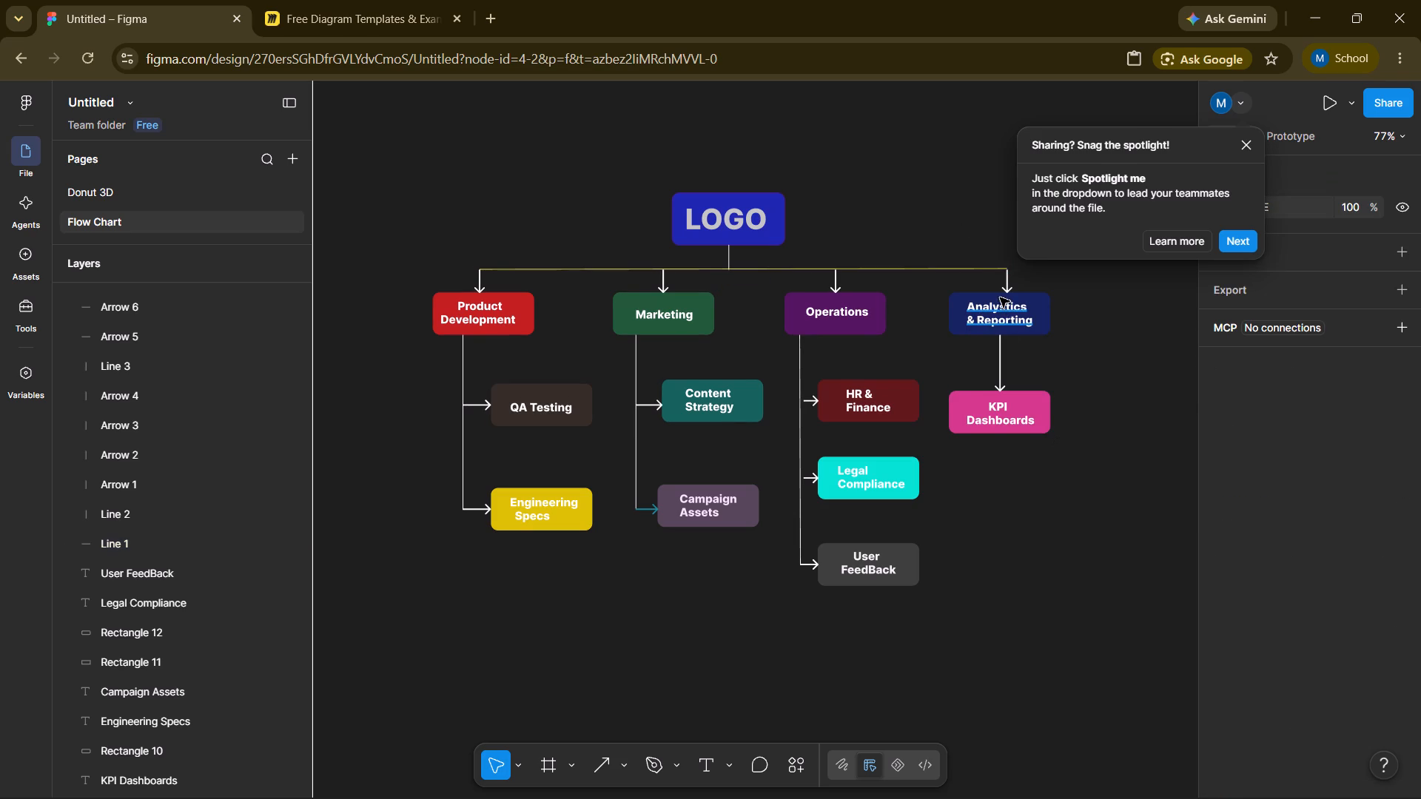
# Set the stroke of the arrow from Analystics & Reporting to KPI Dashboards to purple D400FF.
pyautogui.click(1001, 374)
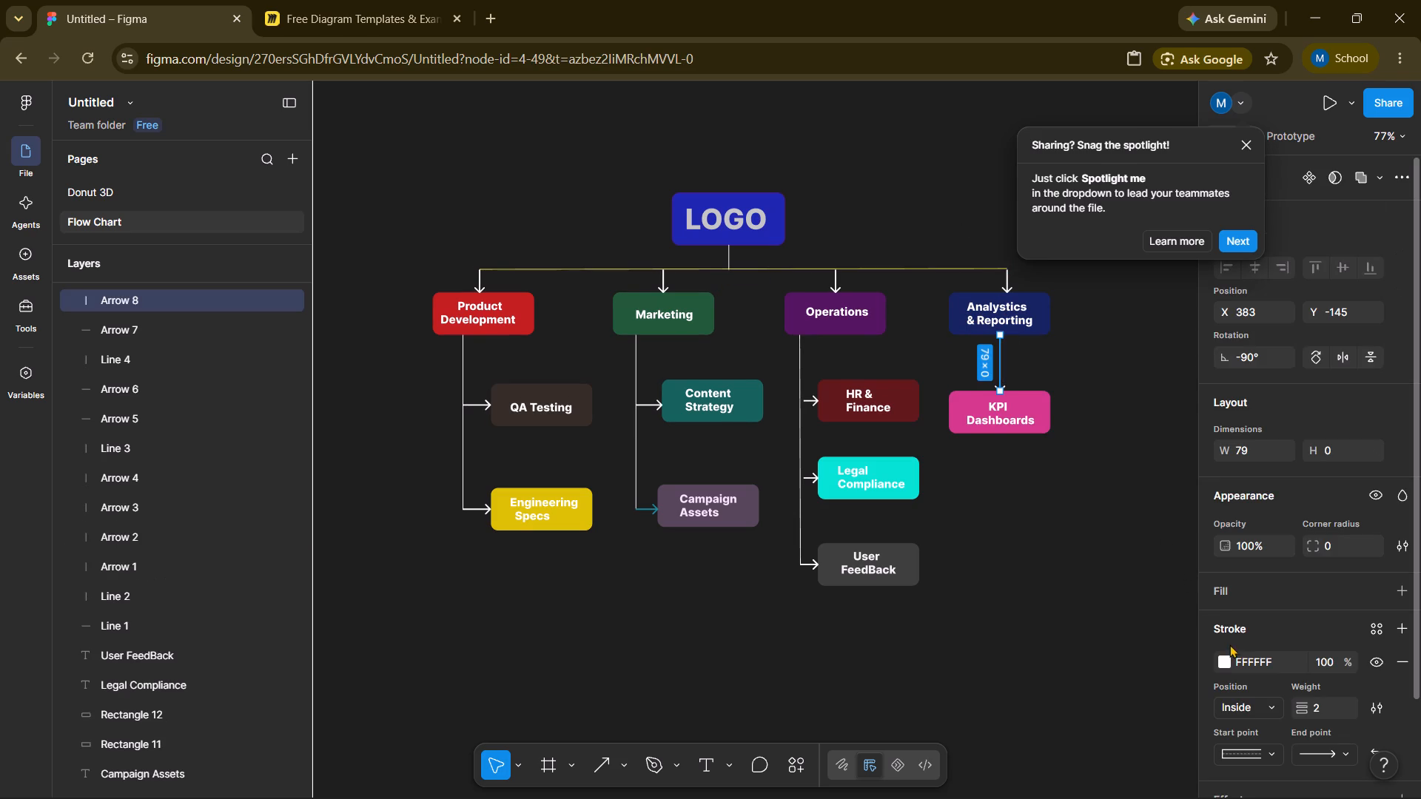
pyautogui.click(1229, 661)
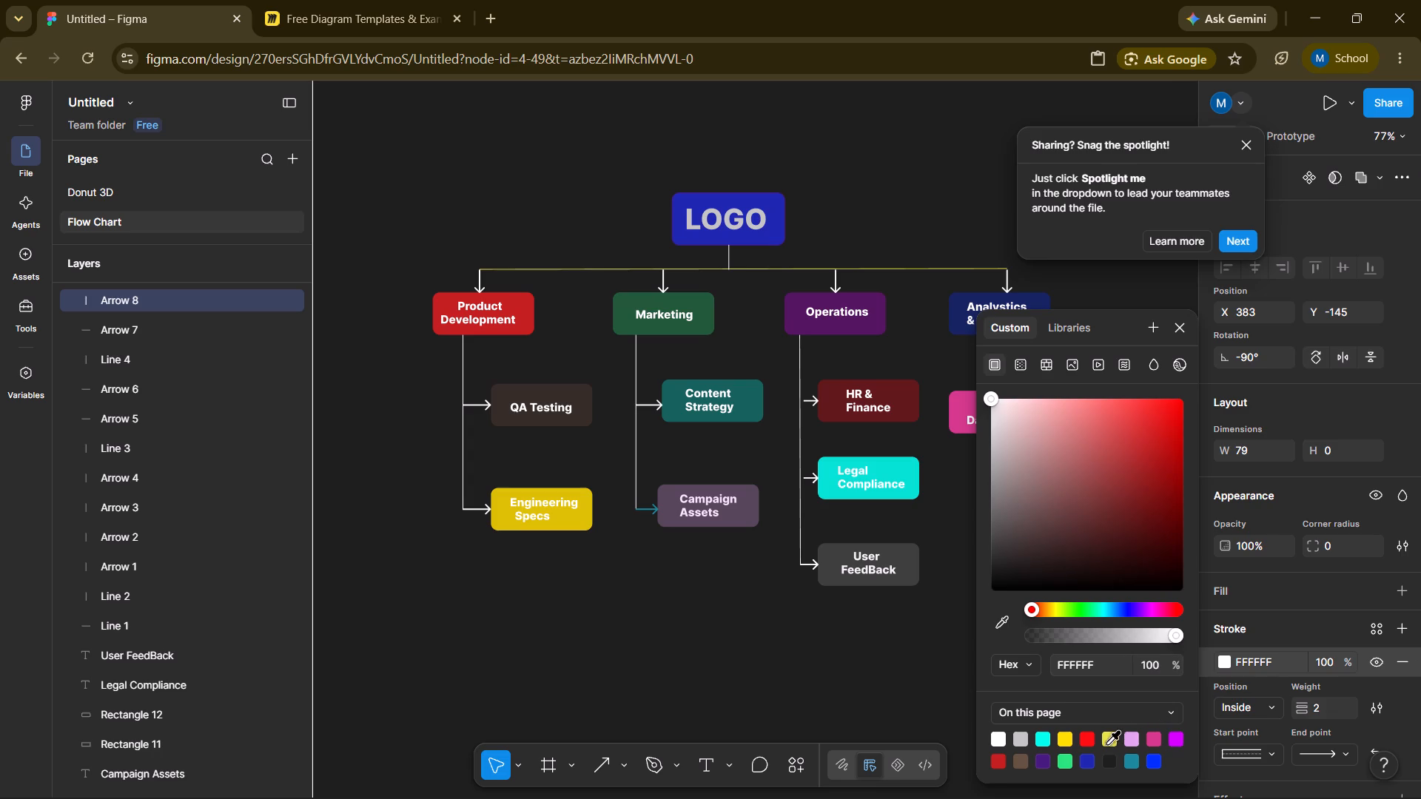
pyautogui.click(1176, 741)
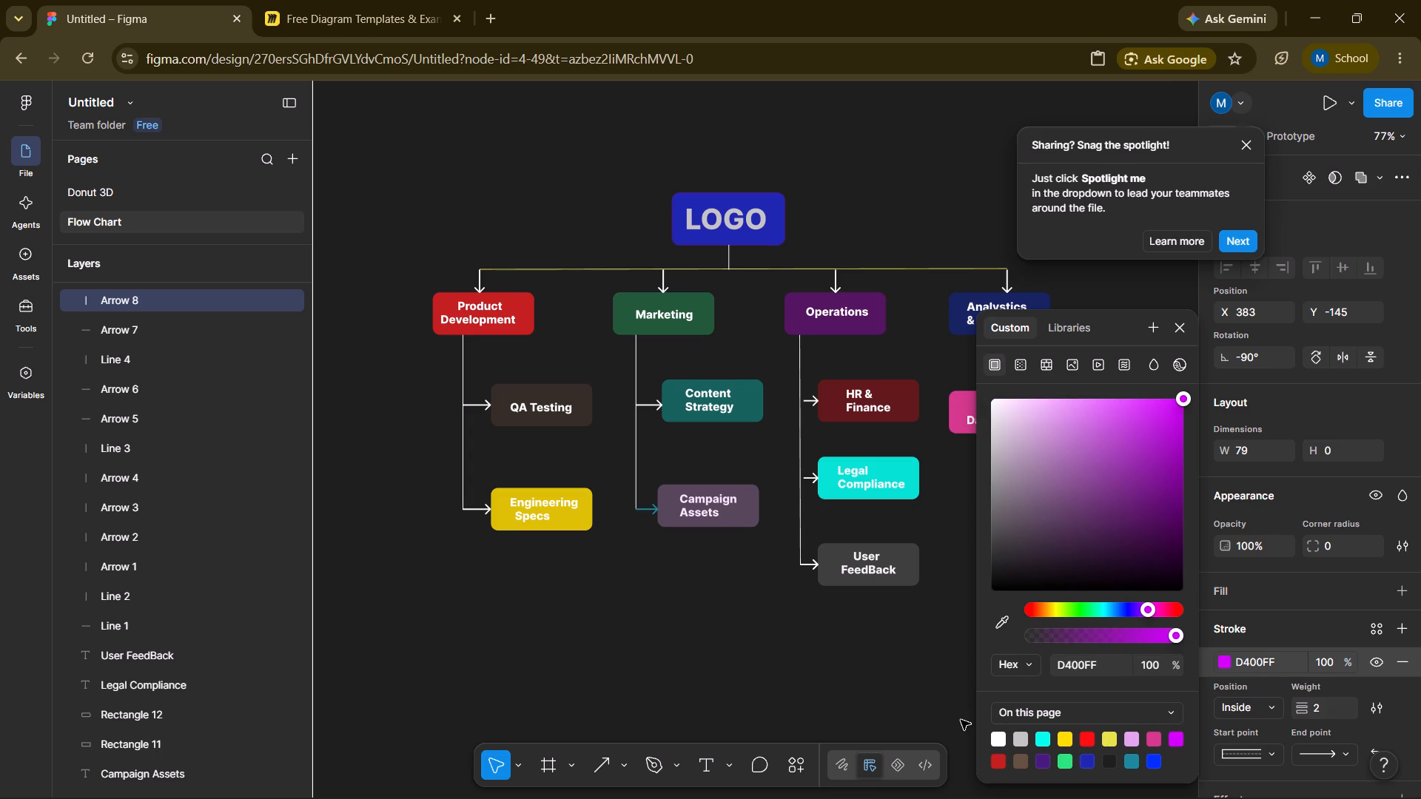
pyautogui.click(961, 720)
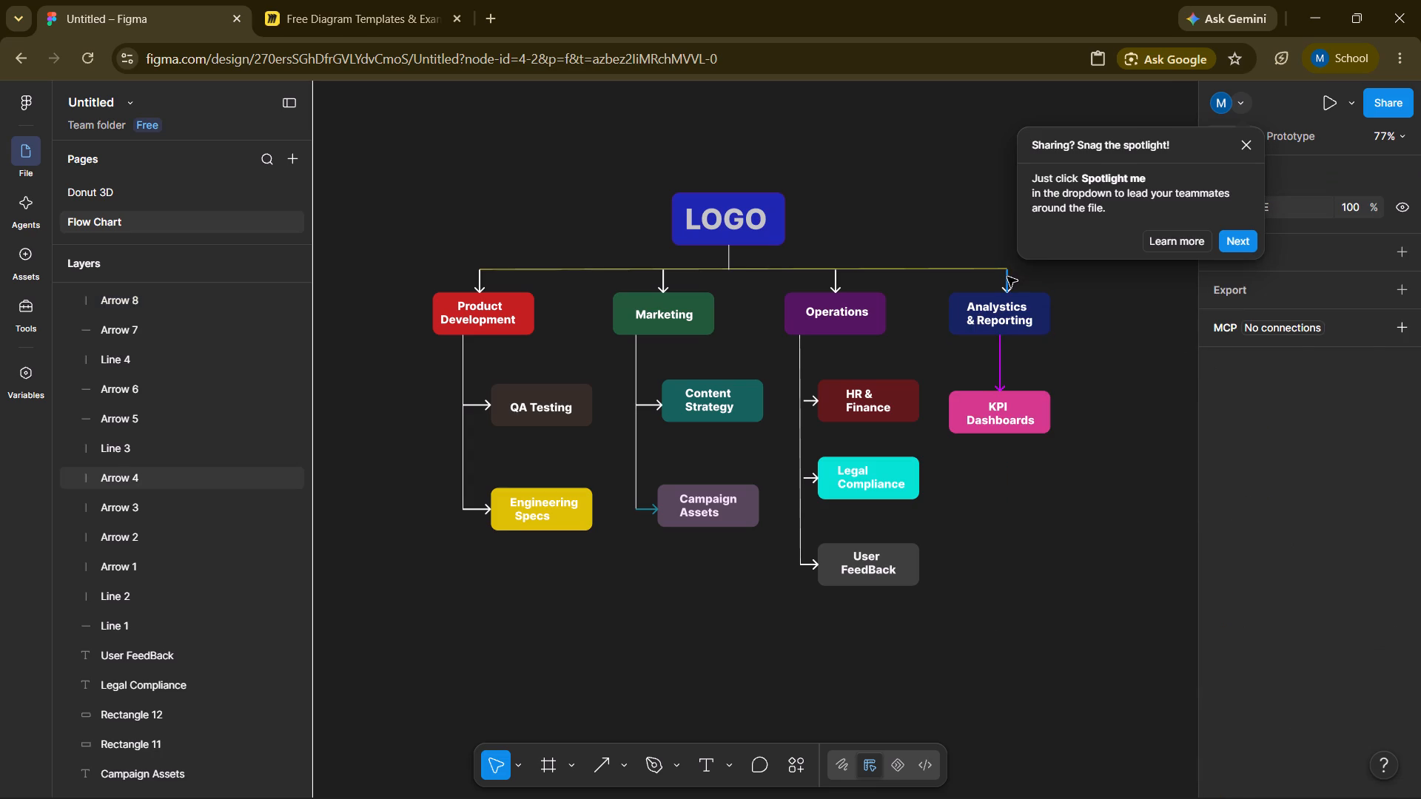
# Set the stroke of the arrow pointing down into the Analystics & Reporting box to the page's bright blue.
pyautogui.click(1007, 277)
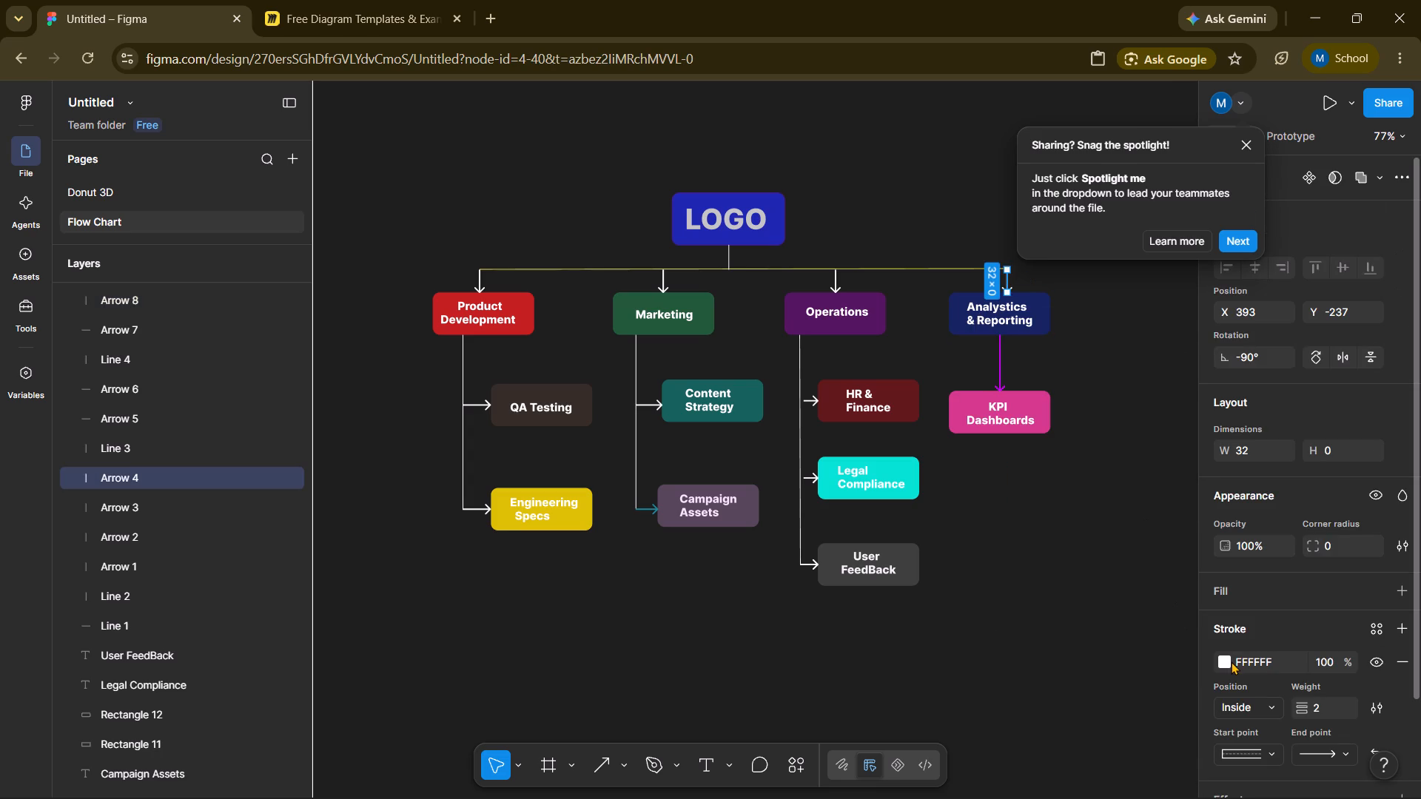
pyautogui.click(1229, 661)
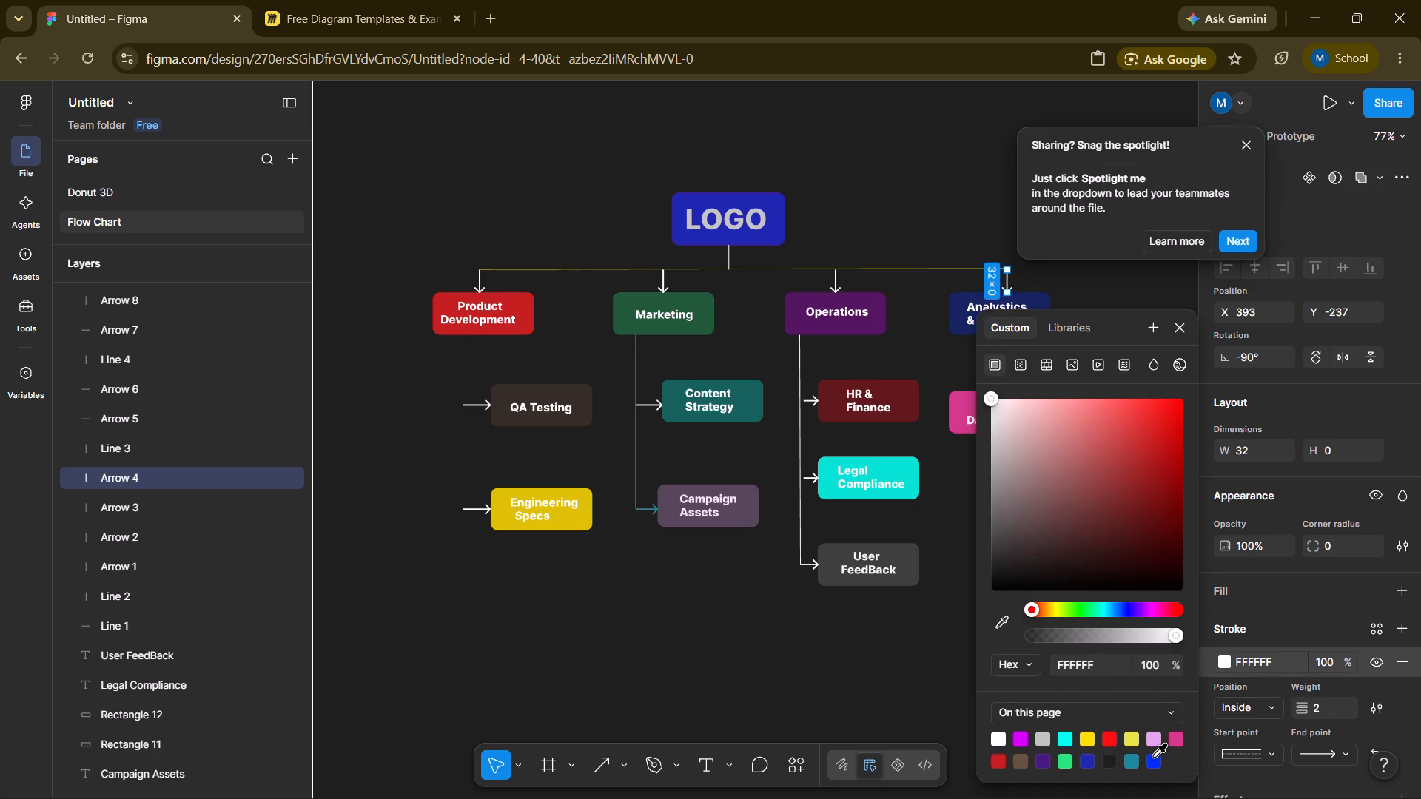
pyautogui.click(1154, 757)
pyautogui.click(905, 735)
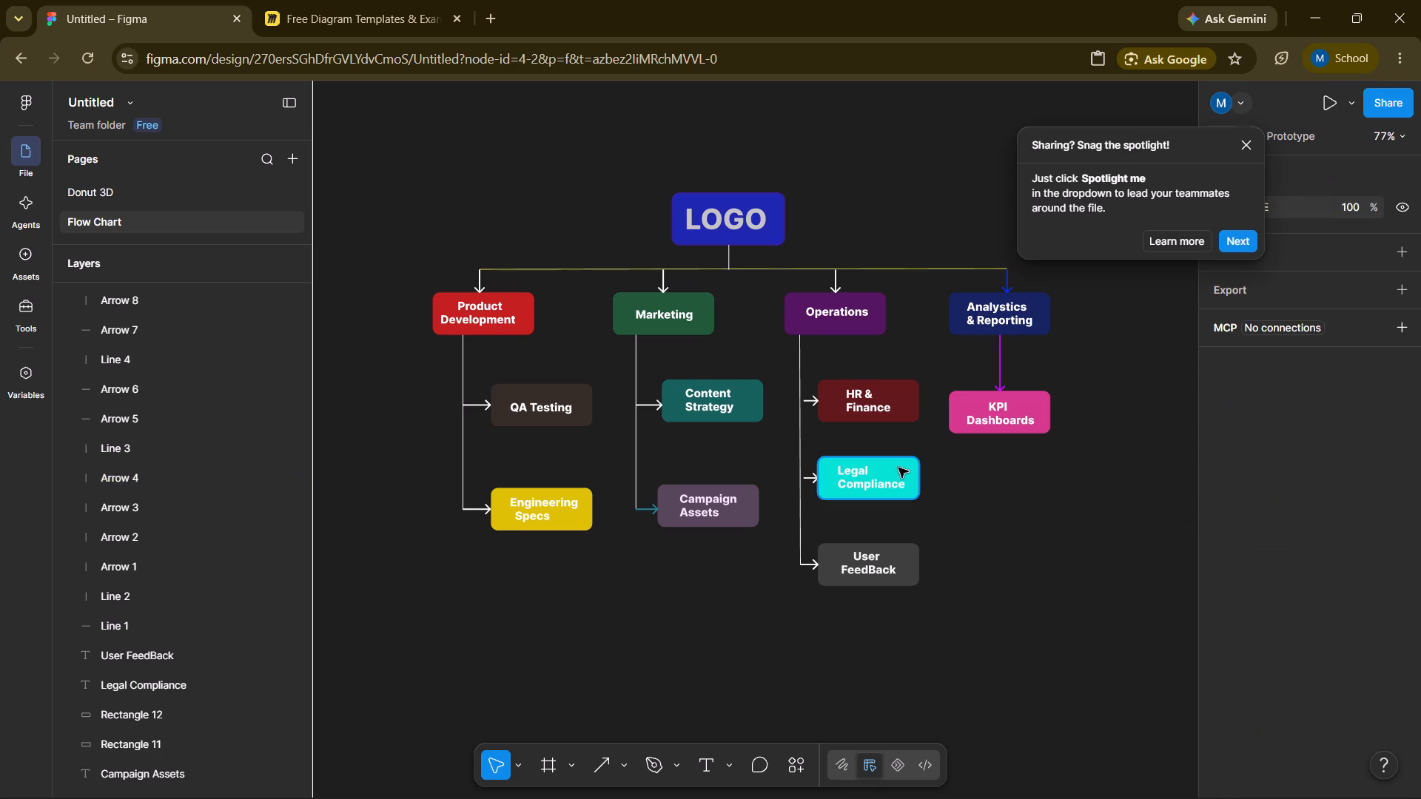
# Set the stroke of the arrow pointing down into the Operations box to the page's bright purple.
pyautogui.click(837, 280)
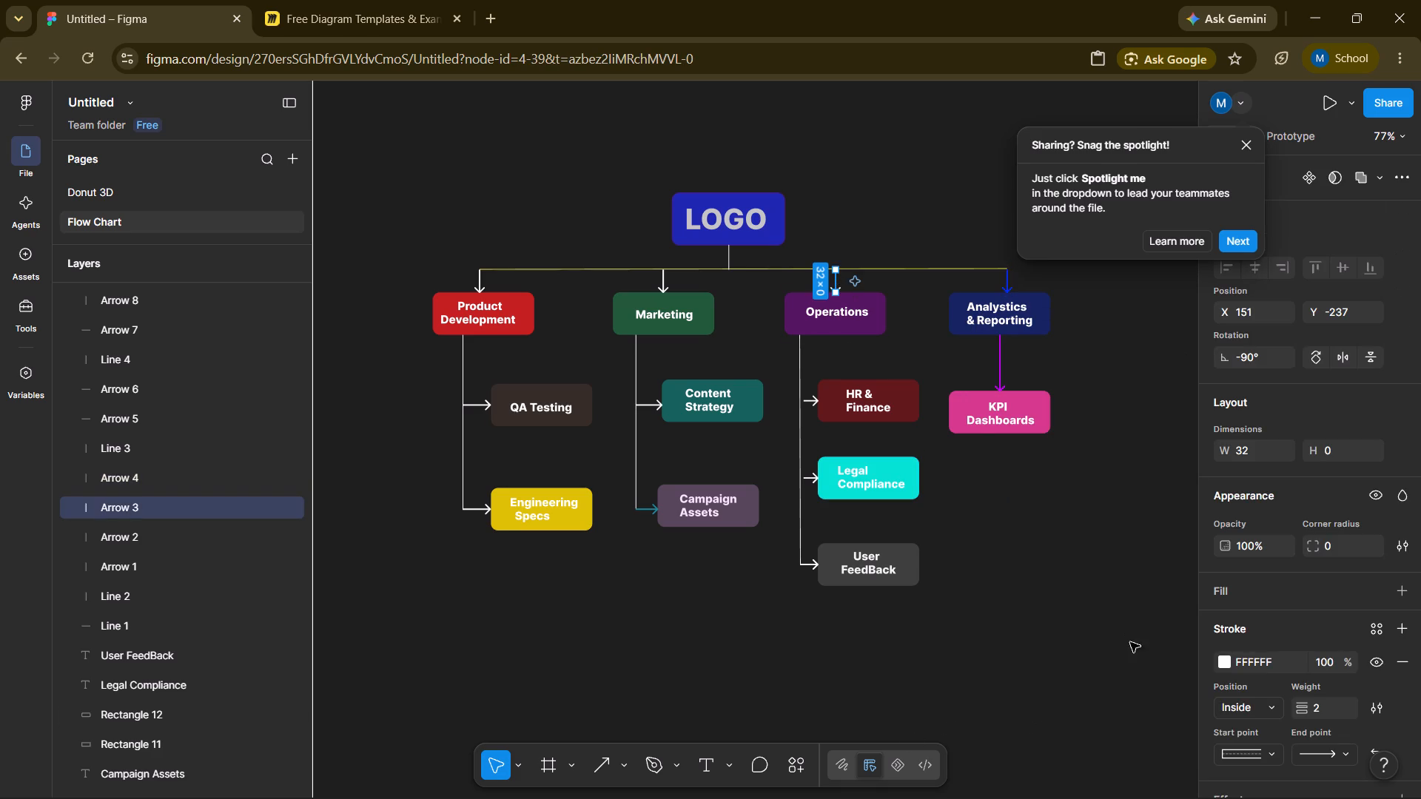
pyautogui.click(1223, 661)
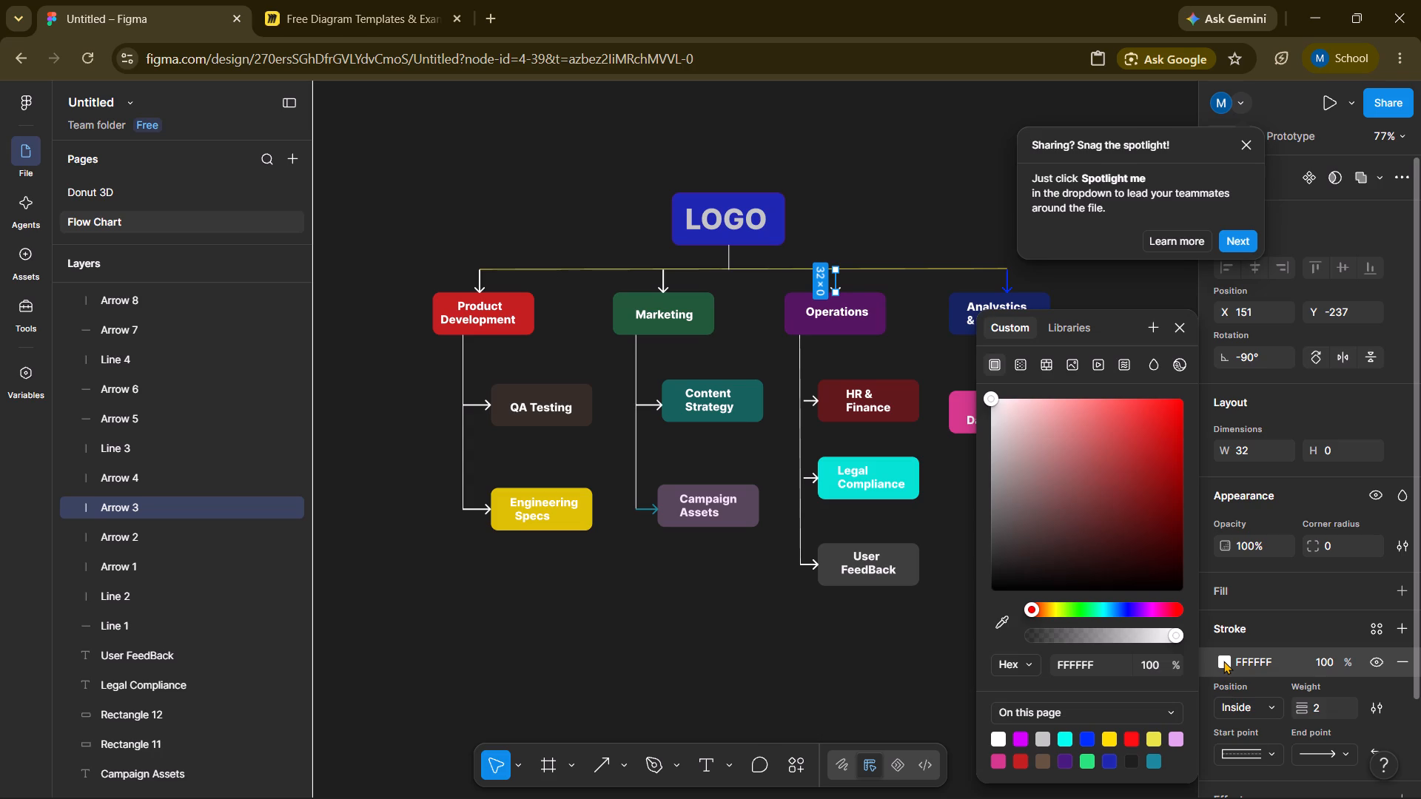
pyautogui.click(1024, 735)
pyautogui.click(867, 696)
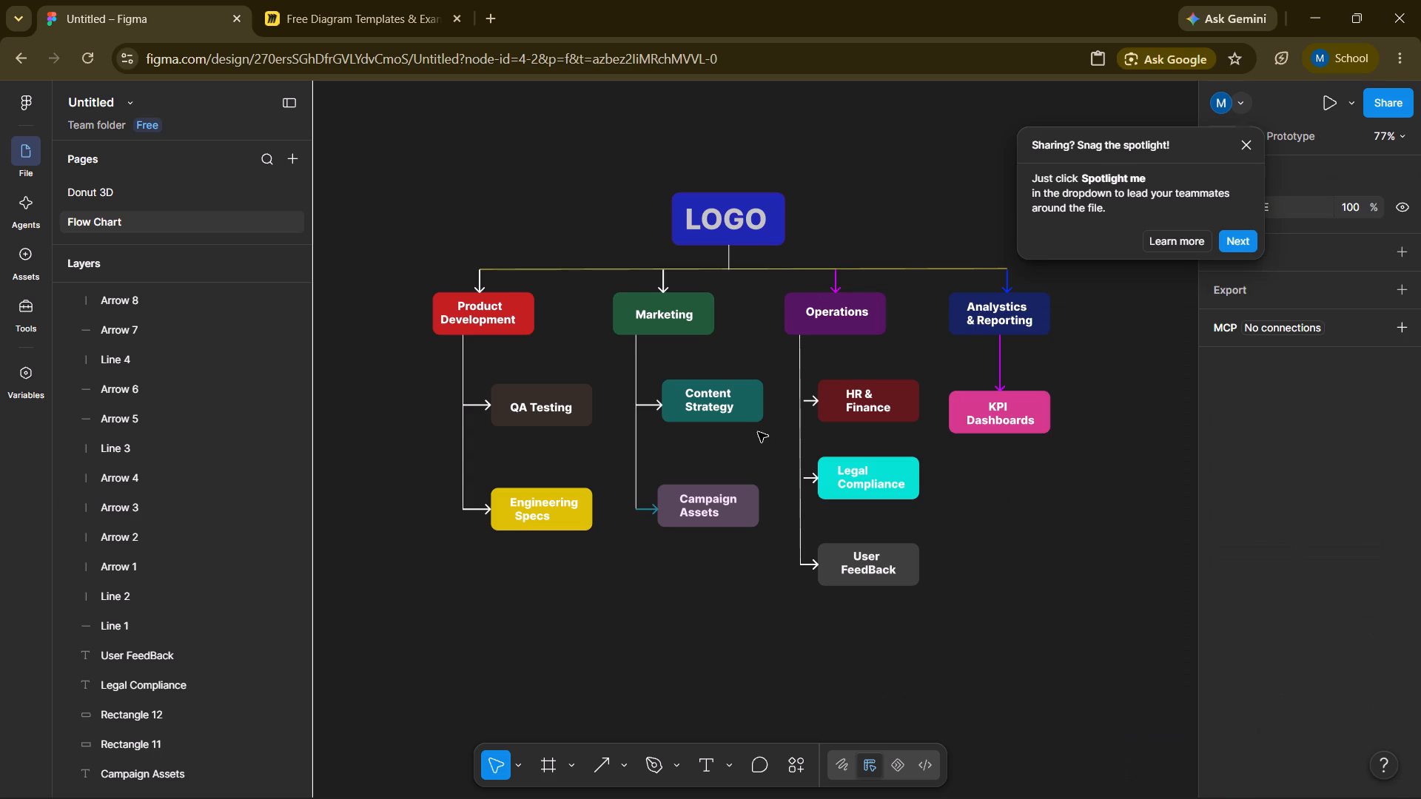
# Set the stroke of the arrow pointing down into the Marketing box to the page's green.
pyautogui.click(665, 285)
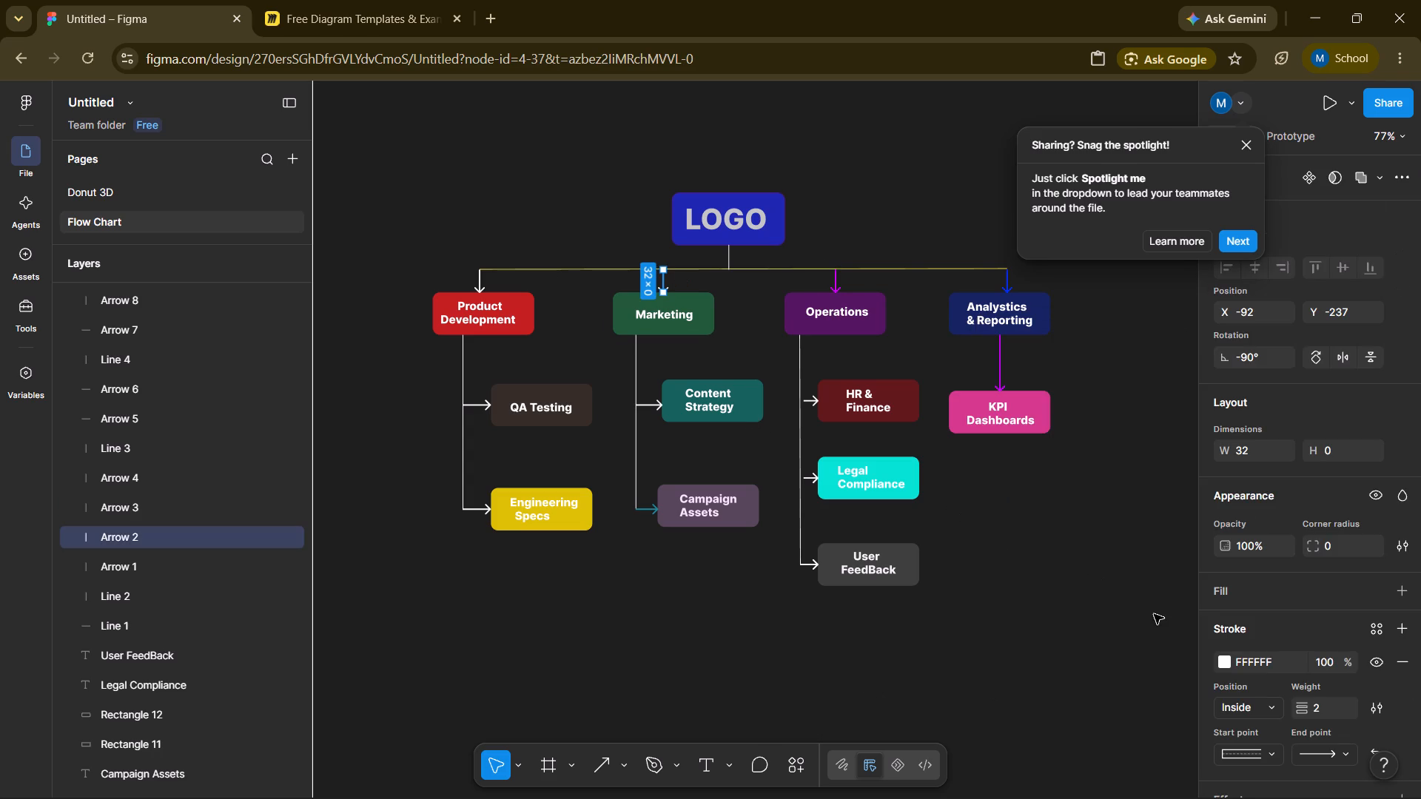
pyautogui.click(1226, 658)
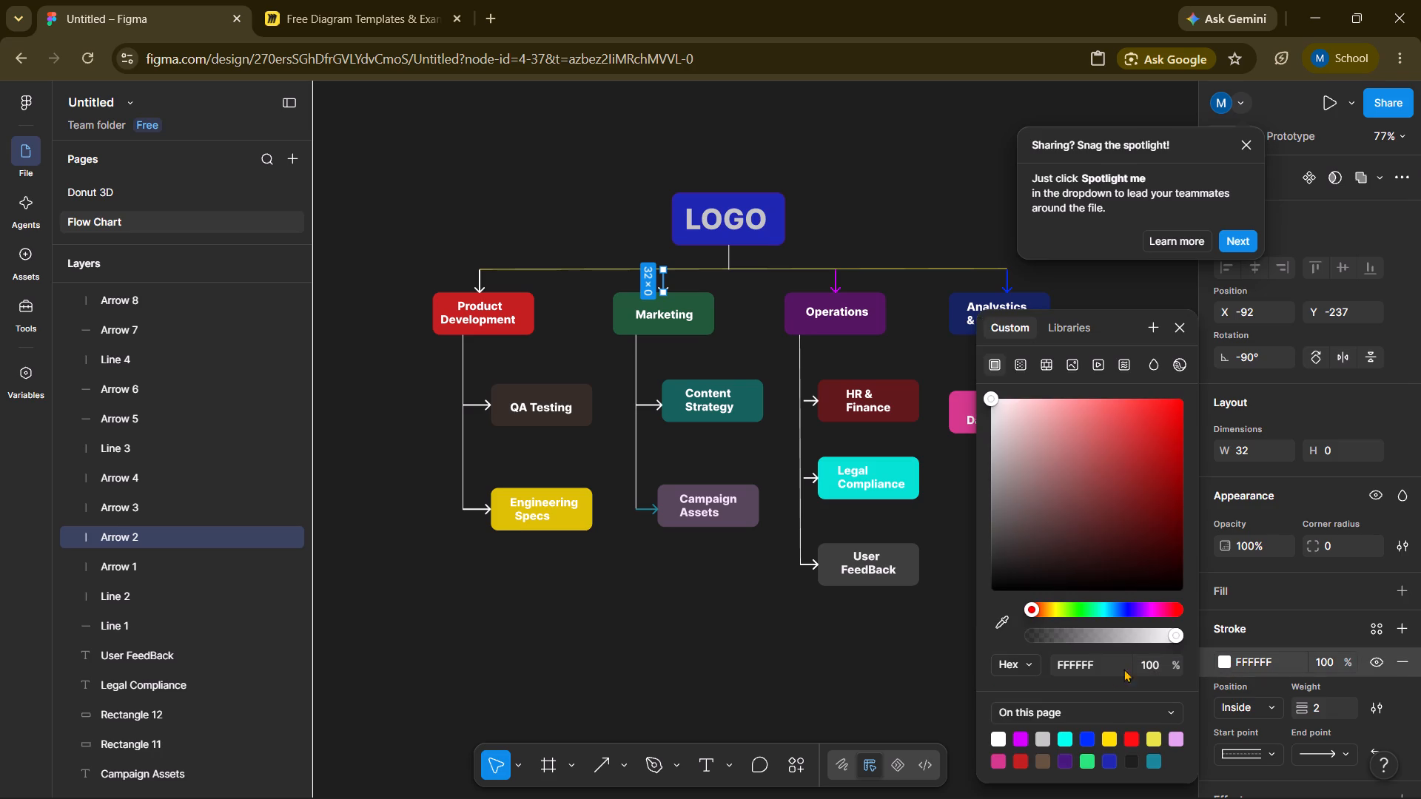
pyautogui.click(1089, 758)
pyautogui.click(904, 676)
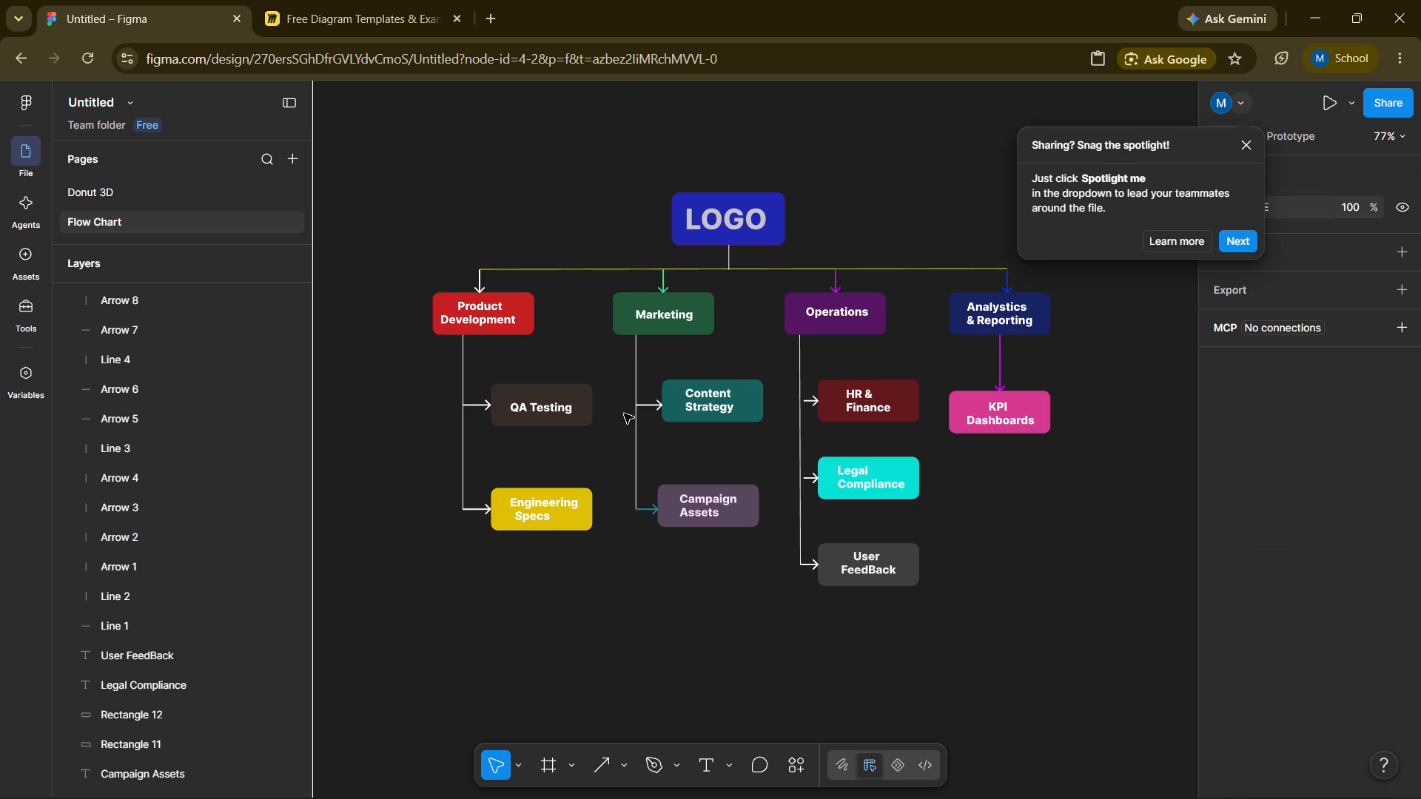
# Set the stroke of the arrow pointing down into the Product Development box to the page's dark red.
pyautogui.click(480, 283)
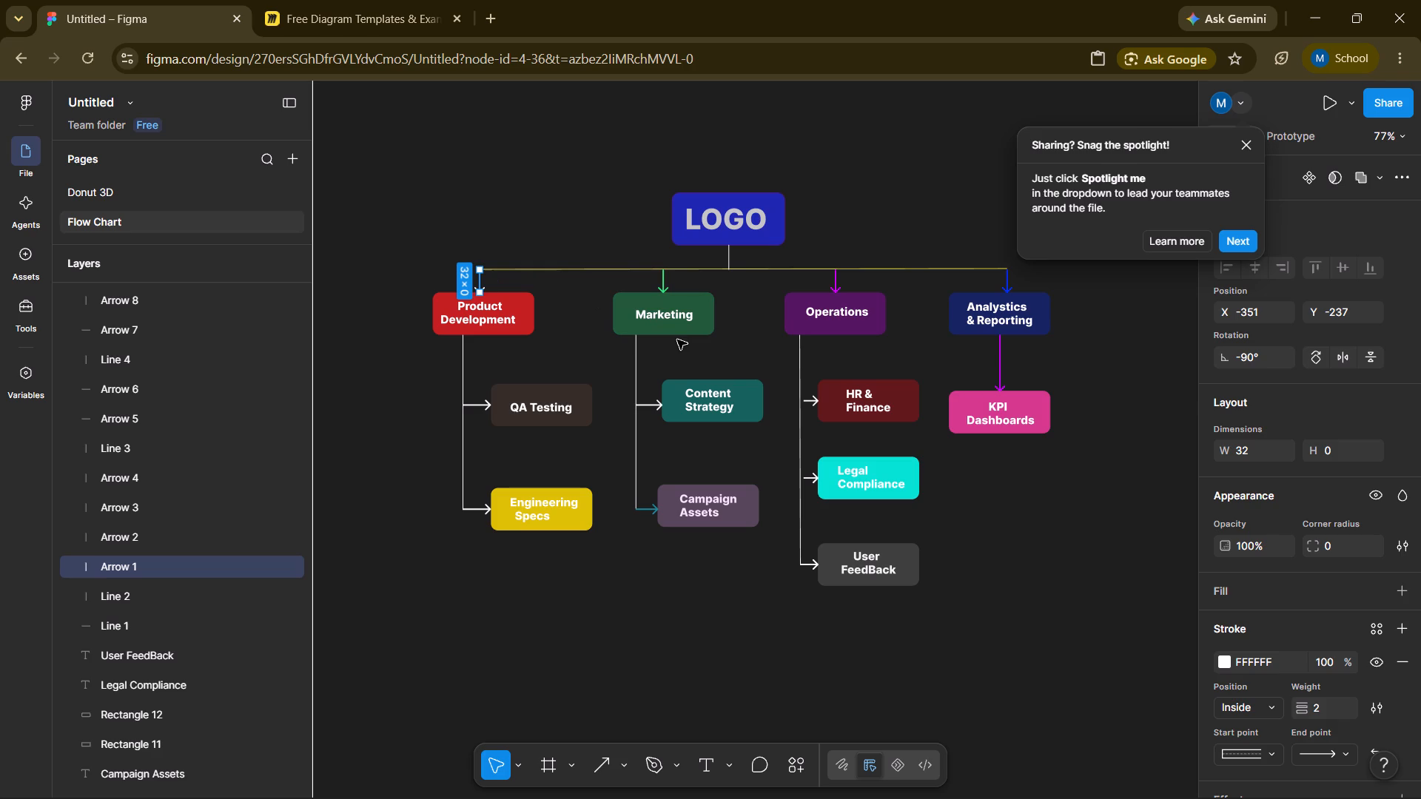
pyautogui.click(1226, 657)
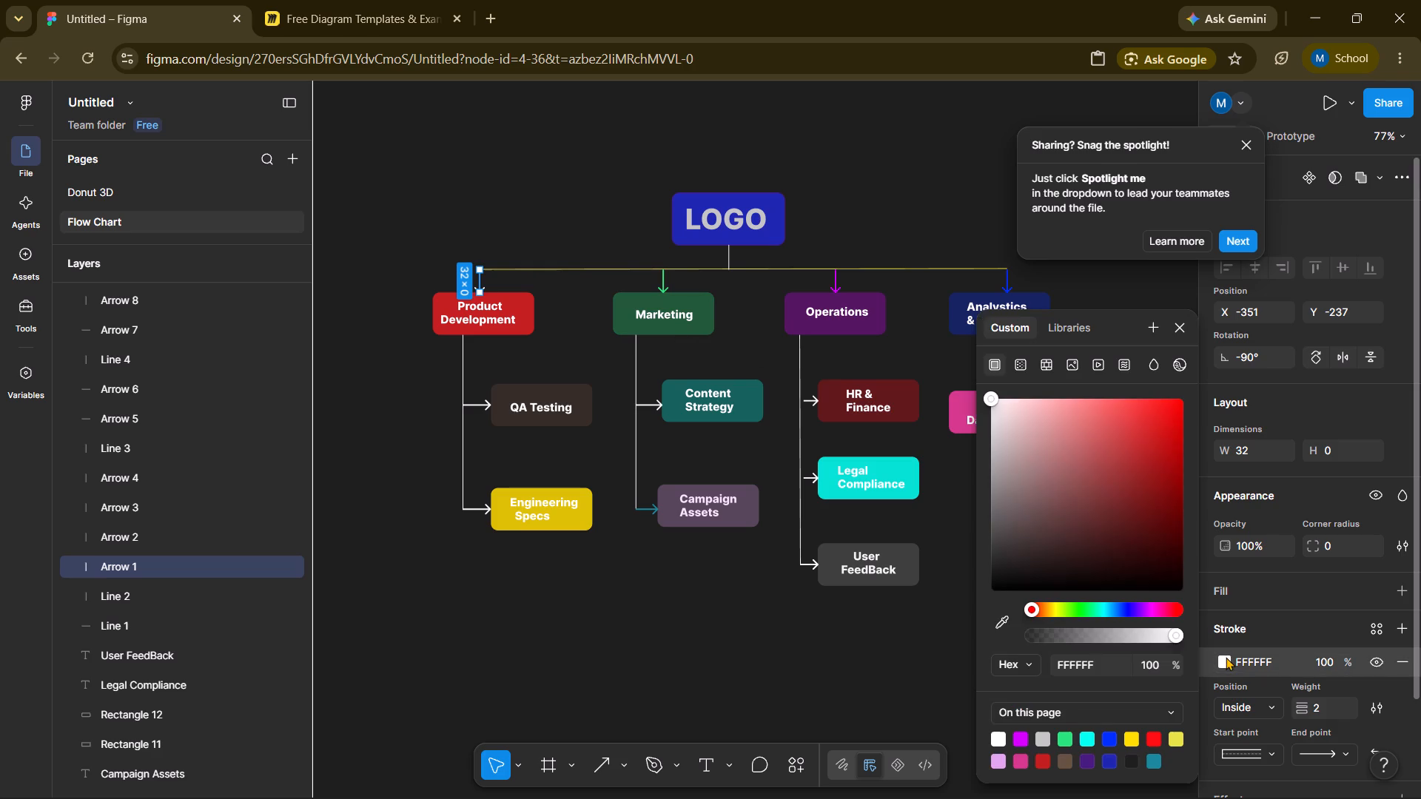
pyautogui.click(1047, 761)
pyautogui.click(829, 694)
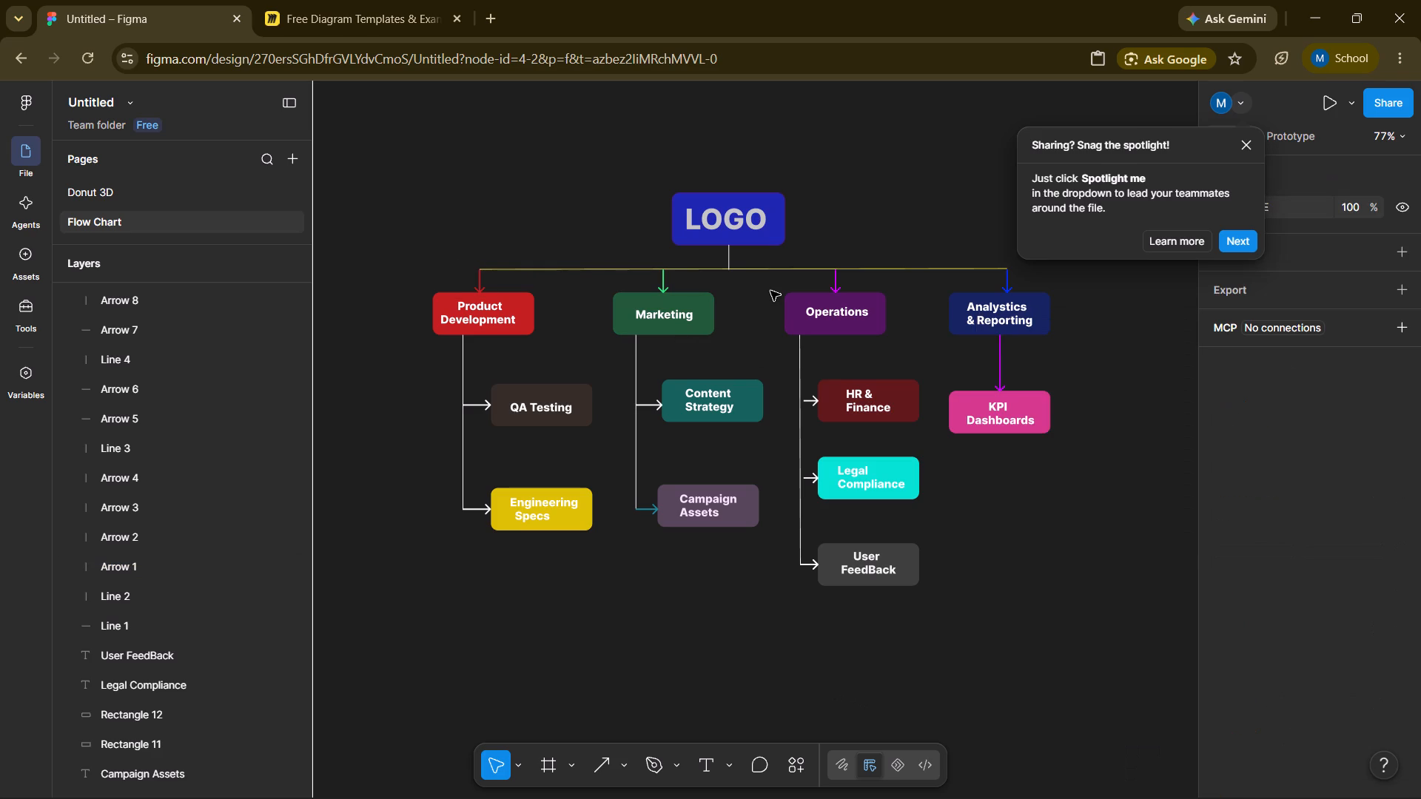
# Change the stroke of the long horizontal connector line below the LOGO box to a near-white colour.
pyautogui.click(766, 272)
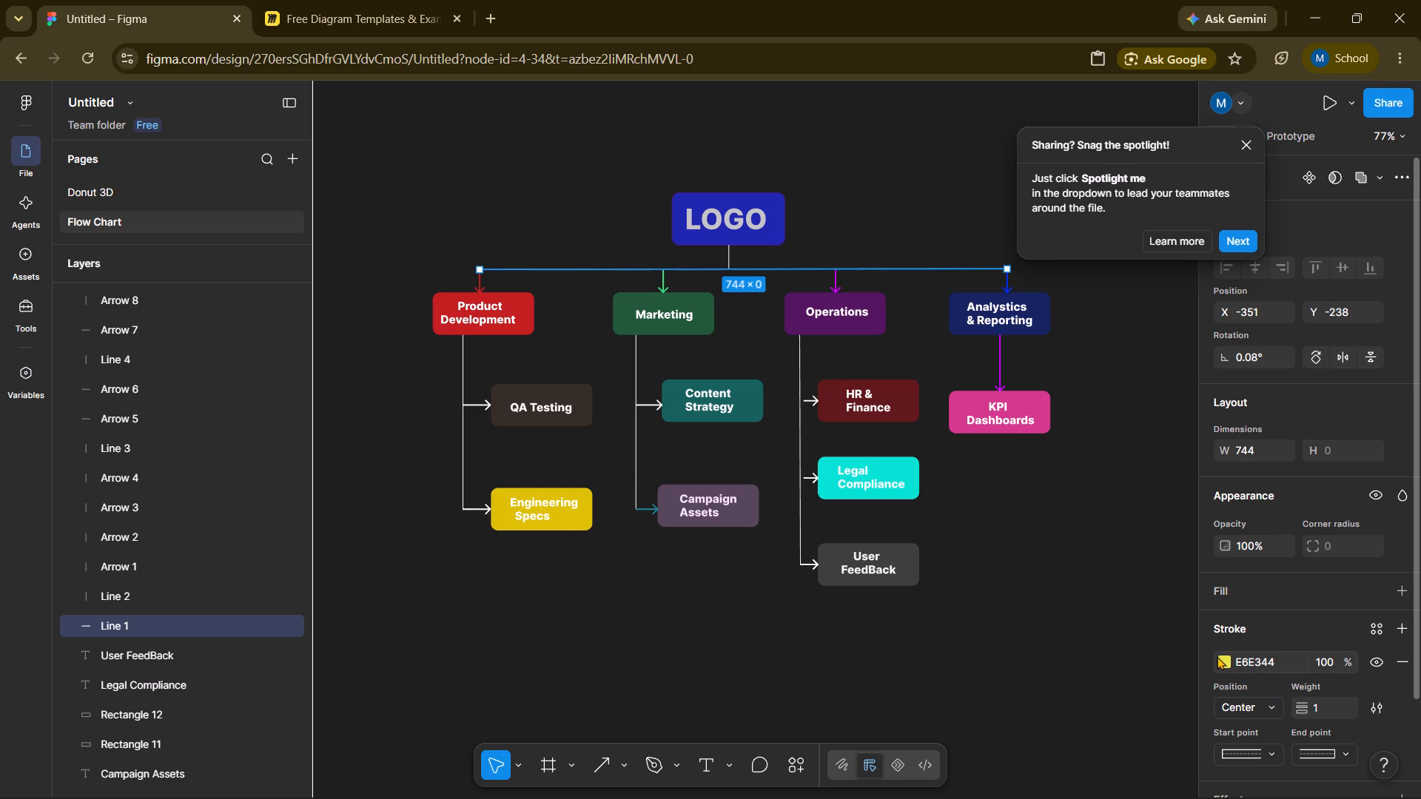
pyautogui.click(1217, 656)
pyautogui.click(1223, 657)
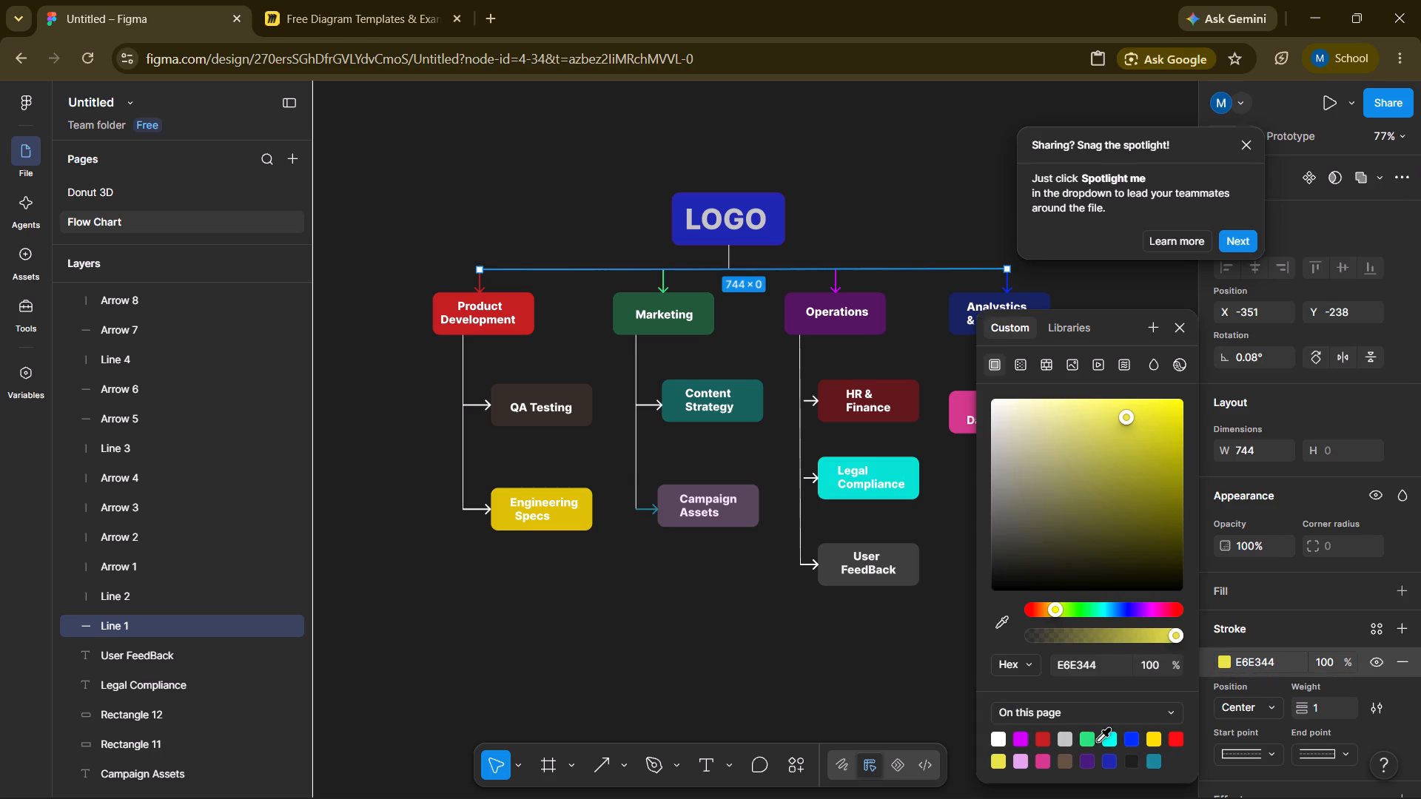
pyautogui.click(1133, 758)
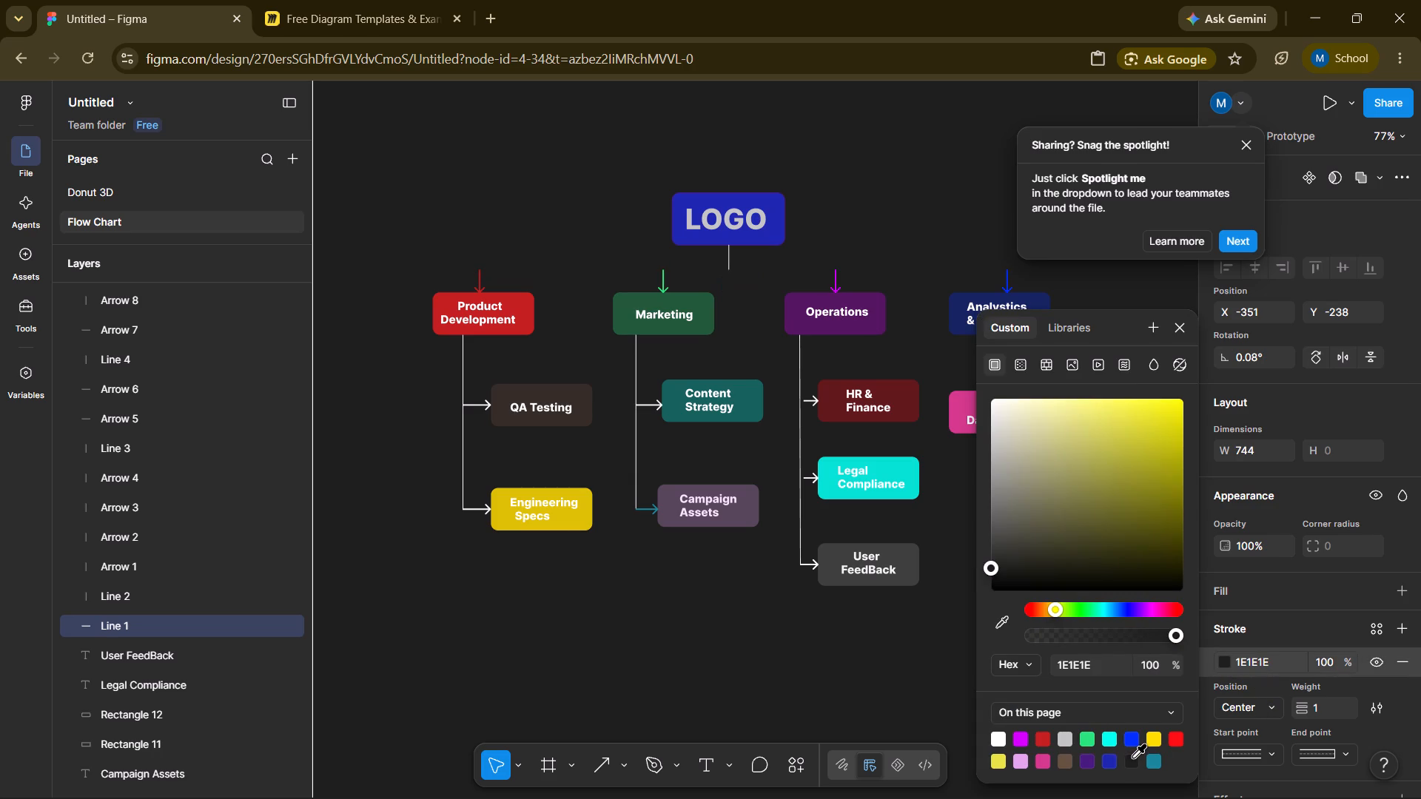
pyautogui.click(1133, 758)
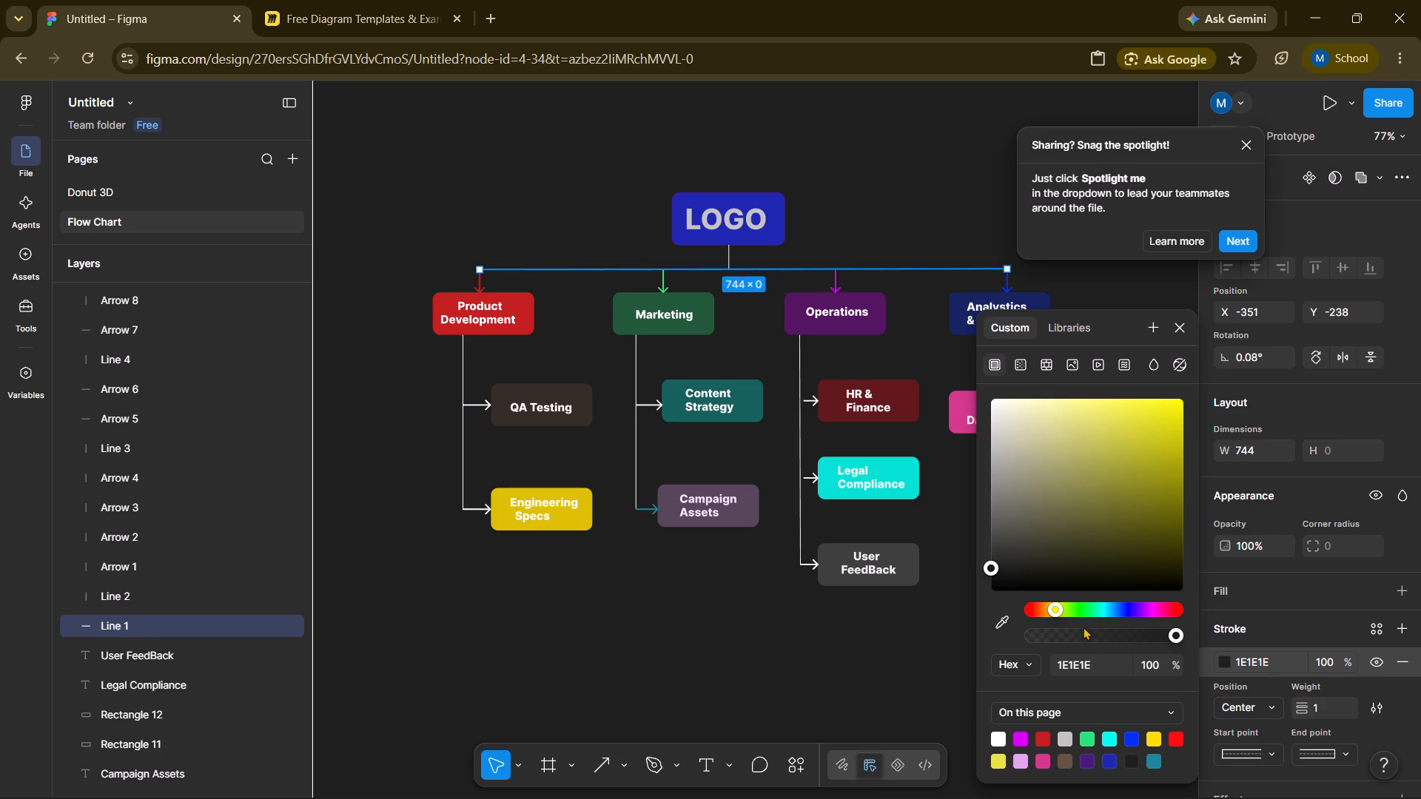
pyautogui.moveTo(993, 566); pyautogui.dragTo(1000, 417)
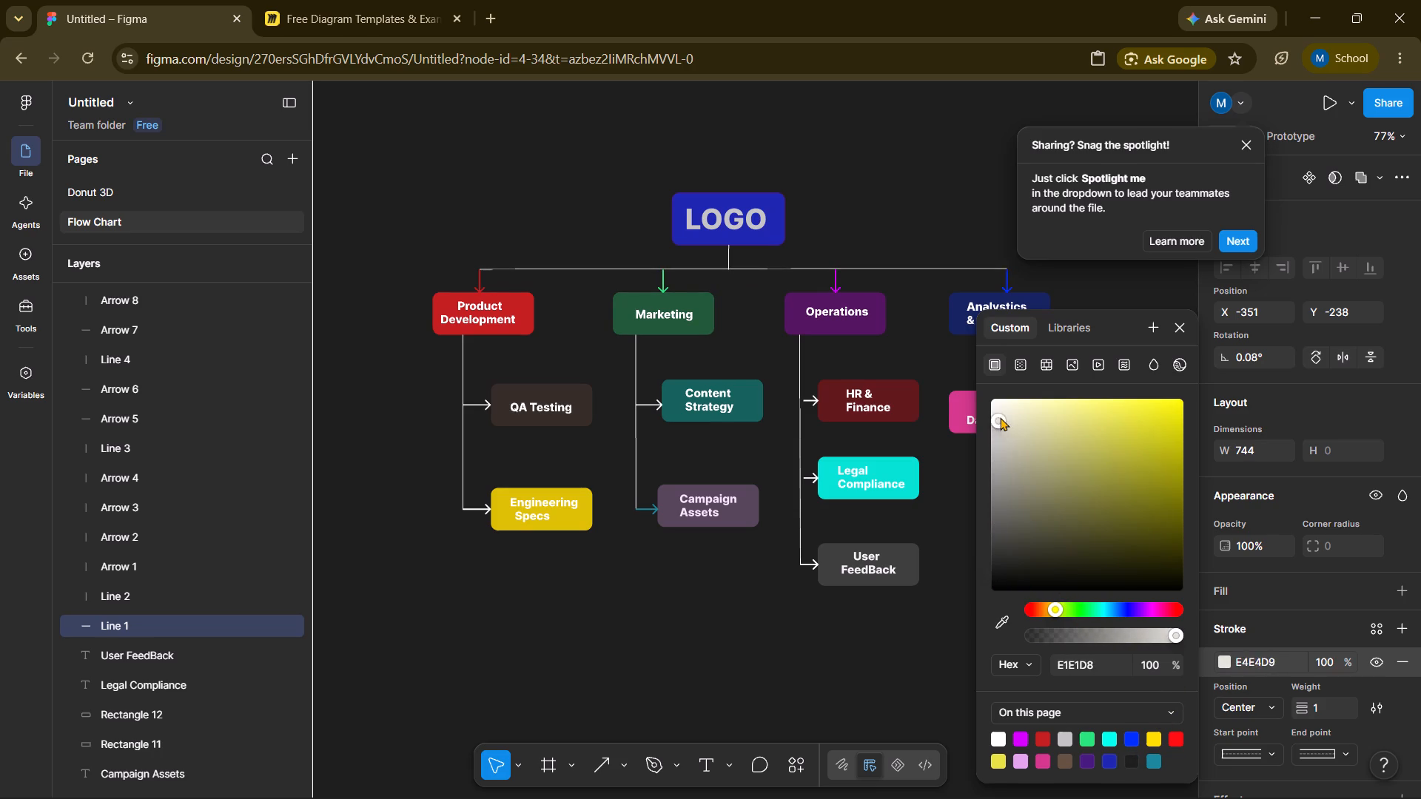
pyautogui.moveTo(1000, 417); pyautogui.dragTo(995, 408)
pyautogui.doubleClick(928, 704)
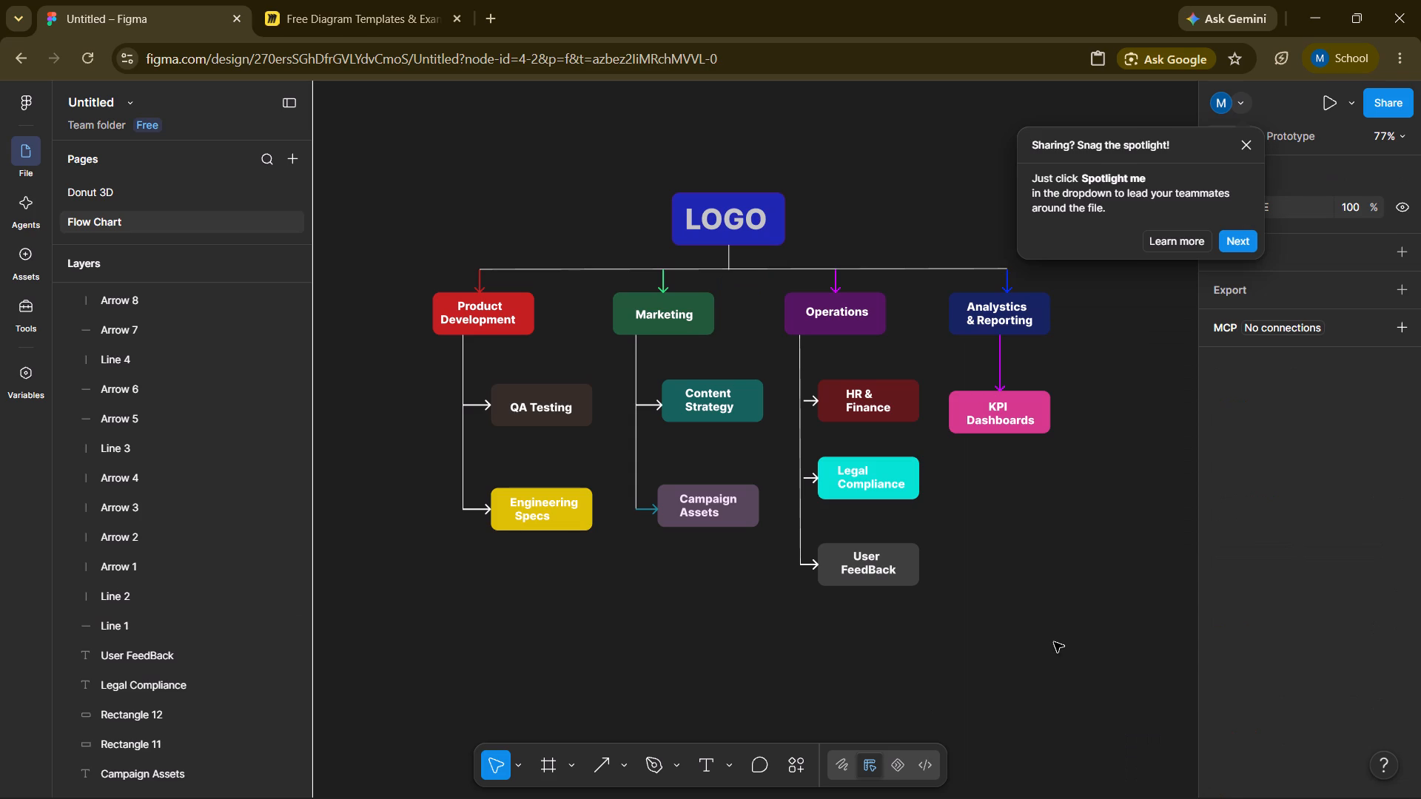
# Set the stroke of the vertical line descending from the Operations box to the page's bright purple.
pyautogui.click(802, 369)
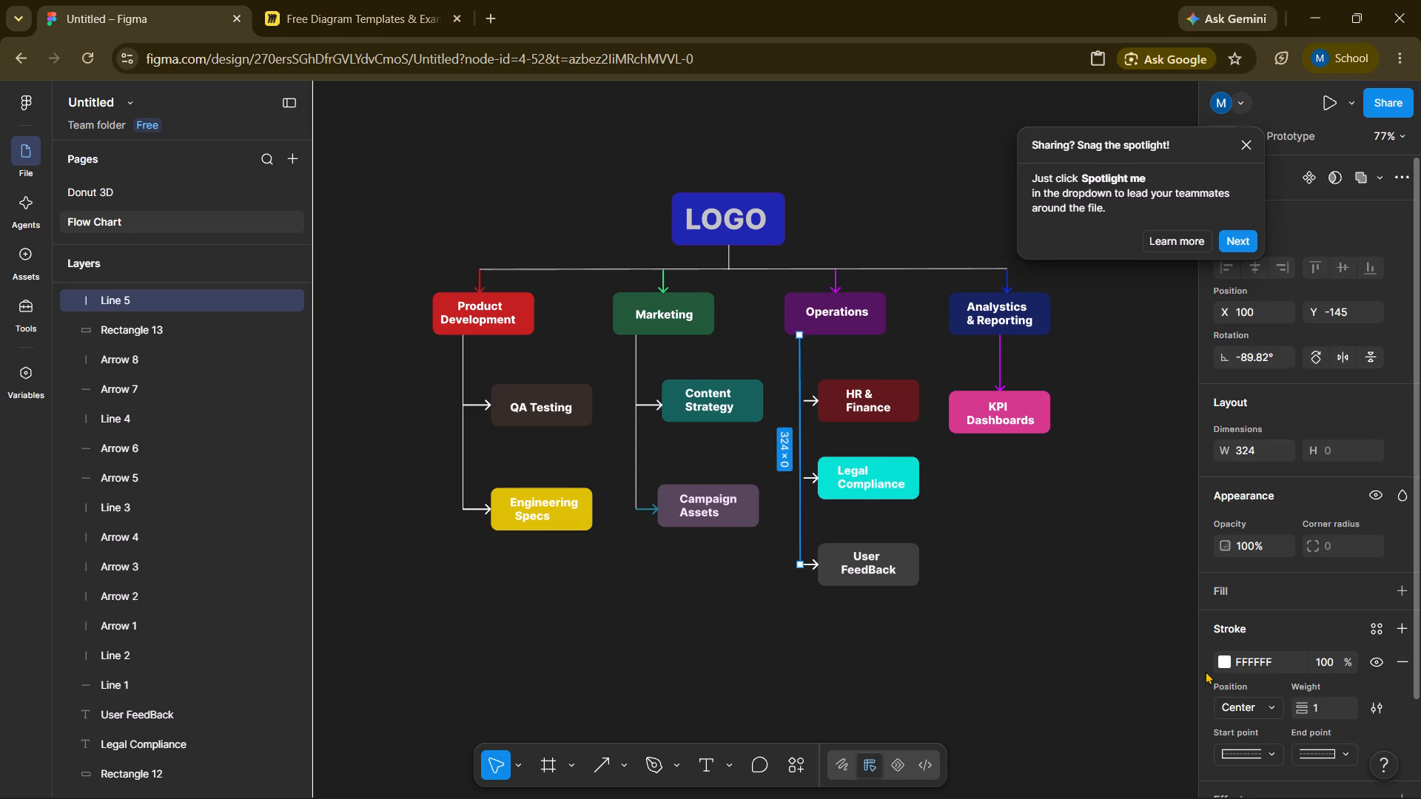
pyautogui.click(1225, 664)
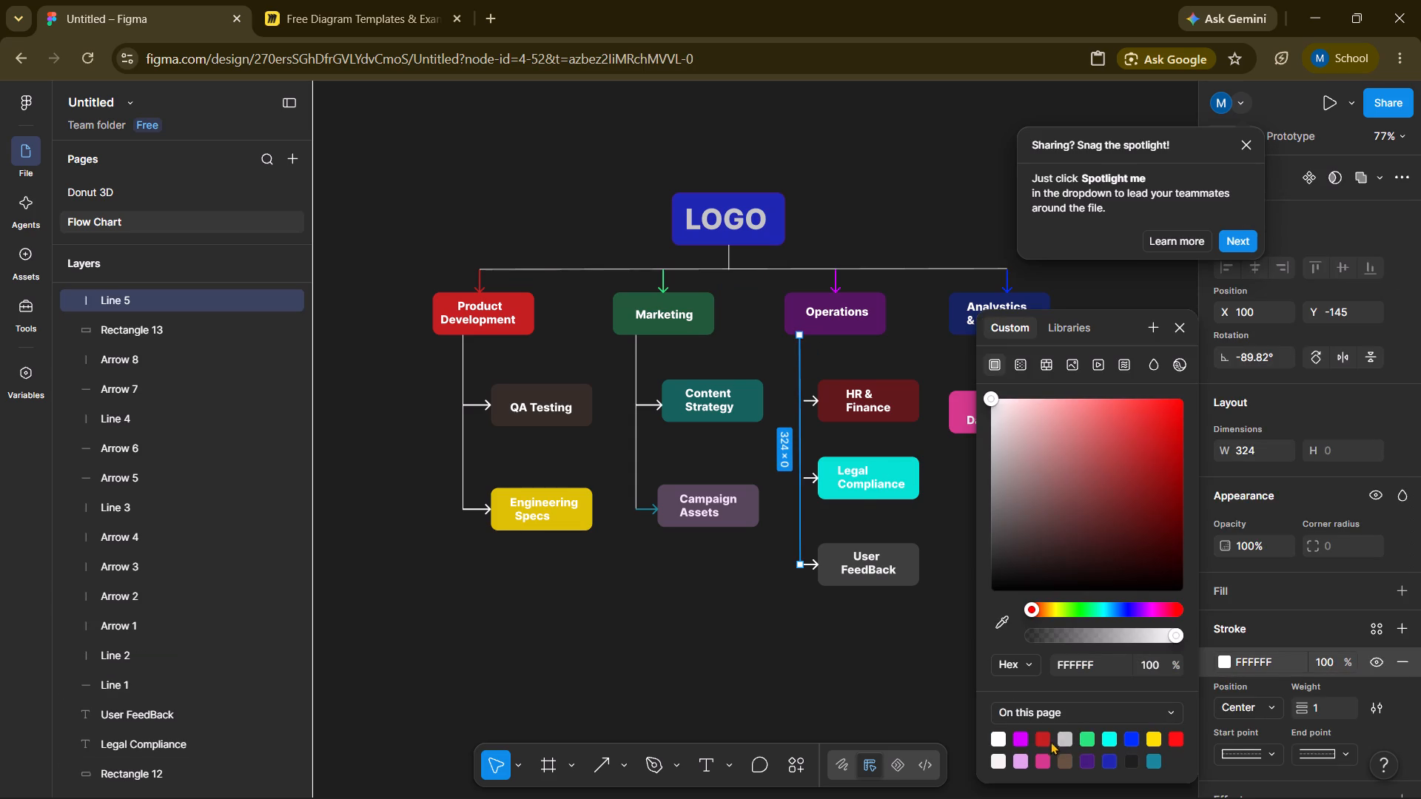
pyautogui.click(1022, 741)
pyautogui.click(842, 708)
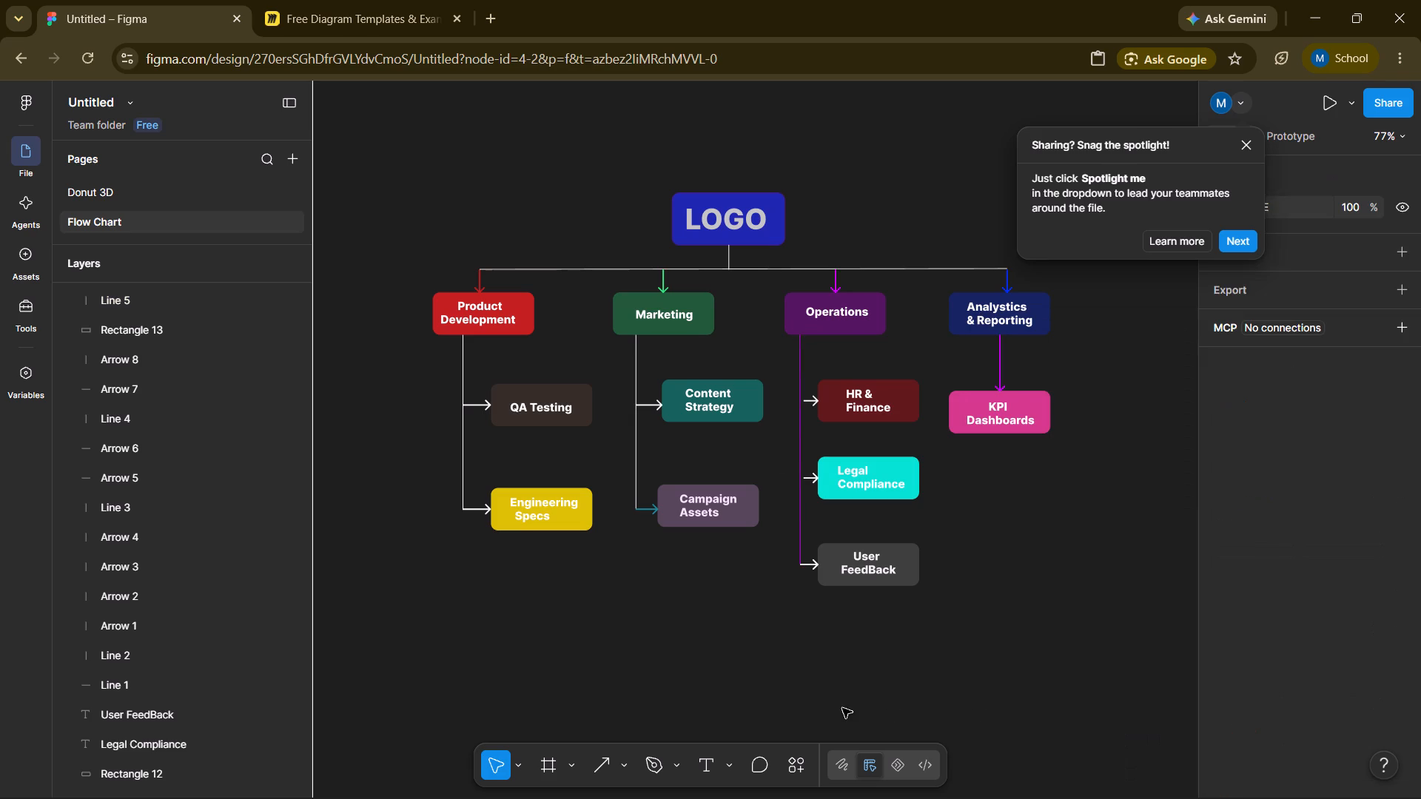
# Set the stroke of the vertical line descending from the Marketing box to the page's green.
pyautogui.click(638, 356)
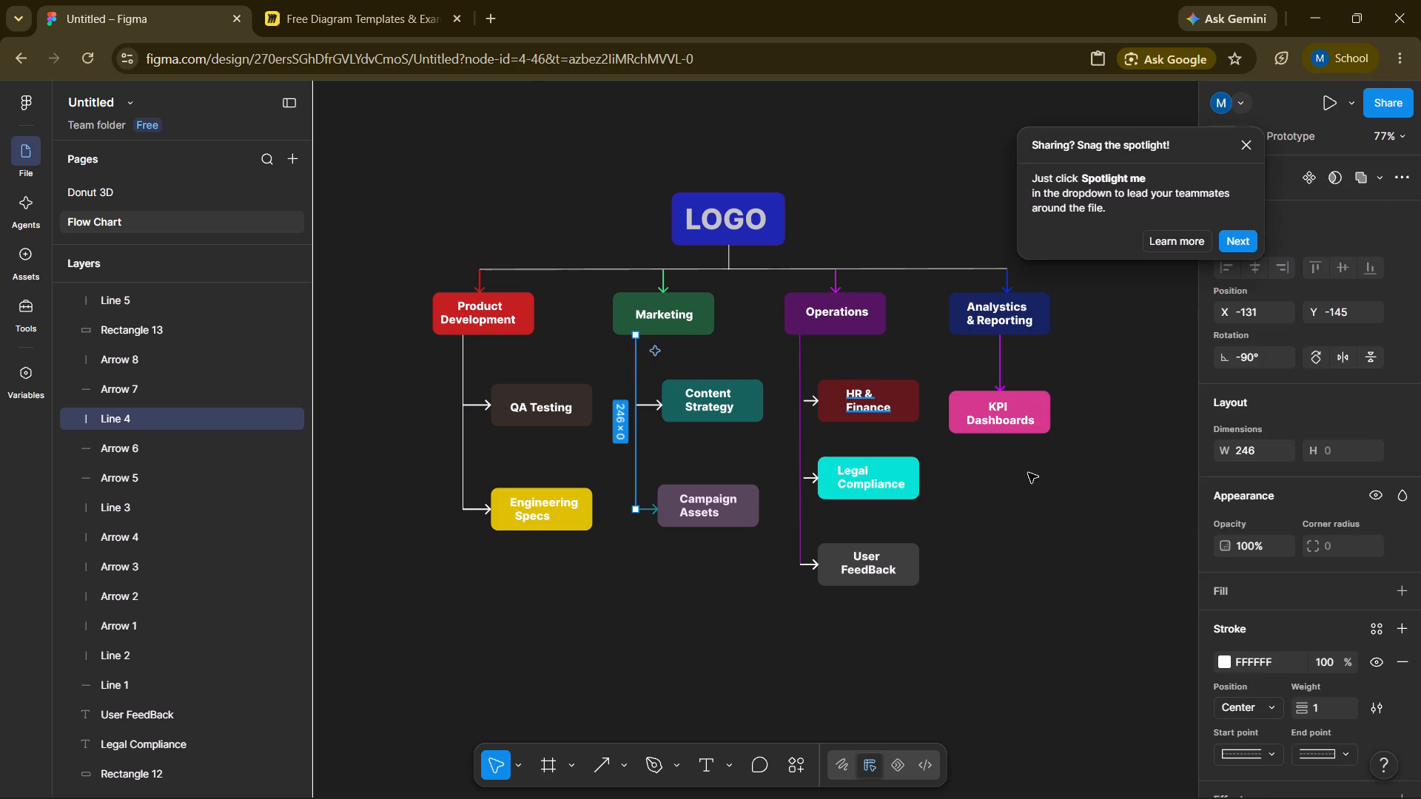
pyautogui.click(1226, 657)
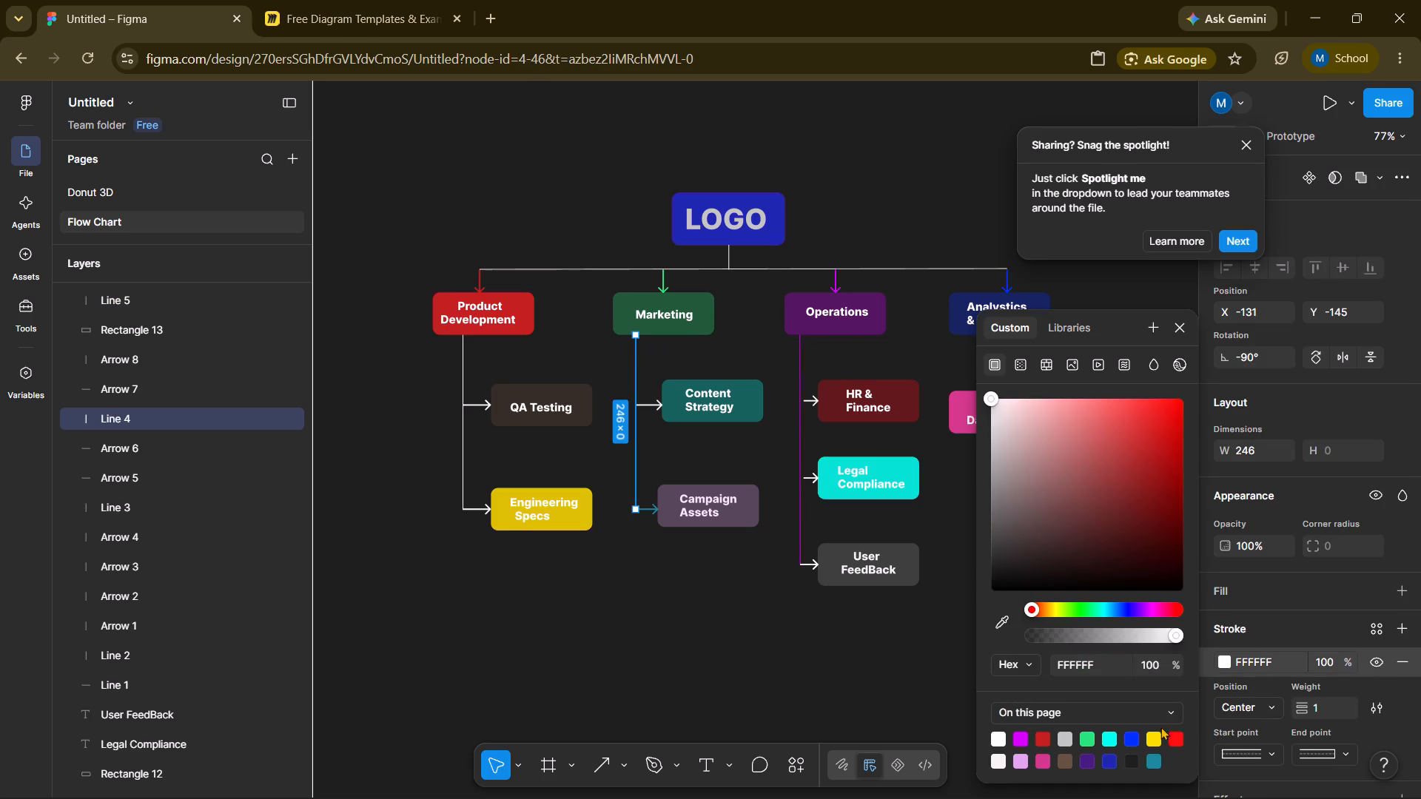
pyautogui.click(1107, 742)
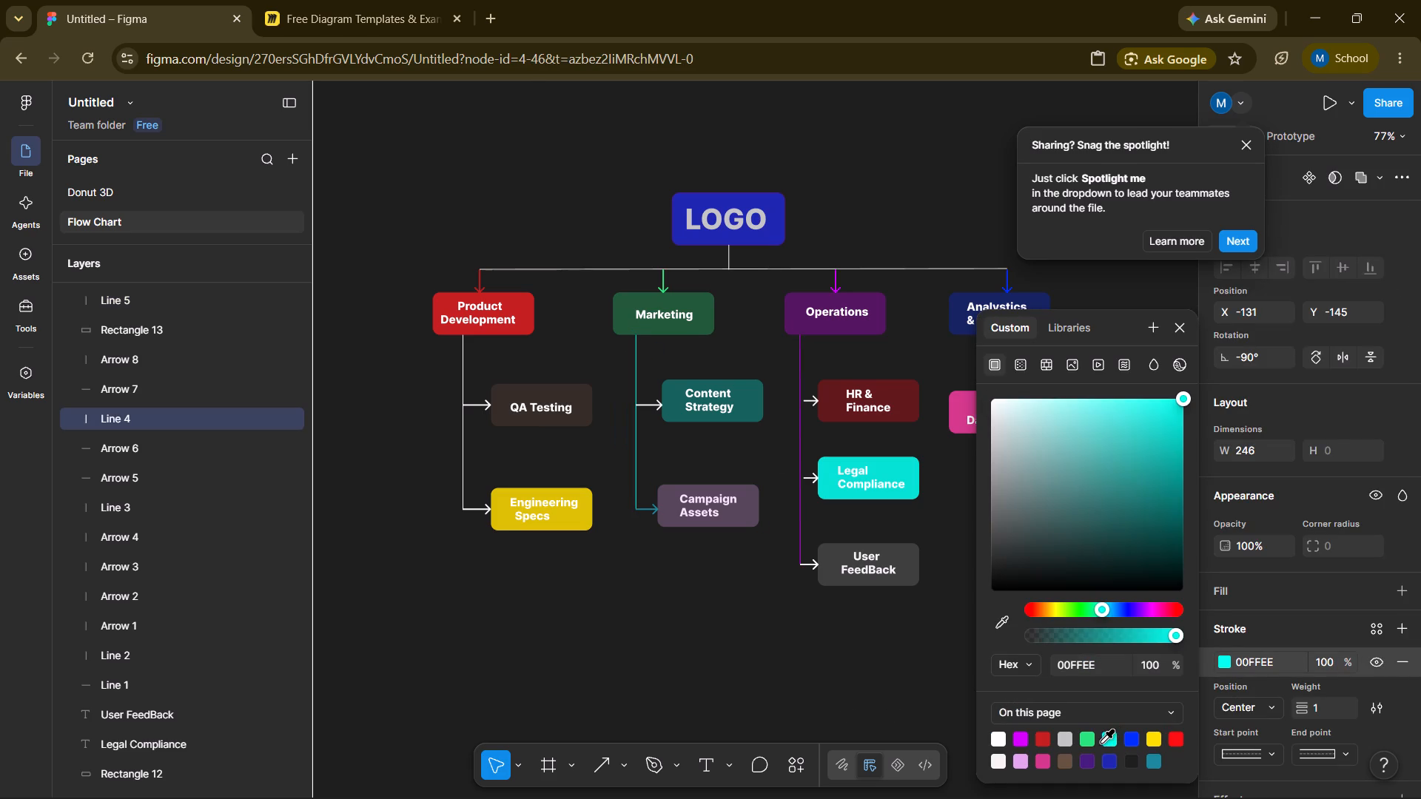
pyautogui.click(1083, 746)
pyautogui.click(878, 678)
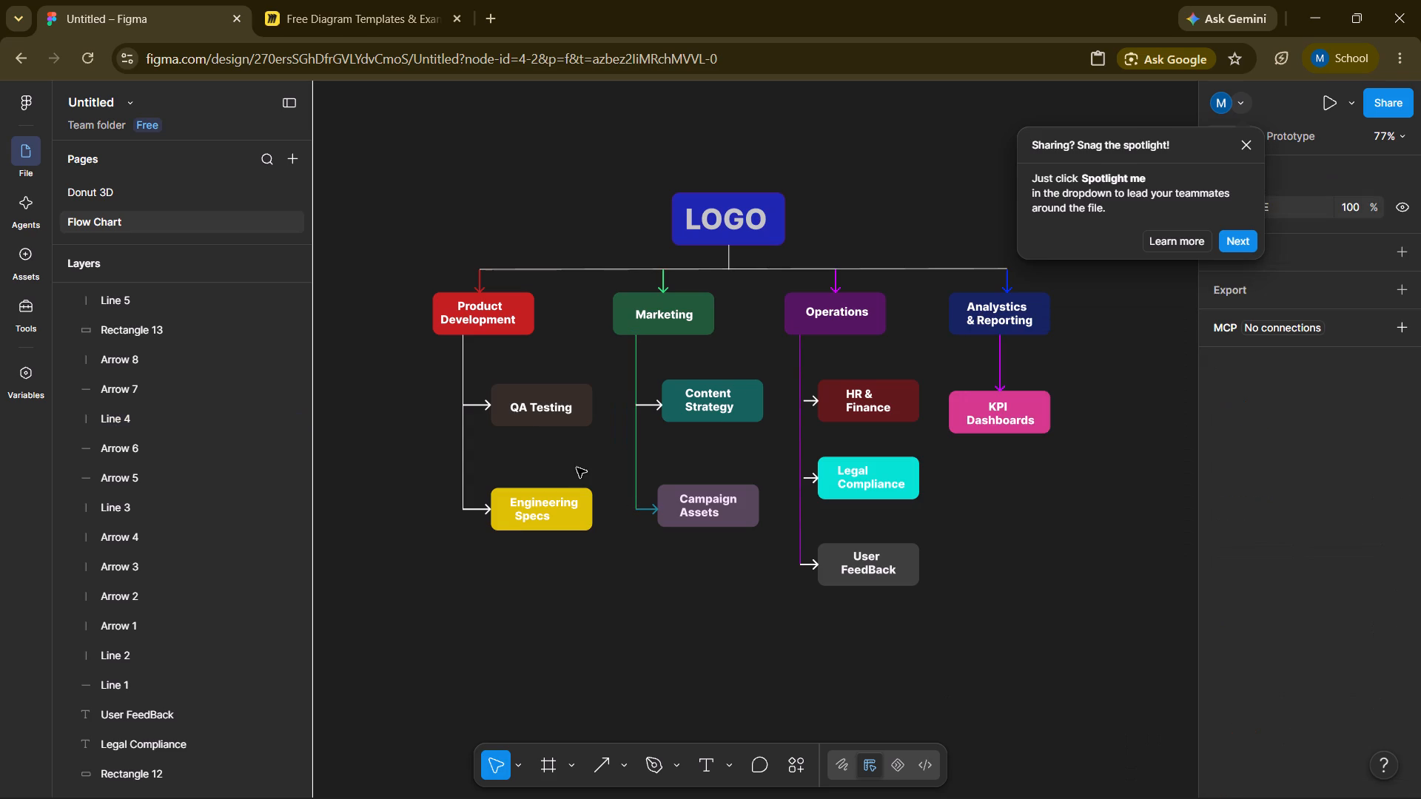
# Set the stroke of the vertical line descending from the Product Development box to the page's bright red, FF0F13.
pyautogui.click(463, 422)
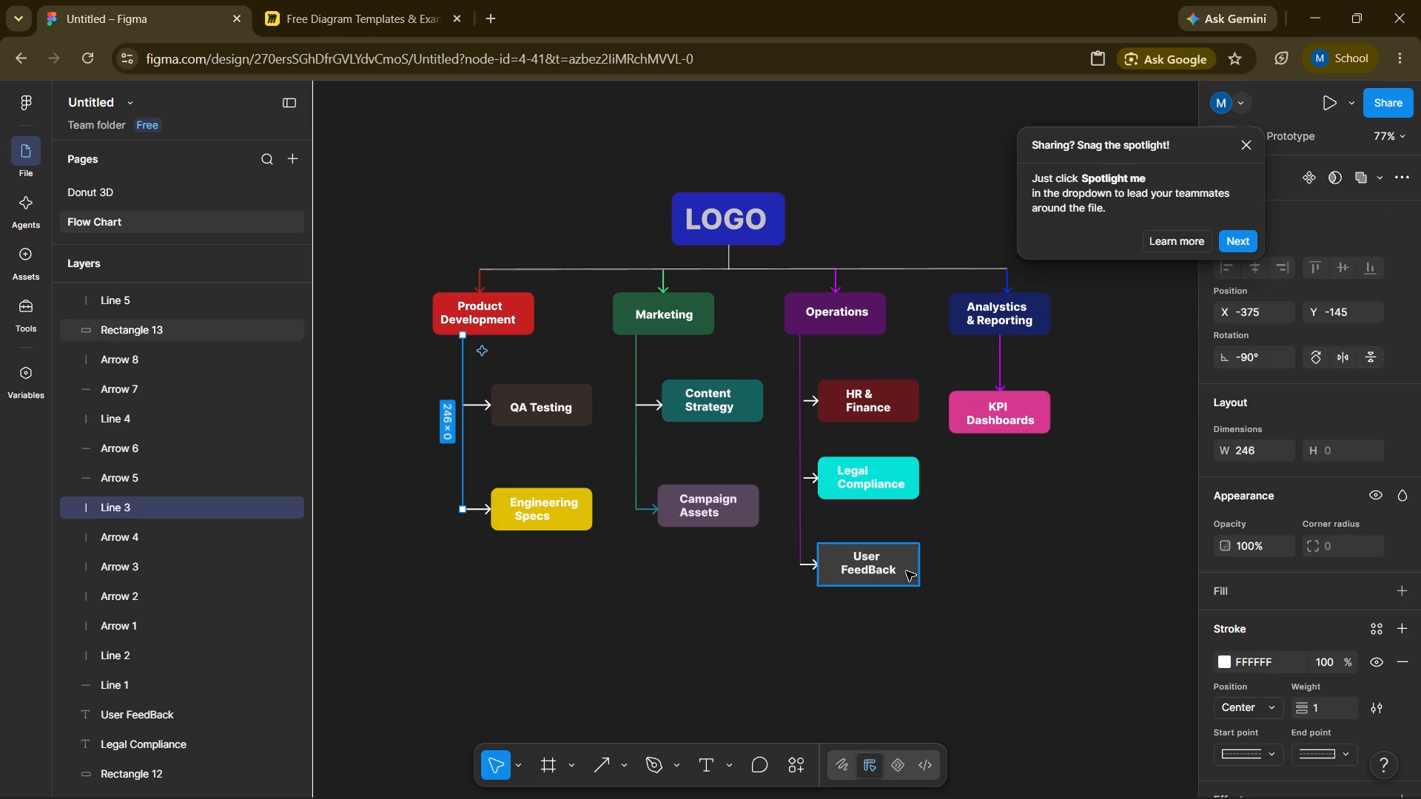
pyautogui.click(1220, 664)
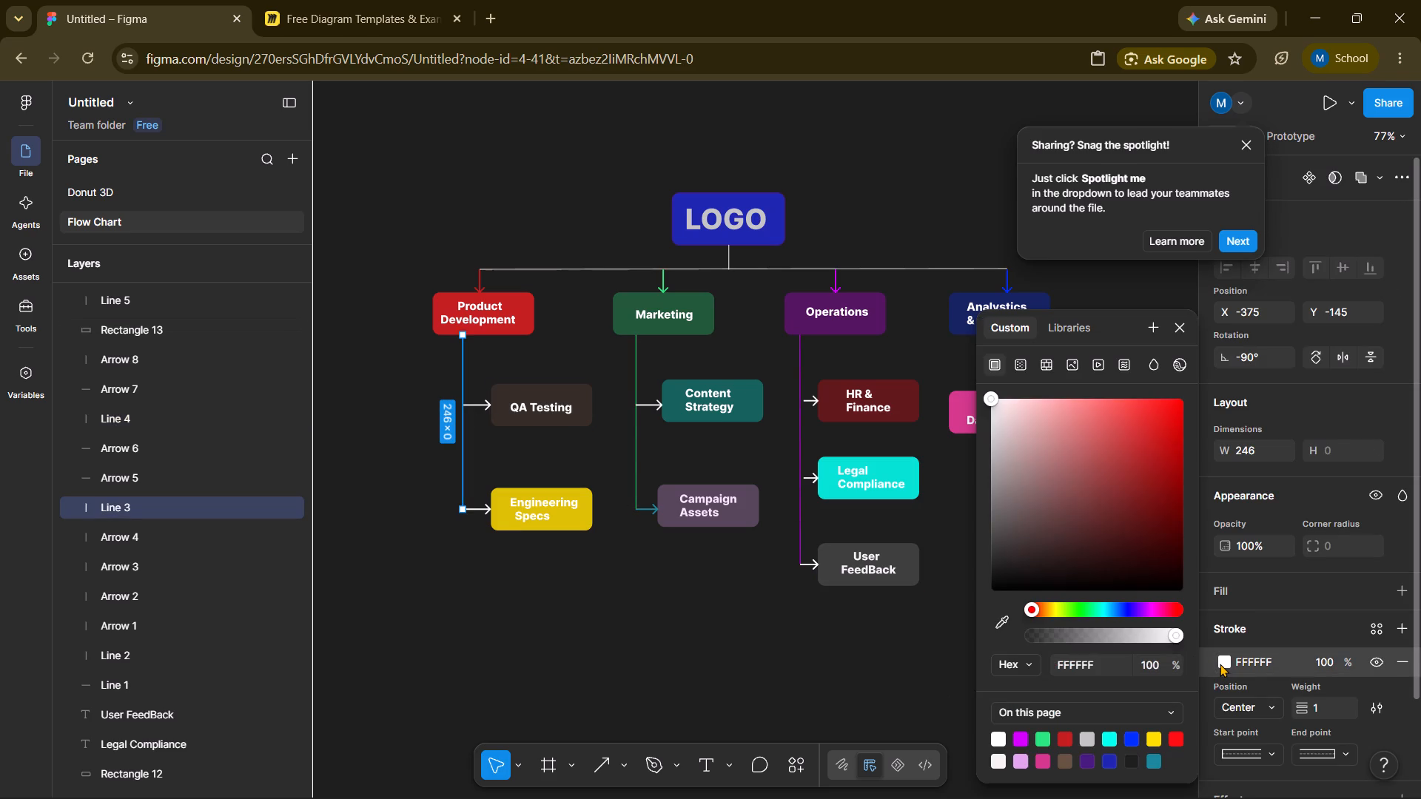
pyautogui.click(1177, 729)
pyautogui.click(1176, 737)
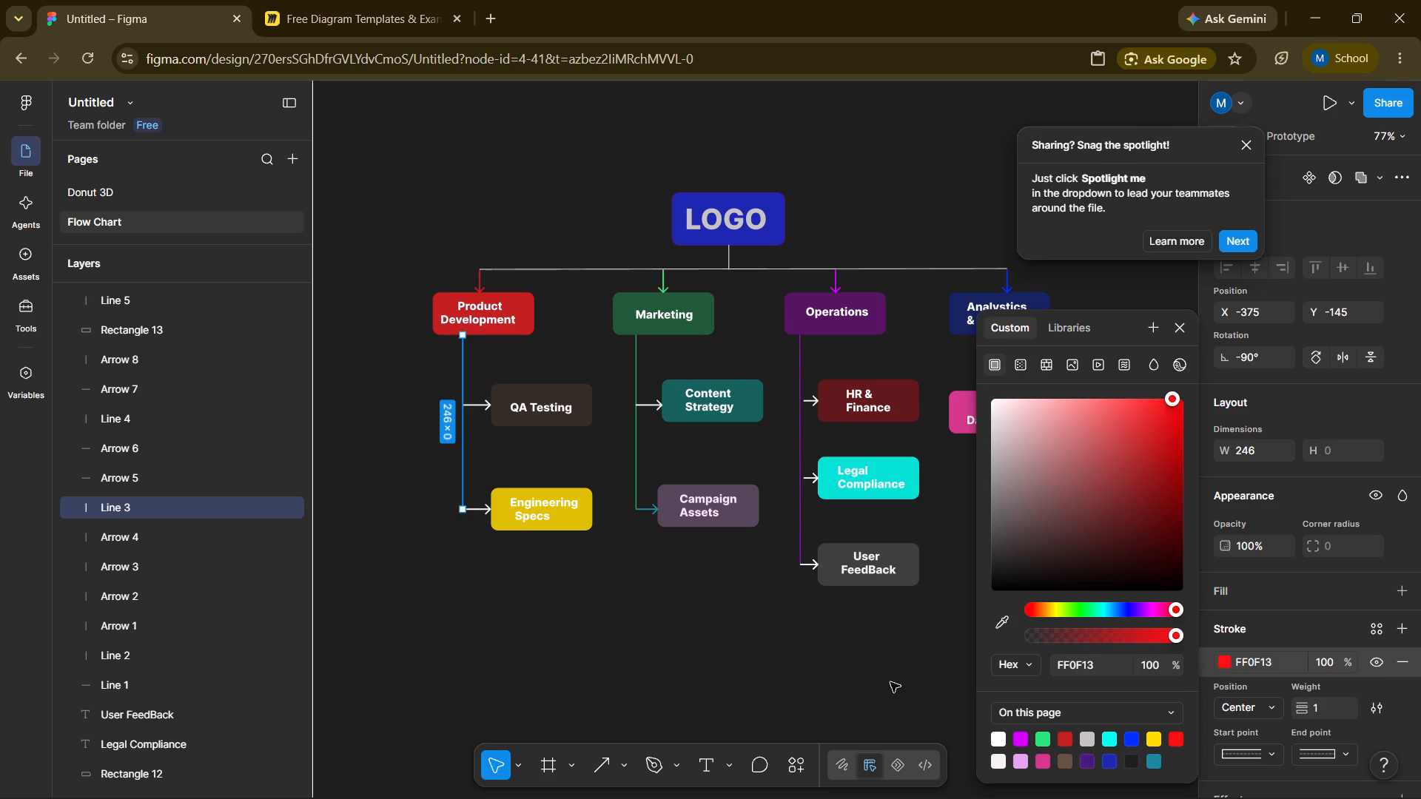
pyautogui.click(890, 682)
# Set the stroke of the arrow pointing into the Engineering Specs box to the page's yellow.
pyautogui.click(479, 513)
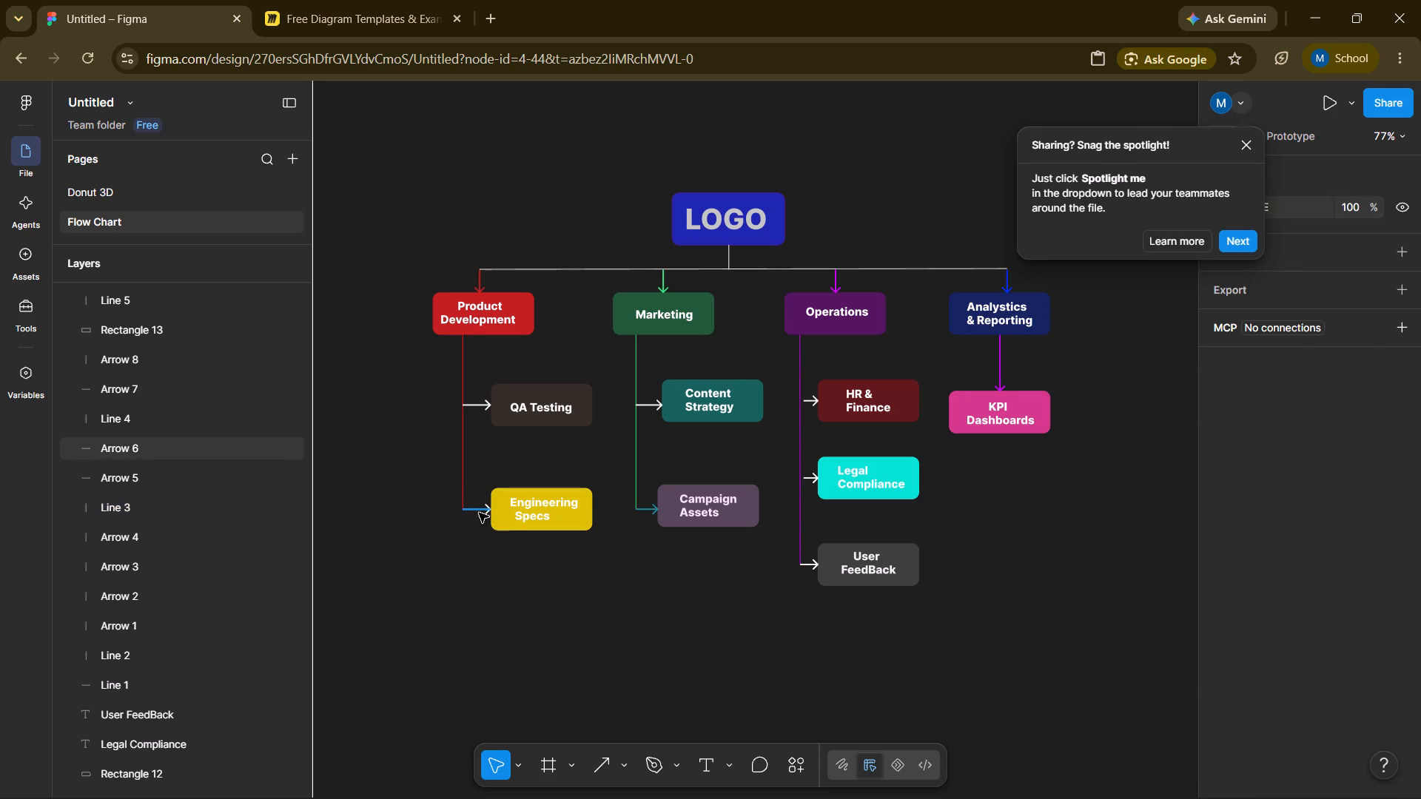
pyautogui.click(1235, 662)
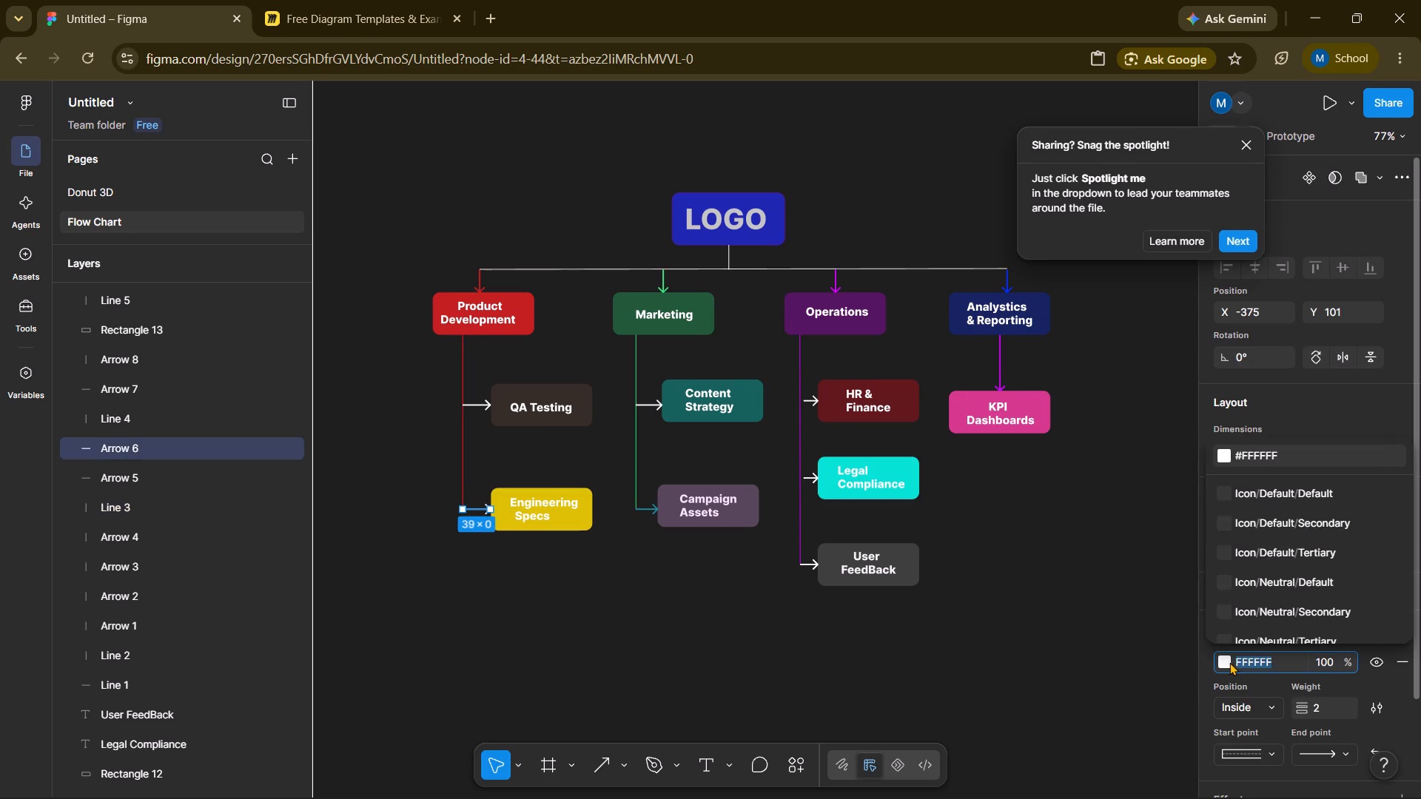
pyautogui.click(1226, 662)
pyautogui.click(1172, 741)
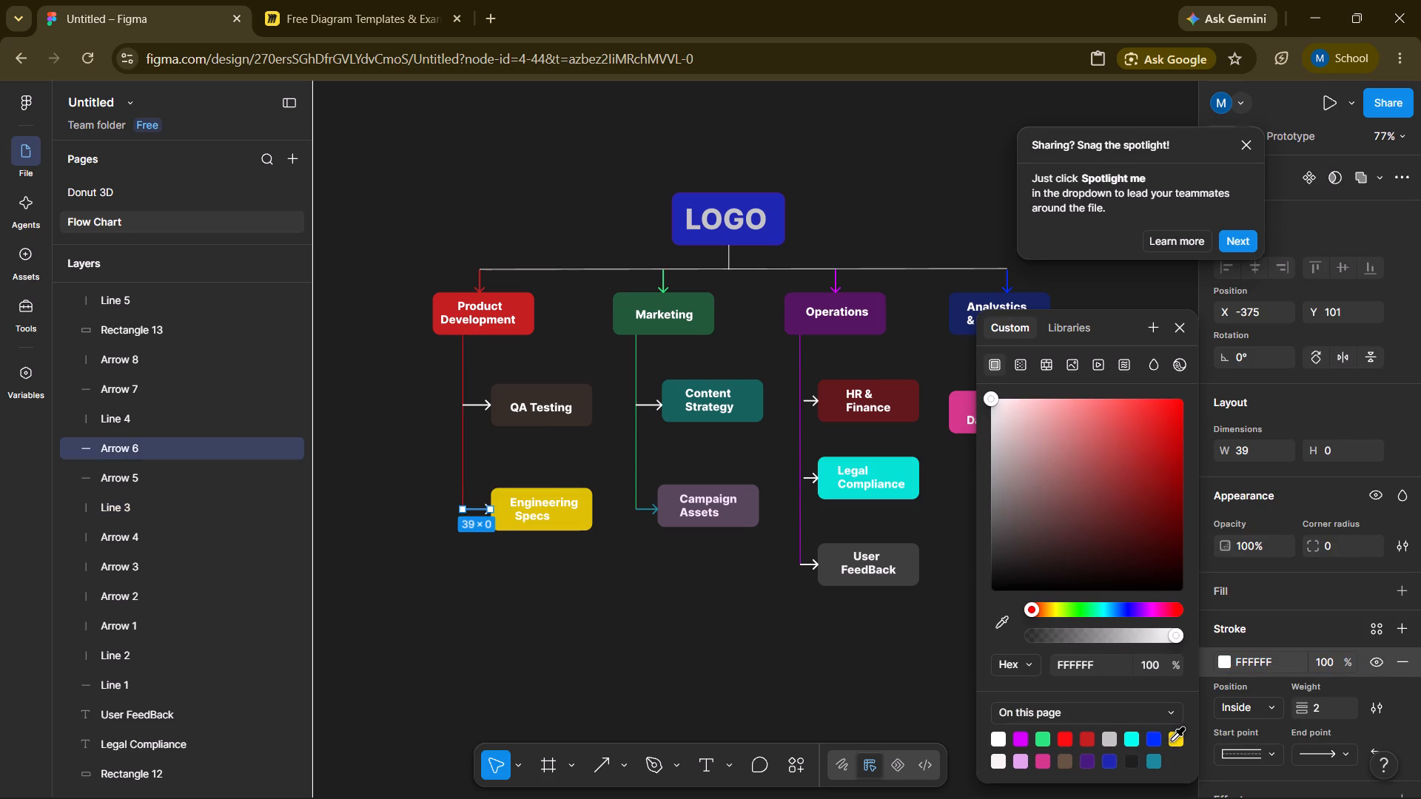
pyautogui.click(858, 650)
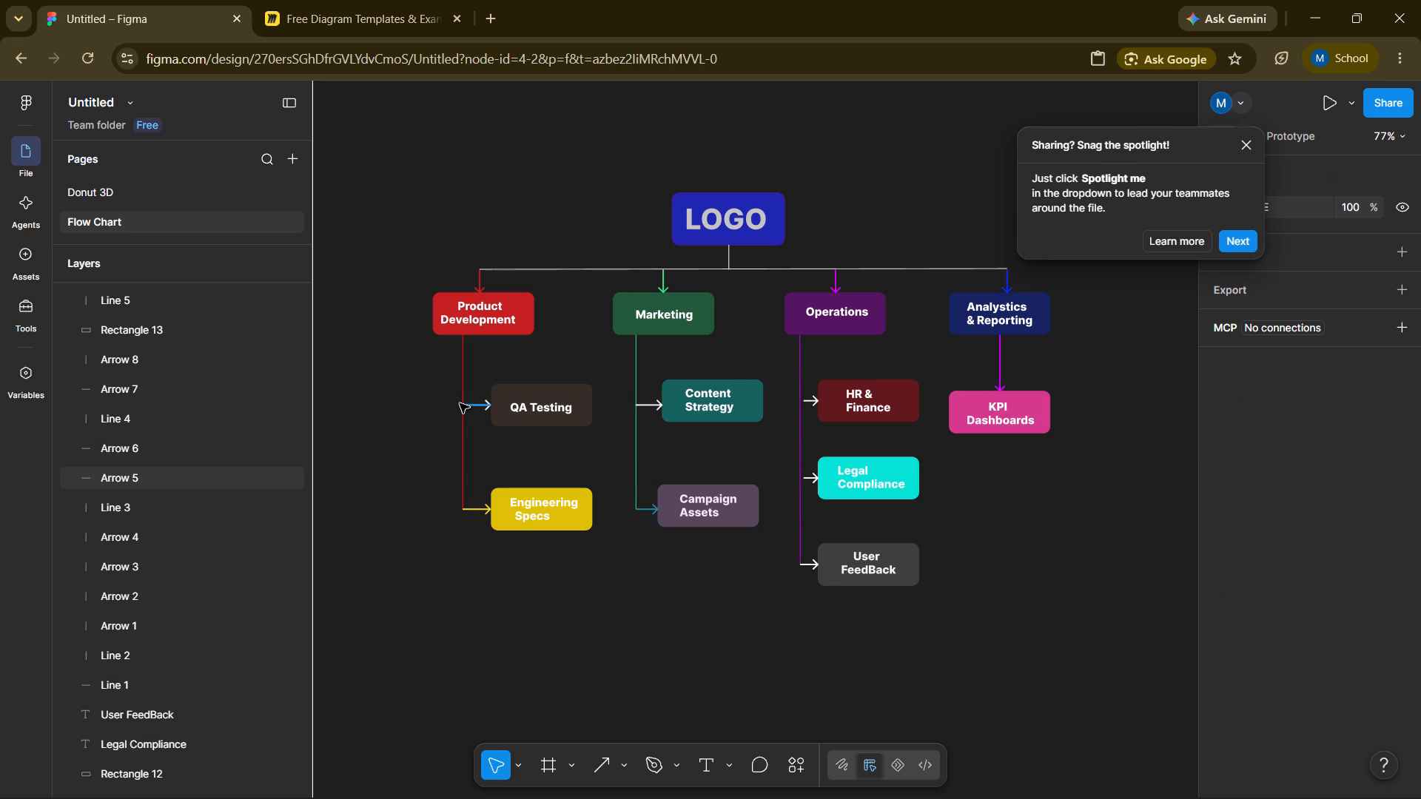
# Set the stroke of the arrow pointing into the QA Testing box to the page's brown.
pyautogui.click(477, 405)
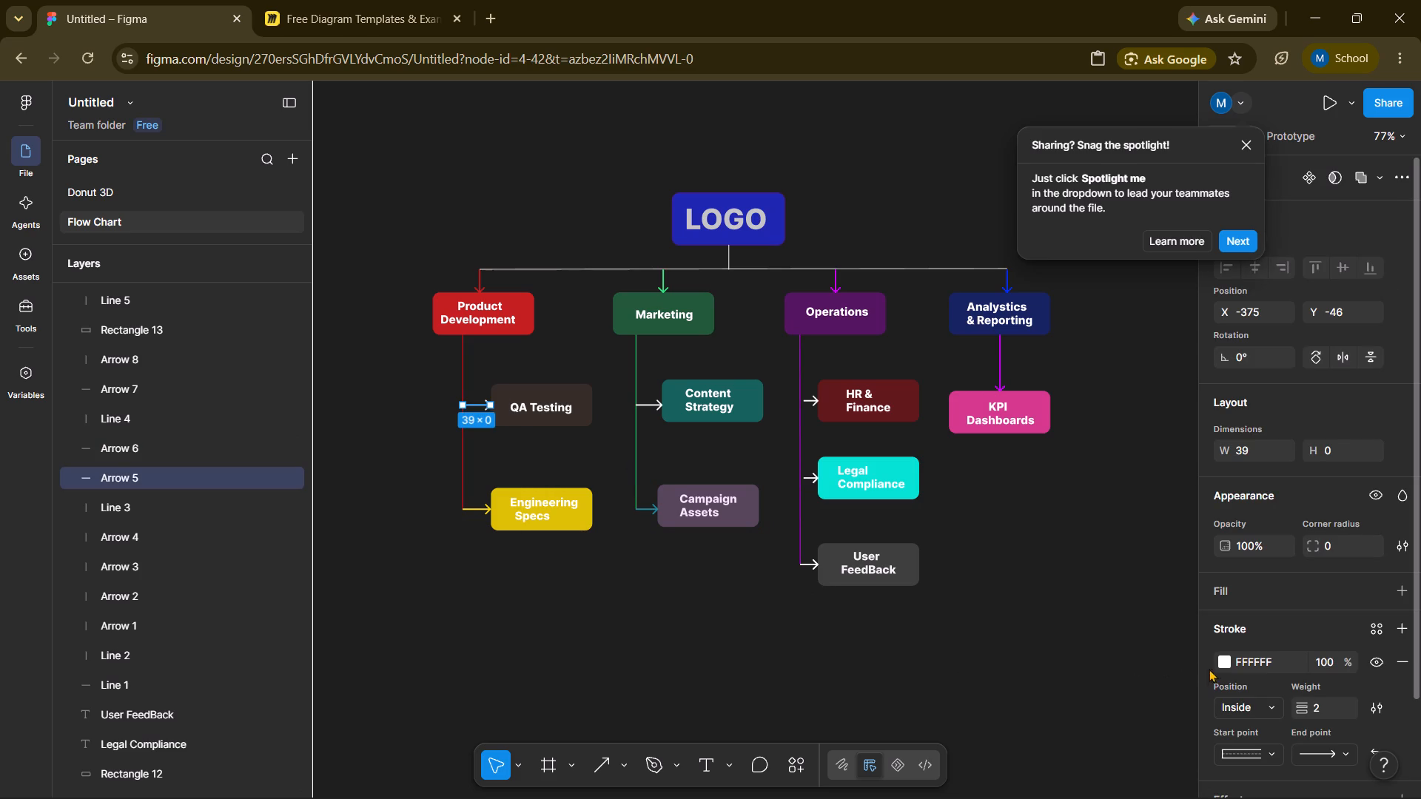
pyautogui.click(1225, 662)
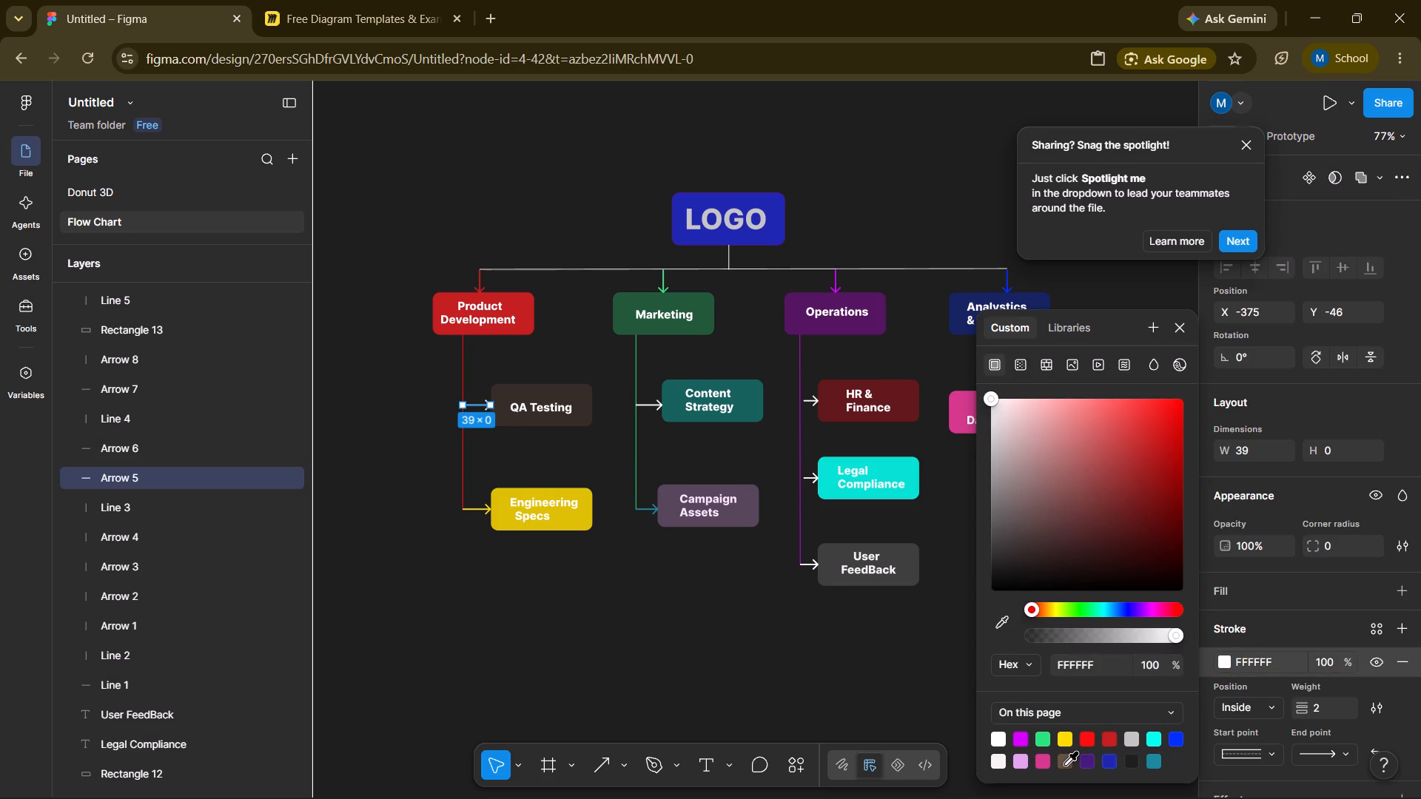
pyautogui.click(1065, 765)
pyautogui.click(899, 696)
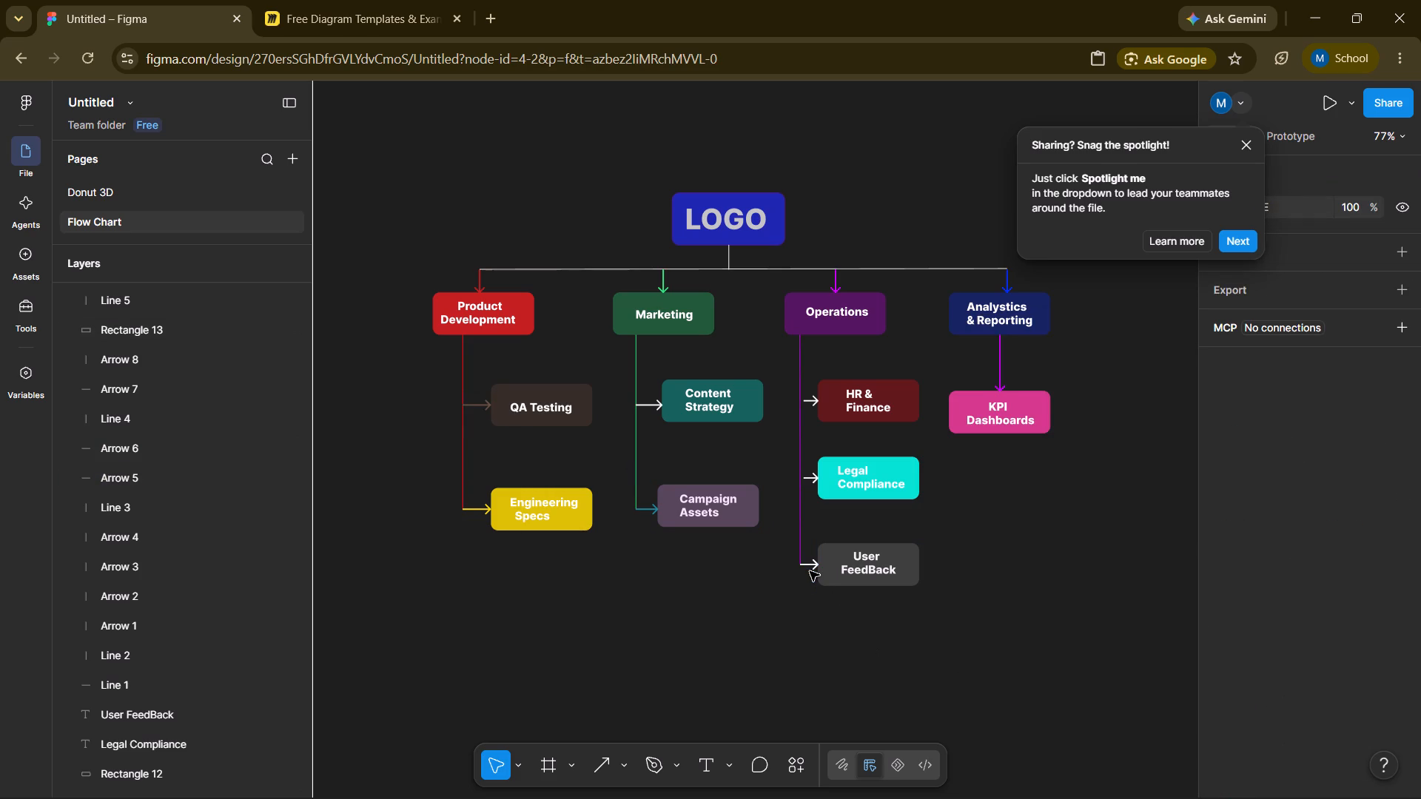
# Set the stroke of the arrow pointing into the User FeedBack box to the page's brown.
pyautogui.click(811, 564)
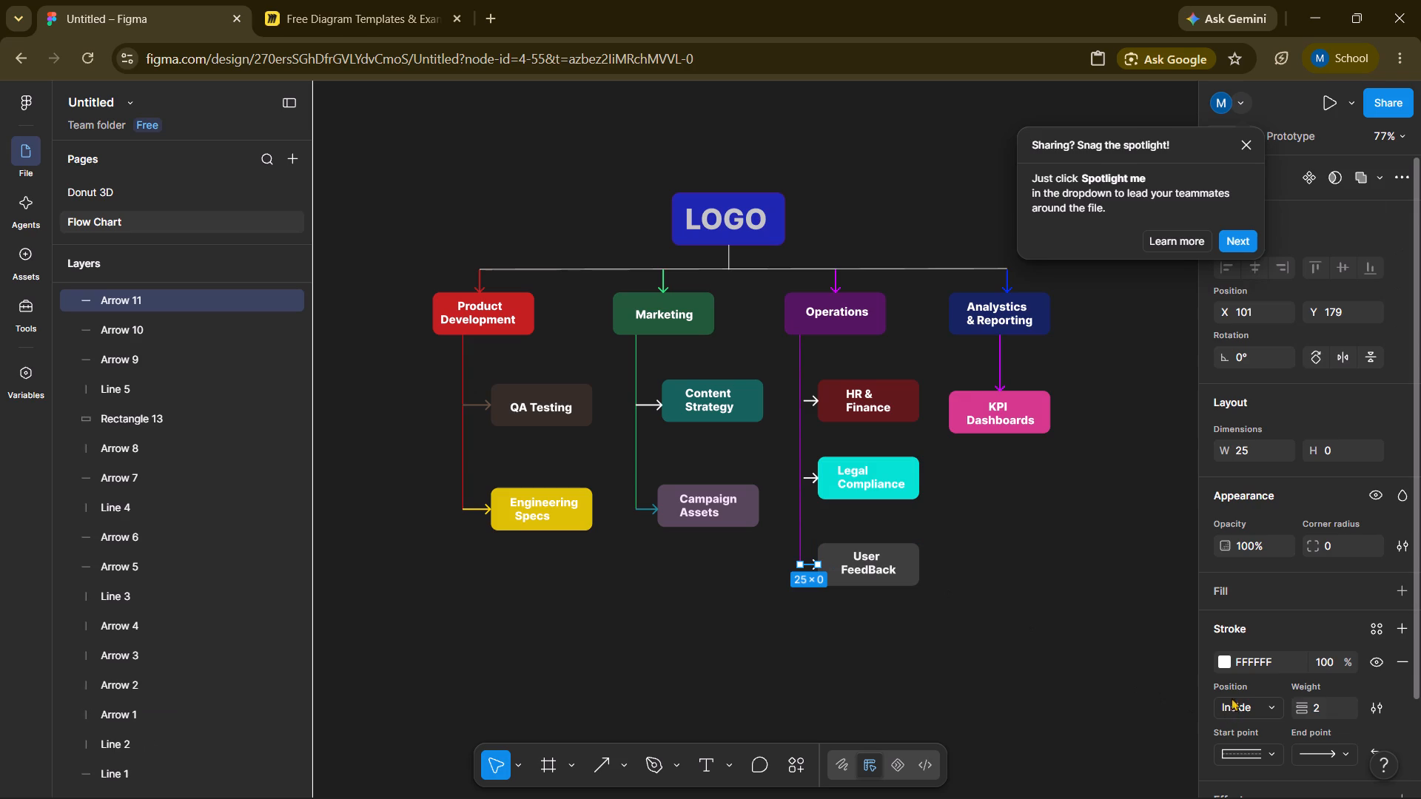
pyautogui.click(1221, 662)
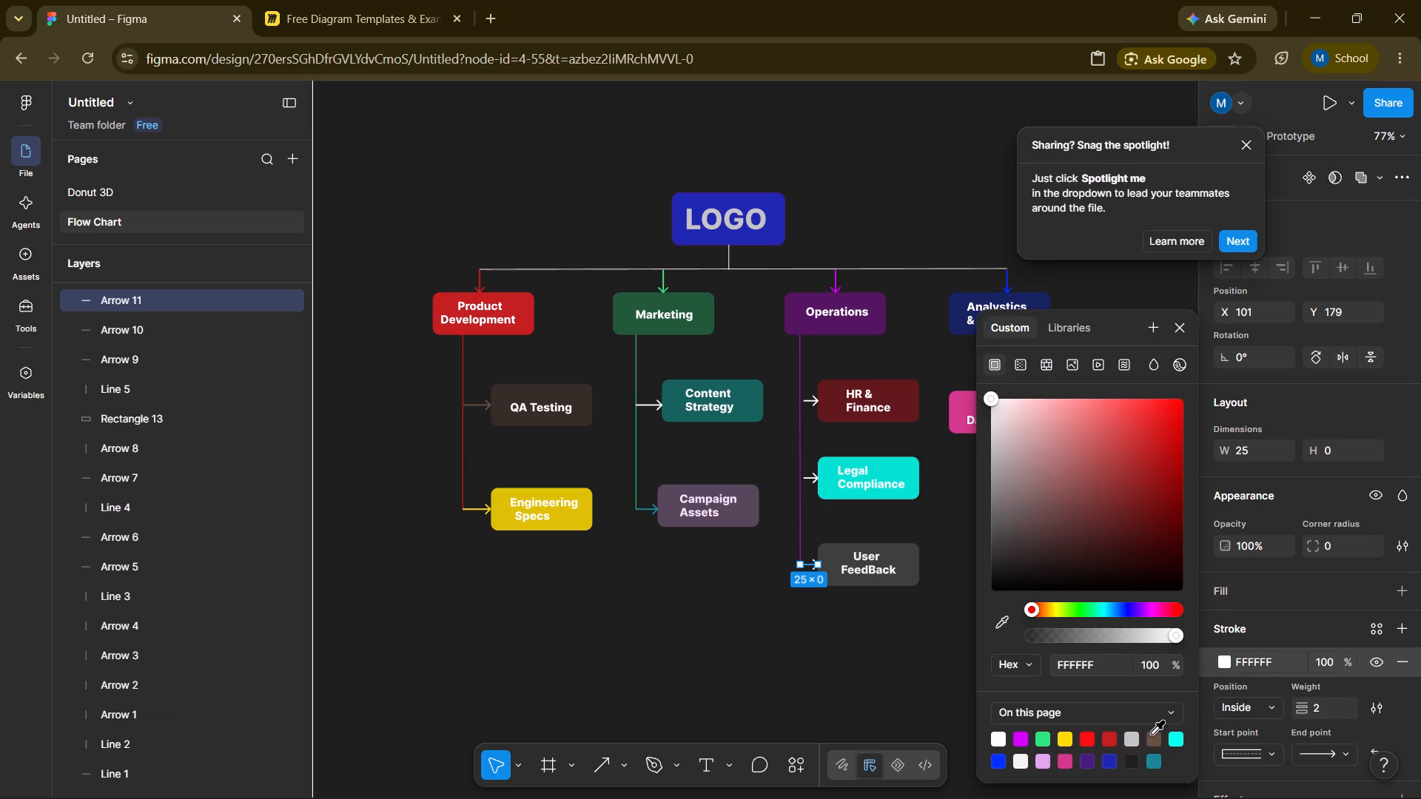
pyautogui.click(1152, 734)
pyautogui.doubleClick(912, 664)
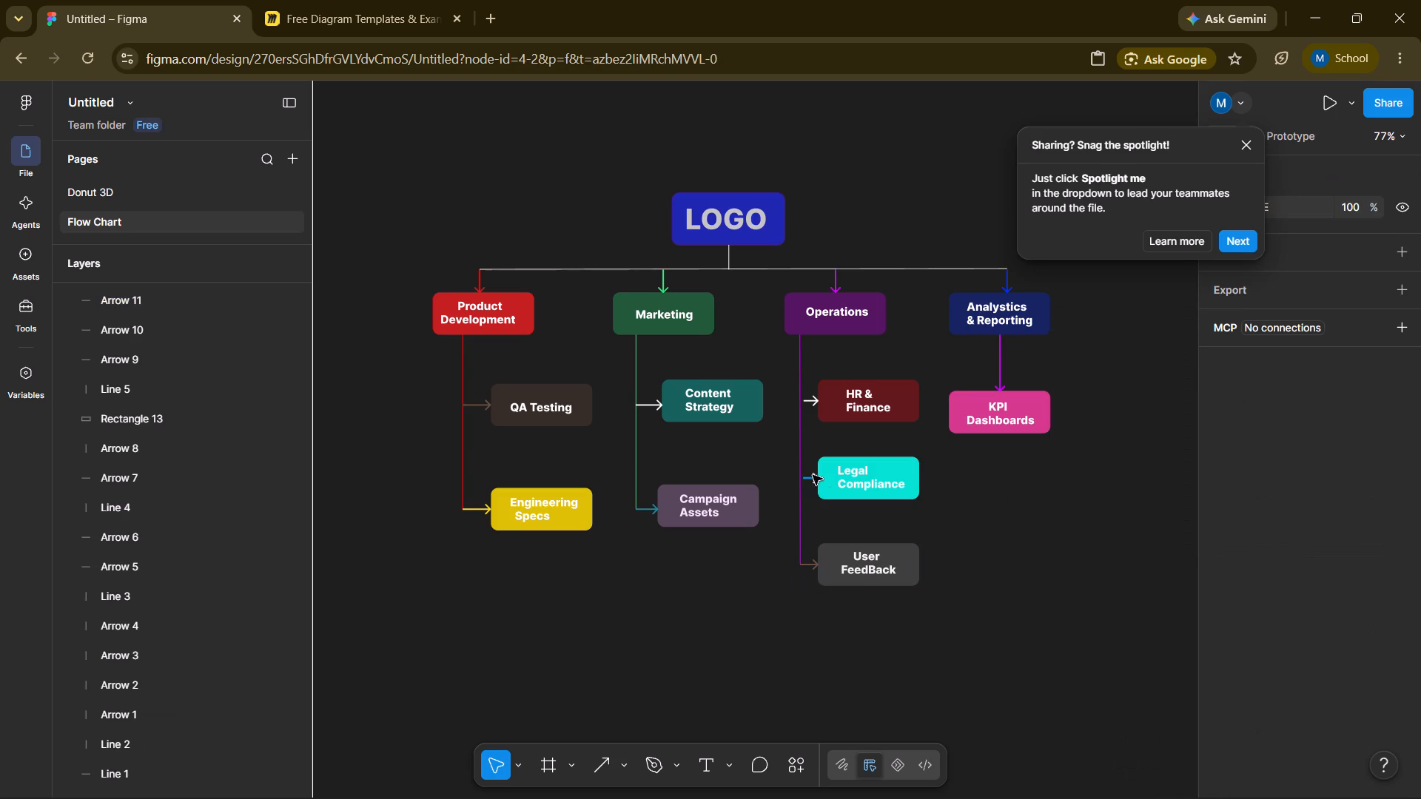
# Set the stroke of the arrow pointing into the Legal Compliance box to the page's bright cyan.
pyautogui.click(811, 475)
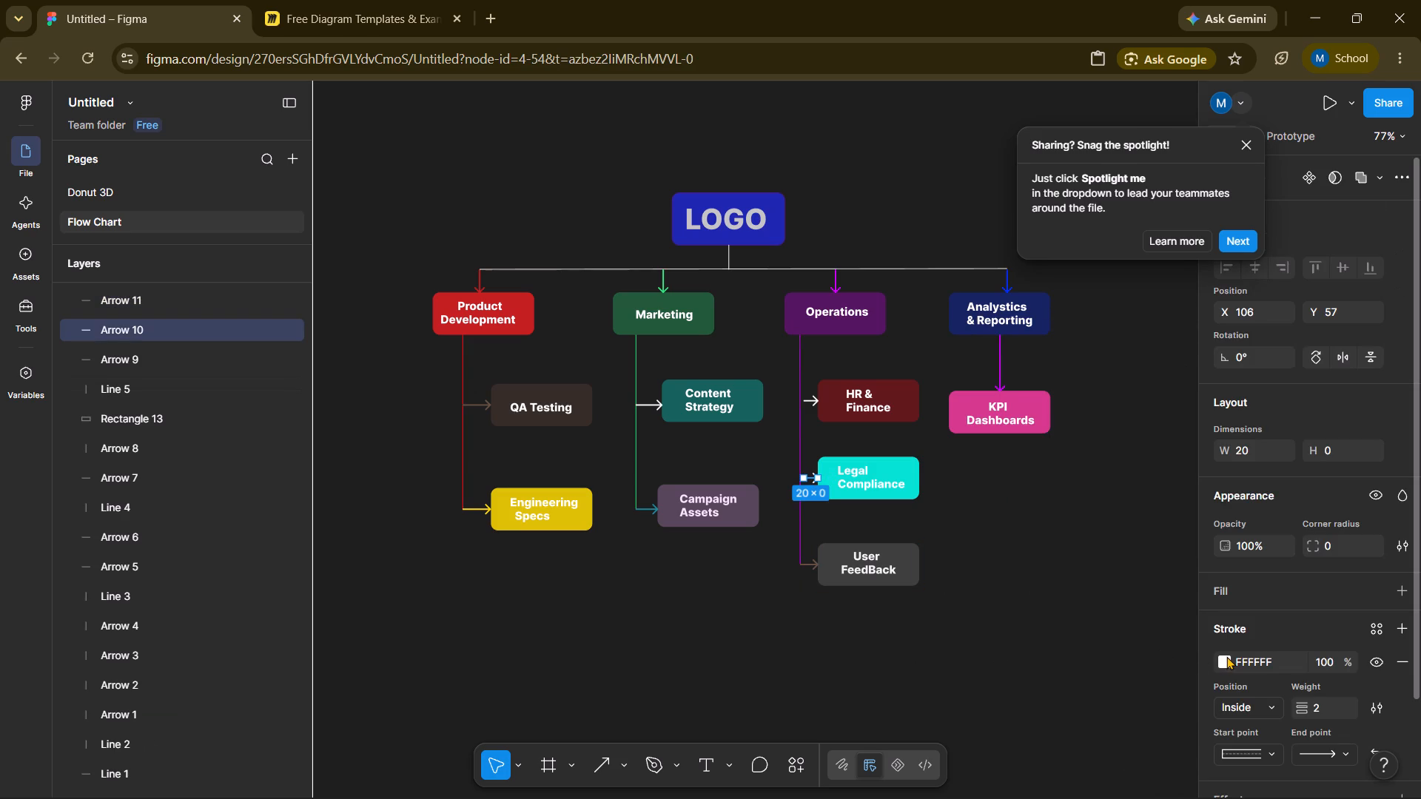
pyautogui.click(1226, 656)
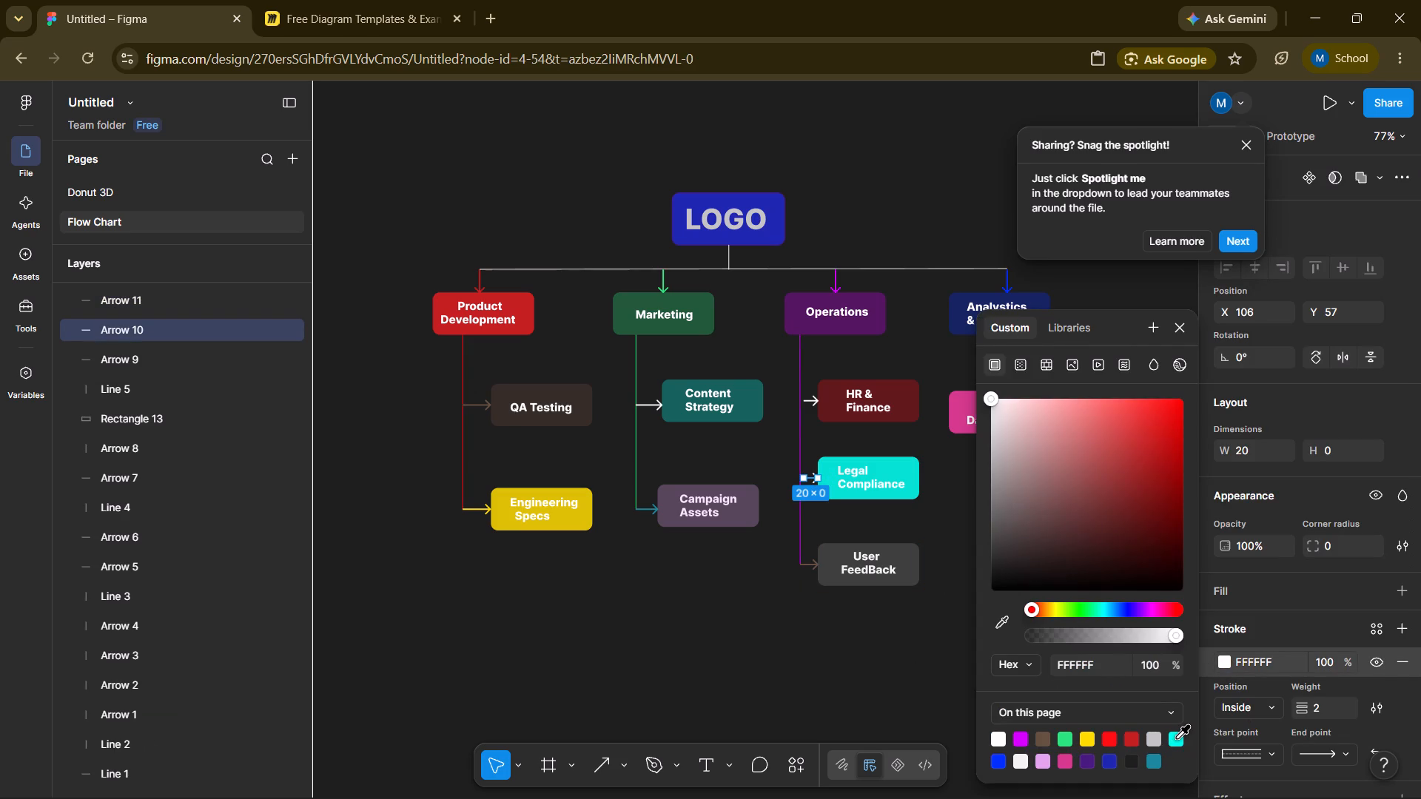
pyautogui.click(1177, 738)
pyautogui.click(913, 689)
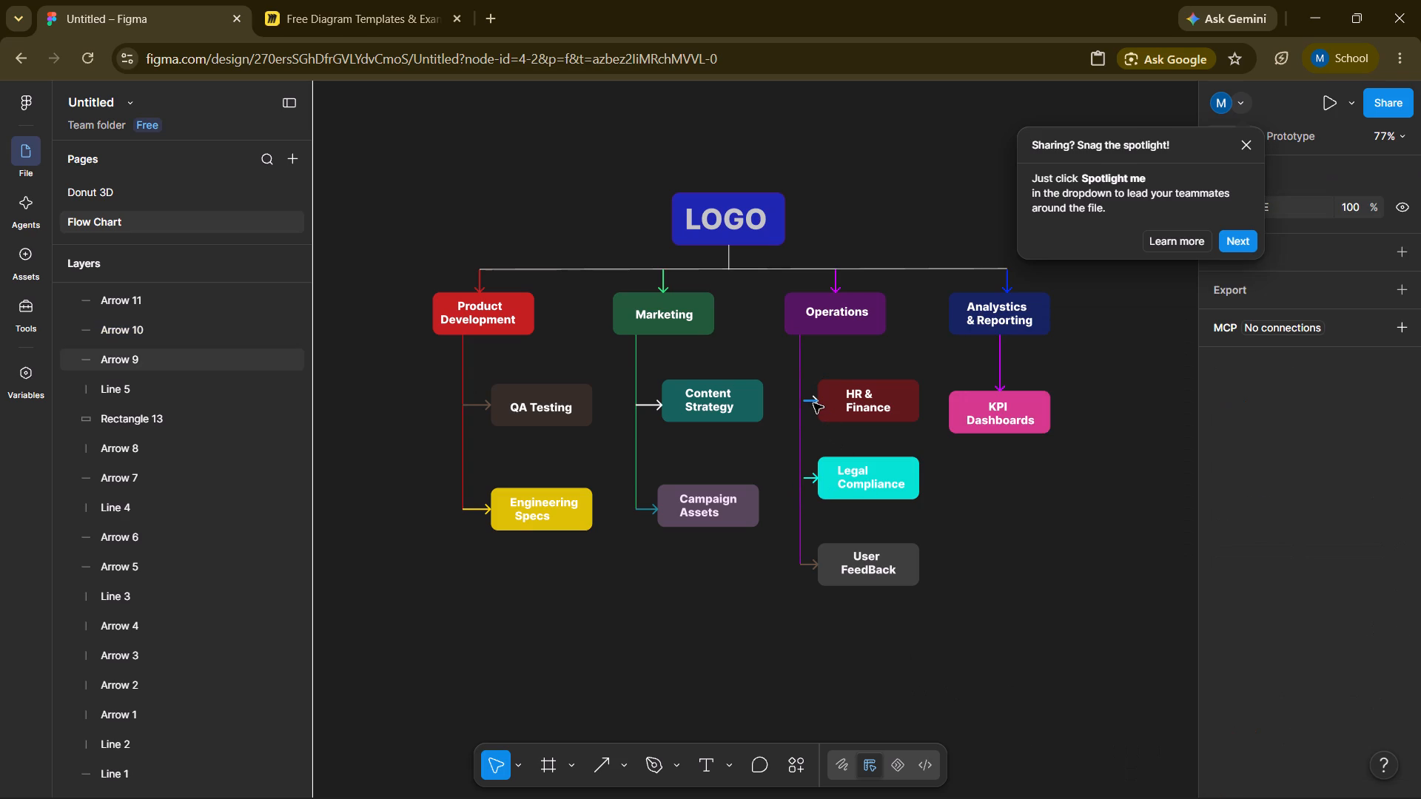
# Set the stroke of the arrow pointing into the HR & Finance box to the page's dark red, C51F1F.
pyautogui.click(813, 403)
pyautogui.click(1224, 659)
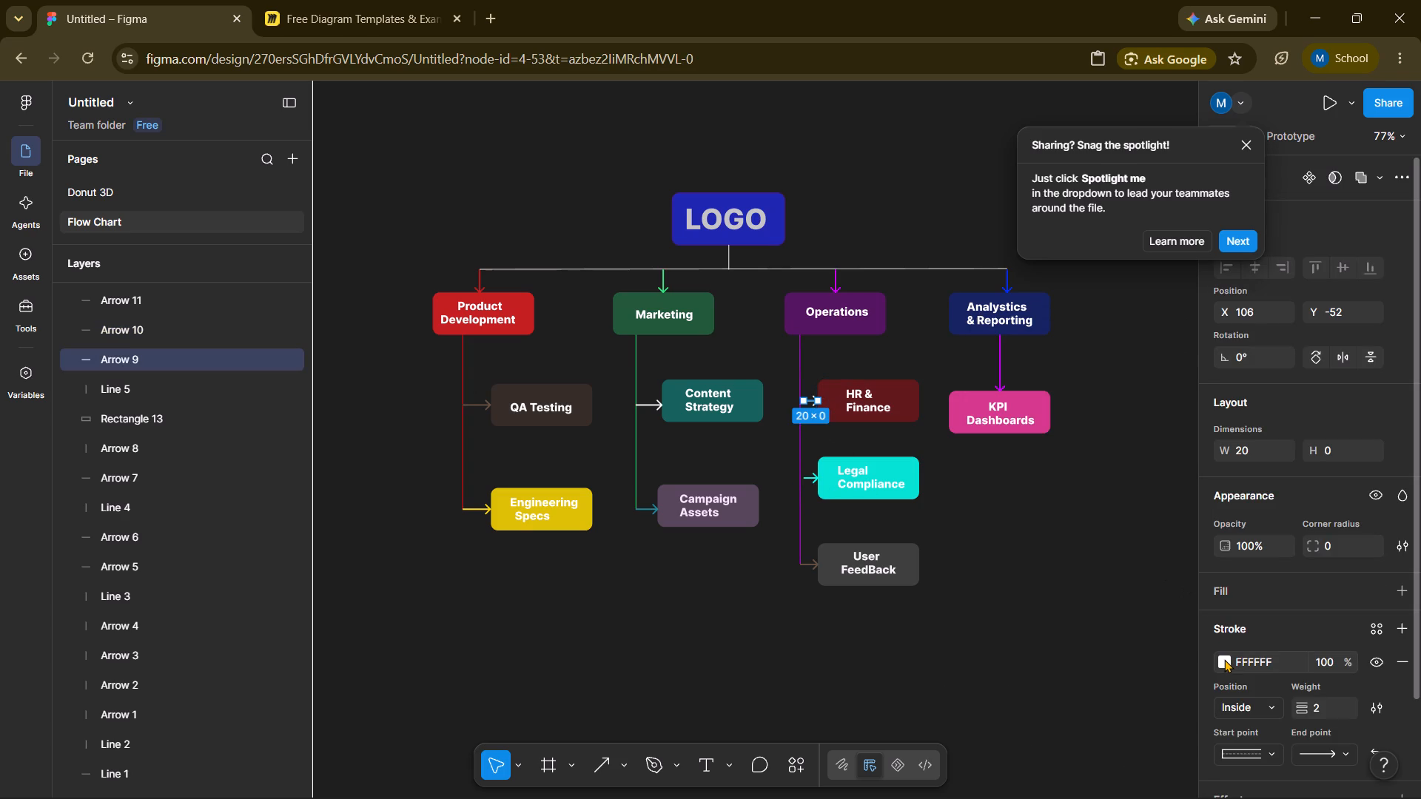
pyautogui.click(1149, 731)
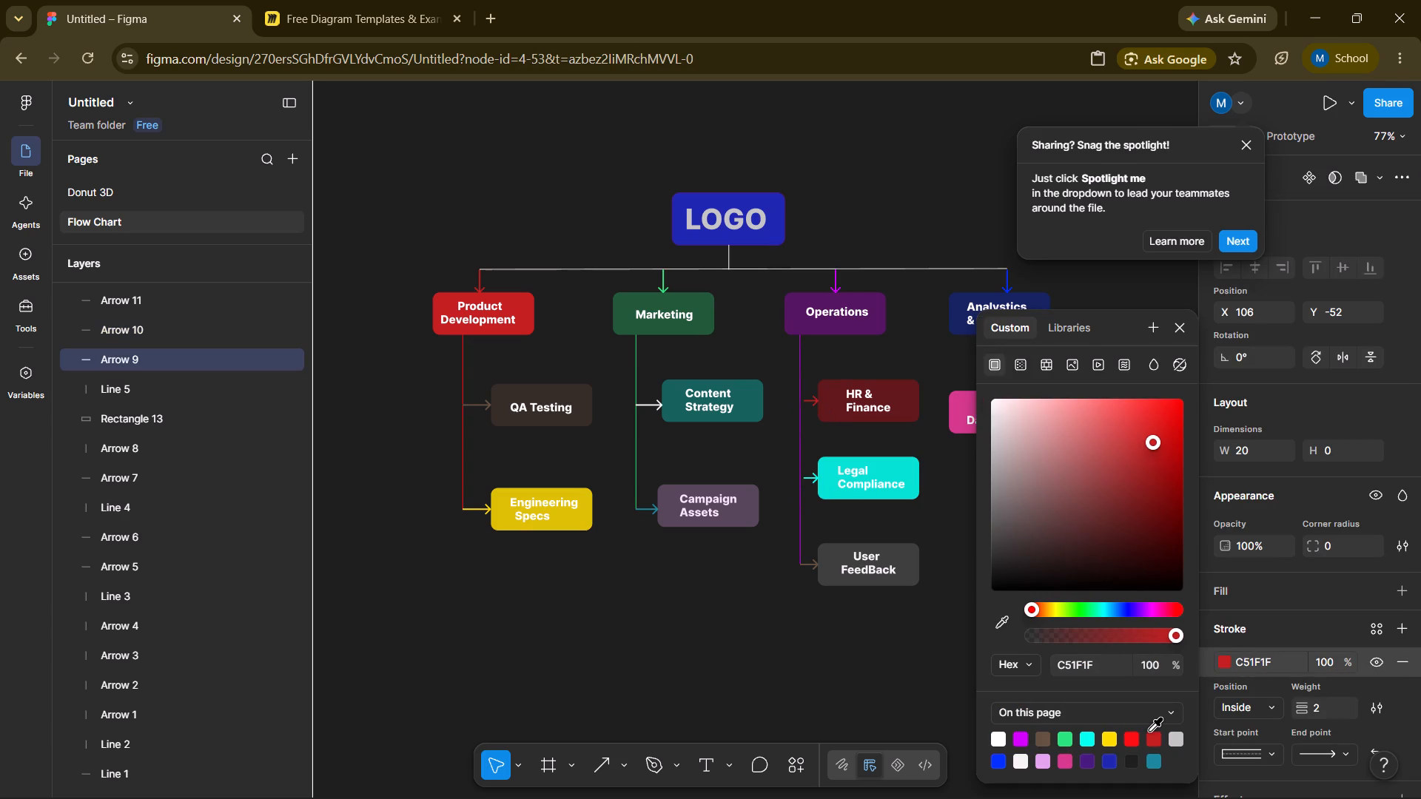
pyautogui.click(979, 684)
pyautogui.click(946, 677)
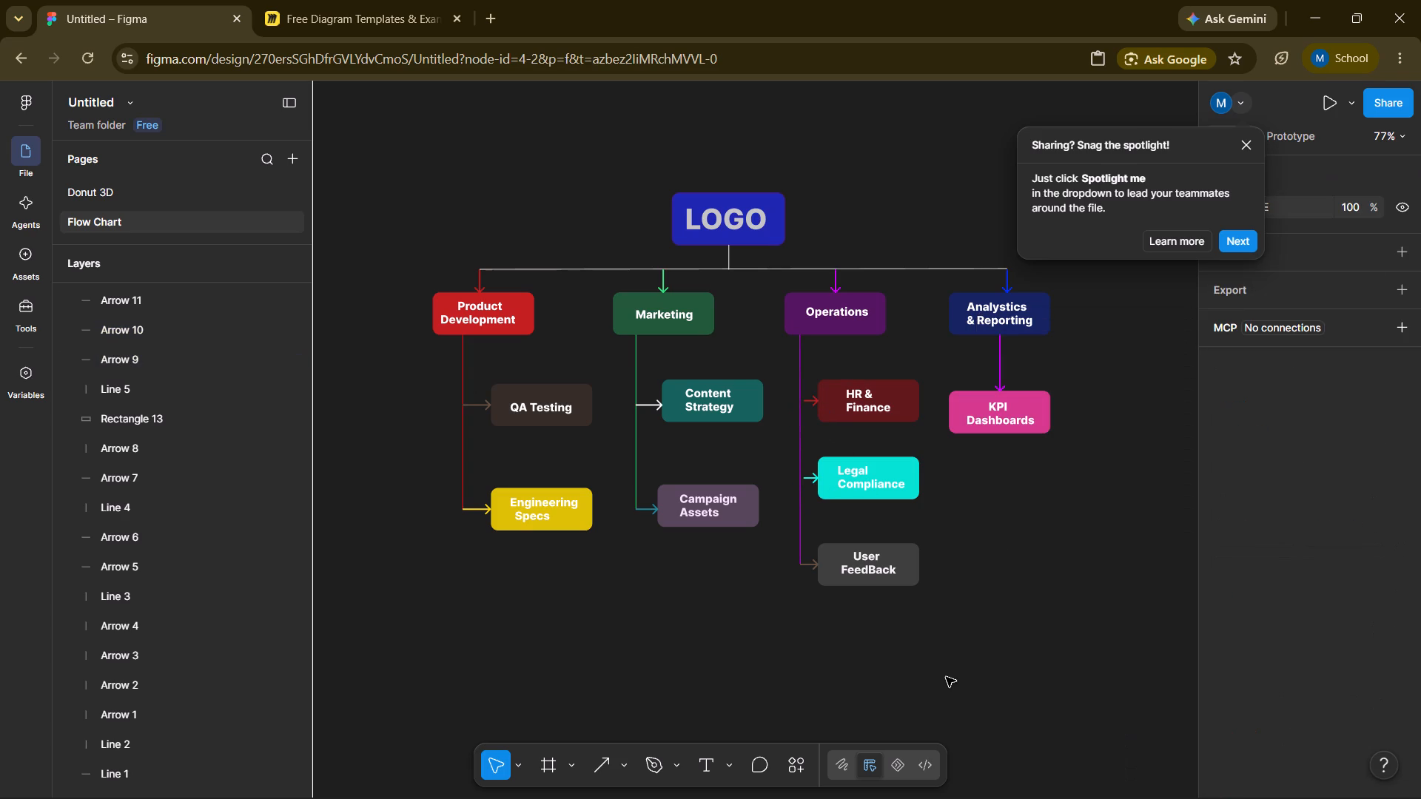
# Set the stroke of the arrow pointing into the Content Strategy box to the page's teal, 1A879D.
pyautogui.click(648, 405)
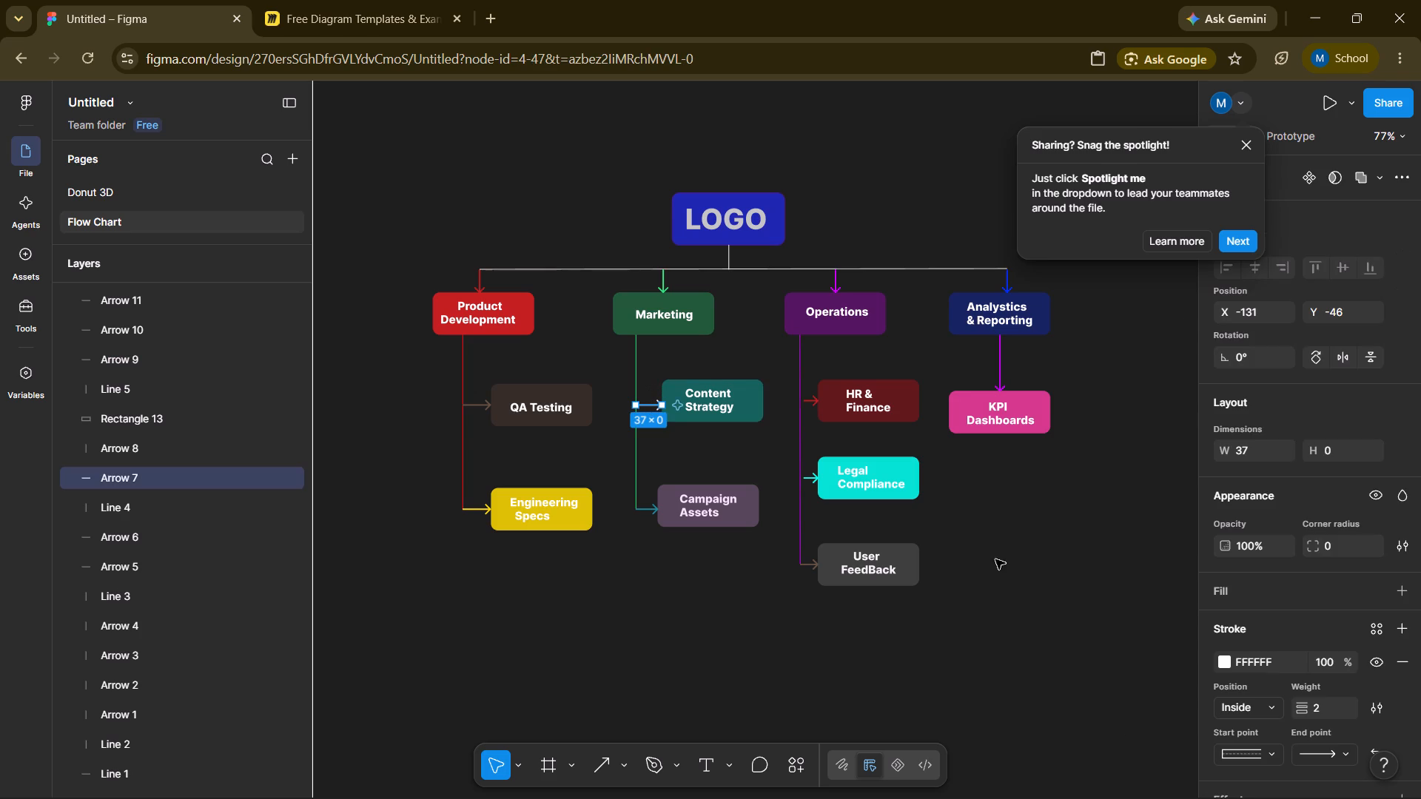
pyautogui.click(1217, 659)
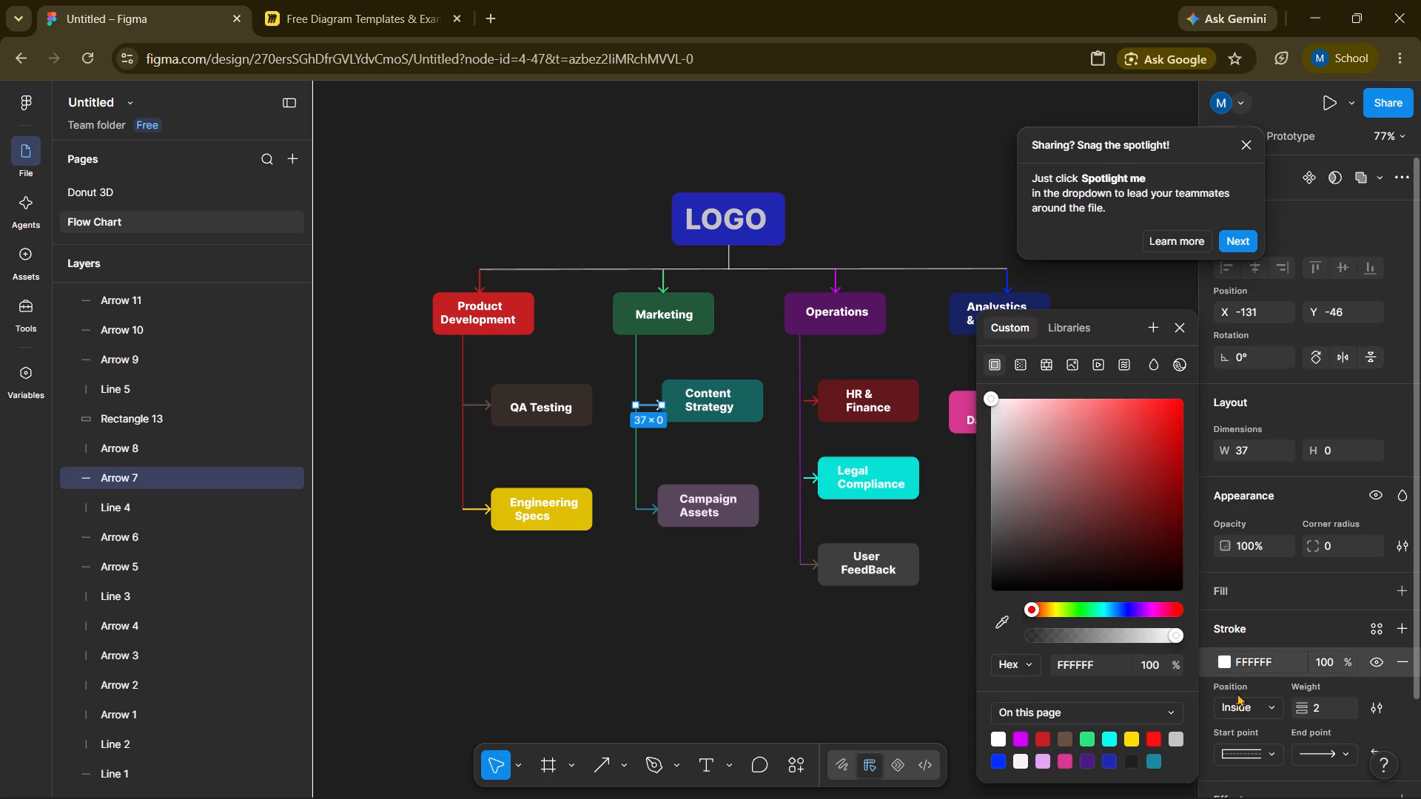
pyautogui.click(1151, 763)
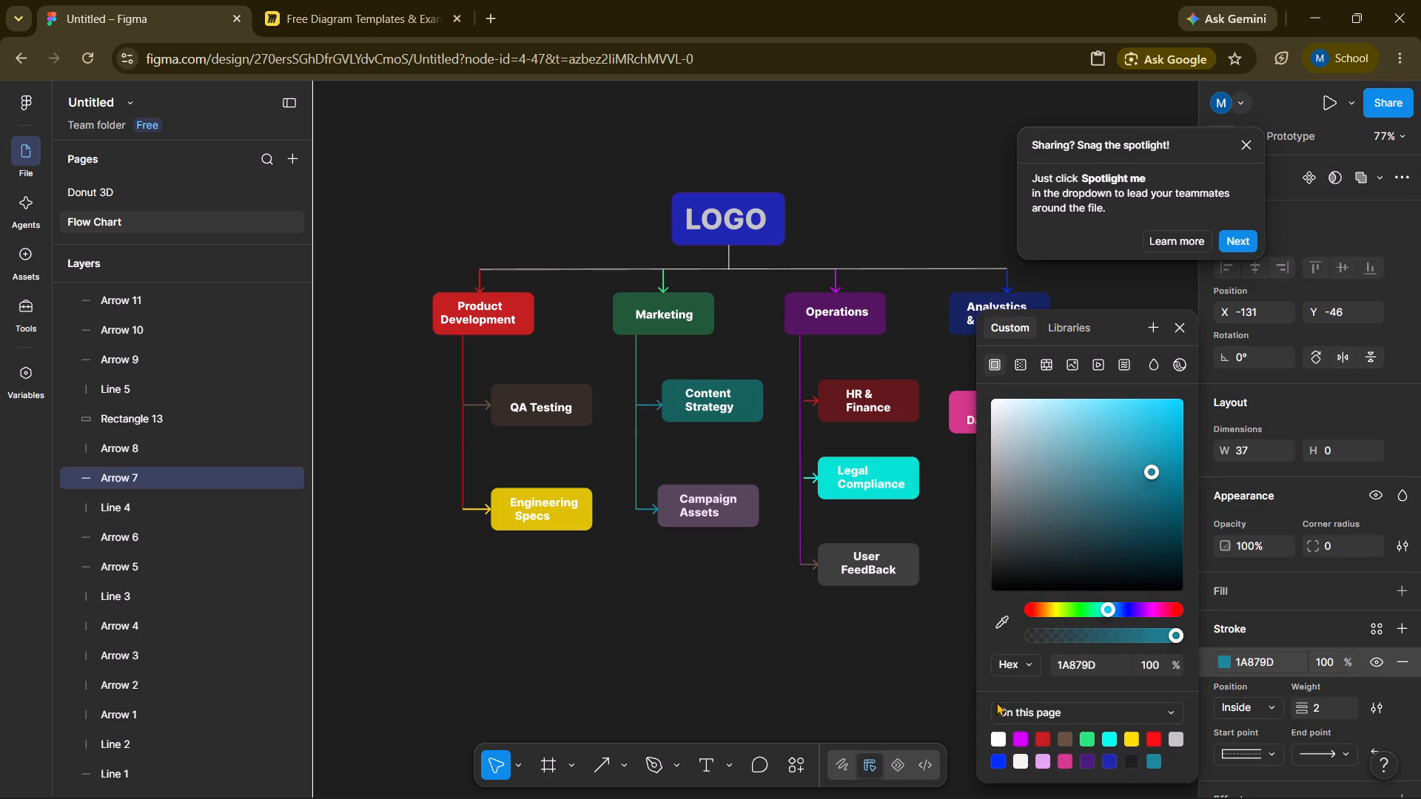
# Deselect the recoloured arrow and dismiss the sharing spotlight tip.
pyautogui.click(899, 690)
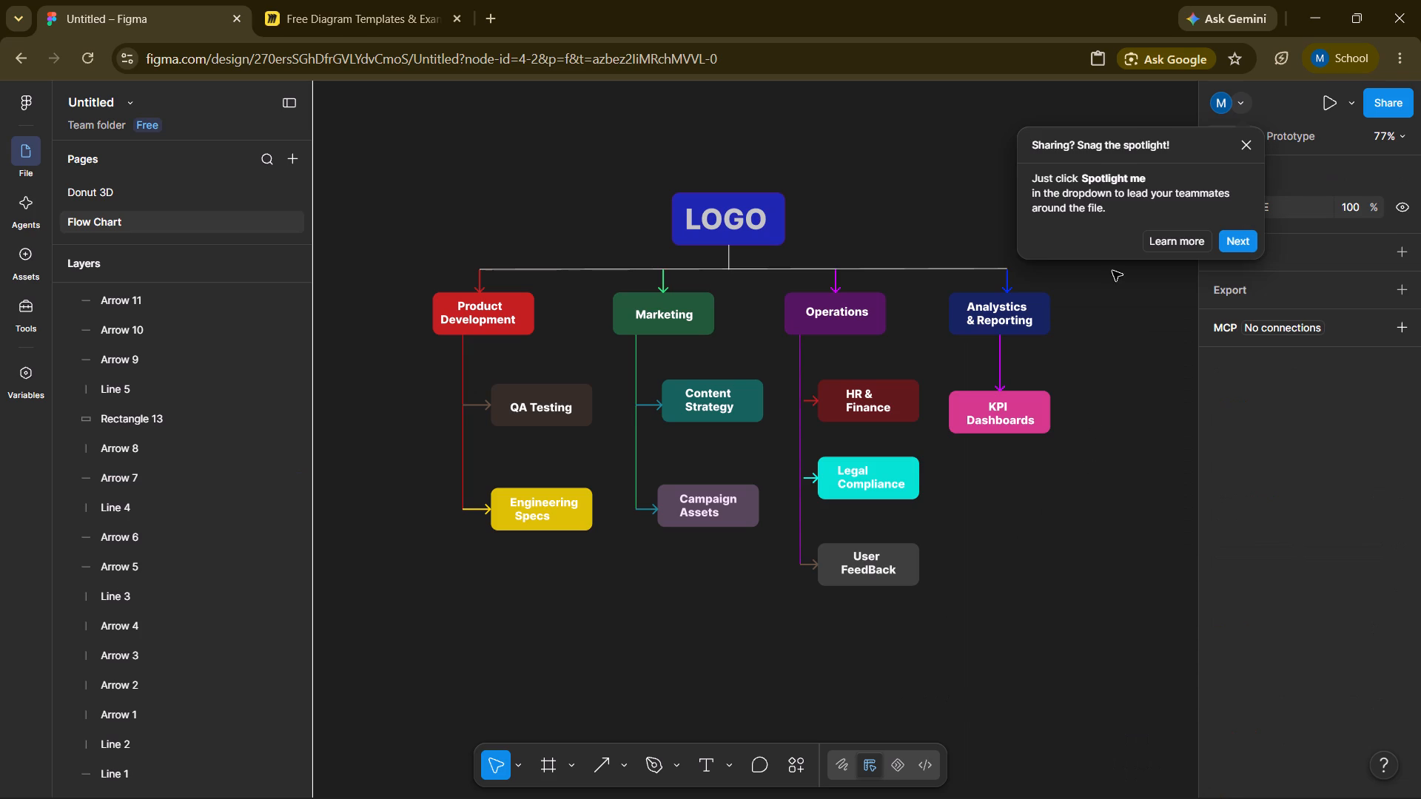
pyautogui.click(1246, 143)
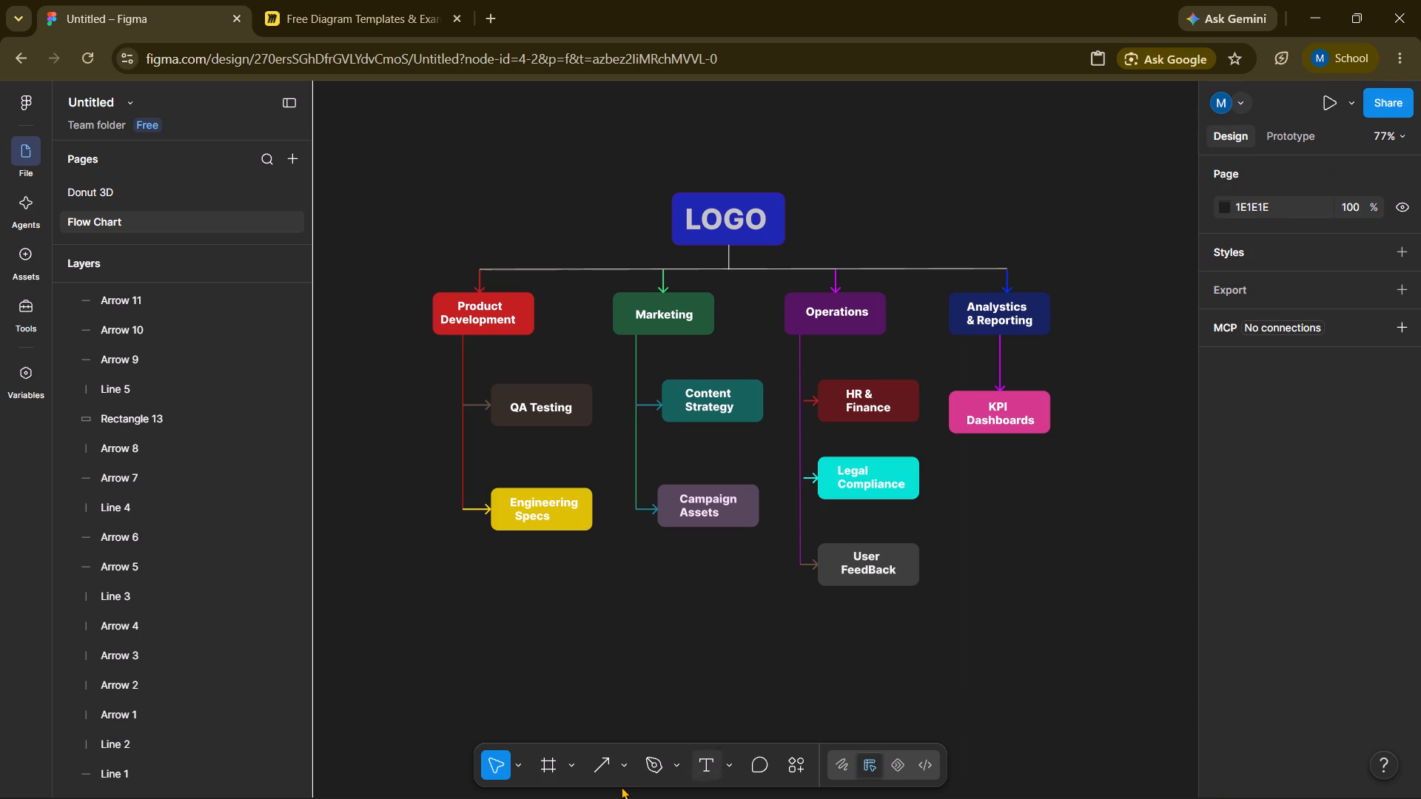
# Draw an ellipse about 747 by 456 starting beside the LOGO box and extending over the Operations and Analystics & Reporting branches.
pyautogui.click(627, 766)
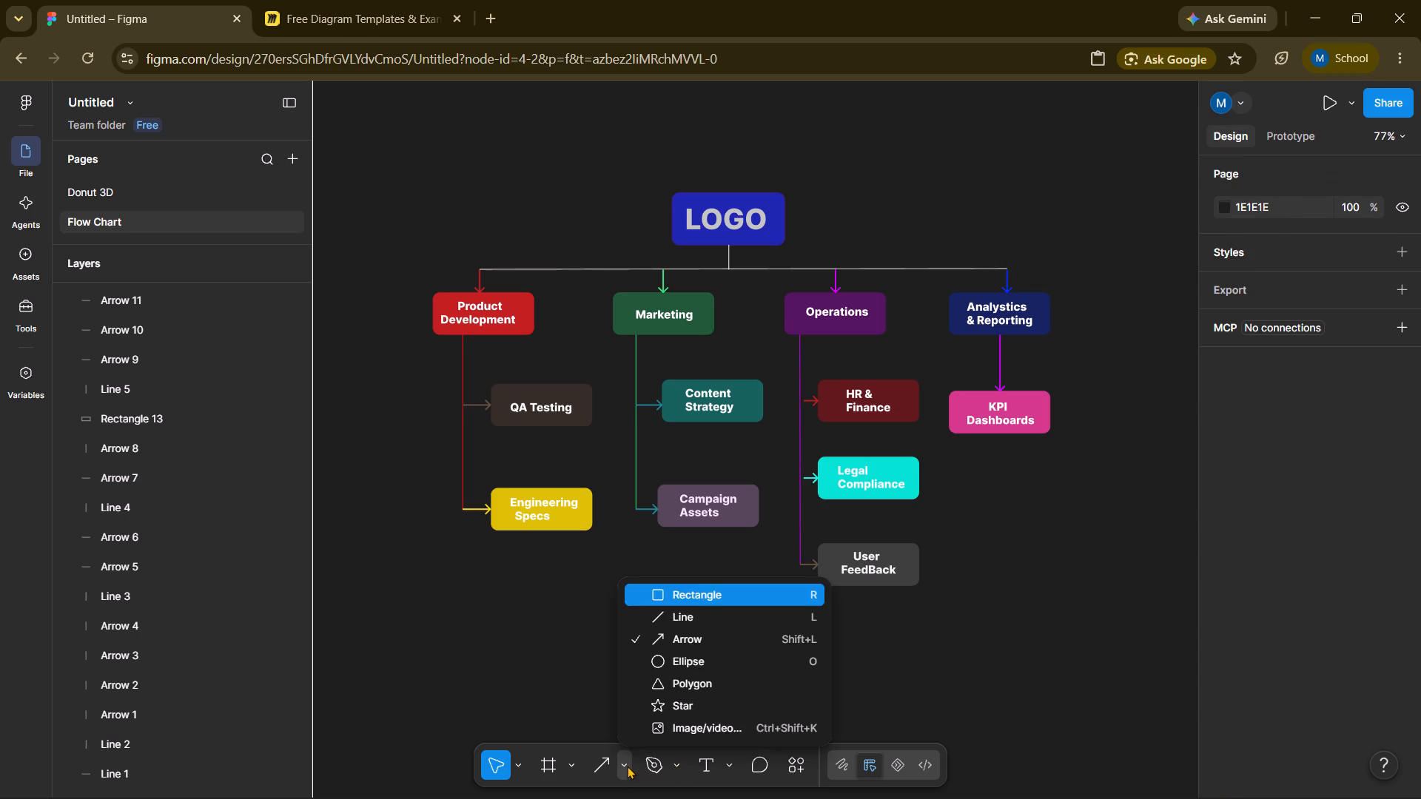
pyautogui.click(688, 659)
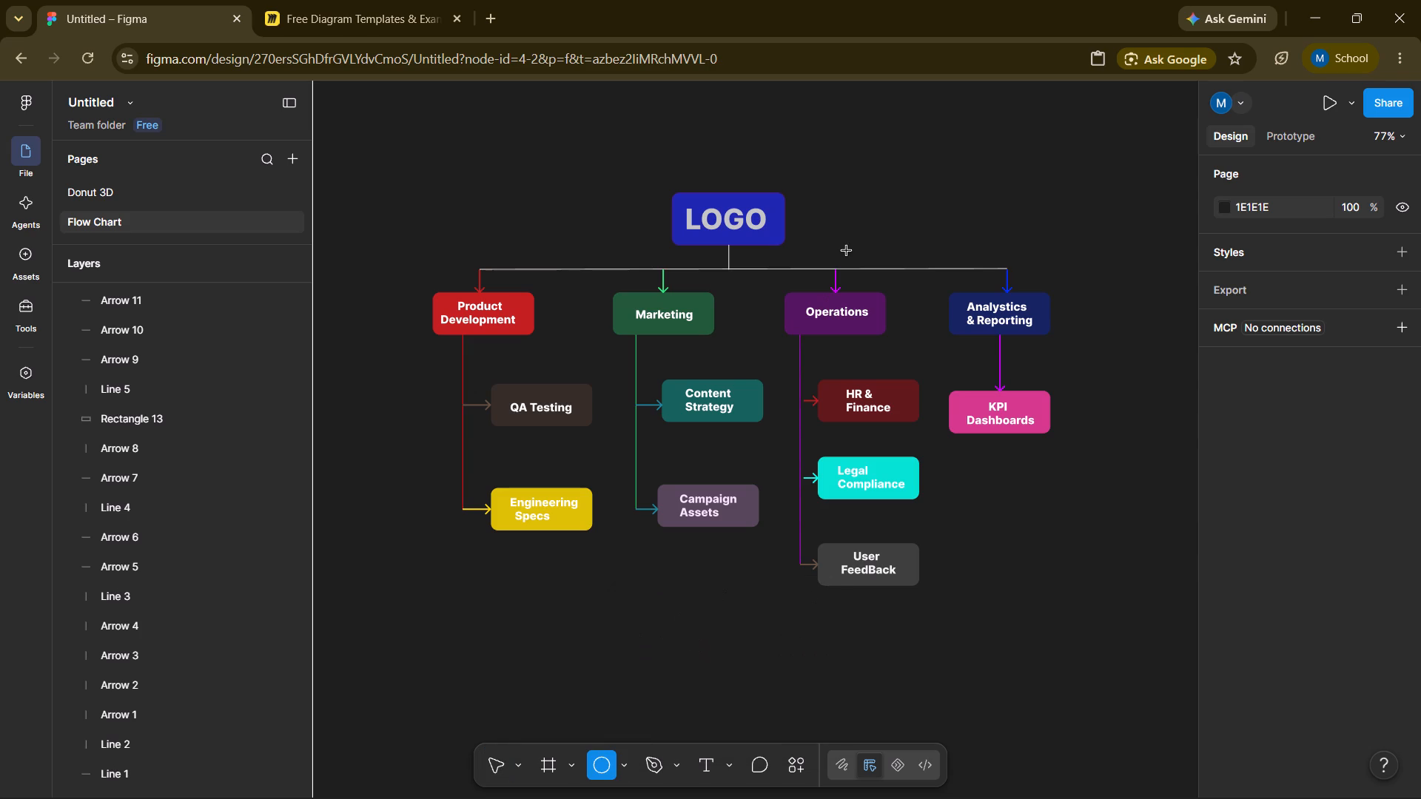
pyautogui.moveTo(850, 172); pyautogui.dragTo(998, 283)
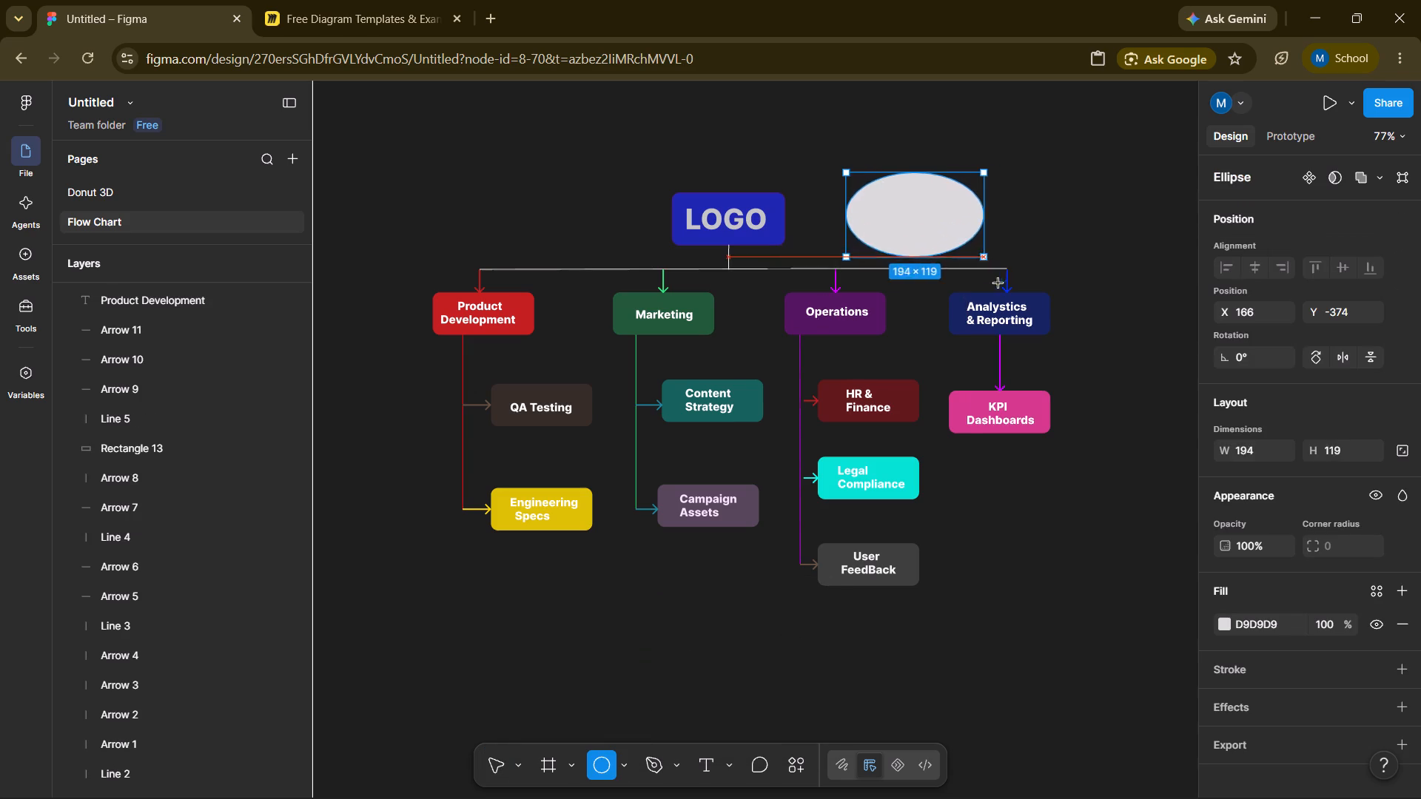
pyautogui.moveTo(998, 283); pyautogui.dragTo(1163, 439)
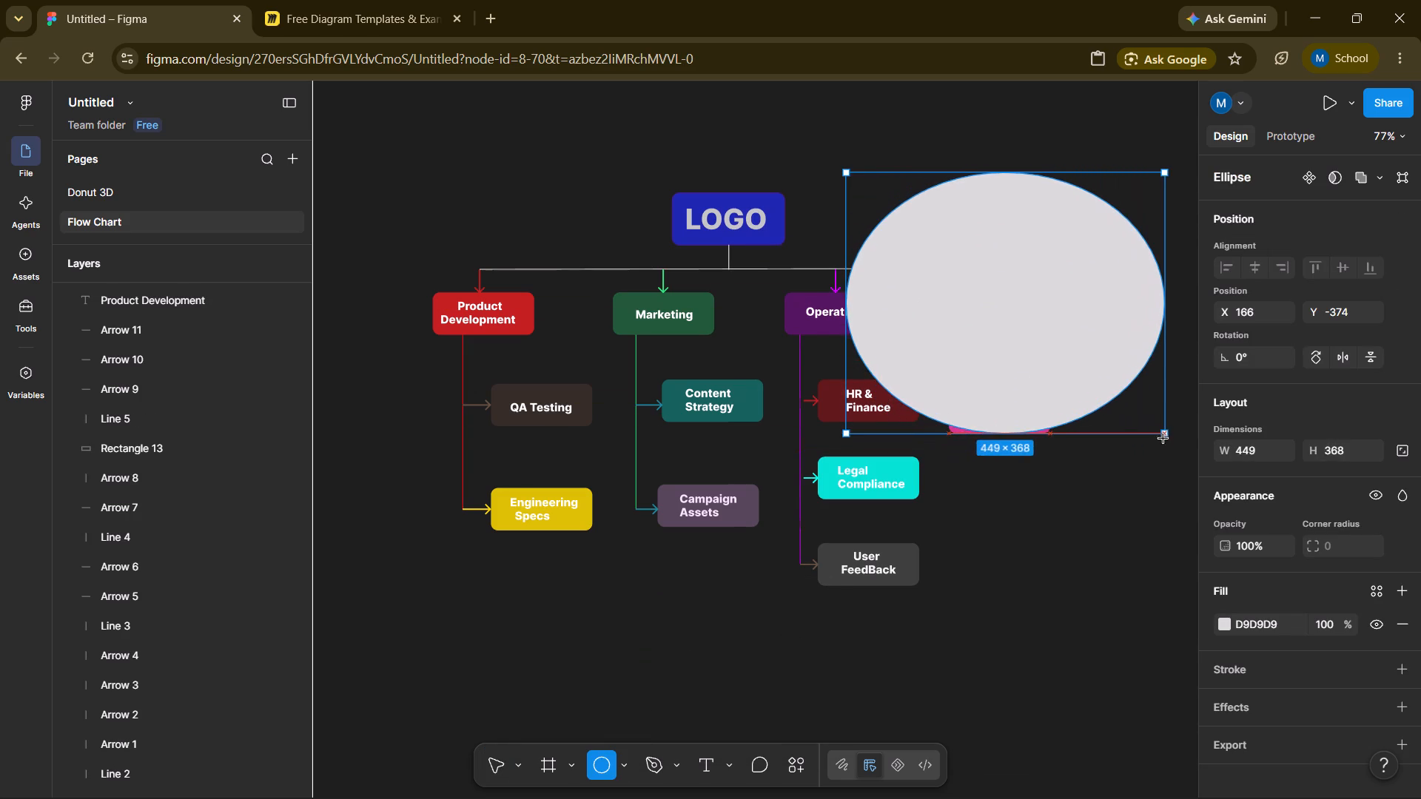
pyautogui.moveTo(1163, 439); pyautogui.dragTo(1158, 482)
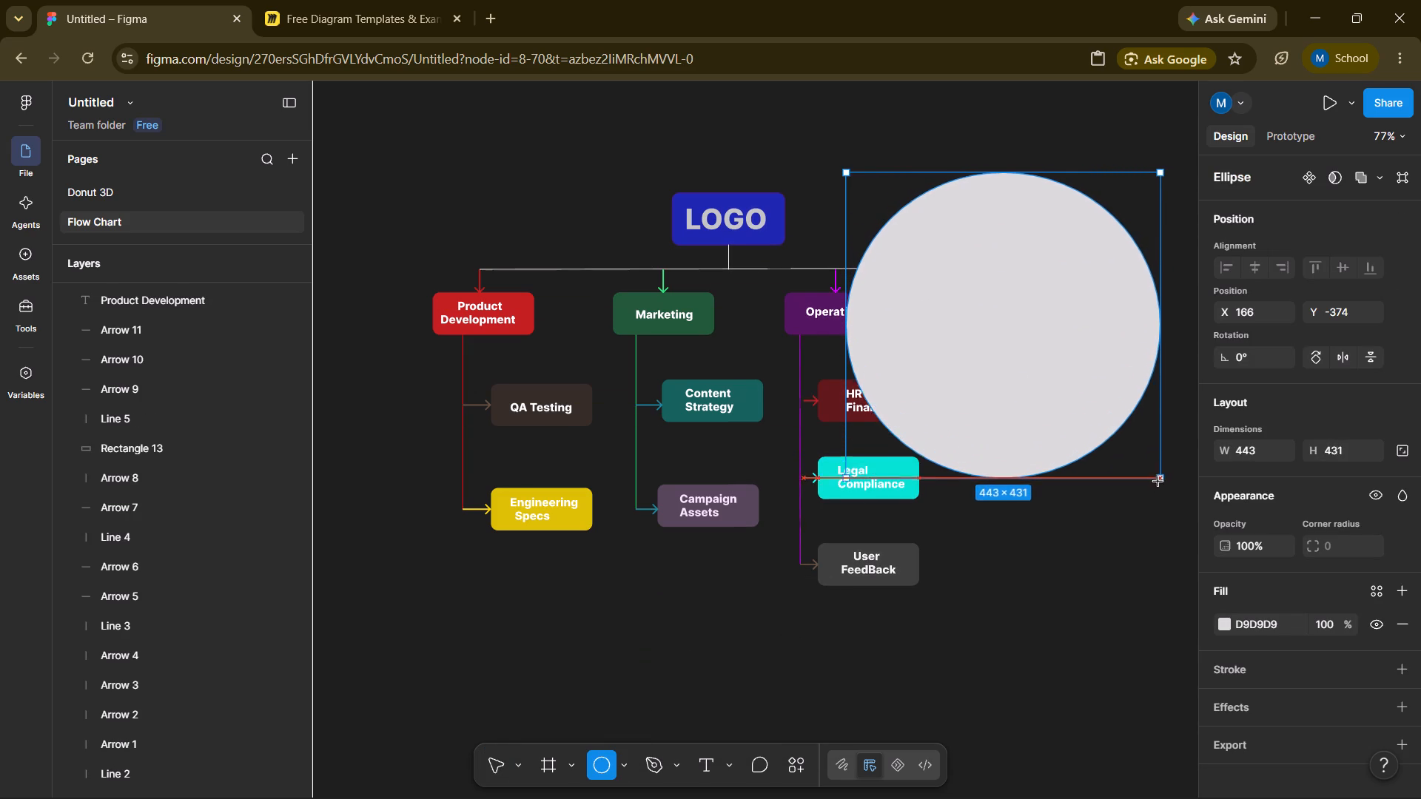
pyautogui.moveTo(1158, 482); pyautogui.dragTo(1230, 496)
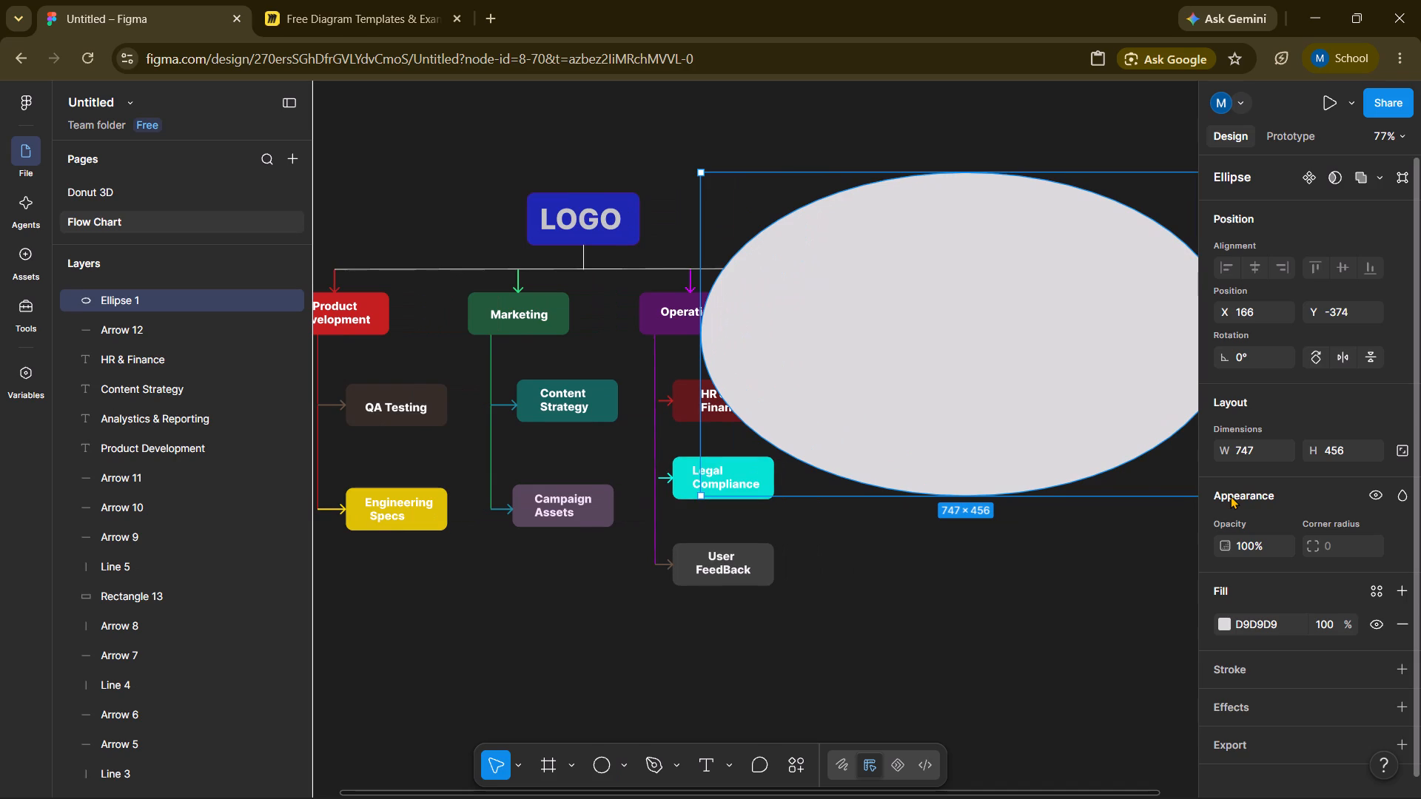
# Narrow the ellipse to about 537 wide and shift it up beside the LOGO box, over the Operations and Analystics & Reporting branches.
pyautogui.moveTo(1007, 388); pyautogui.dragTo(904, 382)
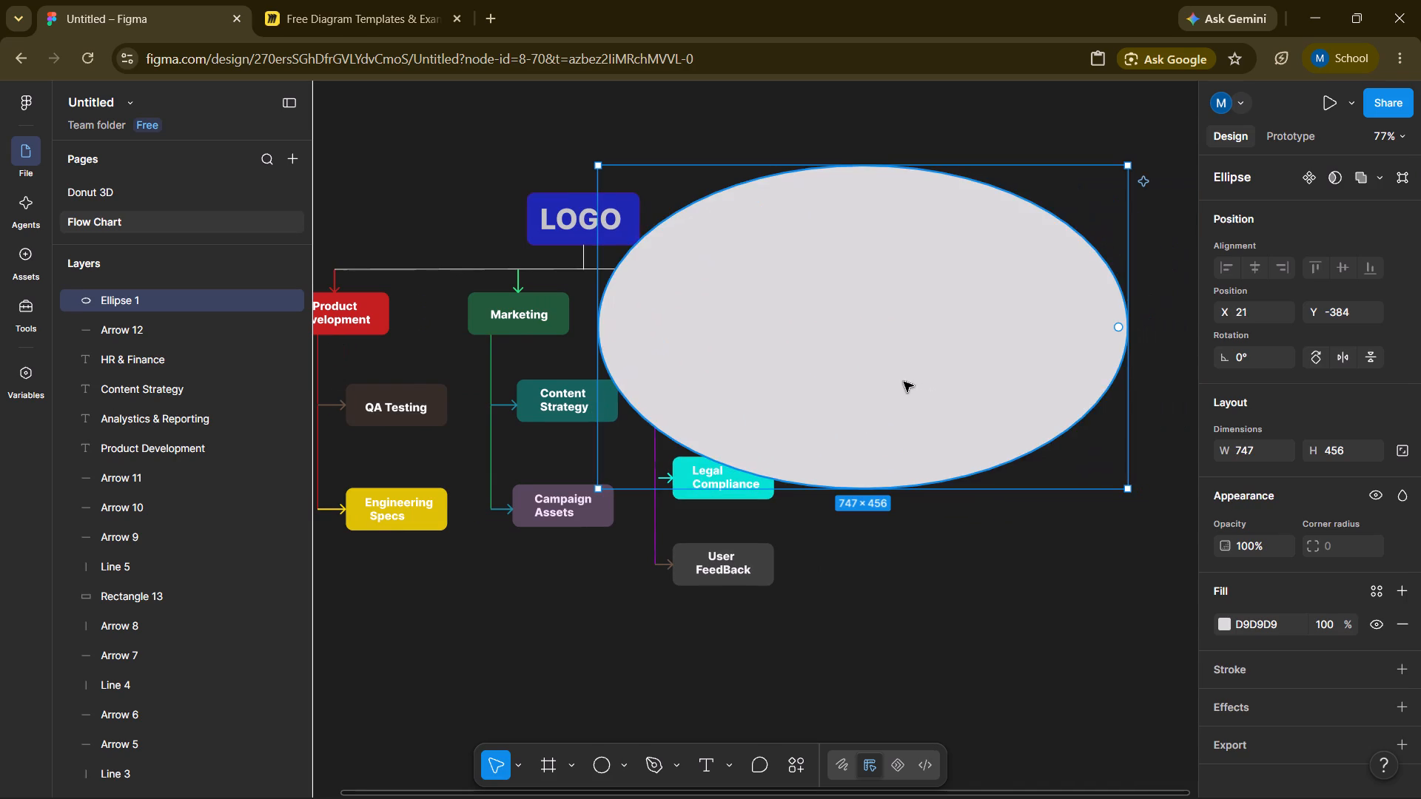
pyautogui.moveTo(1126, 283); pyautogui.dragTo(984, 240)
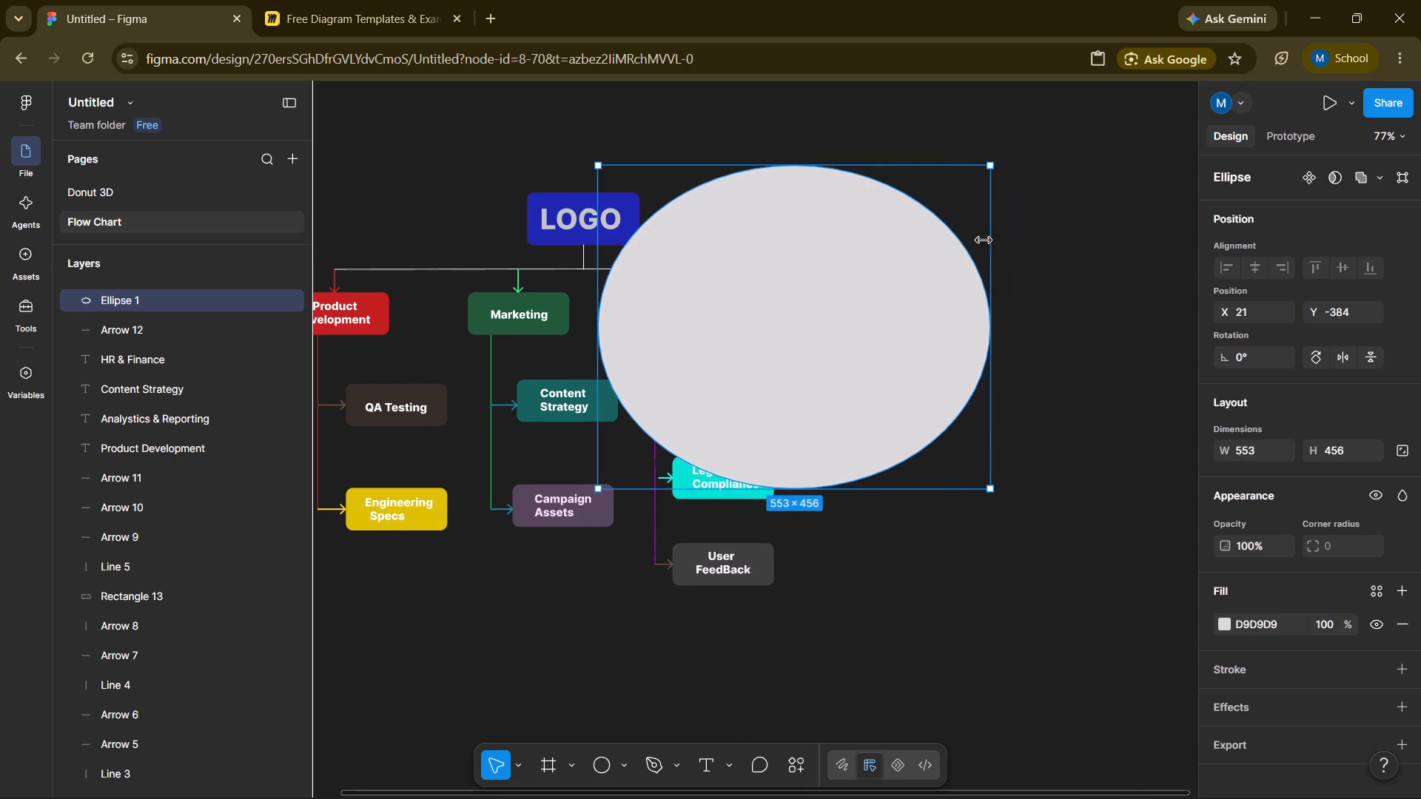
pyautogui.moveTo(984, 240); pyautogui.dragTo(978, 257)
pyautogui.moveTo(827, 261); pyautogui.dragTo(833, 226)
pyautogui.click(1113, 183)
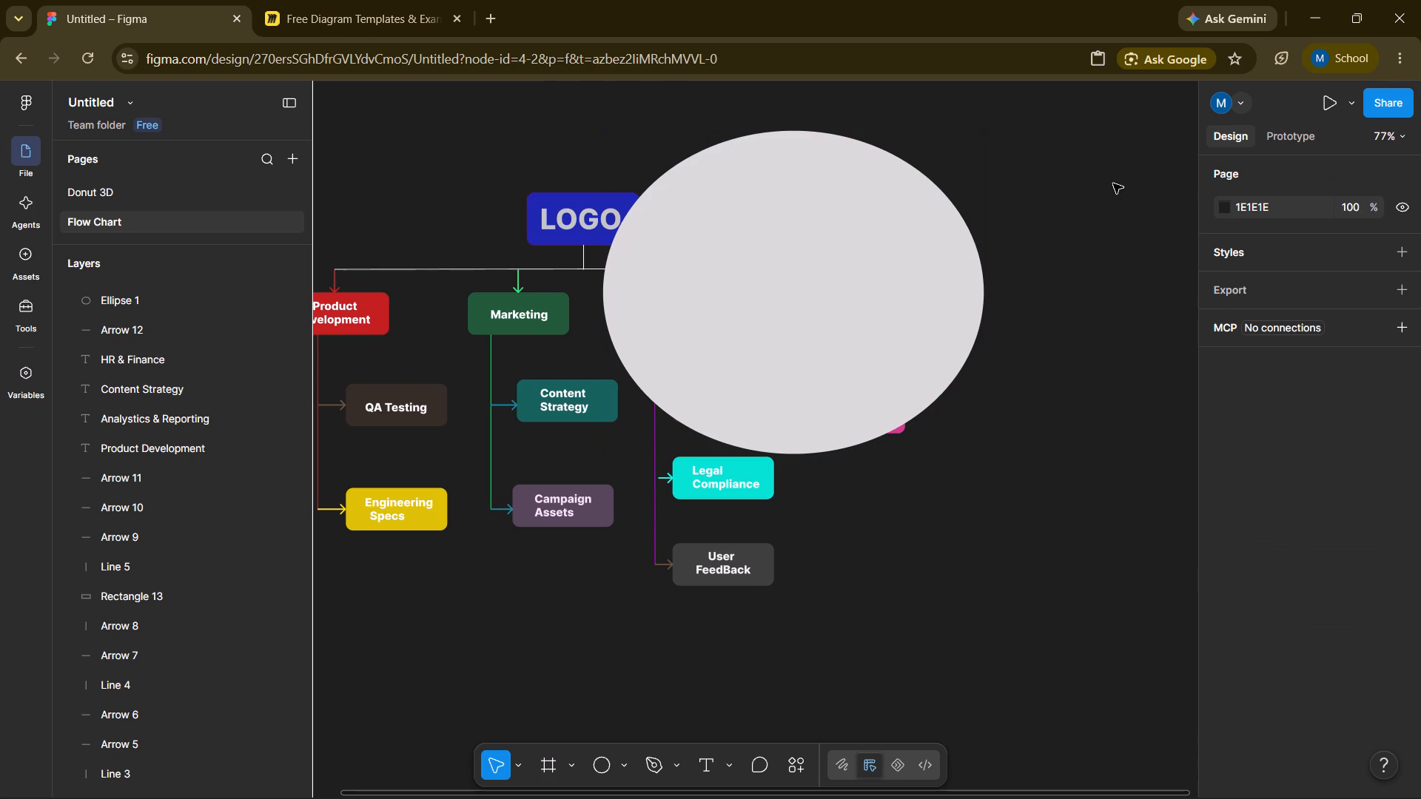
# Move the Ellipse 1 layer to the bottom of the layer order, below Rectangle 1.
pyautogui.hscroll(1, 999, 534)
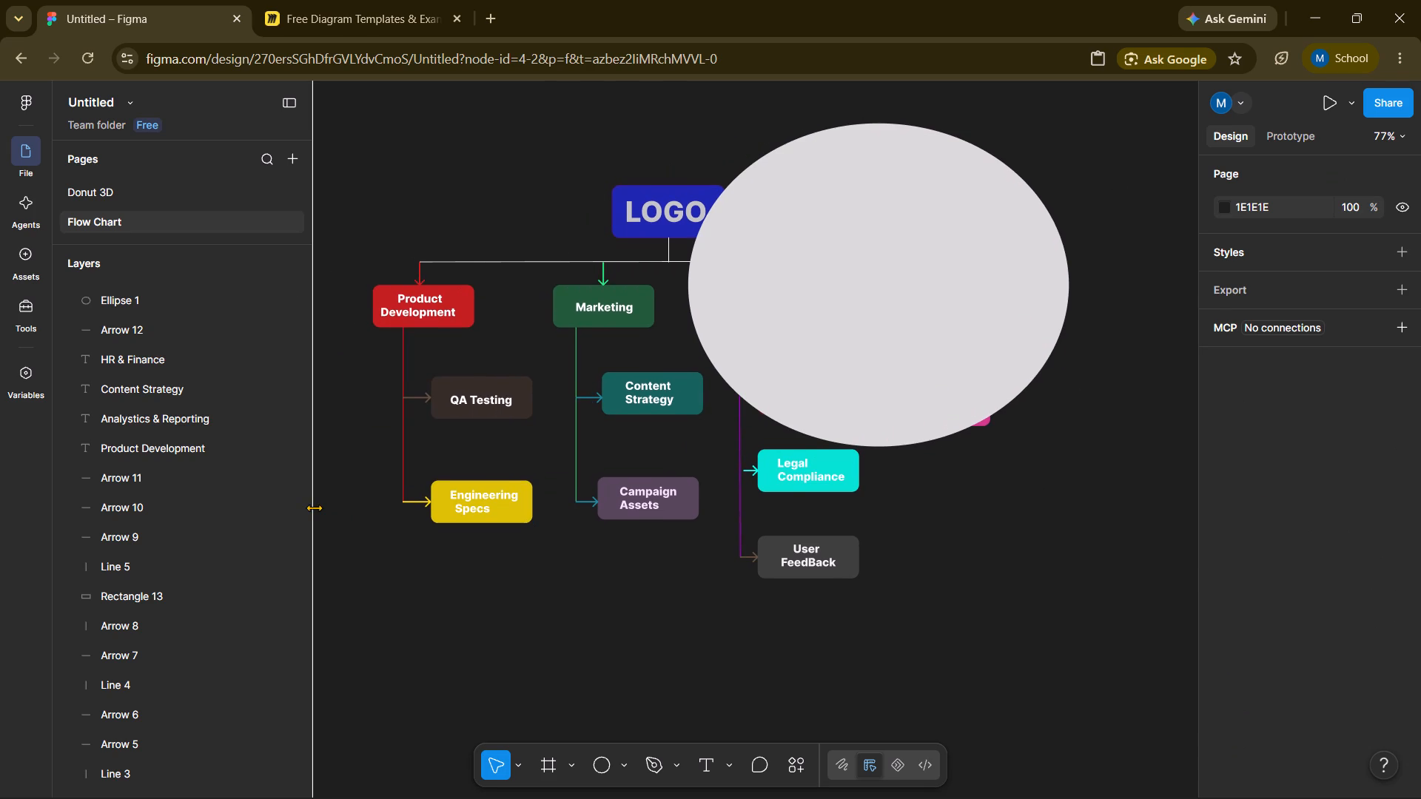
pyautogui.moveTo(149, 307); pyautogui.dragTo(148, 370)
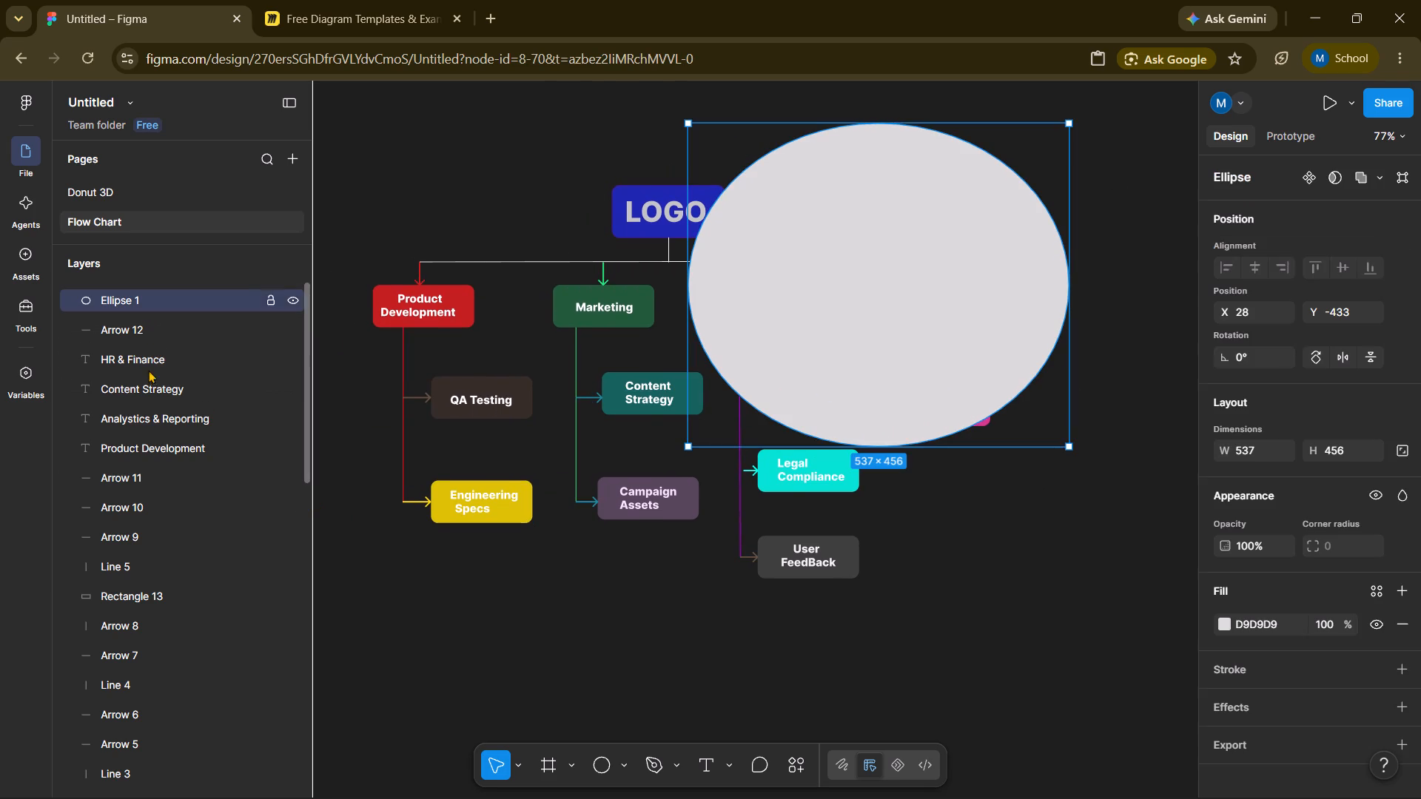
pyautogui.moveTo(148, 370); pyautogui.dragTo(152, 649)
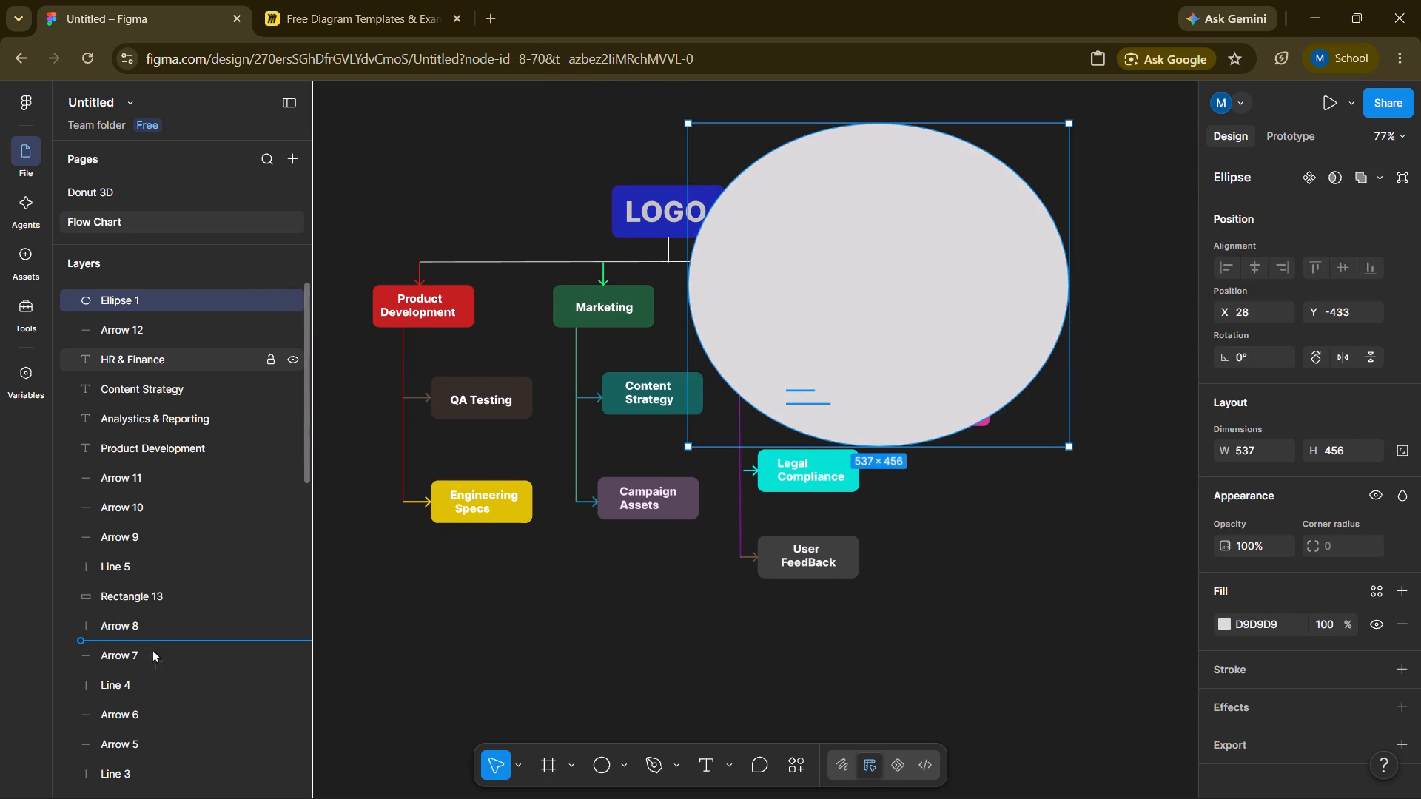
pyautogui.moveTo(152, 649); pyautogui.dragTo(155, 773)
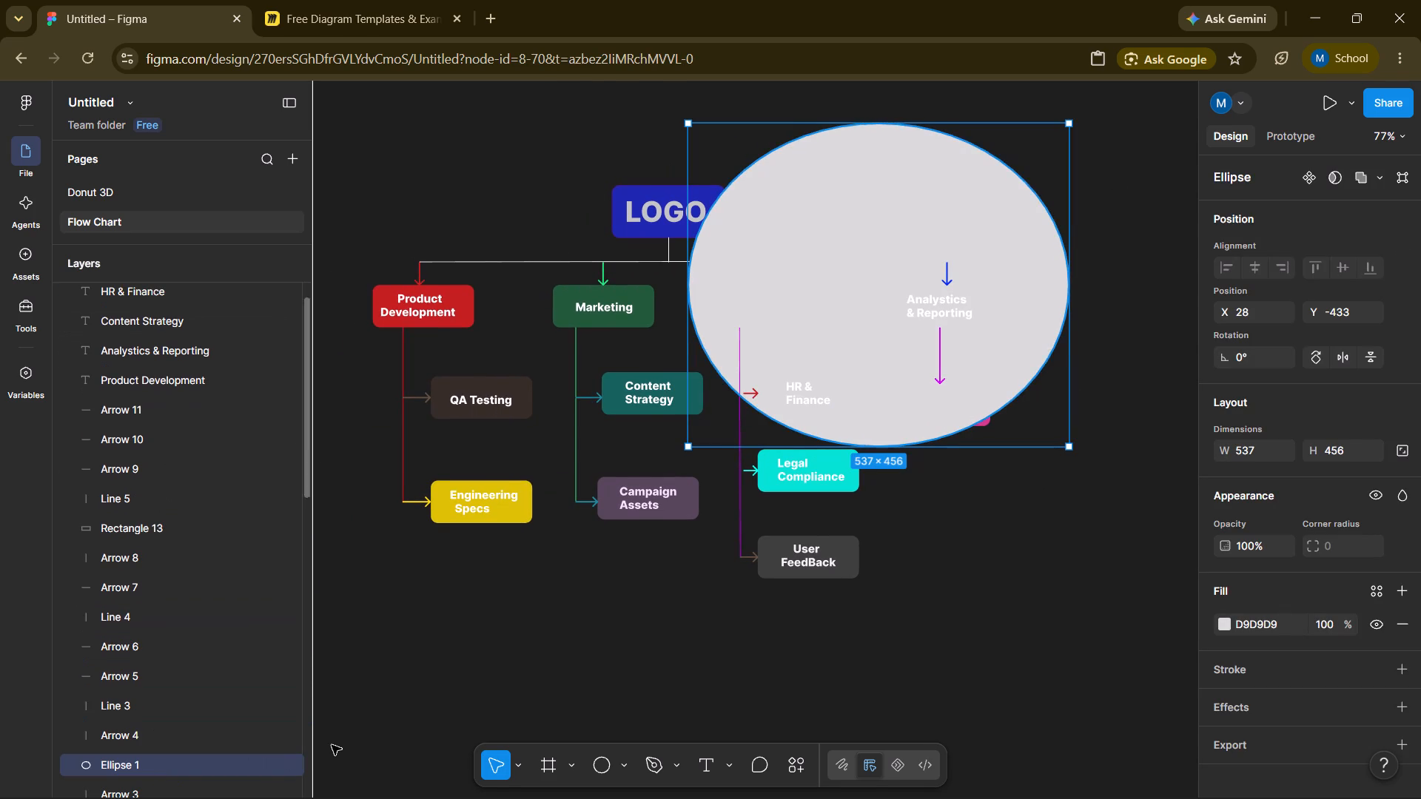
pyautogui.scroll(-4, 179, 752)
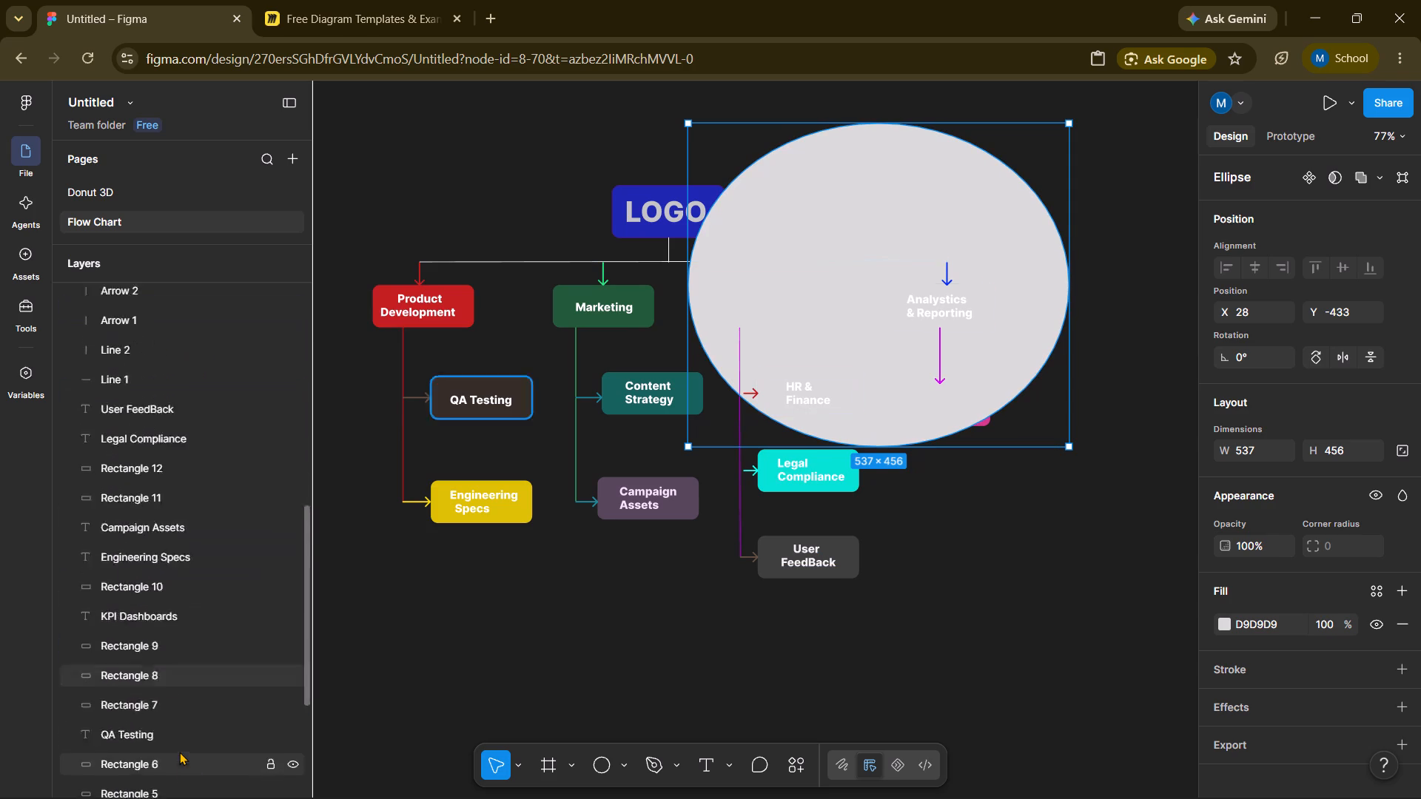
pyautogui.scroll(2, 179, 752)
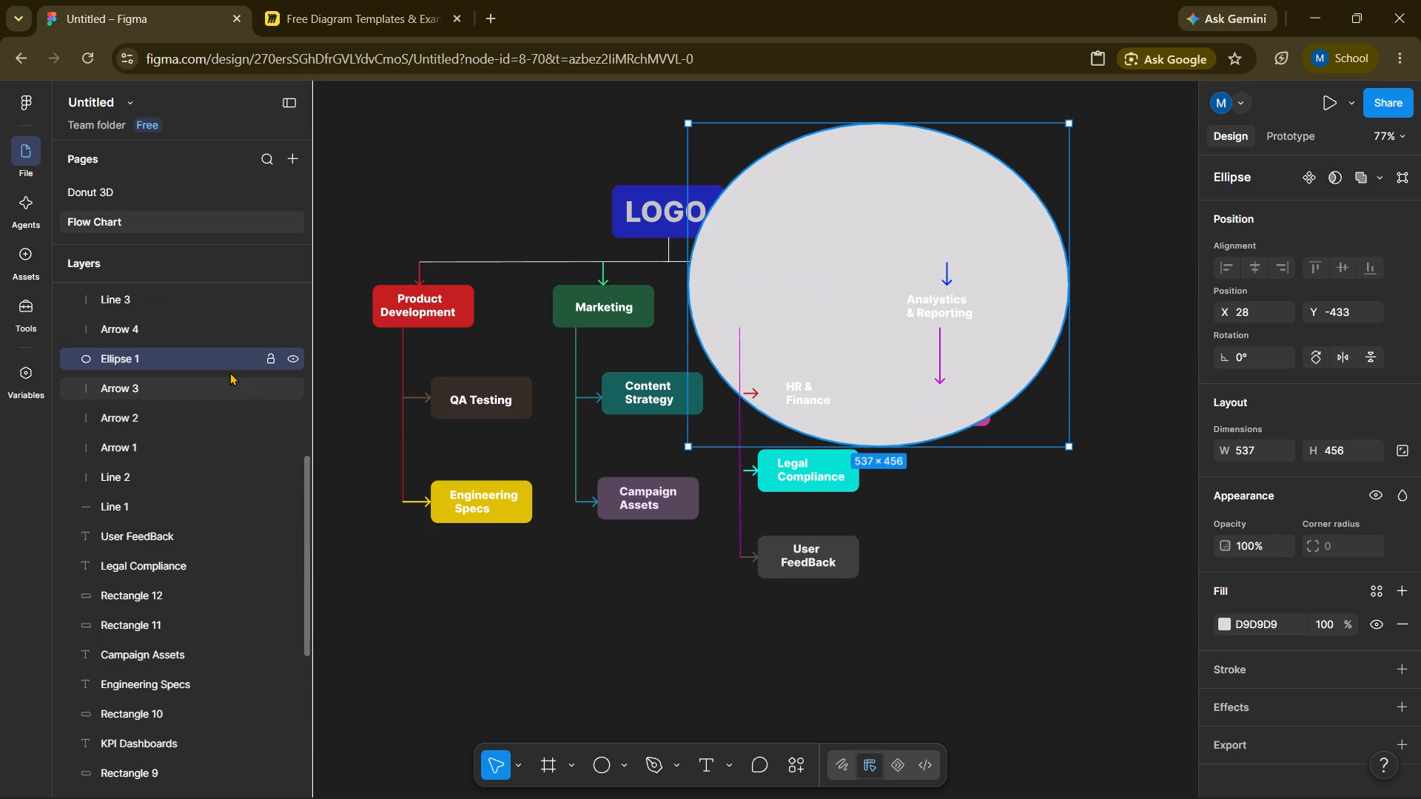
pyautogui.moveTo(226, 363); pyautogui.dragTo(214, 550)
pyautogui.moveTo(202, 545); pyautogui.dragTo(201, 666)
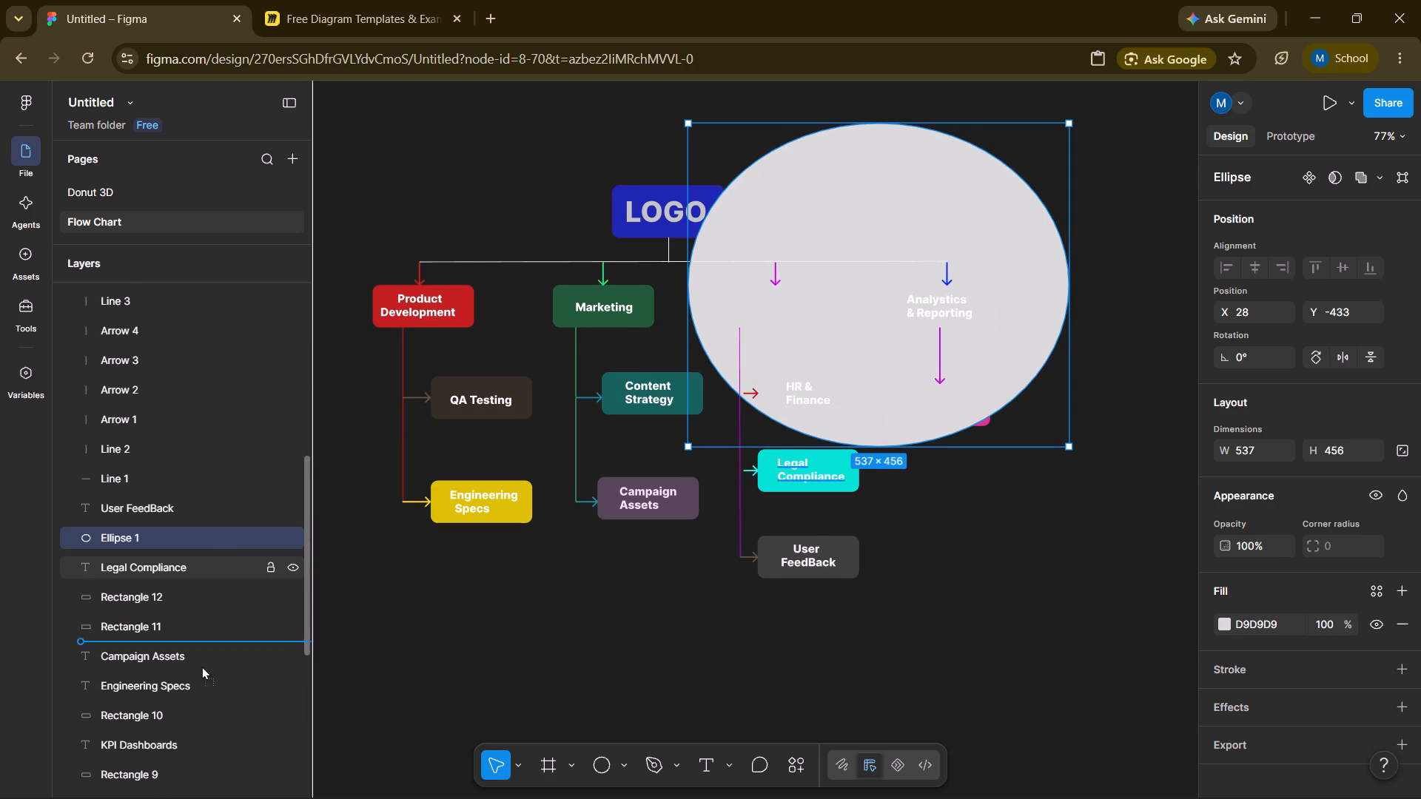
pyautogui.moveTo(201, 666); pyautogui.dragTo(204, 743)
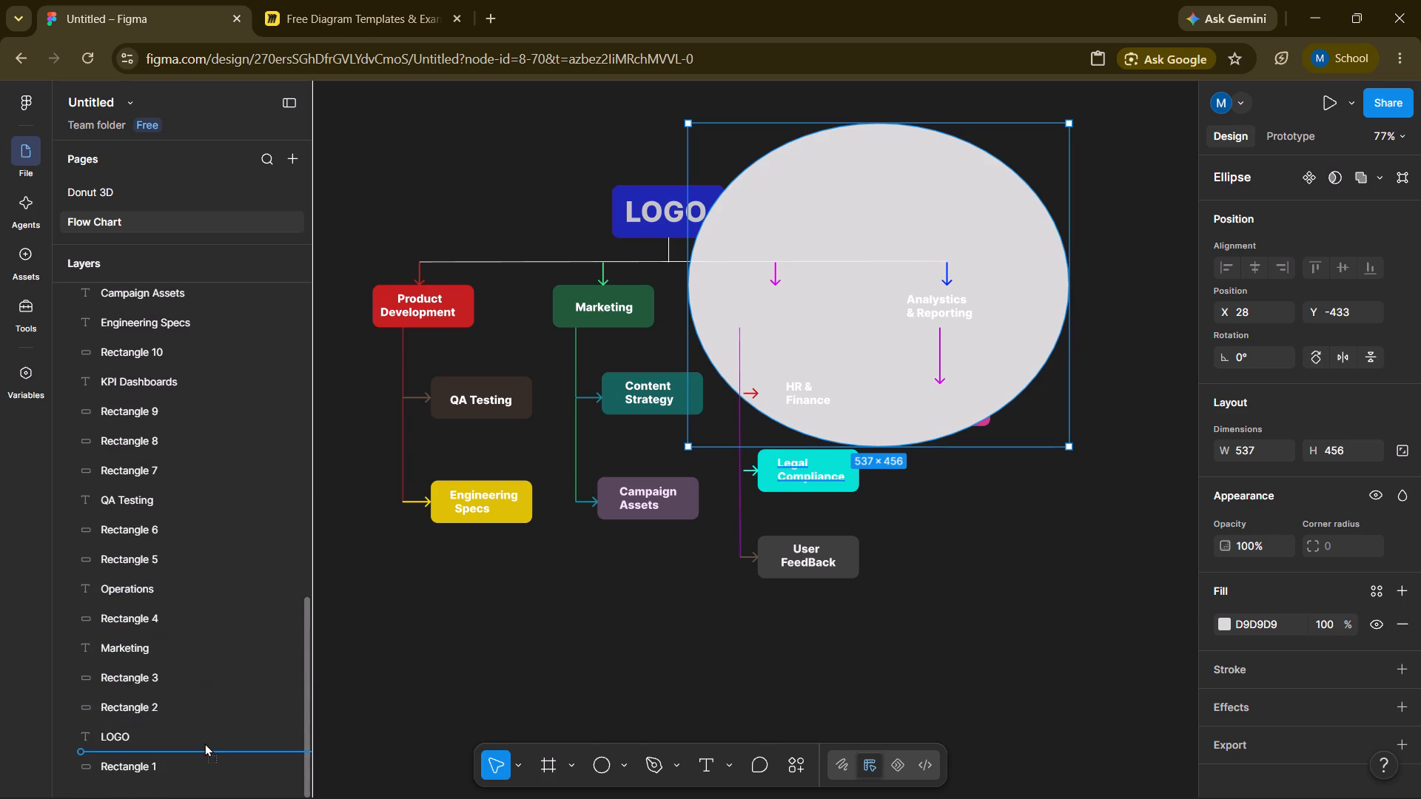
pyautogui.moveTo(204, 743); pyautogui.dragTo(197, 776)
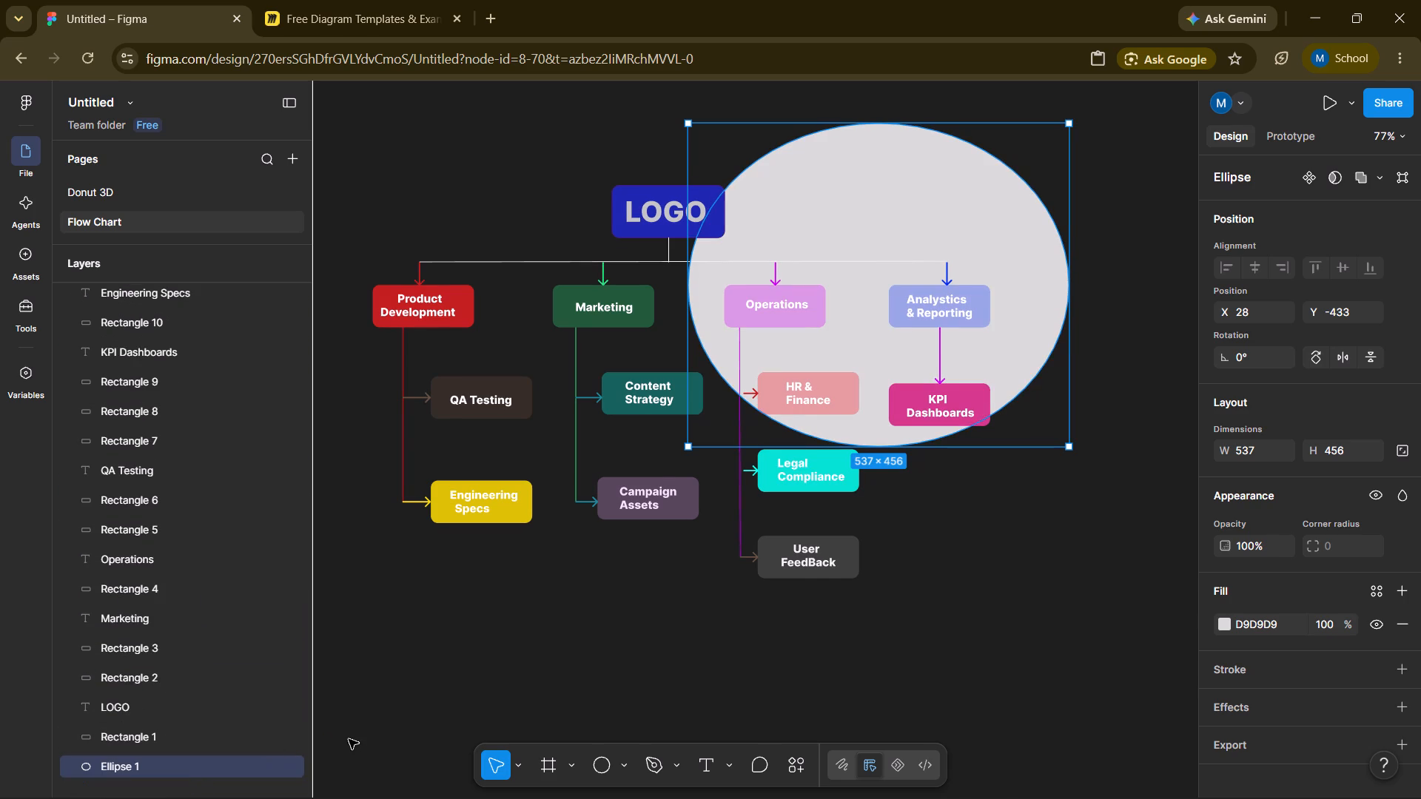
pyautogui.click(508, 646)
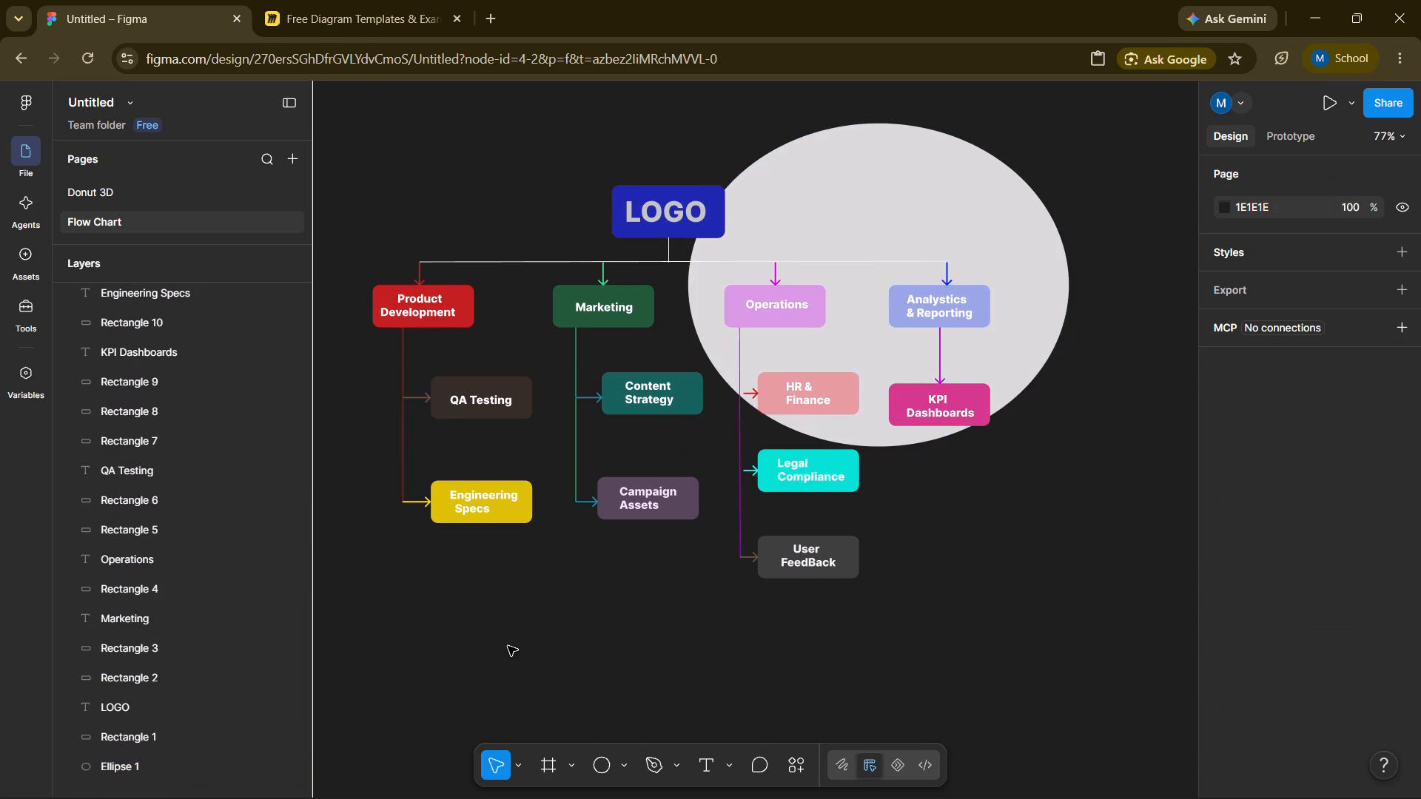
# Set the background ellipse's opacity to 10%.
pyautogui.click(891, 191)
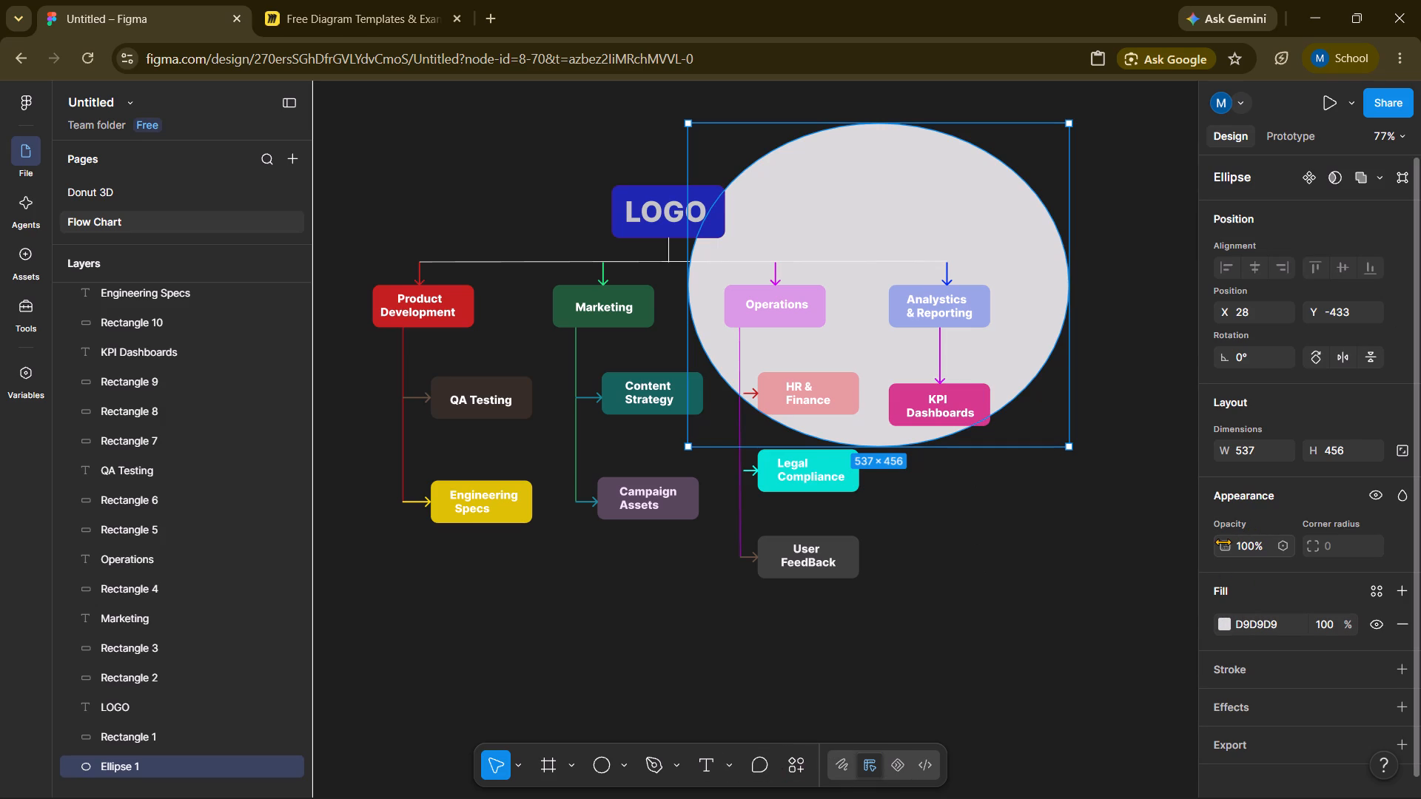
pyautogui.moveTo(1223, 542); pyautogui.dragTo(710, 439)
pyautogui.press('BackSpace')
pyautogui.write('10')
pyautogui.press('Return')
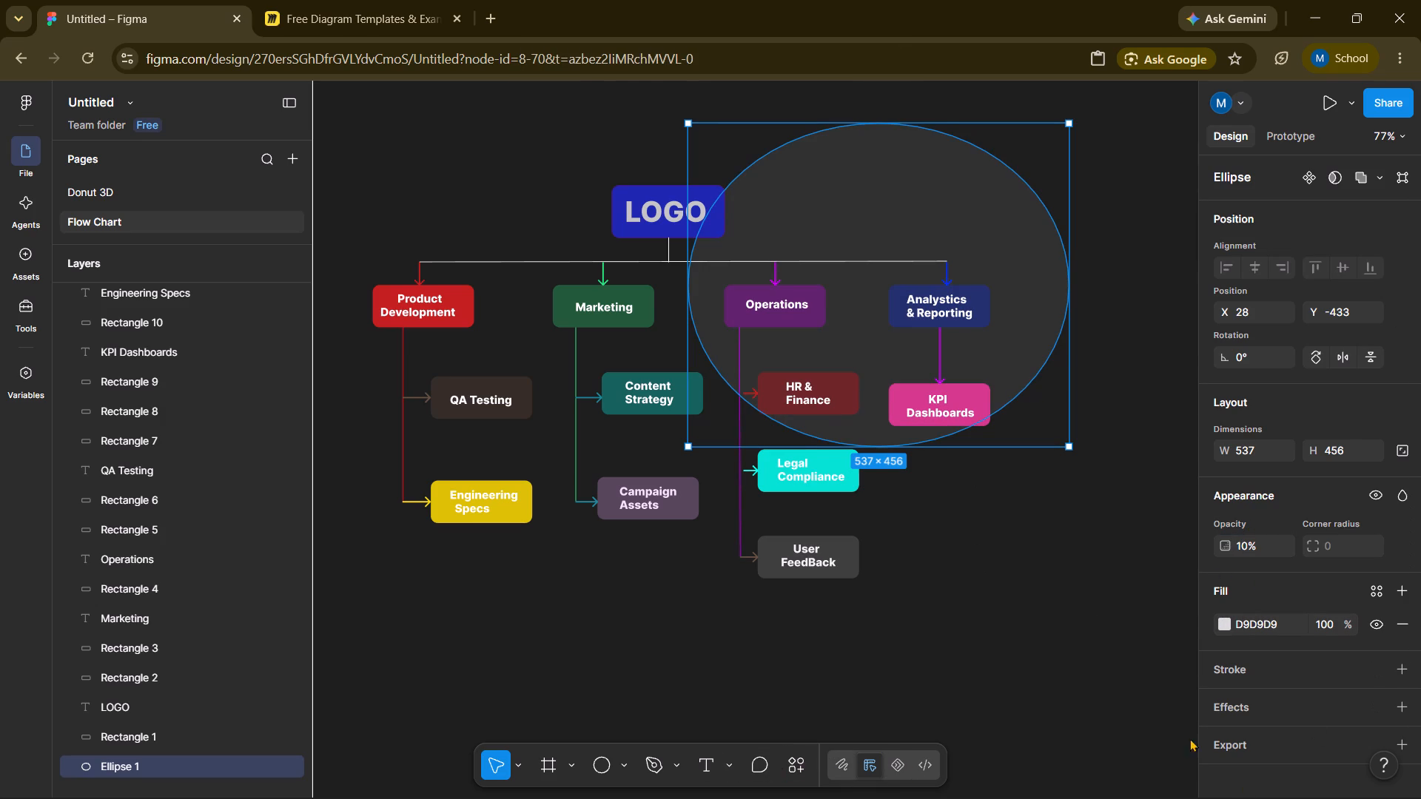
pyautogui.click(1077, 604)
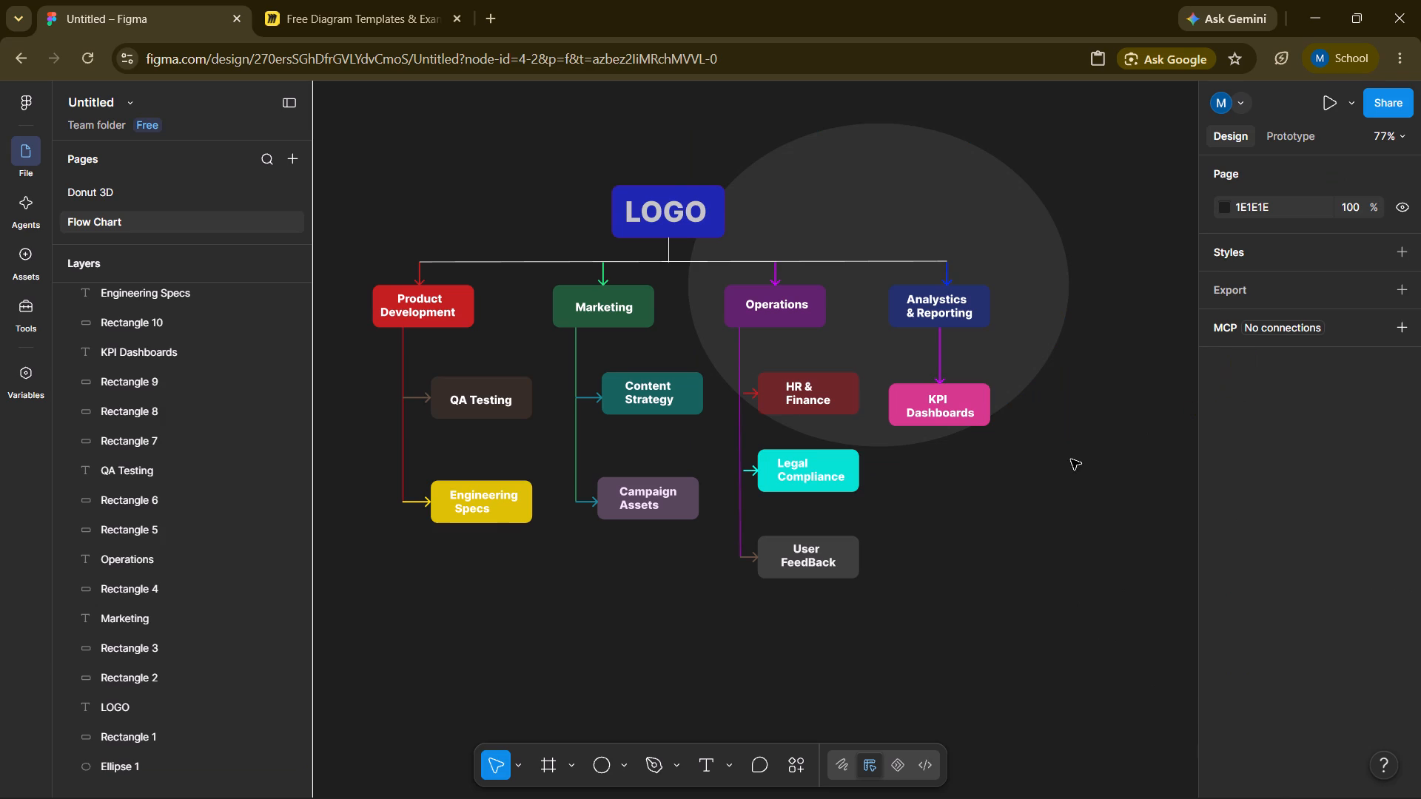
# Try the page's cyan 00FFEE and blue 1E27B0 as the ellipse's fill, settling on magenta D400FF.
pyautogui.click(1024, 317)
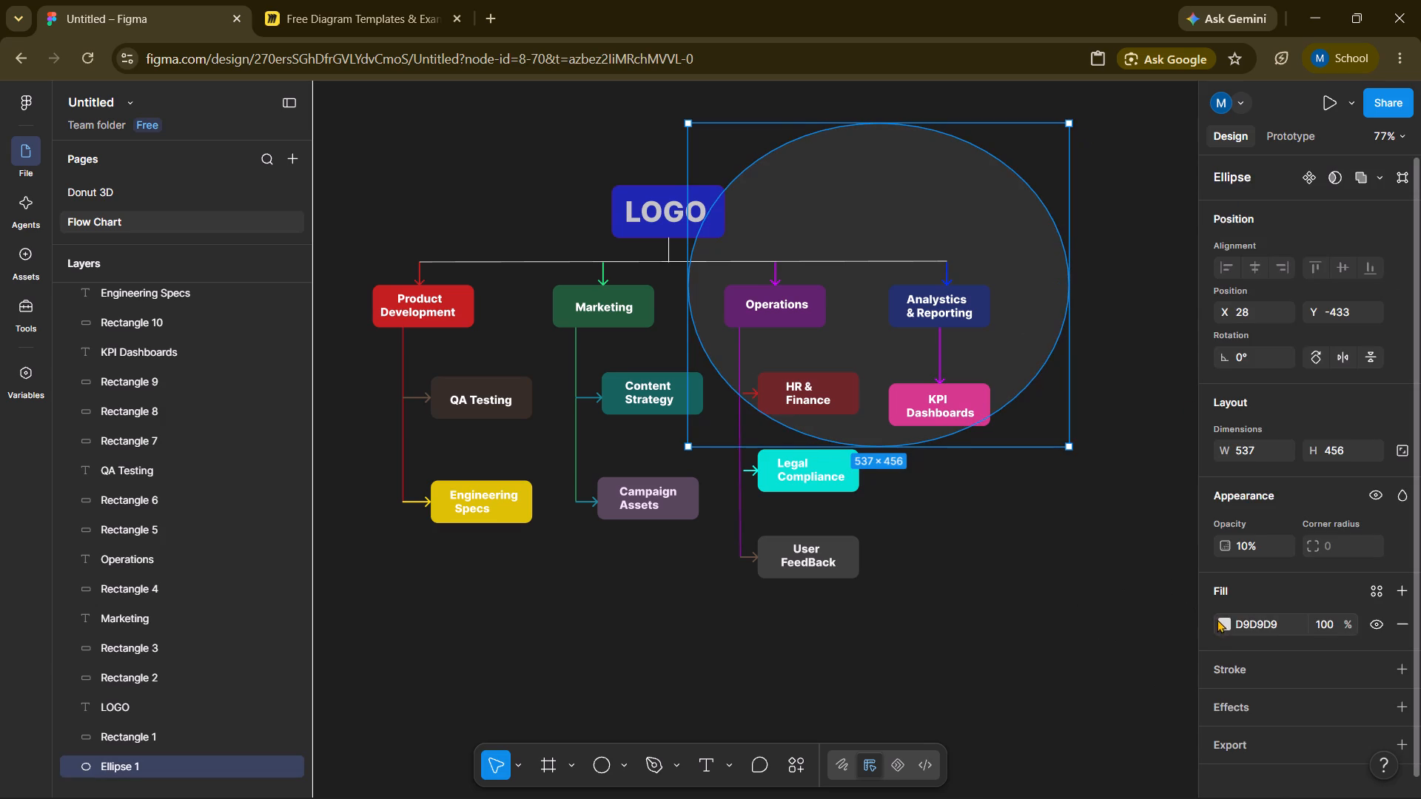
pyautogui.click(1220, 624)
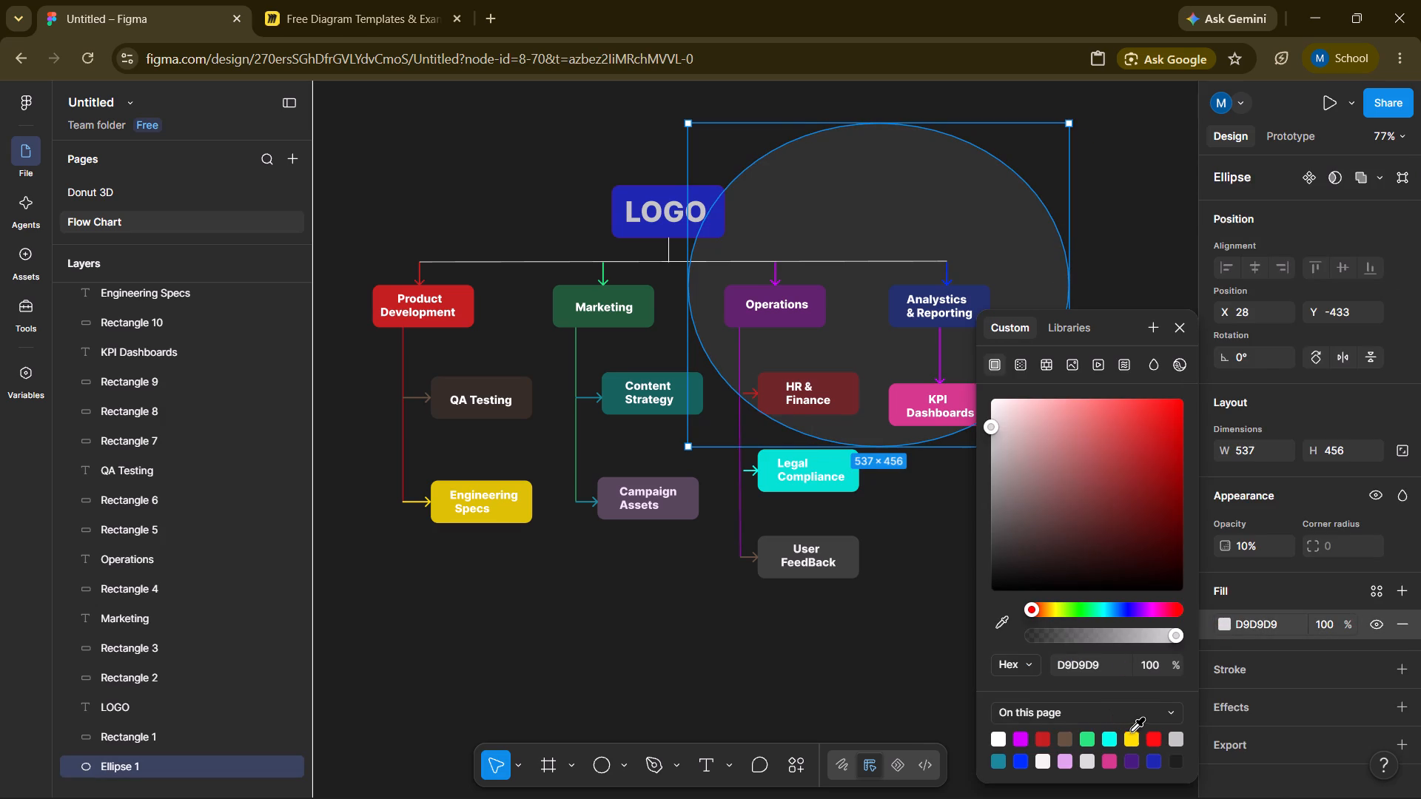
pyautogui.click(1112, 741)
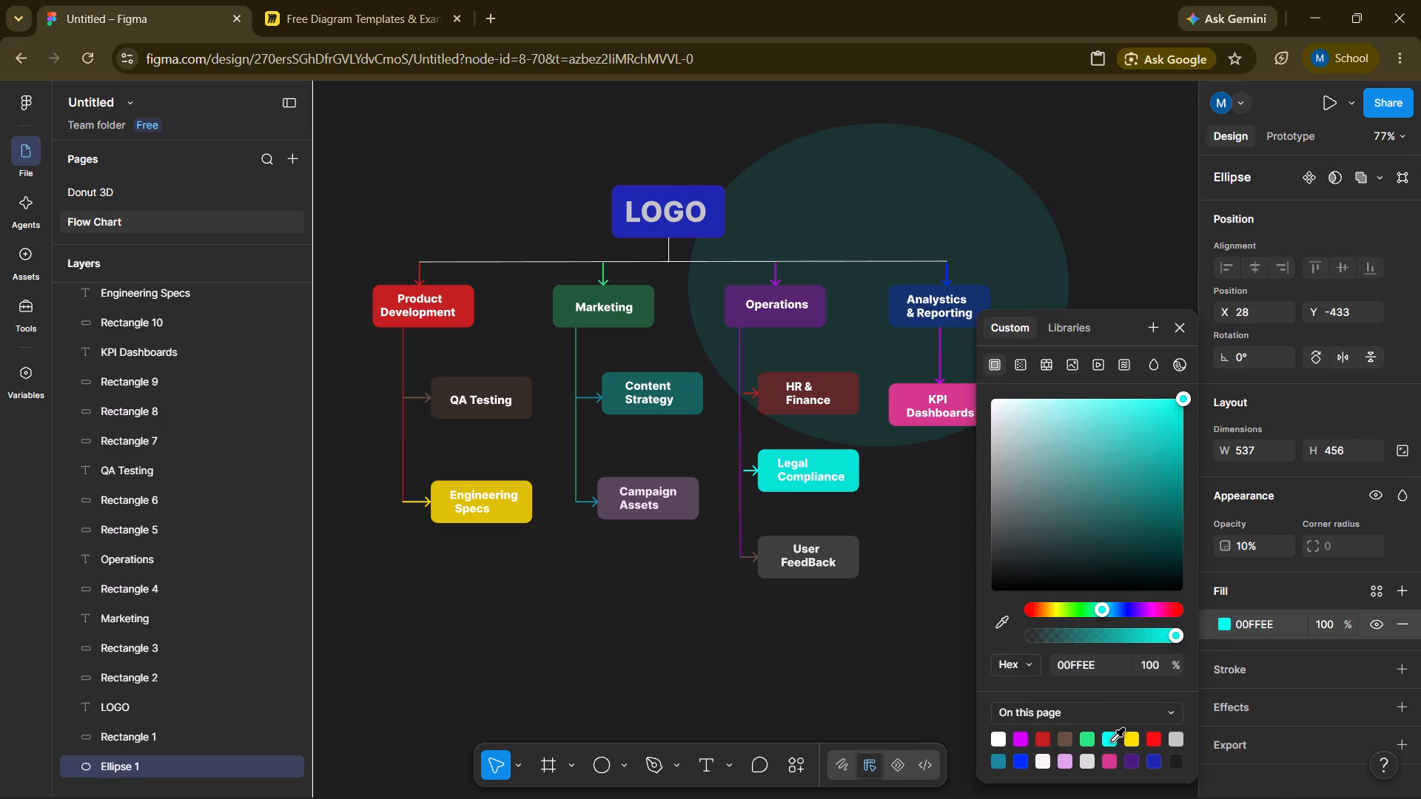
pyautogui.click(1155, 765)
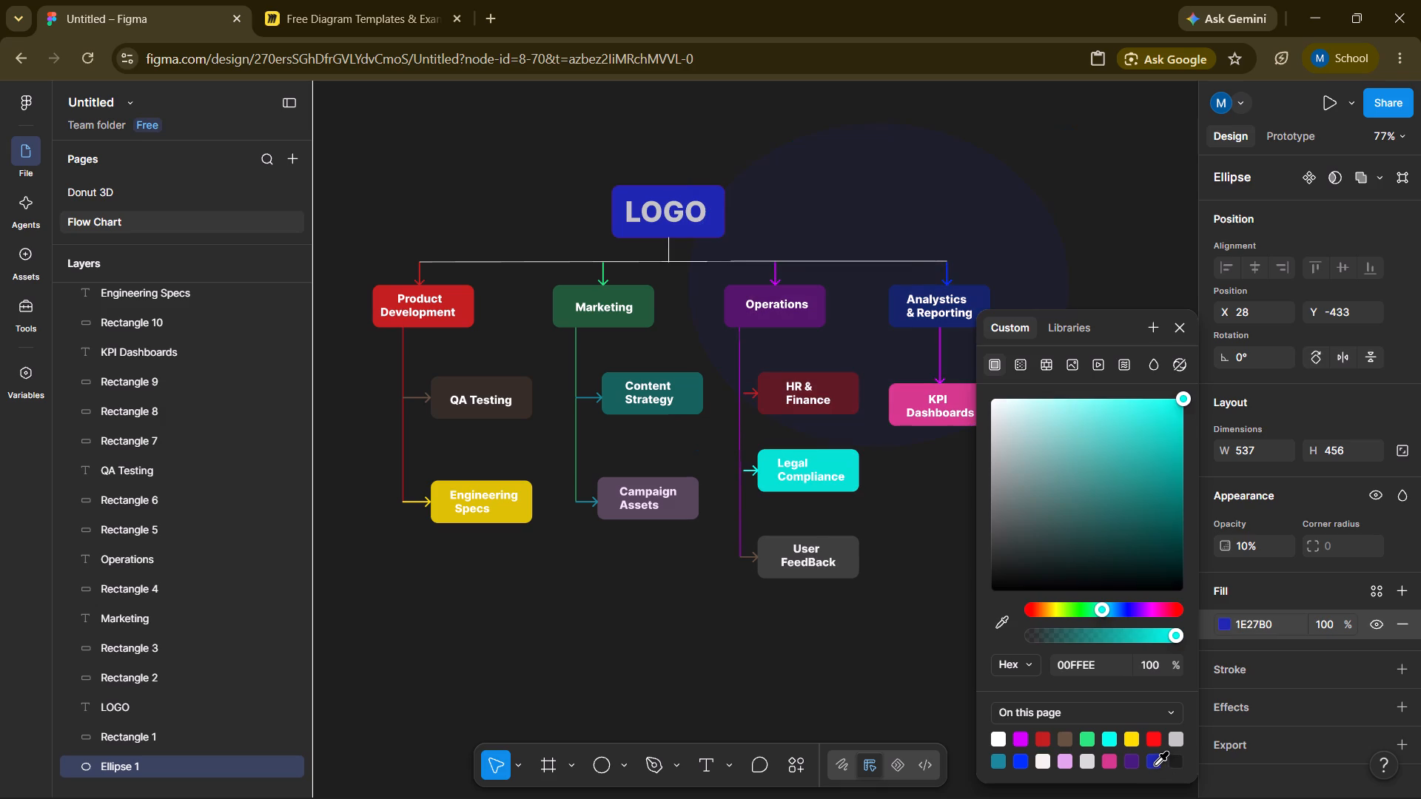
pyautogui.click(1021, 740)
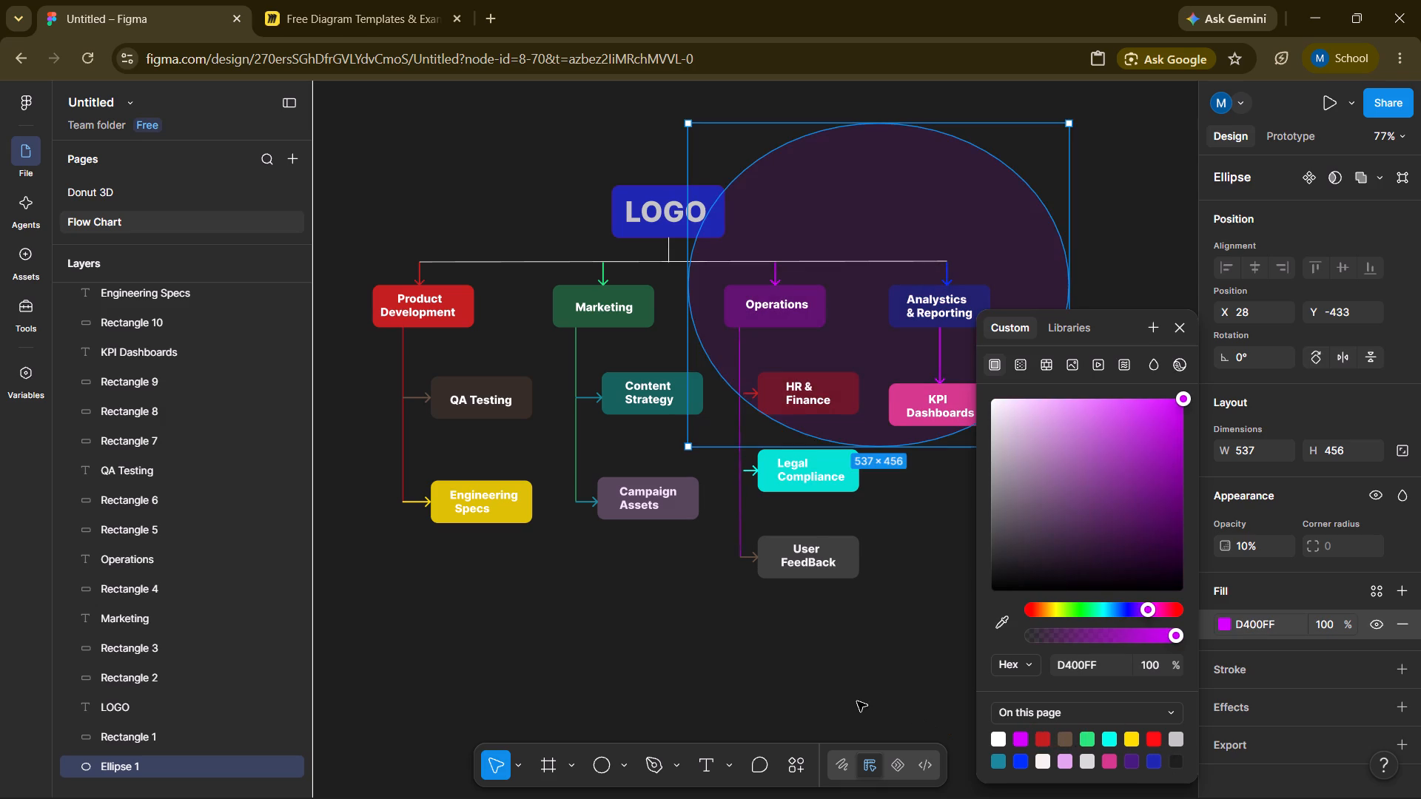
pyautogui.click(857, 701)
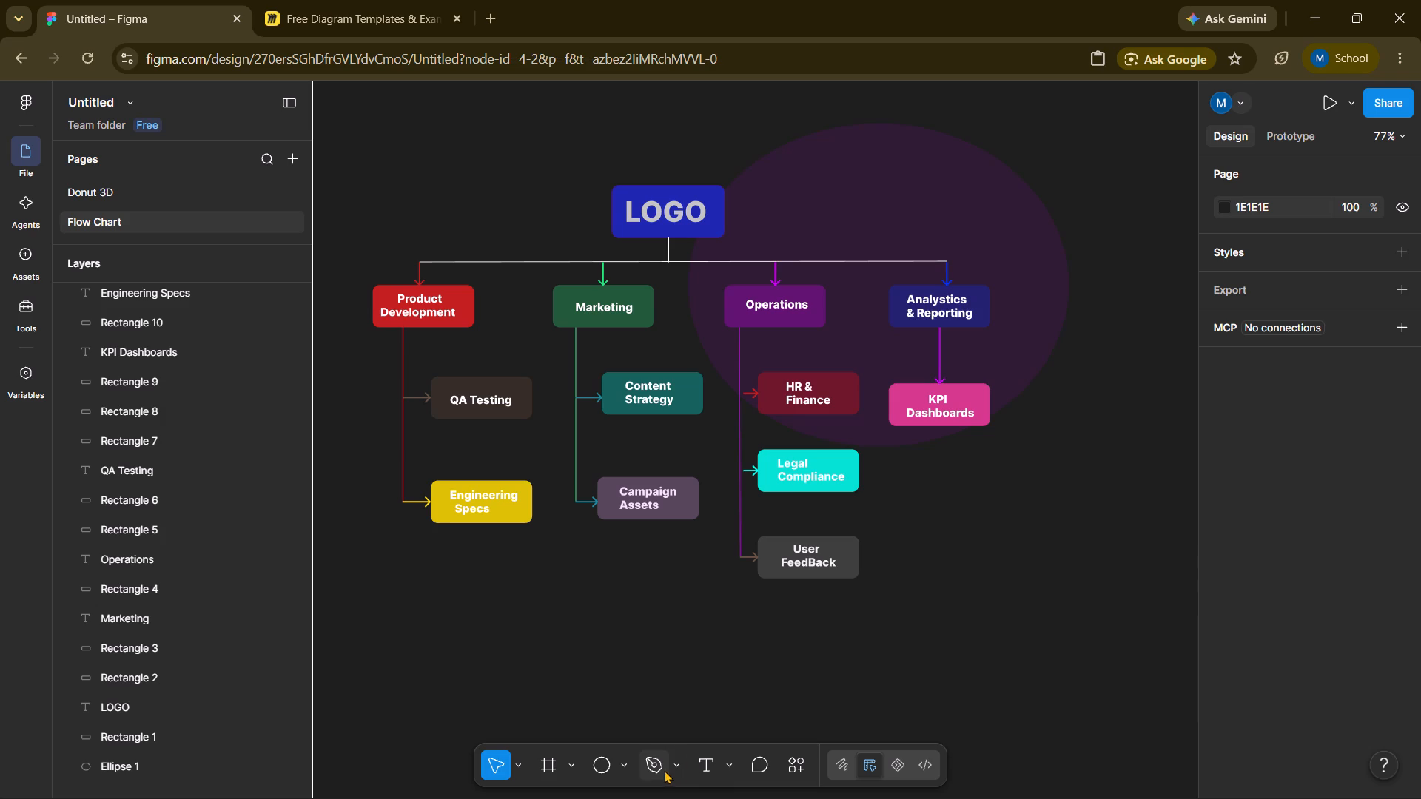
# Draw a rectangle about 910 by 580 covering the chart's branches below the LOGO box.
pyautogui.click(629, 761)
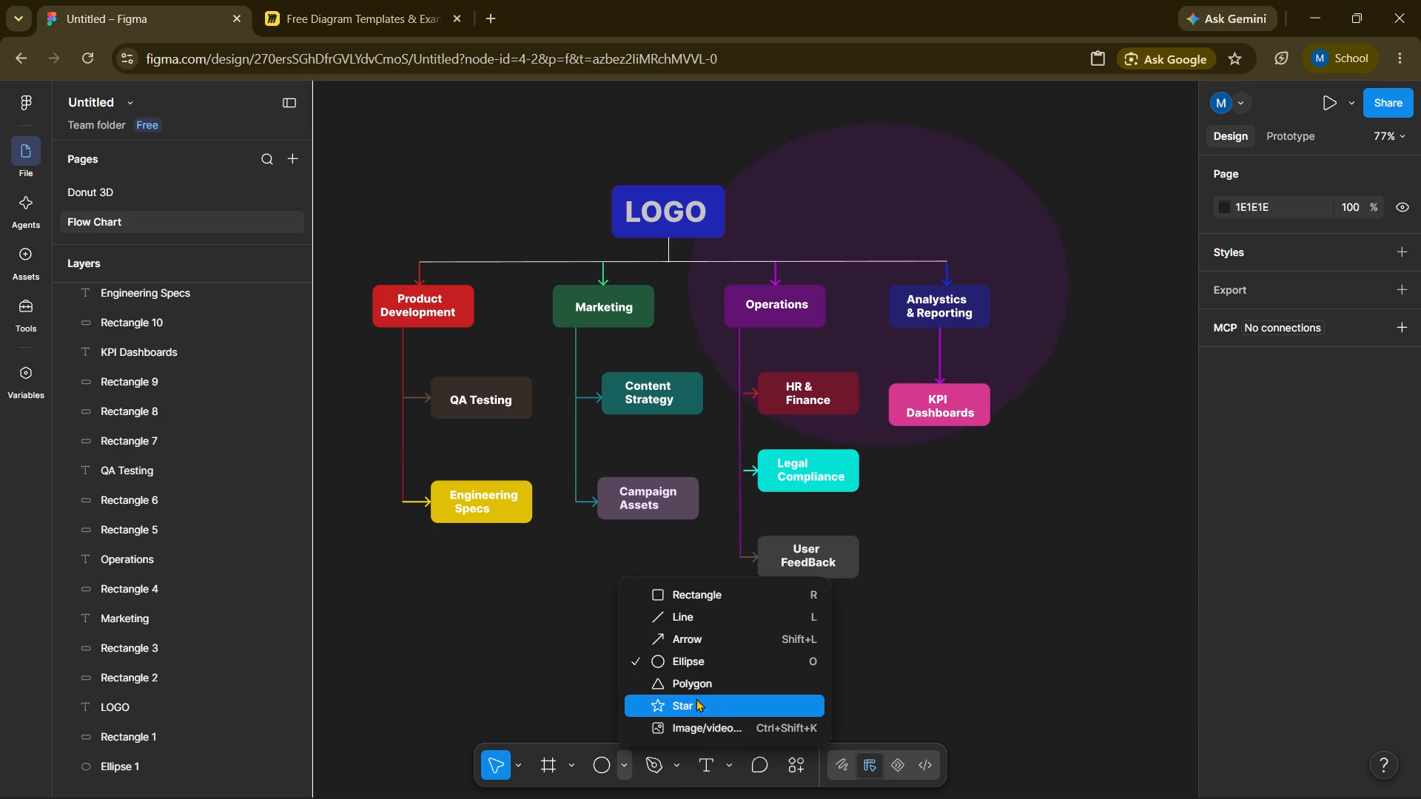
pyautogui.click(710, 600)
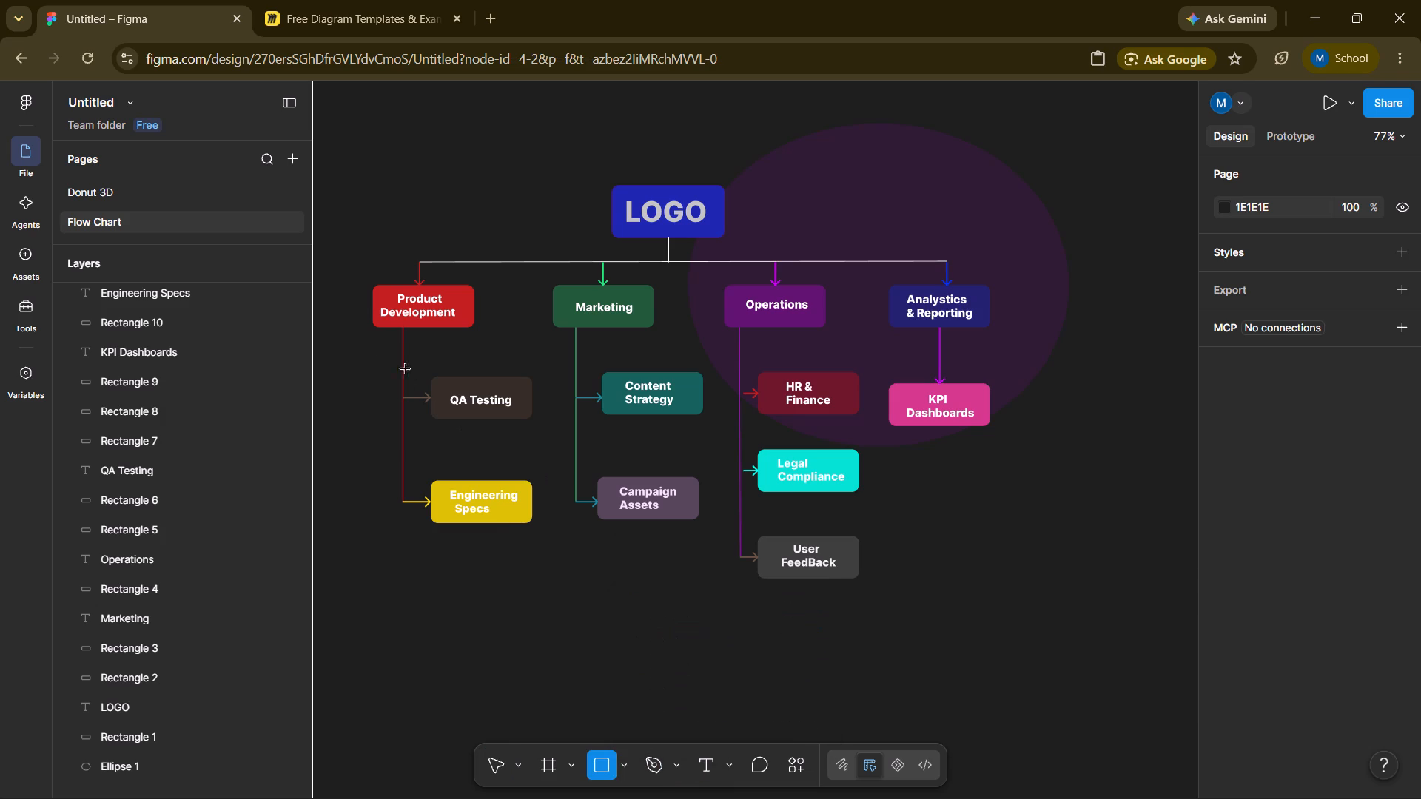
pyautogui.moveTo(357, 252); pyautogui.dragTo(627, 540)
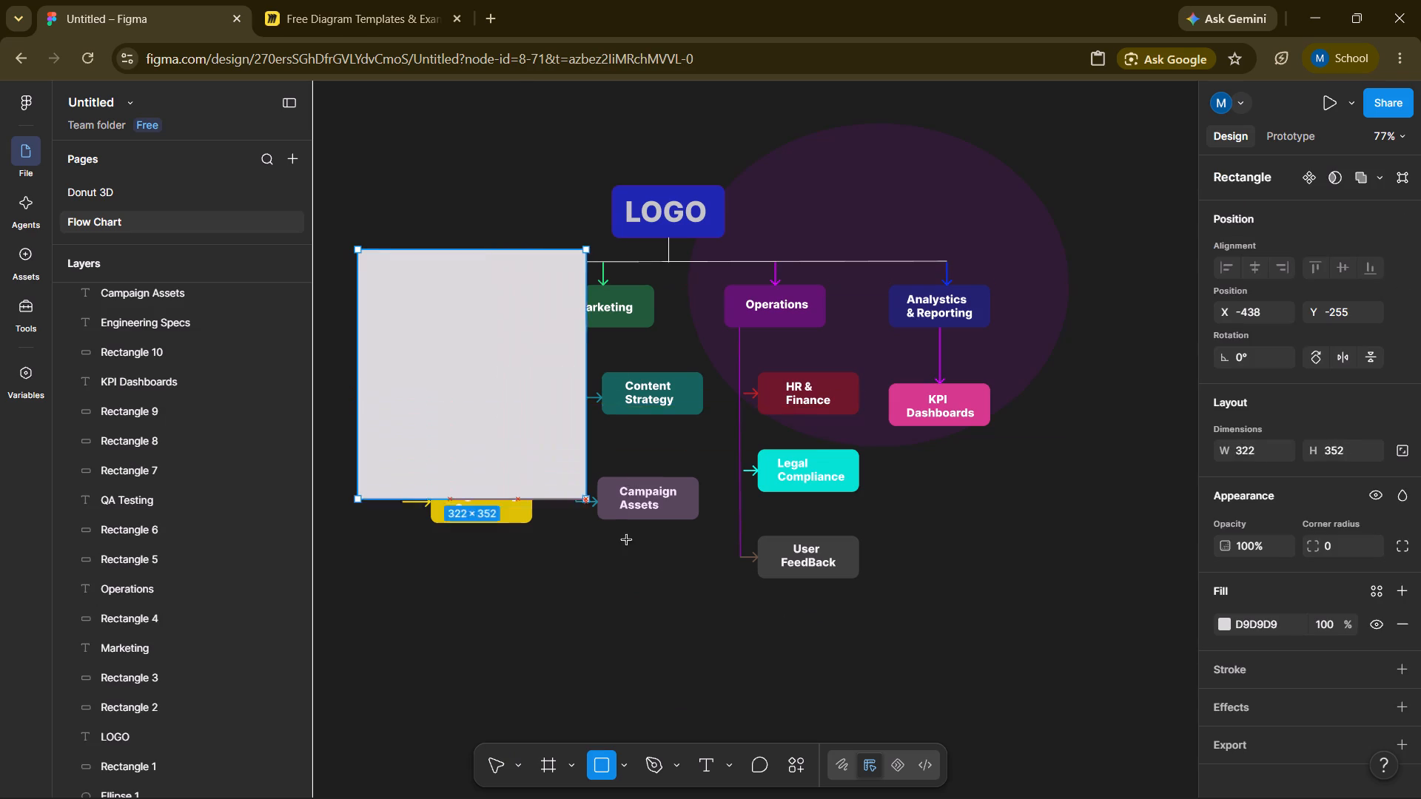
pyautogui.moveTo(627, 540); pyautogui.dragTo(1003, 660)
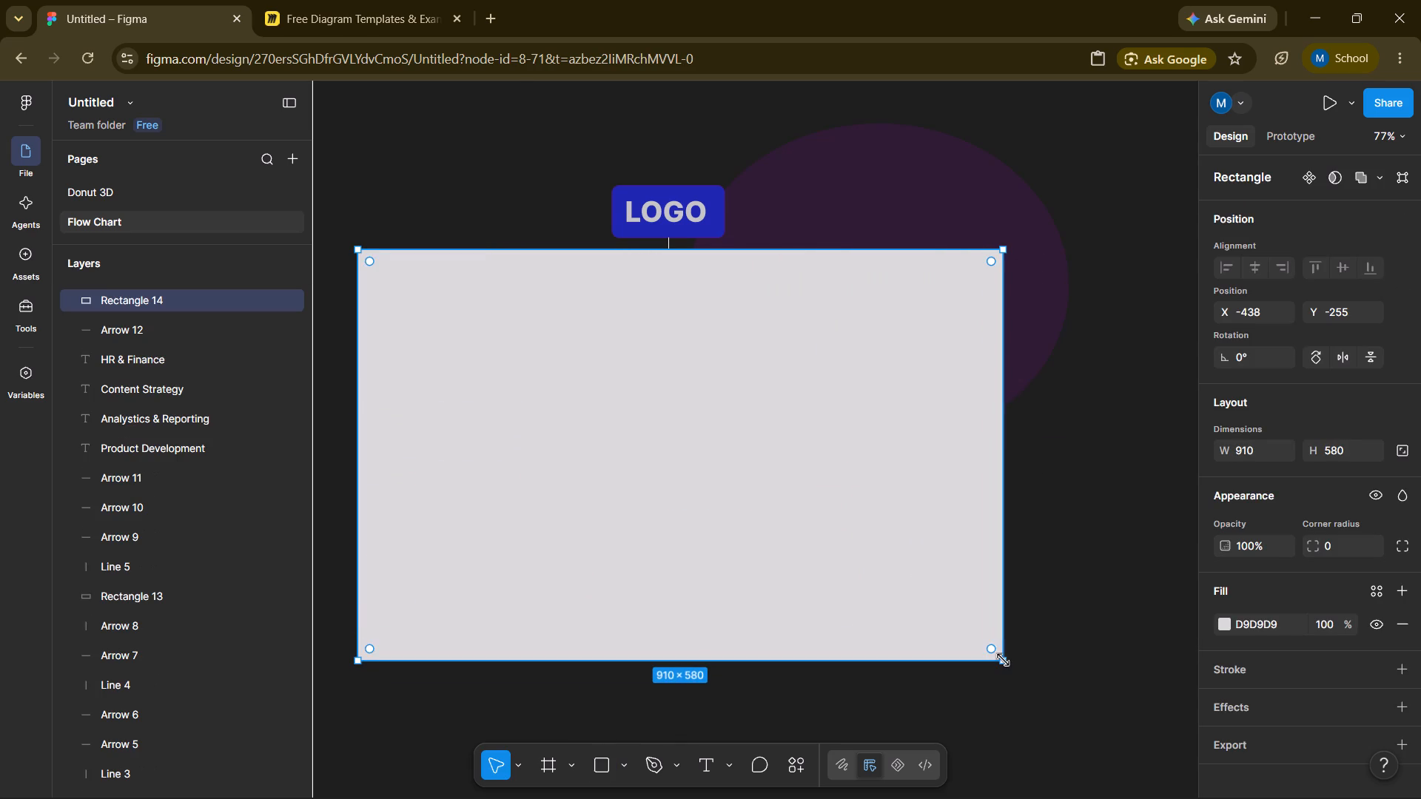
# Reduce the new rectangle to about 795 by 528 and place it over the sub-boxes below the Product Development, Marketing and Operations boxes.
pyautogui.moveTo(819, 511); pyautogui.dragTo(810, 642)
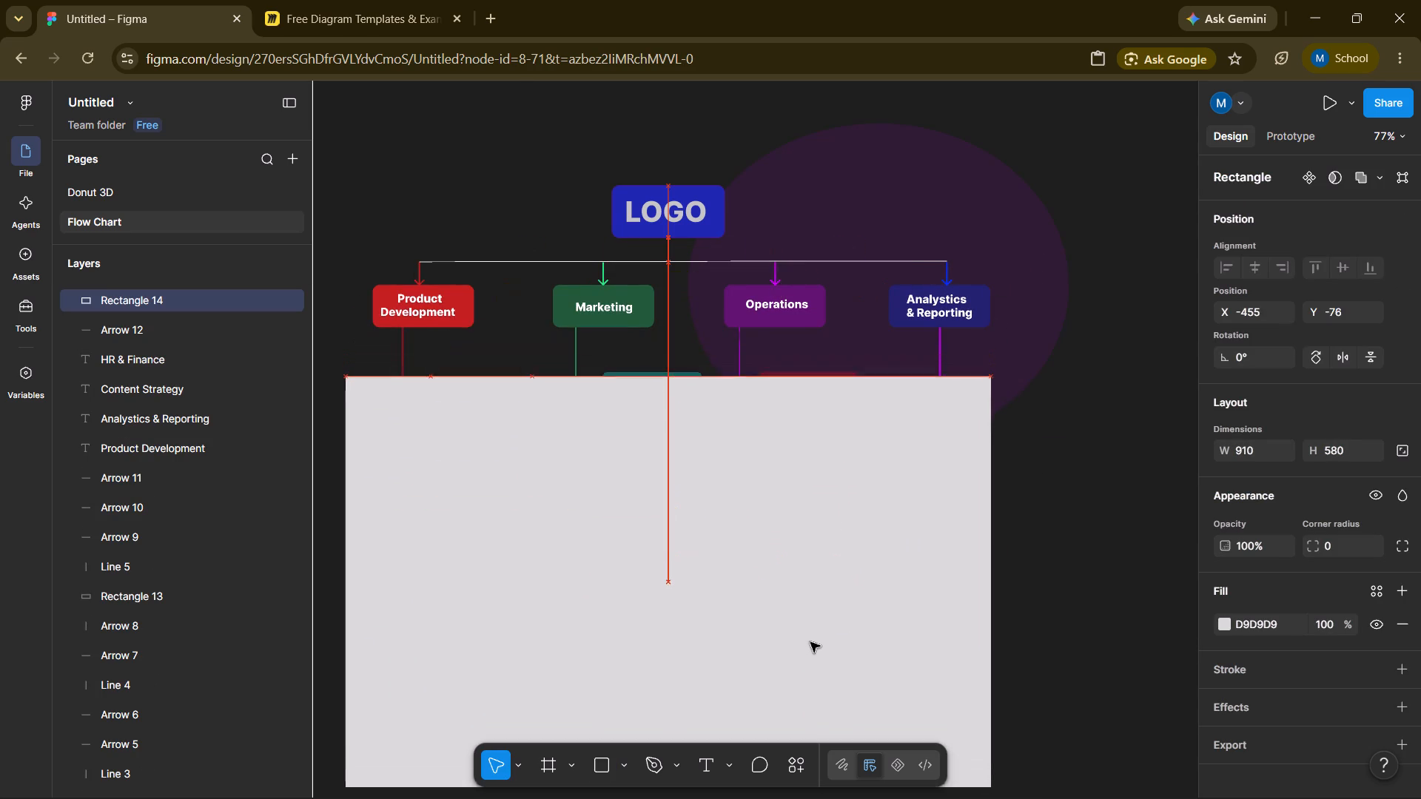
pyautogui.moveTo(810, 642); pyautogui.dragTo(783, 550)
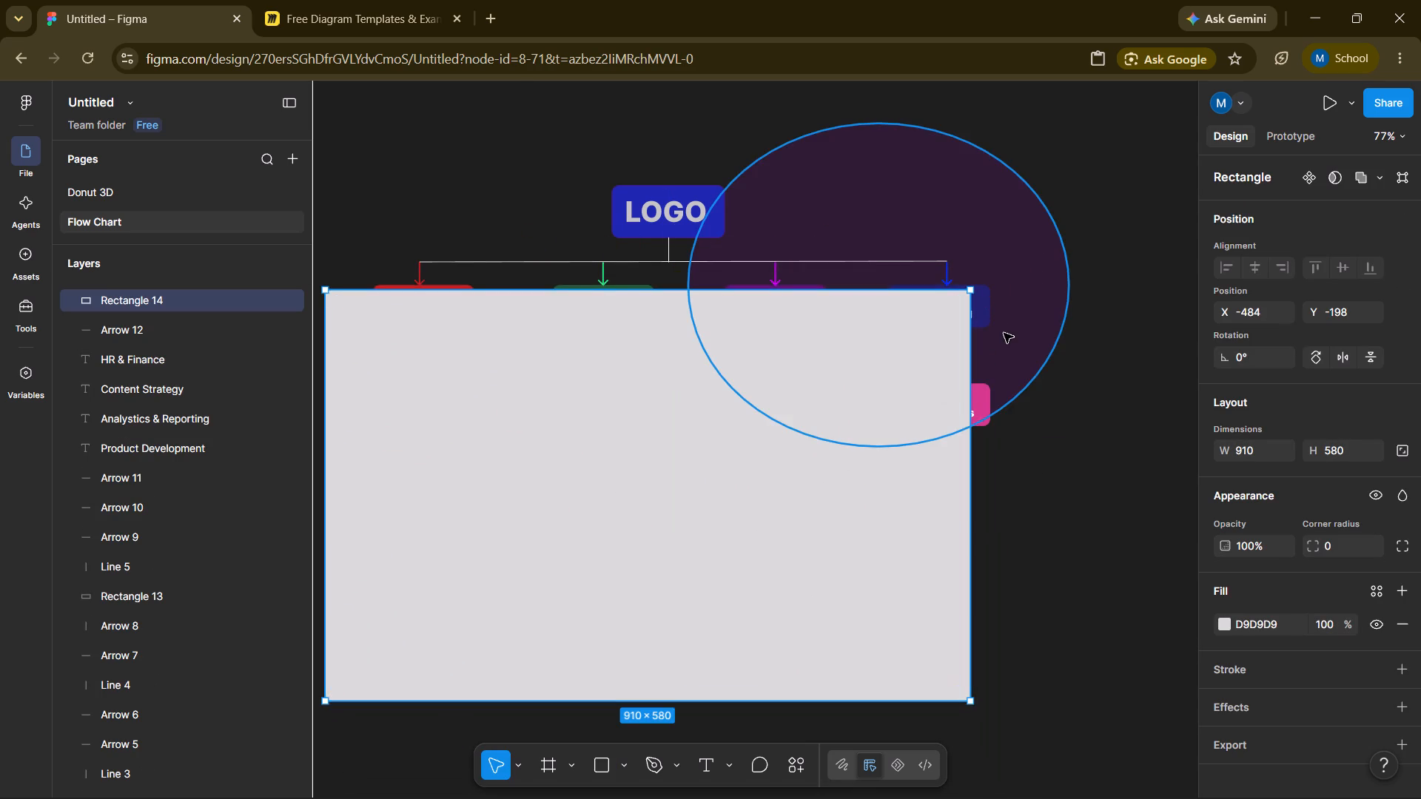
pyautogui.moveTo(695, 434); pyautogui.dragTo(662, 445)
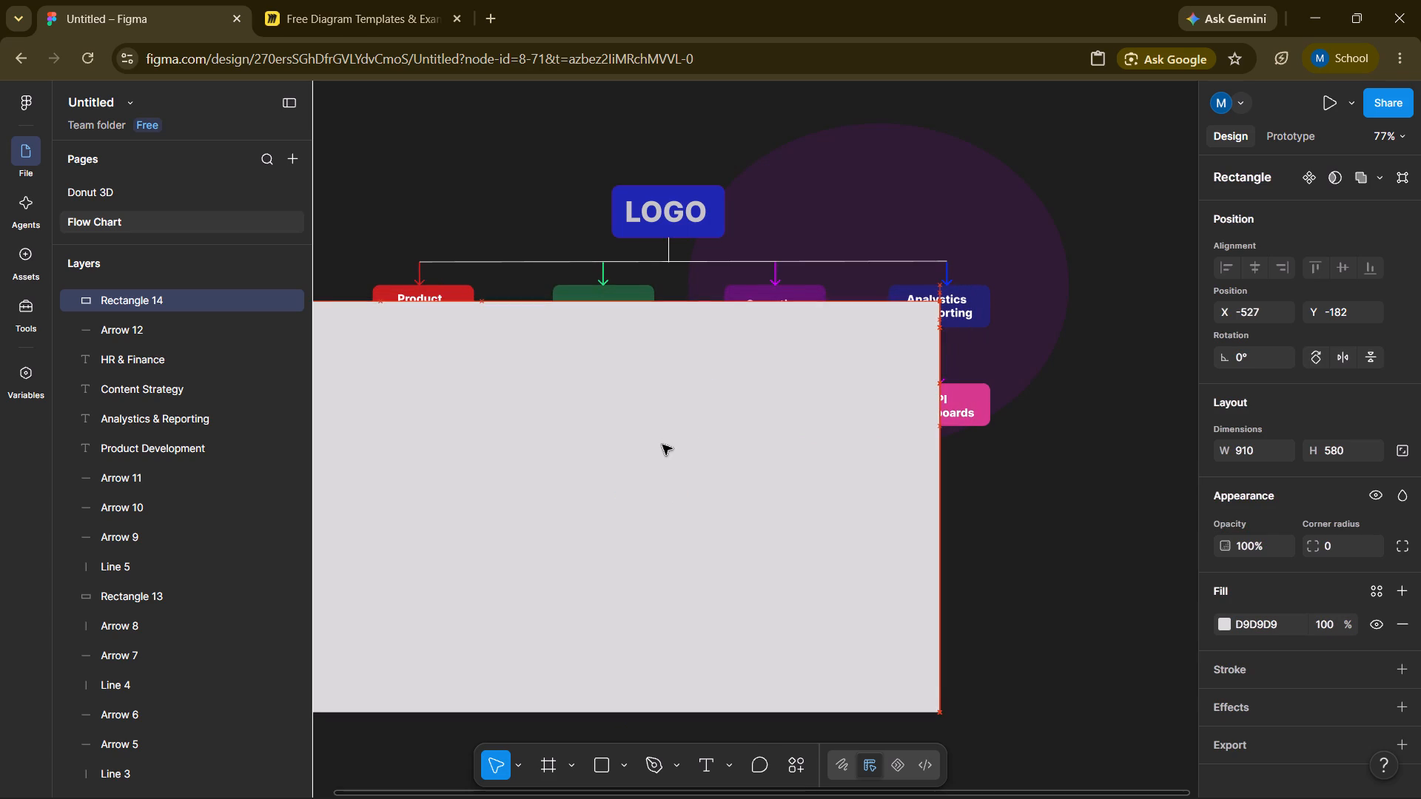
pyautogui.moveTo(662, 445); pyautogui.dragTo(665, 480)
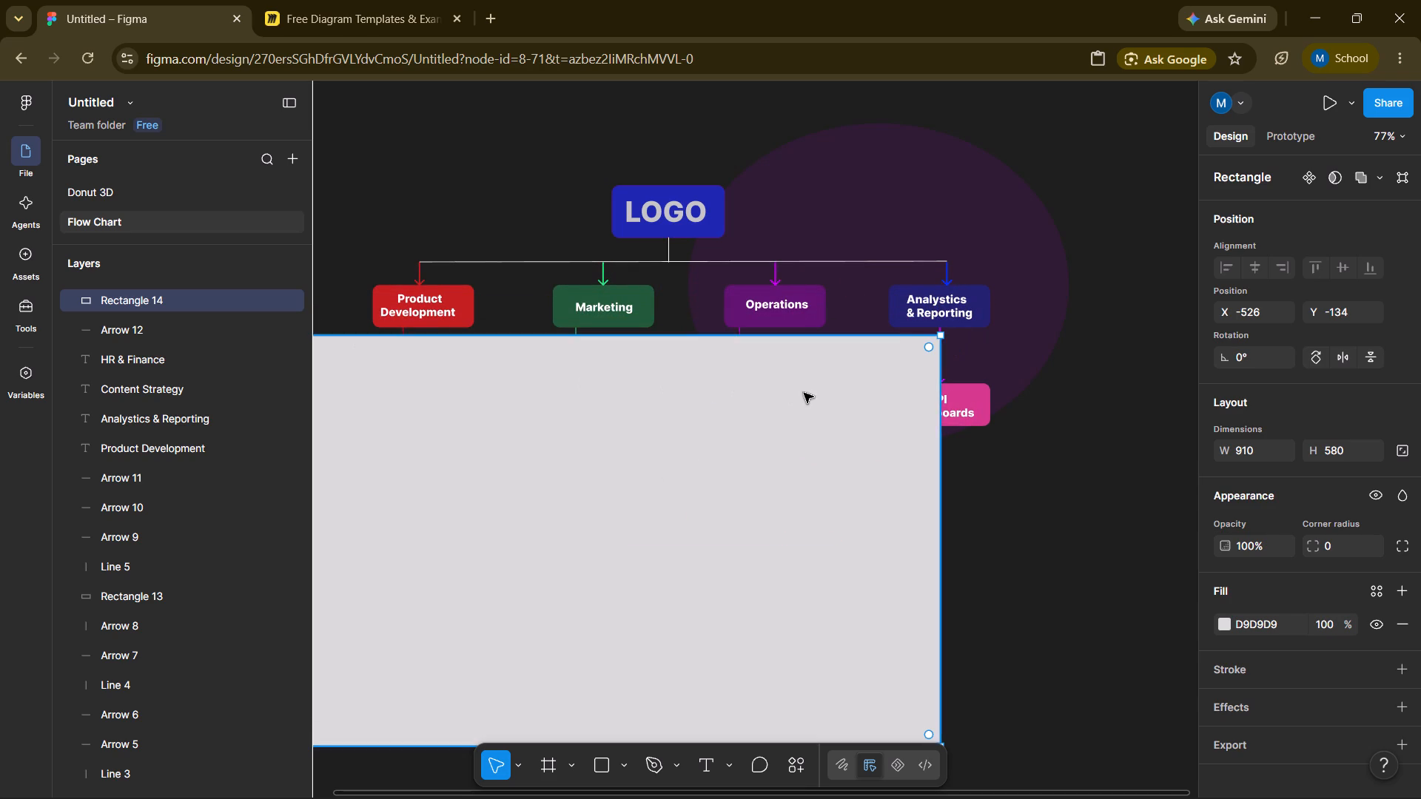
pyautogui.moveTo(941, 339); pyautogui.dragTo(860, 371)
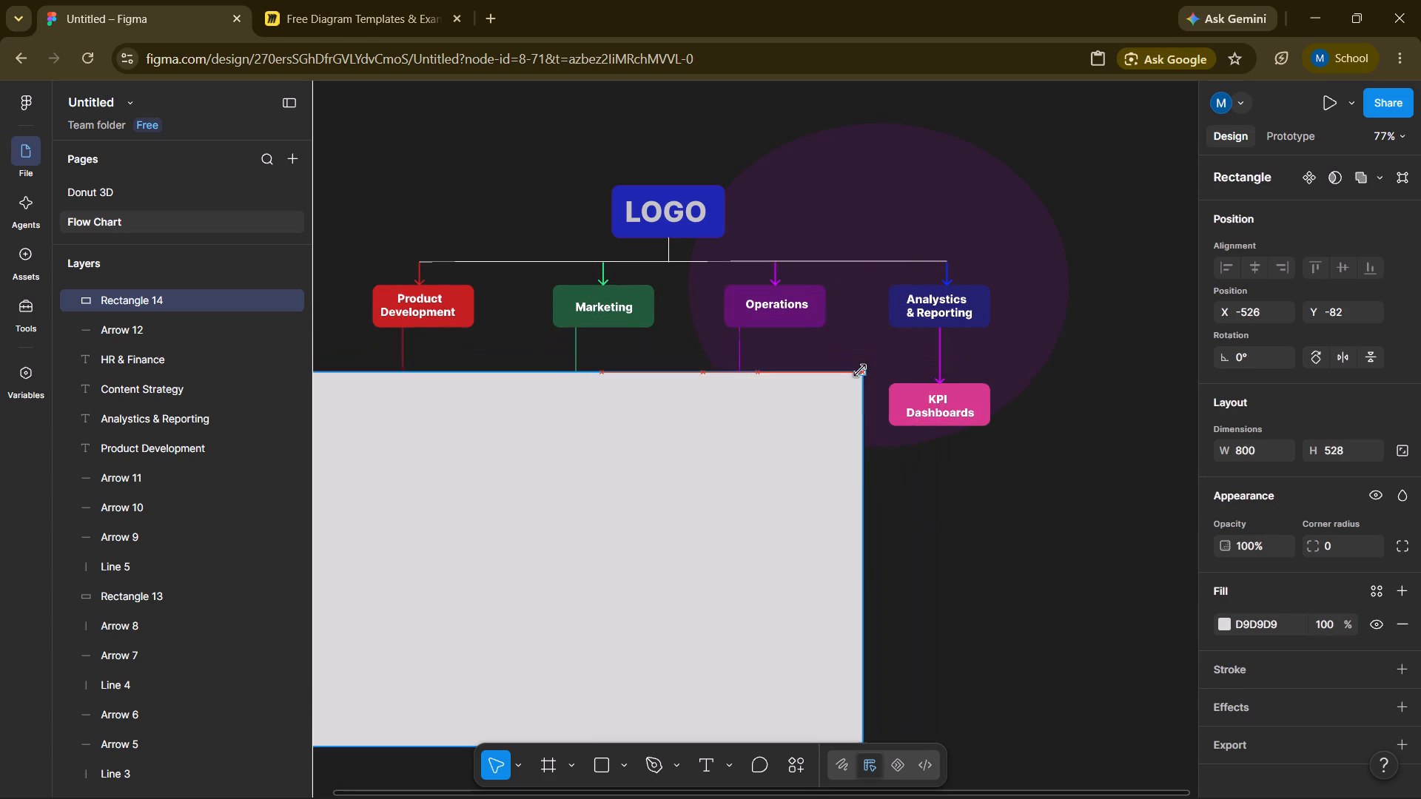
pyautogui.moveTo(860, 371); pyautogui.dragTo(859, 371)
pyautogui.moveTo(665, 434); pyautogui.dragTo(717, 408)
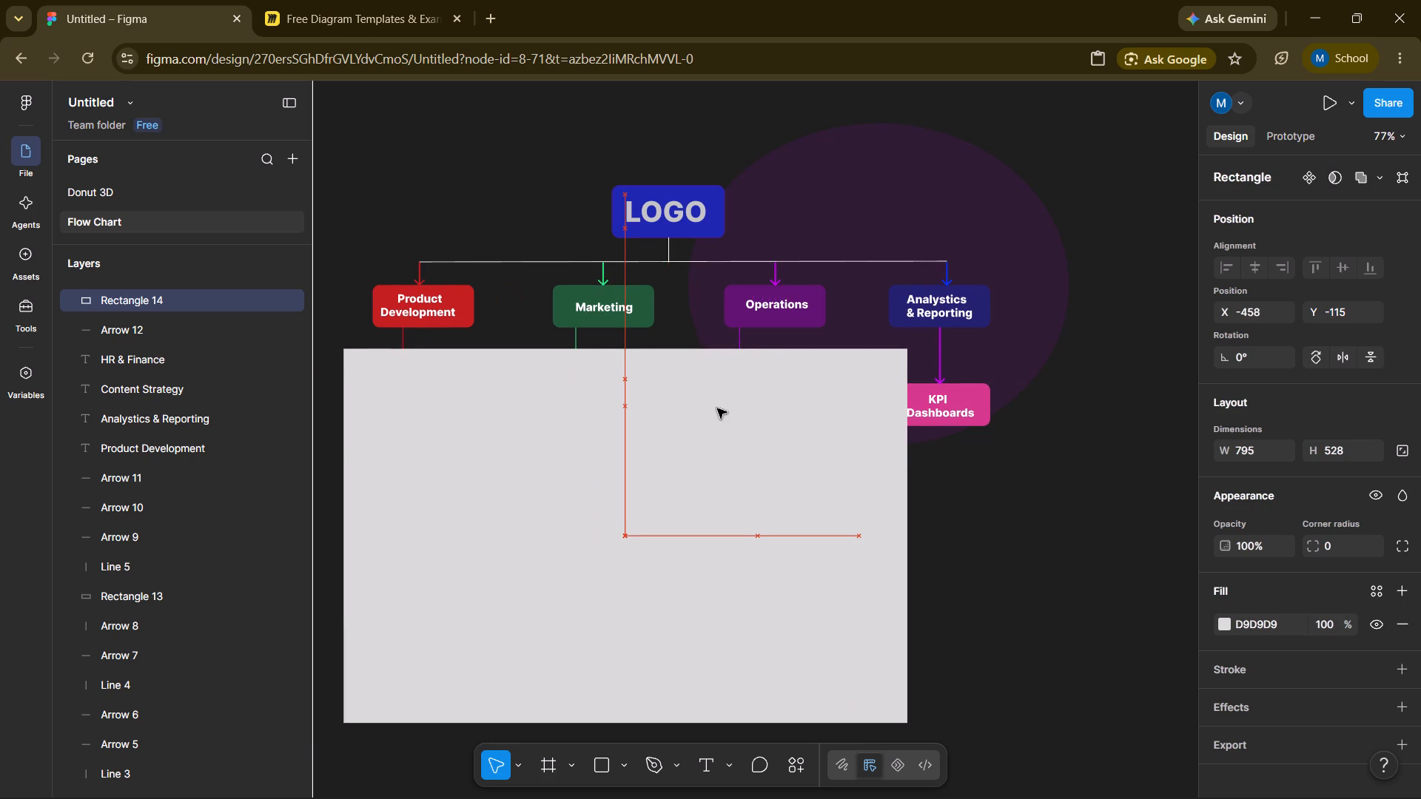
pyautogui.moveTo(717, 408); pyautogui.dragTo(717, 402)
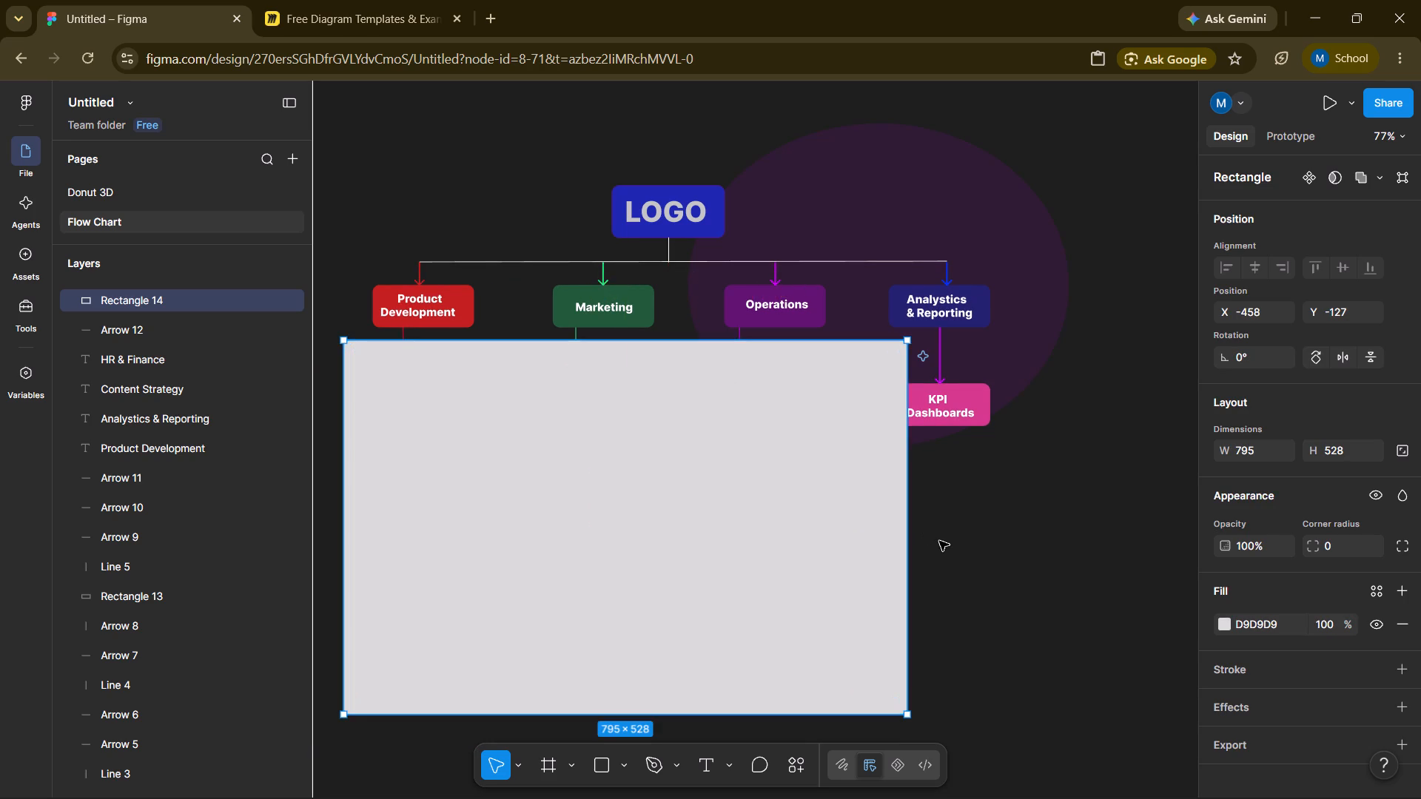
pyautogui.click(939, 541)
# Move the Rectangle 14 layer to the bottom of the layer order, below Ellipse 1.
pyautogui.moveTo(168, 303); pyautogui.dragTo(167, 698)
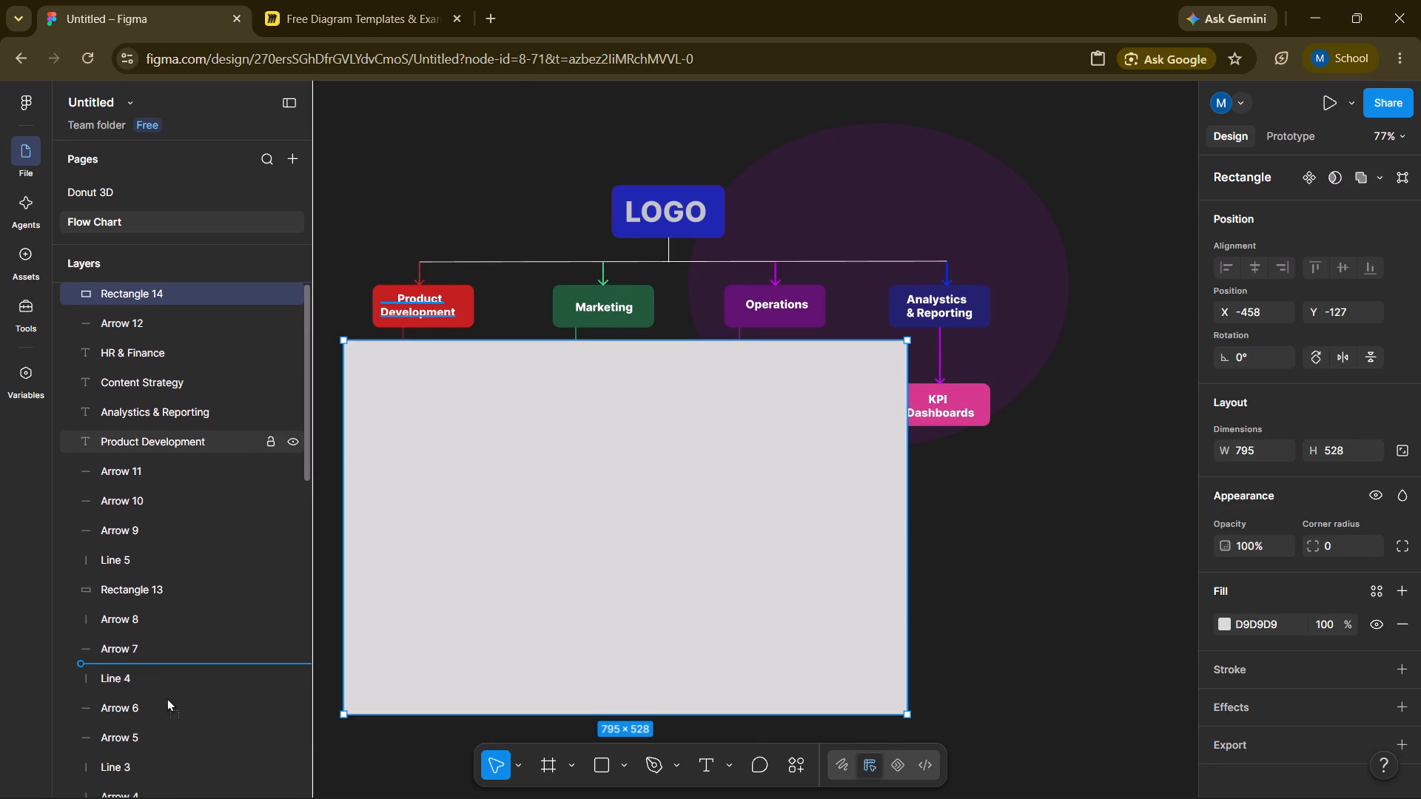
pyautogui.moveTo(167, 698); pyautogui.dragTo(167, 705)
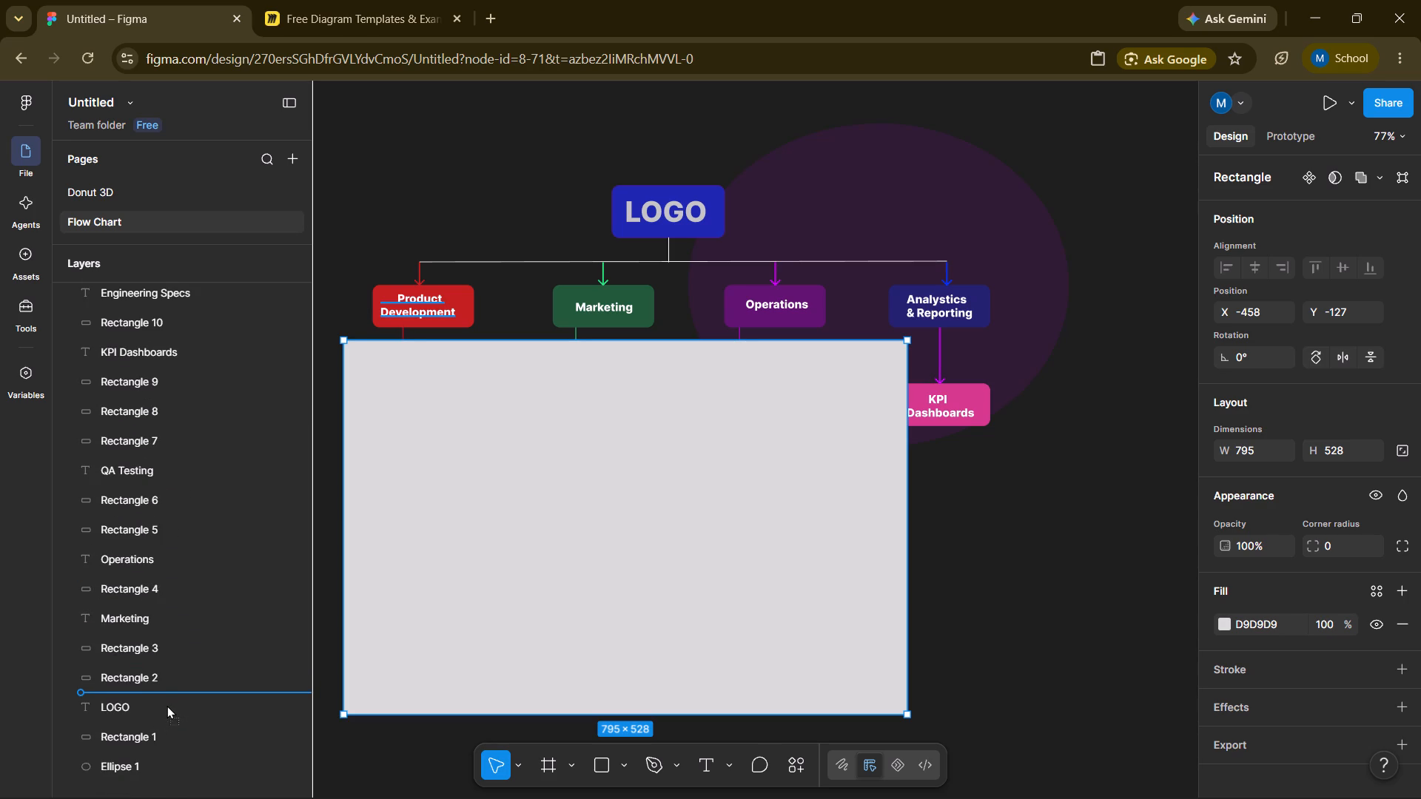
pyautogui.moveTo(167, 705); pyautogui.dragTo(166, 798)
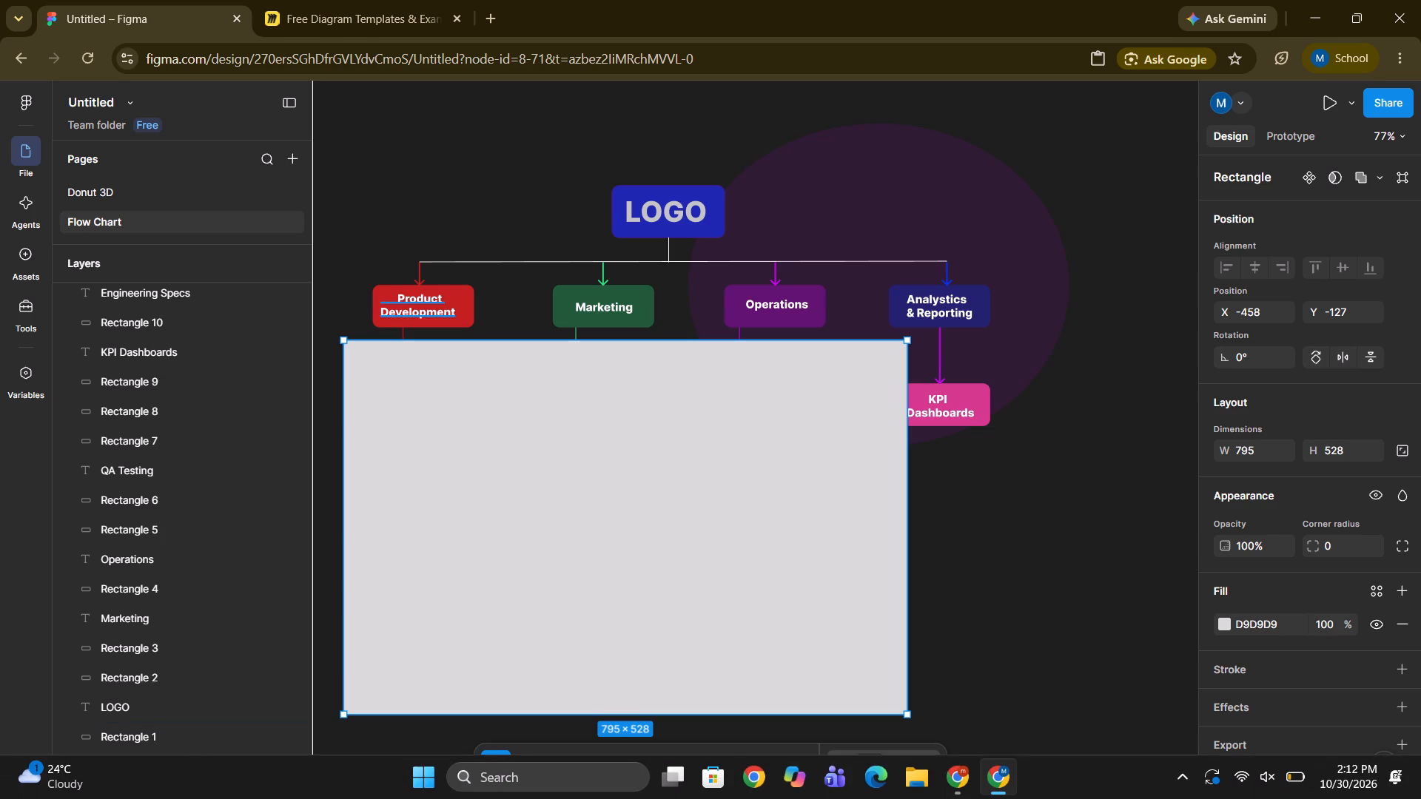
pyautogui.moveTo(166, 798); pyautogui.dragTo(207, 729)
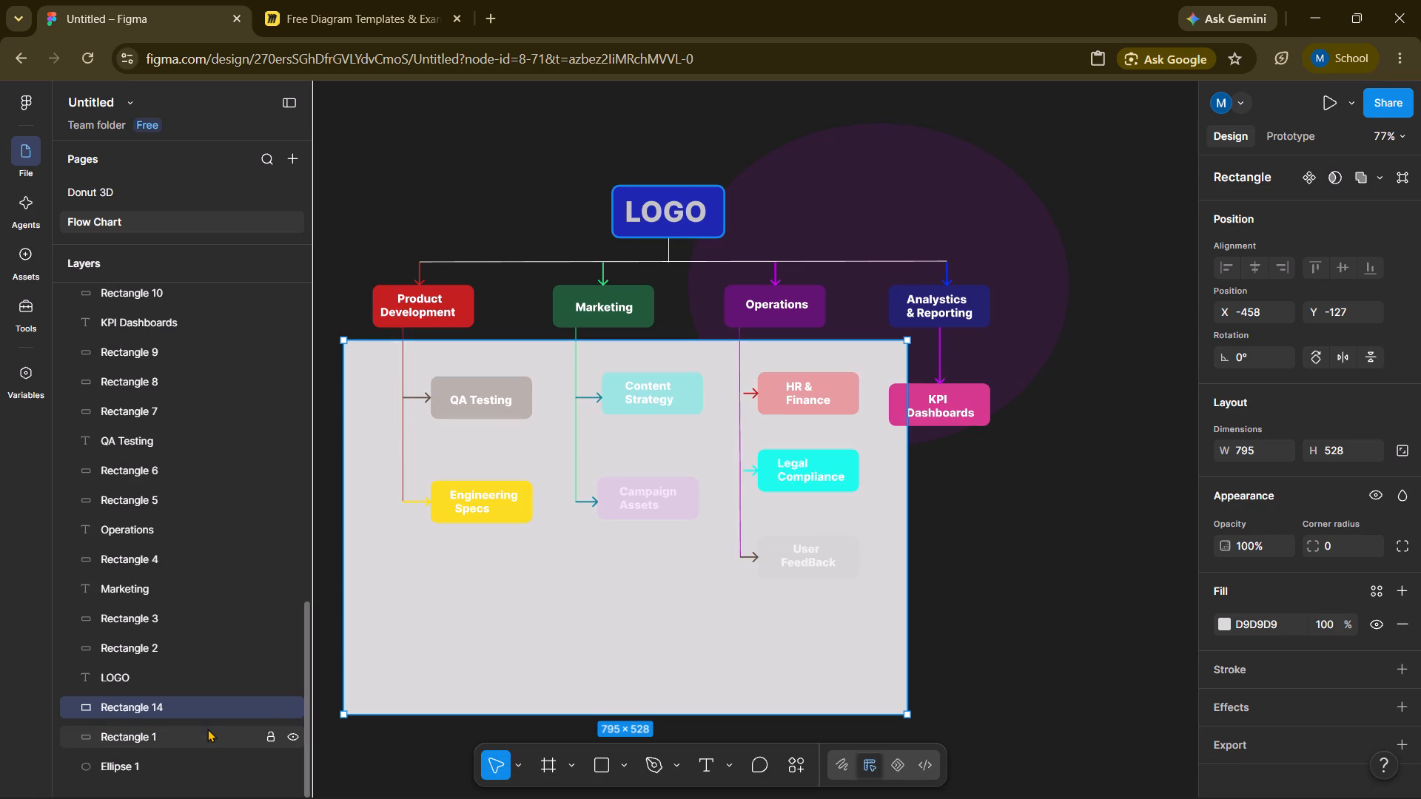
pyautogui.scroll(-2, 203, 715)
pyautogui.moveTo(189, 711); pyautogui.dragTo(184, 744)
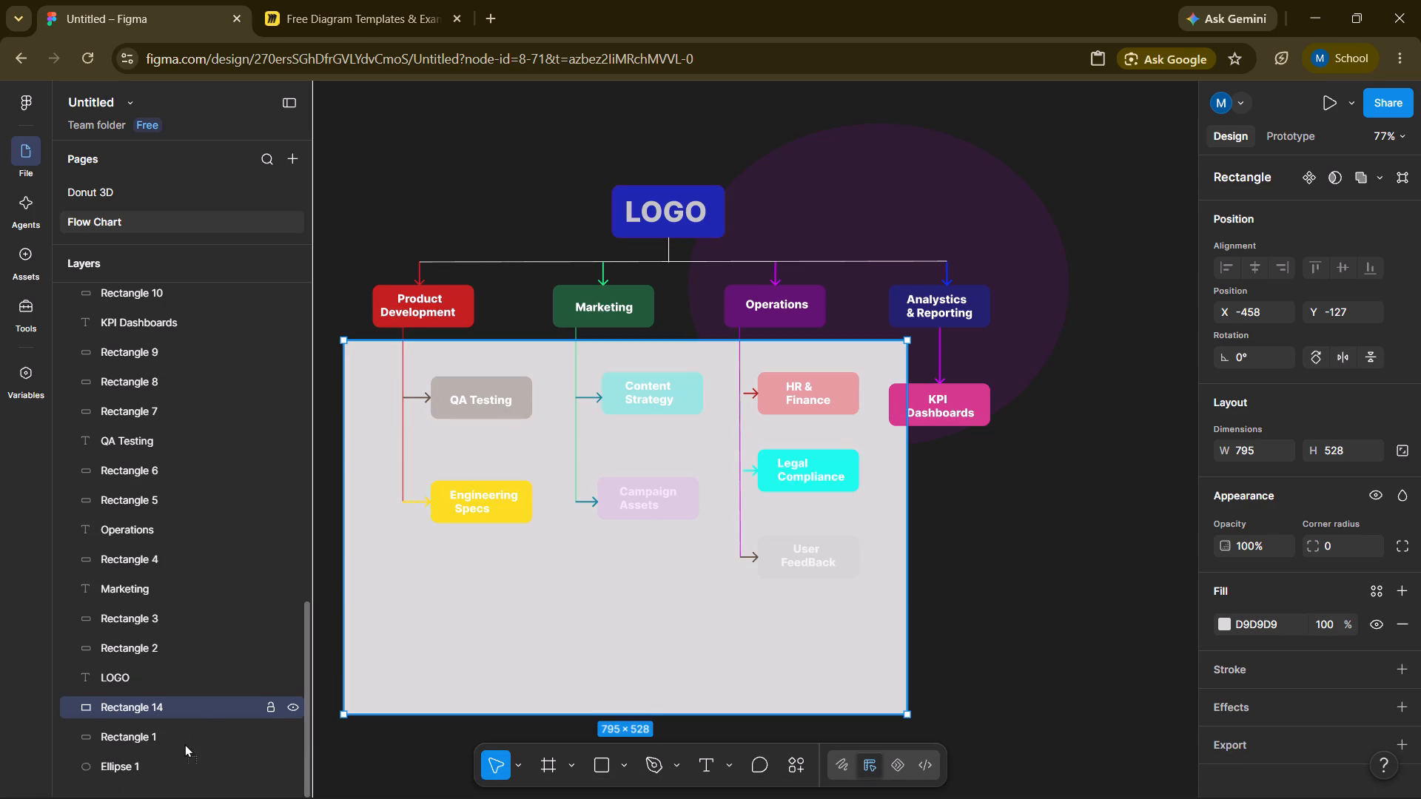
pyautogui.moveTo(184, 744); pyautogui.dragTo(185, 773)
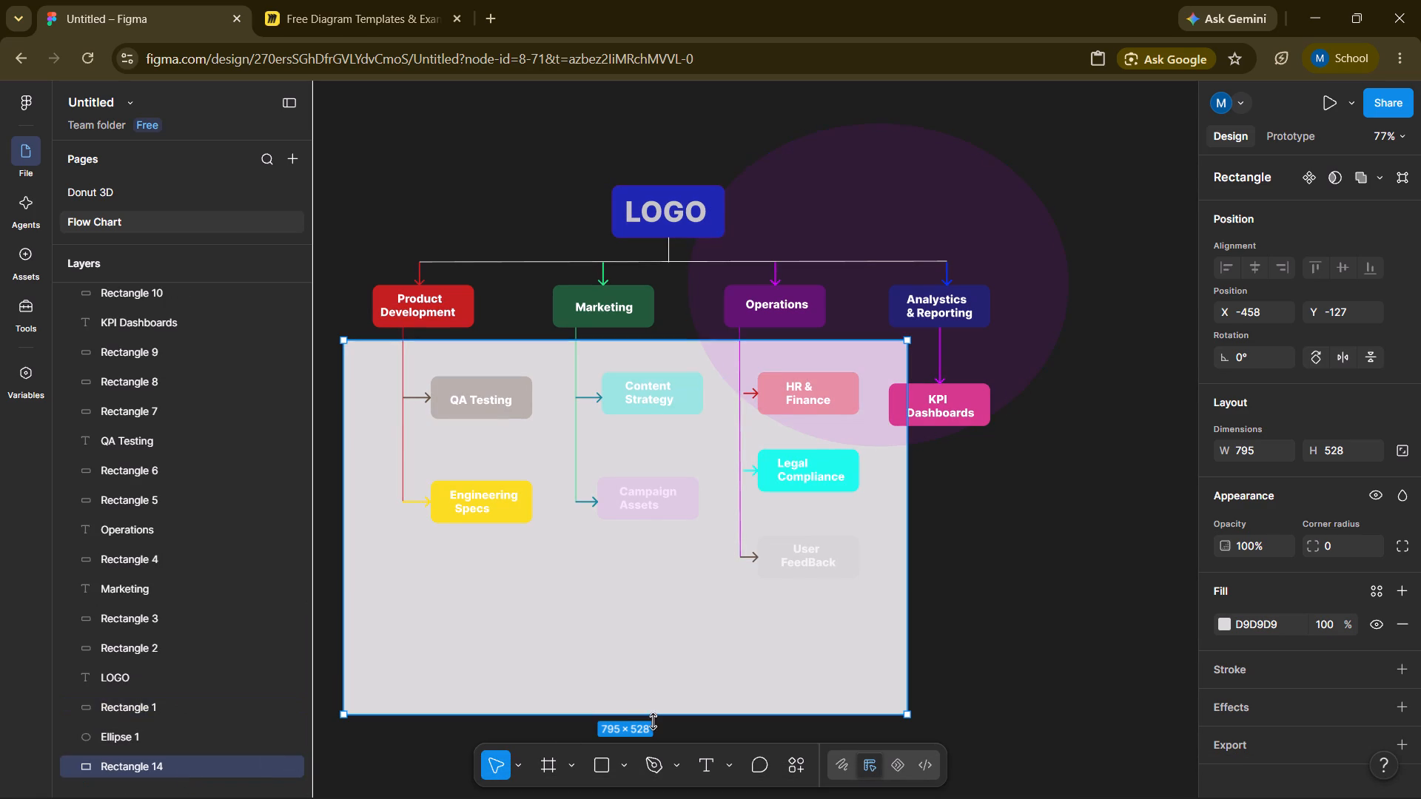
pyautogui.click(951, 670)
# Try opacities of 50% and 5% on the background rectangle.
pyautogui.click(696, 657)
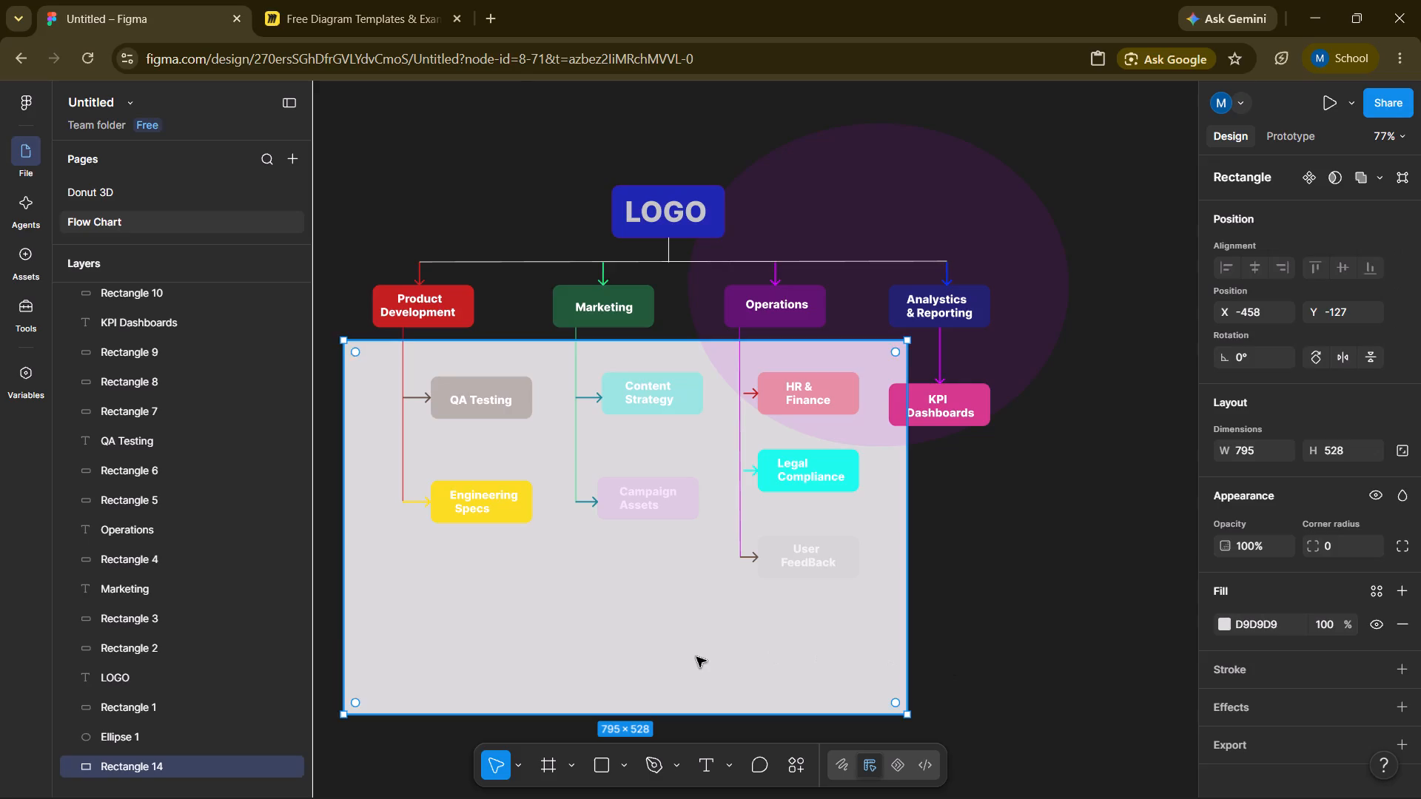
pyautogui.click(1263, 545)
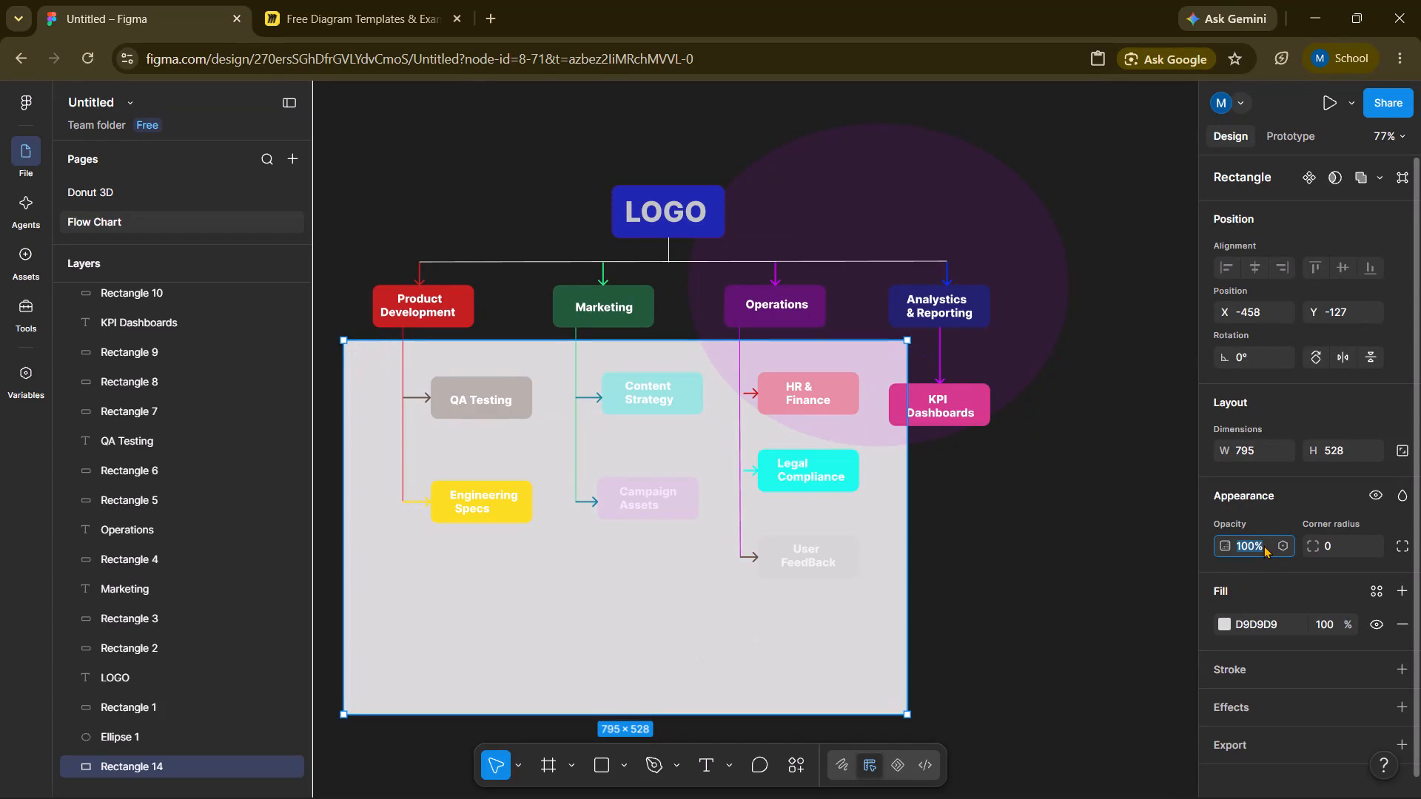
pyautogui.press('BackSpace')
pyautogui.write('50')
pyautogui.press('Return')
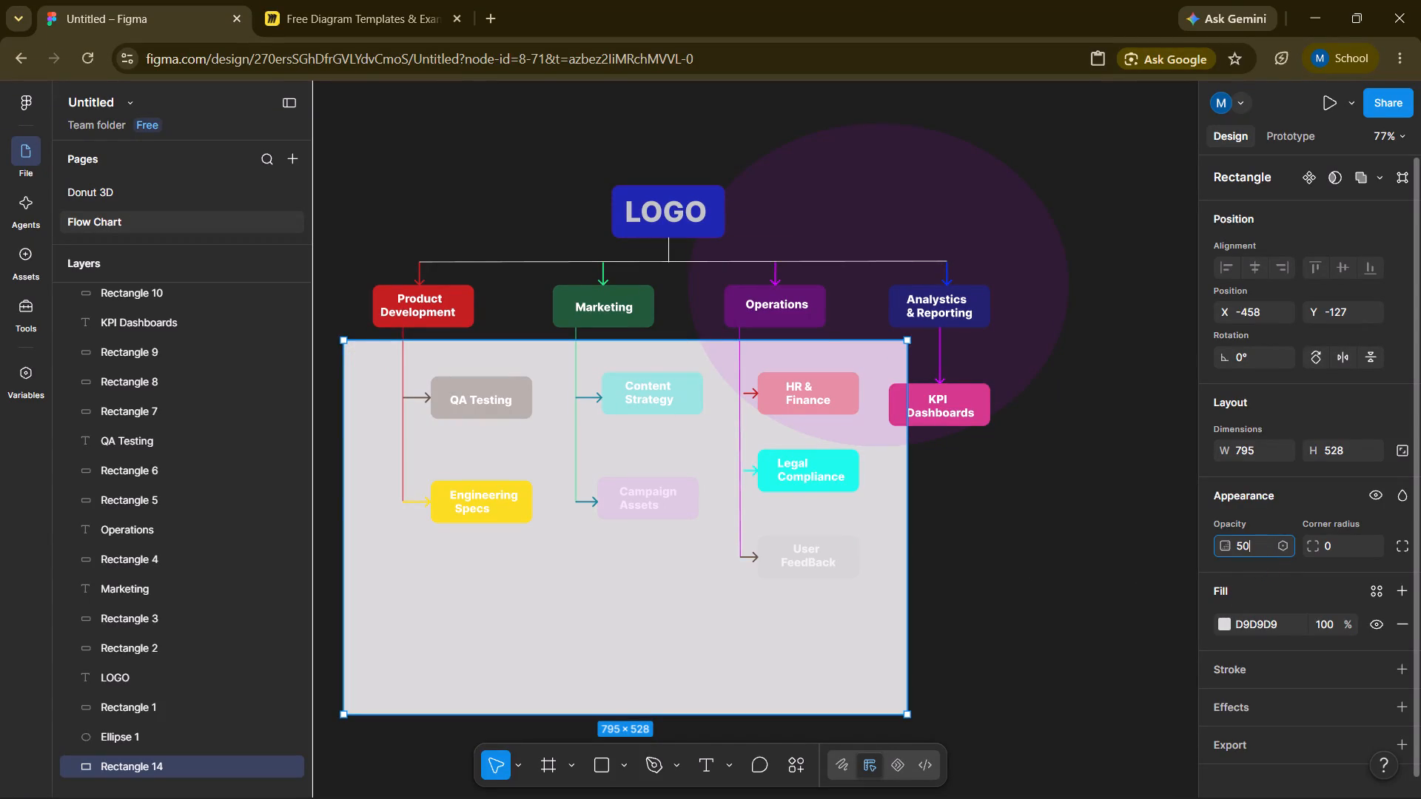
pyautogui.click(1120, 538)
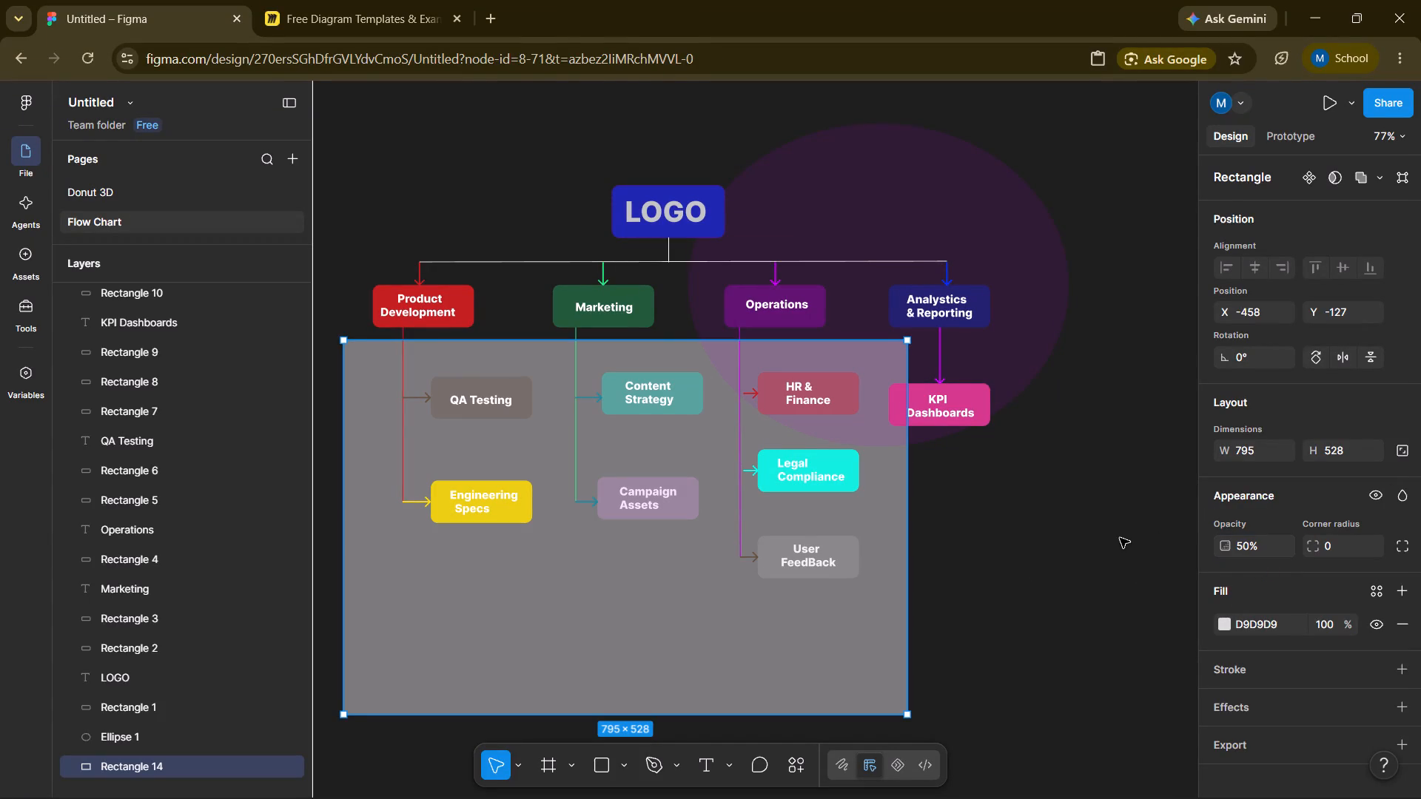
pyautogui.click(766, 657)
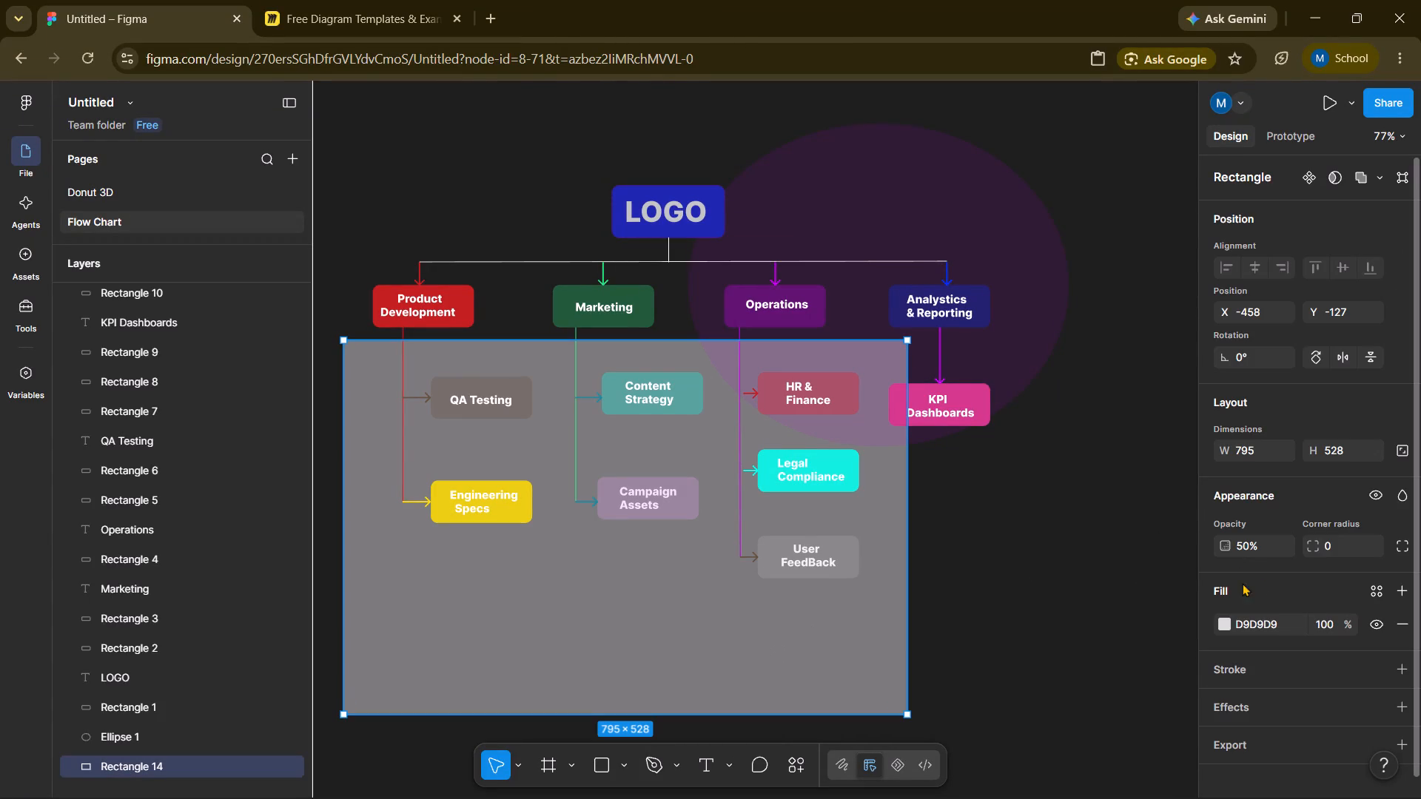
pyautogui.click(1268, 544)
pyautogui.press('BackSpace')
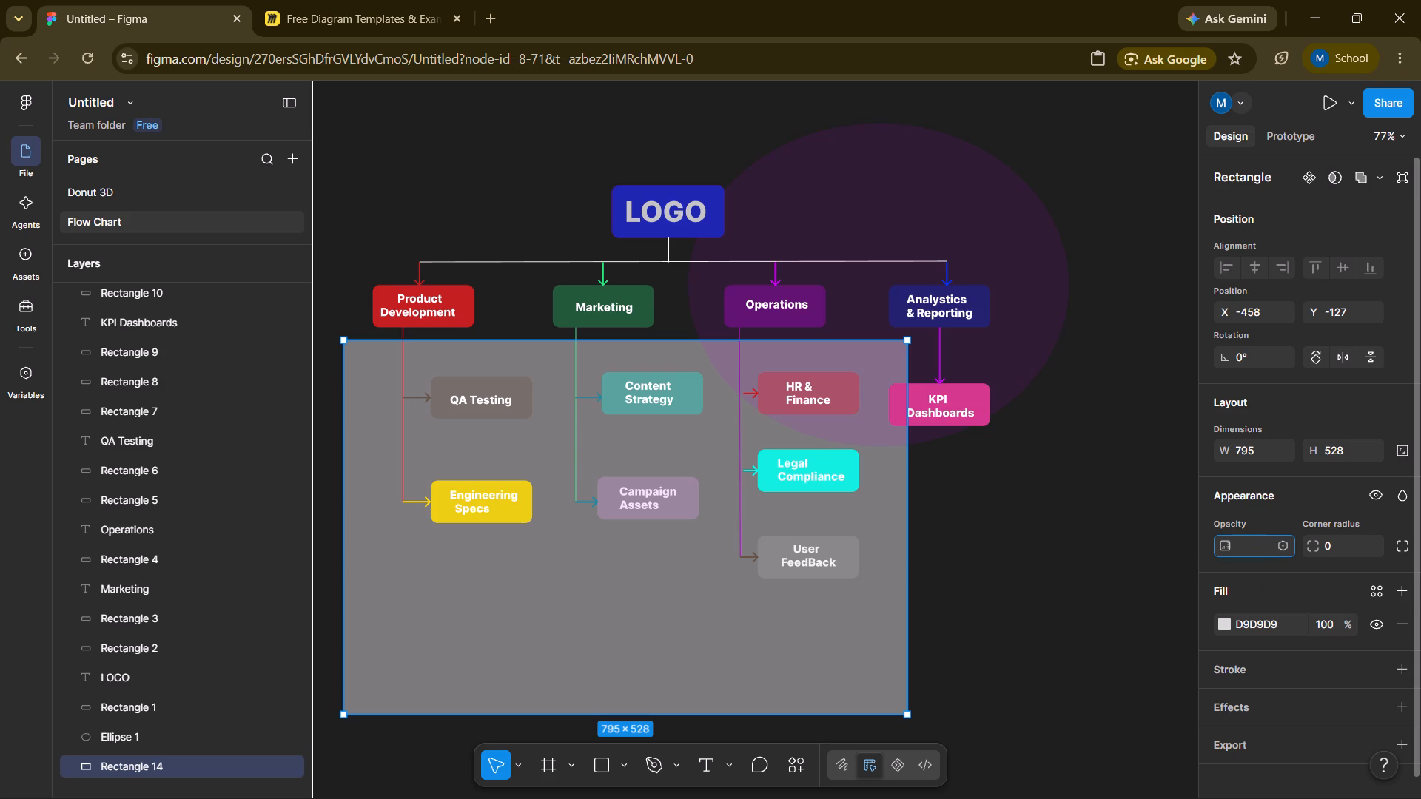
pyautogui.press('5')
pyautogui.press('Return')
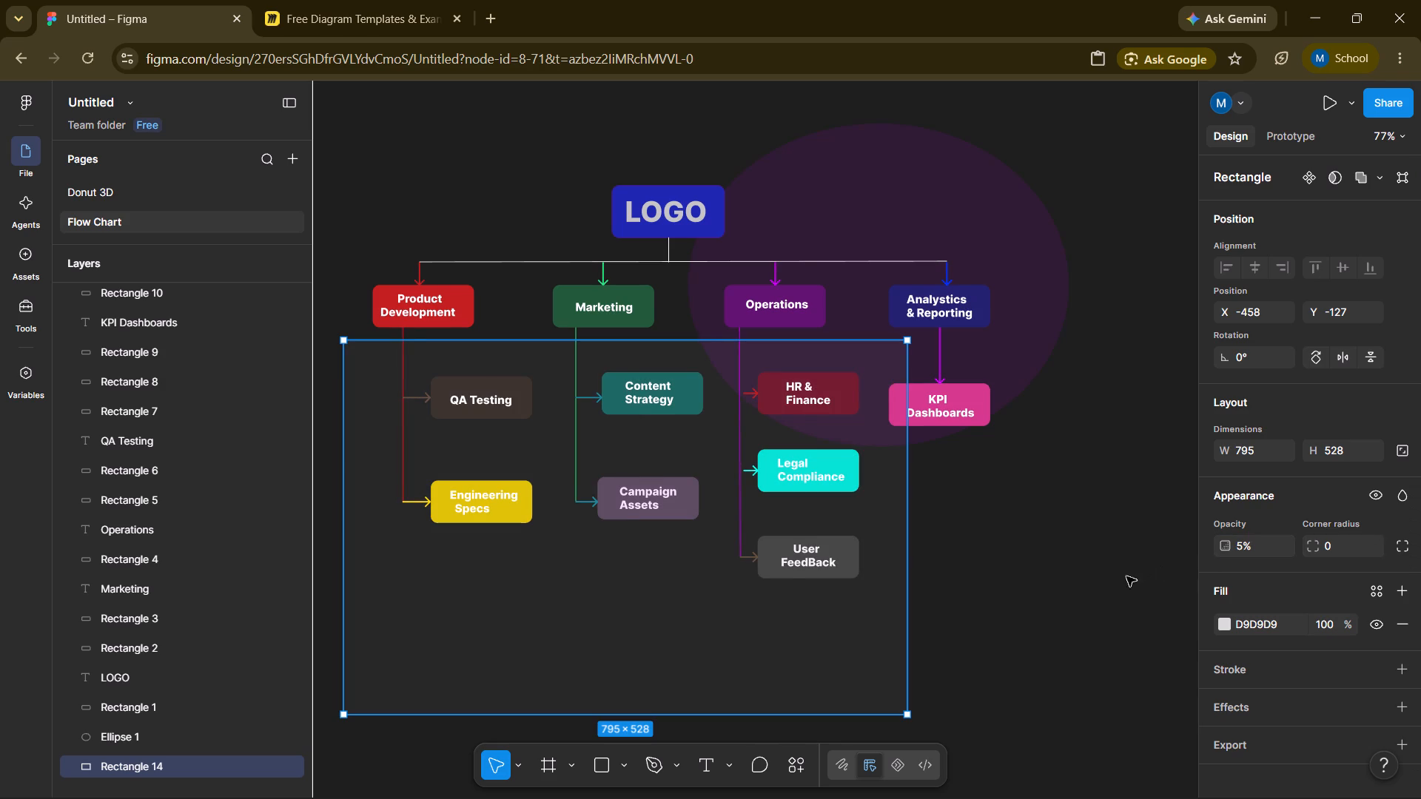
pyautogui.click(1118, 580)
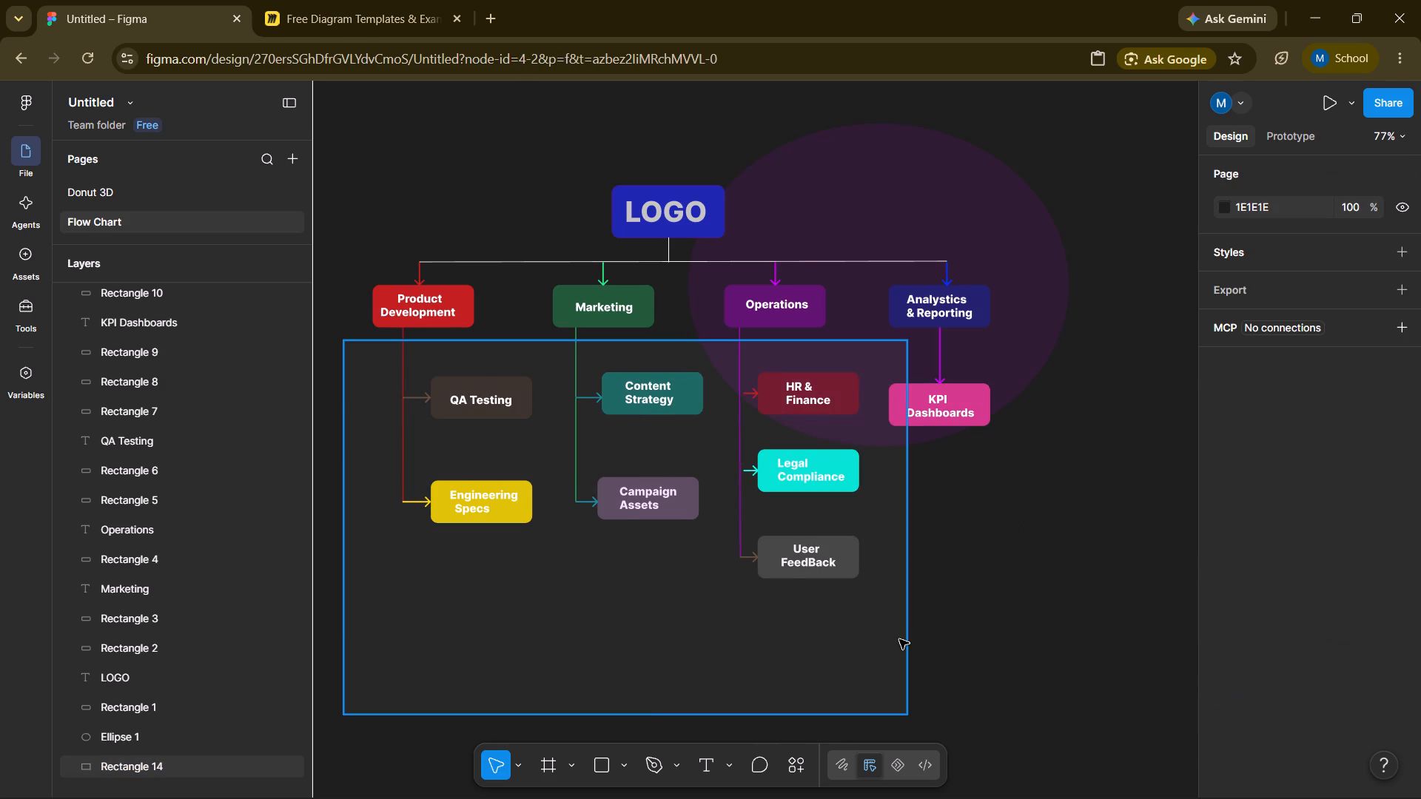
# Fill the background rectangle with the page's yellow FFDD00 and mute it to the olive shade A89A41.
pyautogui.click(899, 639)
pyautogui.click(1229, 622)
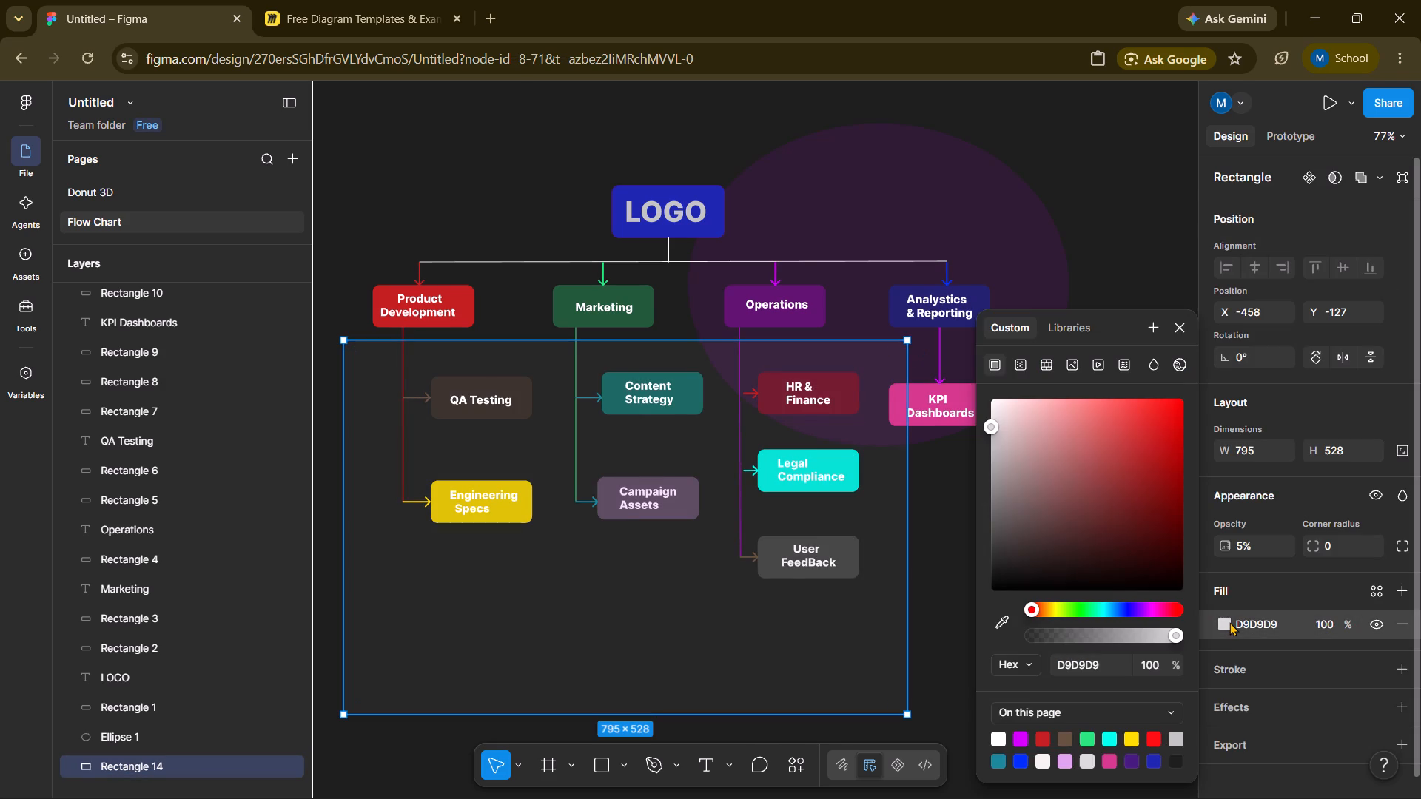
pyautogui.click(1135, 731)
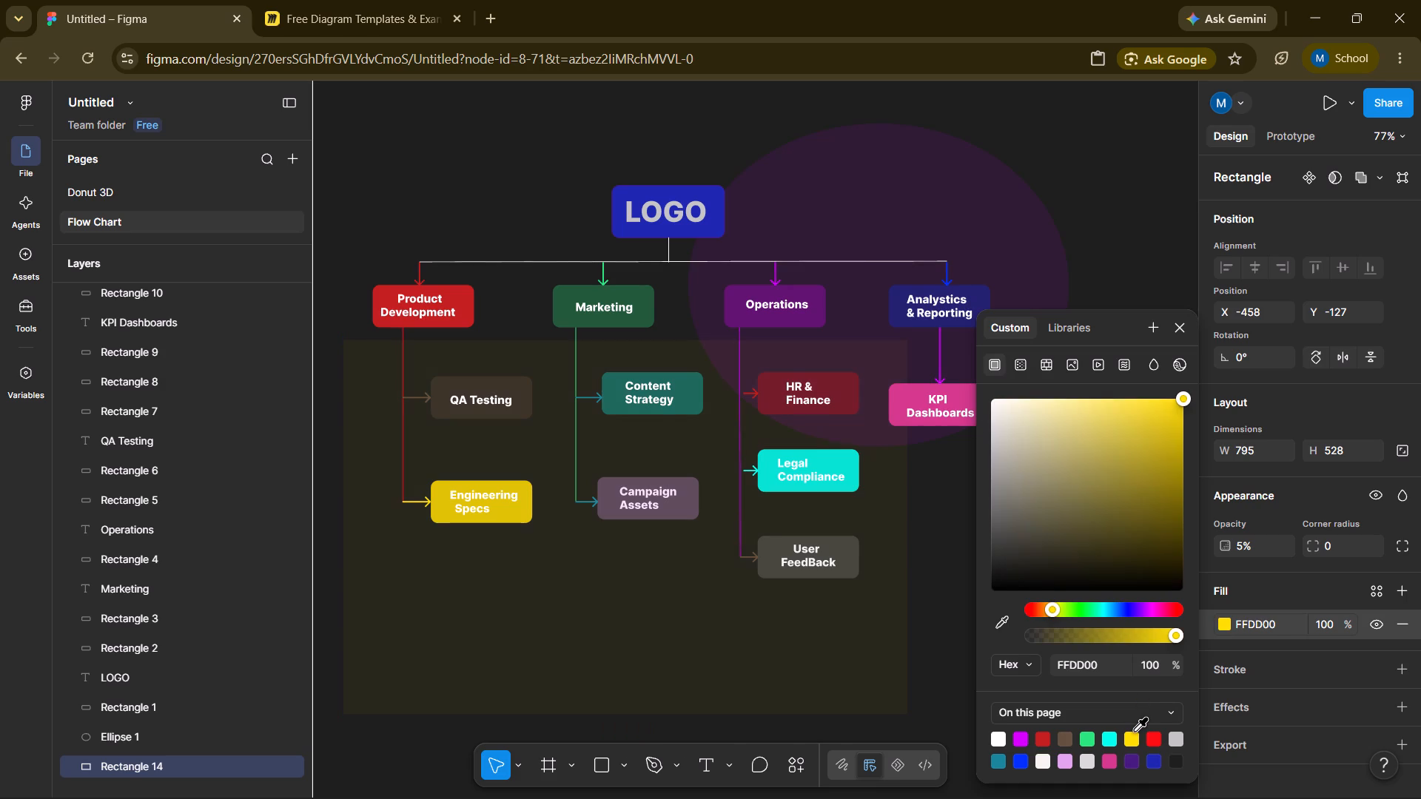
pyautogui.moveTo(1177, 395); pyautogui.dragTo(1109, 464)
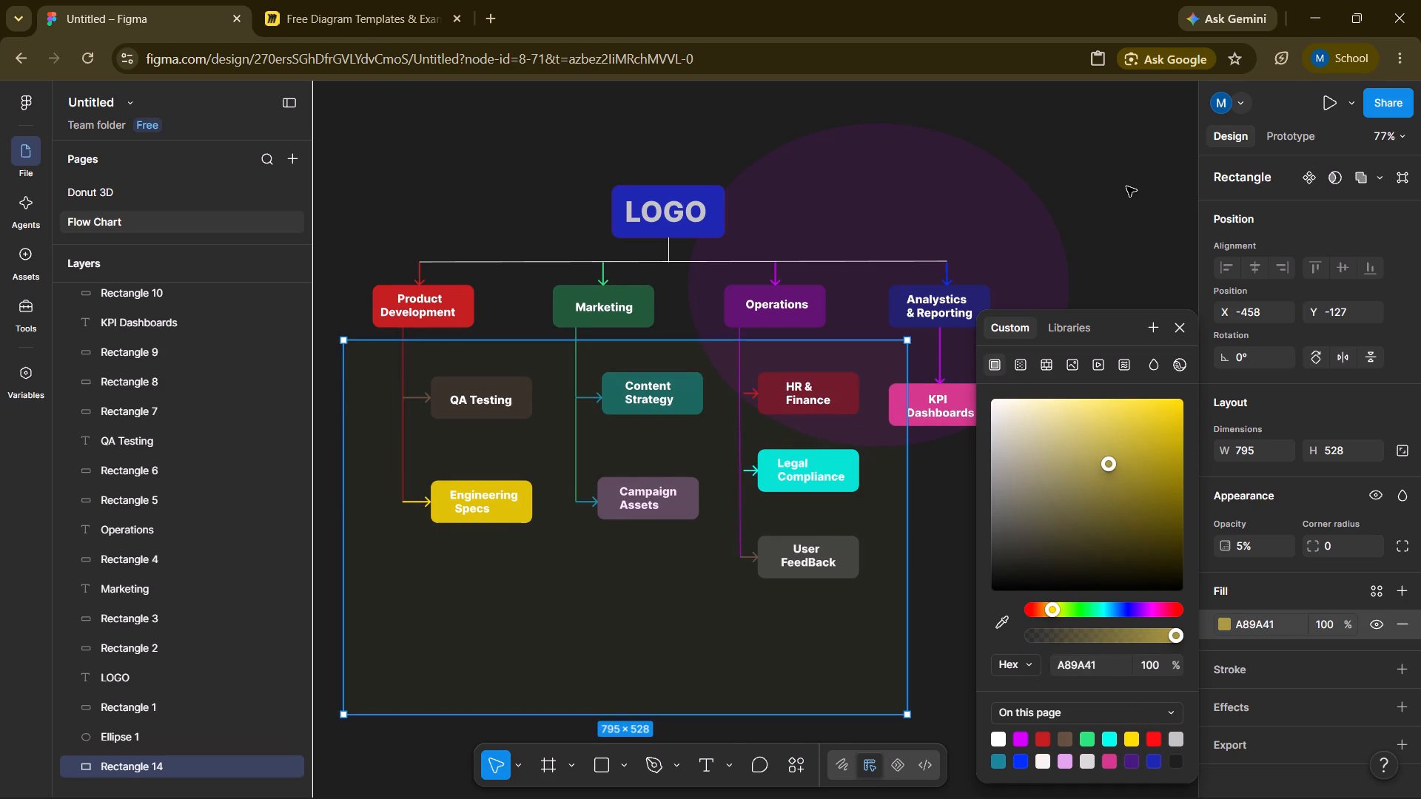
pyautogui.click(1126, 186)
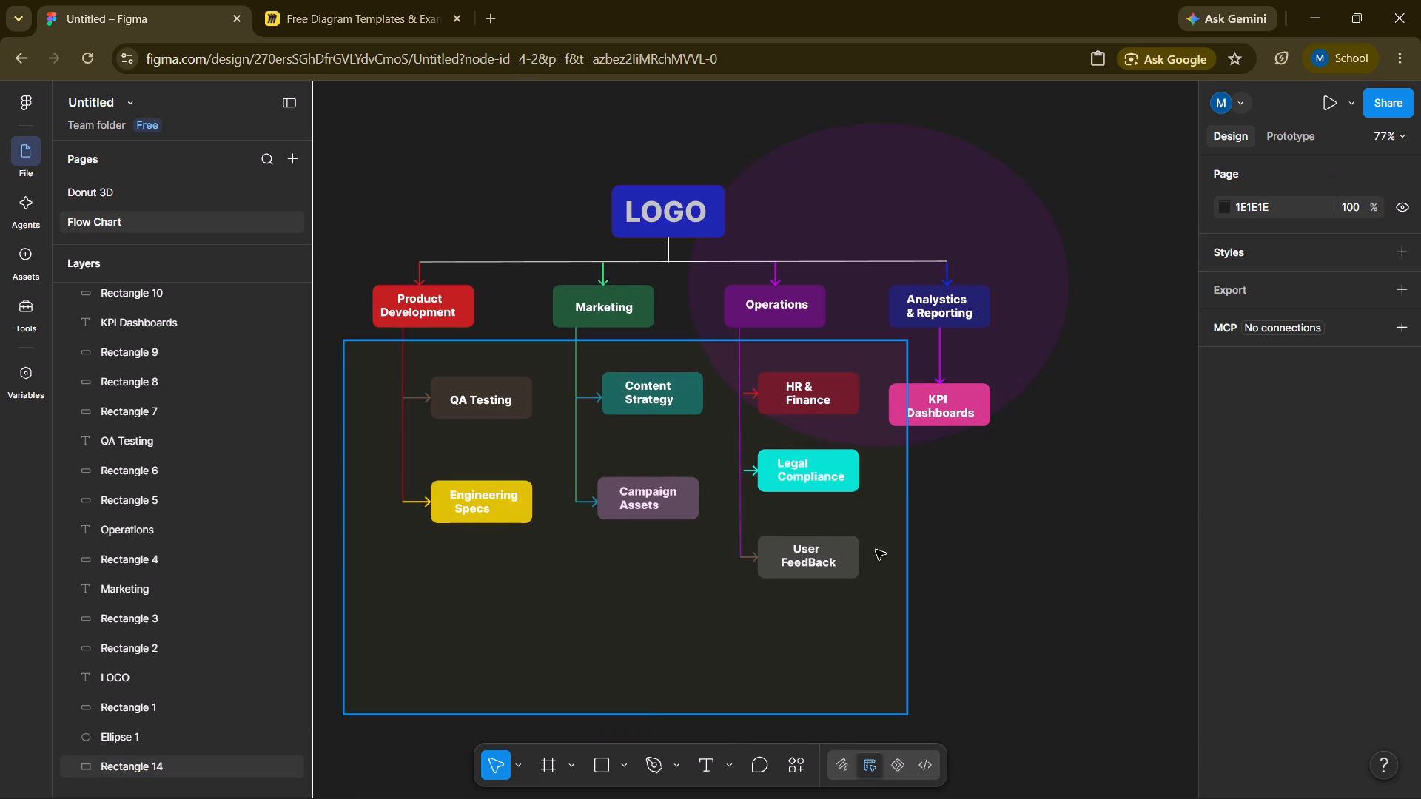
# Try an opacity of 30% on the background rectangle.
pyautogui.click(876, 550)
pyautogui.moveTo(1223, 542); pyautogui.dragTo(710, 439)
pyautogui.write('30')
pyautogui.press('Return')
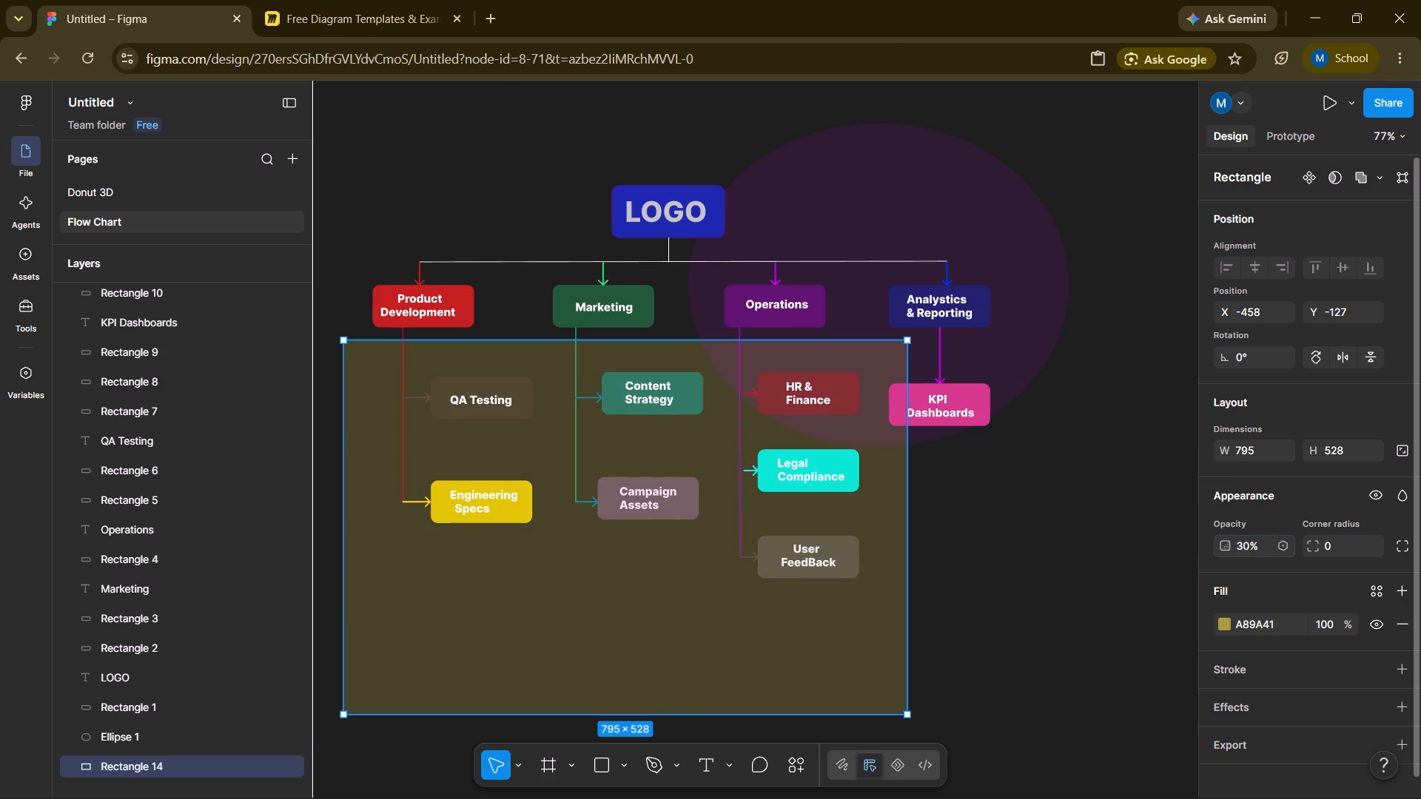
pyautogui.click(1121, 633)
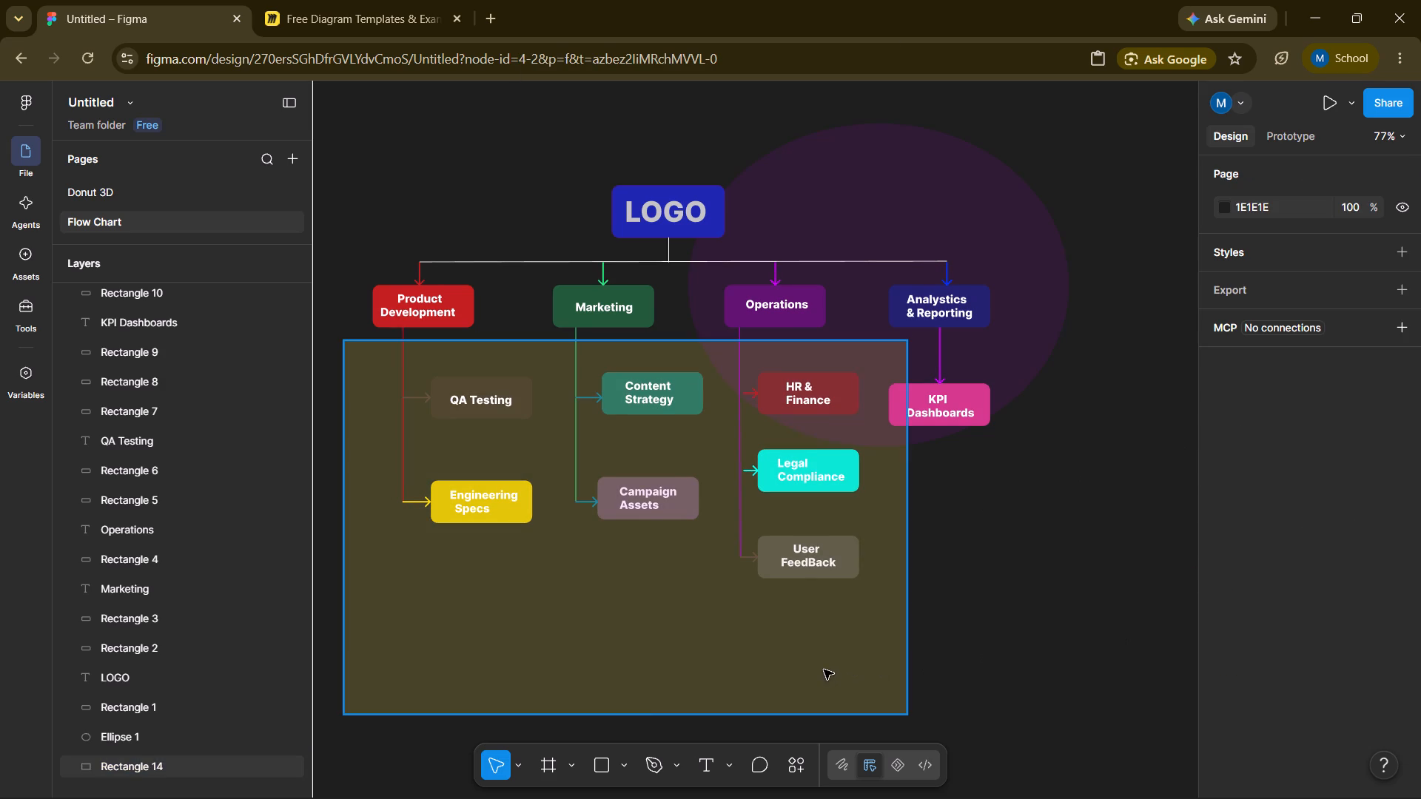
# Set the background rectangle's opacity to 10%.
pyautogui.click(824, 670)
pyautogui.click(1261, 552)
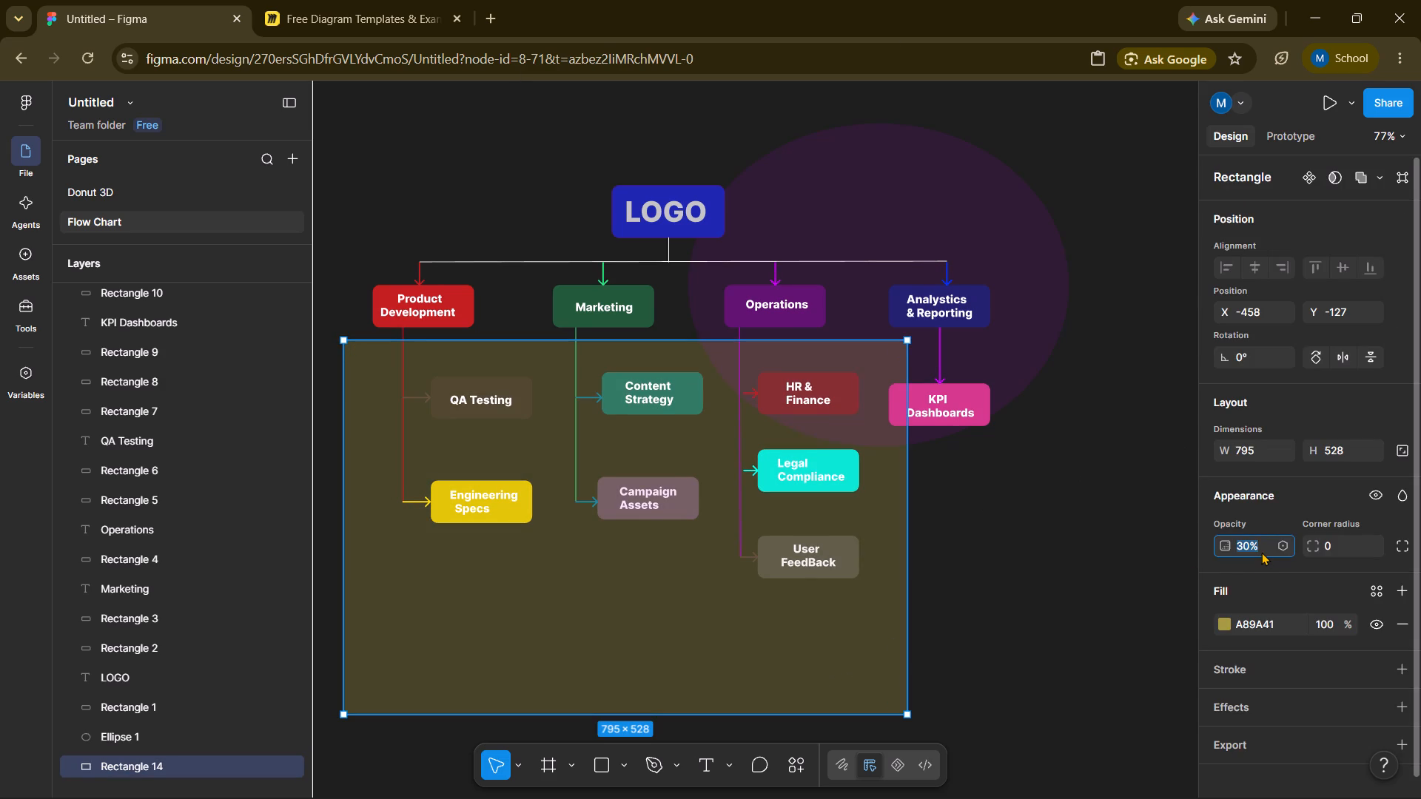
pyautogui.write('10')
pyautogui.press('Return')
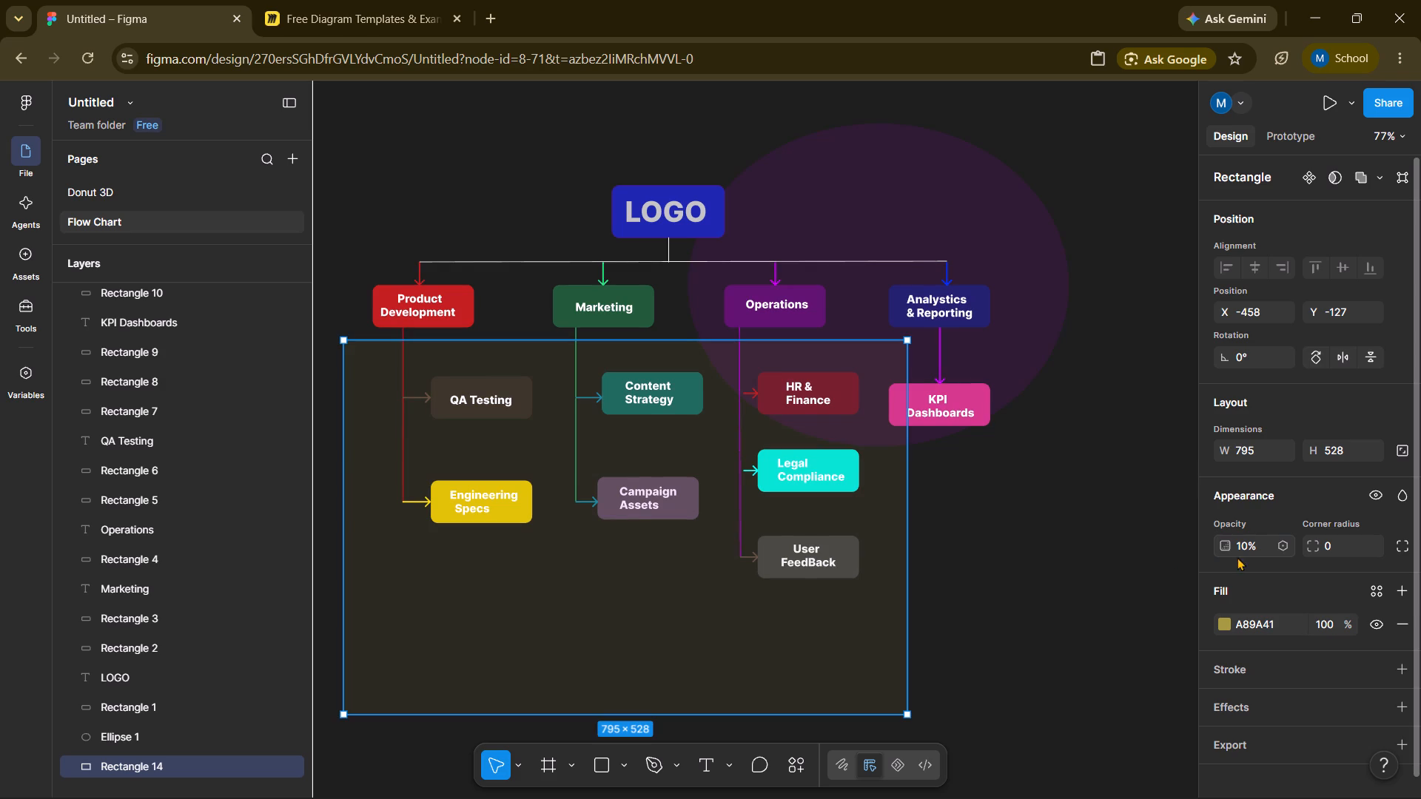
pyautogui.click(1068, 581)
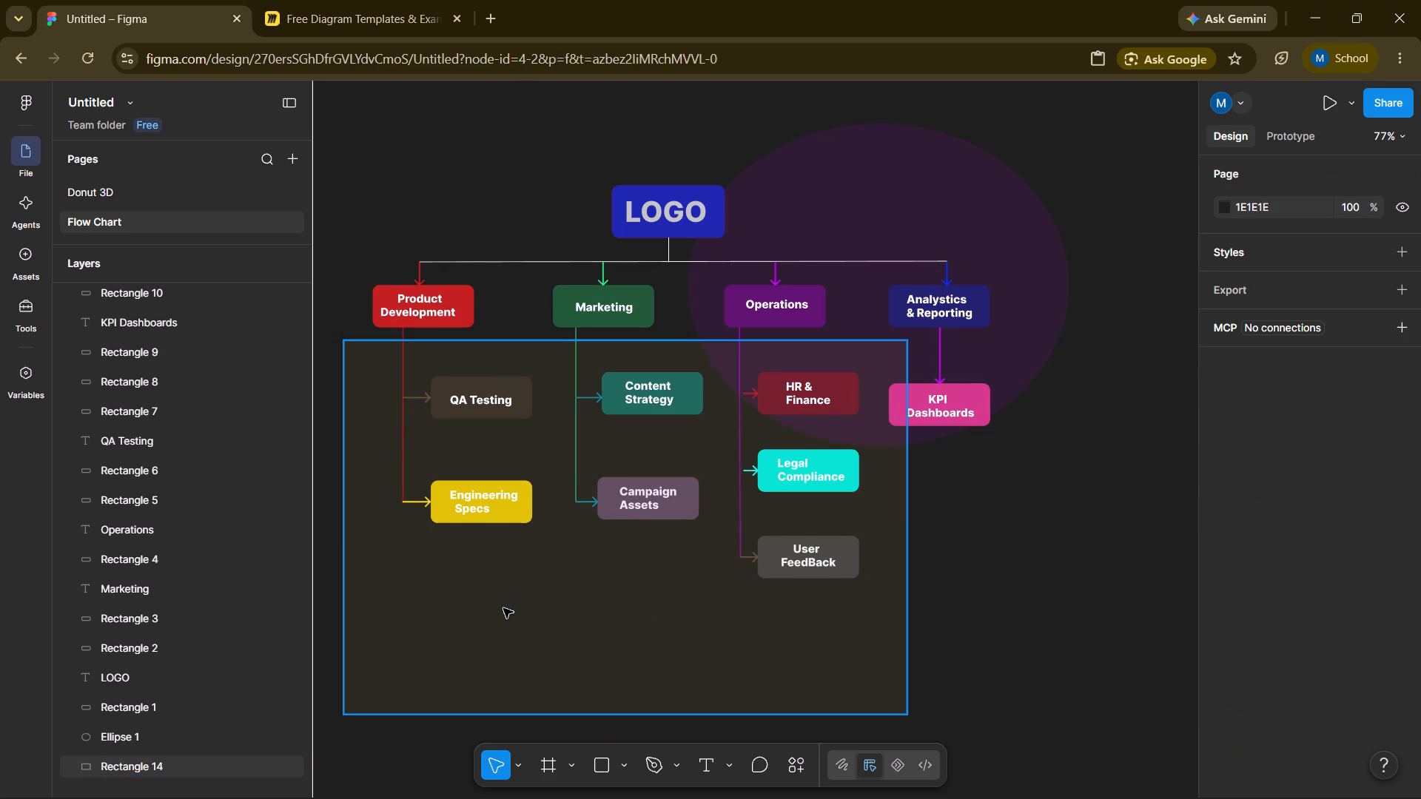
# Move the olive background rectangle up behind the department branches, to about X -406, Y -255.
pyautogui.moveTo(499, 608); pyautogui.dragTo(481, 482)
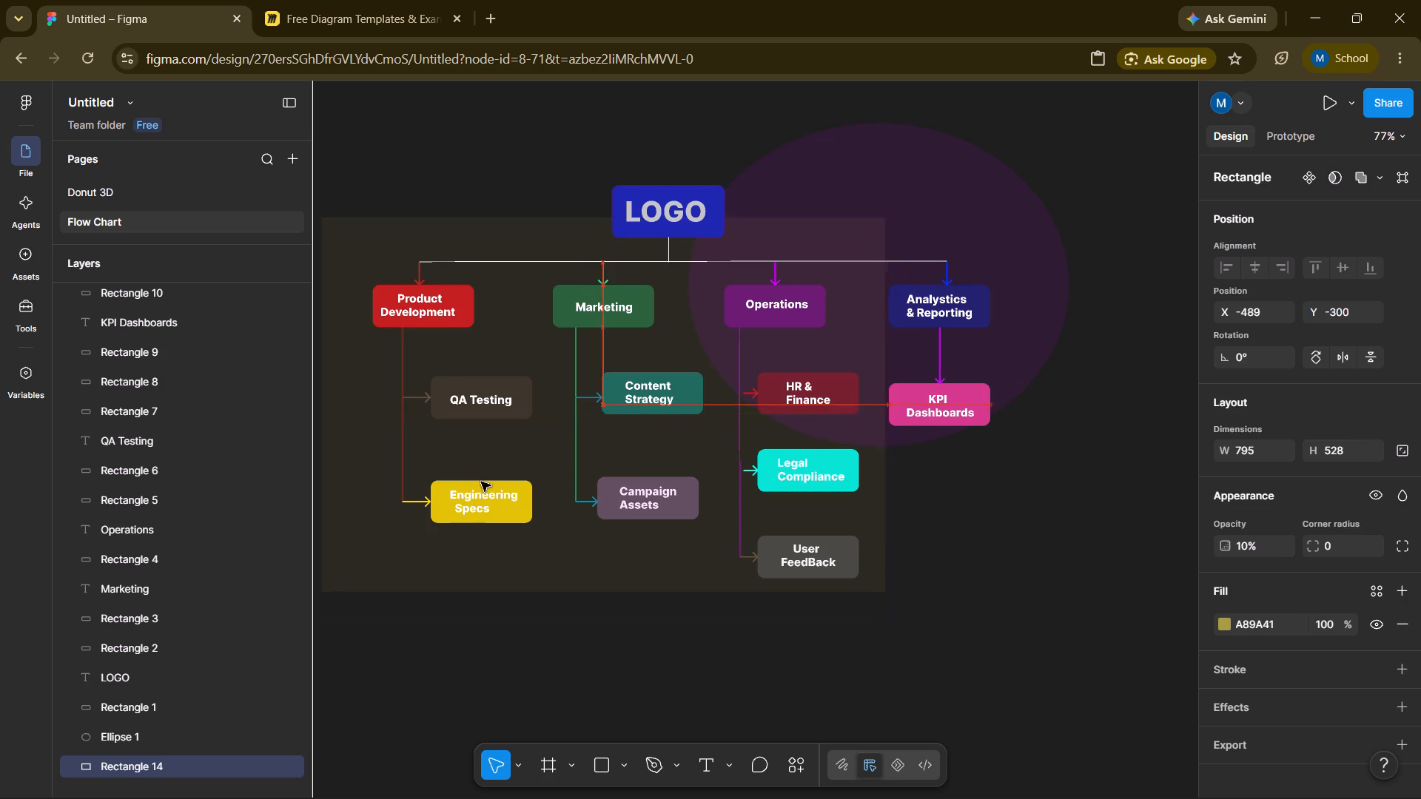
pyautogui.moveTo(481, 482); pyautogui.dragTo(537, 439)
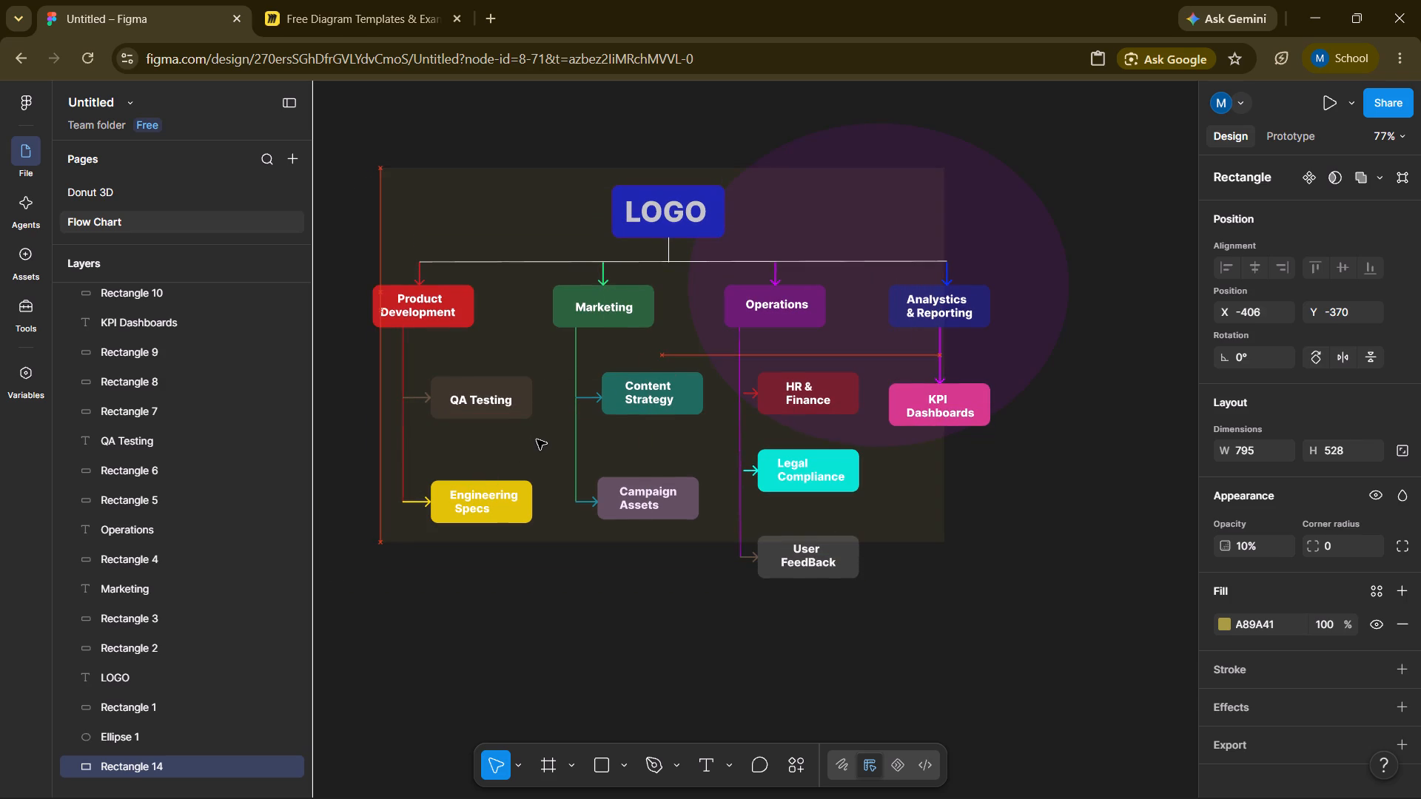
pyautogui.moveTo(537, 439); pyautogui.dragTo(540, 451)
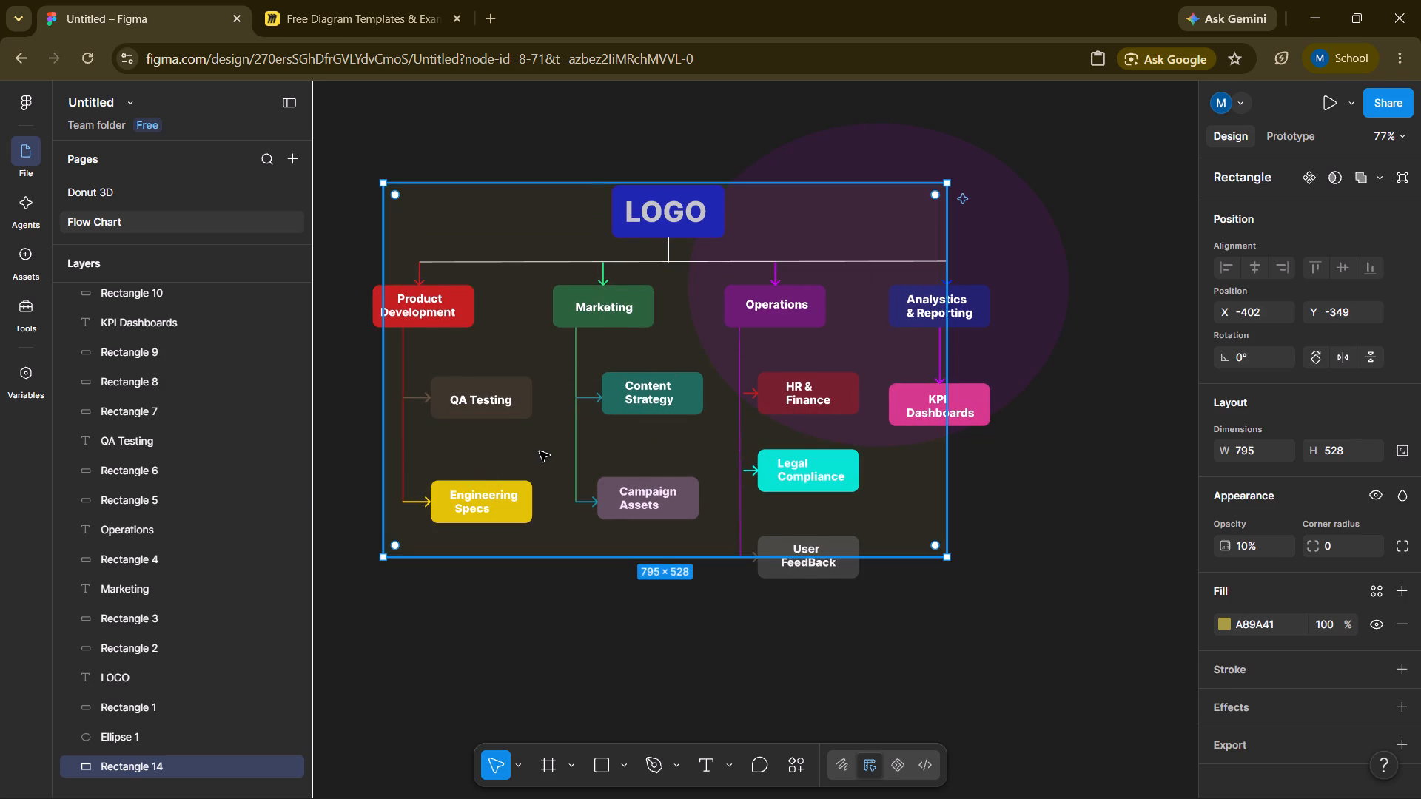
pyautogui.moveTo(482, 240); pyautogui.dragTo(480, 257)
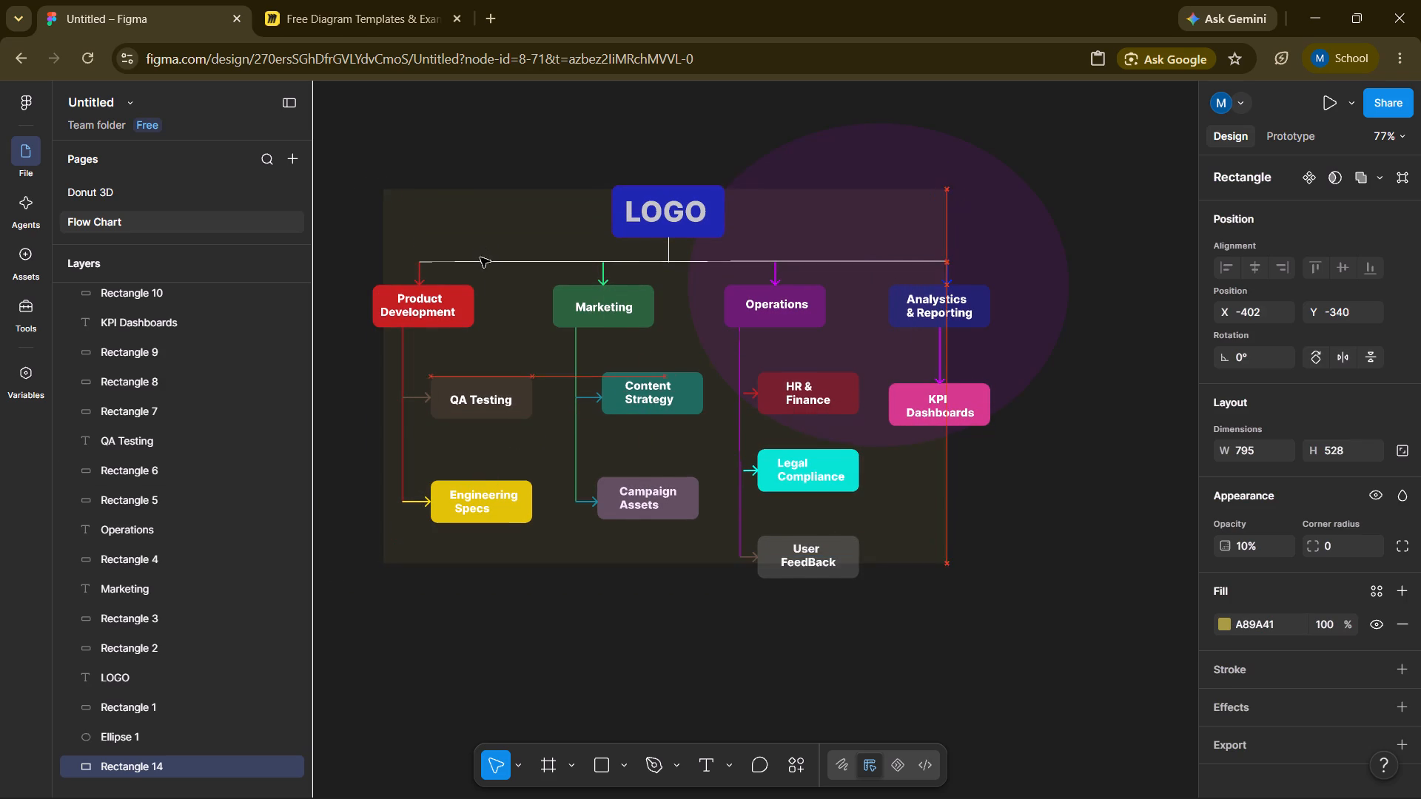
pyautogui.moveTo(480, 257); pyautogui.dragTo(478, 306)
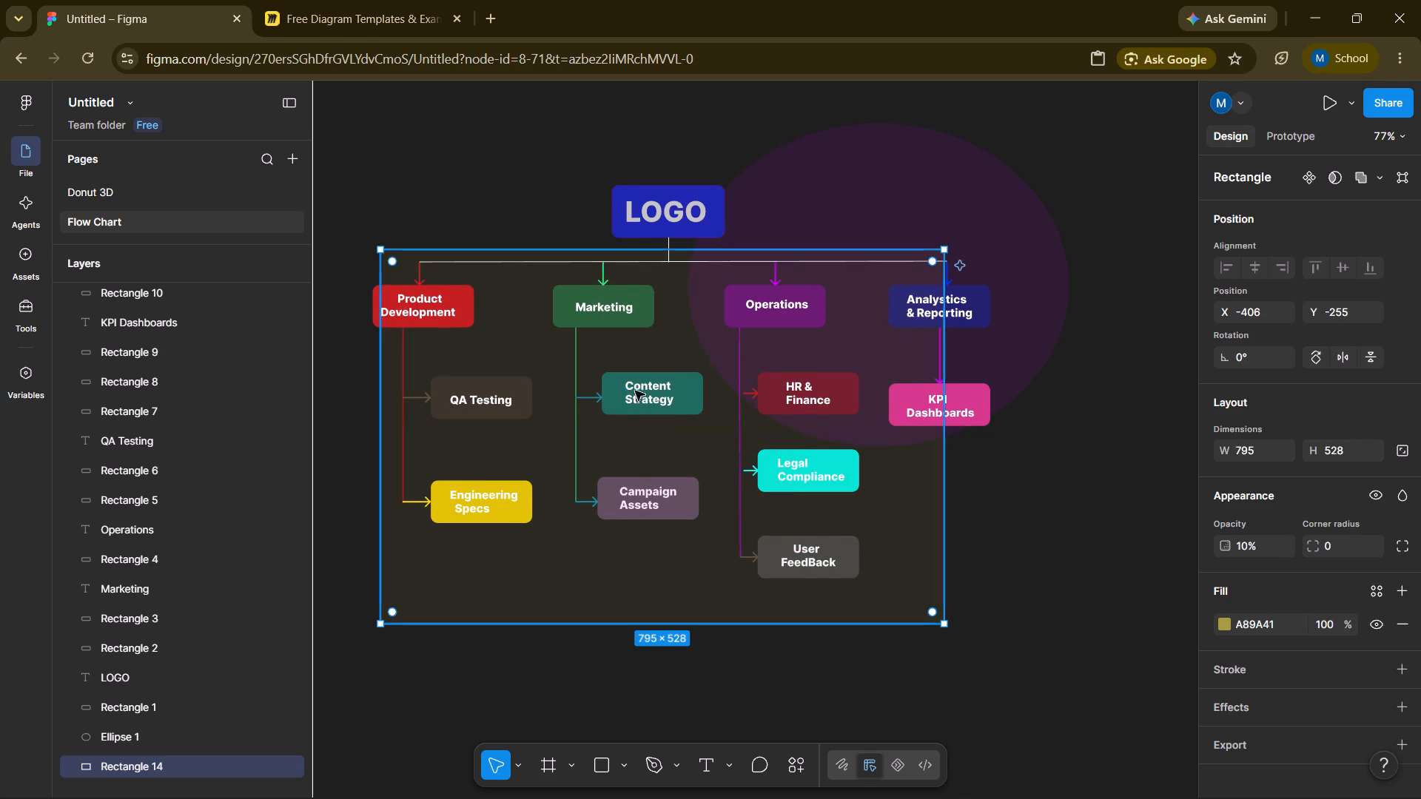
# Widen the background rectangle on both sides to about 887 × 528 so it spans all four department columns.
pyautogui.moveTo(944, 511); pyautogui.dragTo(991, 513)
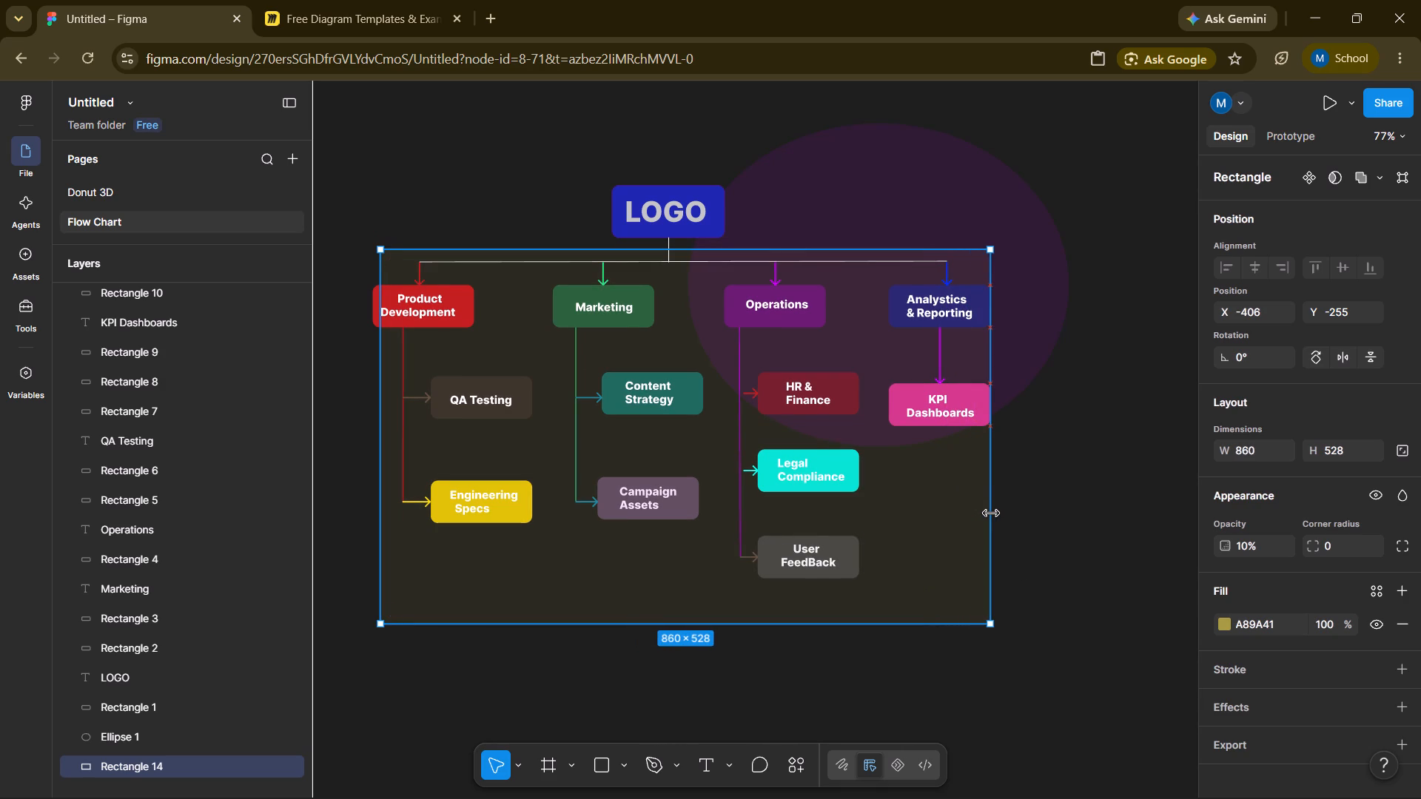
pyautogui.moveTo(377, 363); pyautogui.dragTo(361, 362)
pyautogui.click(601, 683)
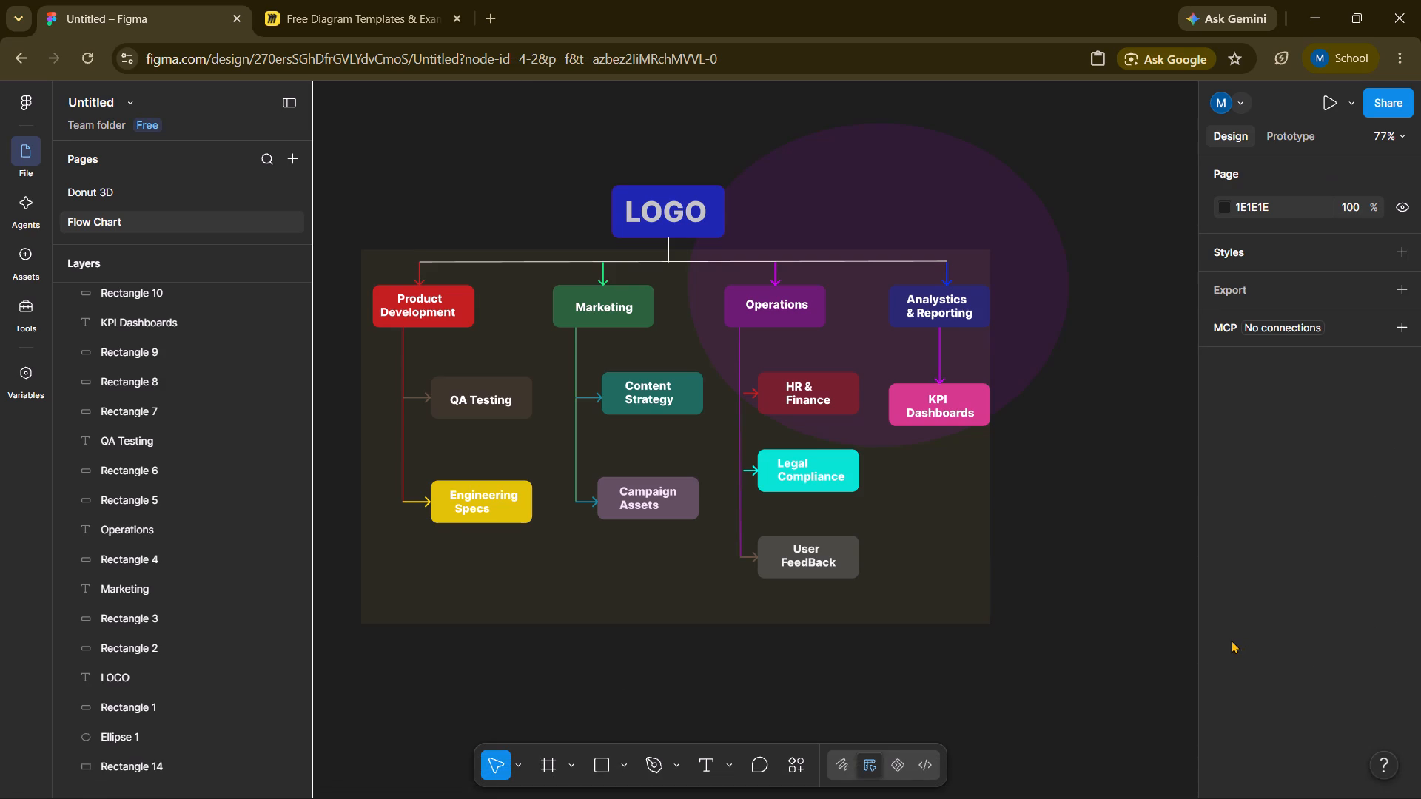
# Give the background rectangle a diamond gradient fill with the A89A41 stop at about 82%.
pyautogui.click(922, 542)
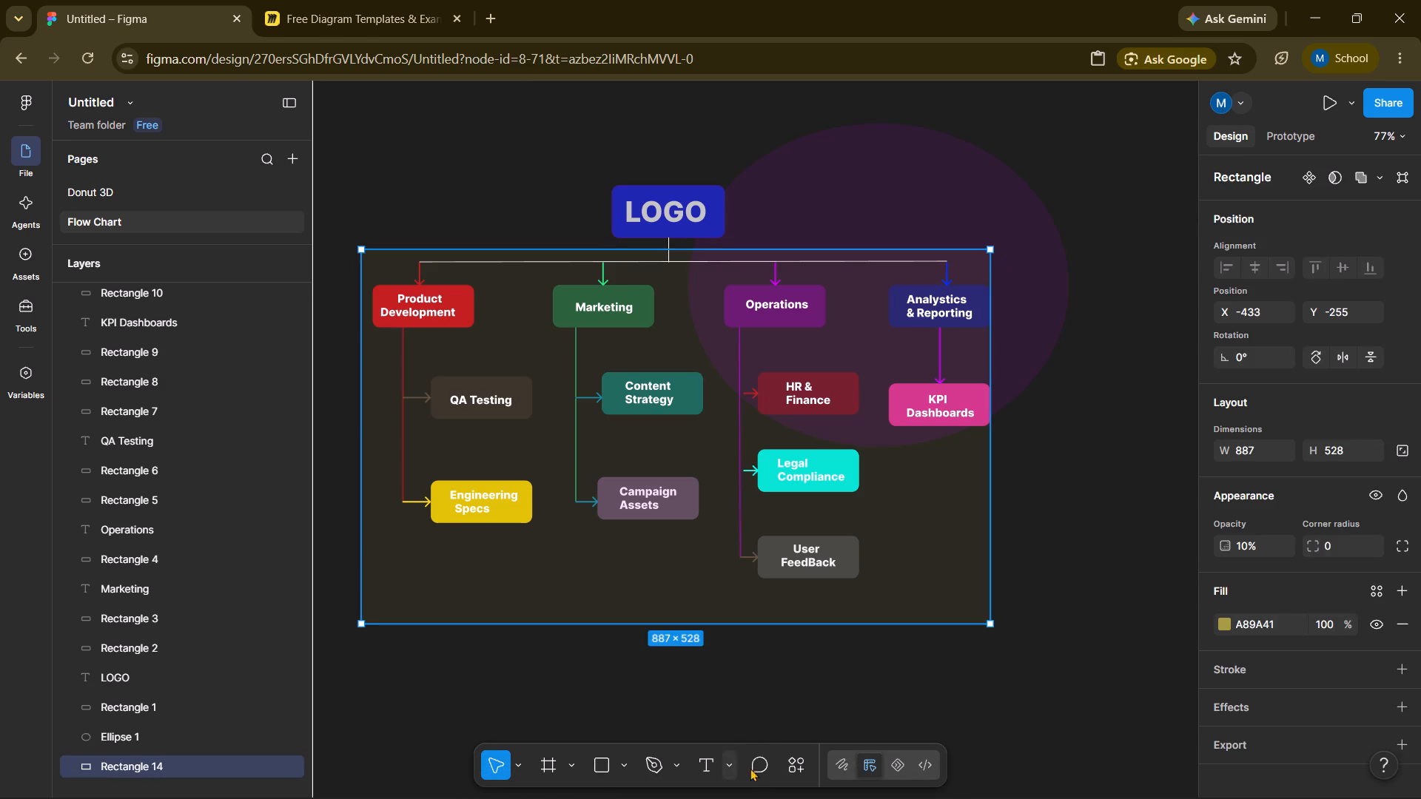
pyautogui.click(1217, 617)
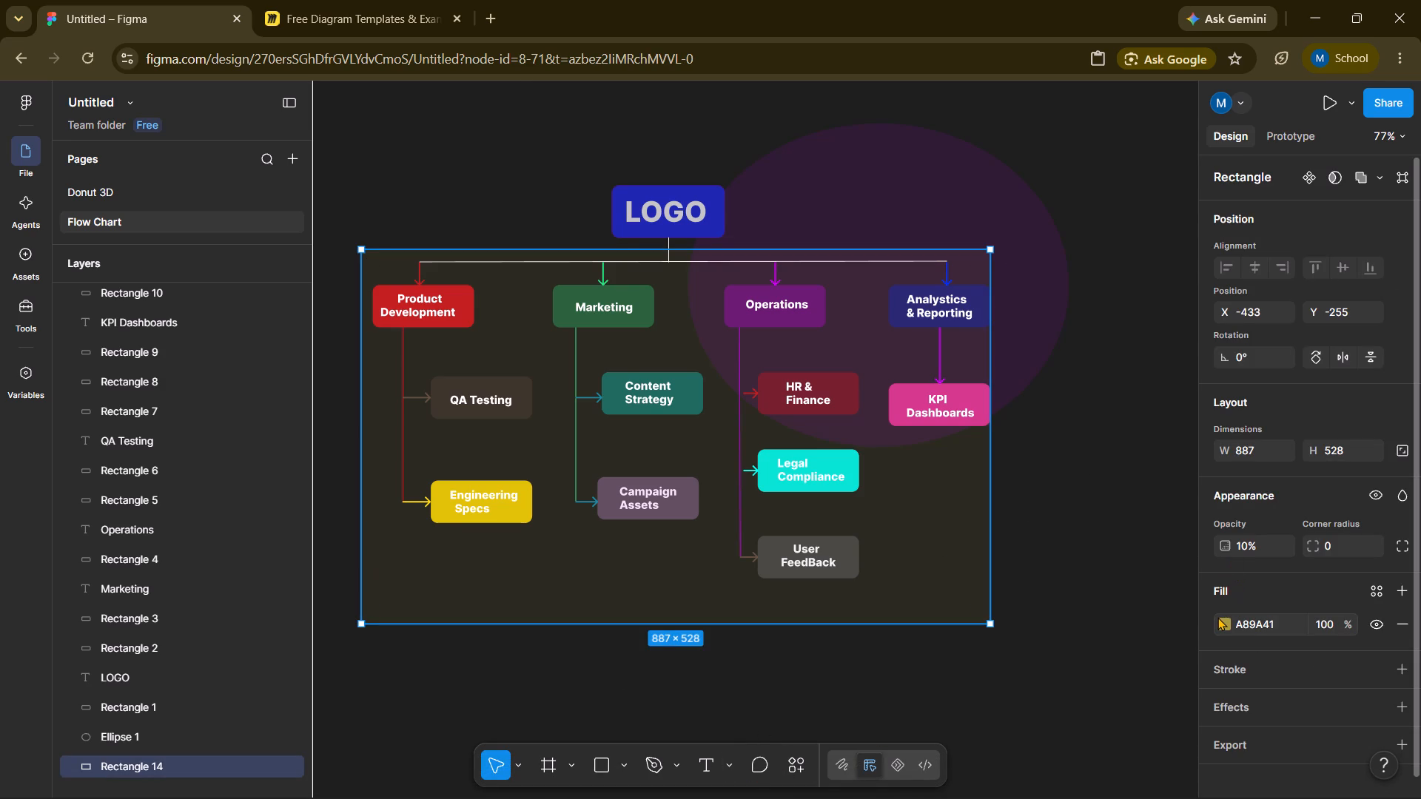
pyautogui.click(1222, 617)
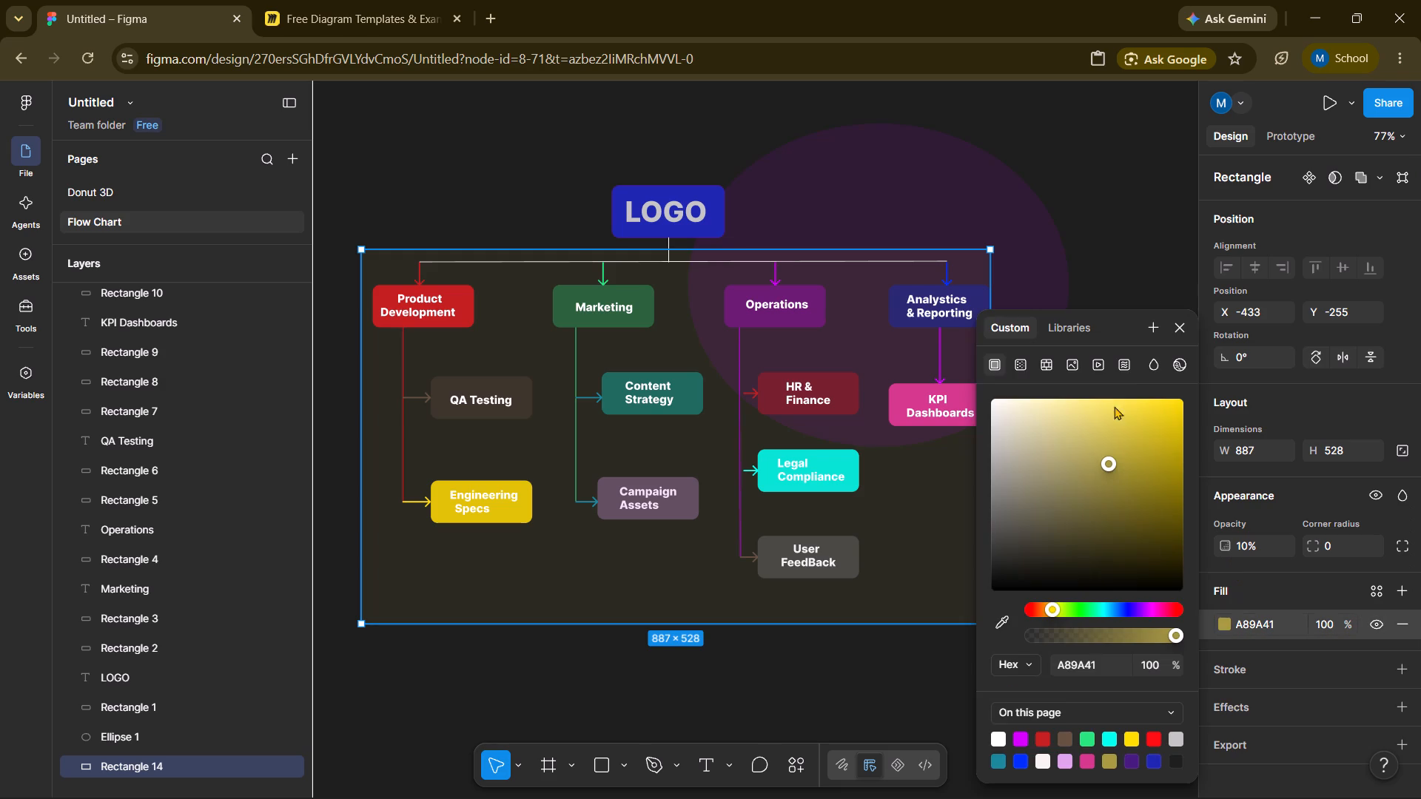
pyautogui.click(1012, 360)
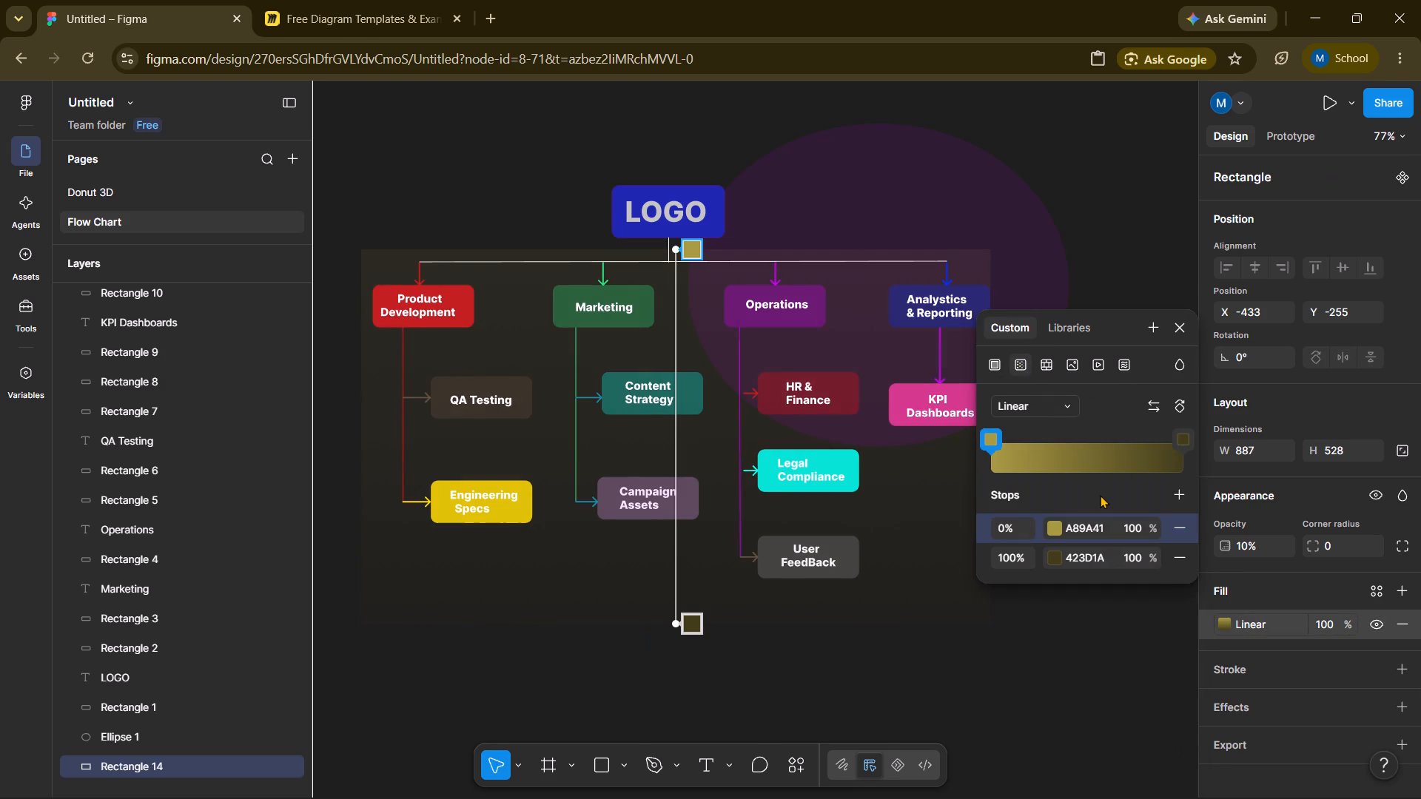
pyautogui.click(1060, 399)
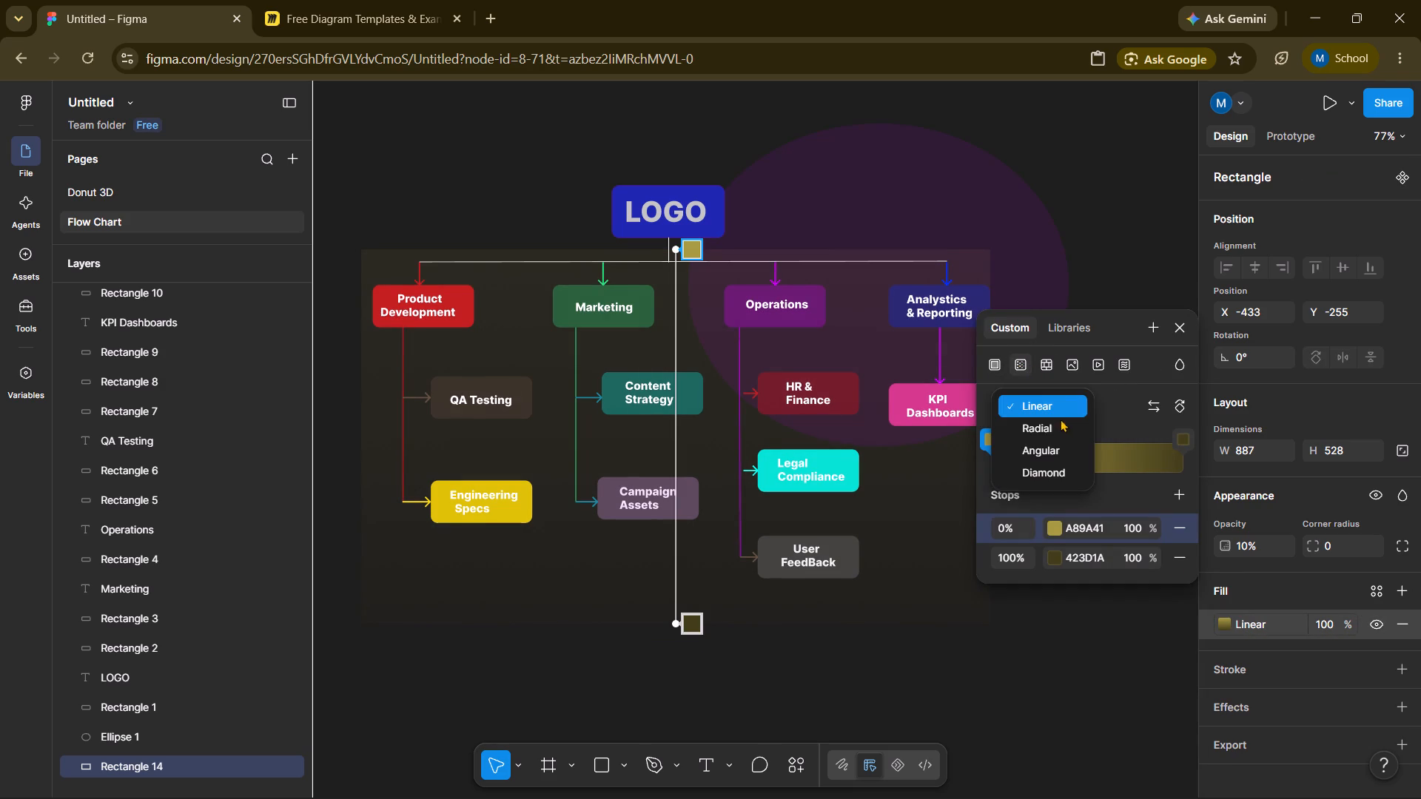
pyautogui.click(1047, 462)
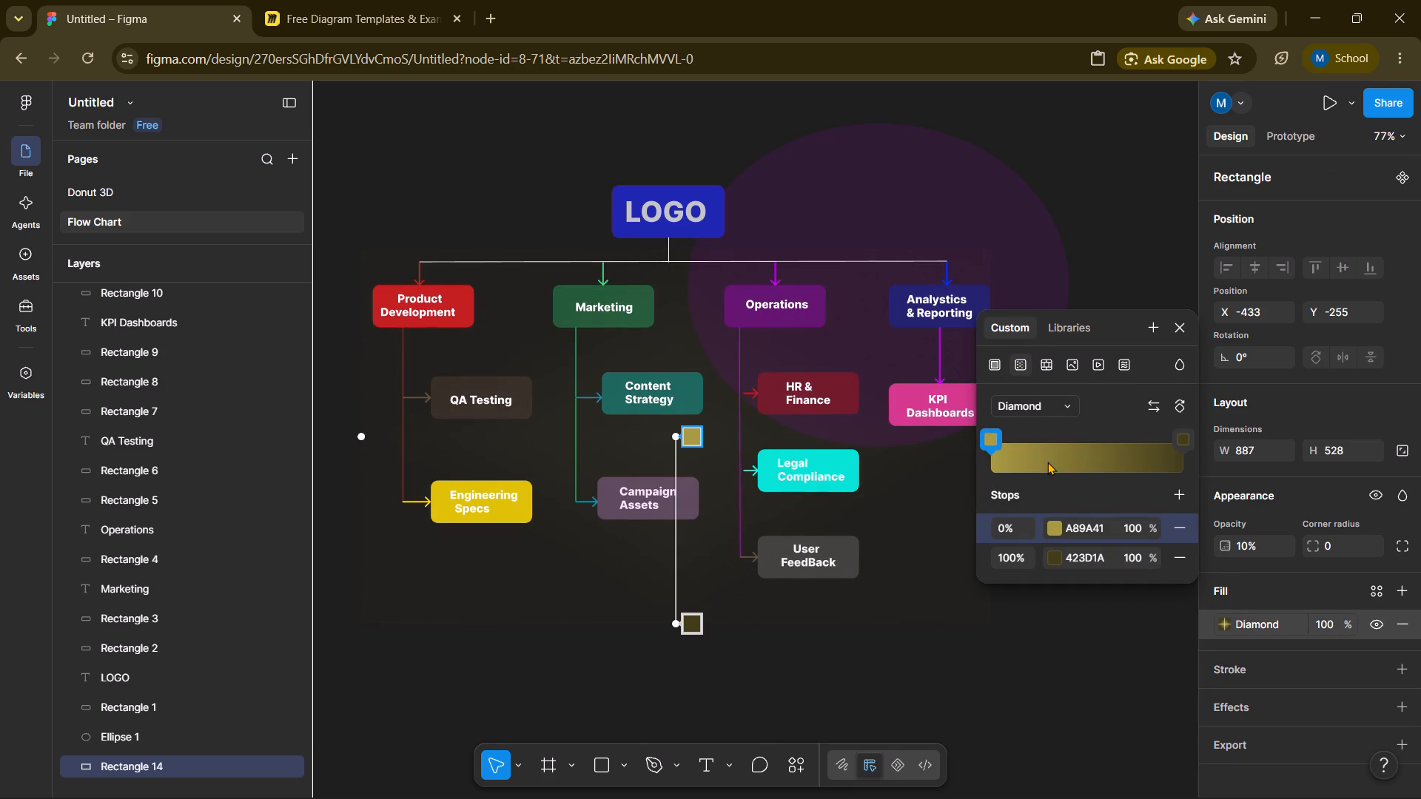
pyautogui.moveTo(989, 439); pyautogui.dragTo(1067, 452)
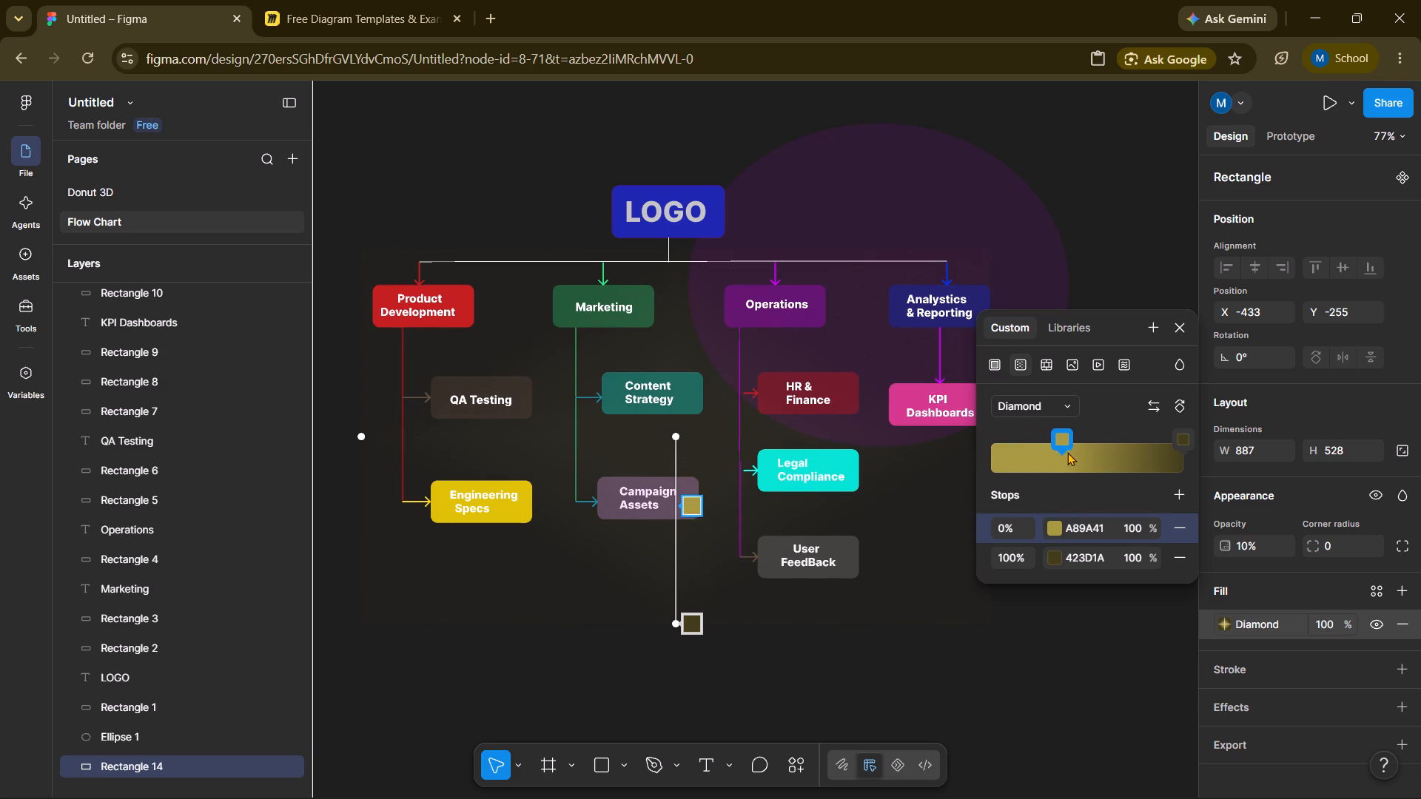
pyautogui.moveTo(1067, 452); pyautogui.dragTo(1149, 456)
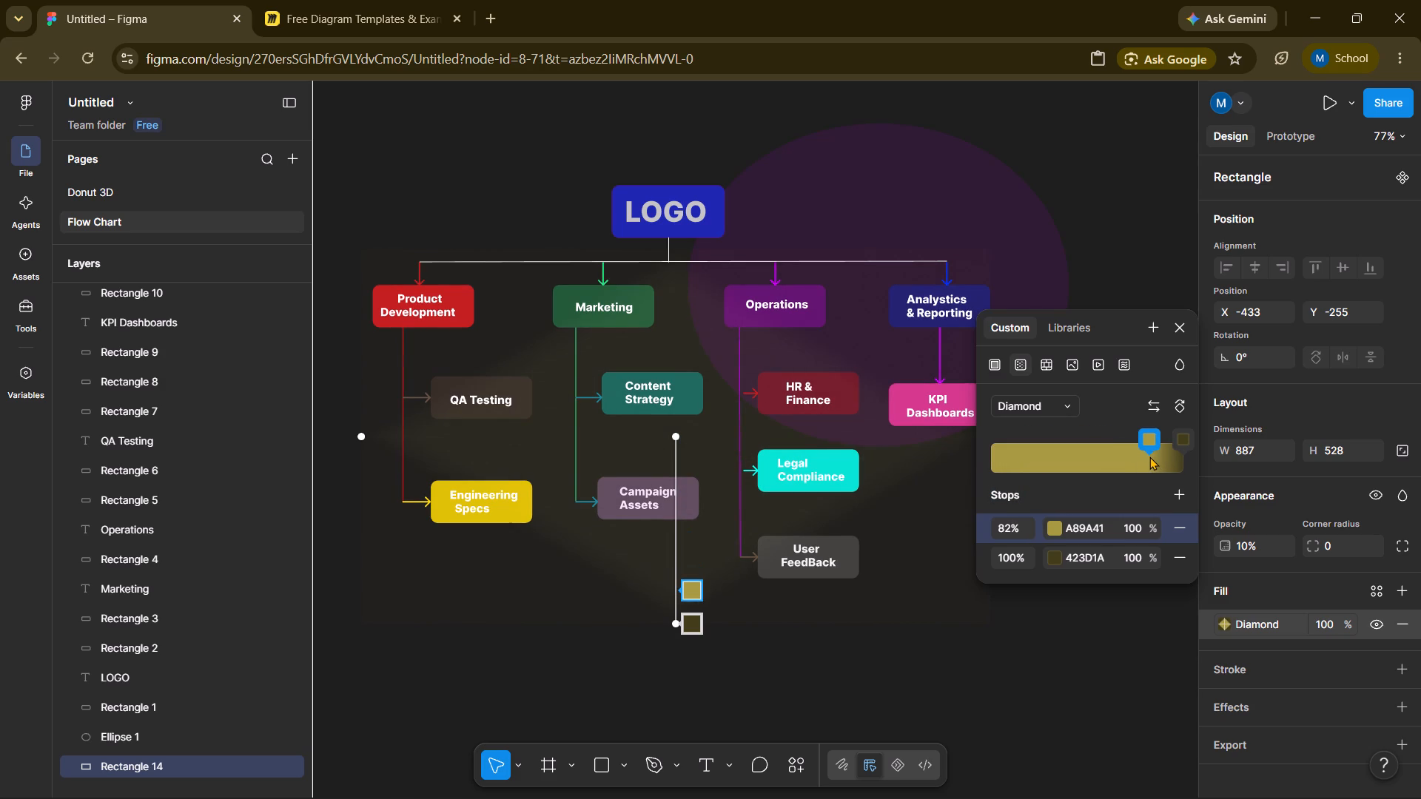
pyautogui.click(963, 662)
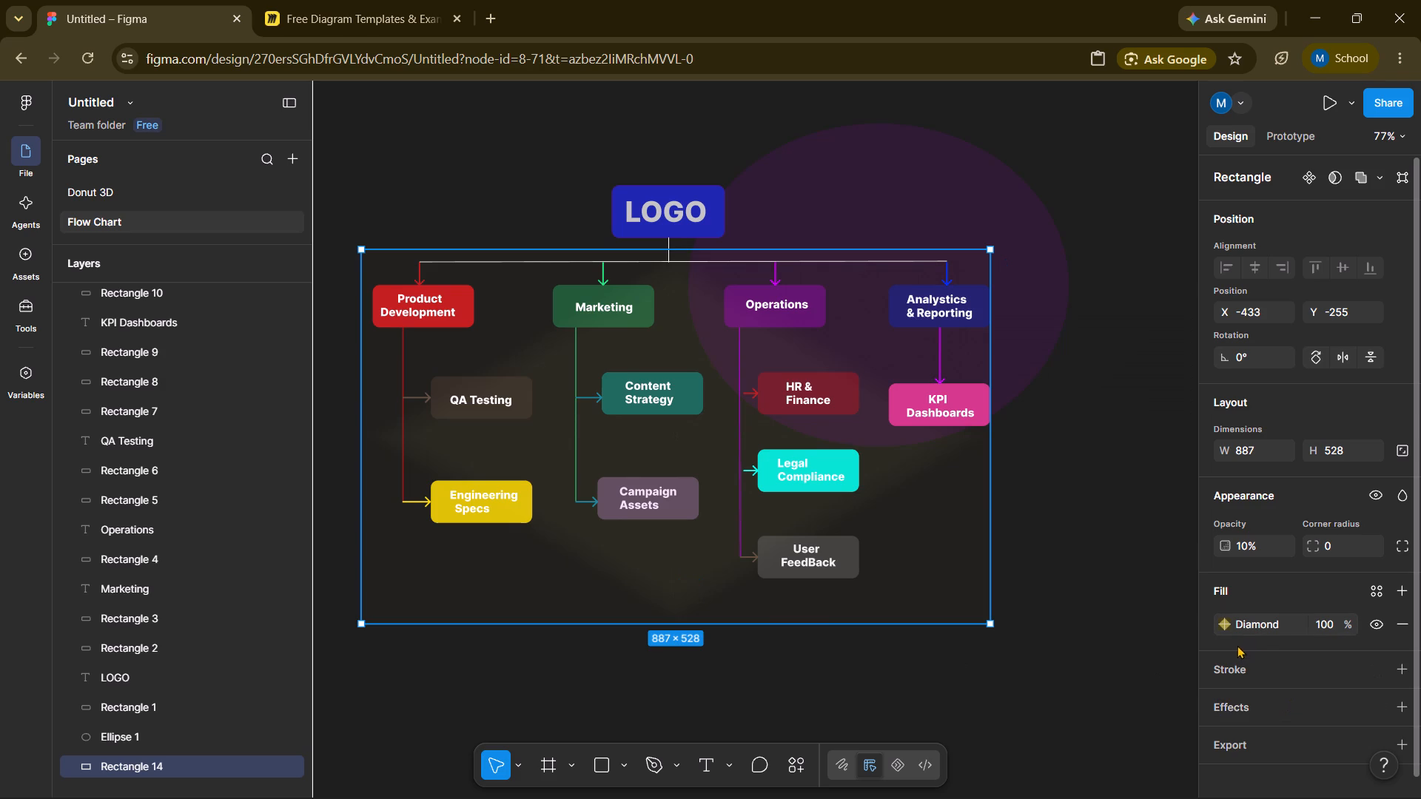
# Set the background rectangle's opacity to 20%.
pyautogui.click(1252, 542)
pyautogui.write('20')
pyautogui.press('Return')
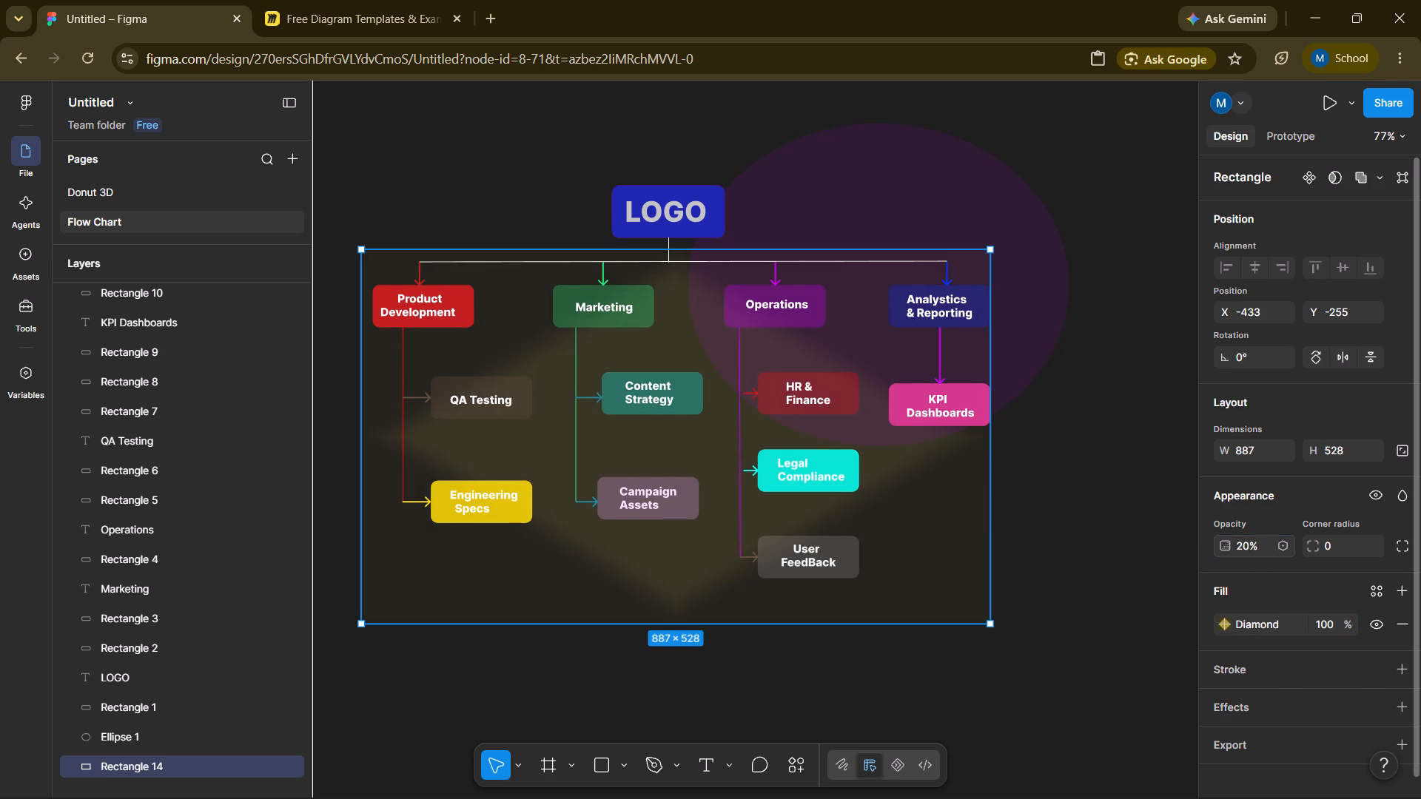
pyautogui.click(1145, 601)
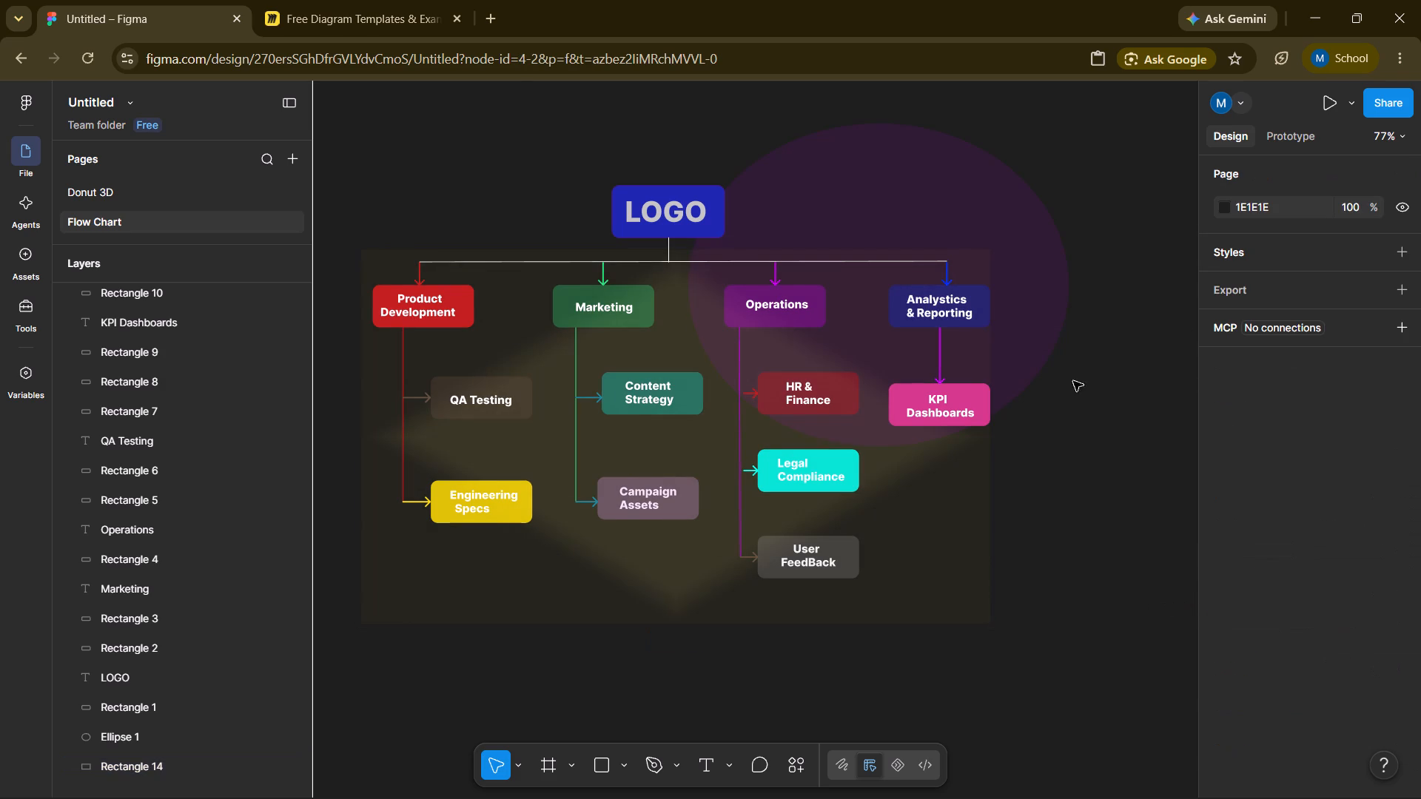
# Give the purple ellipse a radial gradient fill with stops D400FF at about 35% and 7F0099 at about 45%.
pyautogui.click(963, 230)
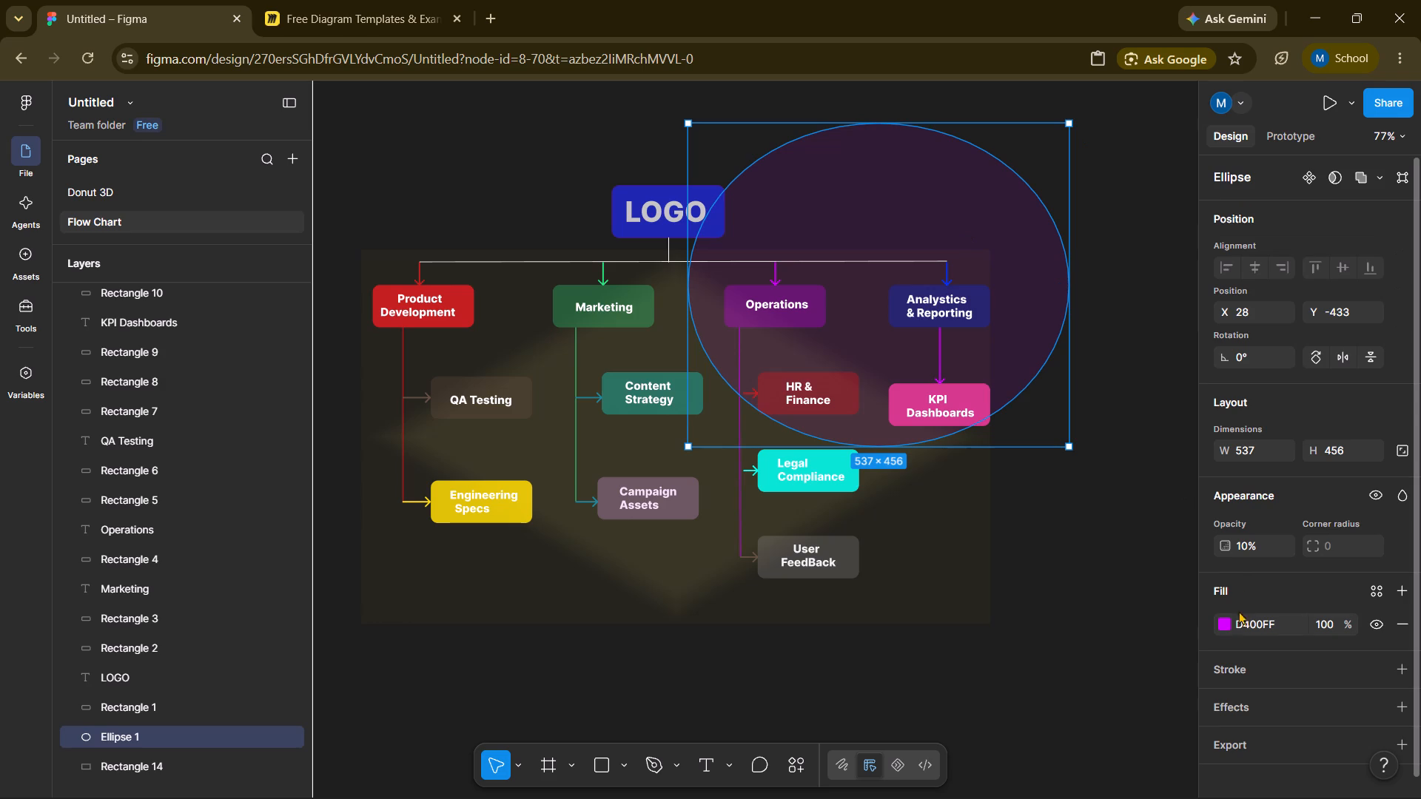
pyautogui.click(1229, 627)
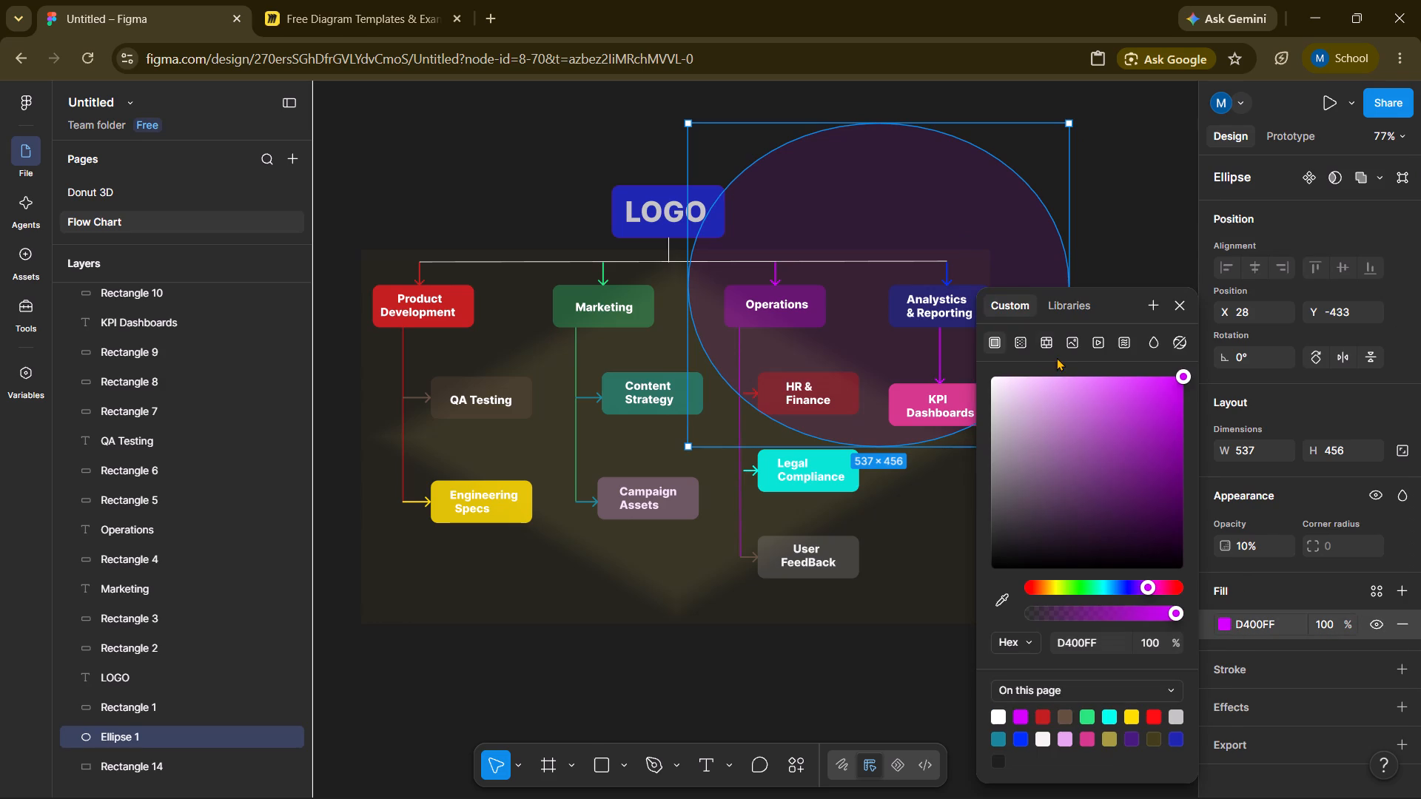
pyautogui.click(1022, 347)
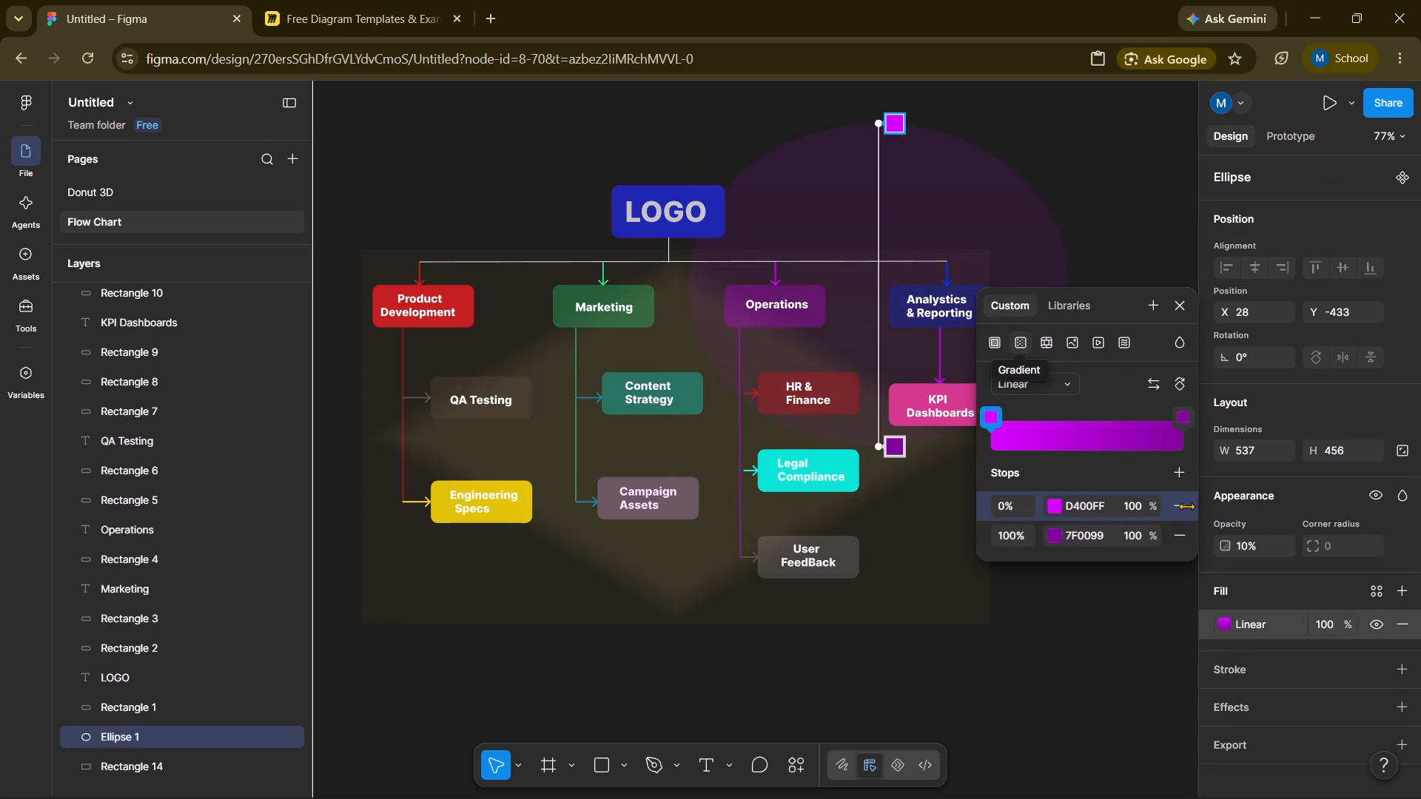
pyautogui.moveTo(1075, 372); pyautogui.dragTo(1058, 395)
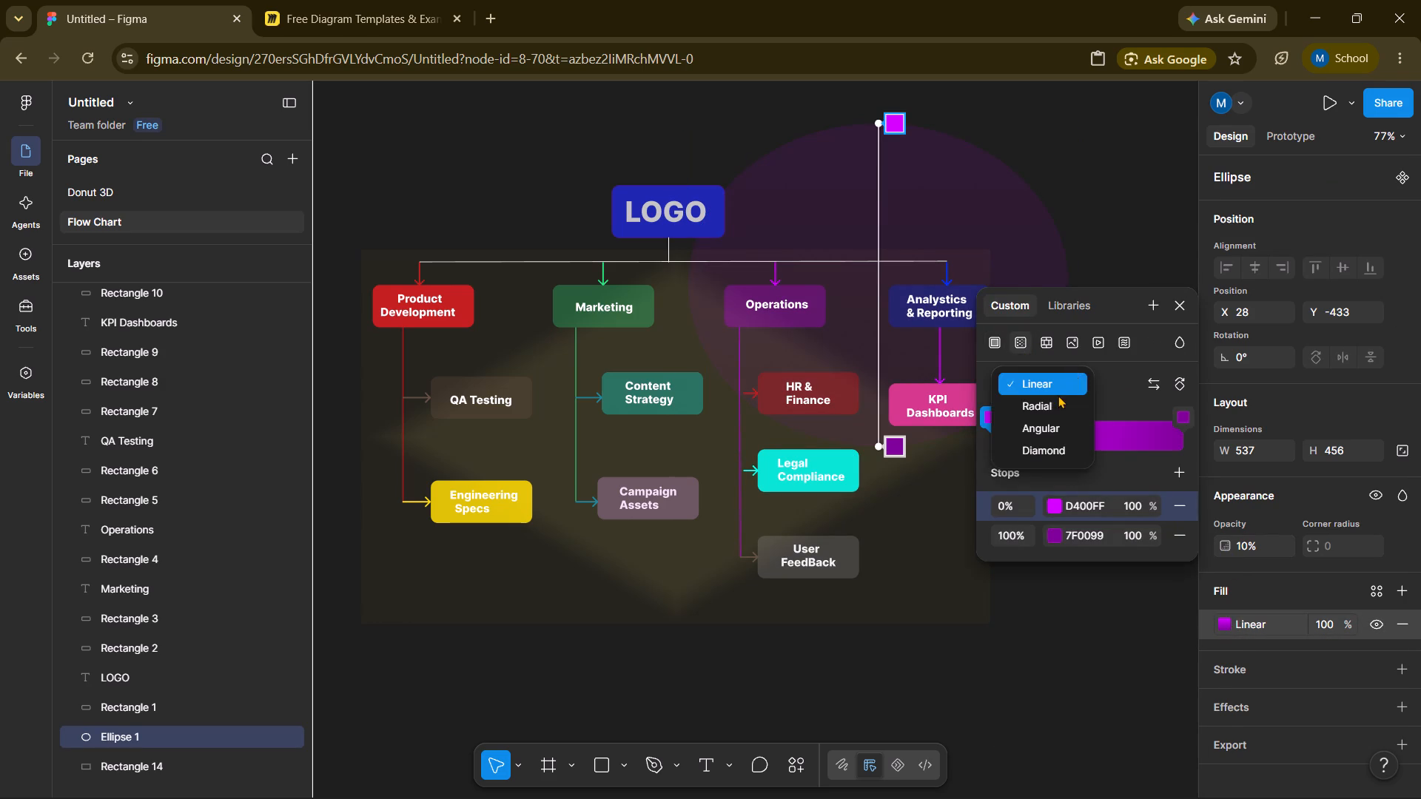
pyautogui.moveTo(1058, 395); pyautogui.dragTo(1050, 407)
pyautogui.click(1050, 407)
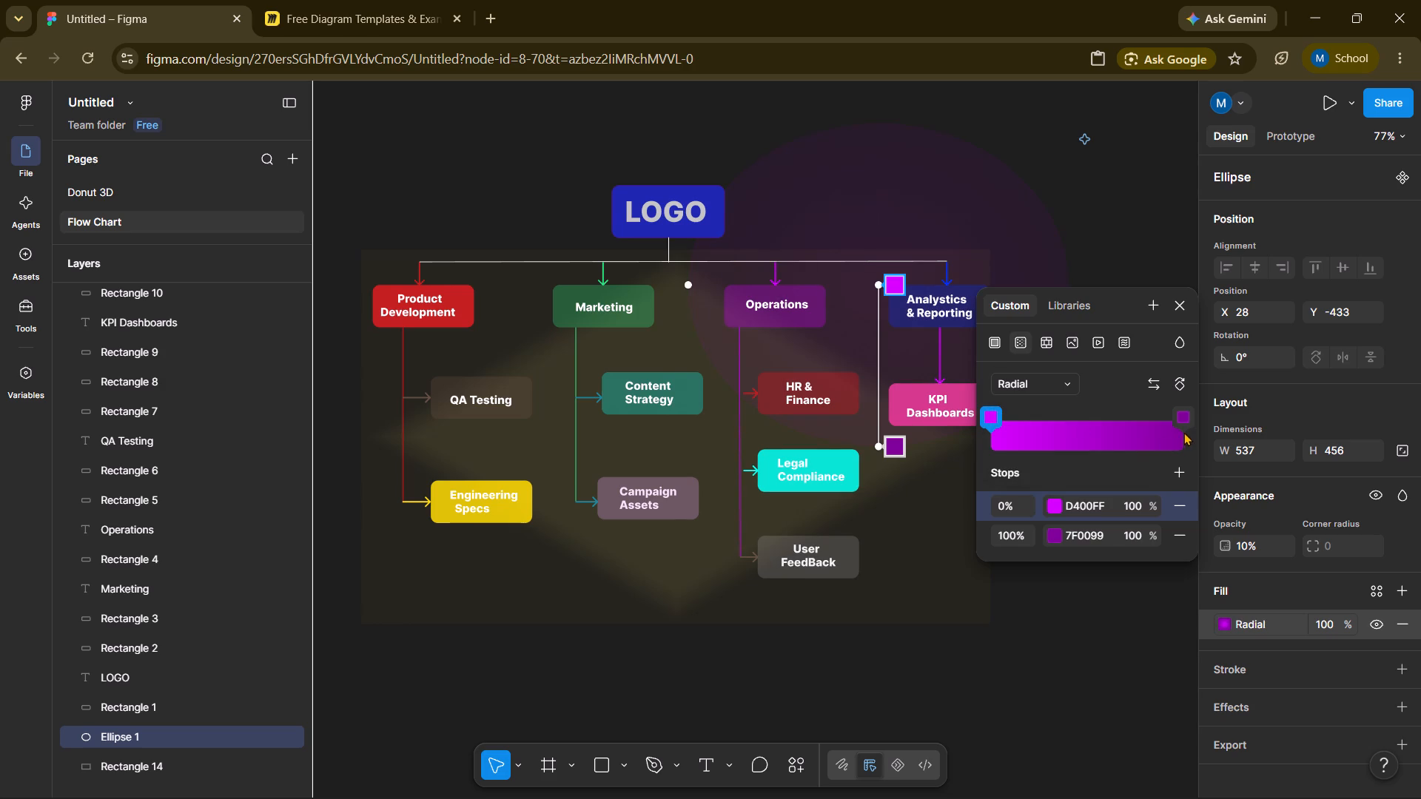
pyautogui.moveTo(1183, 423); pyautogui.dragTo(1080, 456)
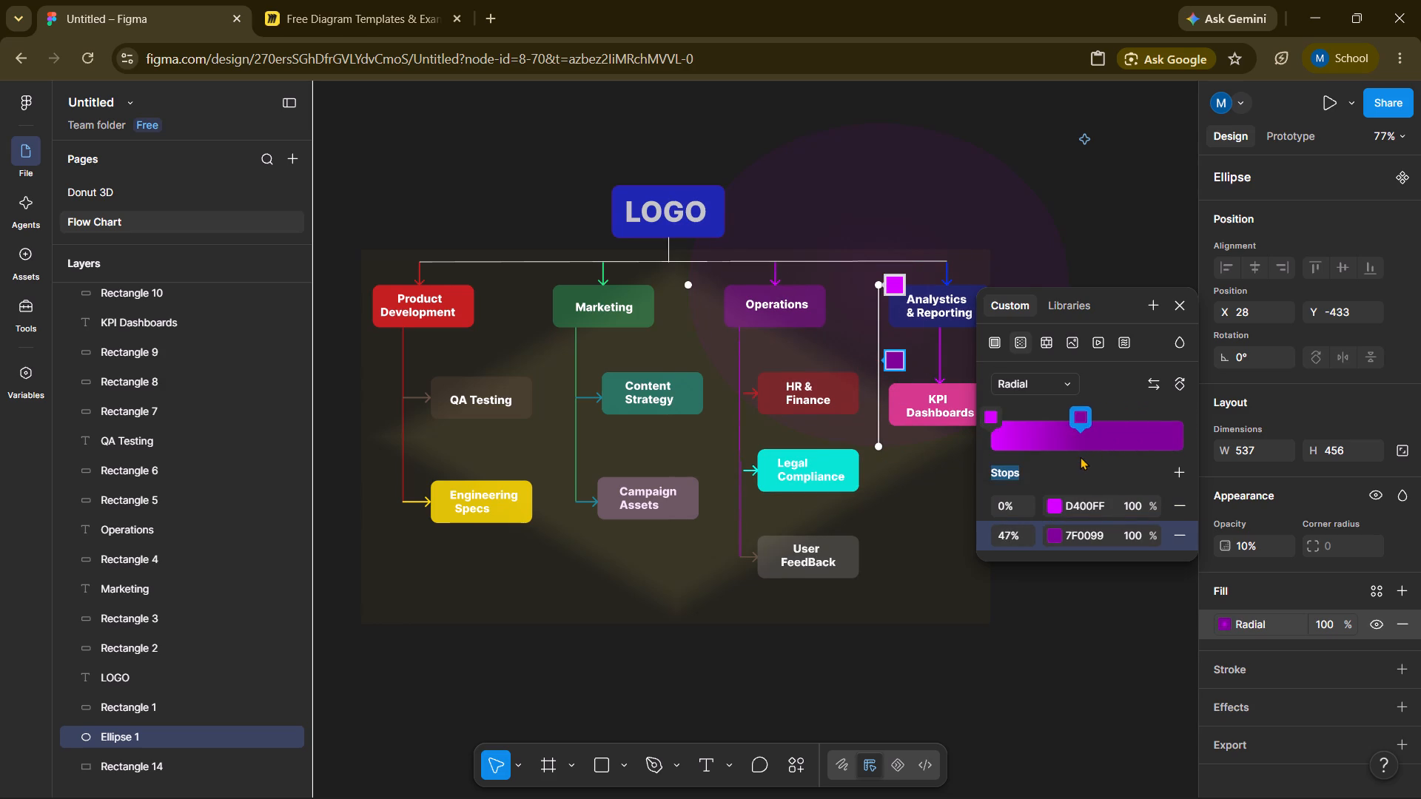
pyautogui.moveTo(1080, 456); pyautogui.dragTo(1078, 468)
pyautogui.moveTo(996, 417); pyautogui.dragTo(1058, 436)
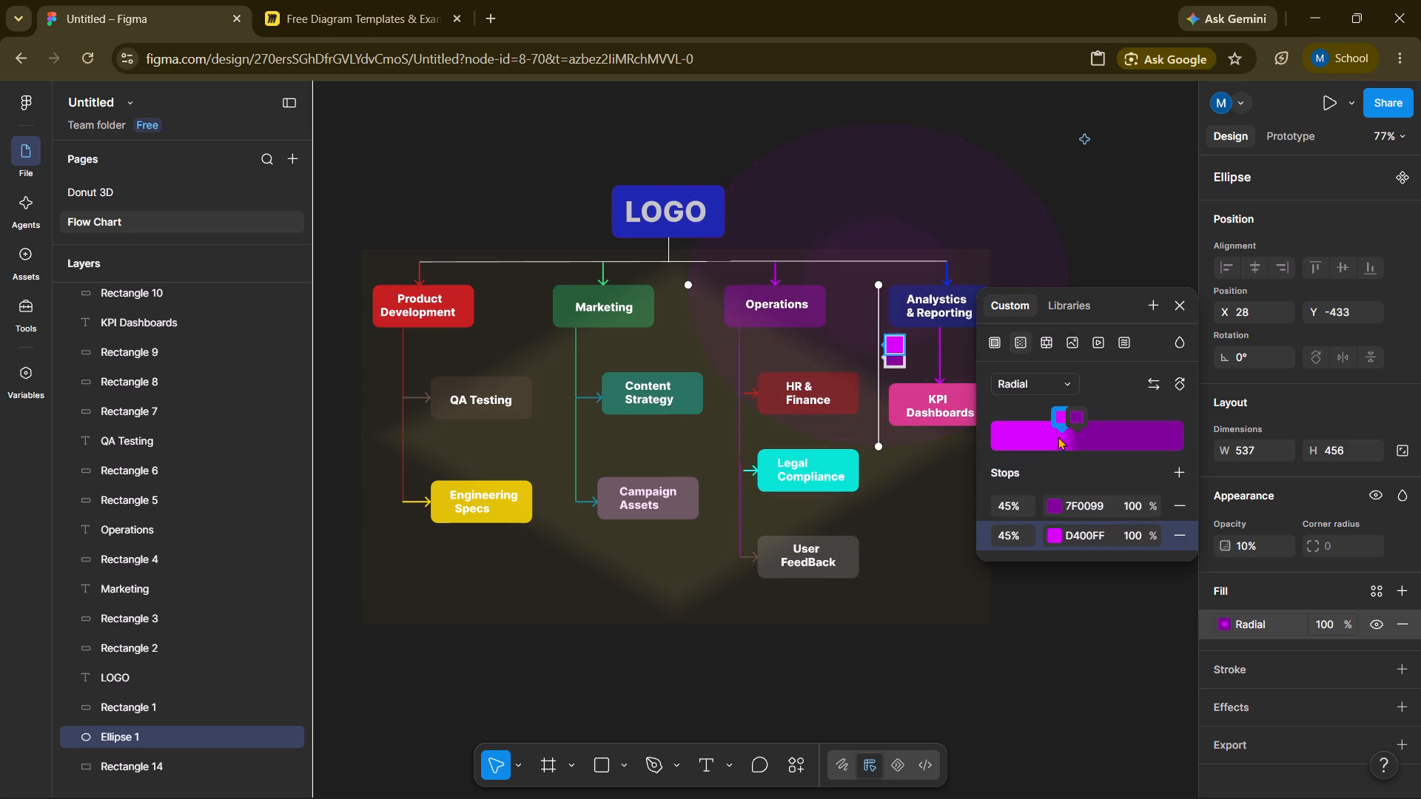
pyautogui.moveTo(1058, 436); pyautogui.dragTo(1058, 437)
pyautogui.click(1129, 184)
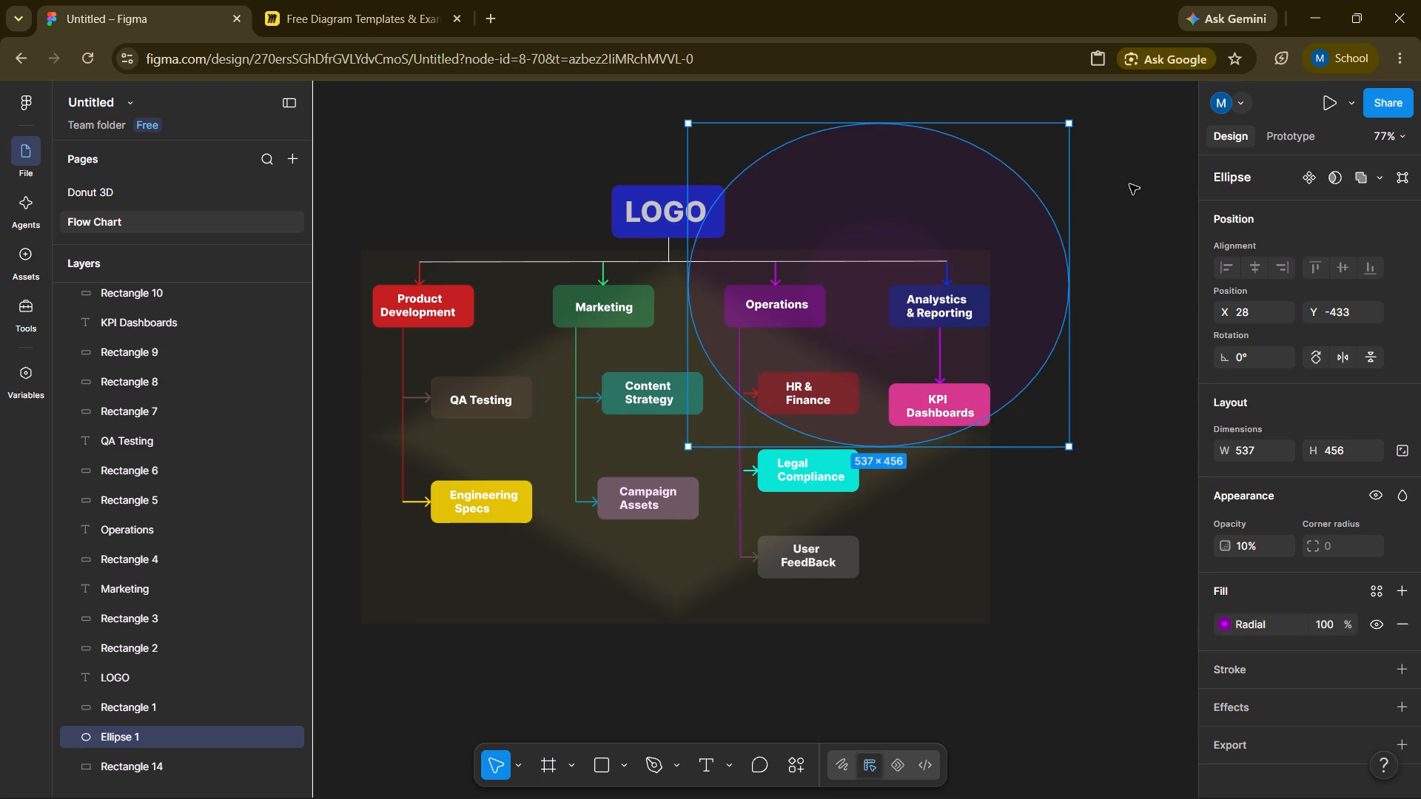
pyautogui.click(1111, 606)
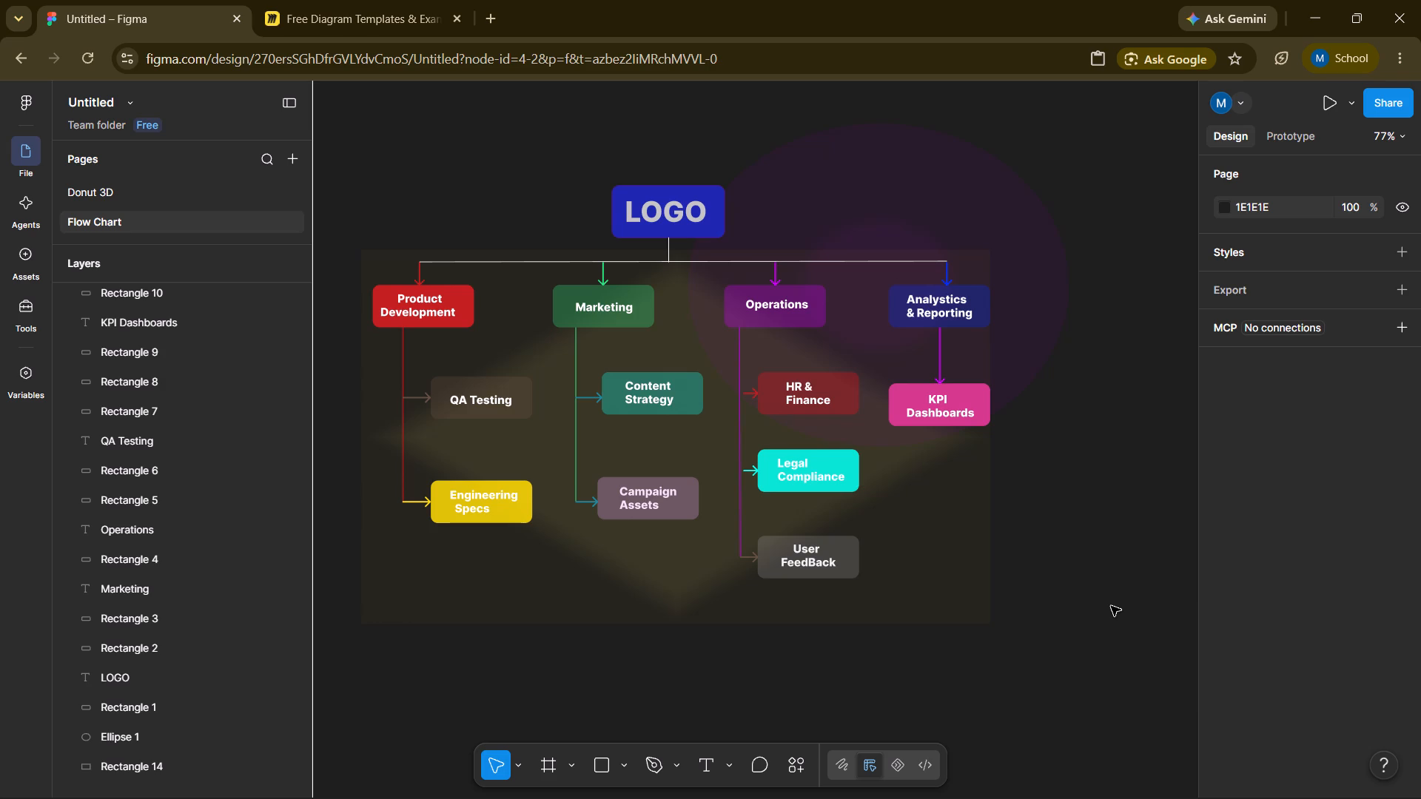
# Change the ellipse's gradient to angular and shift its stops to about 72% for D400FF and 89% for 7F0099.
pyautogui.click(887, 220)
pyautogui.click(1226, 627)
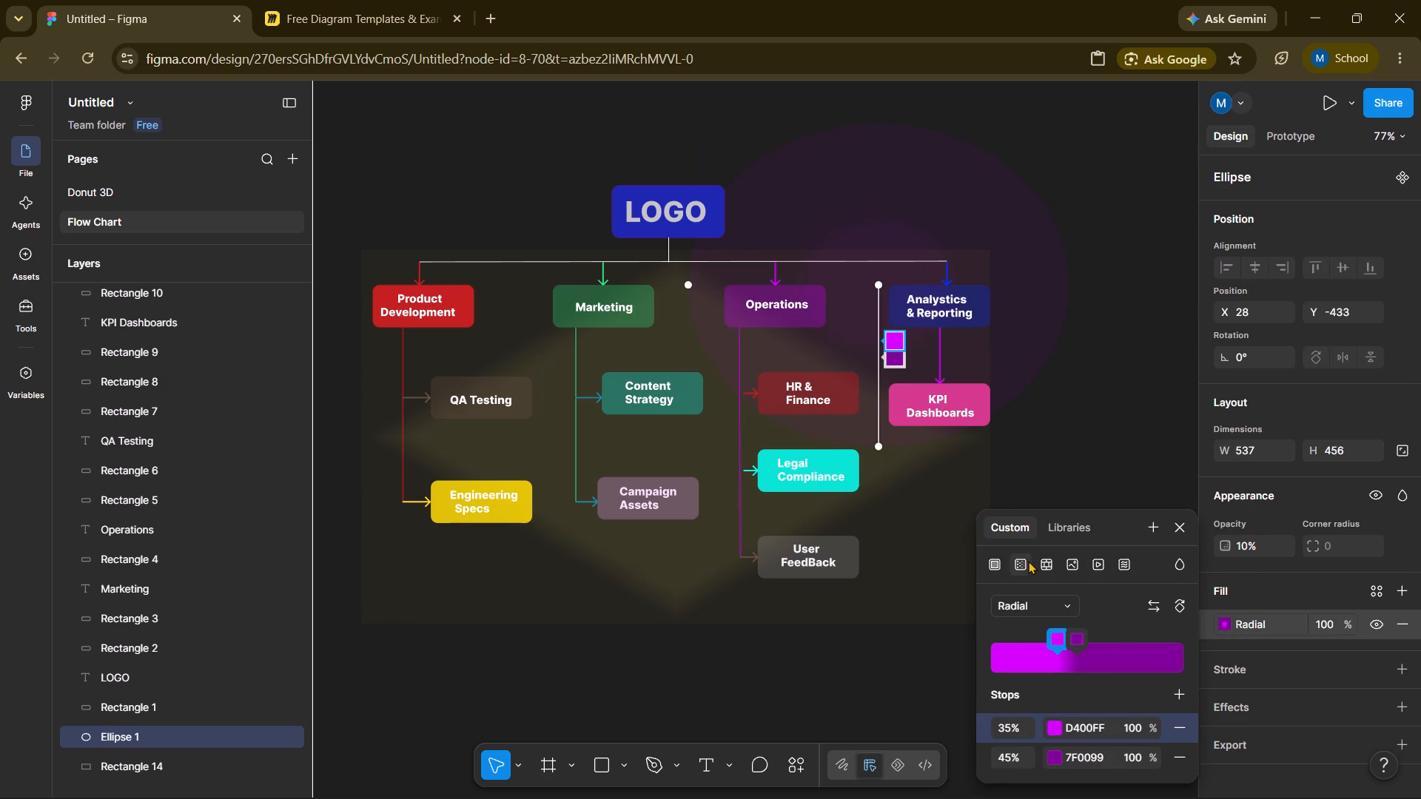
pyautogui.moveTo(1028, 561); pyautogui.dragTo(1038, 507)
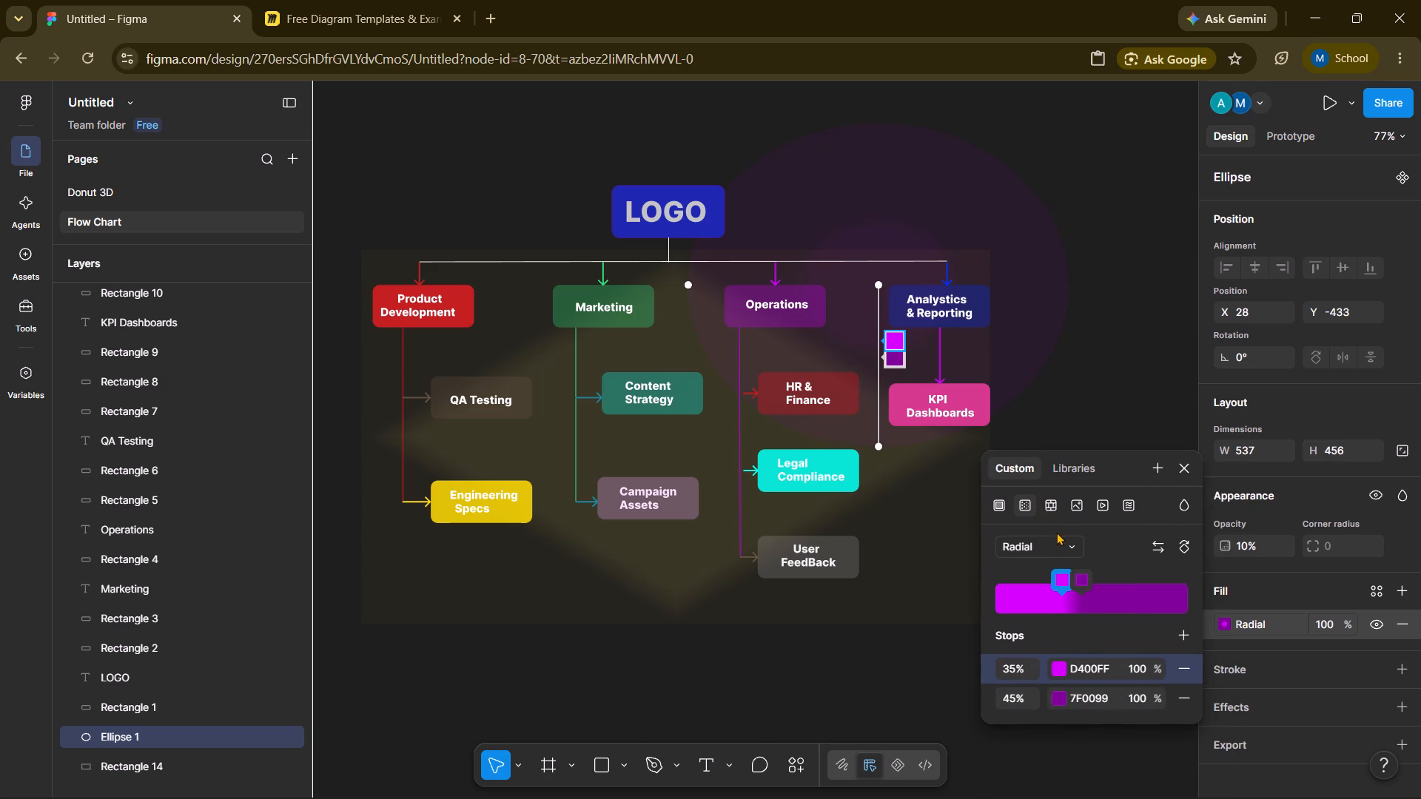
pyautogui.click(1064, 544)
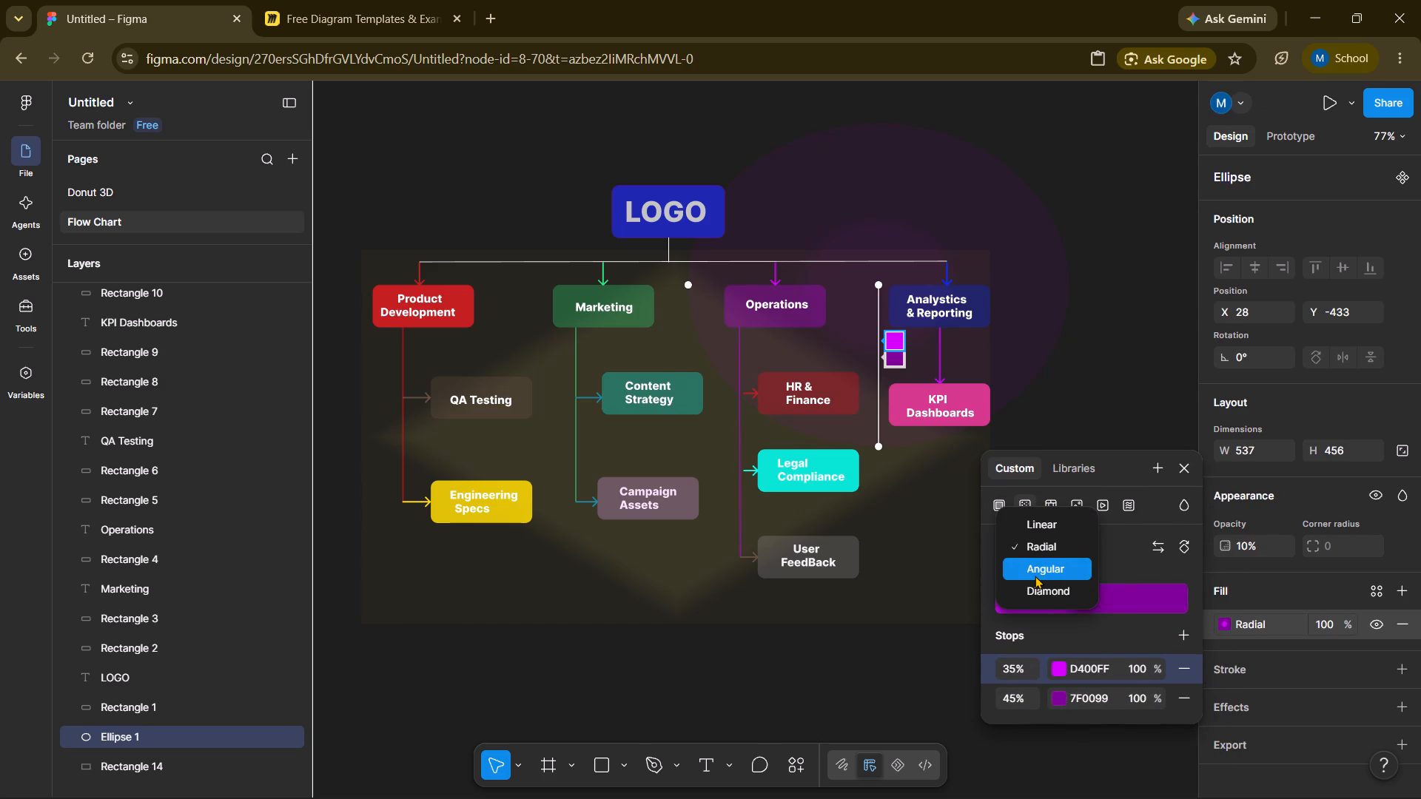
pyautogui.click(1035, 576)
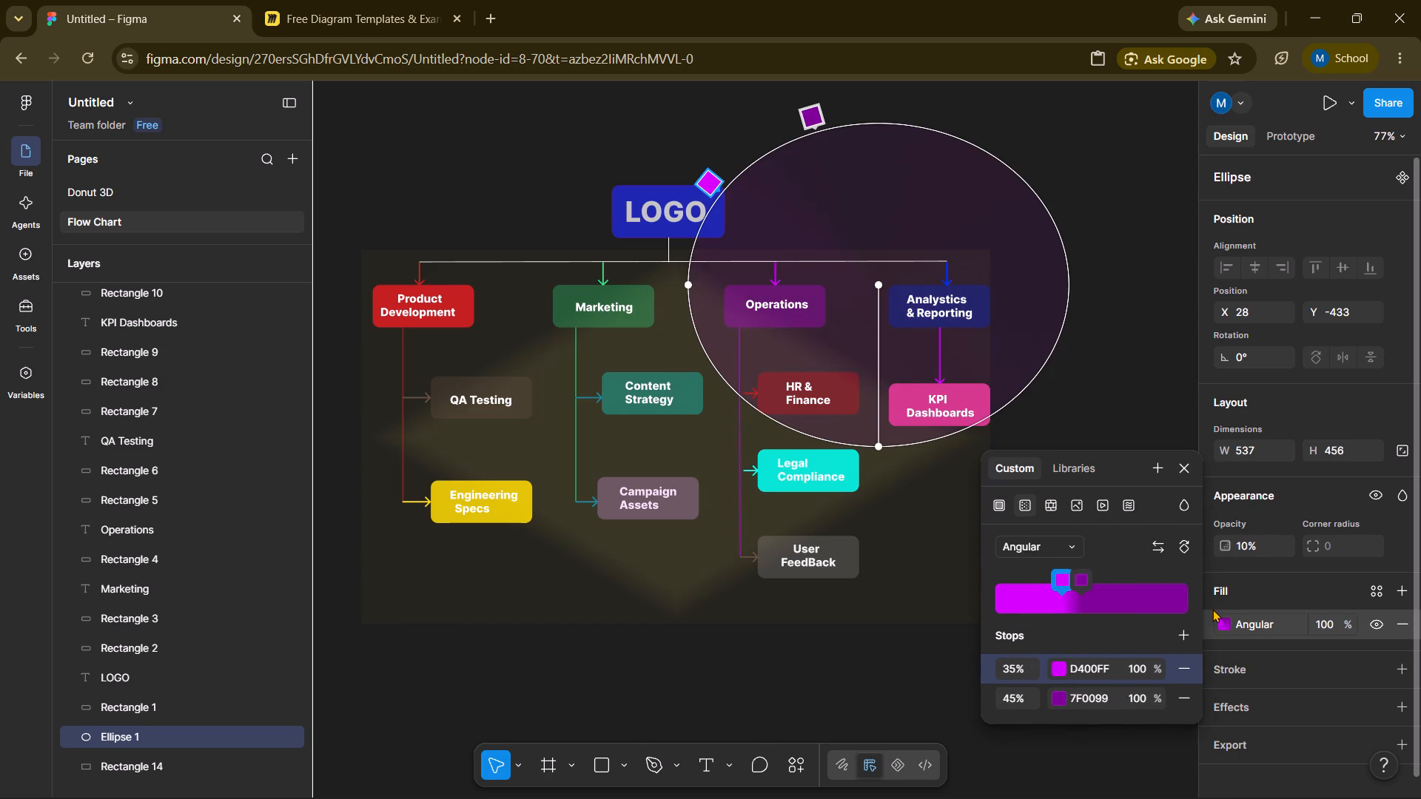
pyautogui.moveTo(1062, 588); pyautogui.dragTo(1082, 607)
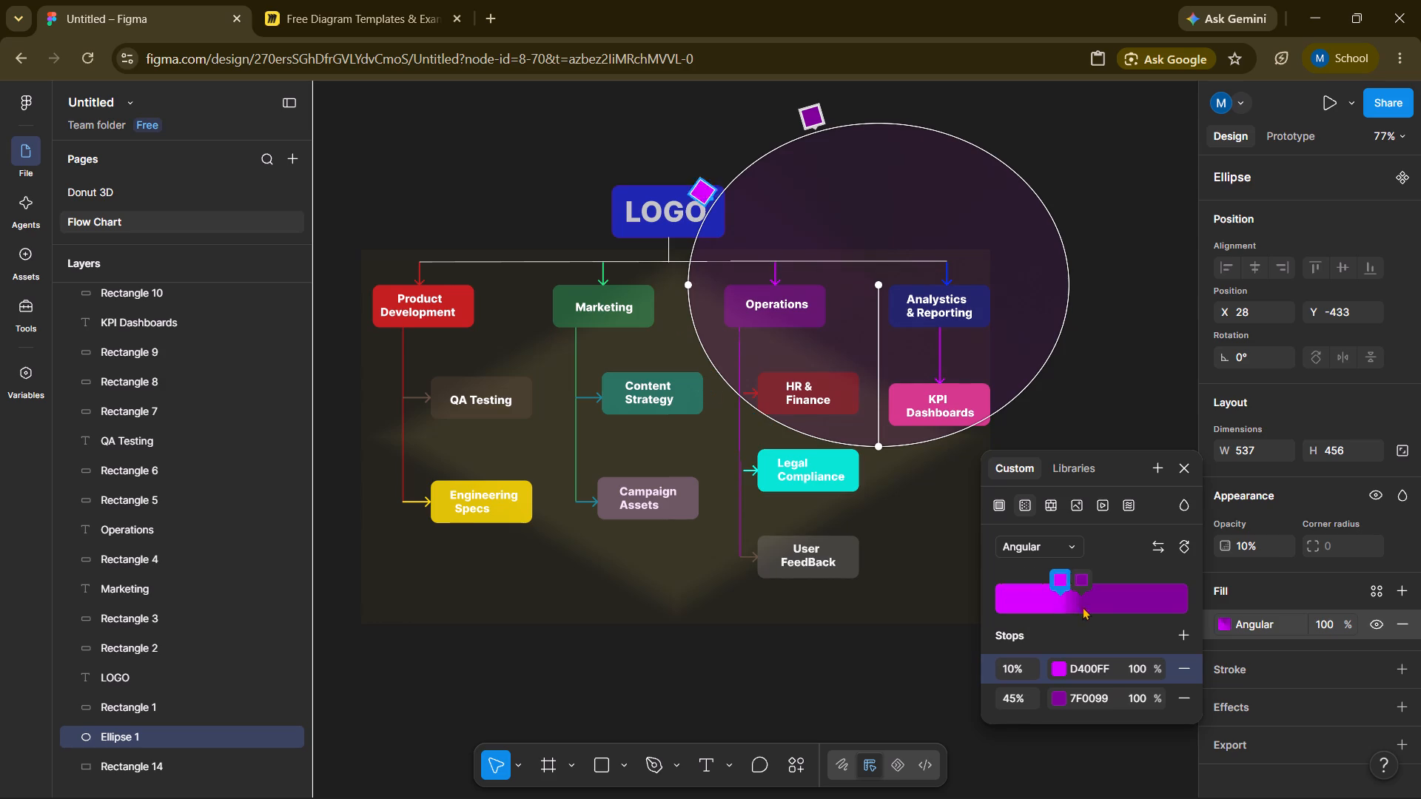
pyautogui.moveTo(1082, 607); pyautogui.dragTo(1135, 607)
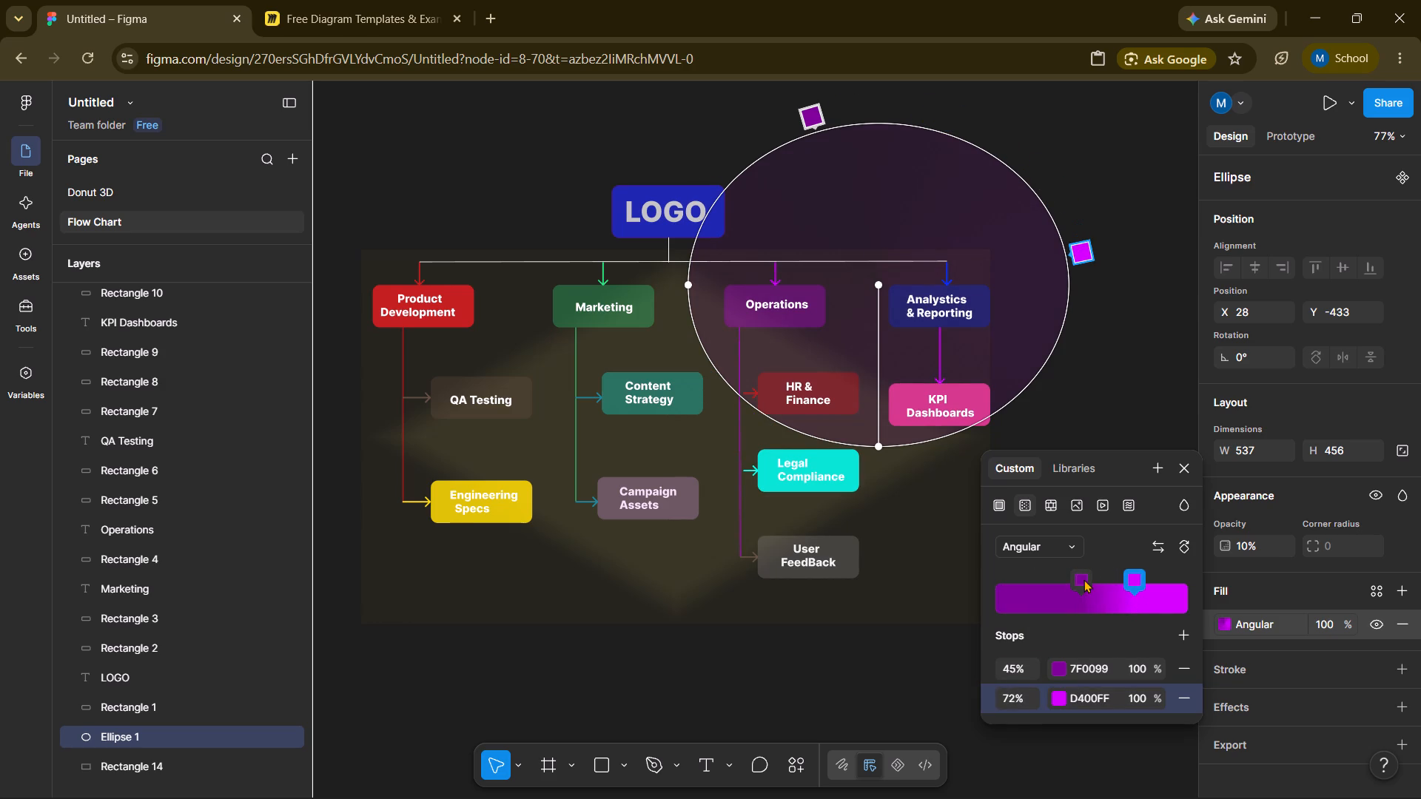
pyautogui.moveTo(1084, 579); pyautogui.dragTo(1168, 587)
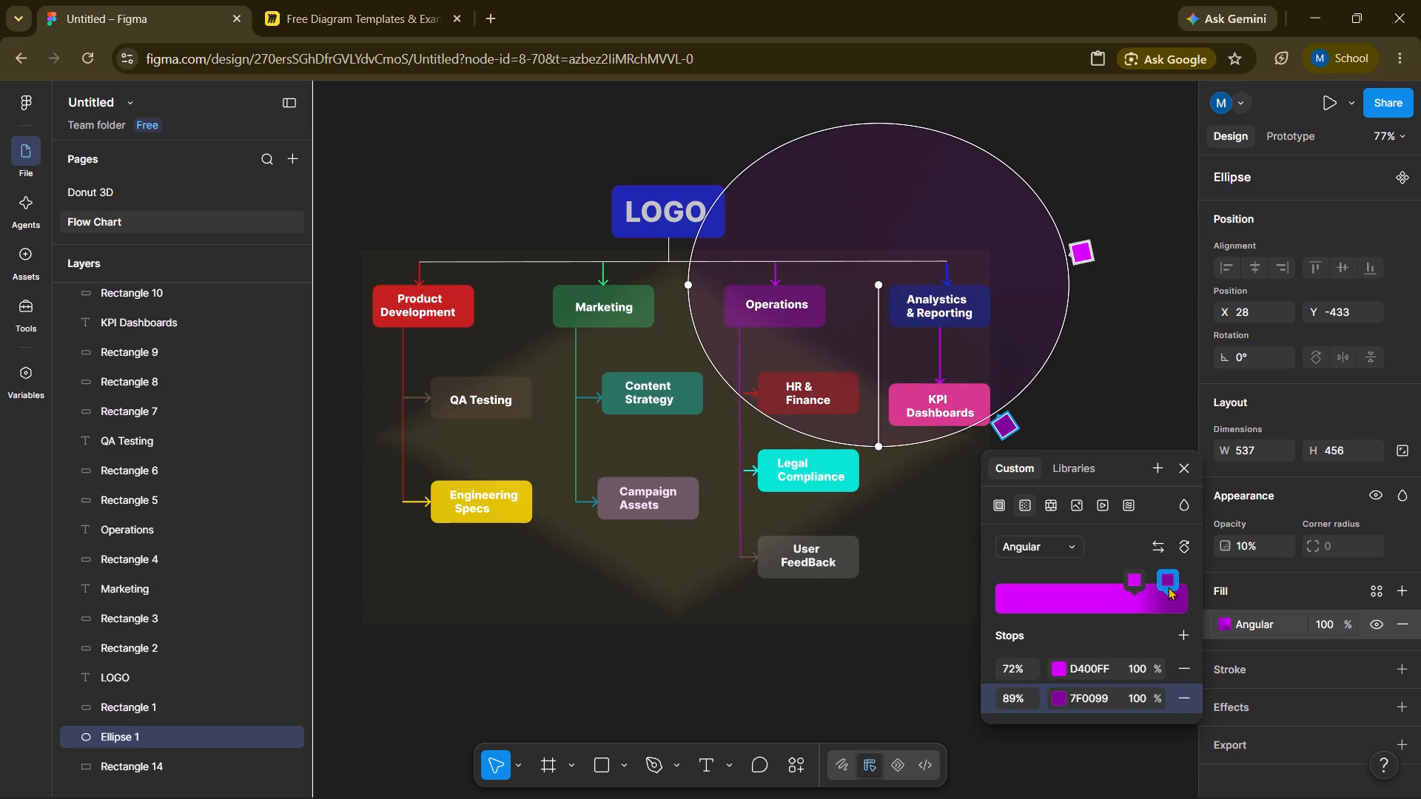
# Move the purple ellipse up behind the chart's Analystics & Reporting branch, to about X 109, Y -527.
pyautogui.click(1138, 357)
pyautogui.click(1140, 590)
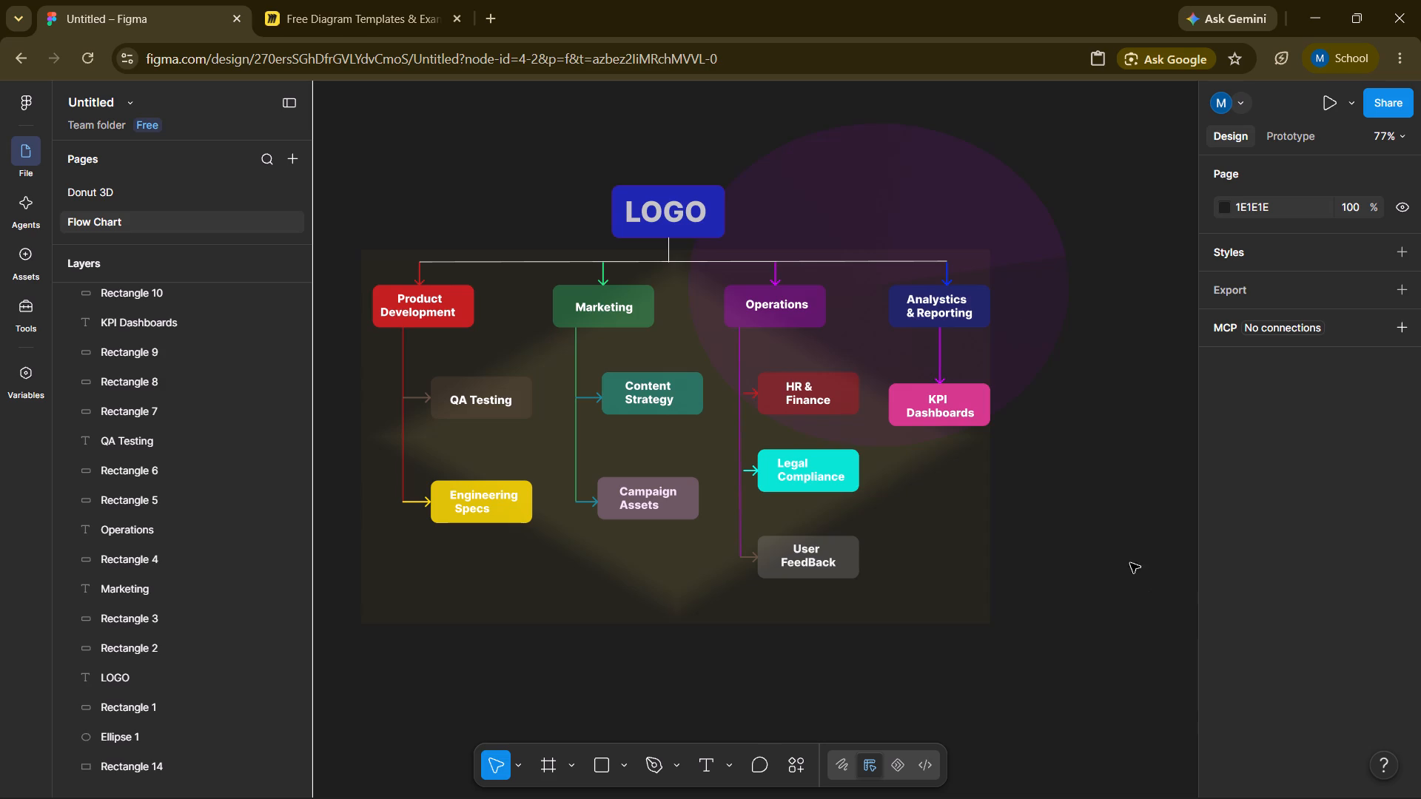
pyautogui.moveTo(896, 191); pyautogui.dragTo(960, 150)
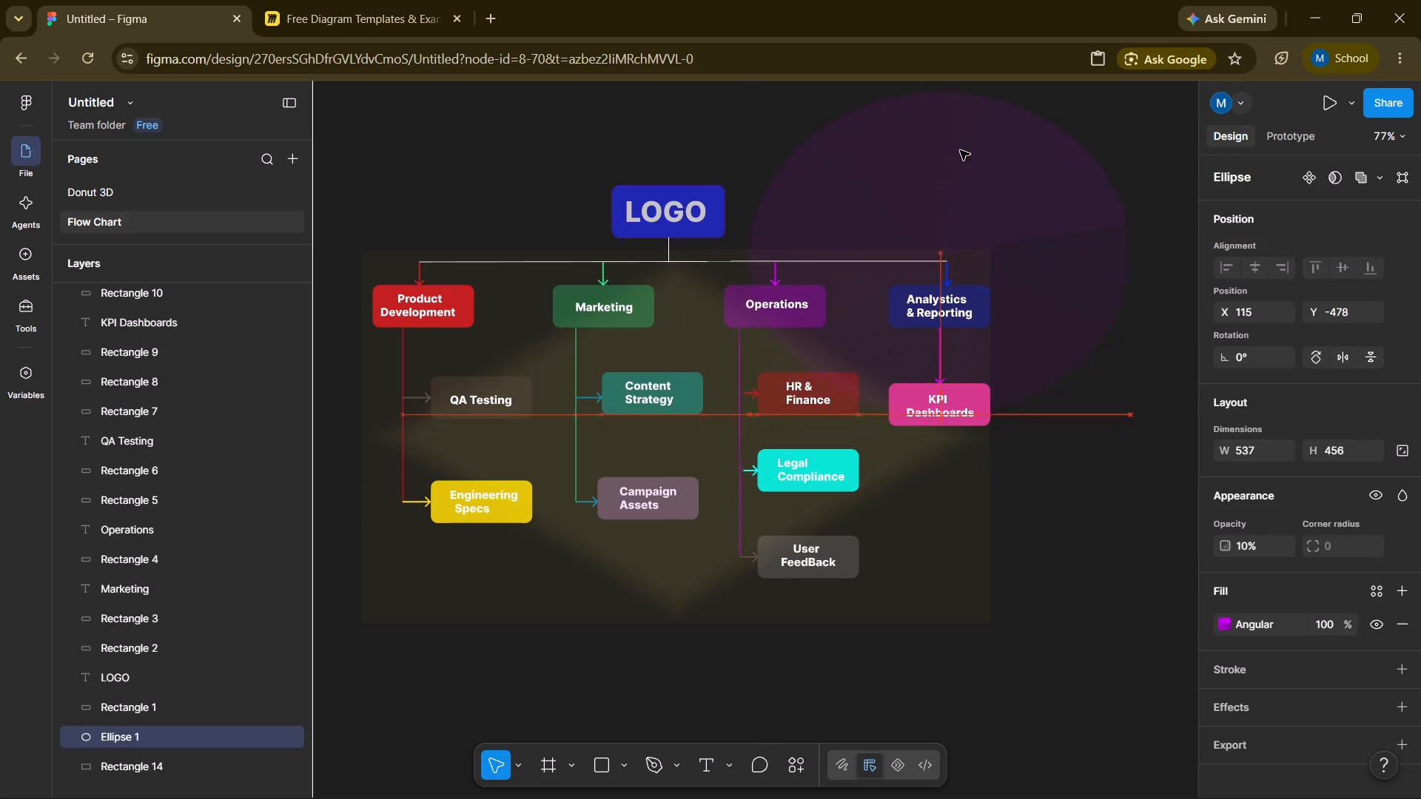
pyautogui.moveTo(960, 150); pyautogui.dragTo(996, 206)
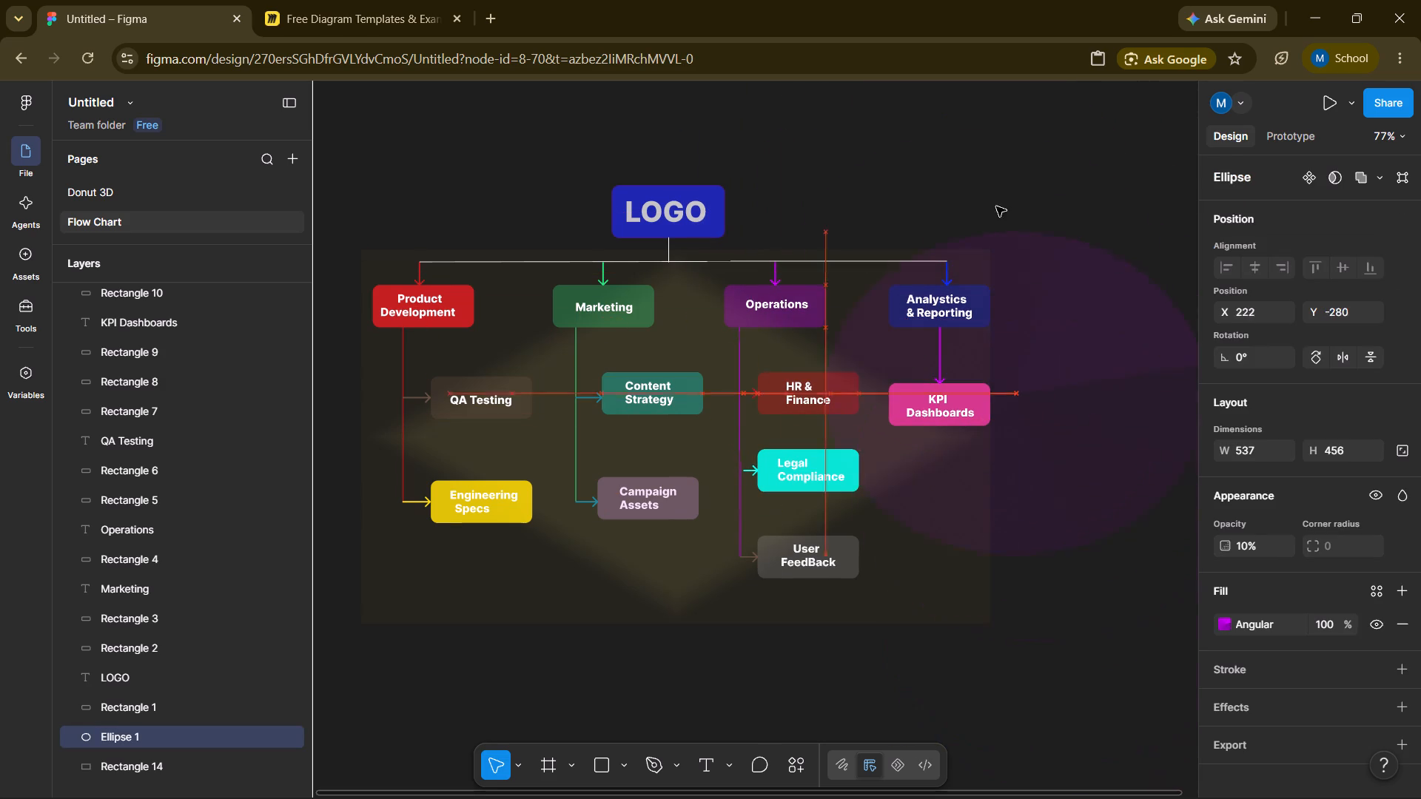
pyautogui.moveTo(996, 206); pyautogui.dragTo(954, 124)
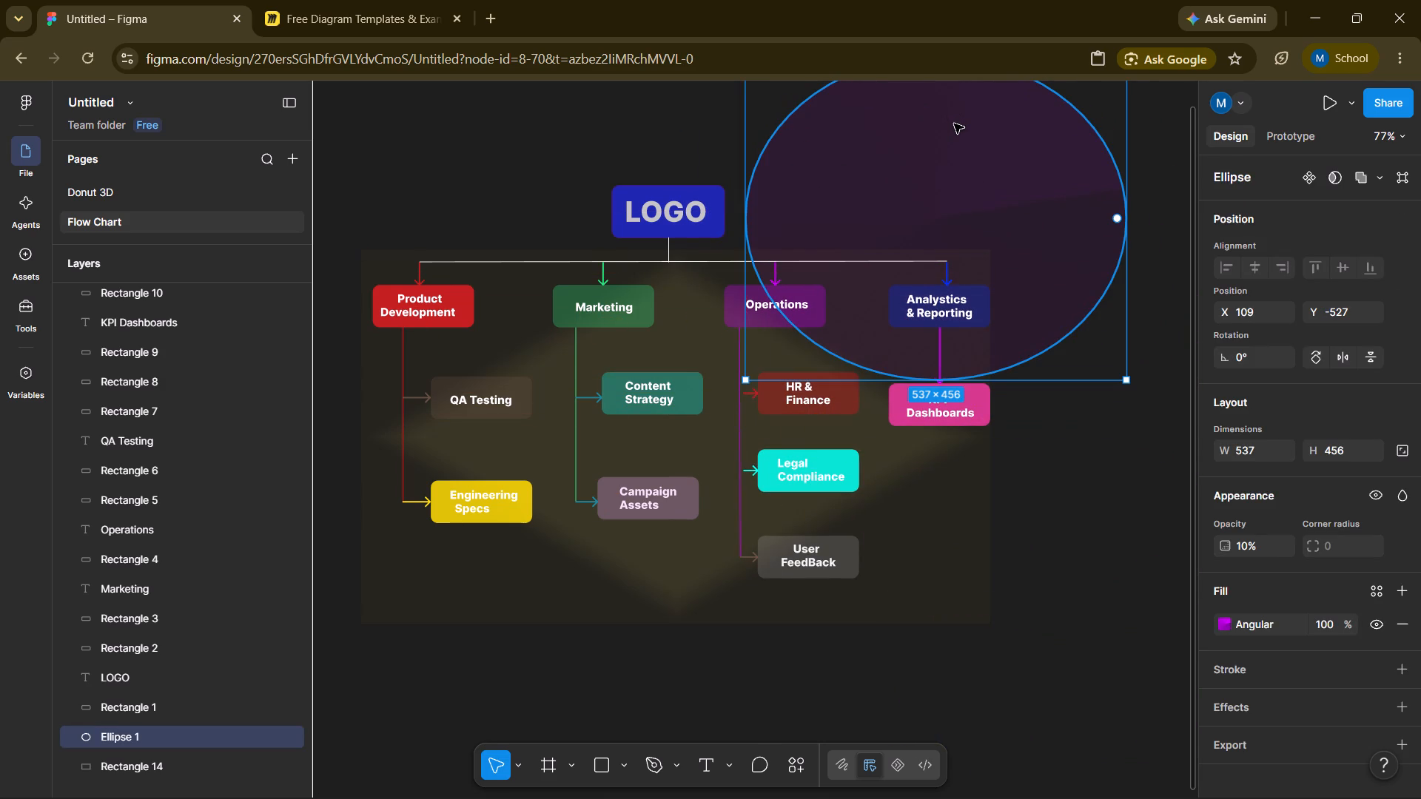
pyautogui.click(954, 124)
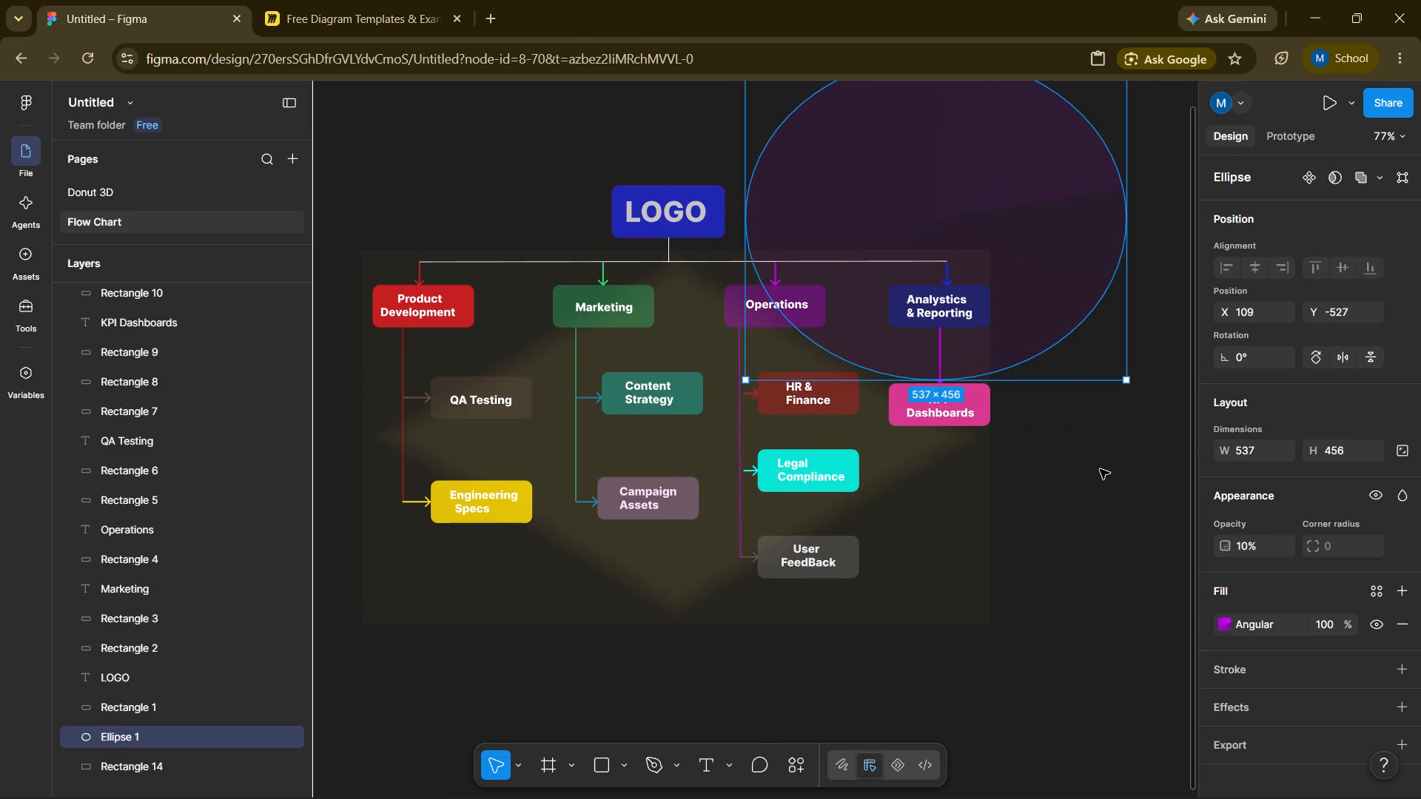
pyautogui.click(1100, 469)
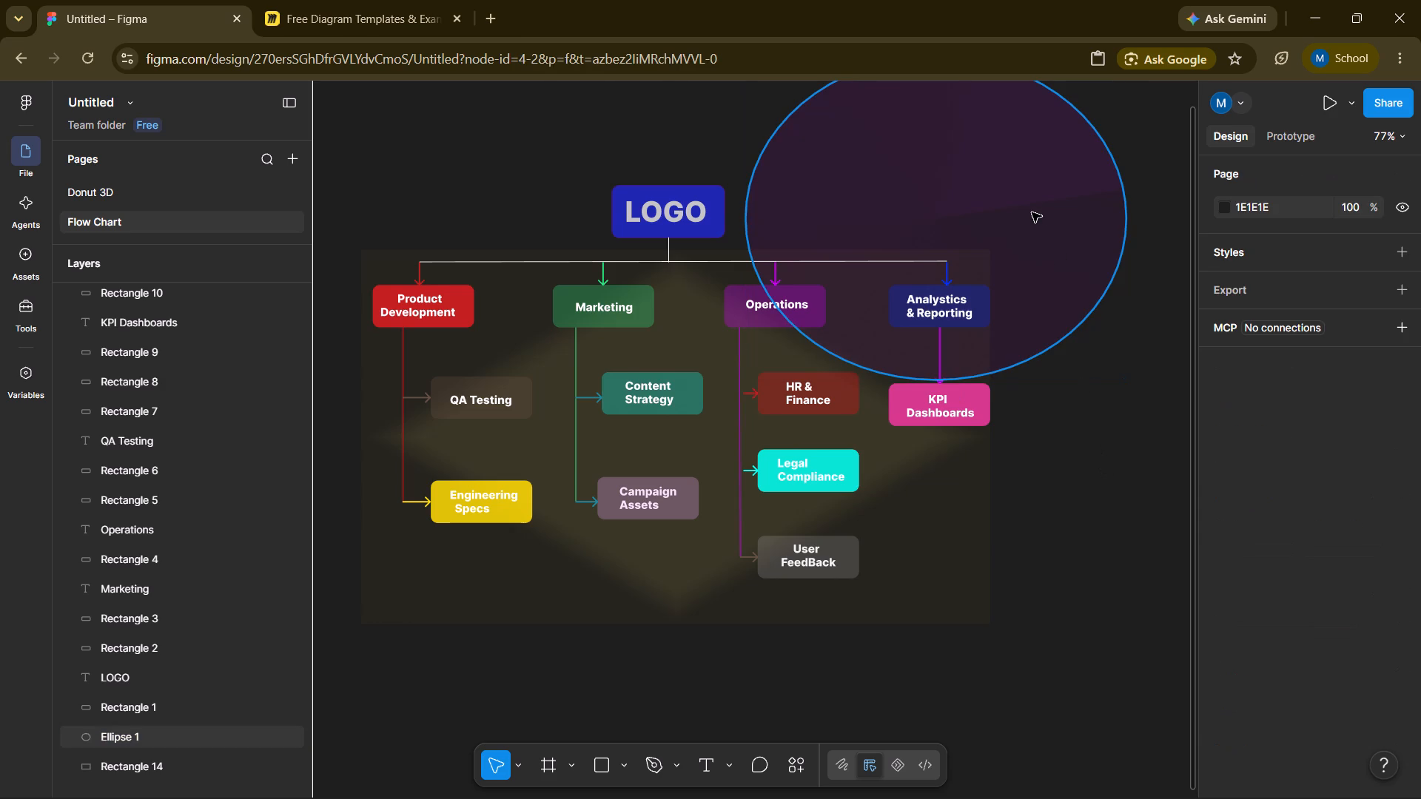
# Change the purple ellipse's gradient to linear, with stops 7F0099 at about 24% and D400FF at 72%.
pyautogui.click(1031, 210)
pyautogui.click(1217, 624)
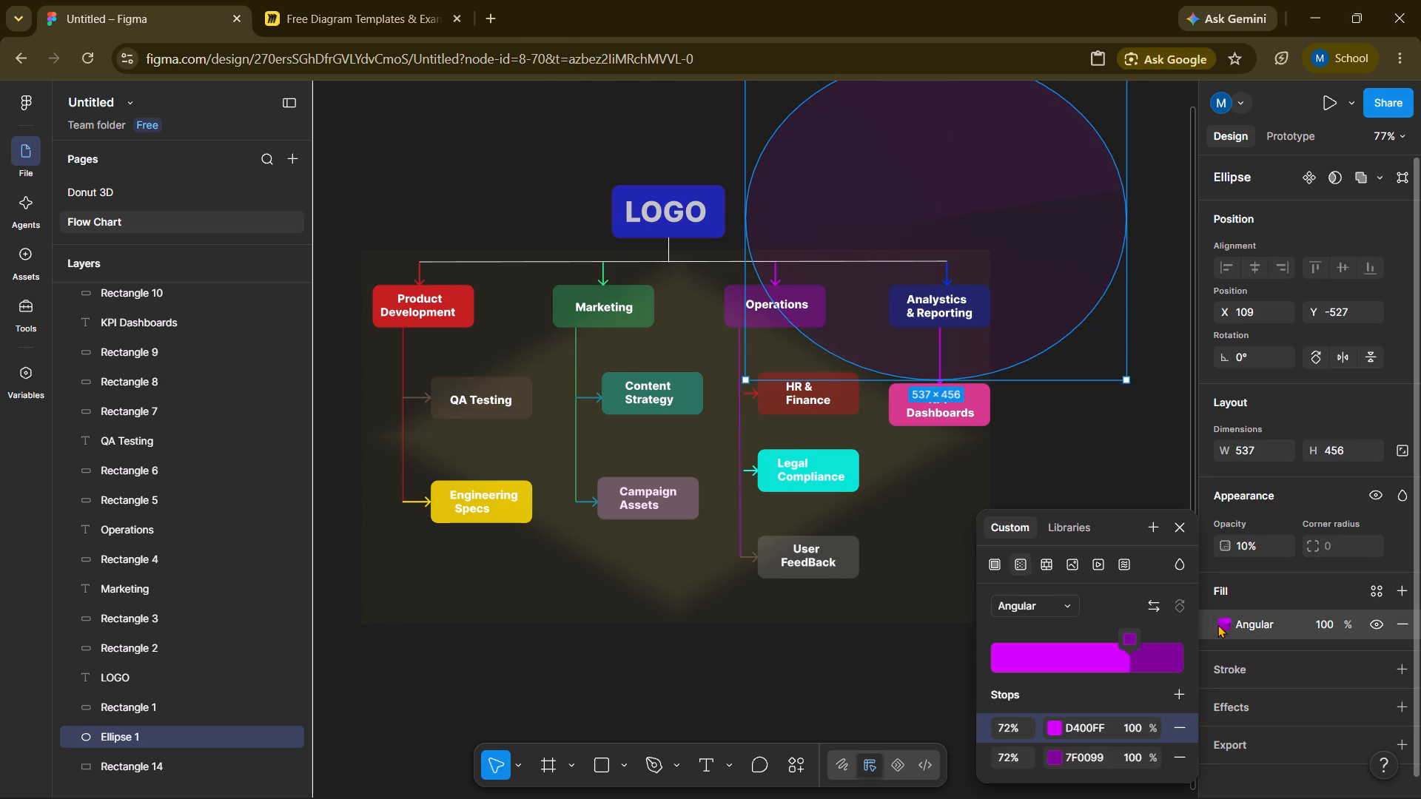
pyautogui.click(1056, 607)
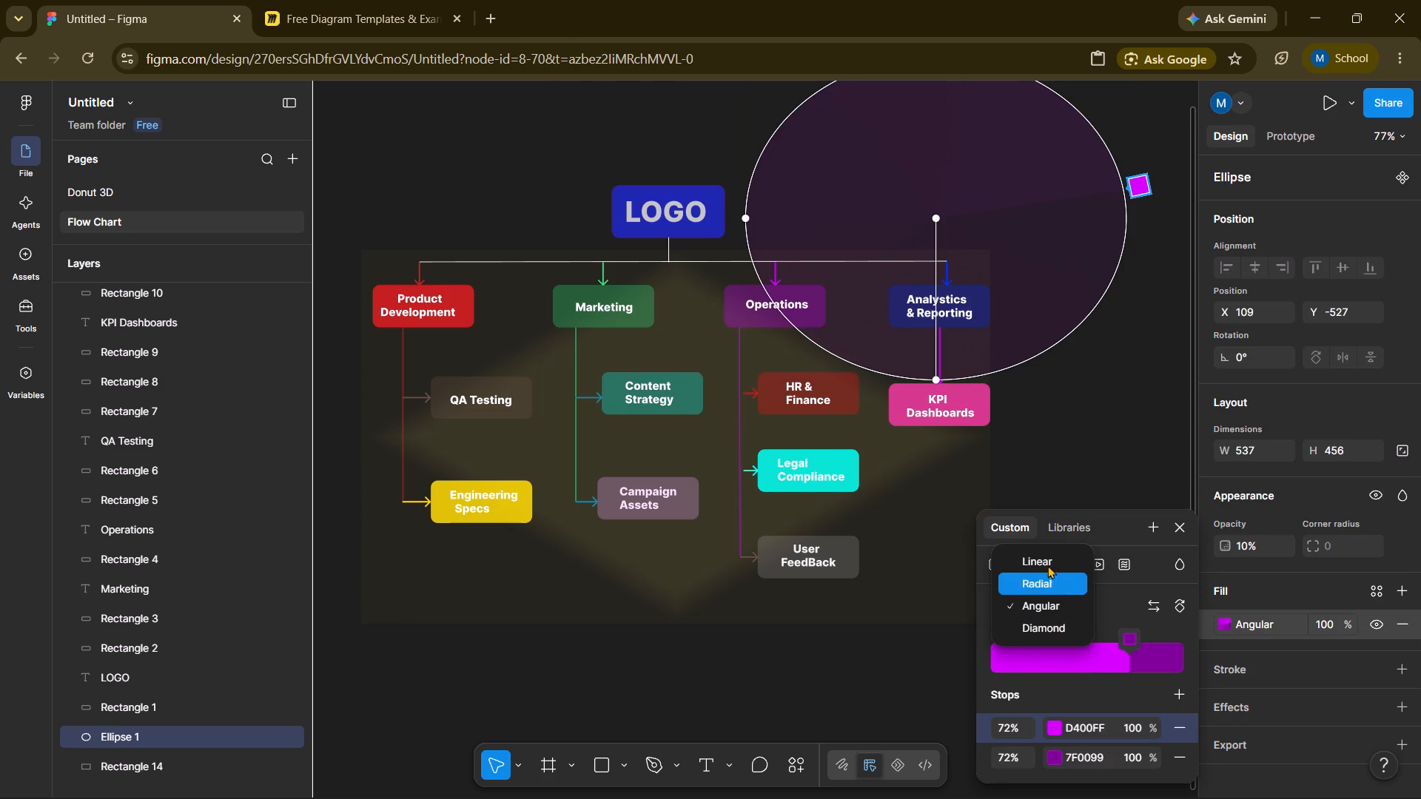
pyautogui.click(1047, 565)
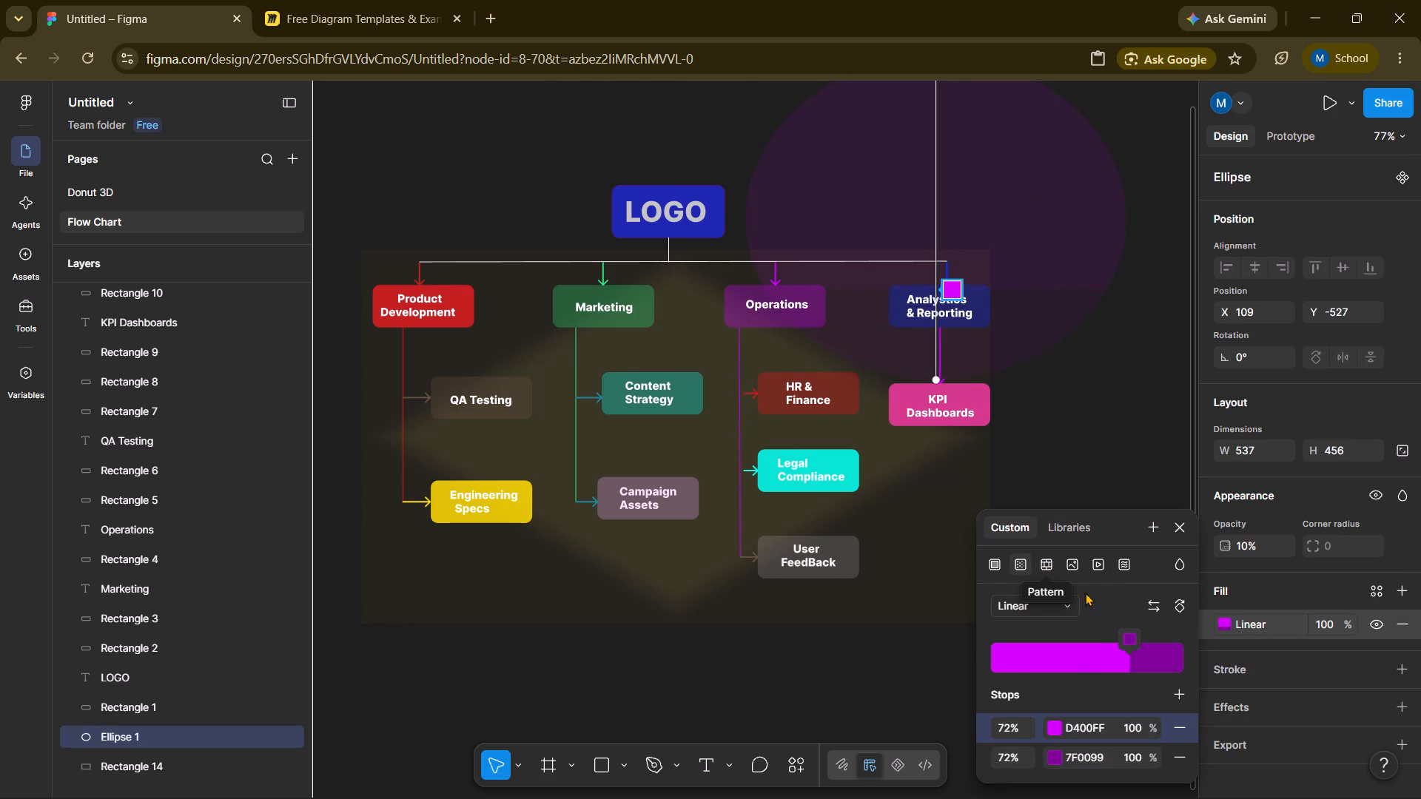
pyautogui.moveTo(1133, 637); pyautogui.dragTo(1041, 647)
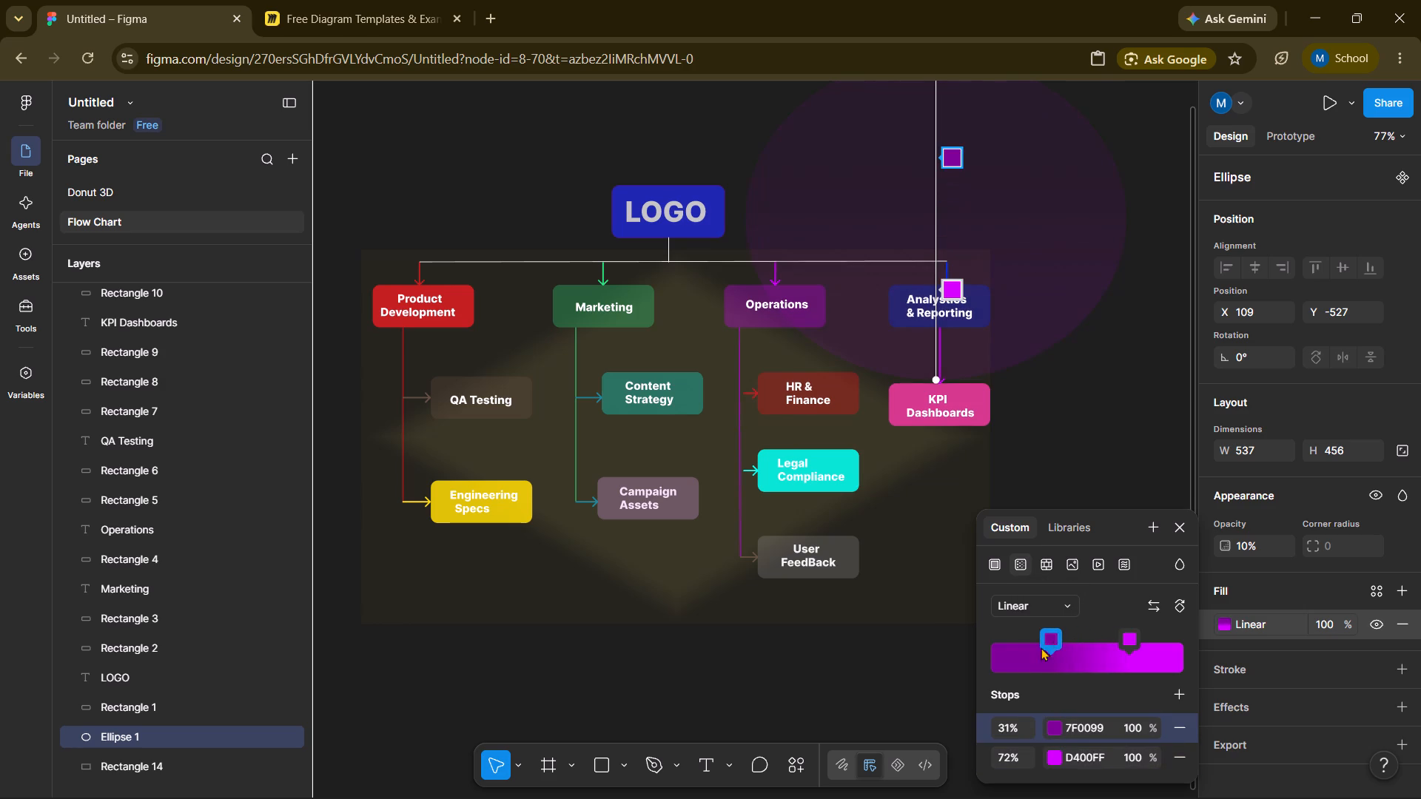
pyautogui.moveTo(1041, 647); pyautogui.dragTo(1112, 659)
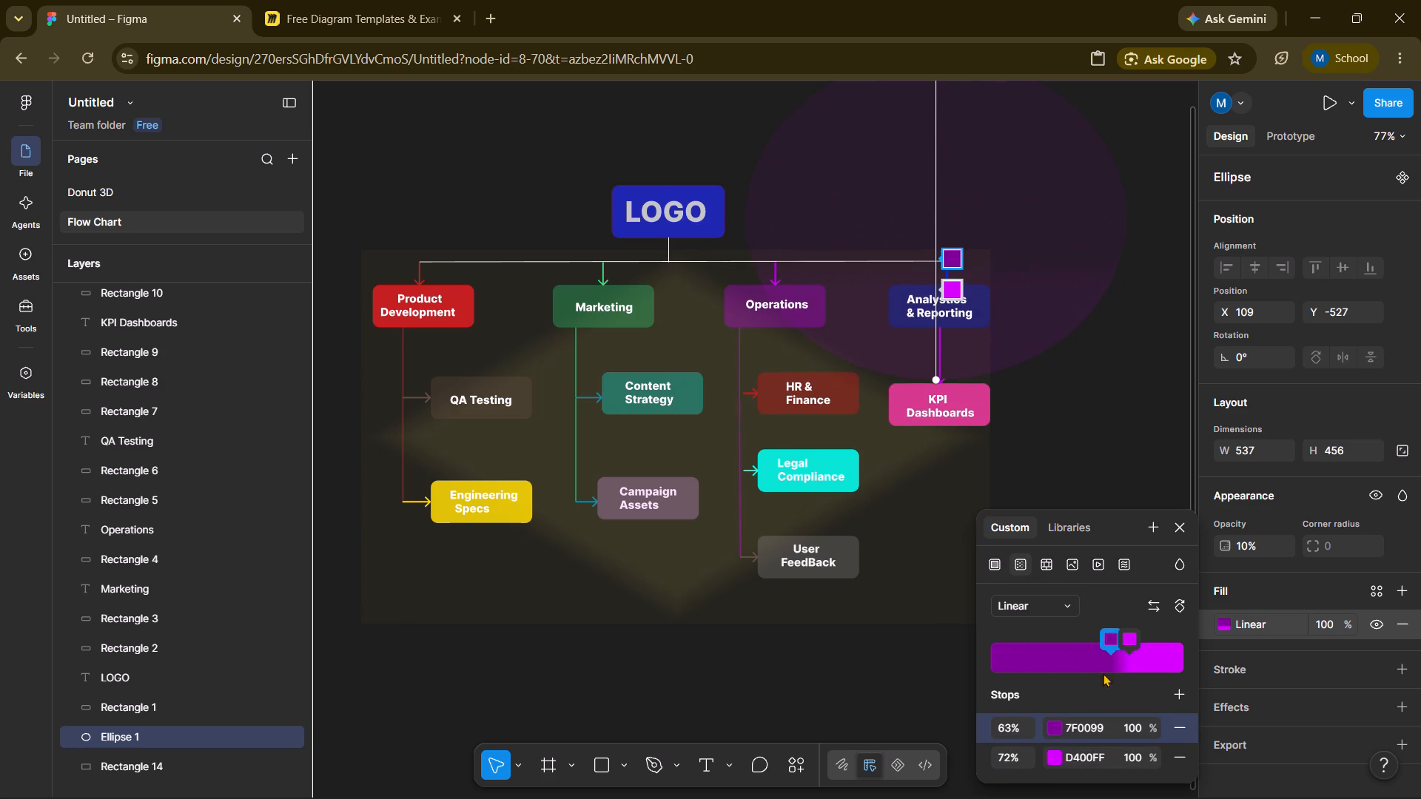
pyautogui.click(1056, 764)
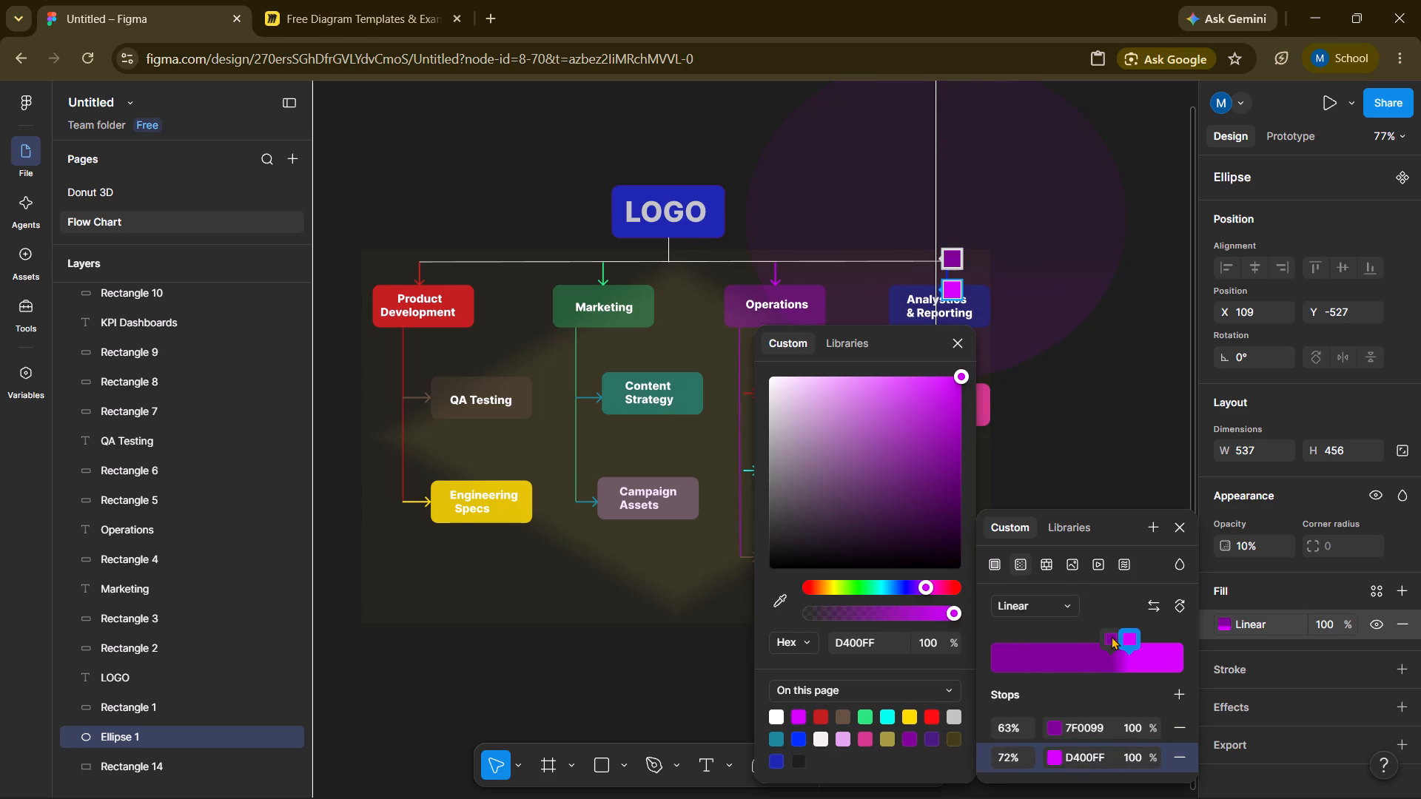
pyautogui.moveTo(1111, 636); pyautogui.dragTo(1036, 654)
pyautogui.click(1139, 414)
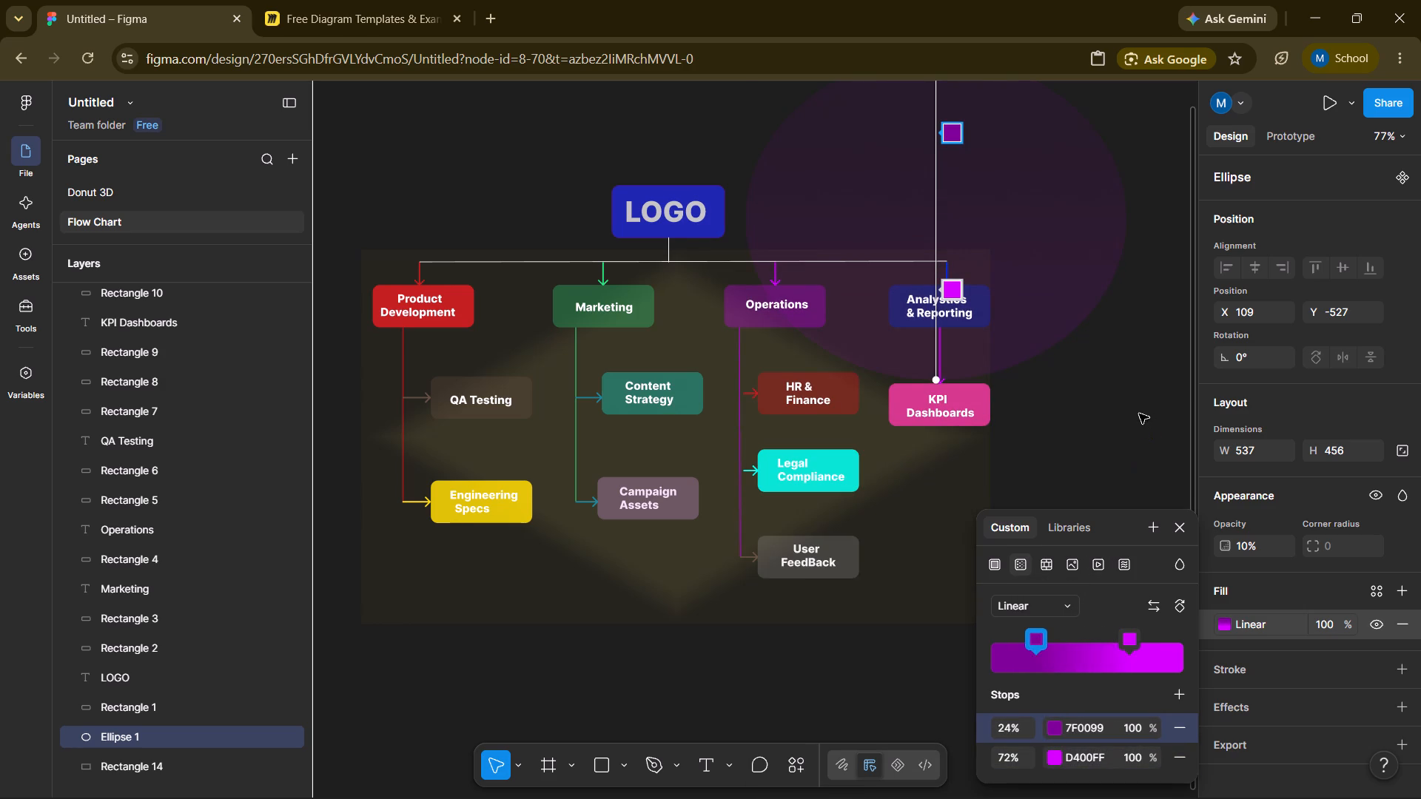
pyautogui.click(1123, 573)
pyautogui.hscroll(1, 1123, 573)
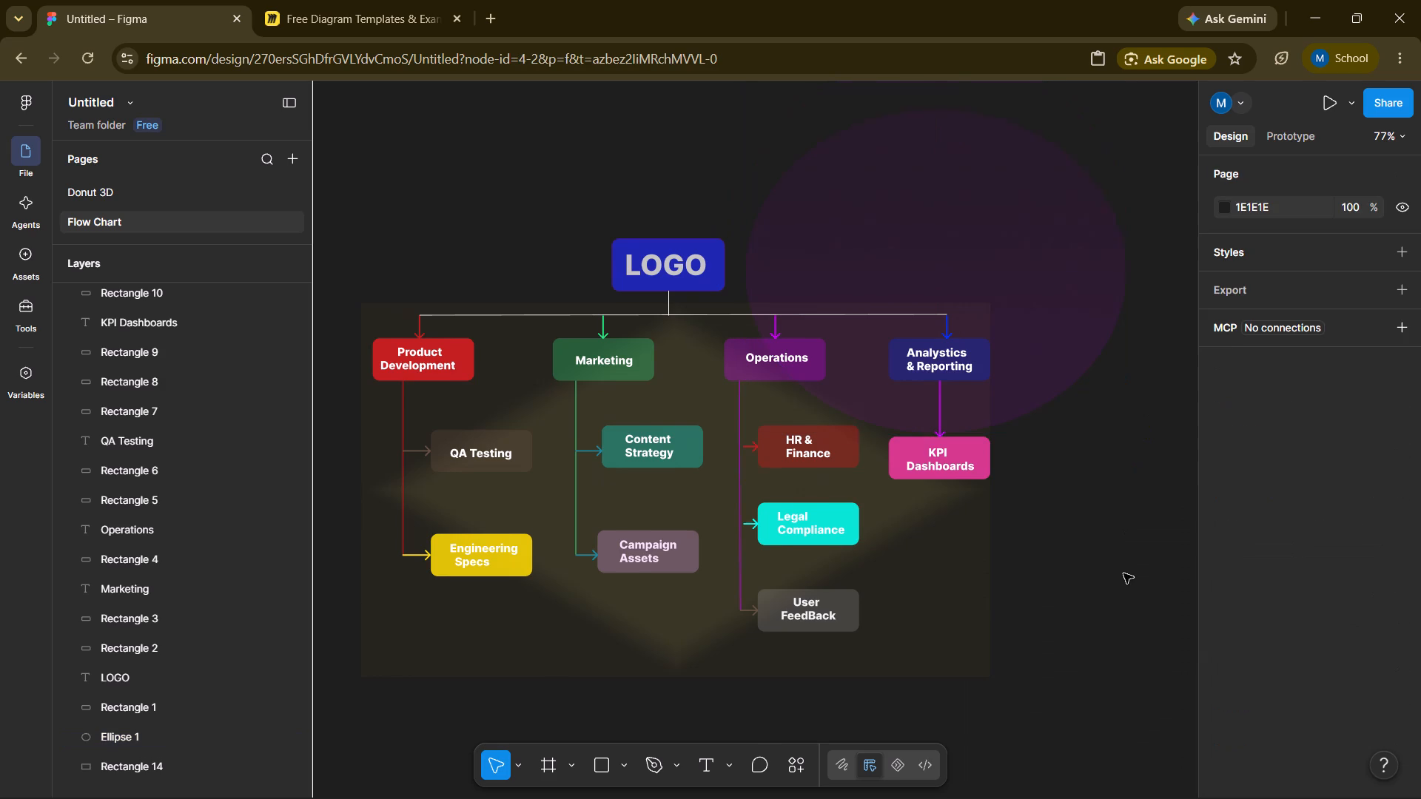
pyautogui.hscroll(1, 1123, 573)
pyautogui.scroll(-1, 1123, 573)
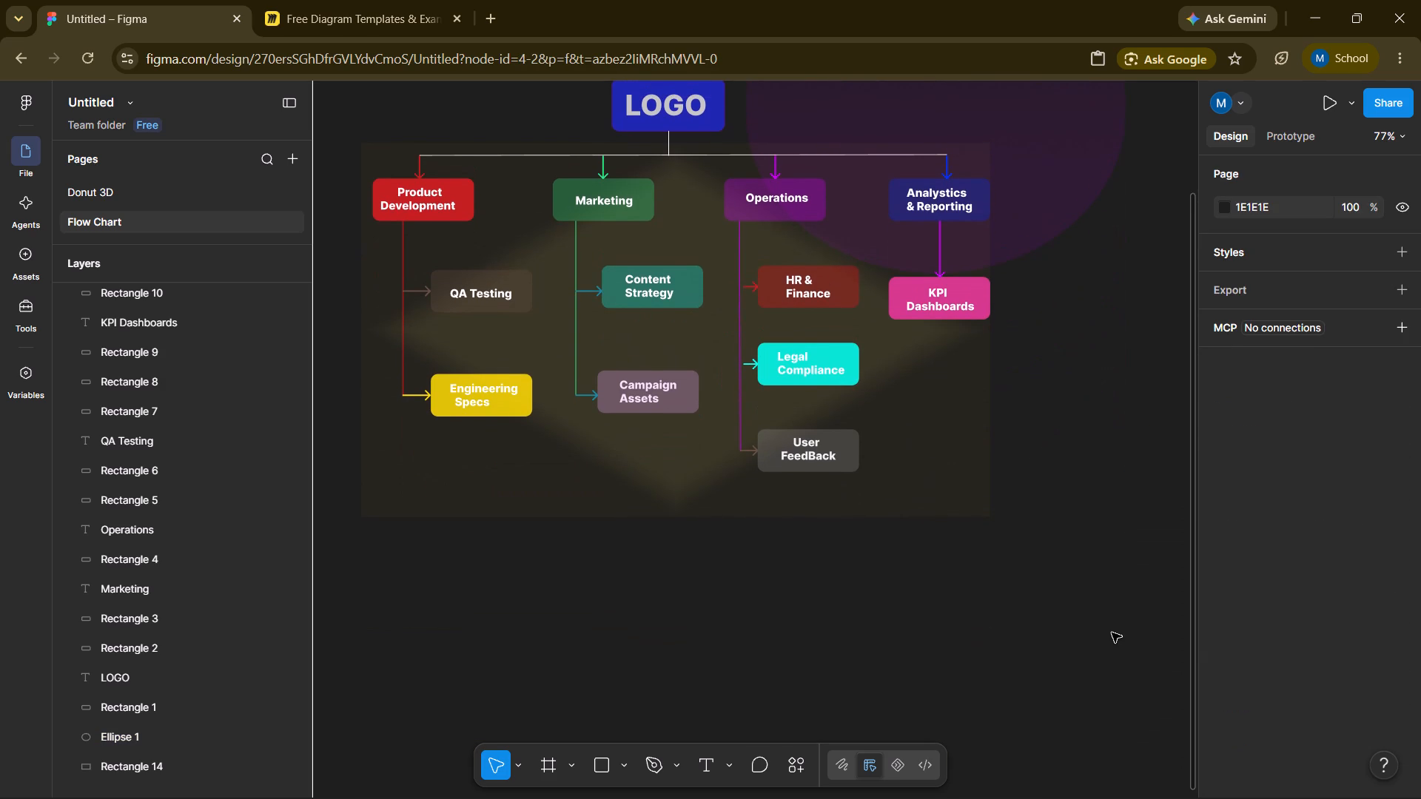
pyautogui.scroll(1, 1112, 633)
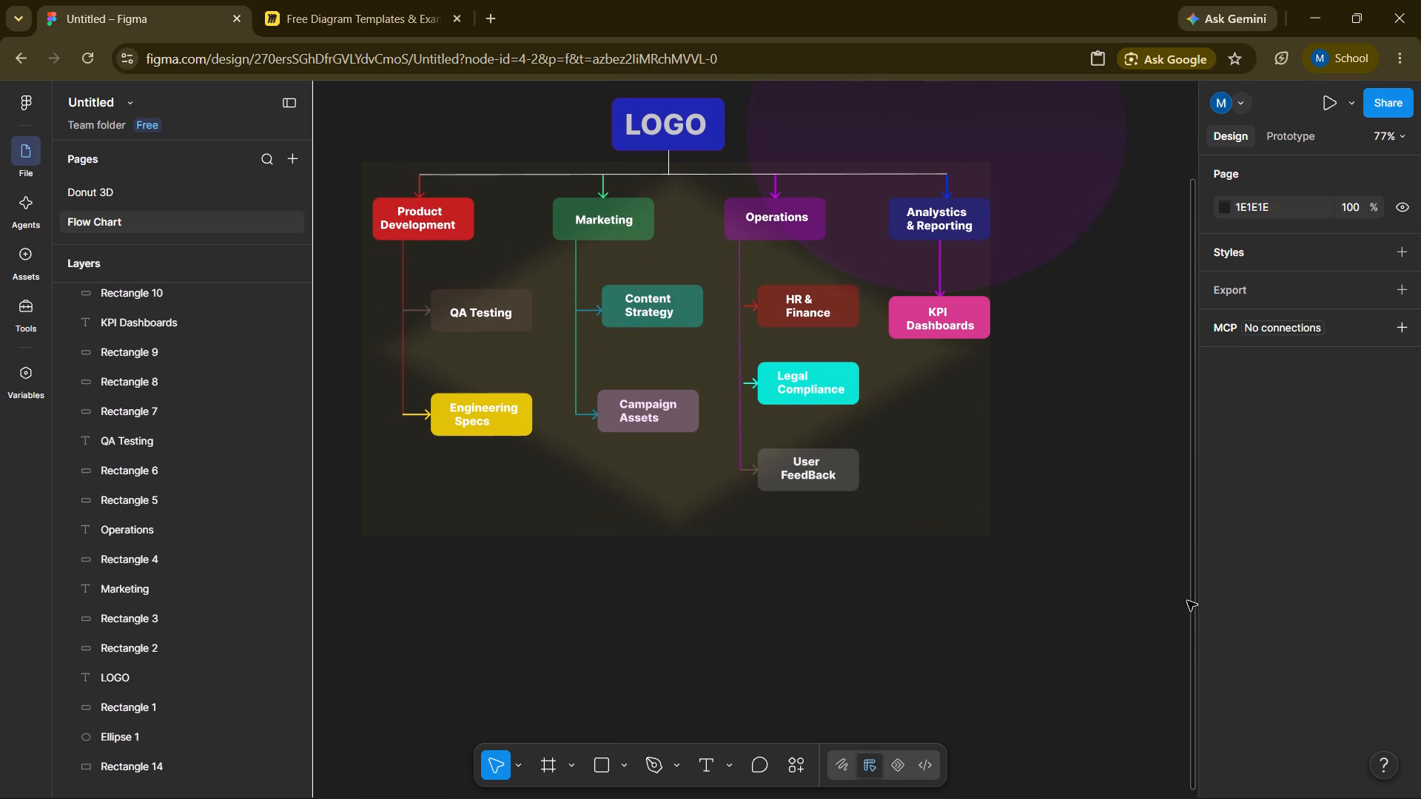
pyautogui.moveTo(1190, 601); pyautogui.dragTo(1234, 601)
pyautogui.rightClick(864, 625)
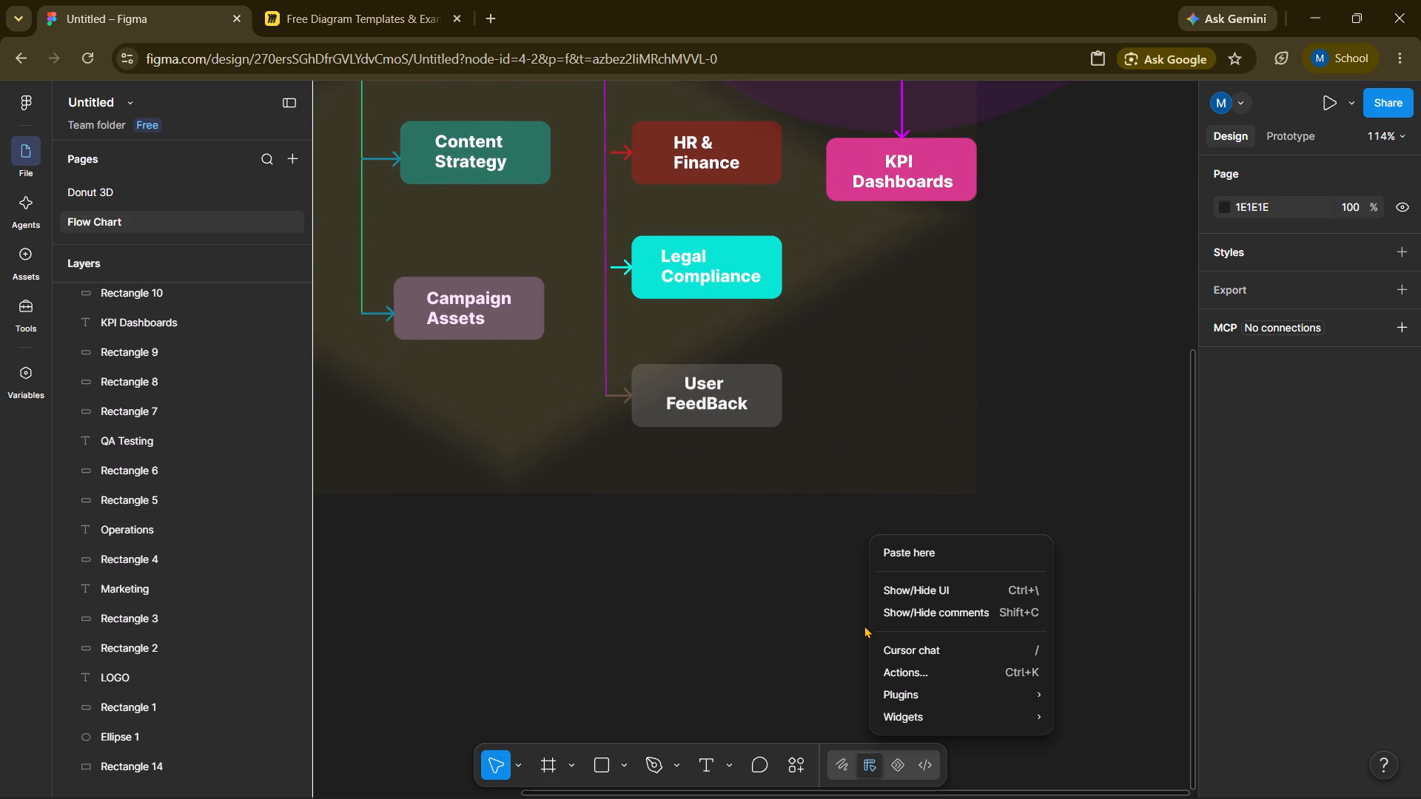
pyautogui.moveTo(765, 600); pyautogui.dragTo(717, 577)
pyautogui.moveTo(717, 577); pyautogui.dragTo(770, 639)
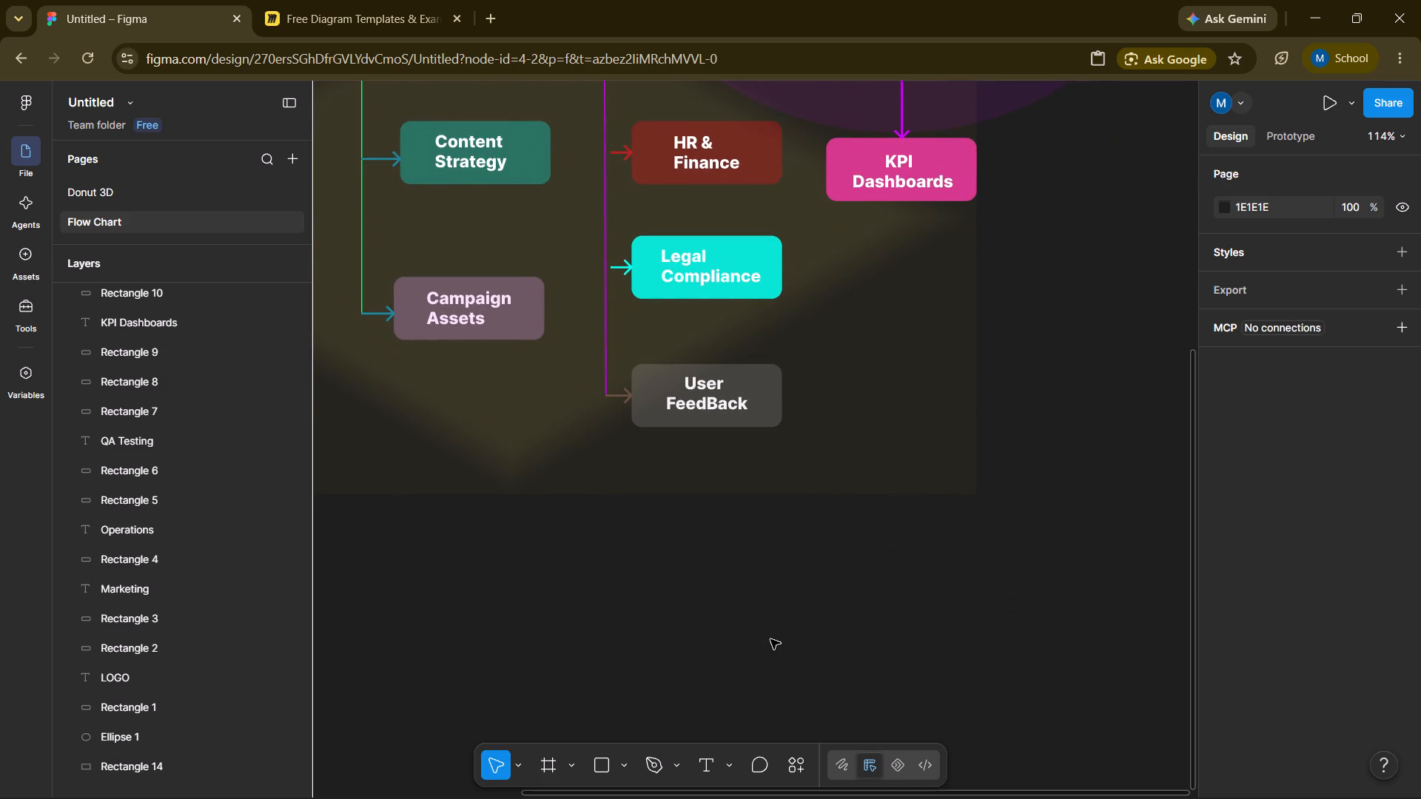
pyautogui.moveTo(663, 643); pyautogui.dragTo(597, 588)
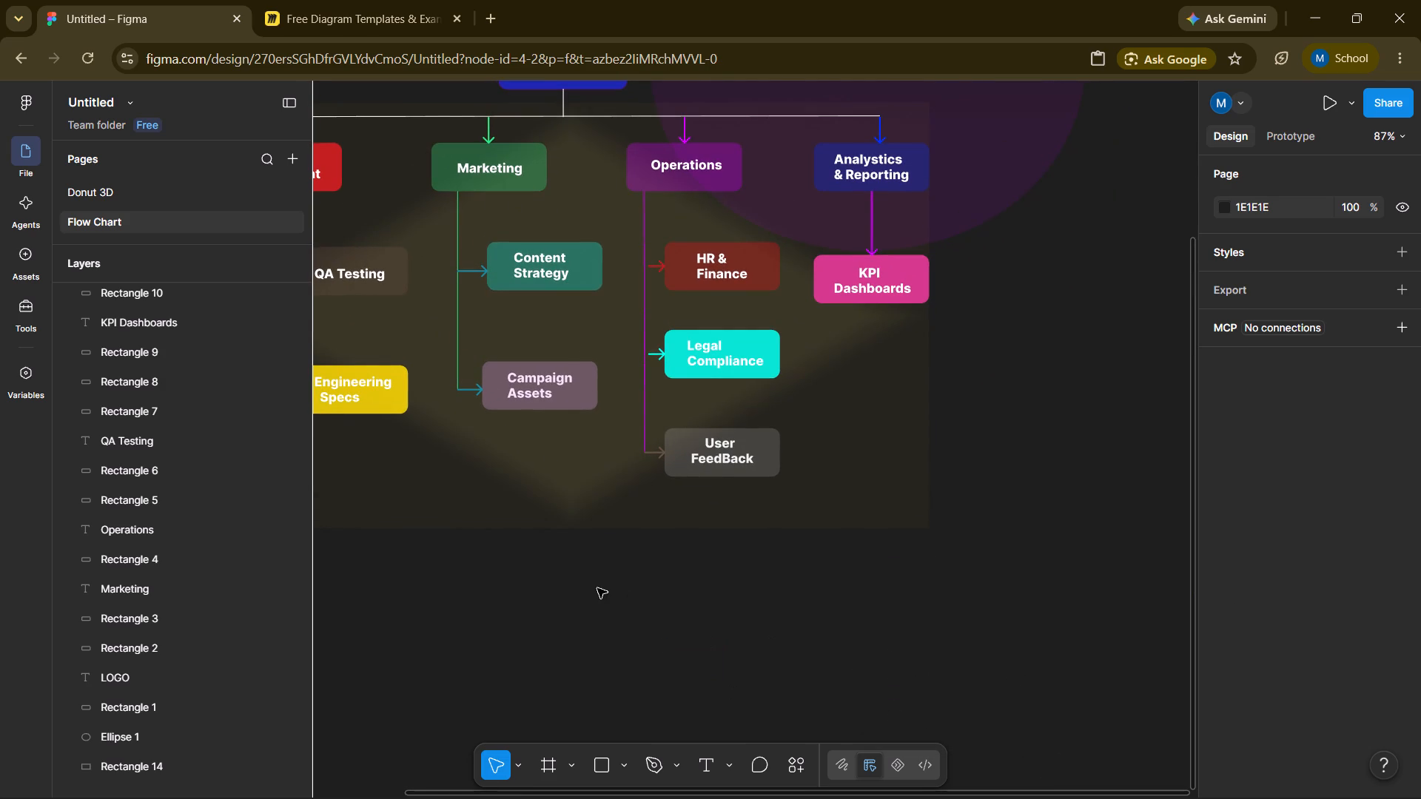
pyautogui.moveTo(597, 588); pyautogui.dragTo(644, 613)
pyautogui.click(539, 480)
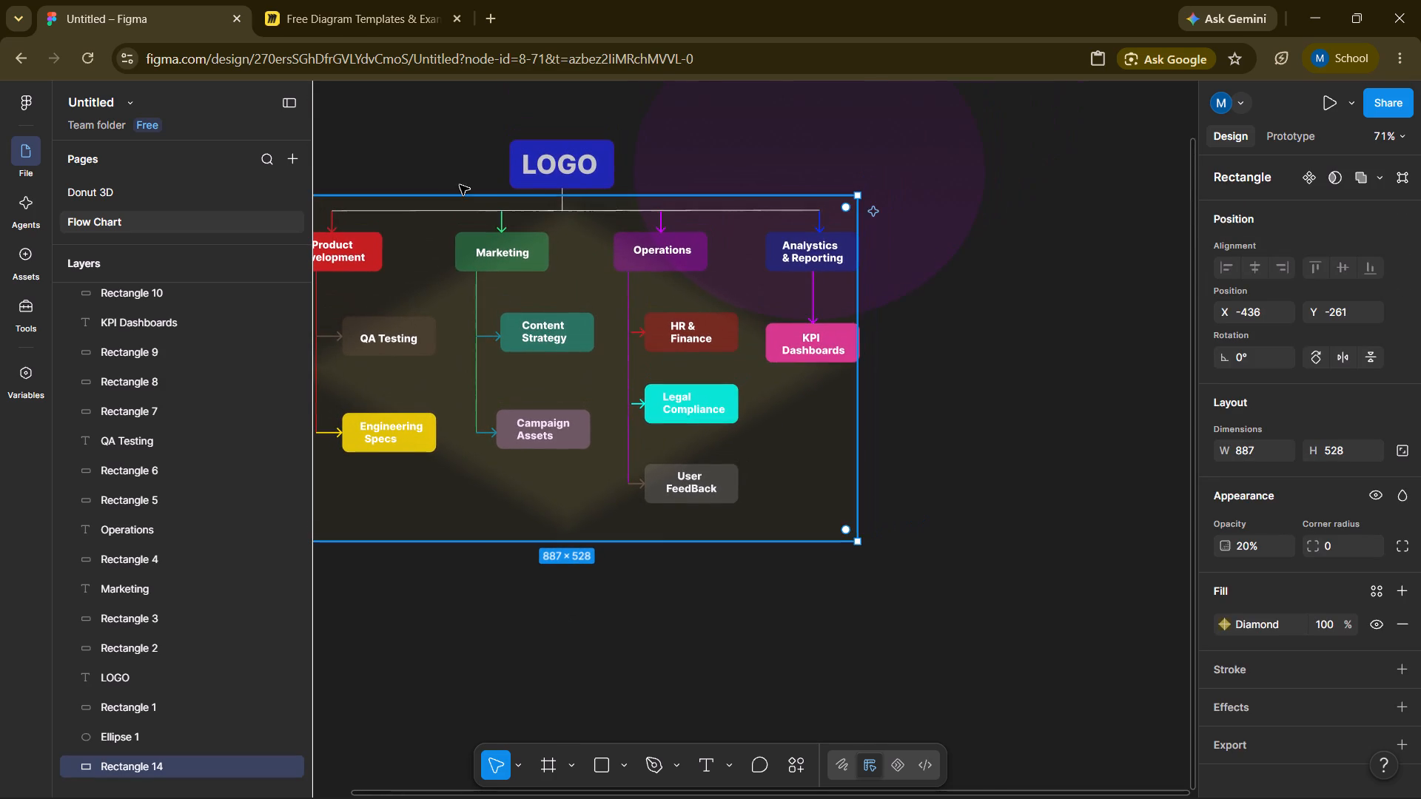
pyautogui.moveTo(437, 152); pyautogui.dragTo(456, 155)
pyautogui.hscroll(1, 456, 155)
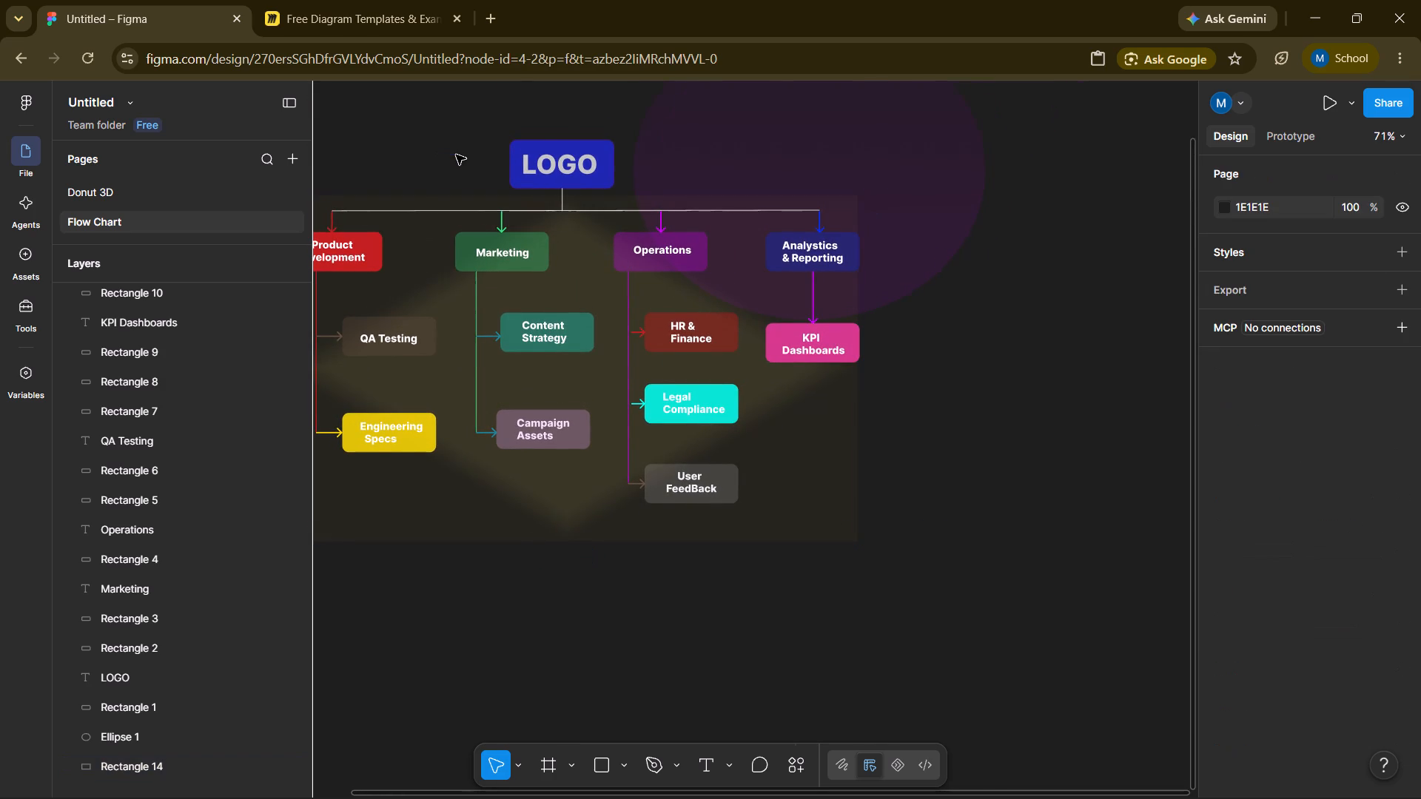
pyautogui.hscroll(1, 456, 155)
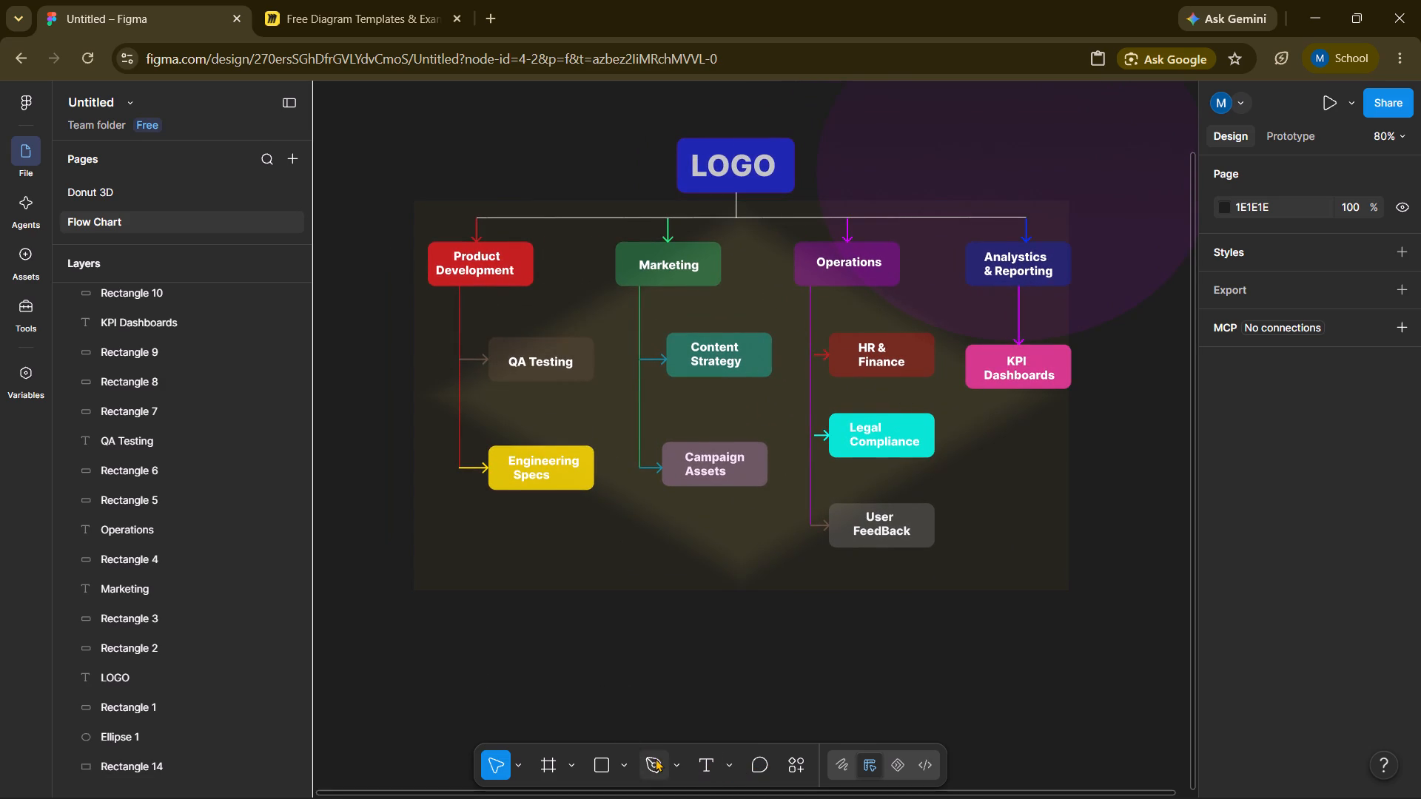
# Draw a second ellipse about 417 × 431 and place it over the background rectangle's lower-left corner, at about X -559, Y 37.
pyautogui.click(628, 763)
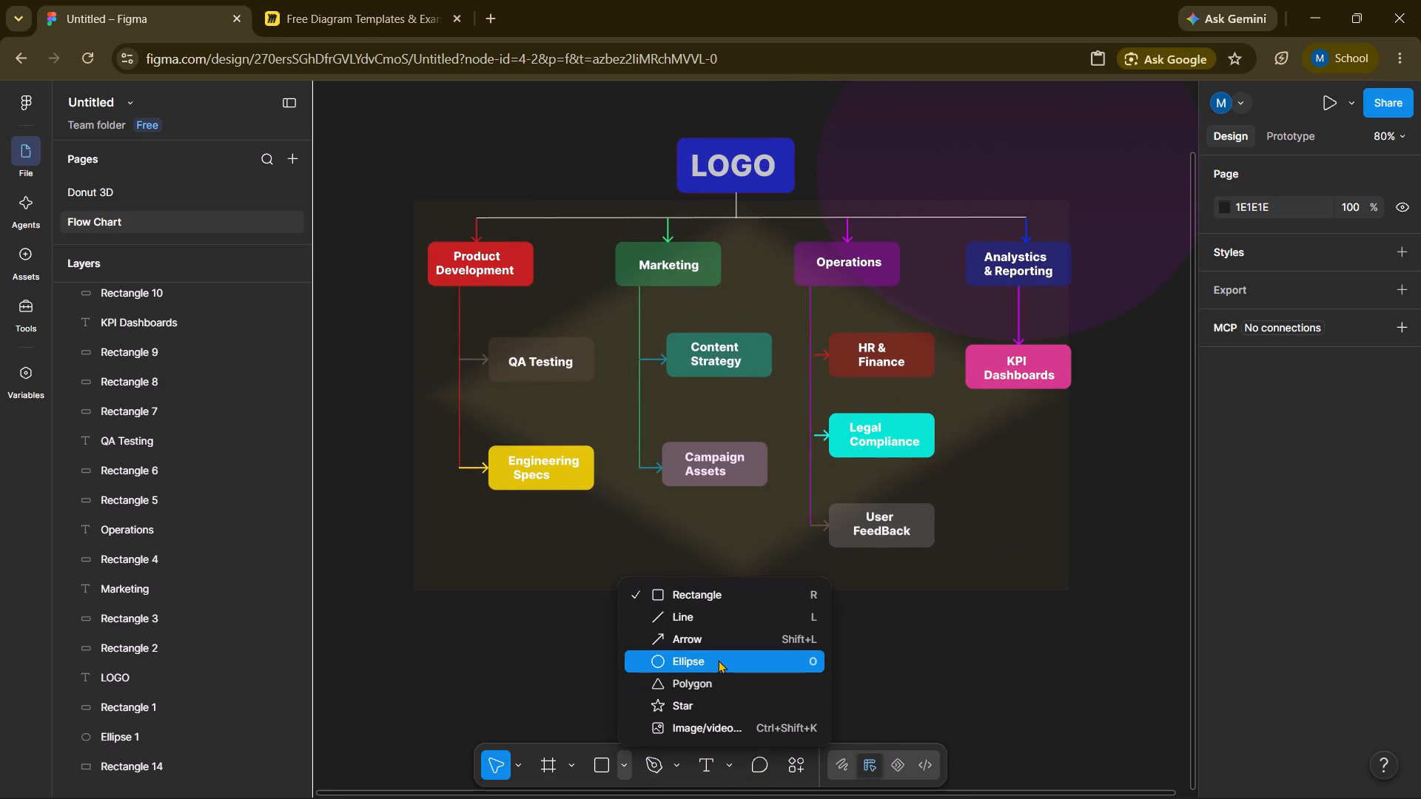
pyautogui.click(718, 660)
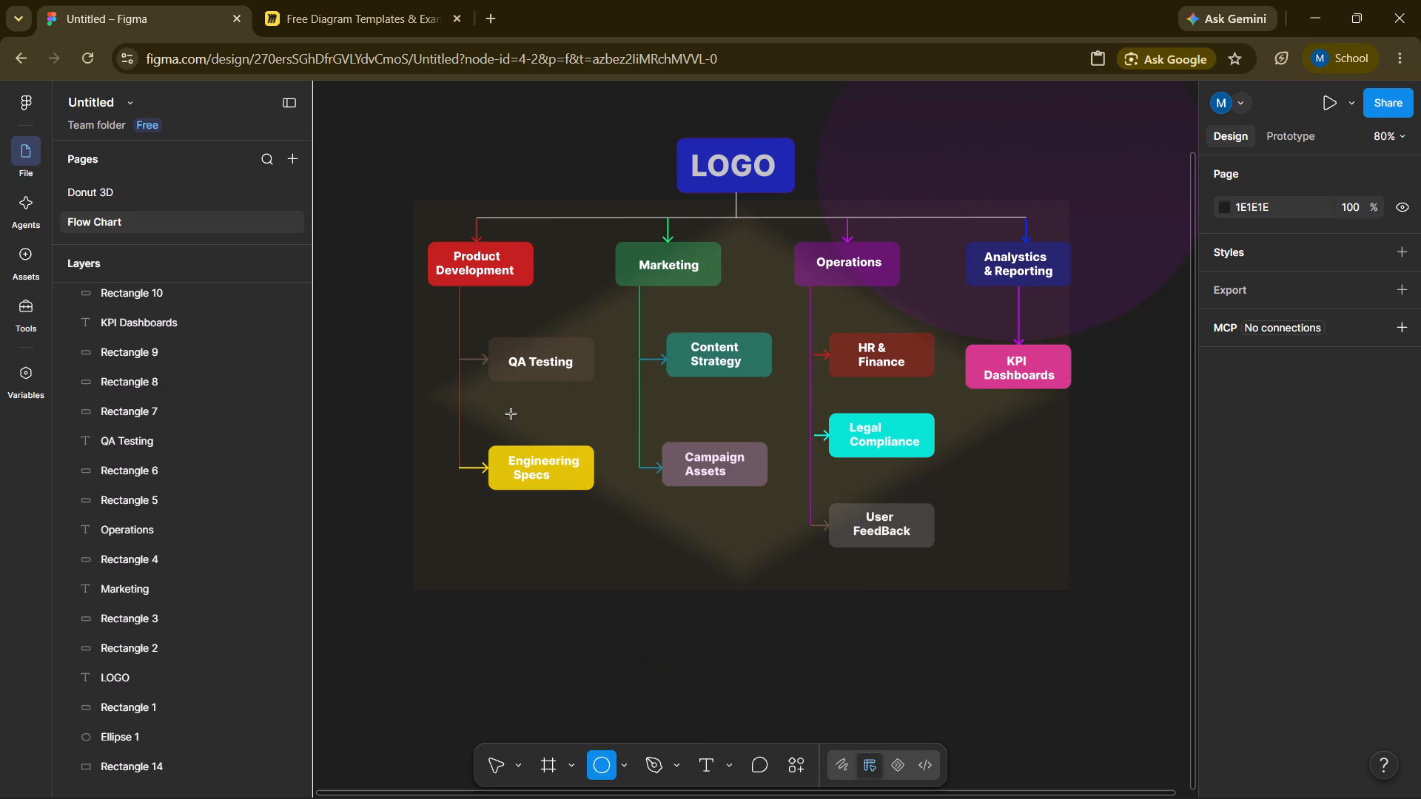
pyautogui.moveTo(511, 414); pyautogui.dragTo(750, 704)
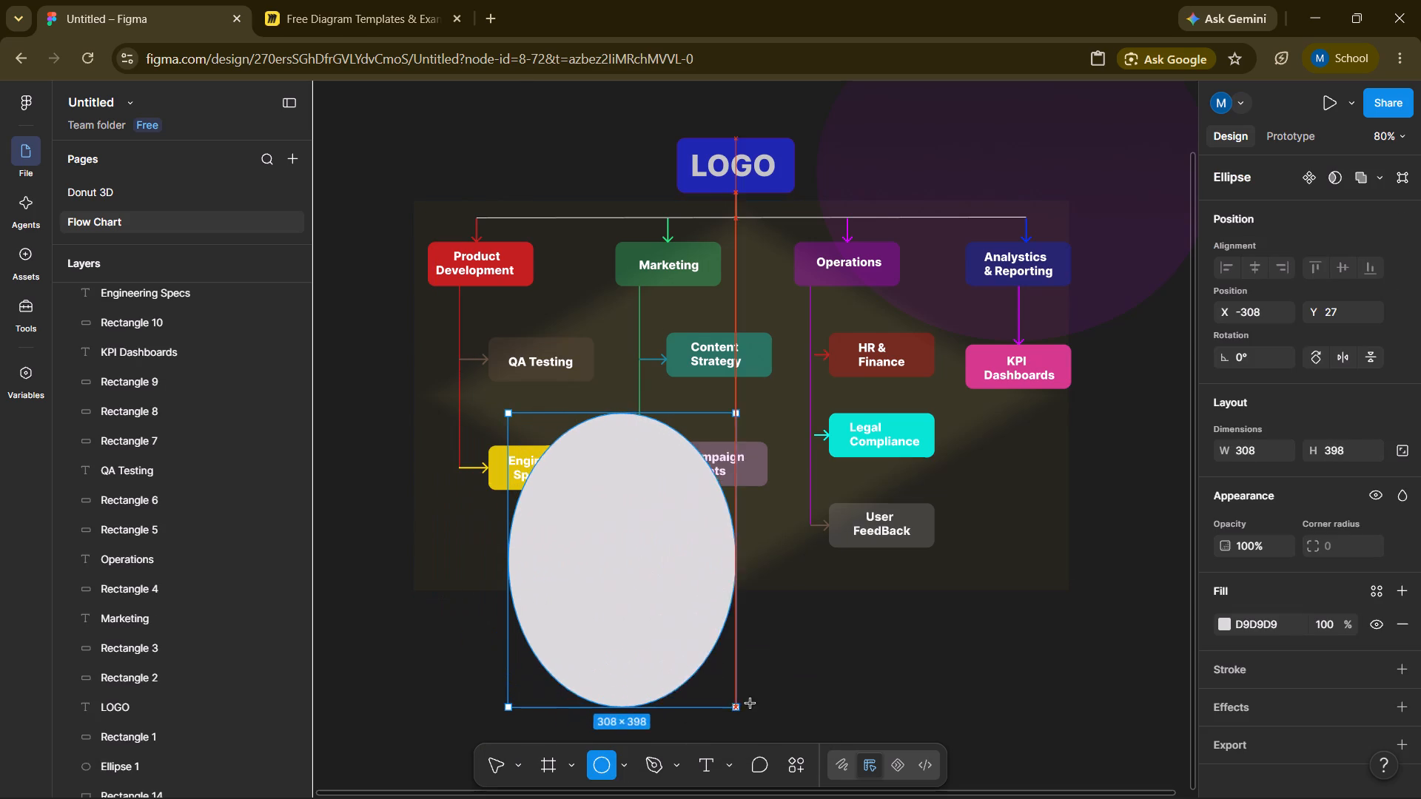
pyautogui.moveTo(750, 704); pyautogui.dragTo(818, 732)
pyautogui.moveTo(662, 649); pyautogui.dragTo(532, 612)
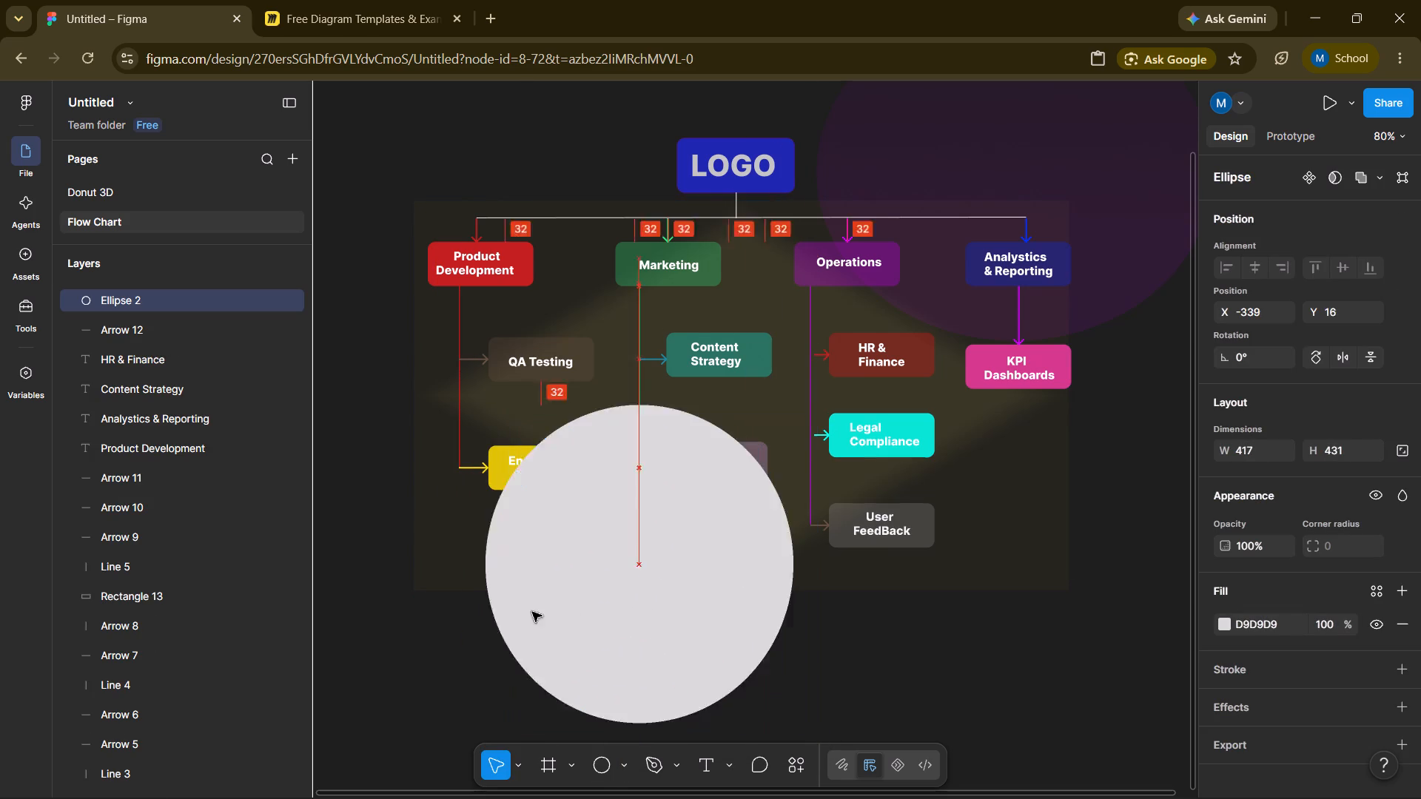
pyautogui.moveTo(532, 612); pyautogui.dragTo(478, 655)
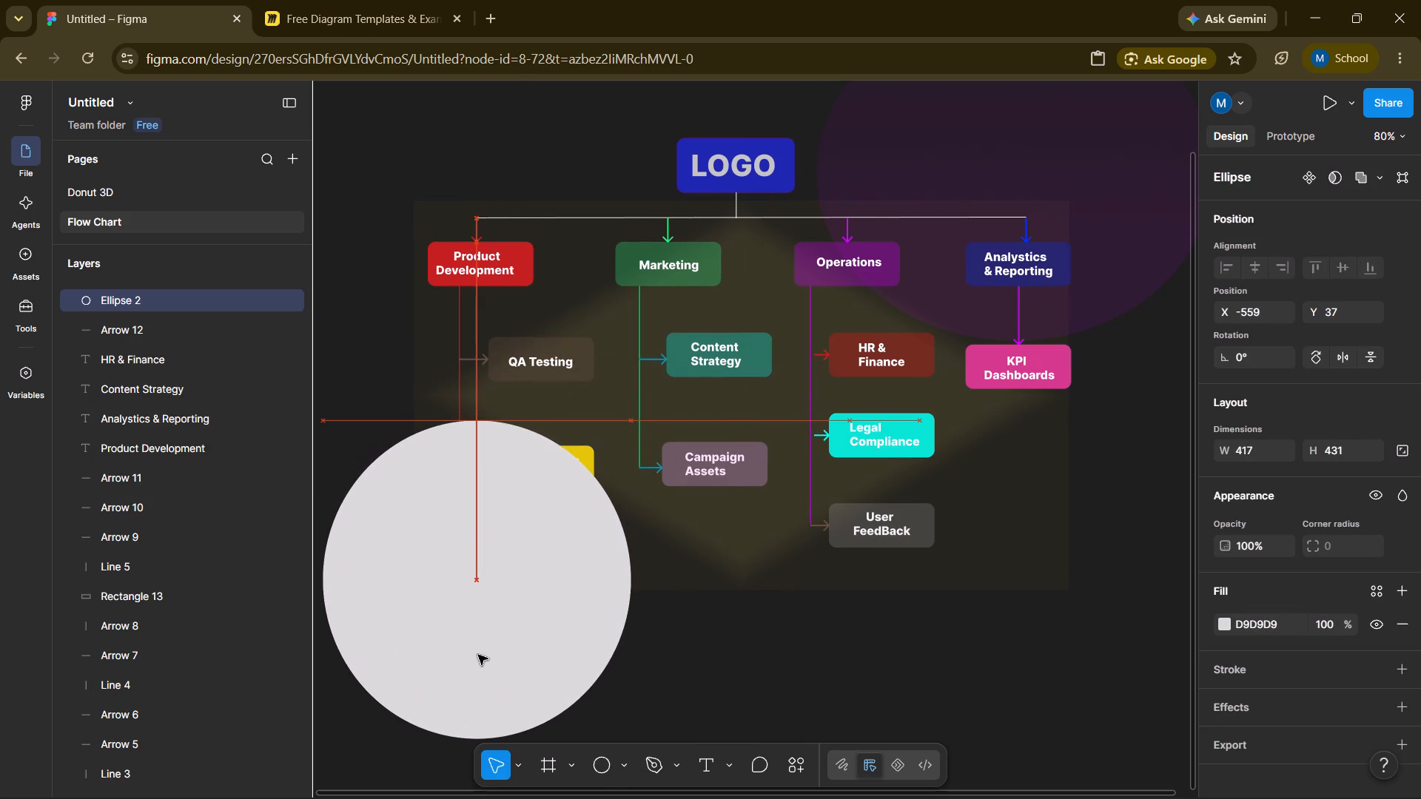
pyautogui.moveTo(478, 655); pyautogui.dragTo(477, 661)
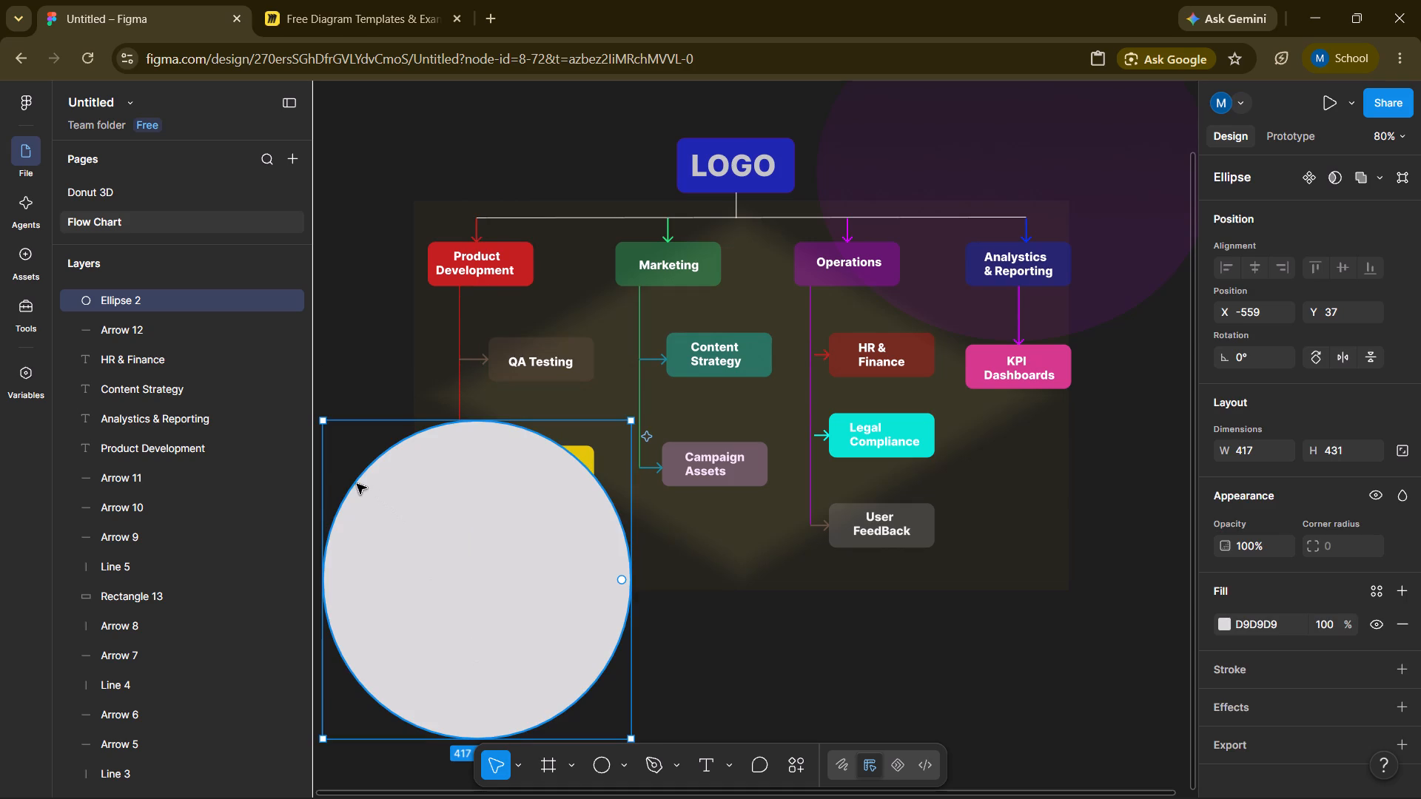
# Send the new lower-left ellipse to the bottom of the layer order, beneath the large background rectangle (Rectangle 14).
pyautogui.moveTo(147, 300); pyautogui.dragTo(161, 527)
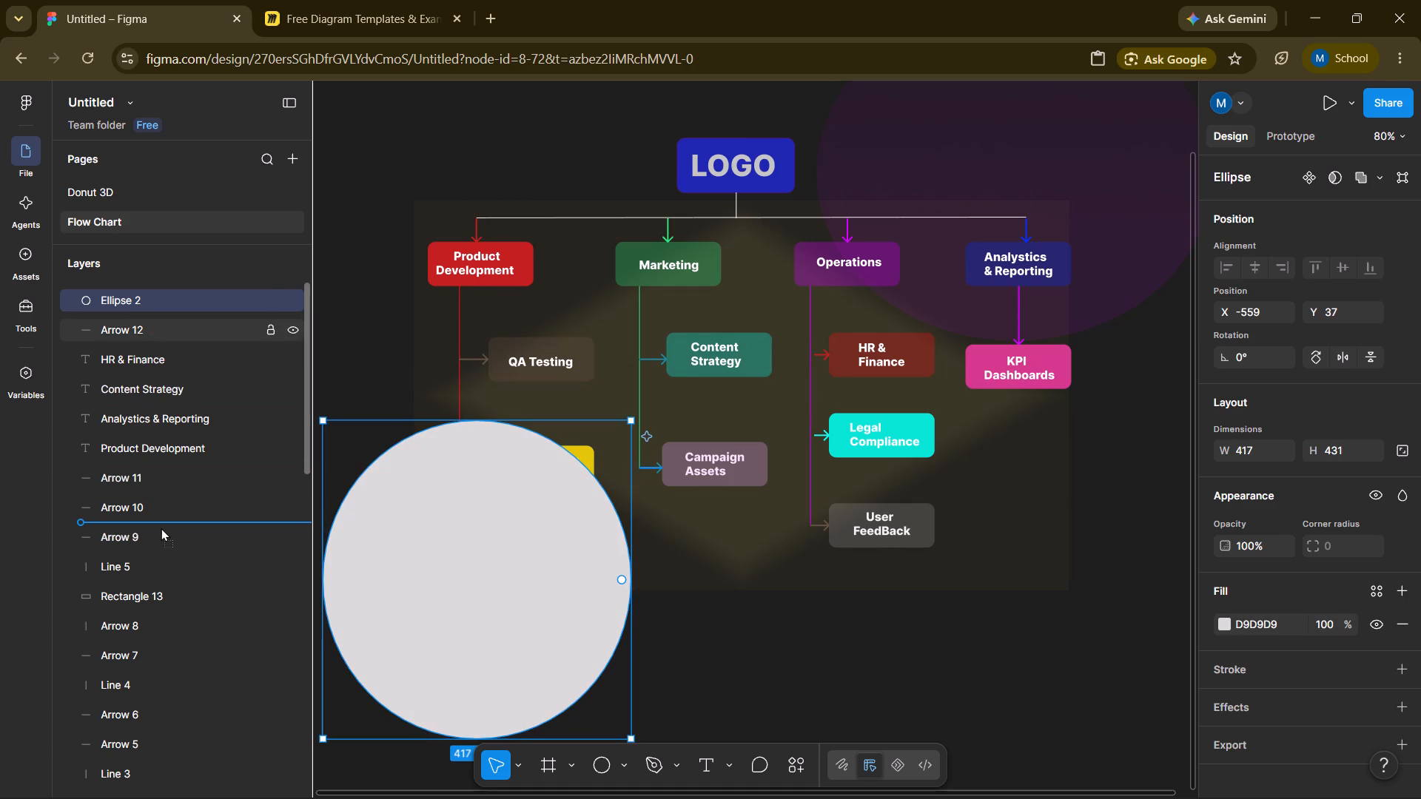
pyautogui.moveTo(161, 527); pyautogui.dragTo(163, 547)
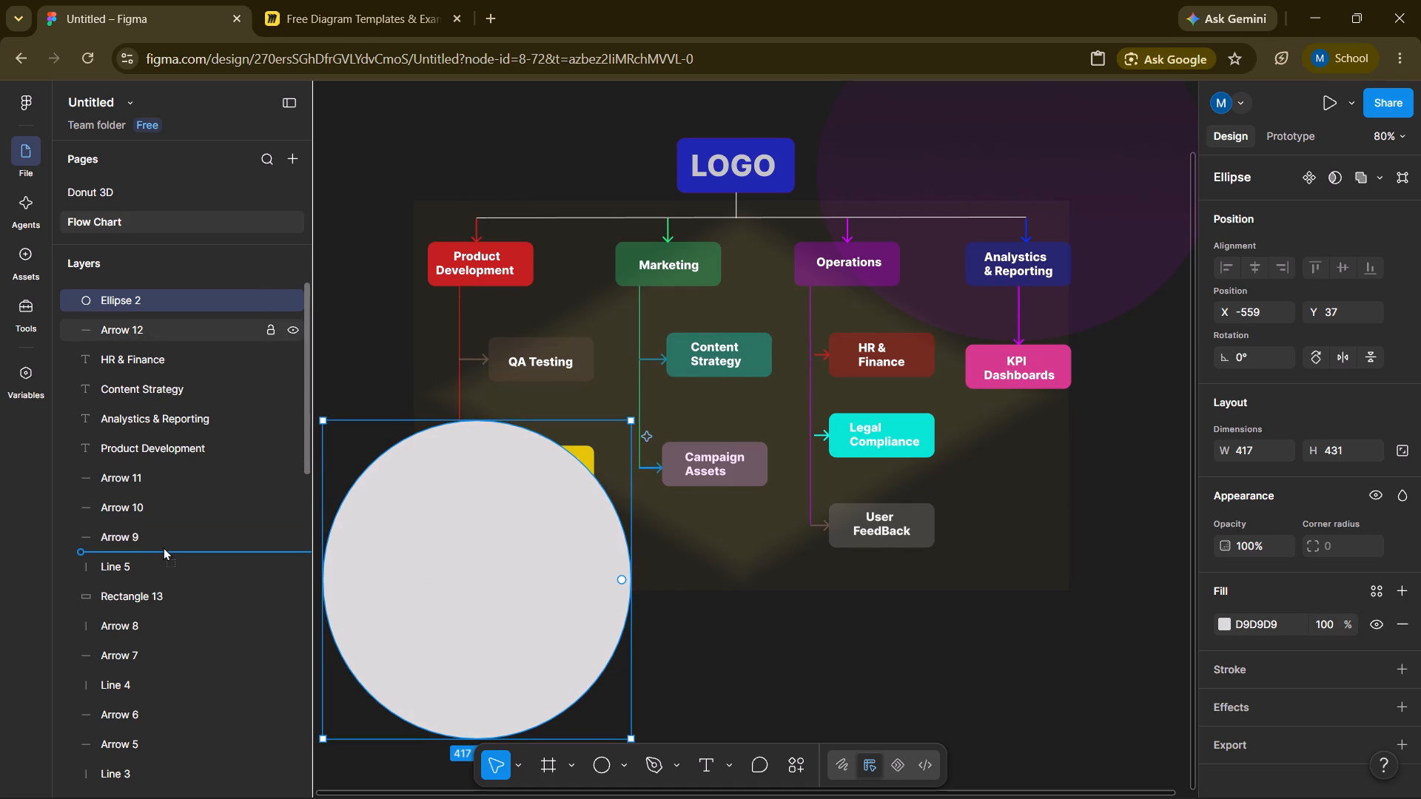
pyautogui.moveTo(163, 547); pyautogui.dragTo(155, 604)
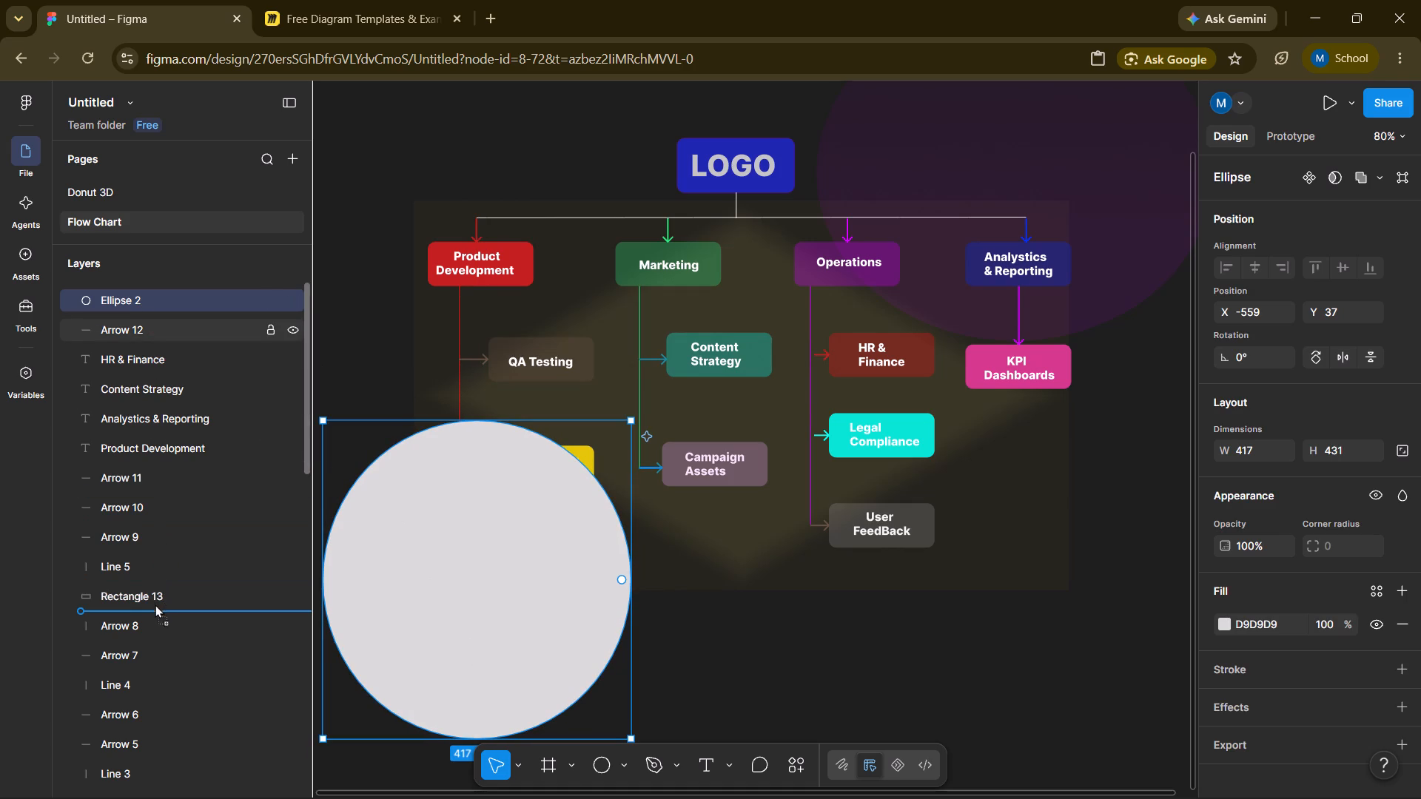
pyautogui.moveTo(155, 604); pyautogui.dragTo(159, 798)
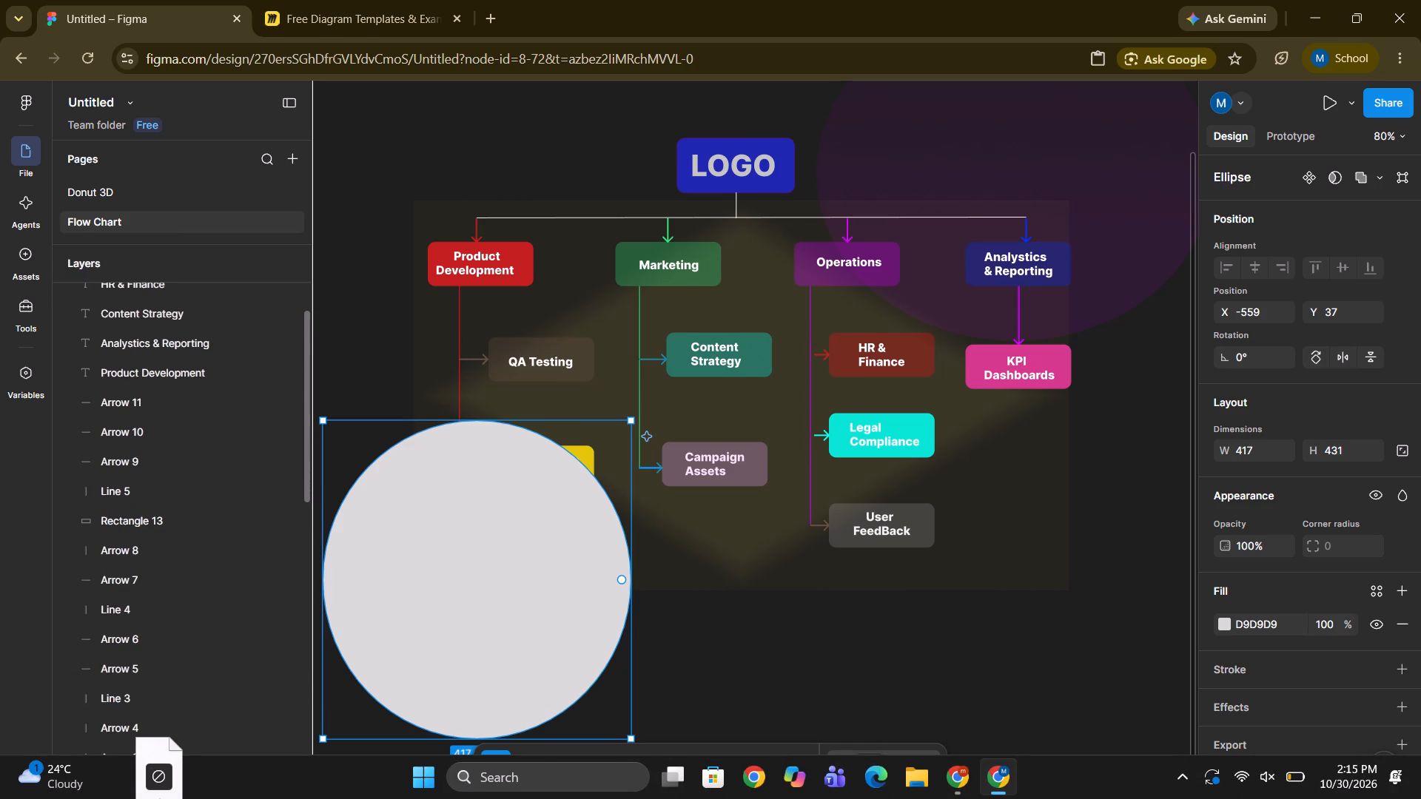
pyautogui.moveTo(159, 798); pyautogui.dragTo(215, 725)
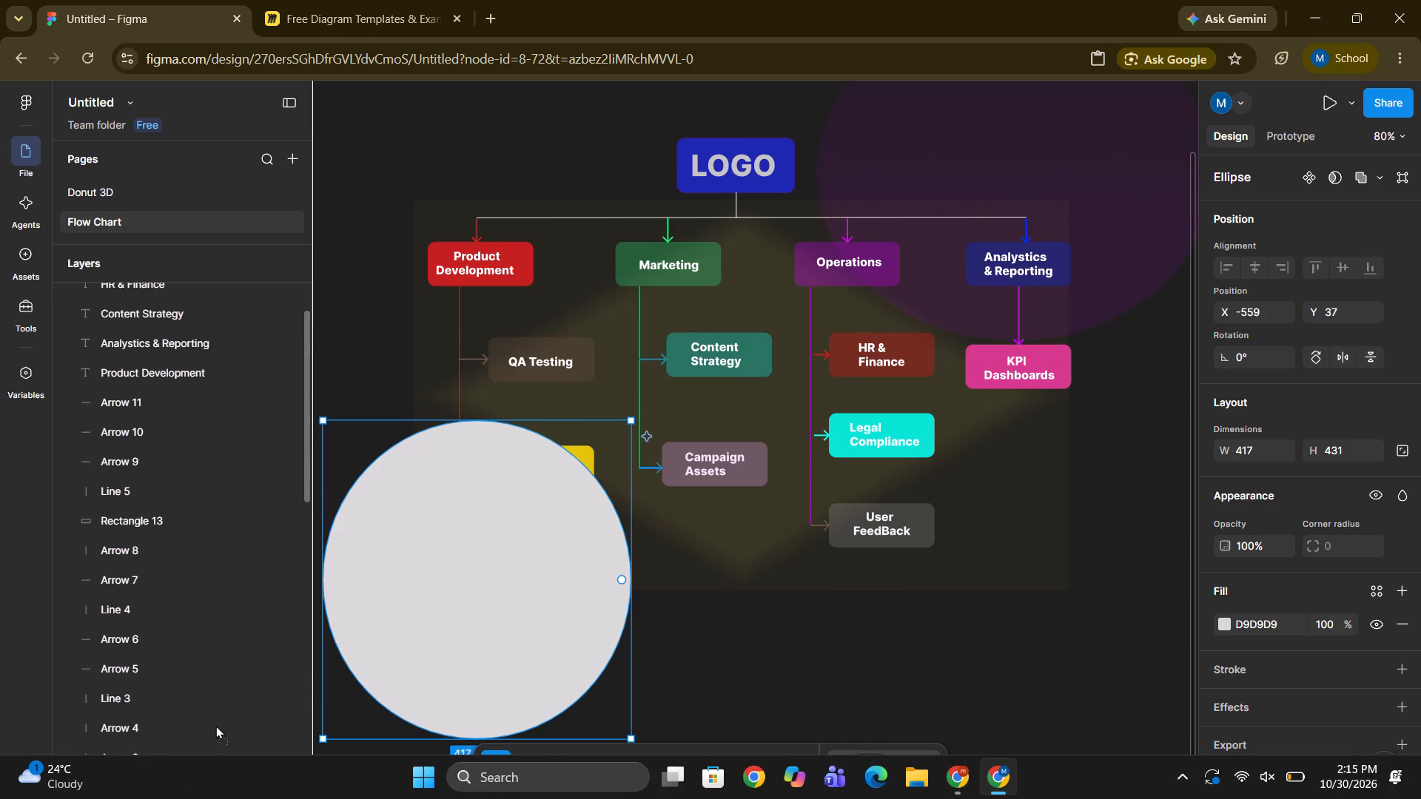
pyautogui.moveTo(215, 725); pyautogui.dragTo(217, 738)
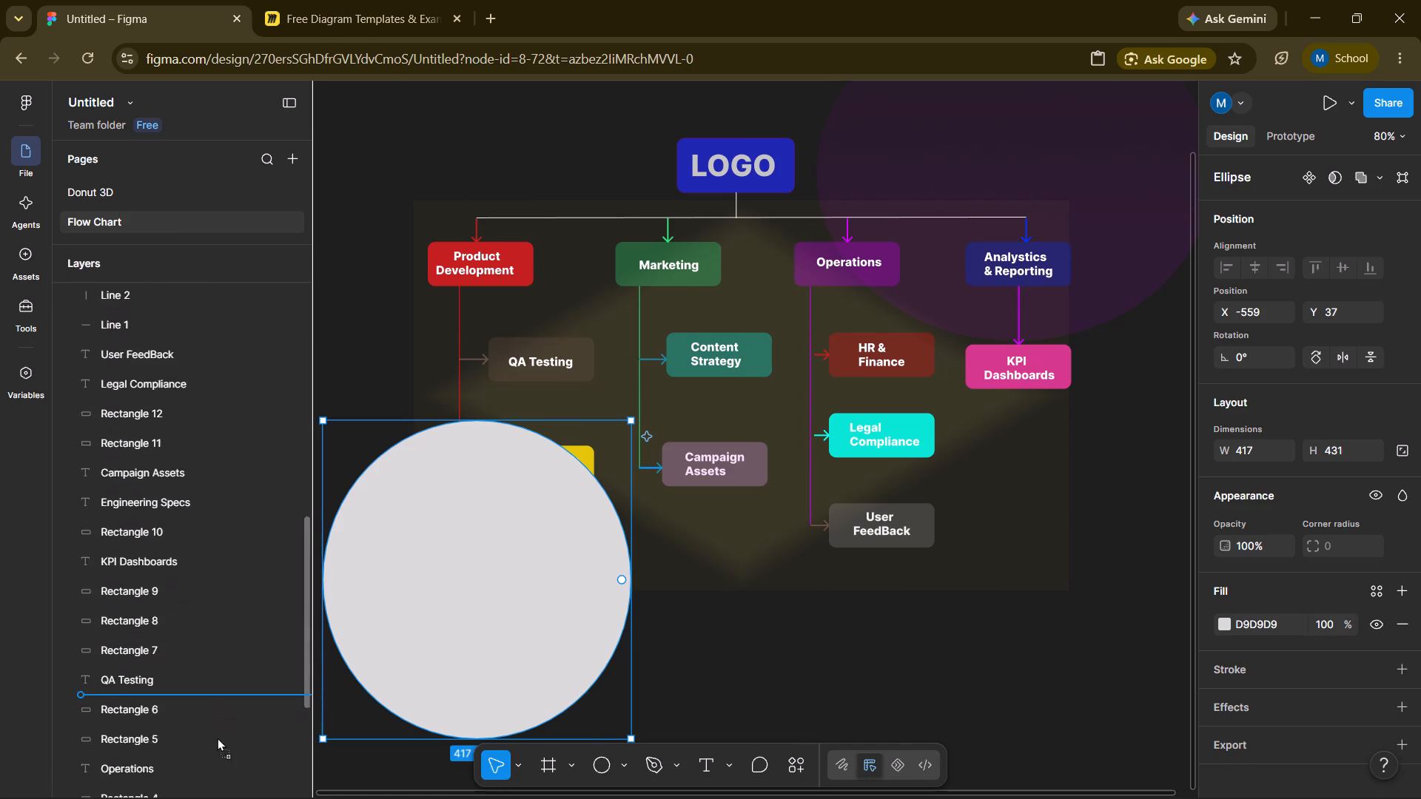
pyautogui.moveTo(217, 738); pyautogui.dragTo(213, 798)
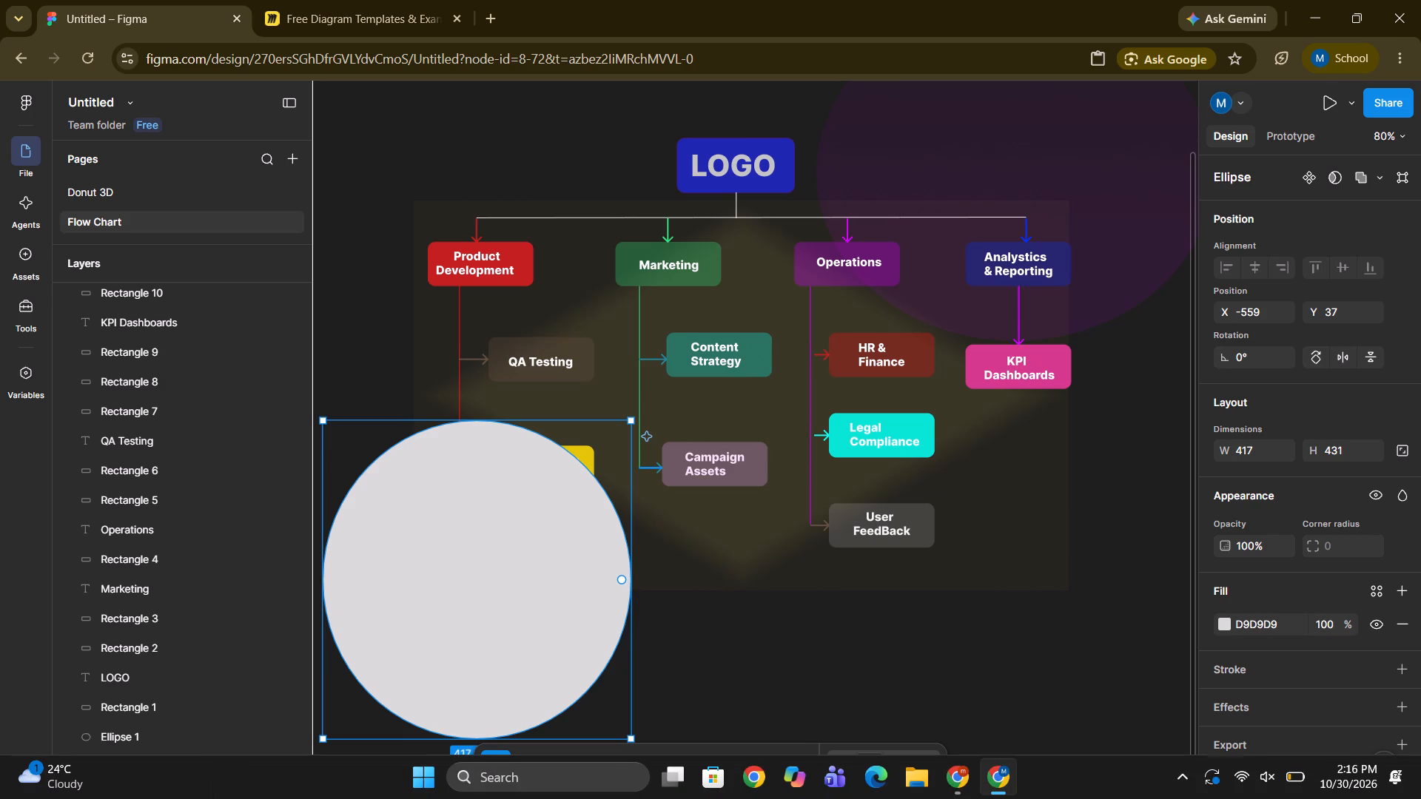
pyautogui.moveTo(213, 798); pyautogui.dragTo(219, 745)
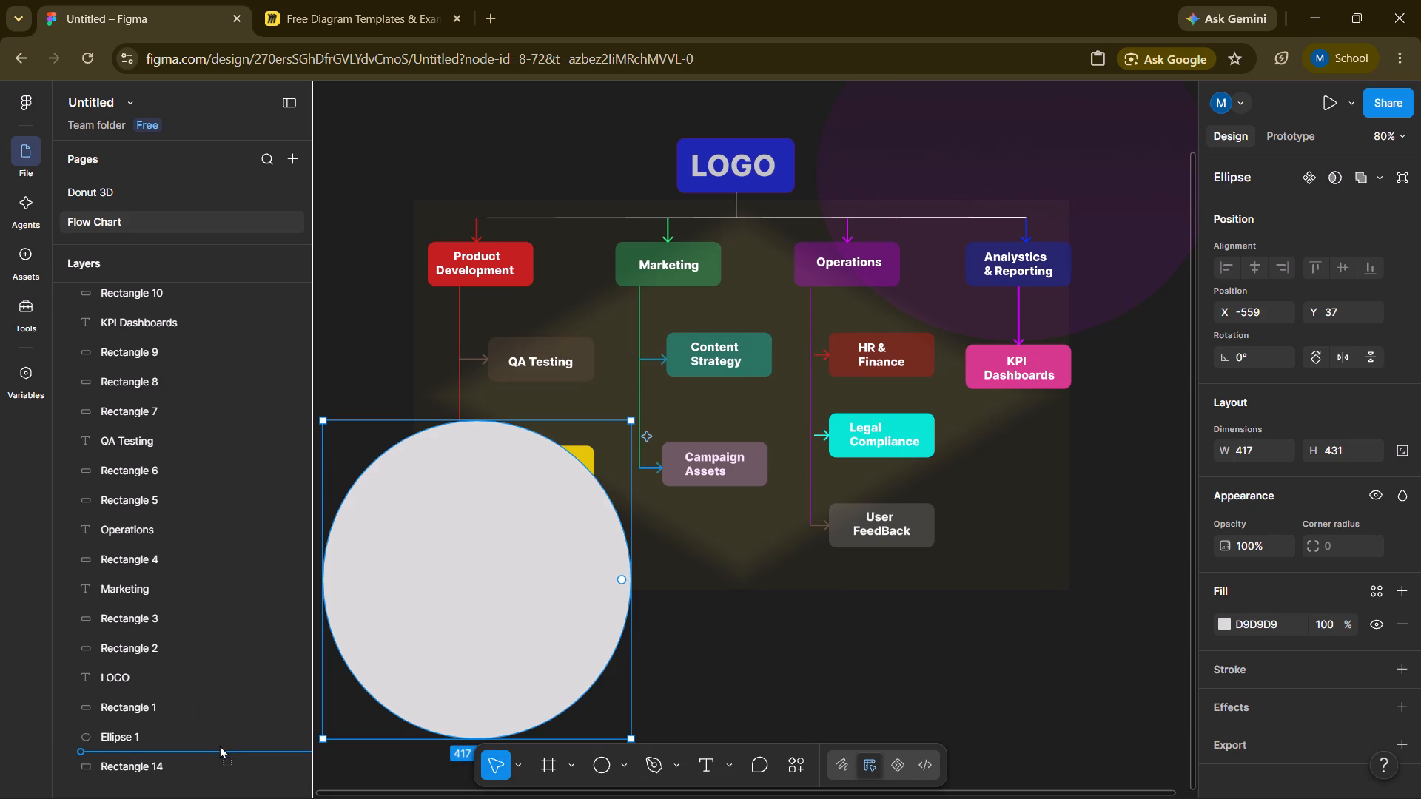
pyautogui.moveTo(219, 745); pyautogui.dragTo(216, 768)
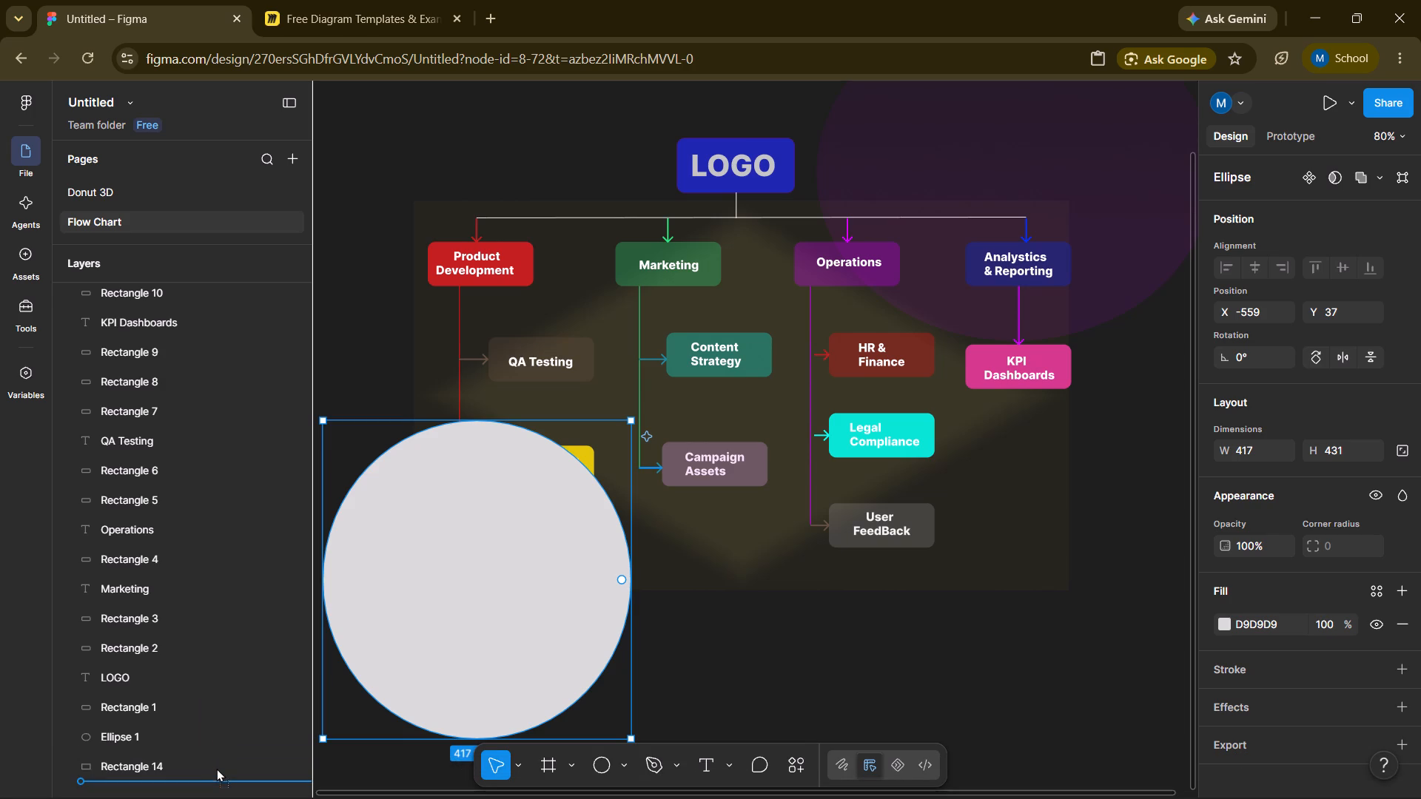
pyautogui.moveTo(216, 768); pyautogui.dragTo(216, 772)
pyautogui.click(796, 676)
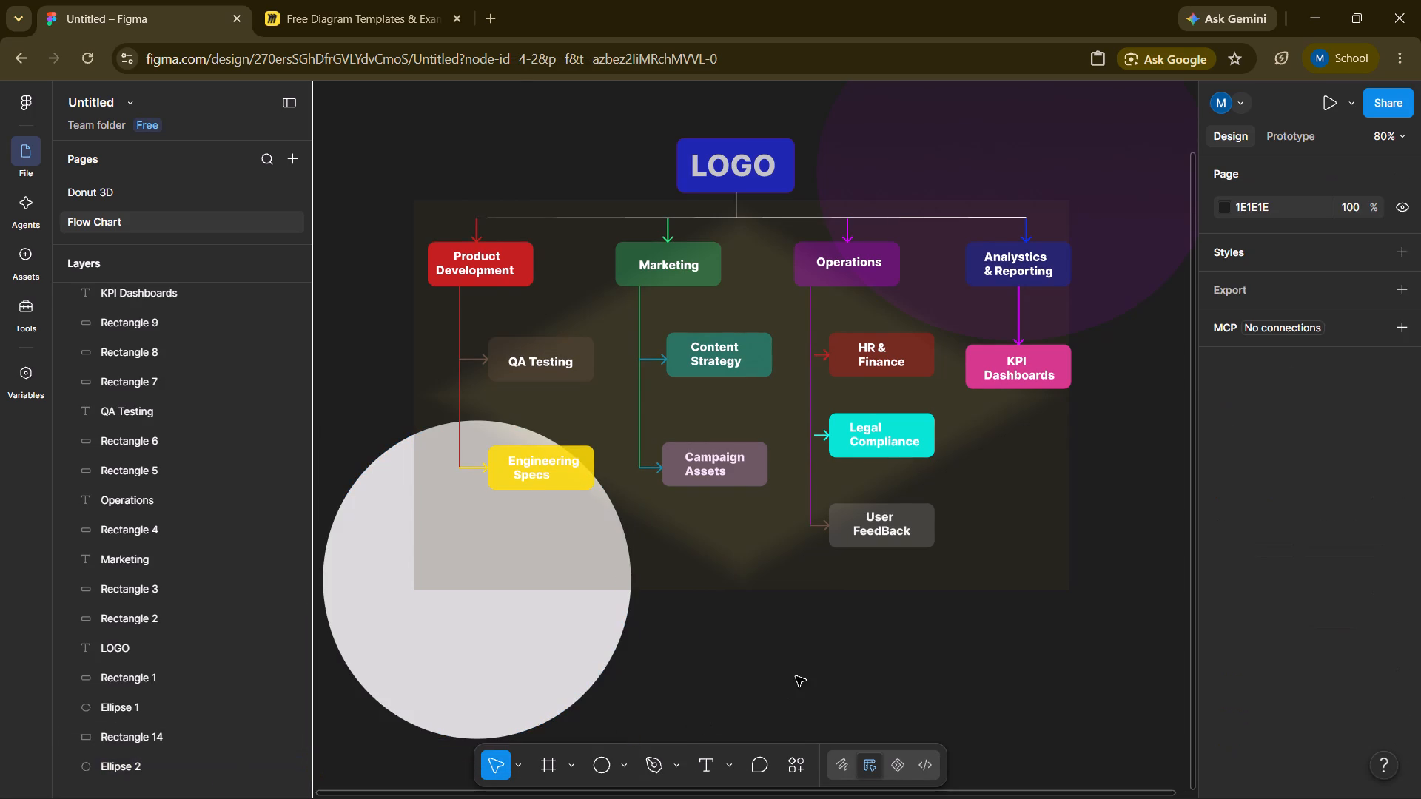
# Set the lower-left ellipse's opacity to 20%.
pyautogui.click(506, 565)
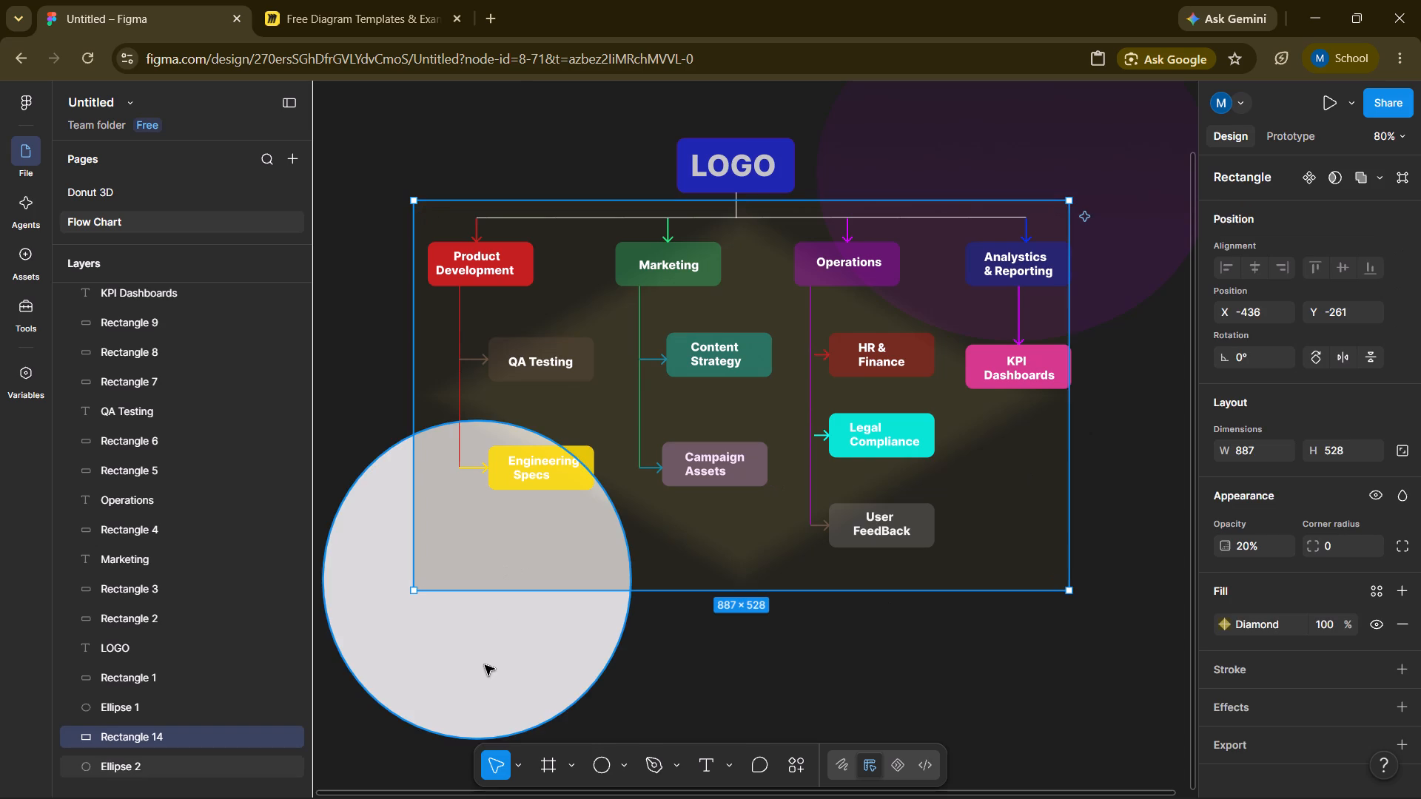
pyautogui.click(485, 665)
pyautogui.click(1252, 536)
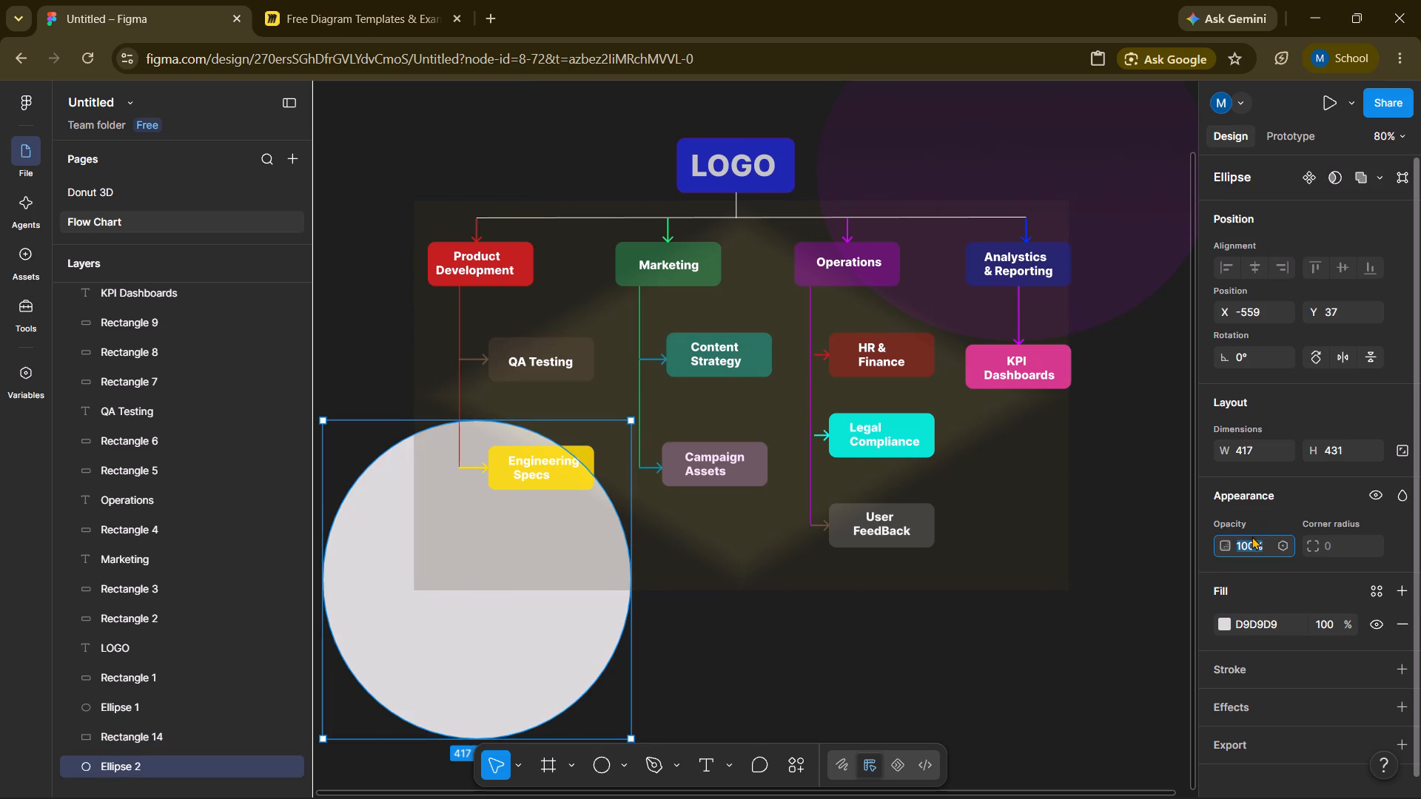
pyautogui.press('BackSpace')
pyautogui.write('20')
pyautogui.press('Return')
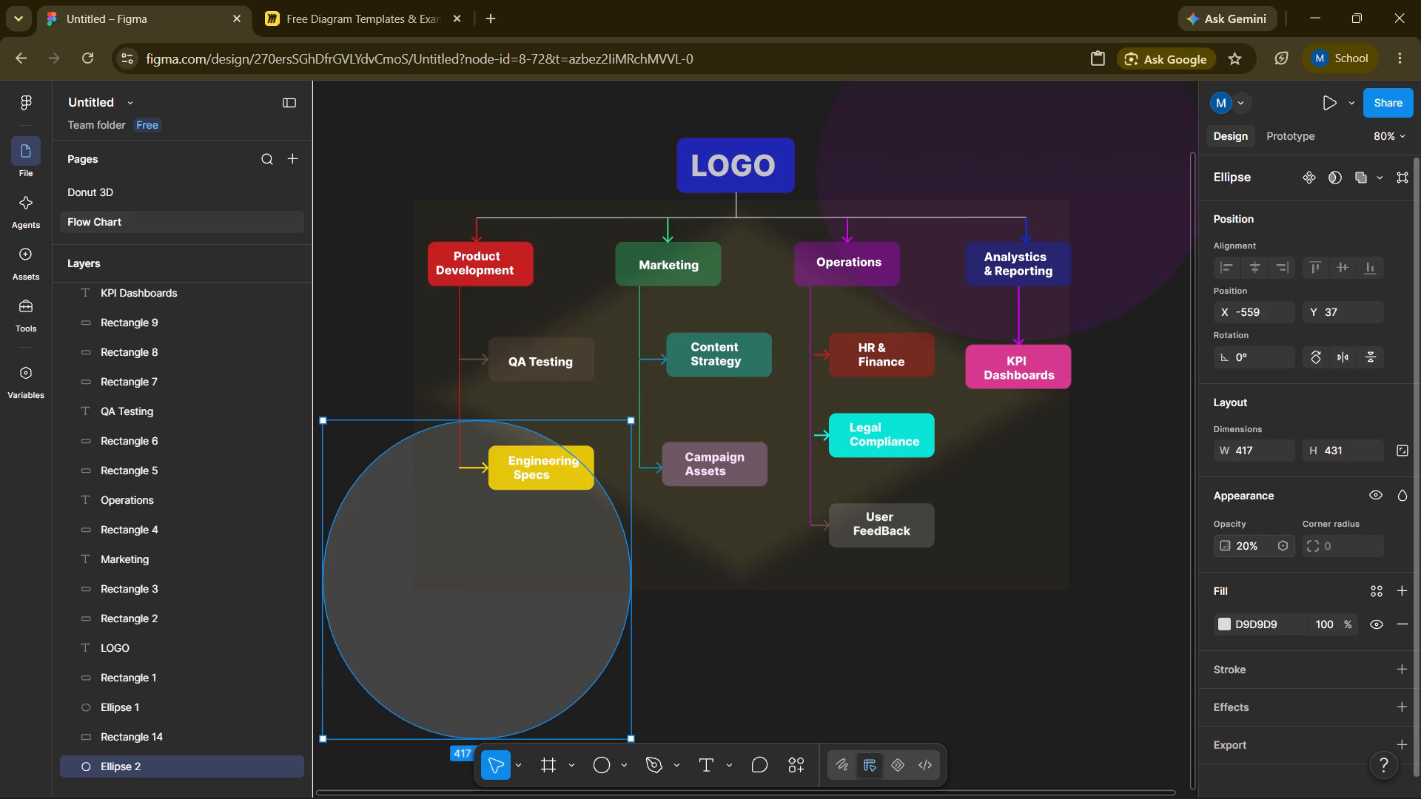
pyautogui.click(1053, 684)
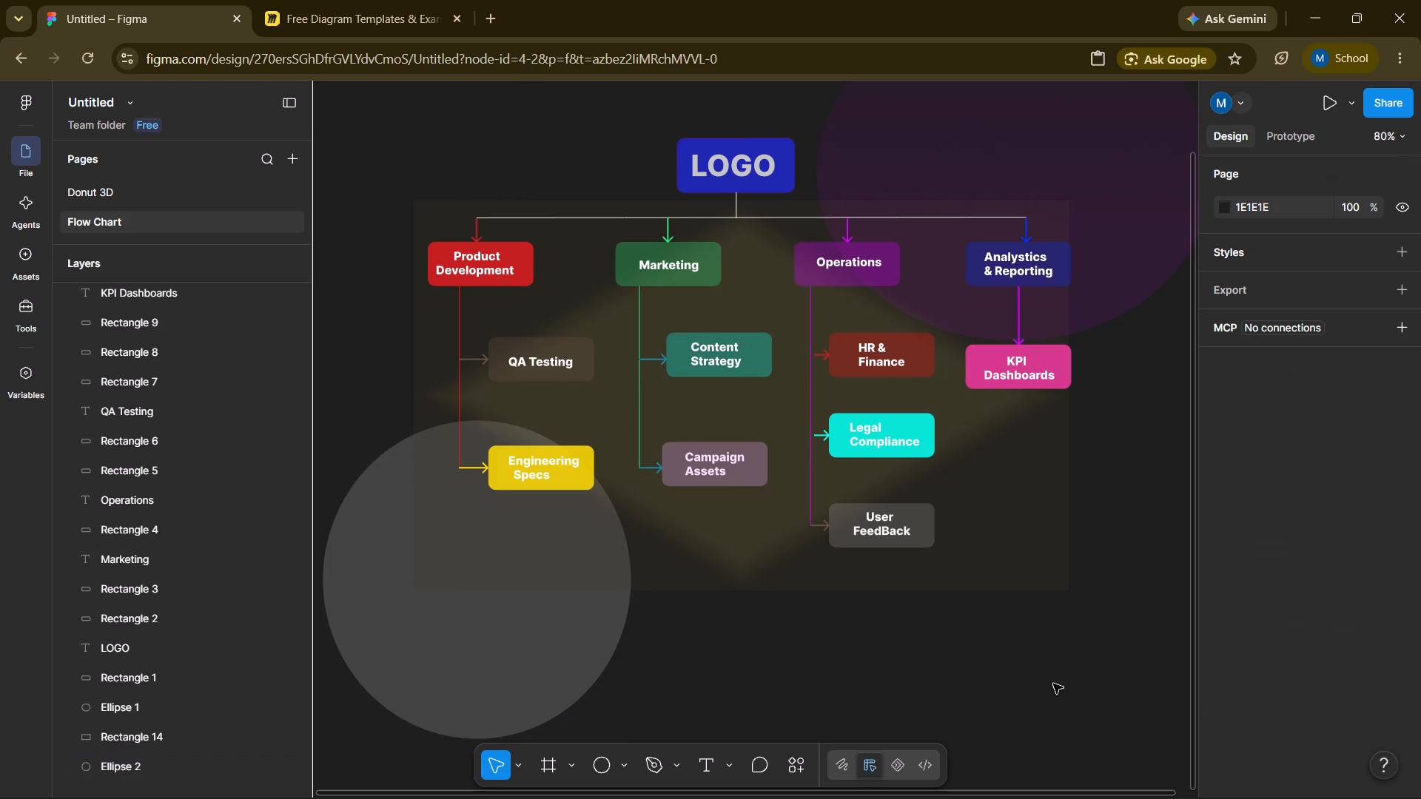
# Give the lower-left ellipse a radial gradient fill with both stops set to the cyan page colour 00FFEE.
pyautogui.click(514, 677)
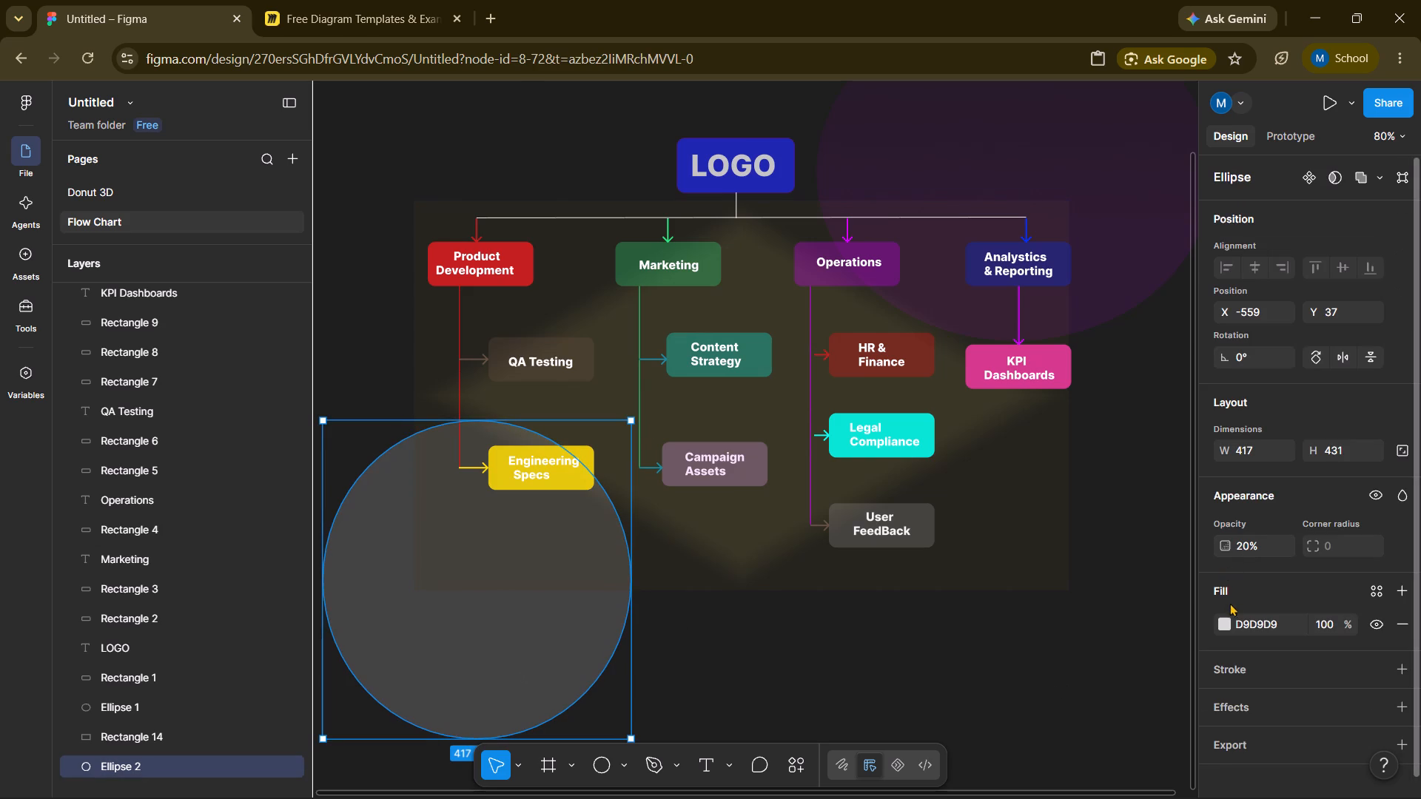
pyautogui.click(1225, 616)
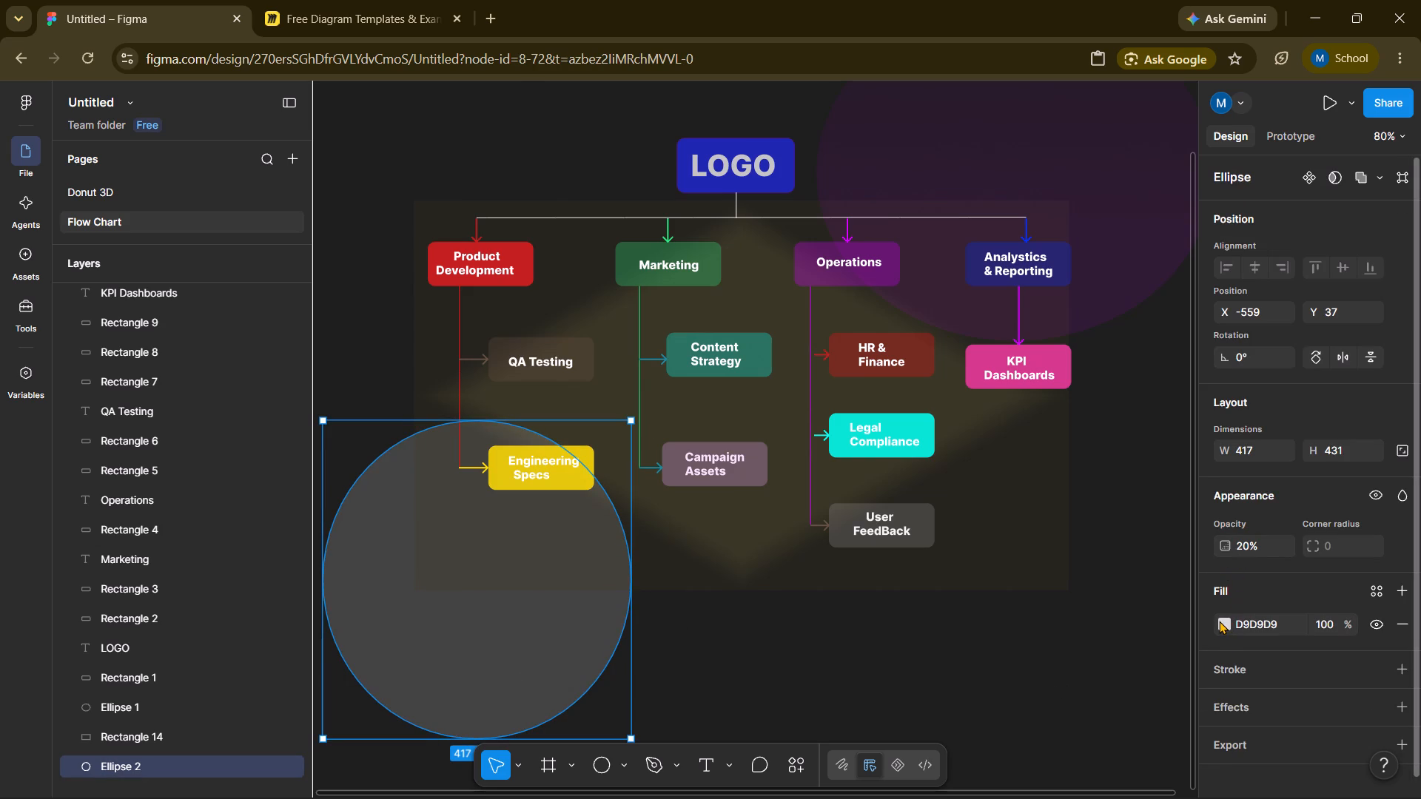
pyautogui.click(1219, 621)
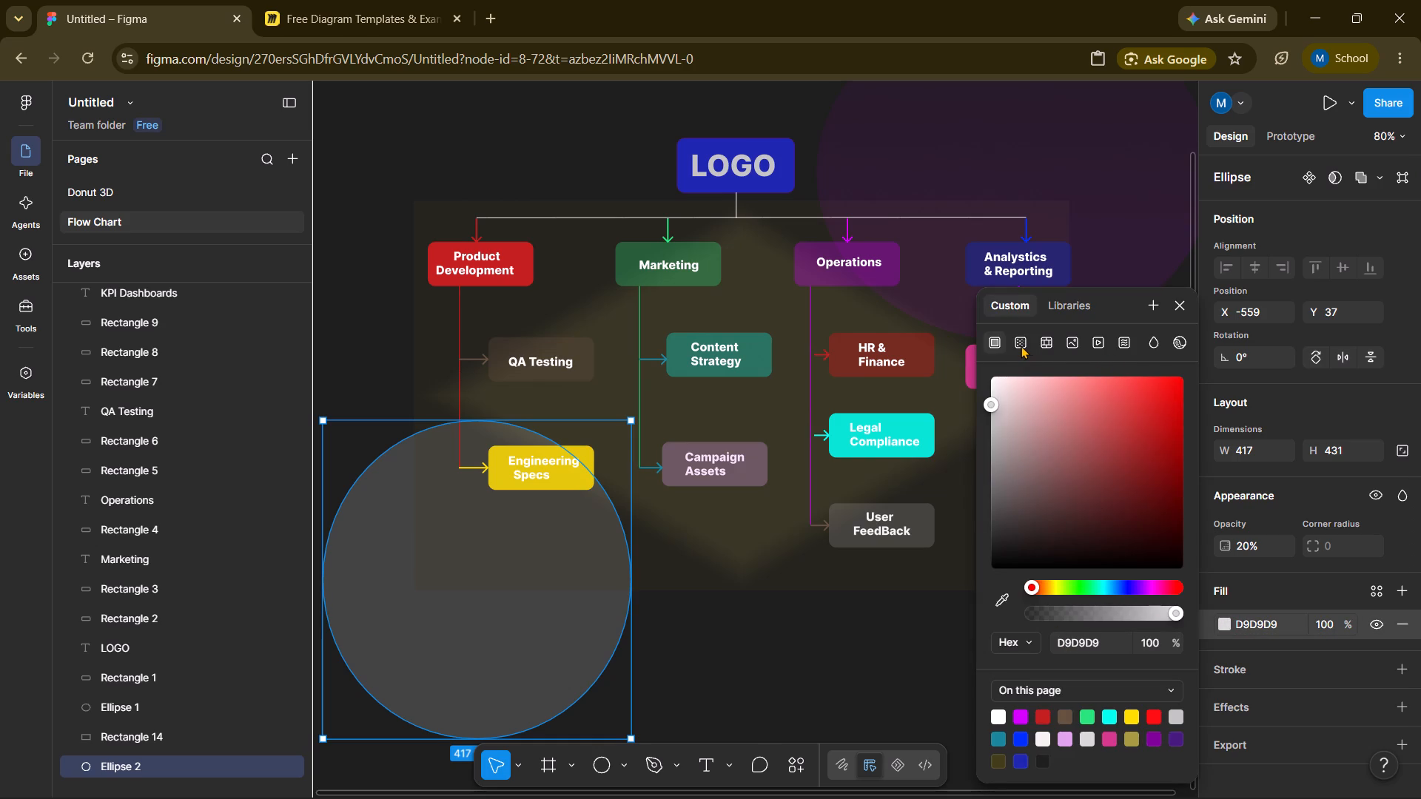
pyautogui.click(1020, 345)
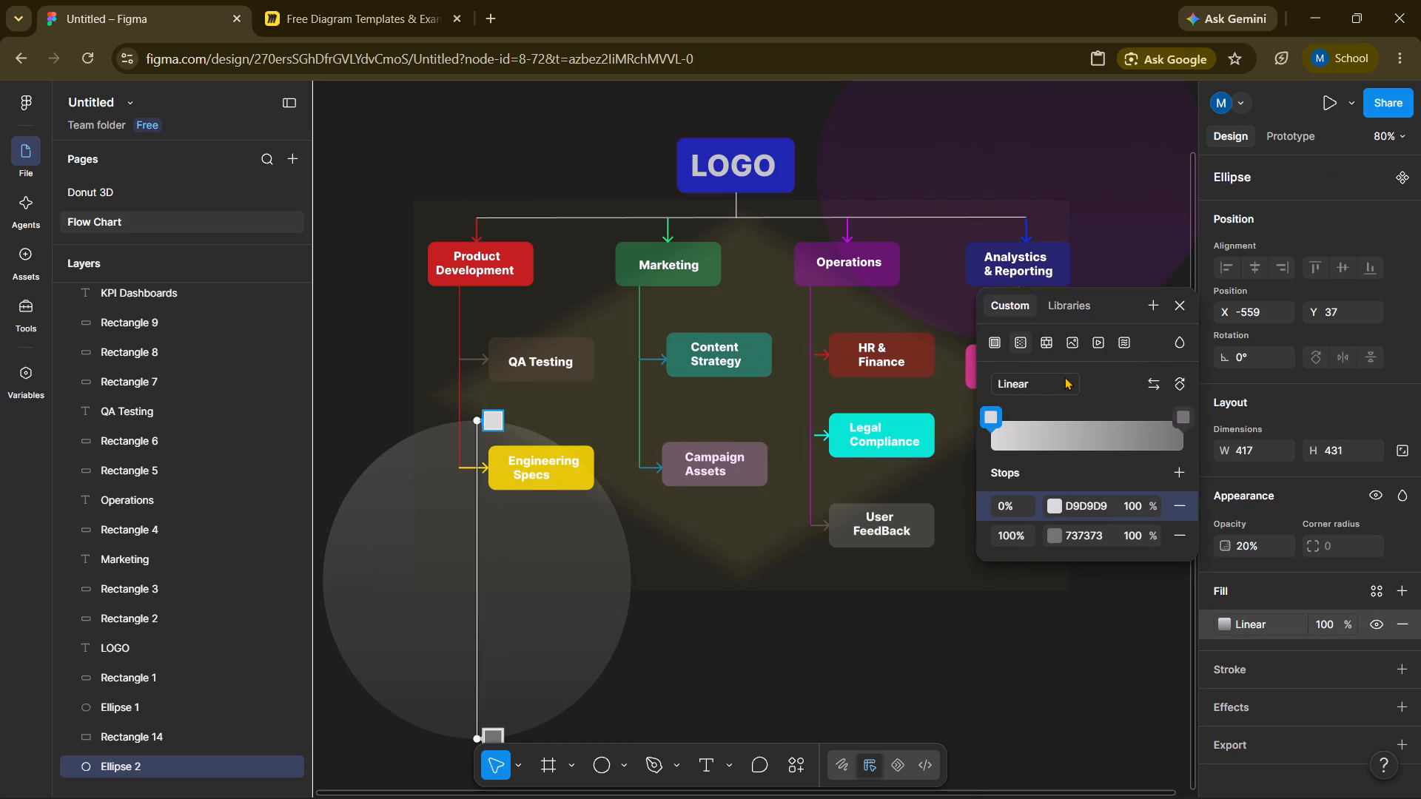
pyautogui.moveTo(1064, 377); pyautogui.dragTo(1051, 405)
pyautogui.click(1051, 405)
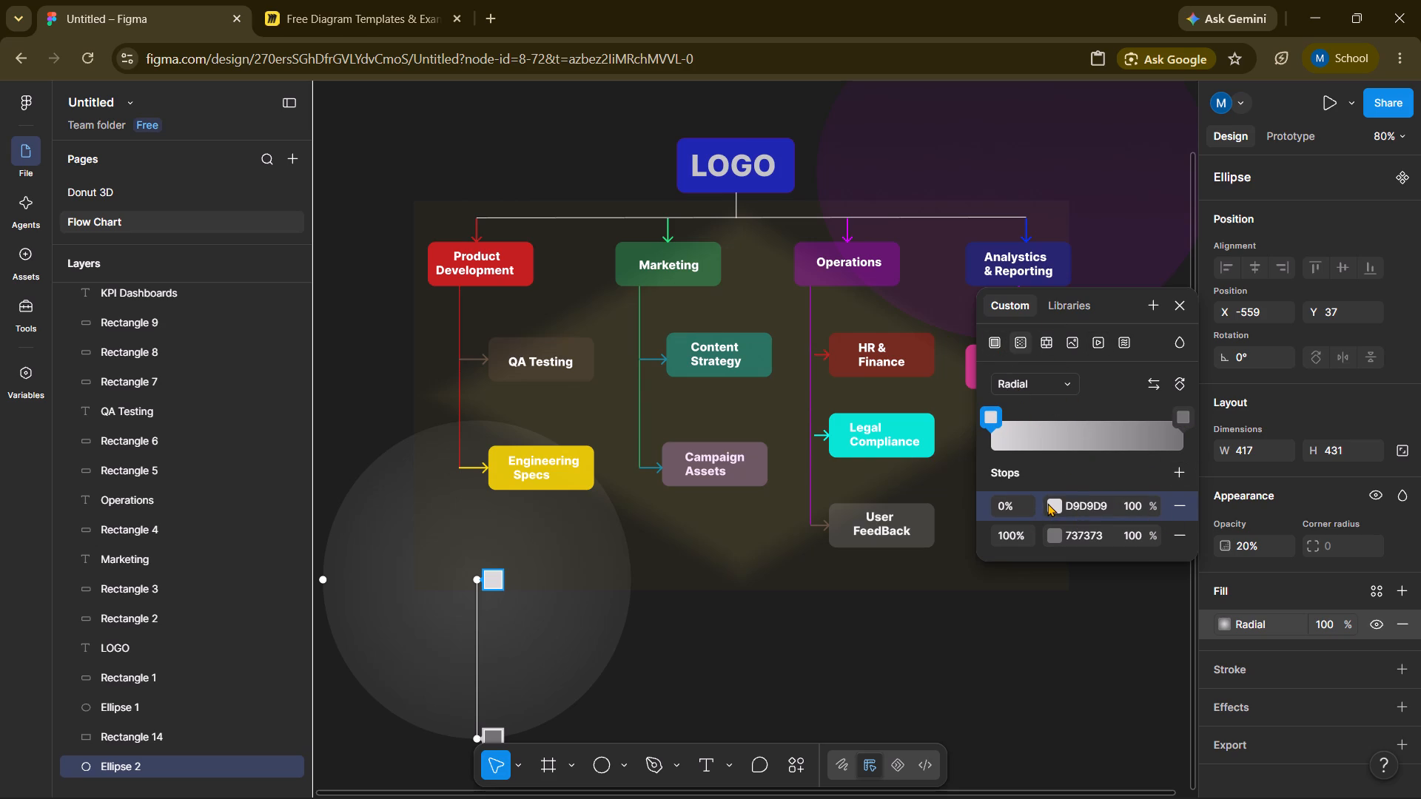
pyautogui.click(1226, 626)
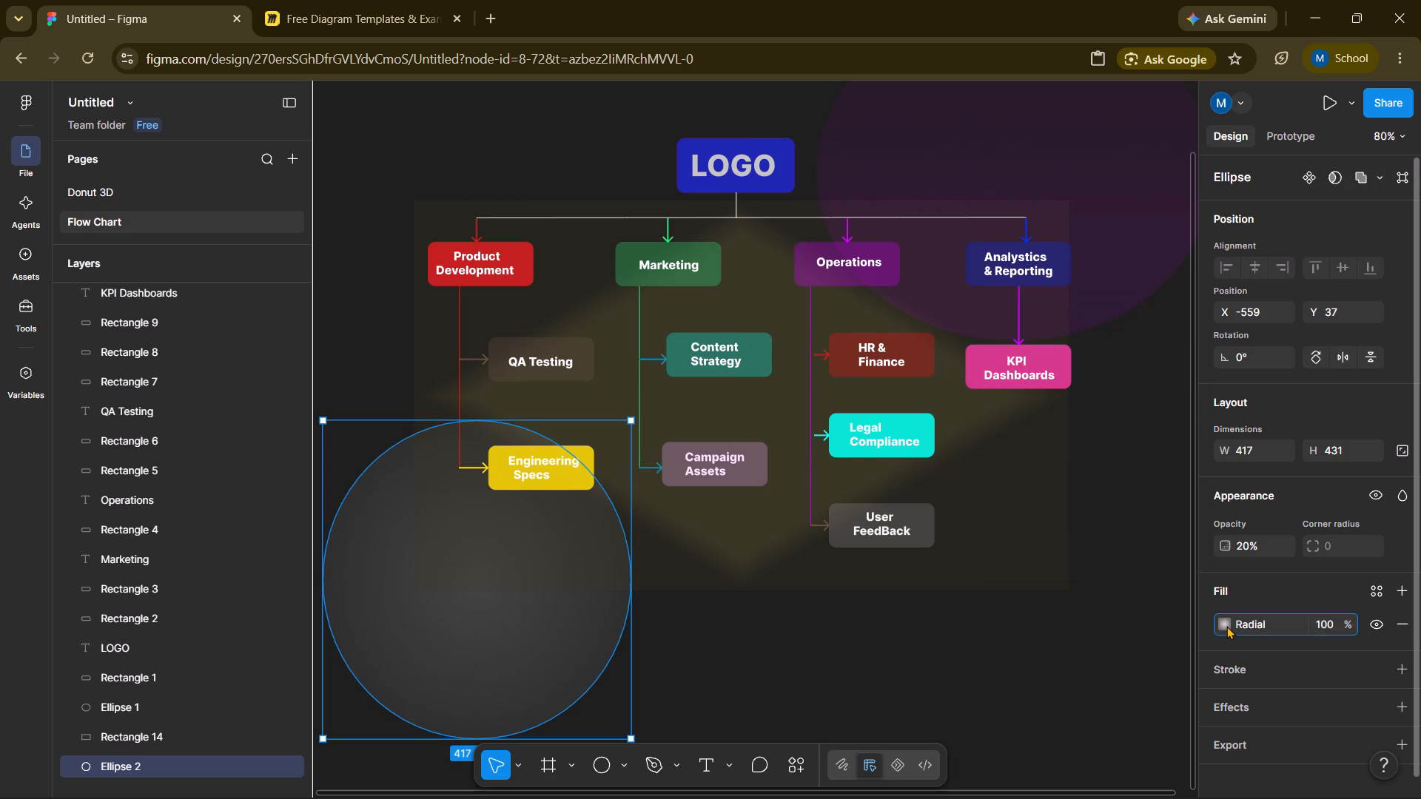
pyautogui.click(1226, 626)
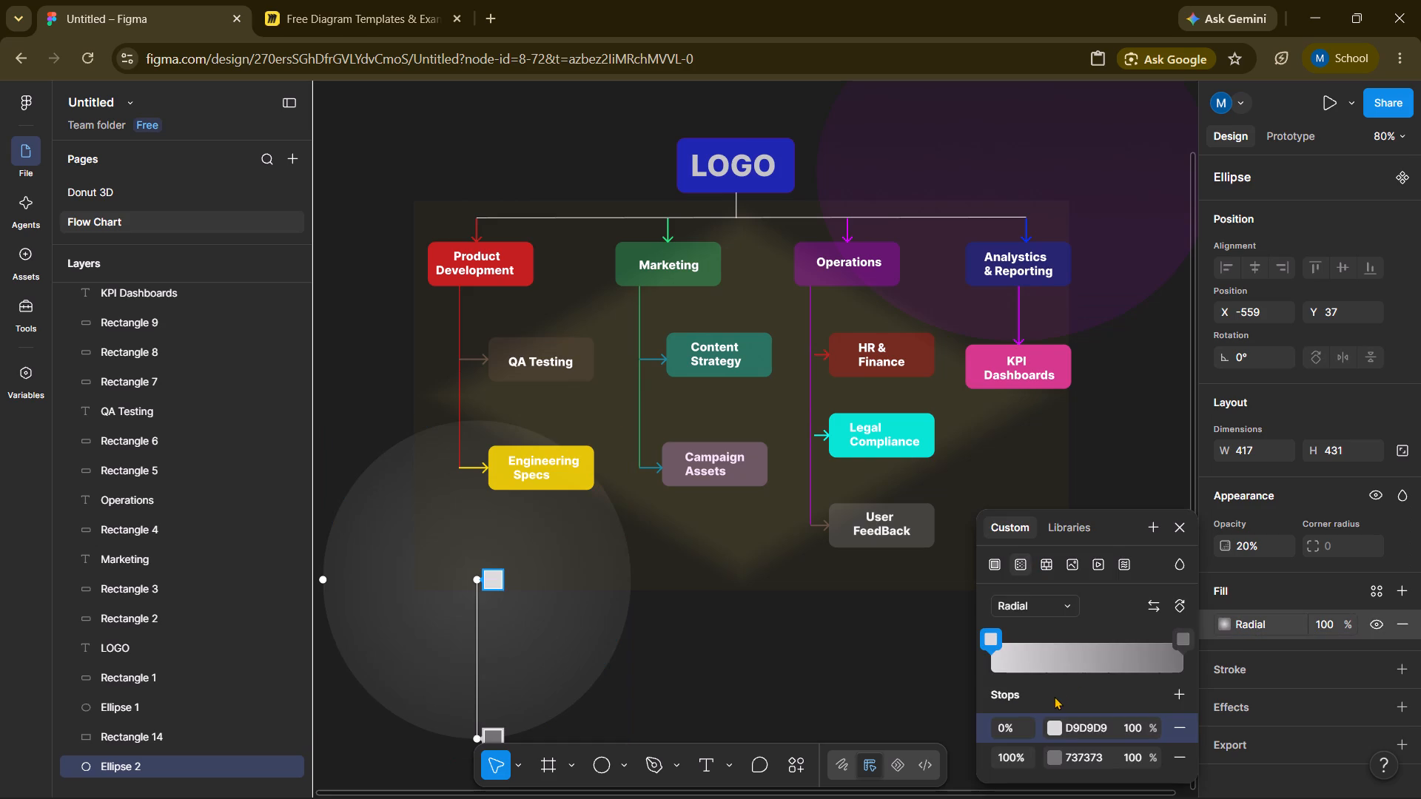
pyautogui.click(1058, 728)
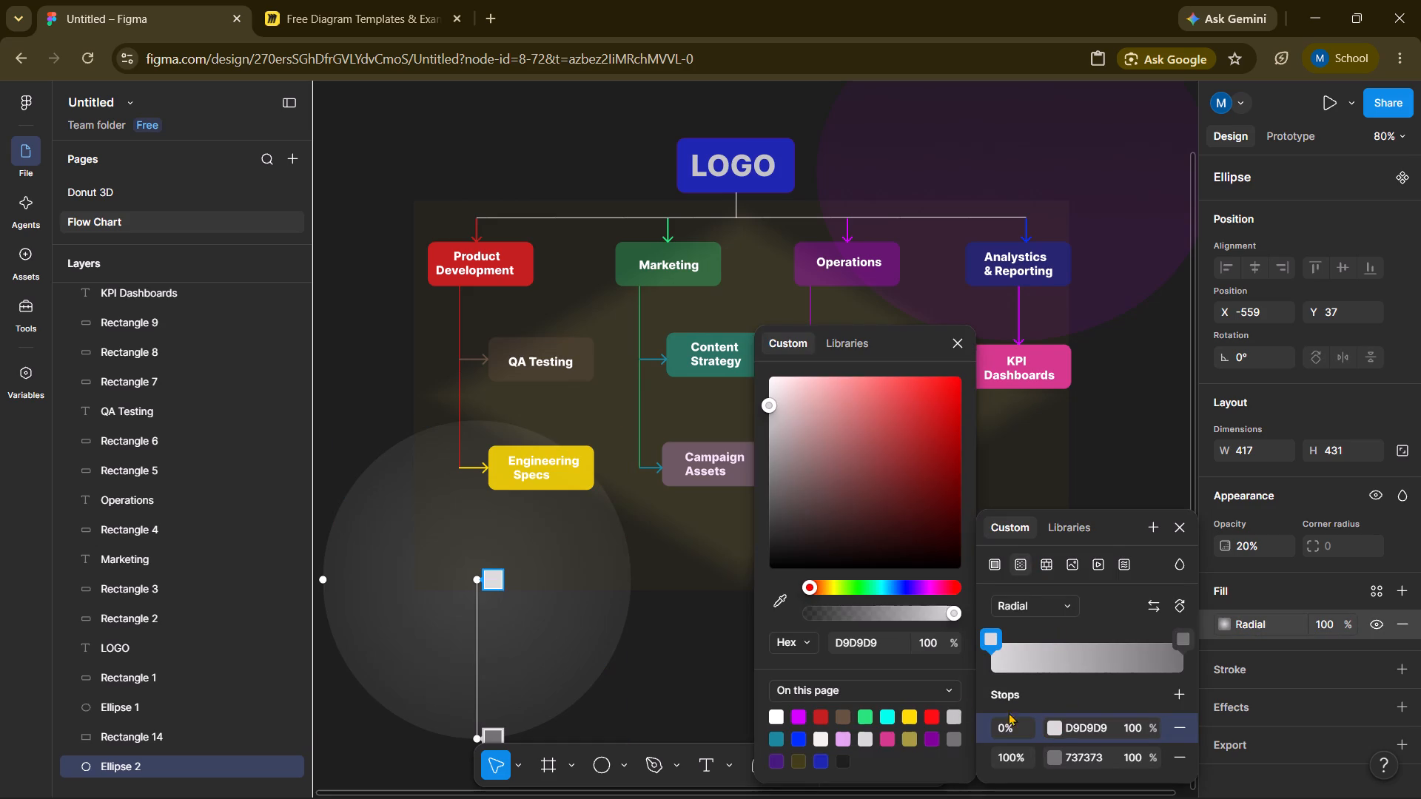
pyautogui.click(889, 718)
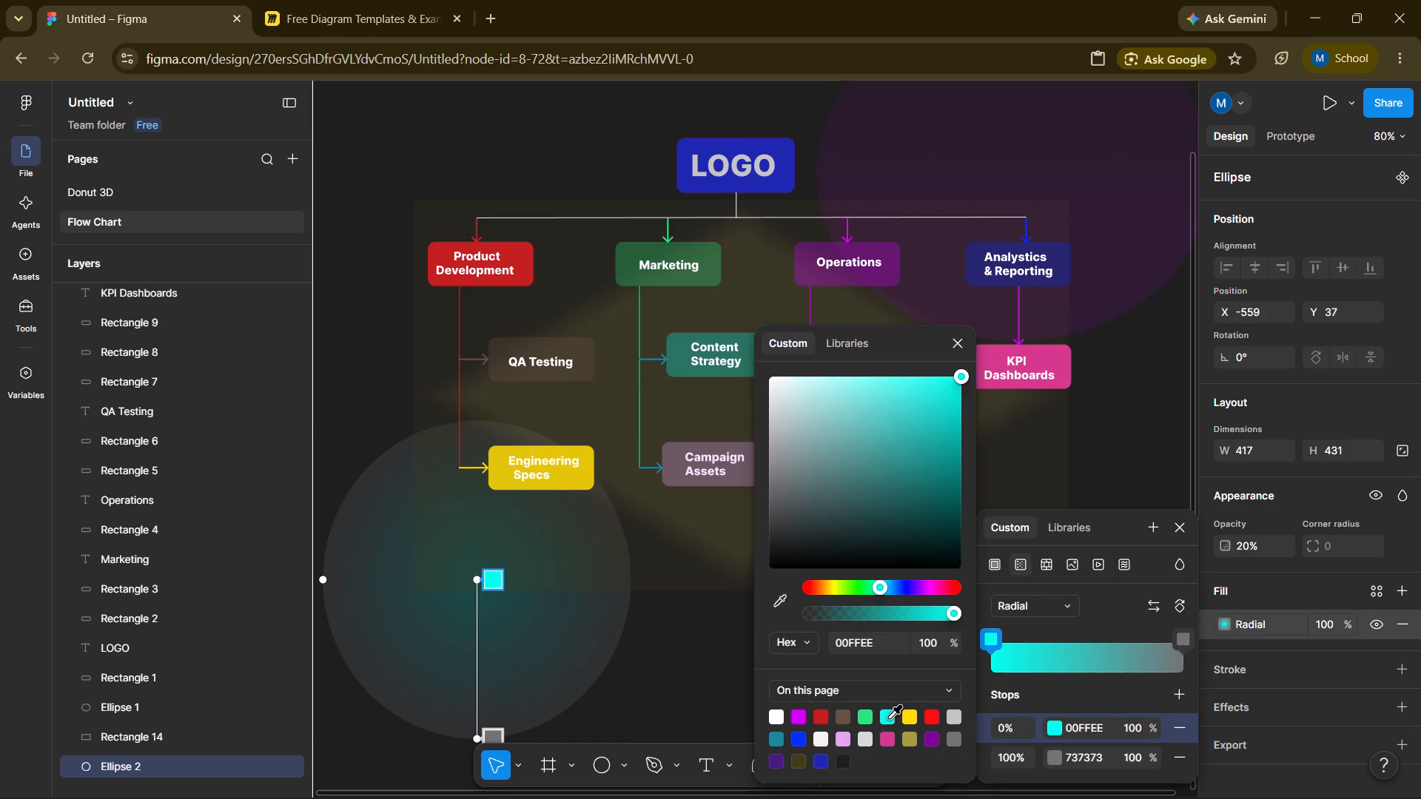
pyautogui.click(1057, 756)
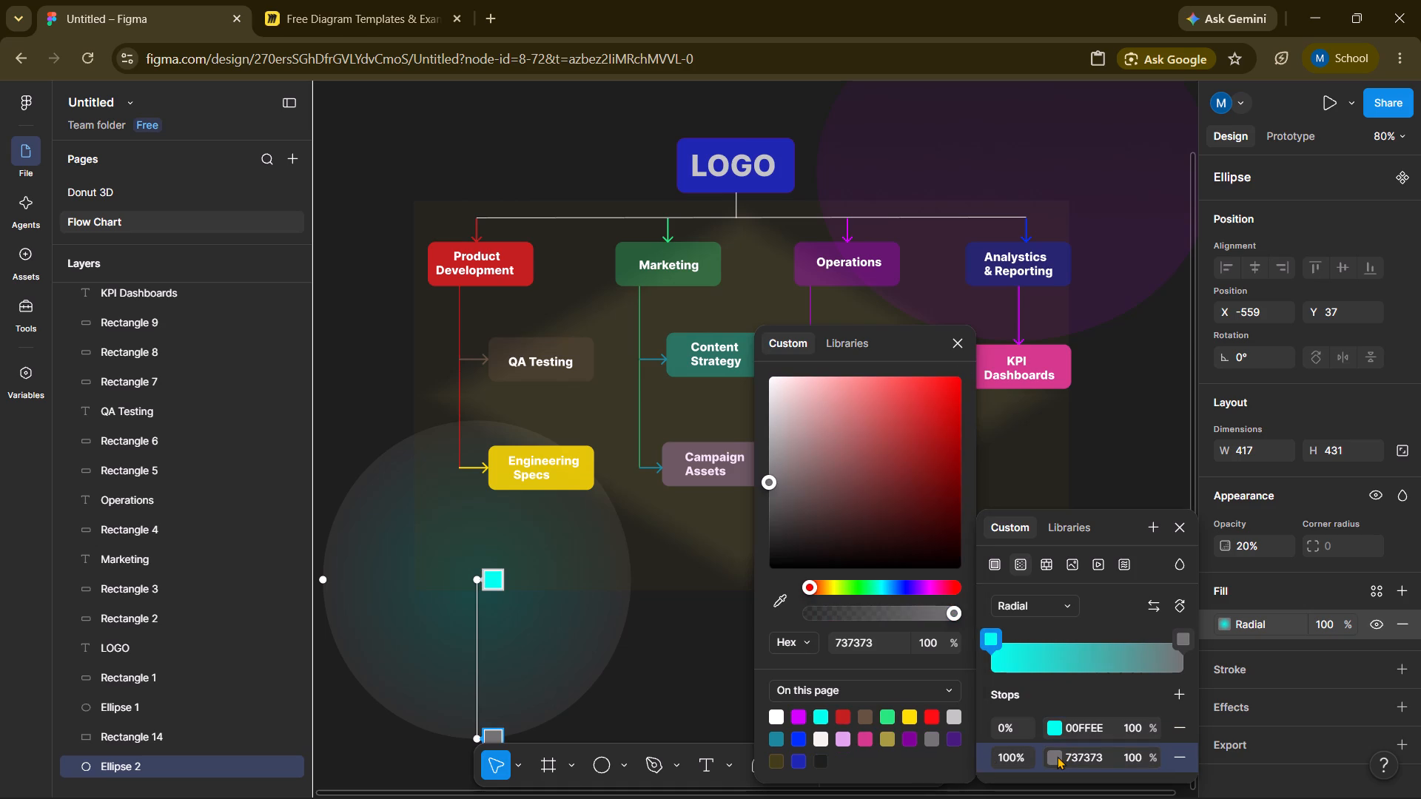
pyautogui.click(813, 712)
pyautogui.click(673, 661)
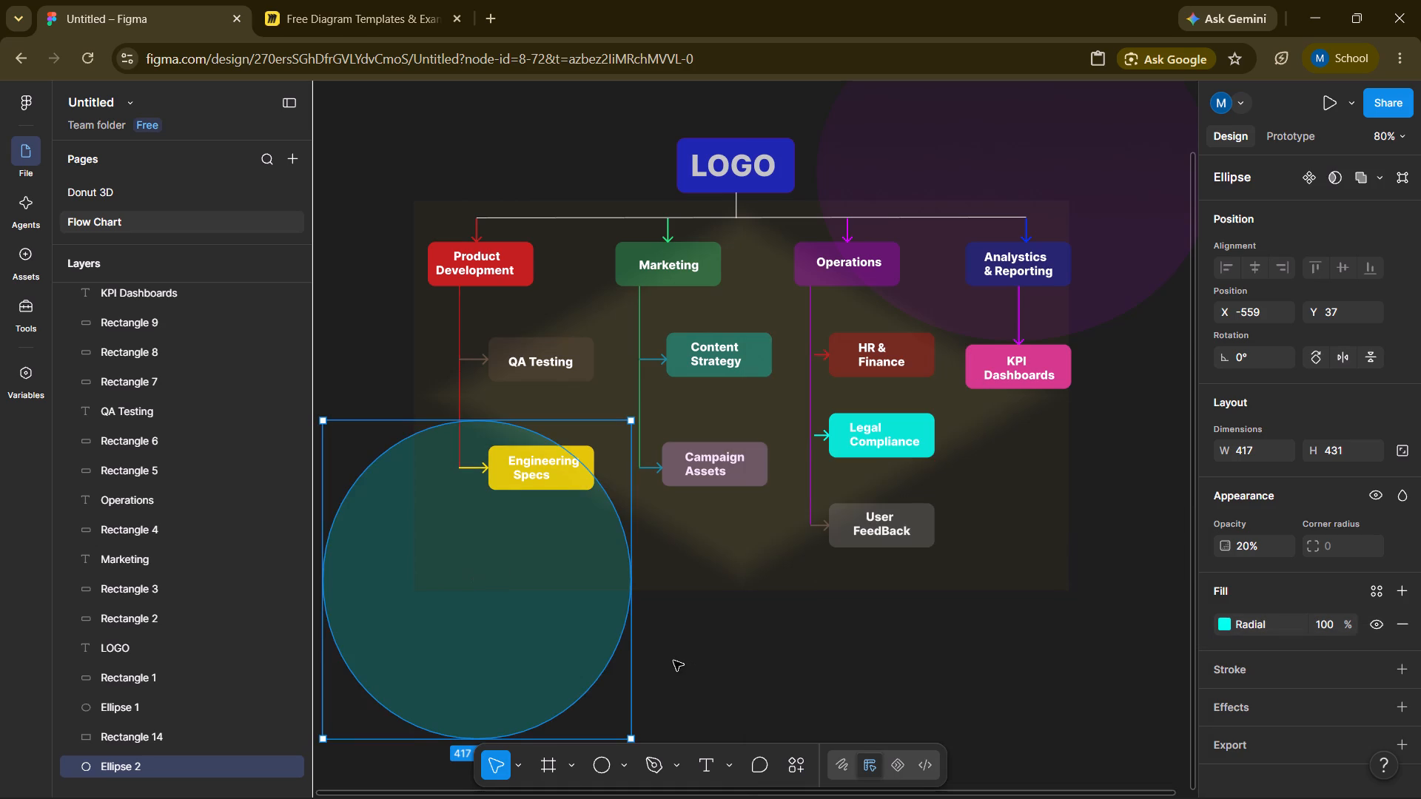
# Set the cyan ellipse's opacity to 5%.
pyautogui.click(557, 621)
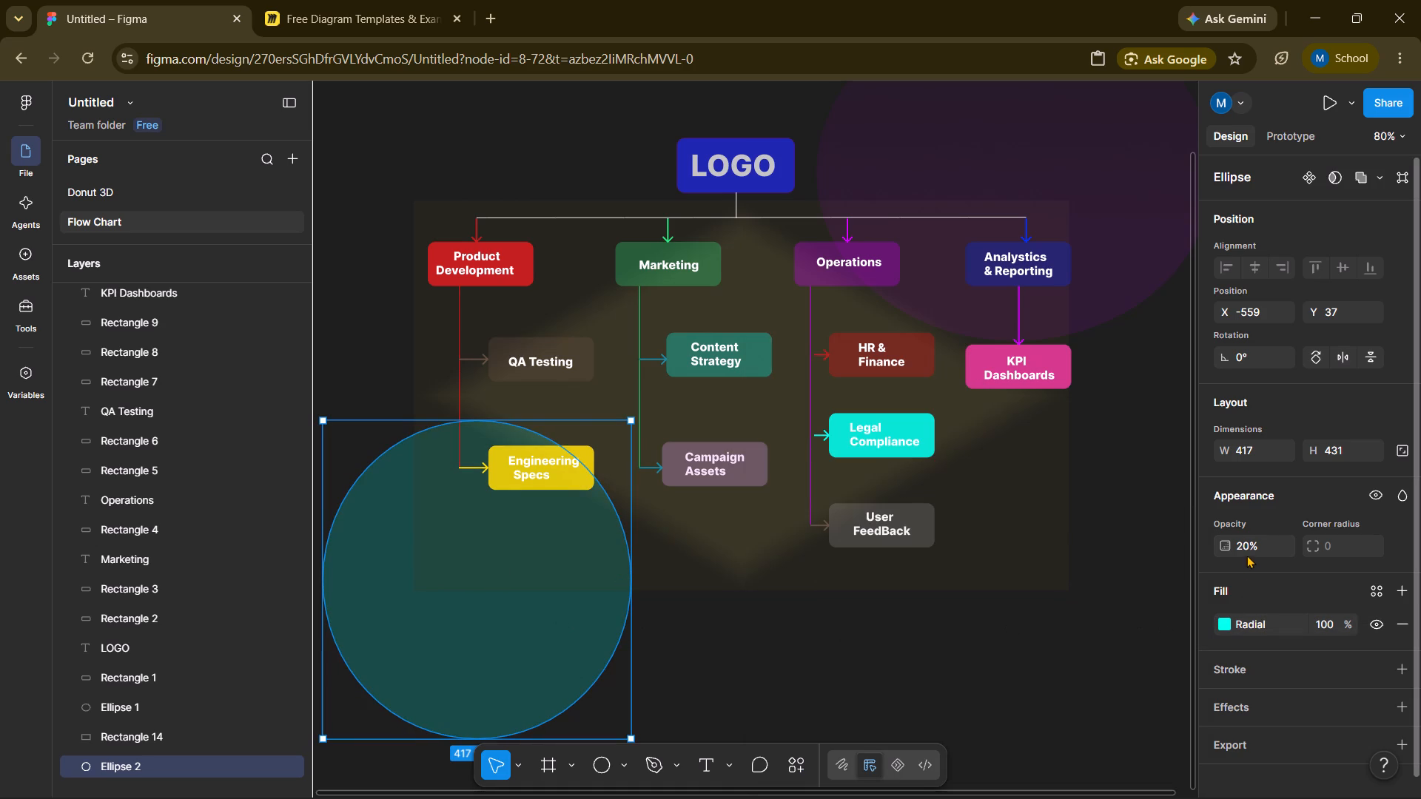
pyautogui.click(1248, 553)
pyautogui.press('BackSpace')
pyautogui.press('5')
pyautogui.press('Return')
pyautogui.click(1041, 644)
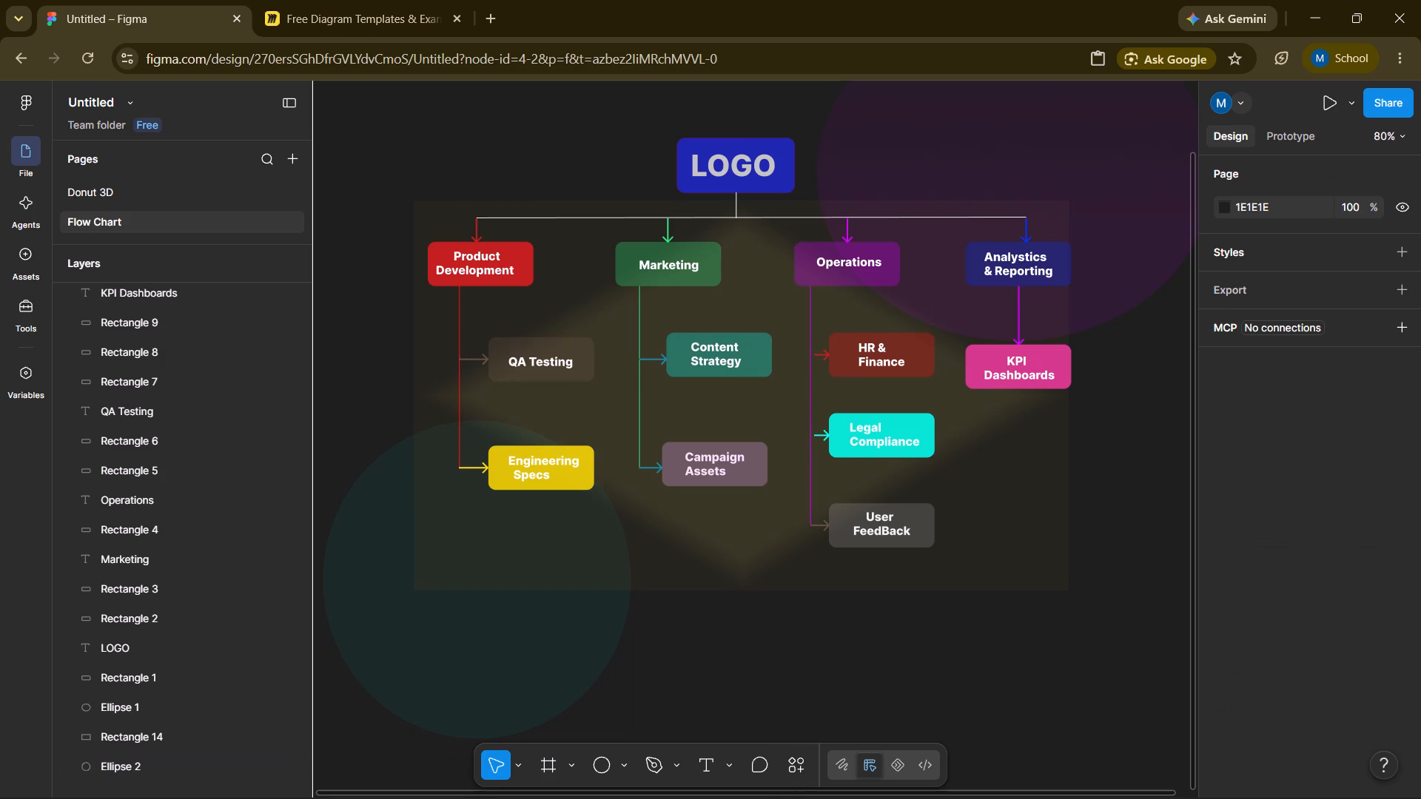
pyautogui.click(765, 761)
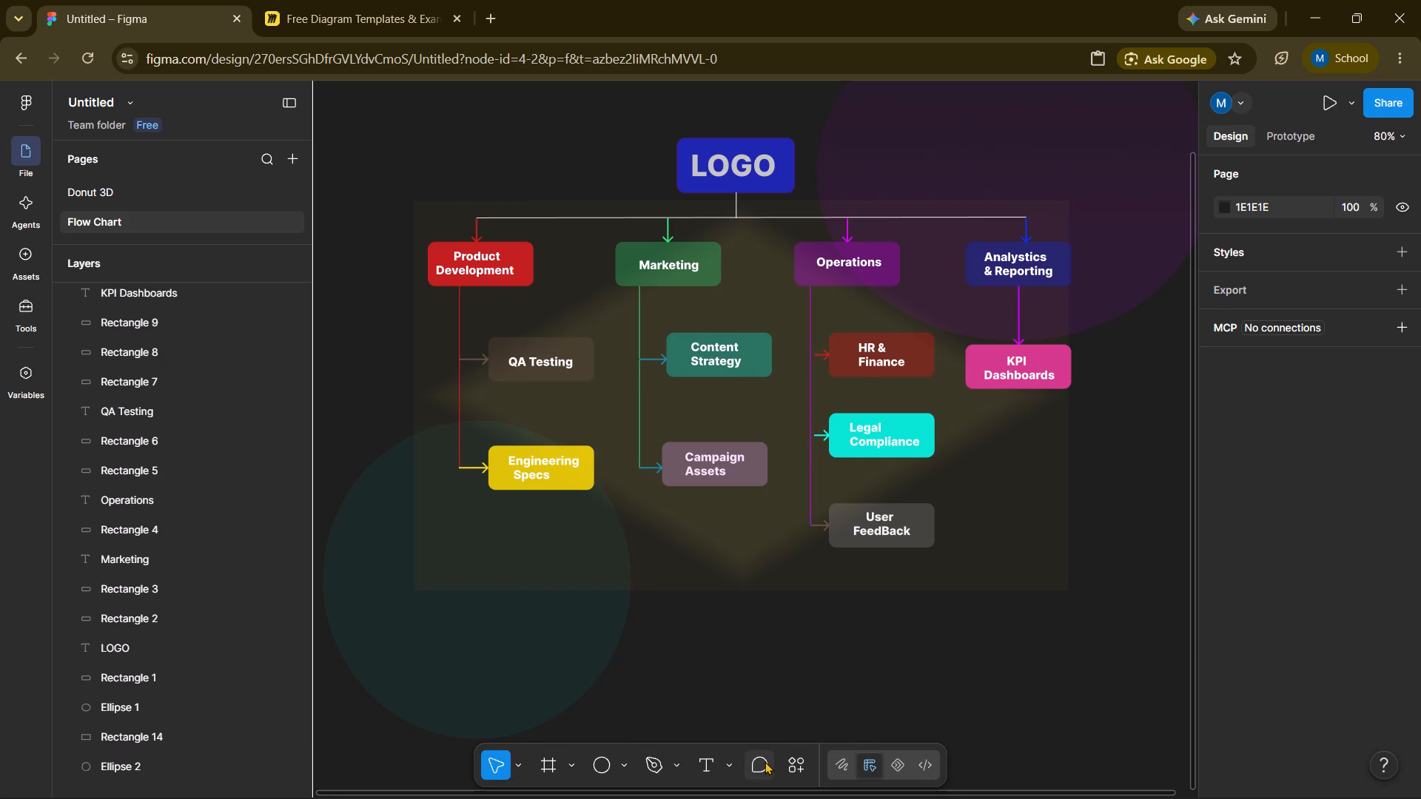
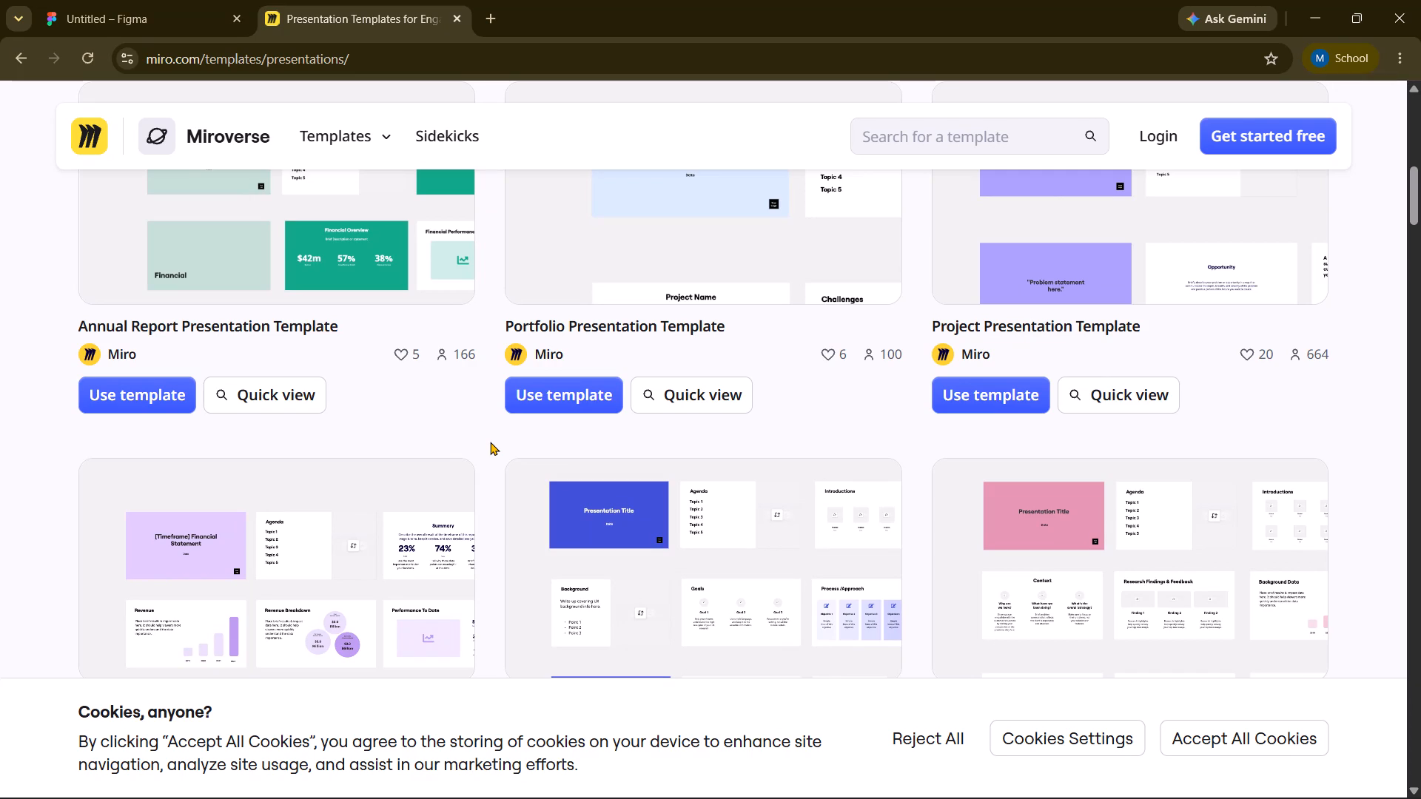
# Browse the Miroverse presentation templates from the Annual Report Presentation Template down past the Storyboard Template for design references.
pyautogui.scroll(-3, 418, 516)
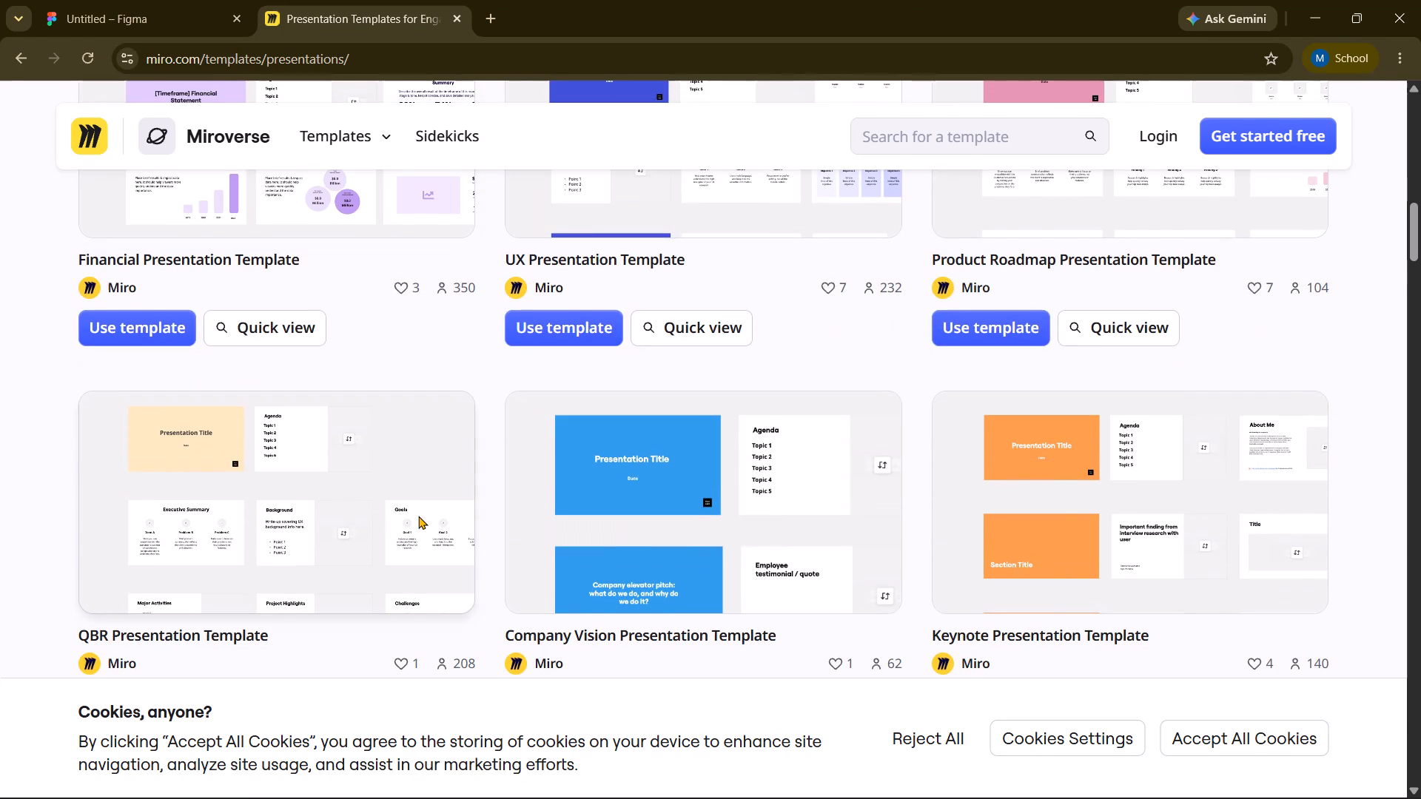
pyautogui.scroll(-6, 418, 516)
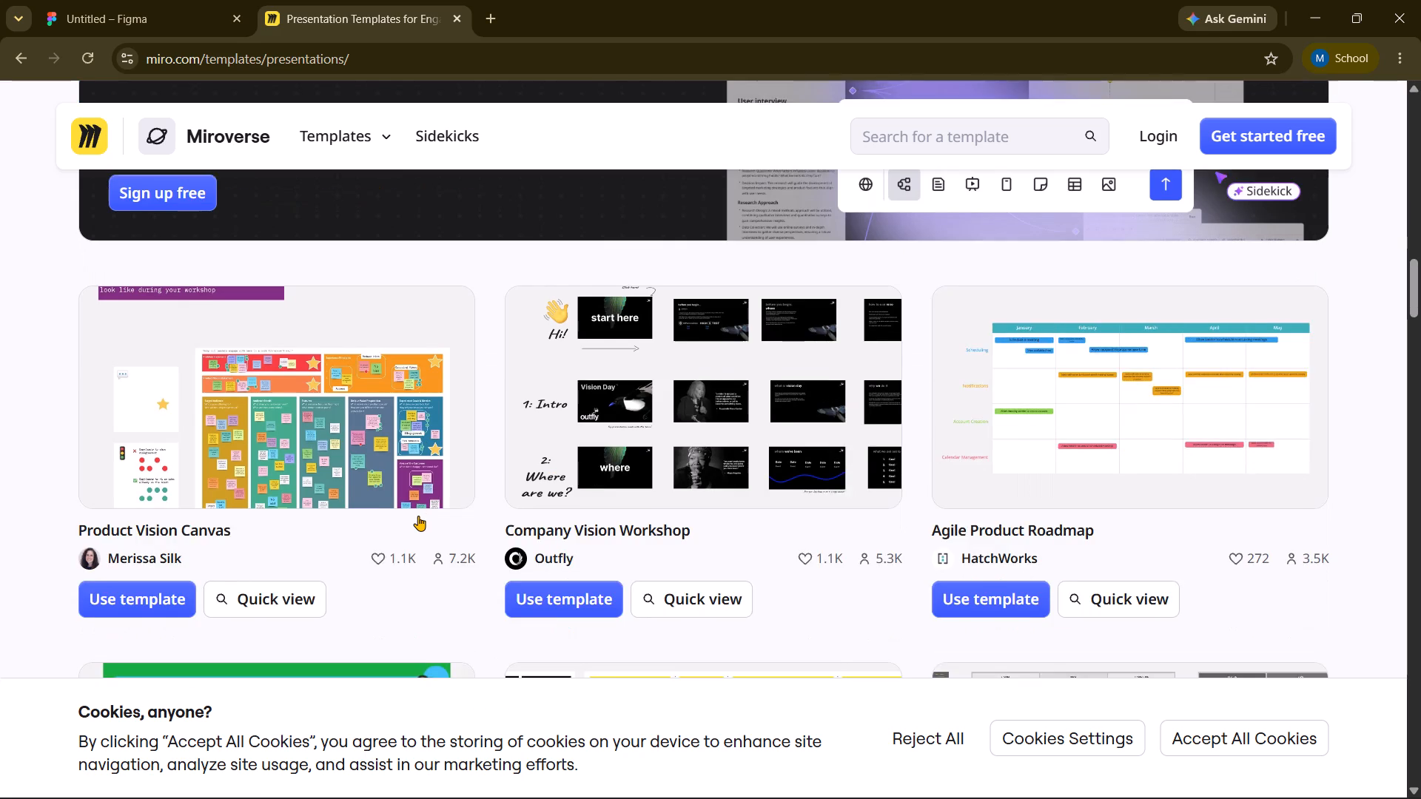
pyautogui.scroll(-2, 418, 516)
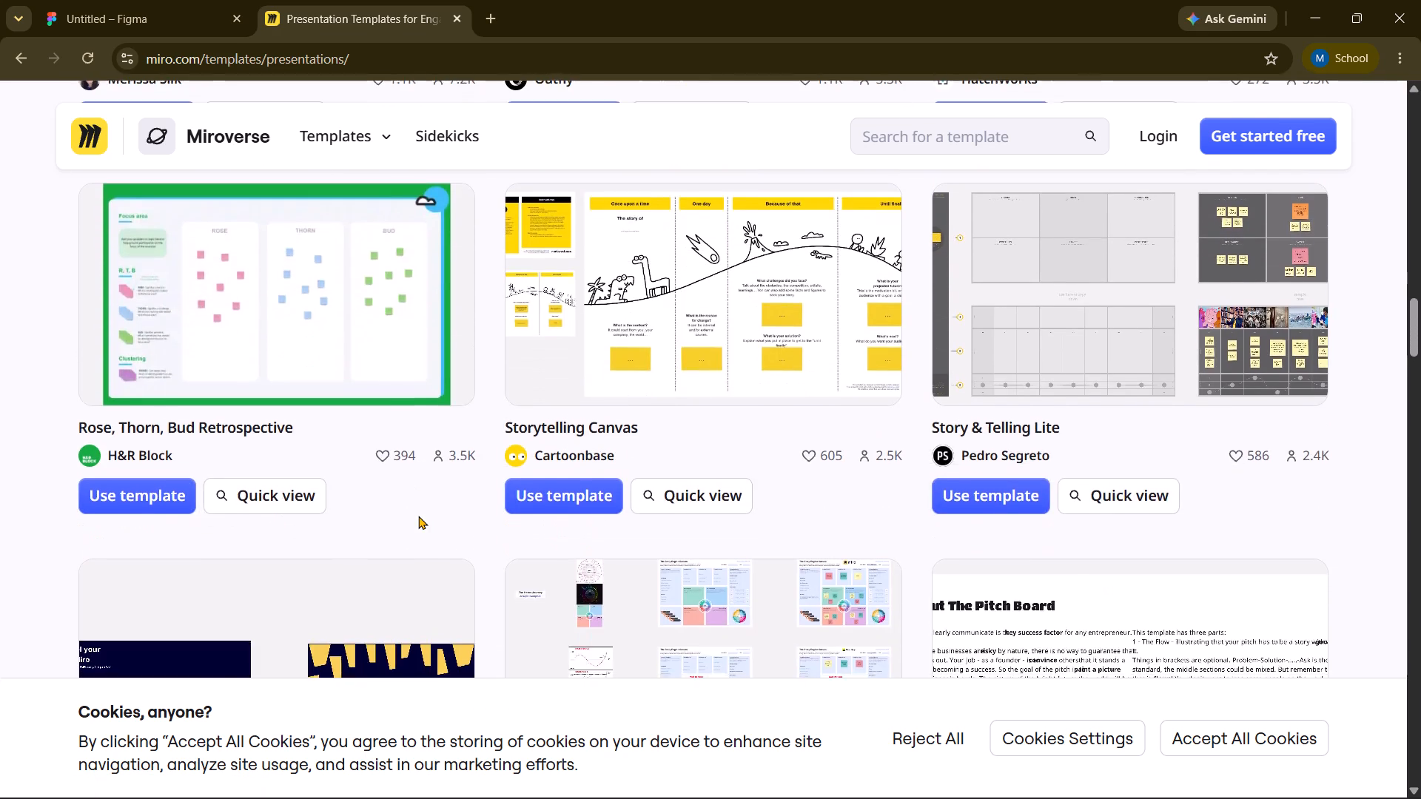
pyautogui.scroll(-4, 418, 516)
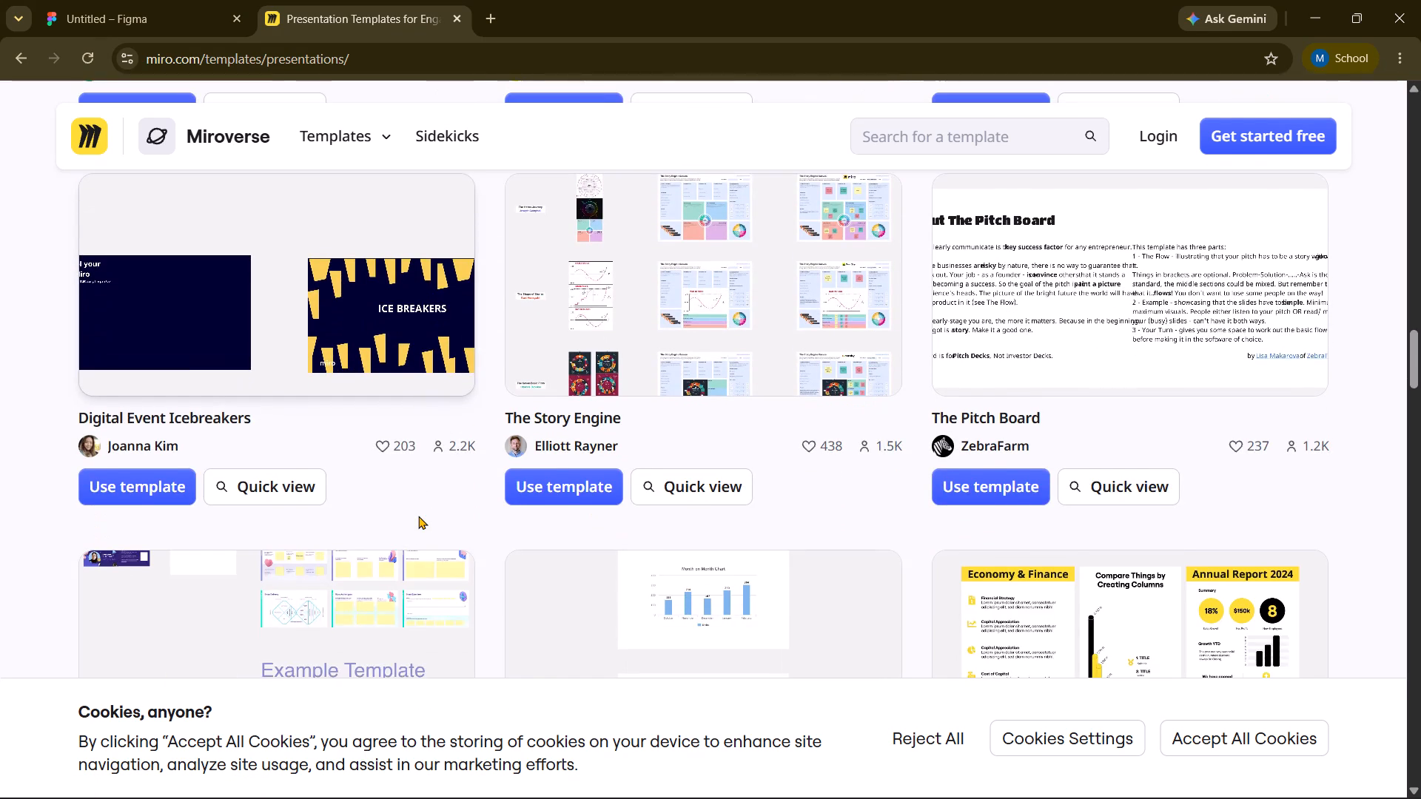
pyautogui.scroll(-5, 418, 516)
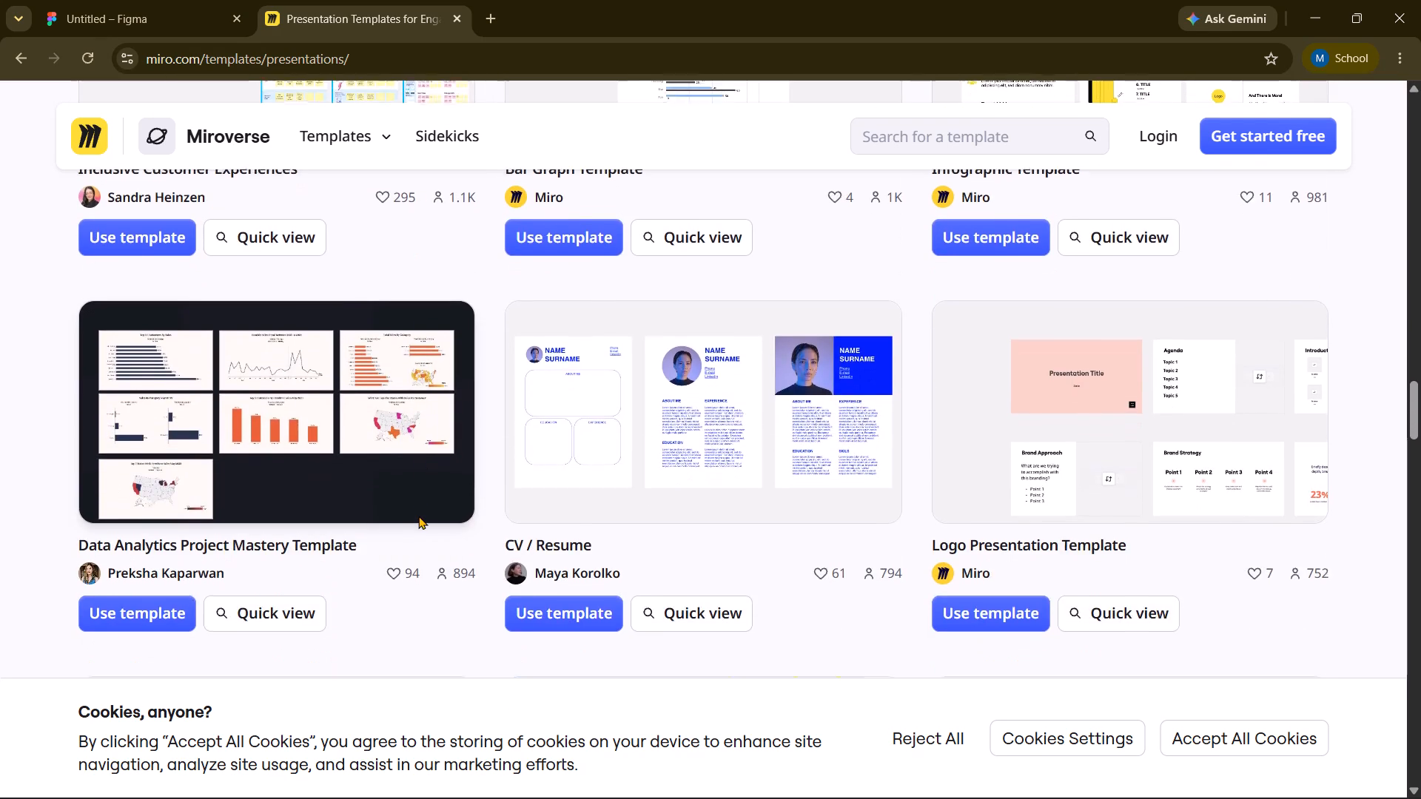
pyautogui.scroll(-3, 418, 516)
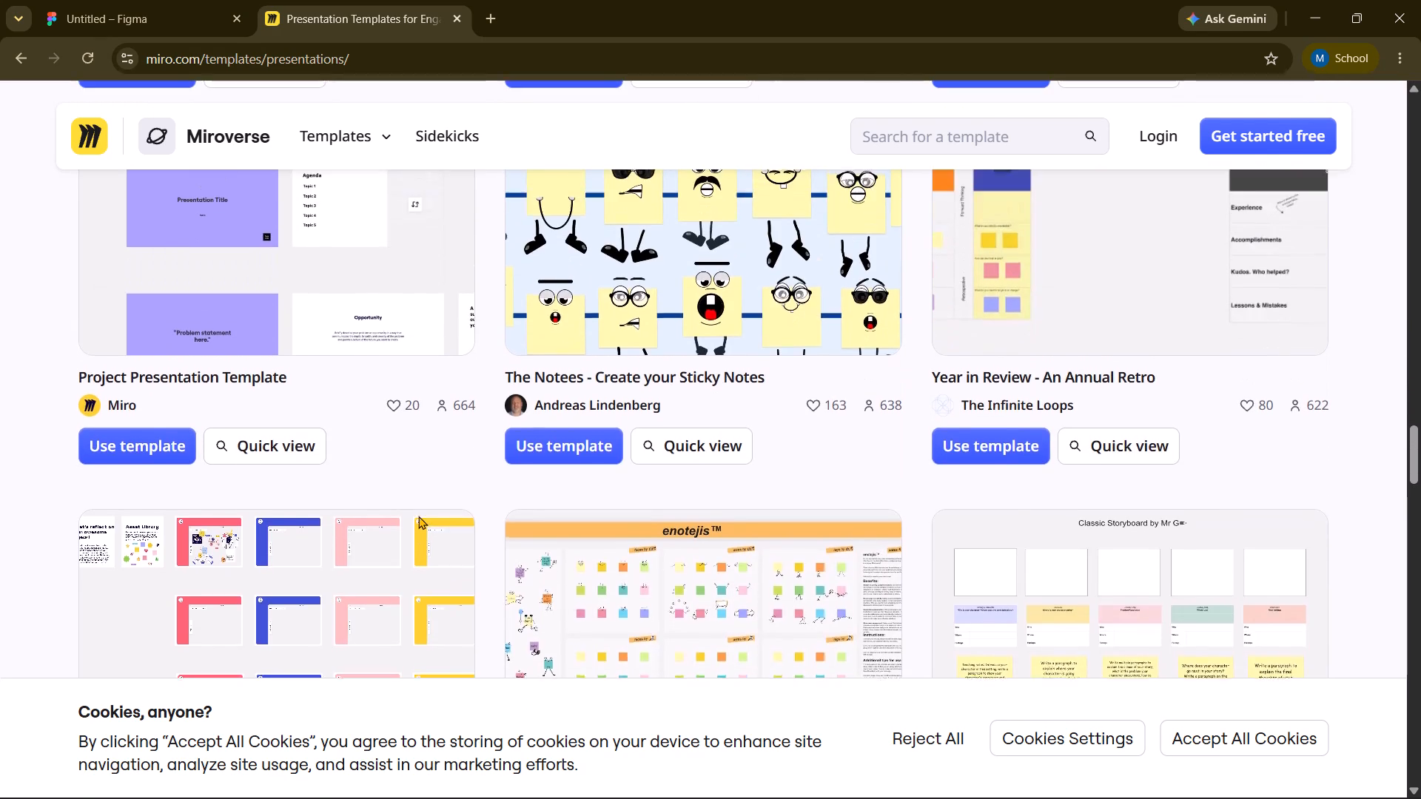
pyautogui.scroll(-5, 418, 516)
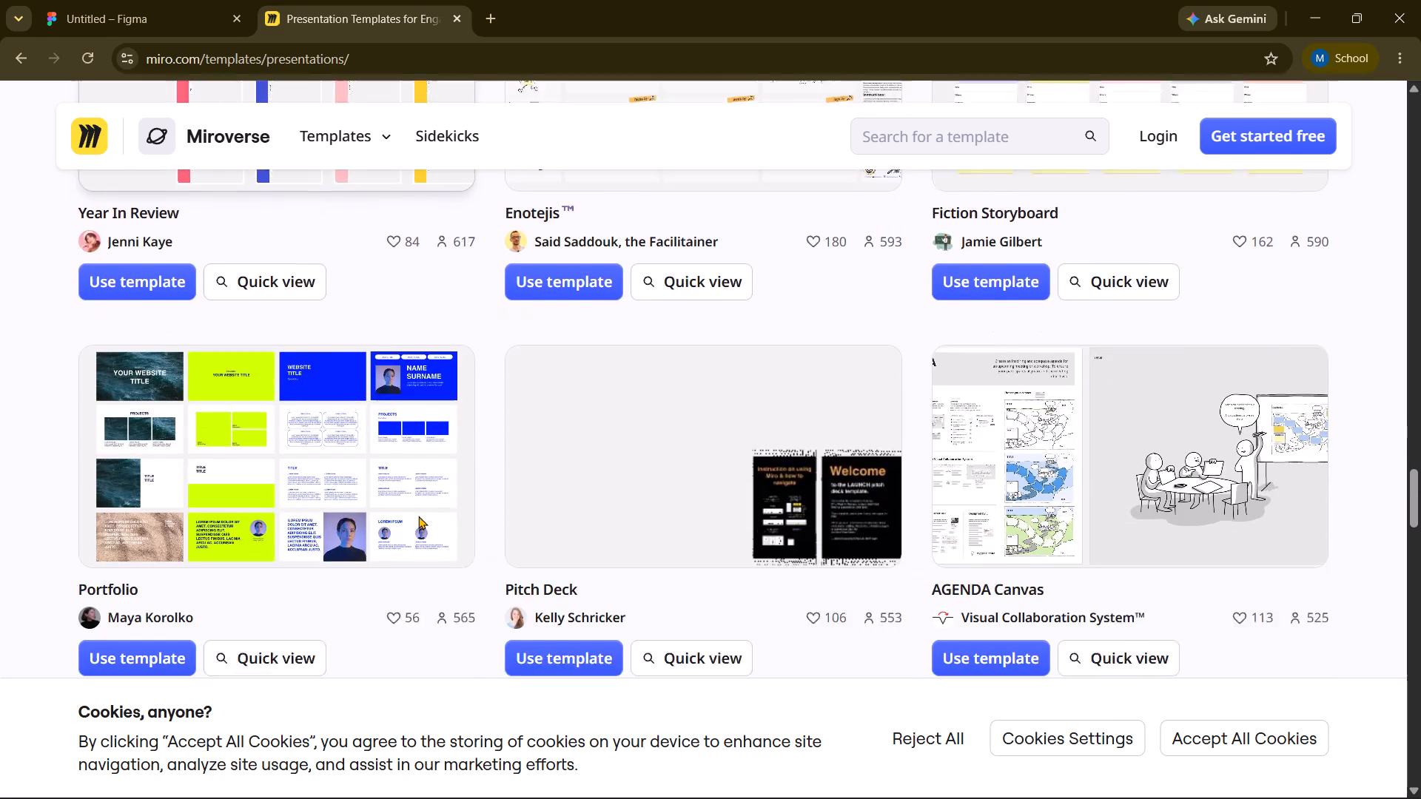
pyautogui.scroll(-7, 418, 516)
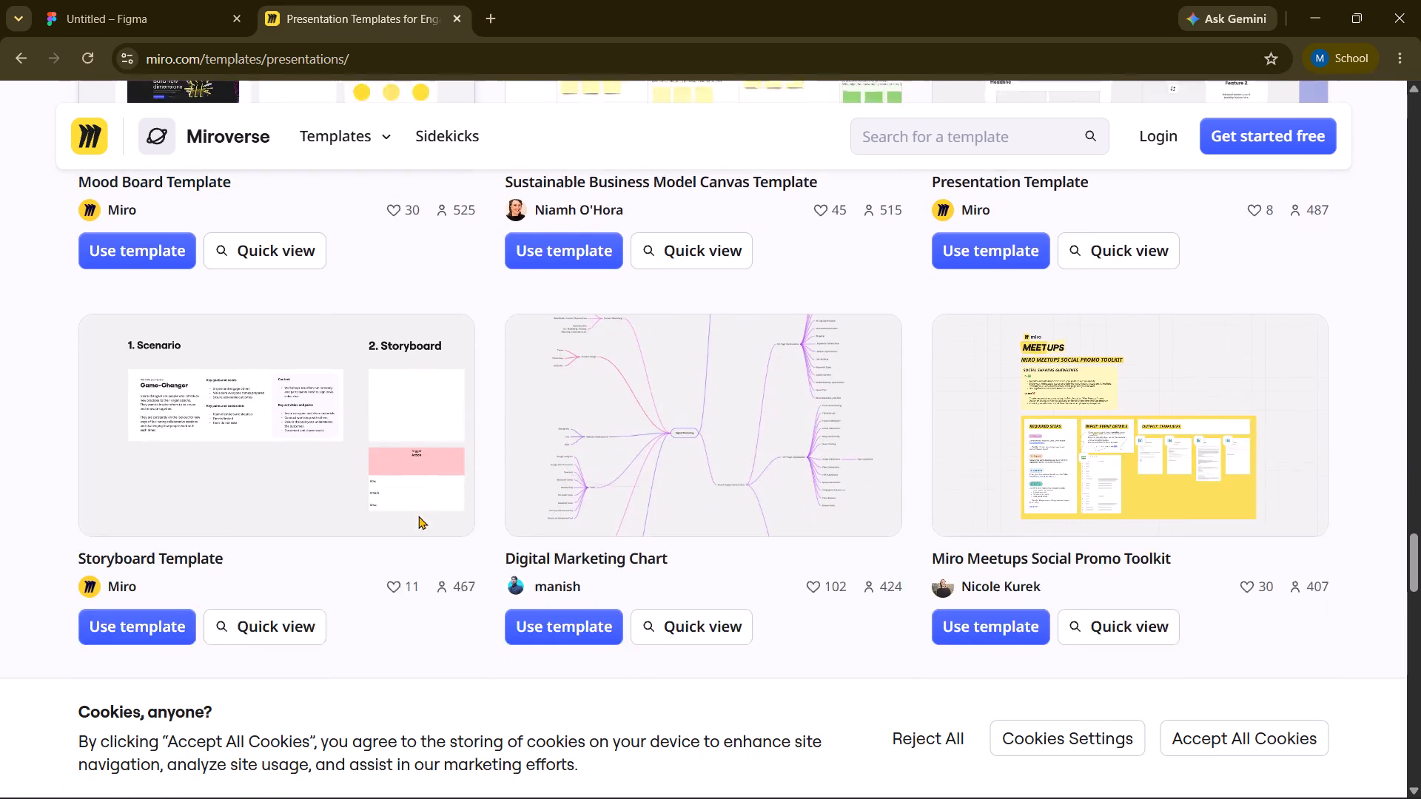
pyautogui.scroll(-2, 418, 516)
# Review the Digital Marketing Chart and neighbouring presentation templates again, continuing to the end of the first results page.
pyautogui.scroll(3, 418, 516)
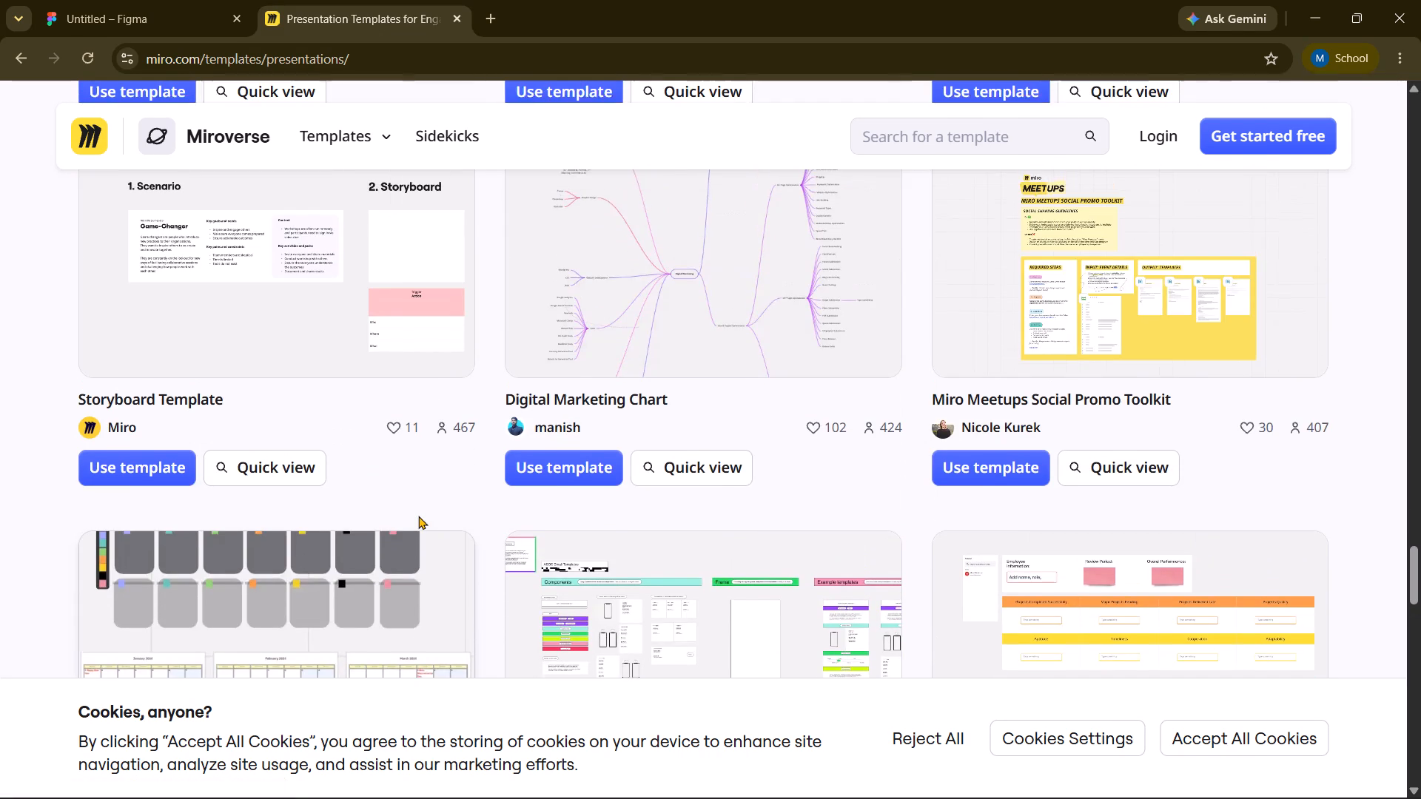
pyautogui.scroll(1, 418, 516)
pyautogui.click(605, 265)
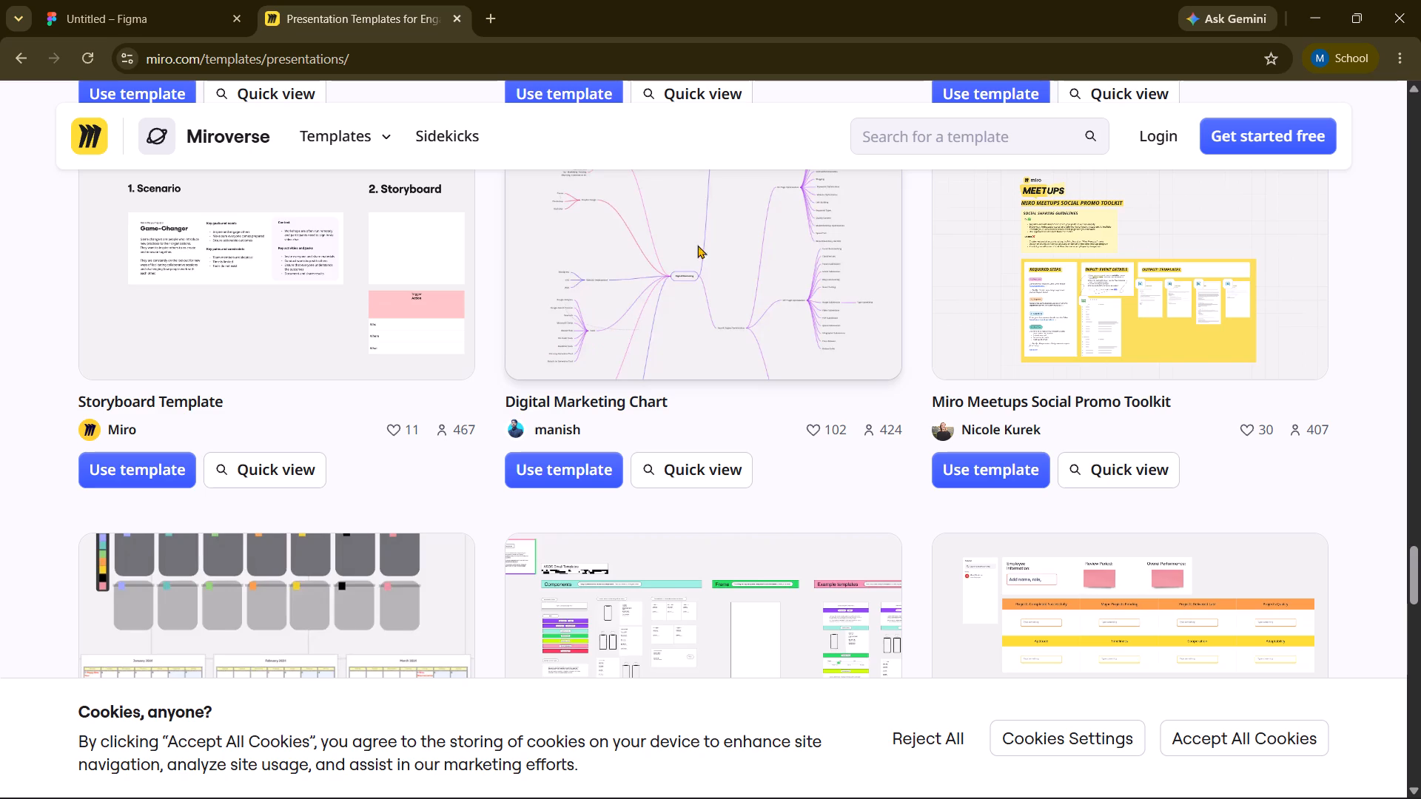
pyautogui.click(716, 247)
pyautogui.scroll(7, 567, 249)
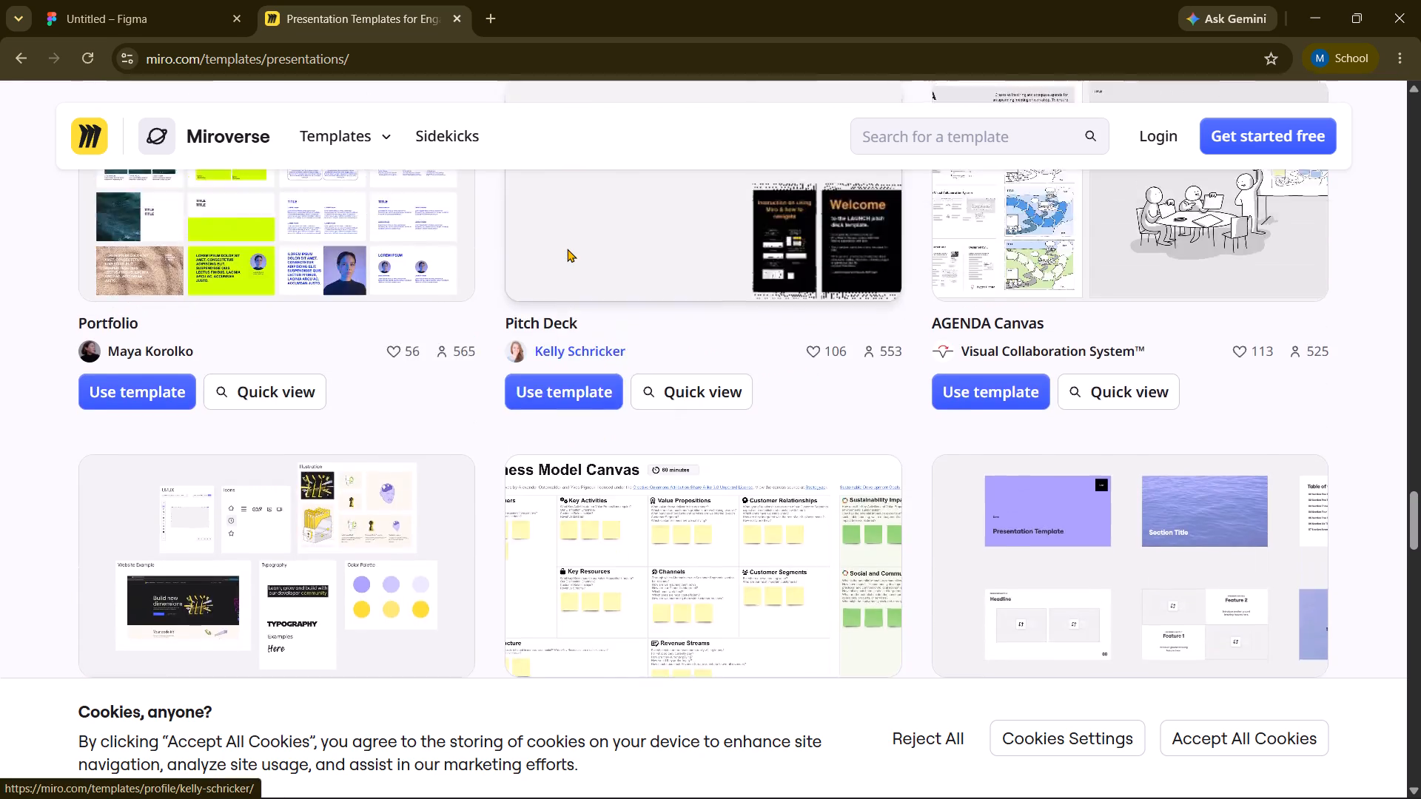
pyautogui.scroll(4, 567, 249)
pyautogui.scroll(-1, 567, 249)
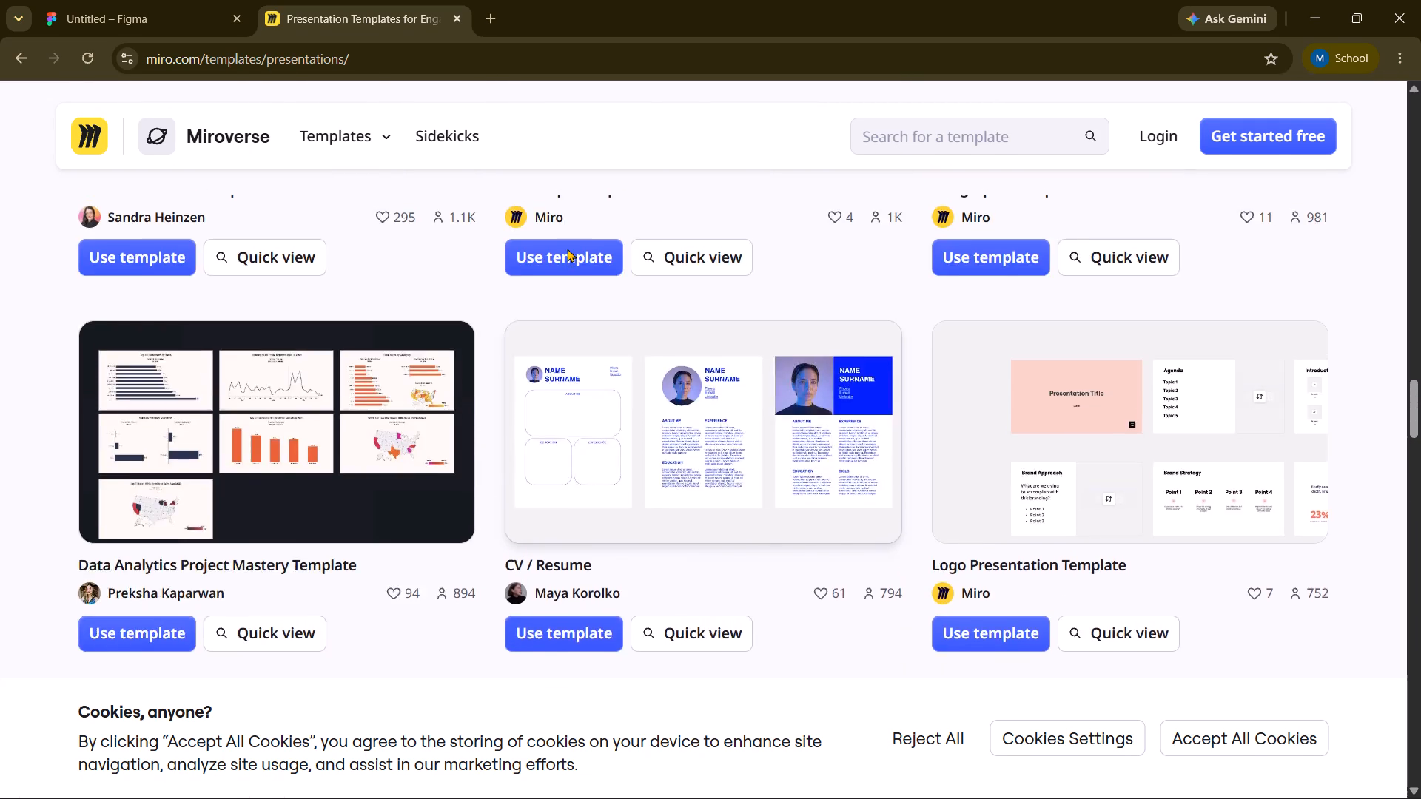
pyautogui.scroll(-5, 567, 249)
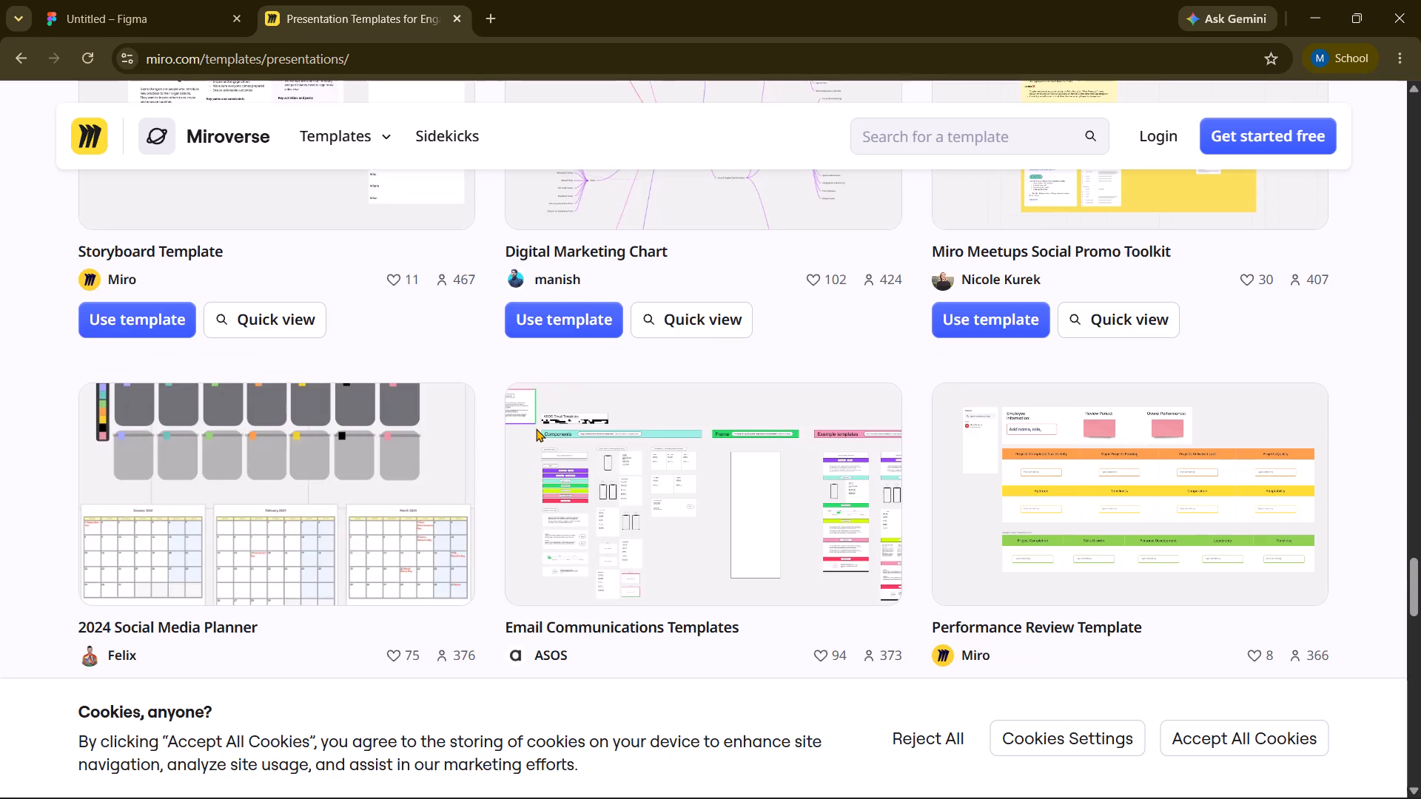
pyautogui.scroll(-4, 543, 485)
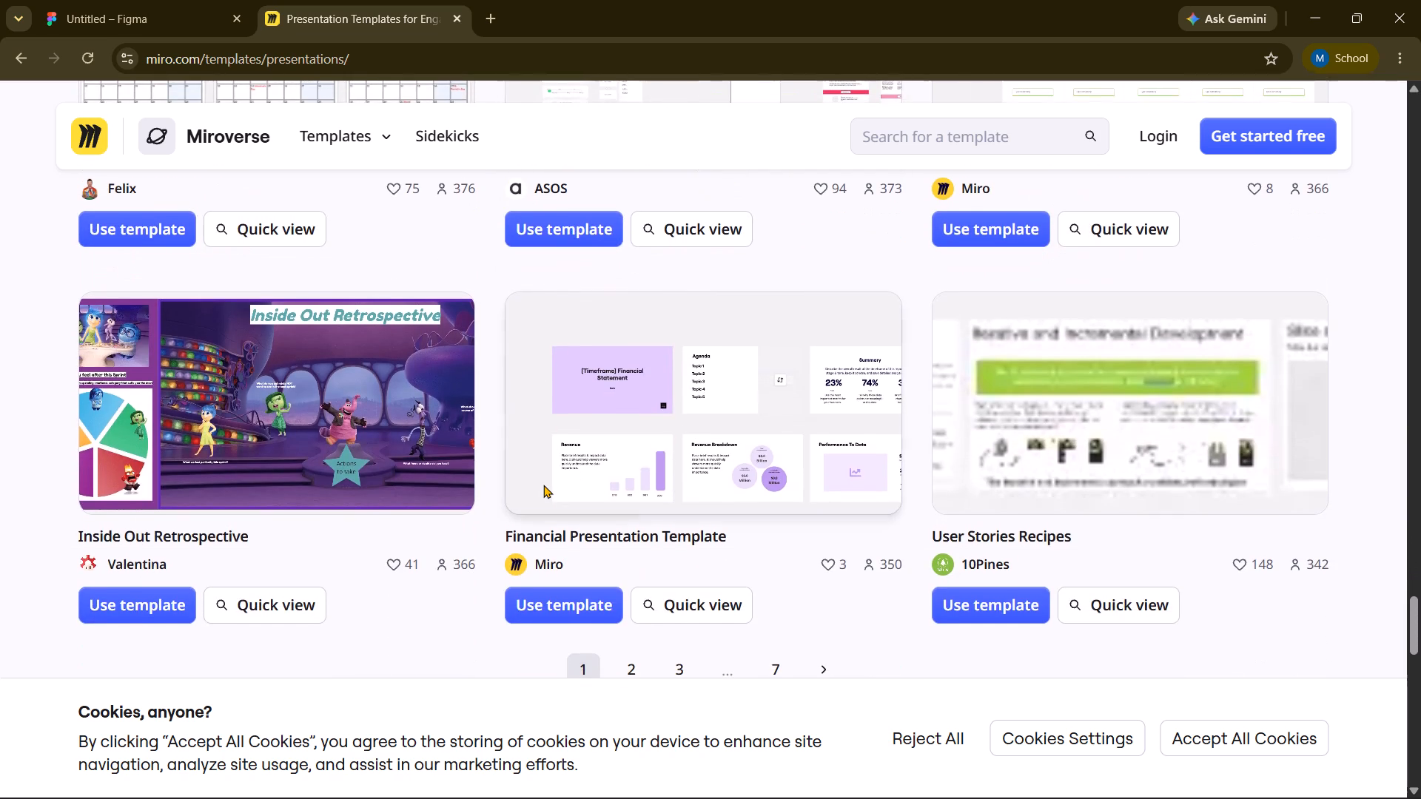
pyautogui.scroll(-2, 543, 485)
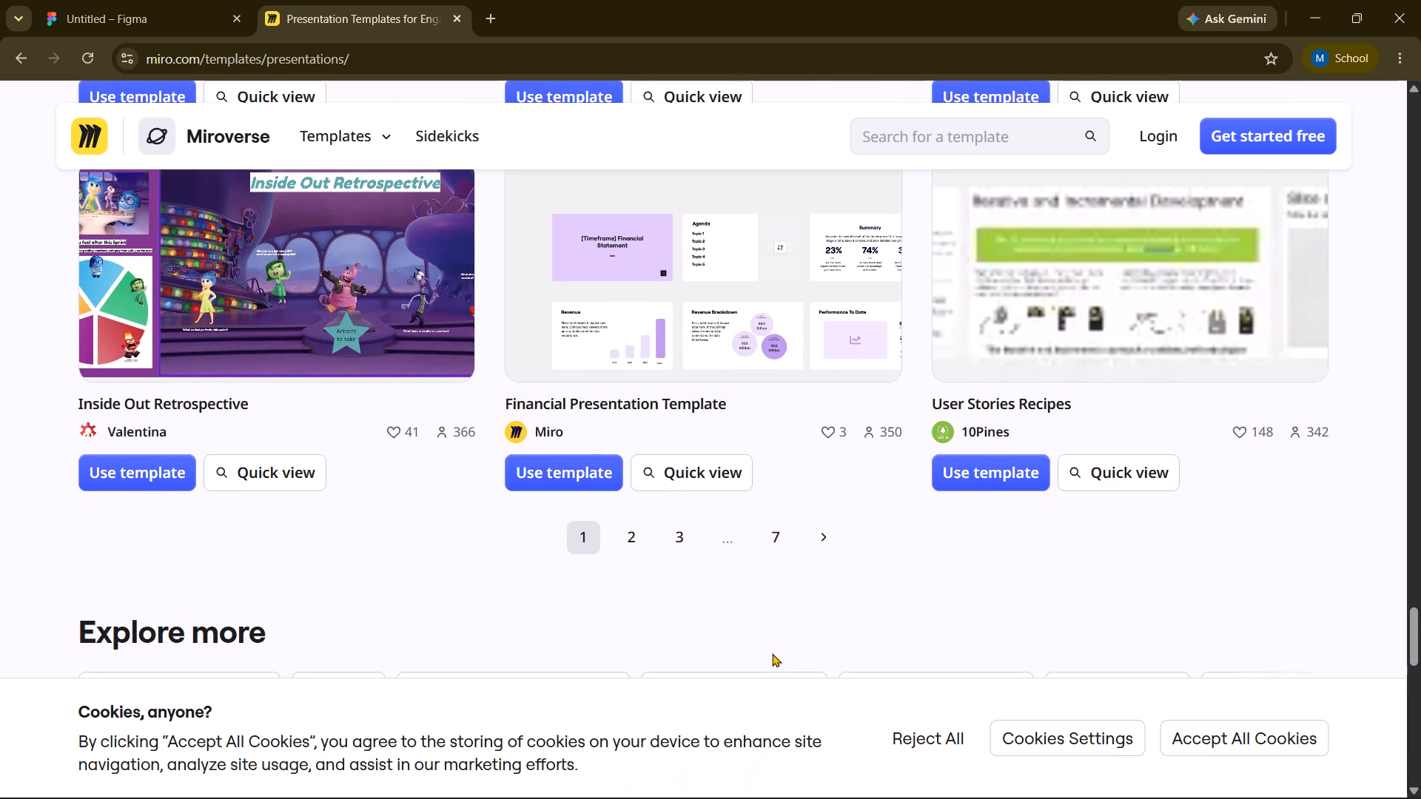
pyautogui.scroll(-2, 772, 653)
pyautogui.scroll(3, 772, 653)
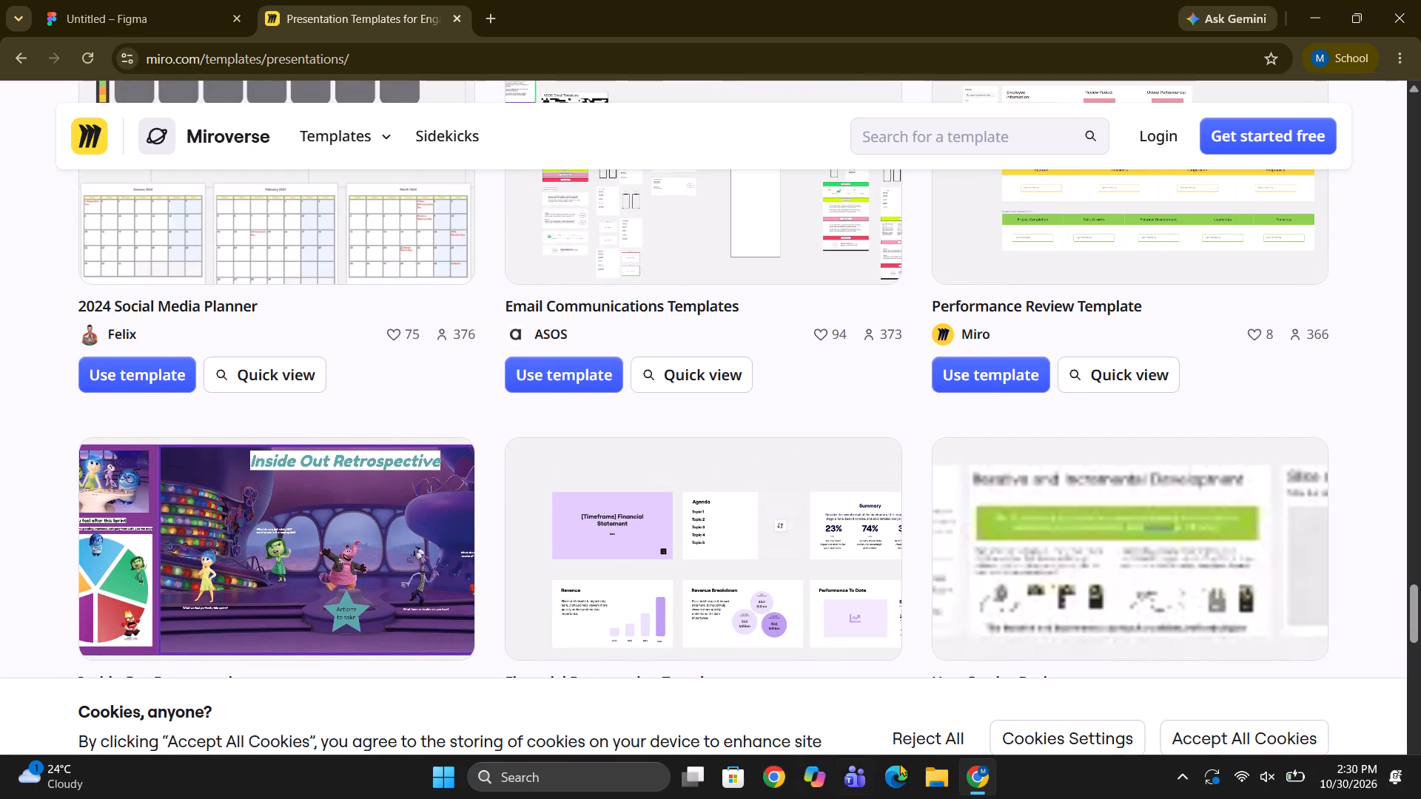
# Minimize the browser and launch Kuro from the desktop.
pyautogui.click(1301, 18)
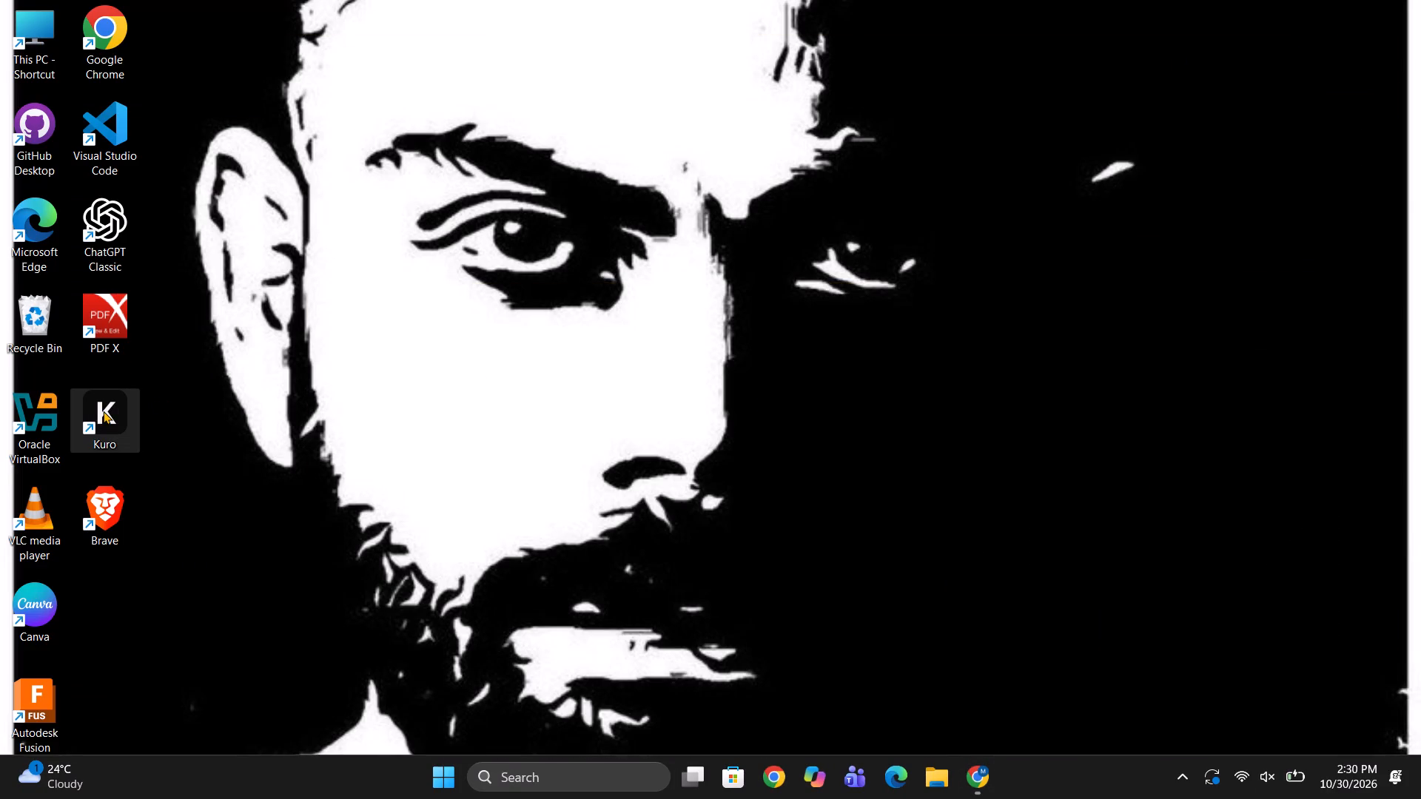
pyautogui.doubleClick(104, 409)
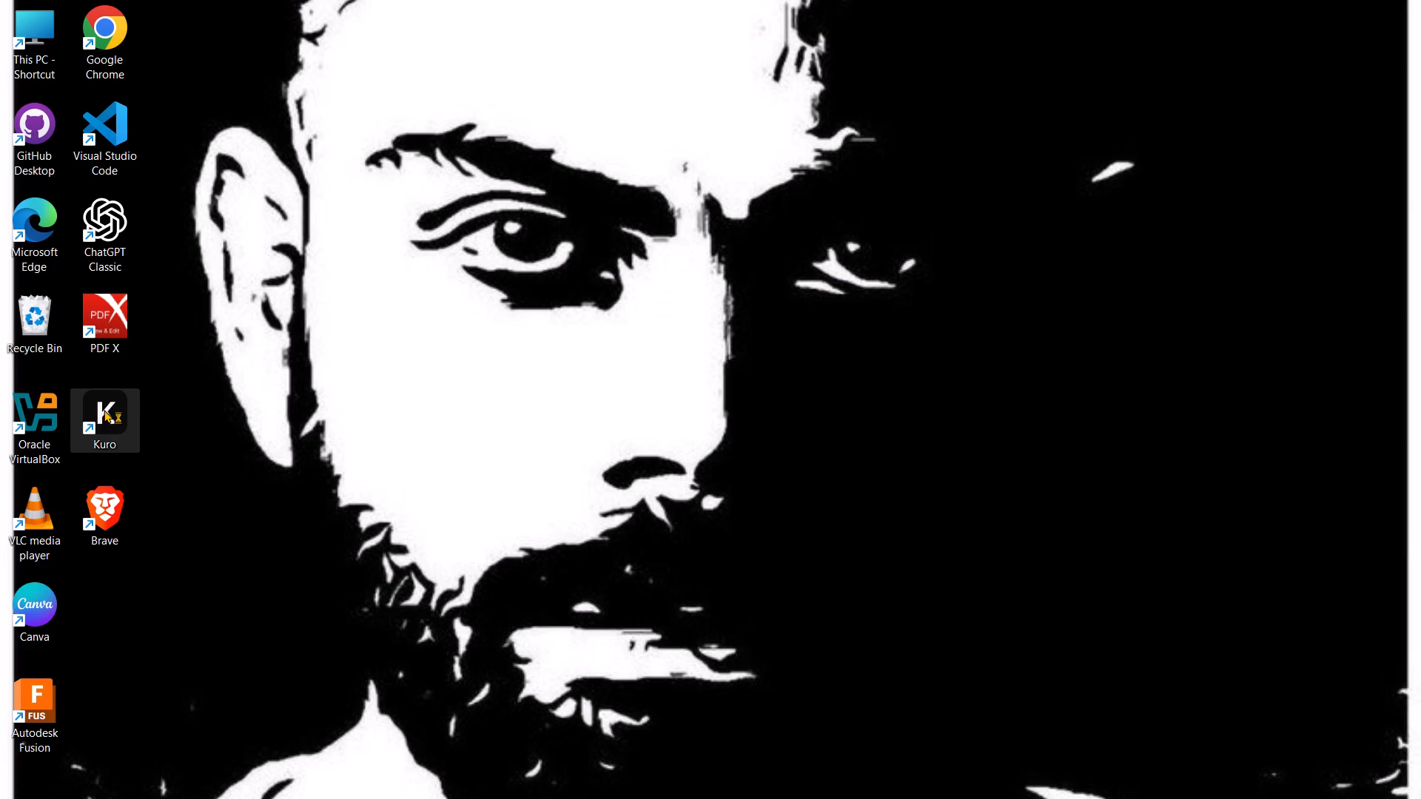
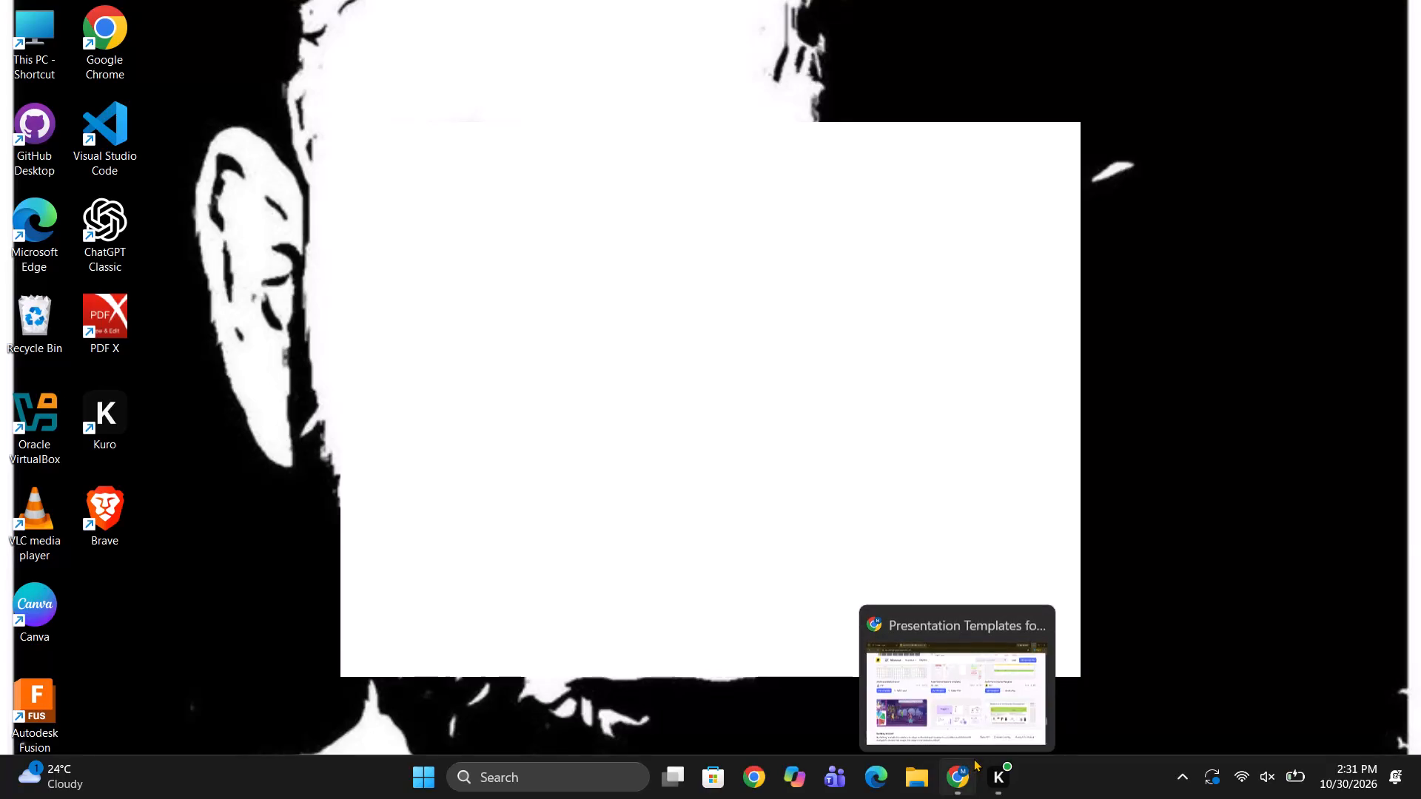
# Switch back to Chrome and open the Customer Journey Map category from the presentation templates page's Explore more section.
pyautogui.click(945, 781)
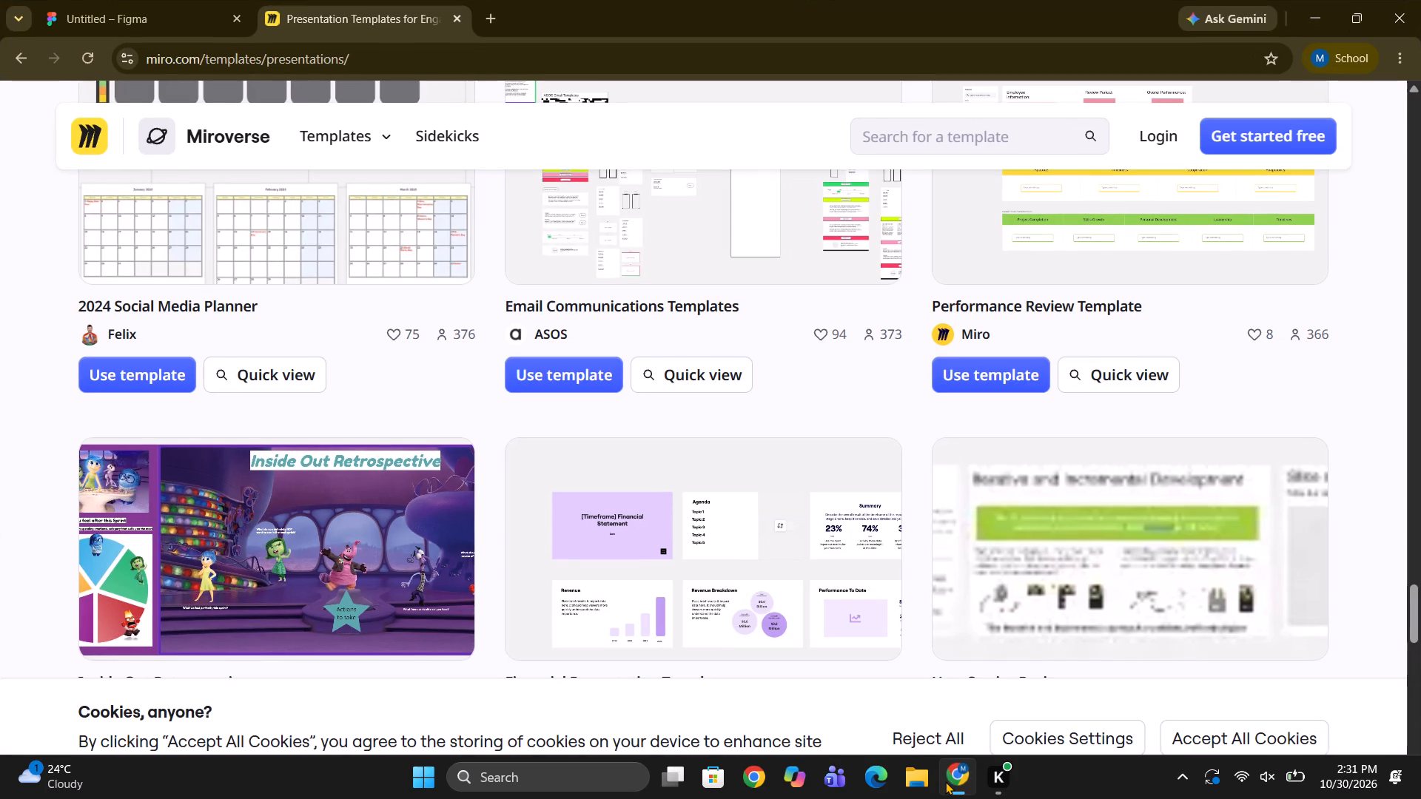
pyautogui.scroll(-3, 749, 567)
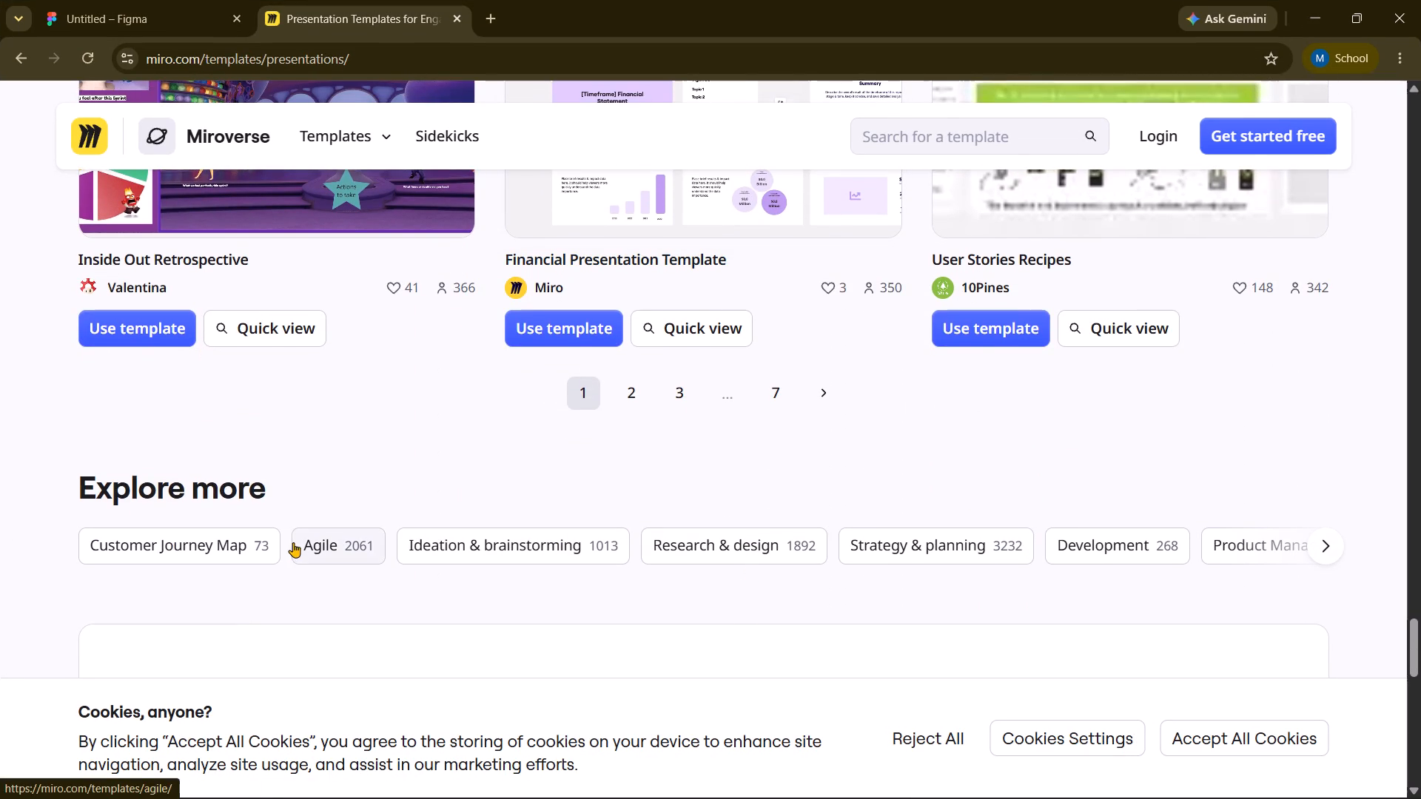
pyautogui.click(181, 541)
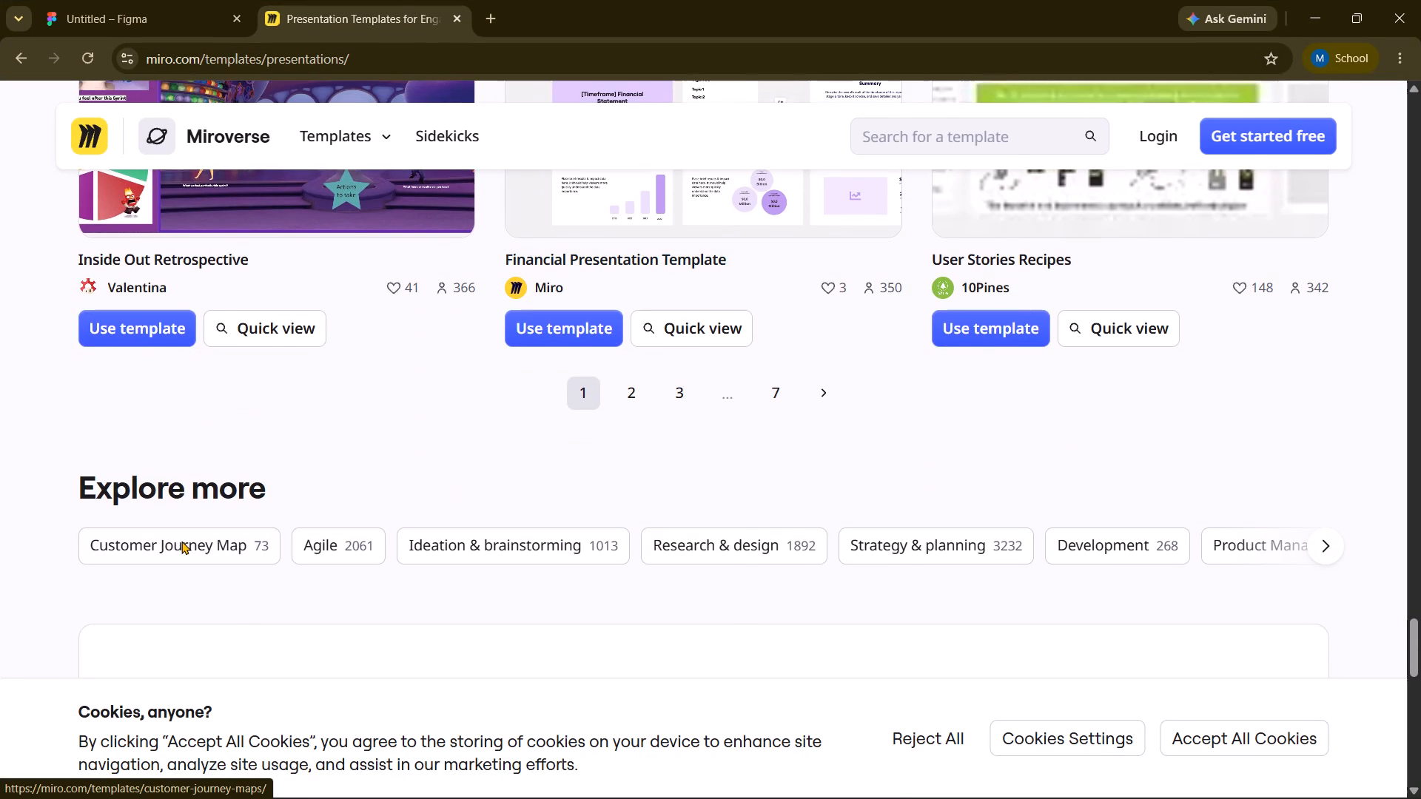
# Browse the customer journey map templates down past the Detailed Customer Journey Map for layout references.
pyautogui.scroll(-1, 334, 525)
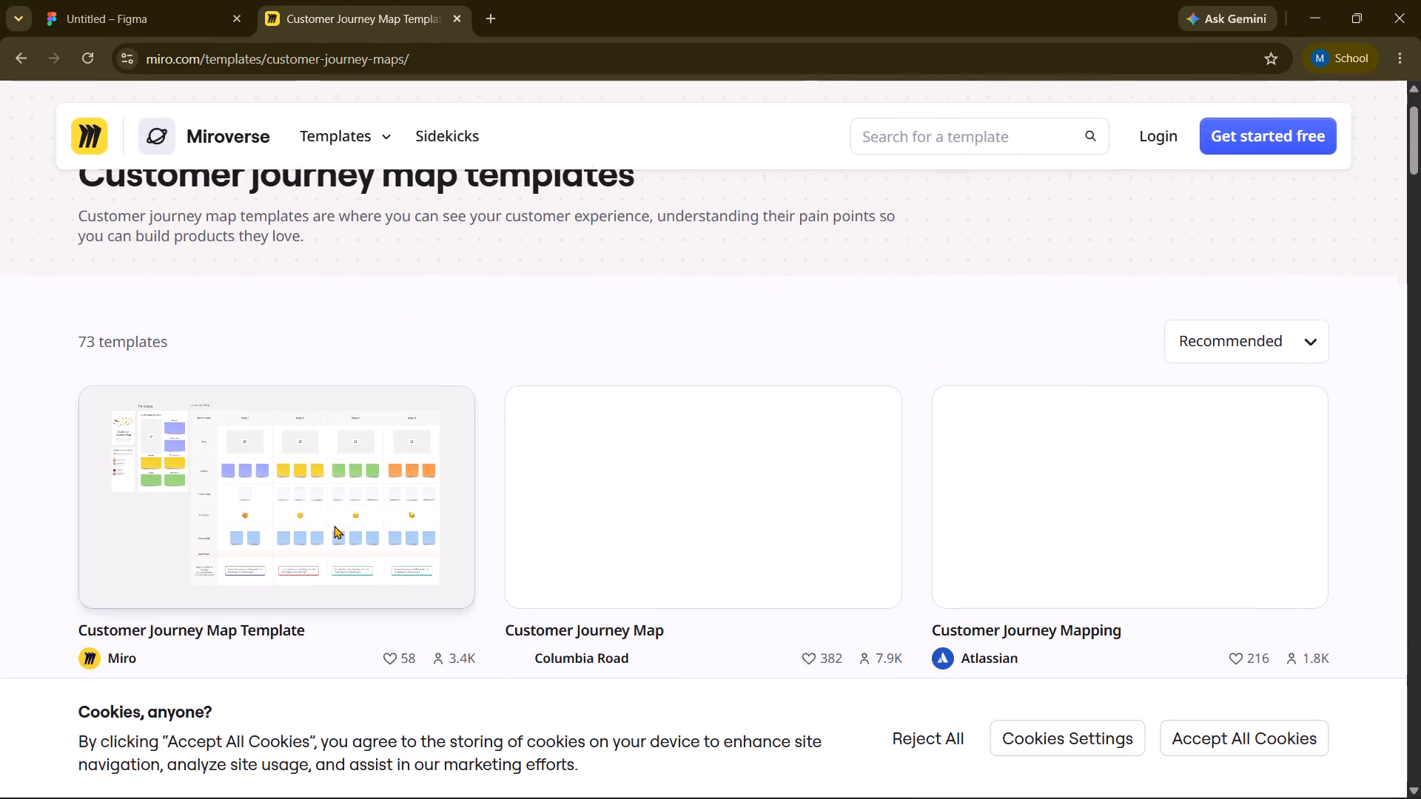
pyautogui.scroll(-1, 334, 525)
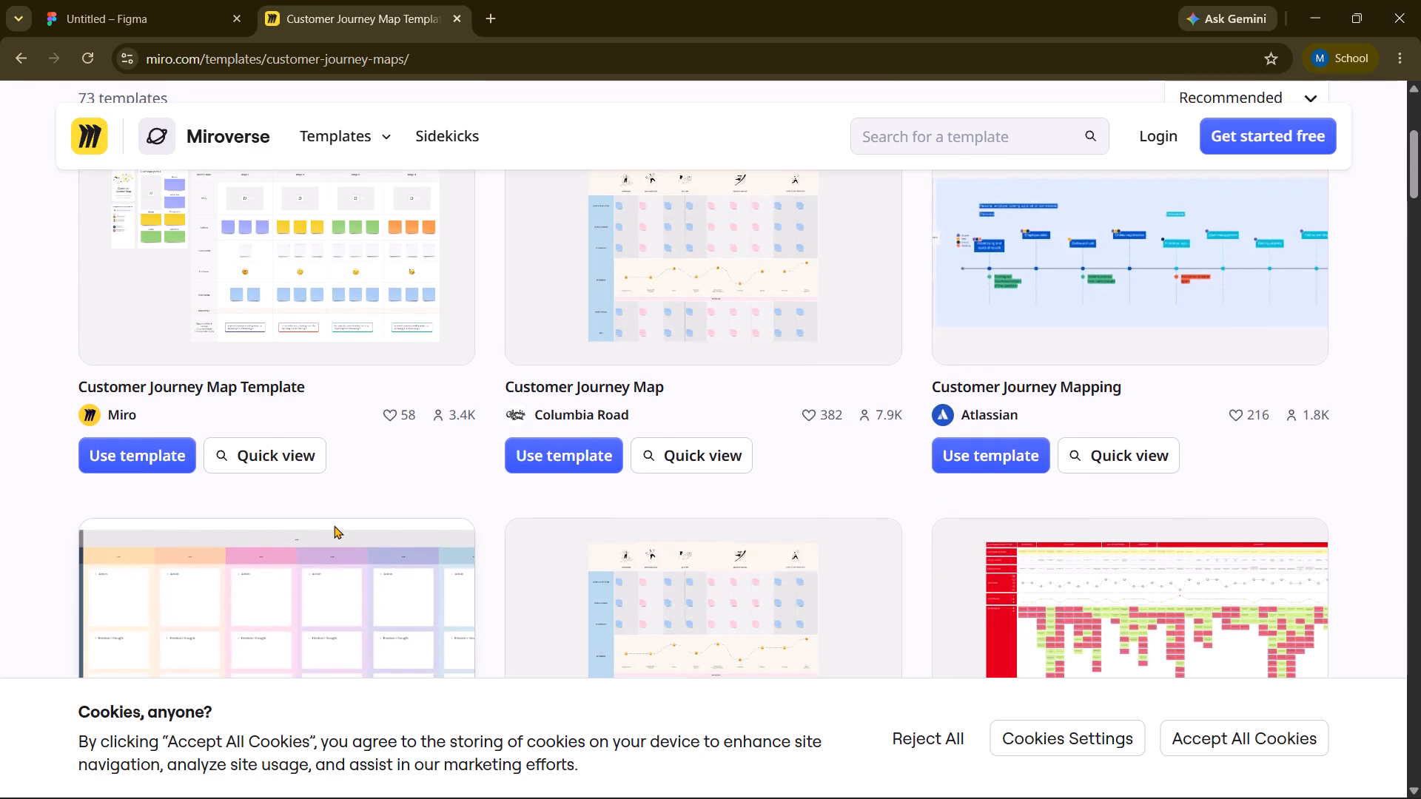
pyautogui.scroll(-5, 334, 525)
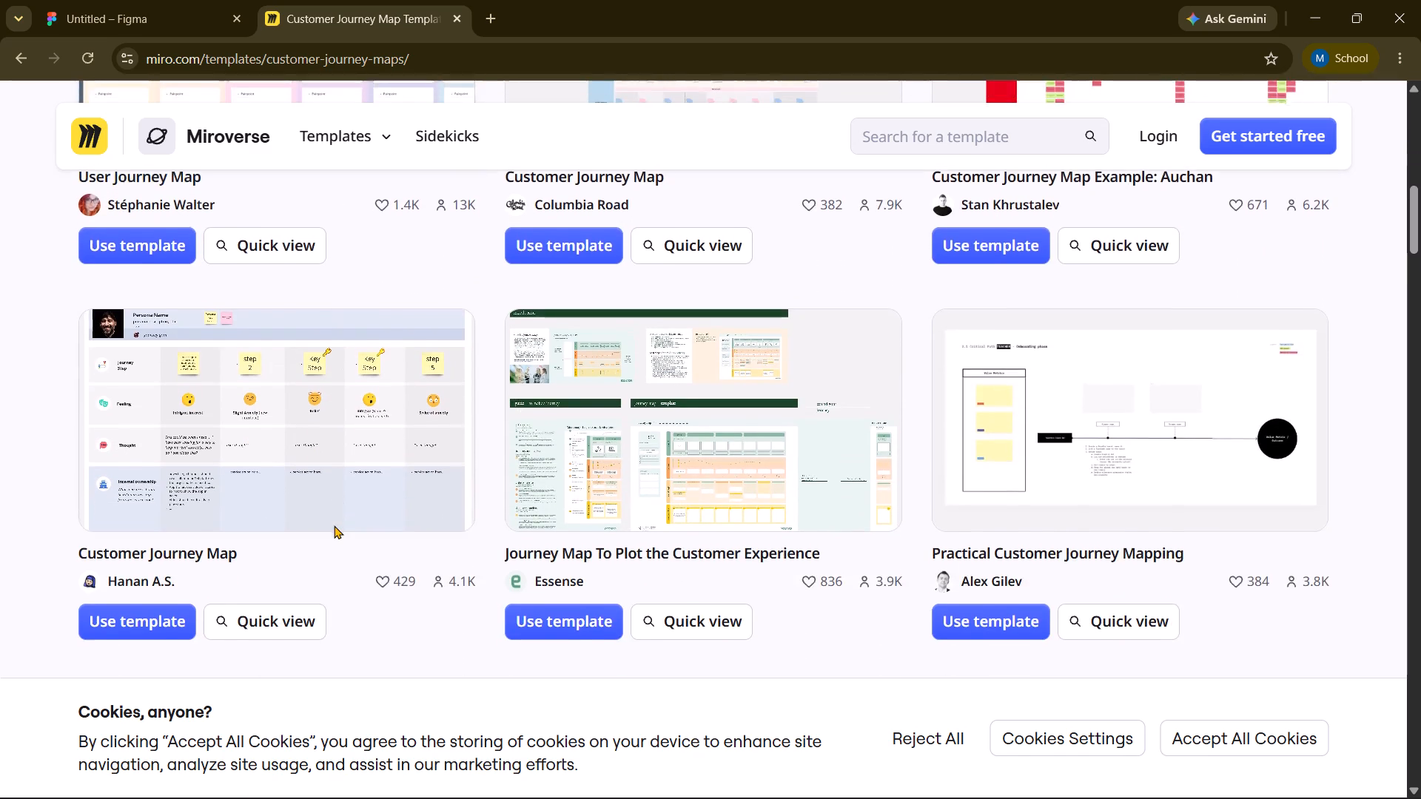
pyautogui.scroll(-4, 334, 525)
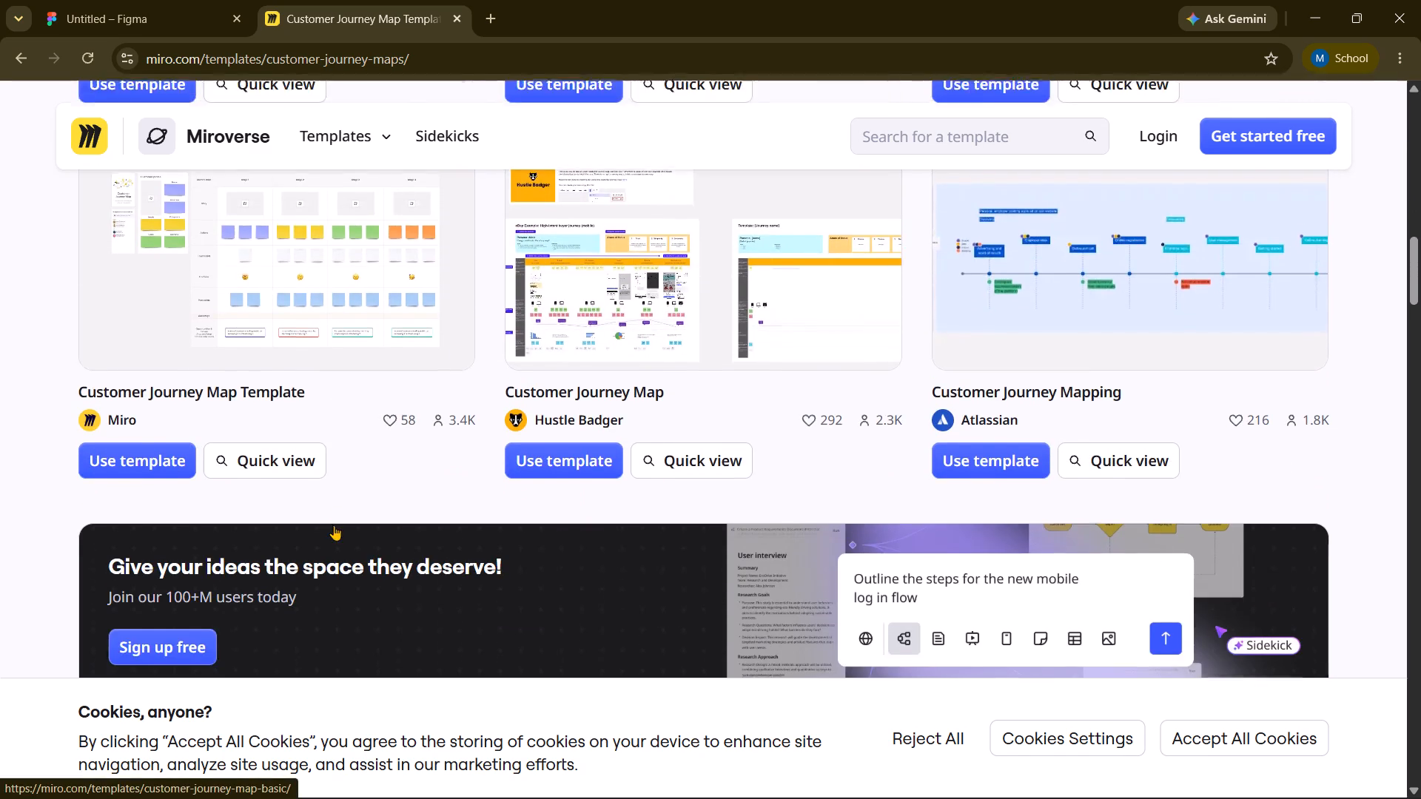
pyautogui.scroll(-5, 334, 525)
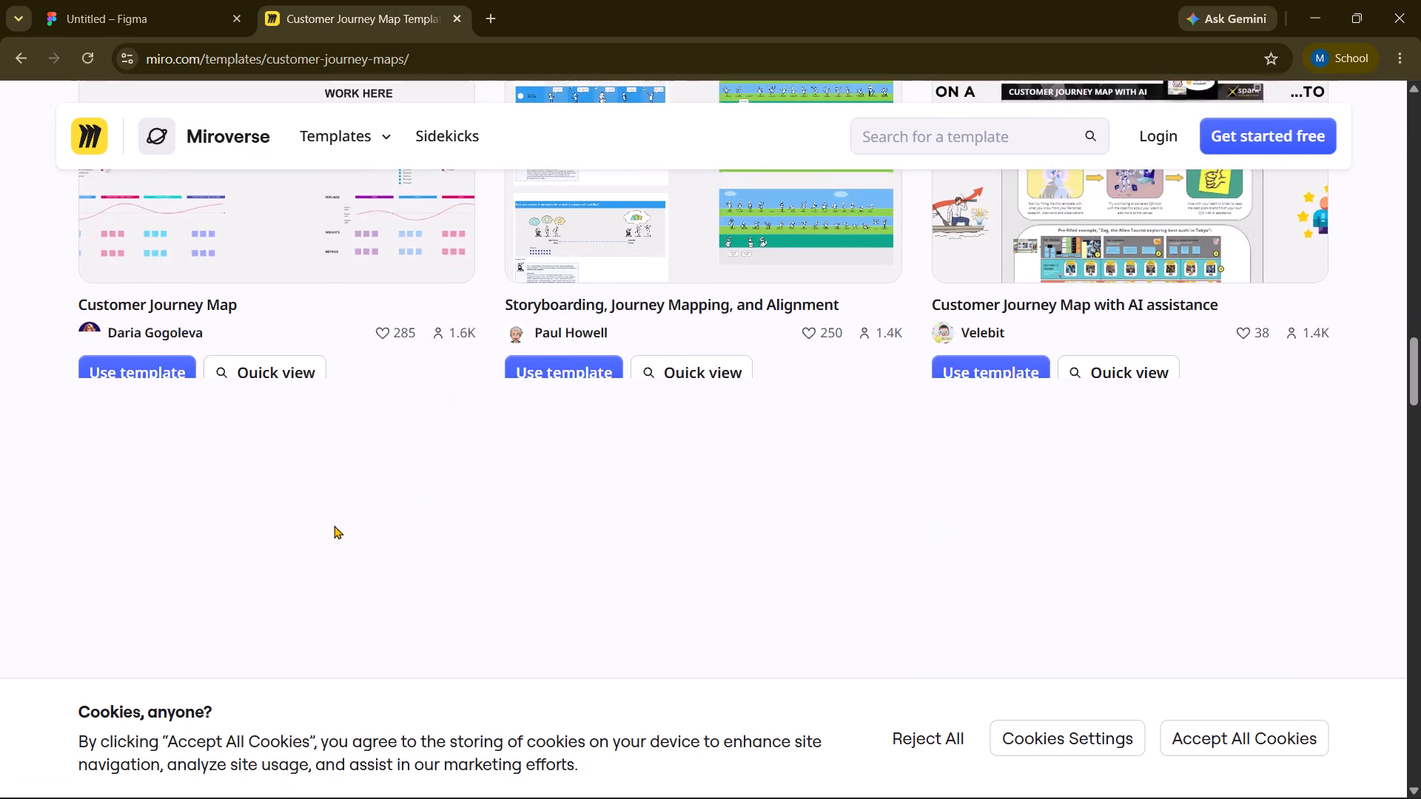
pyautogui.scroll(-3, 334, 525)
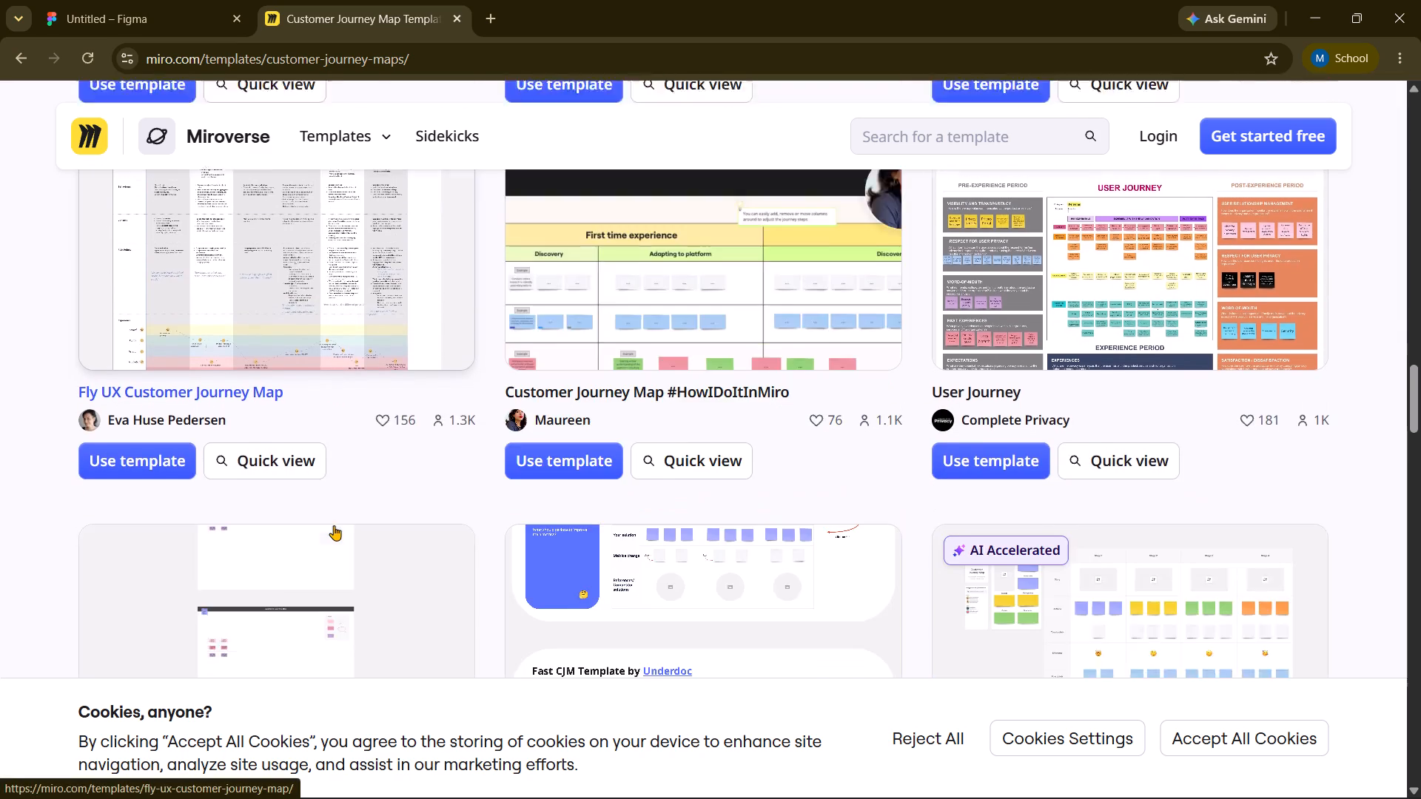
pyautogui.scroll(-4, 334, 525)
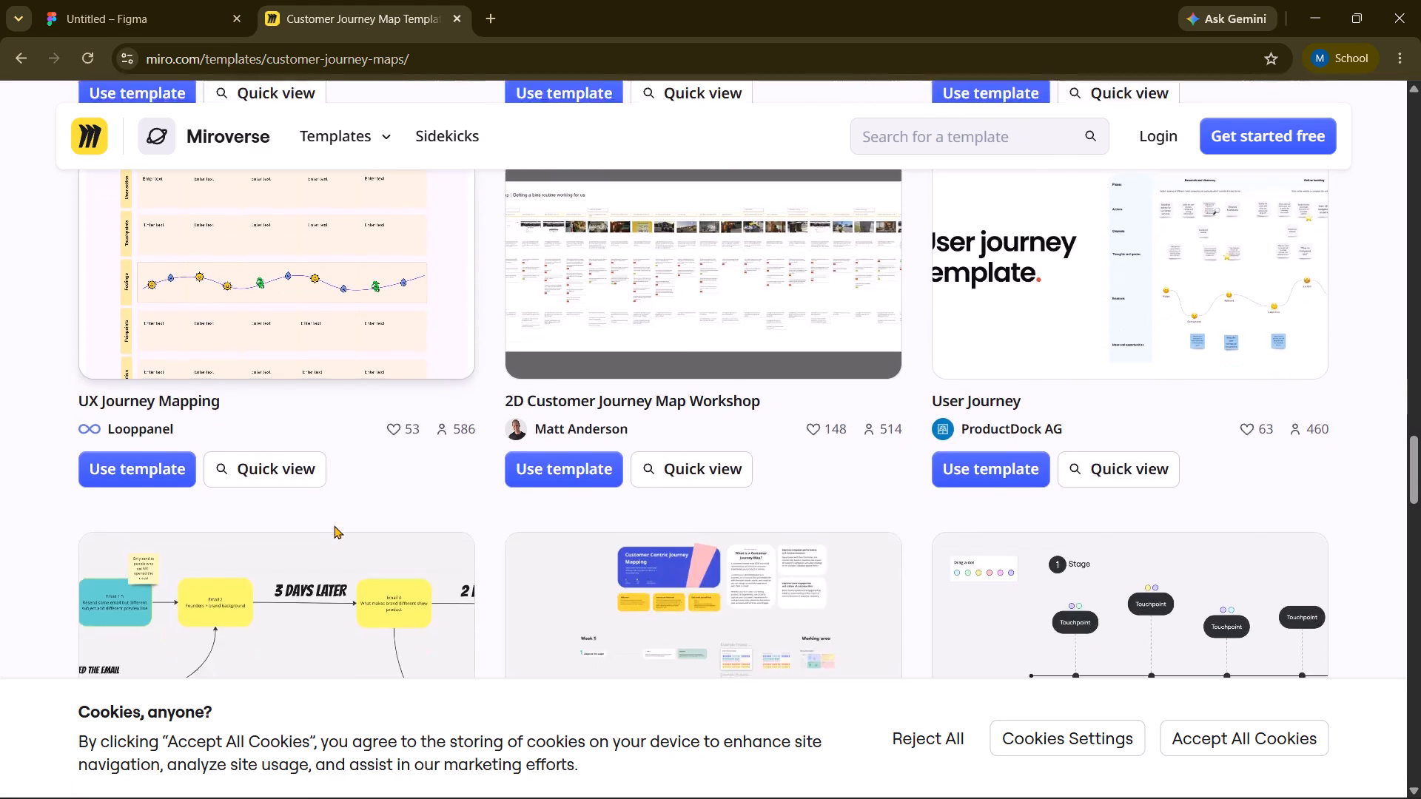
pyautogui.scroll(-10, 334, 525)
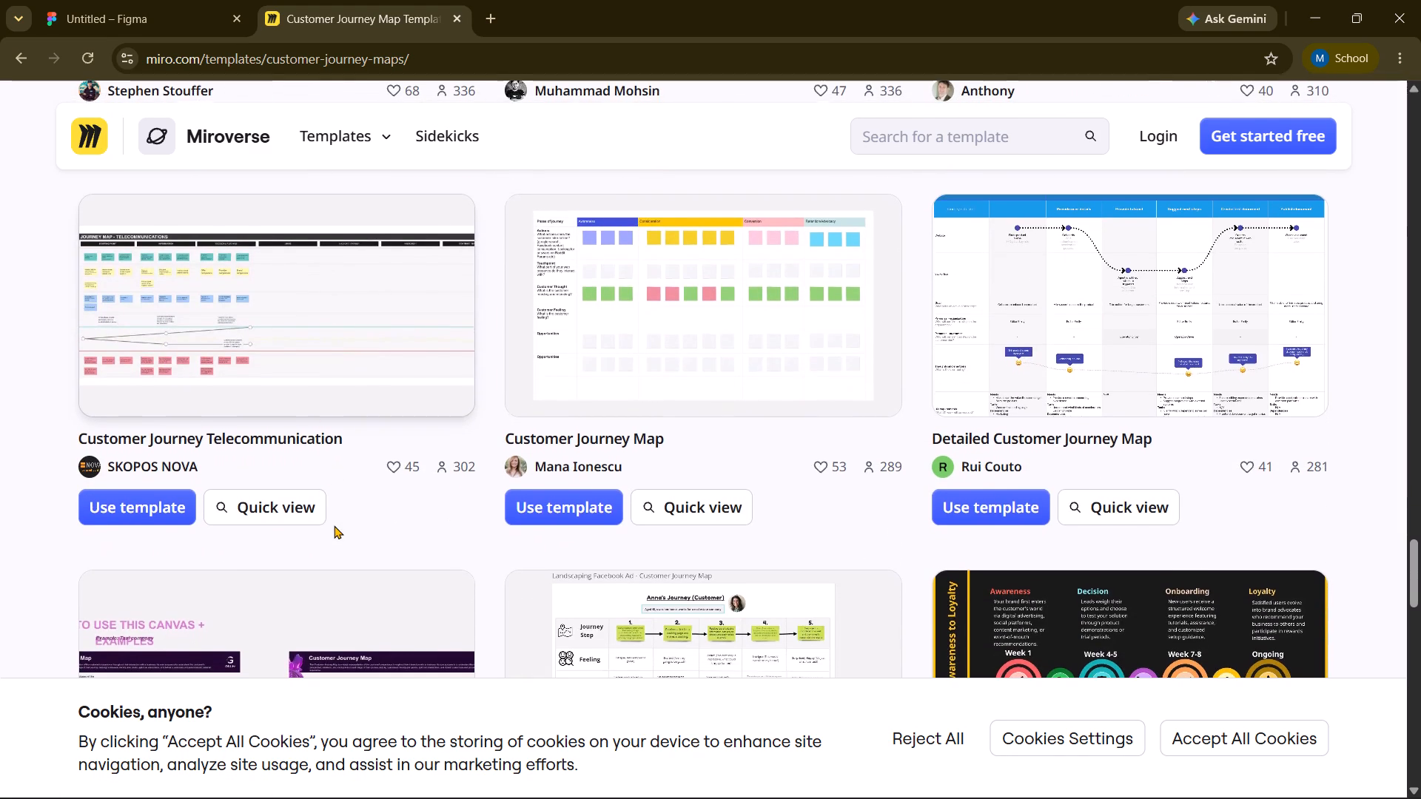
# Open Miroverse's Wireframing & prototyping template category and look over its first templates.
pyautogui.click(380, 131)
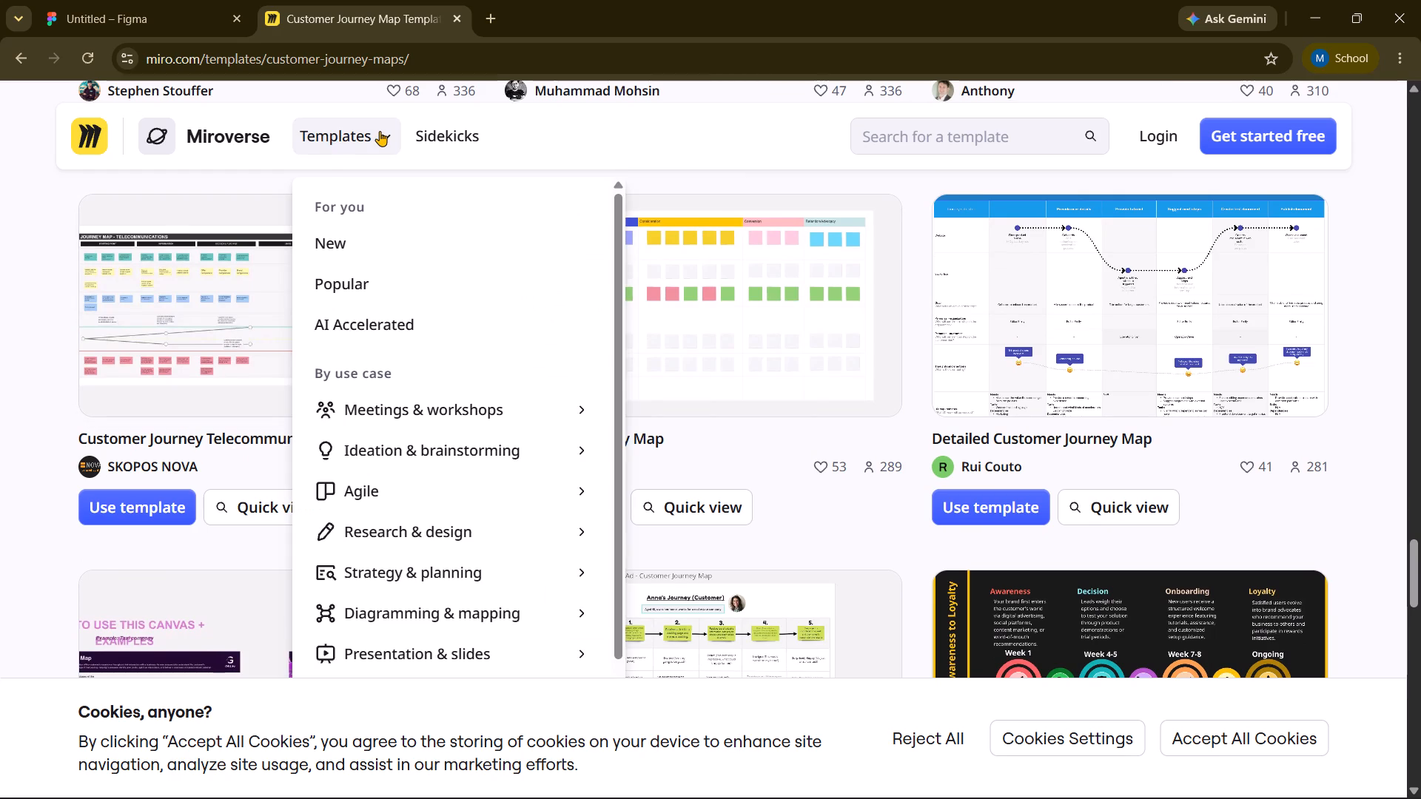
pyautogui.scroll(-2, 426, 345)
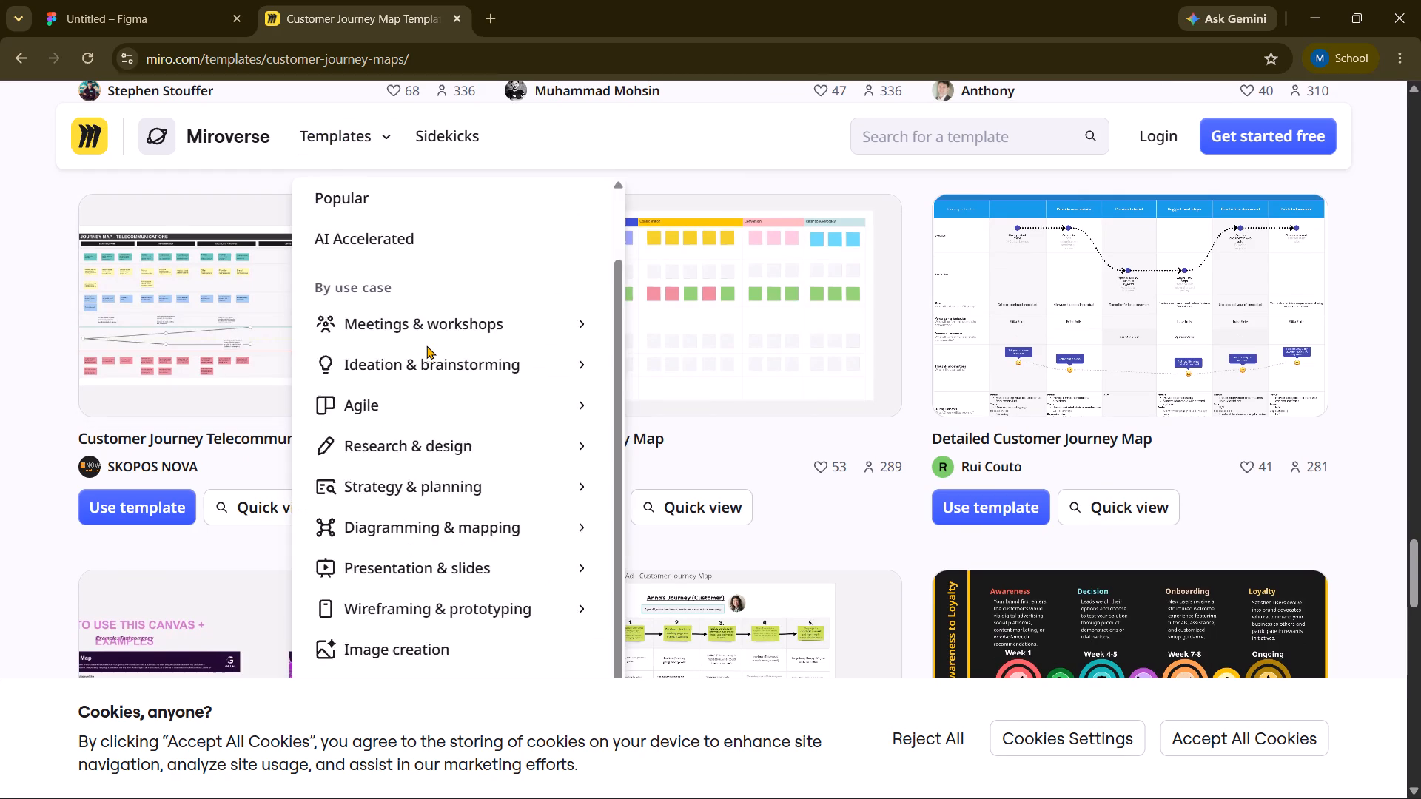
pyautogui.scroll(-3, 426, 345)
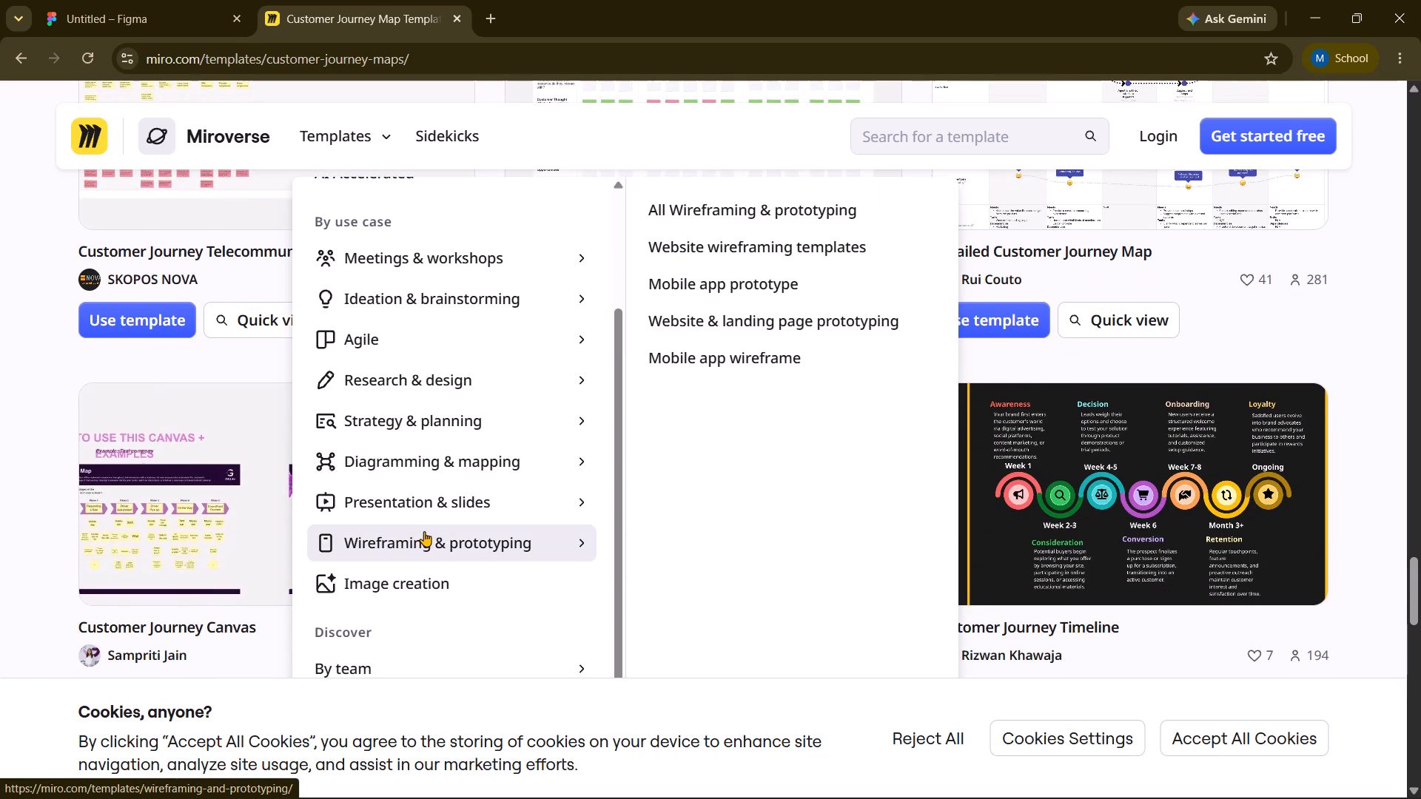
pyautogui.click(424, 531)
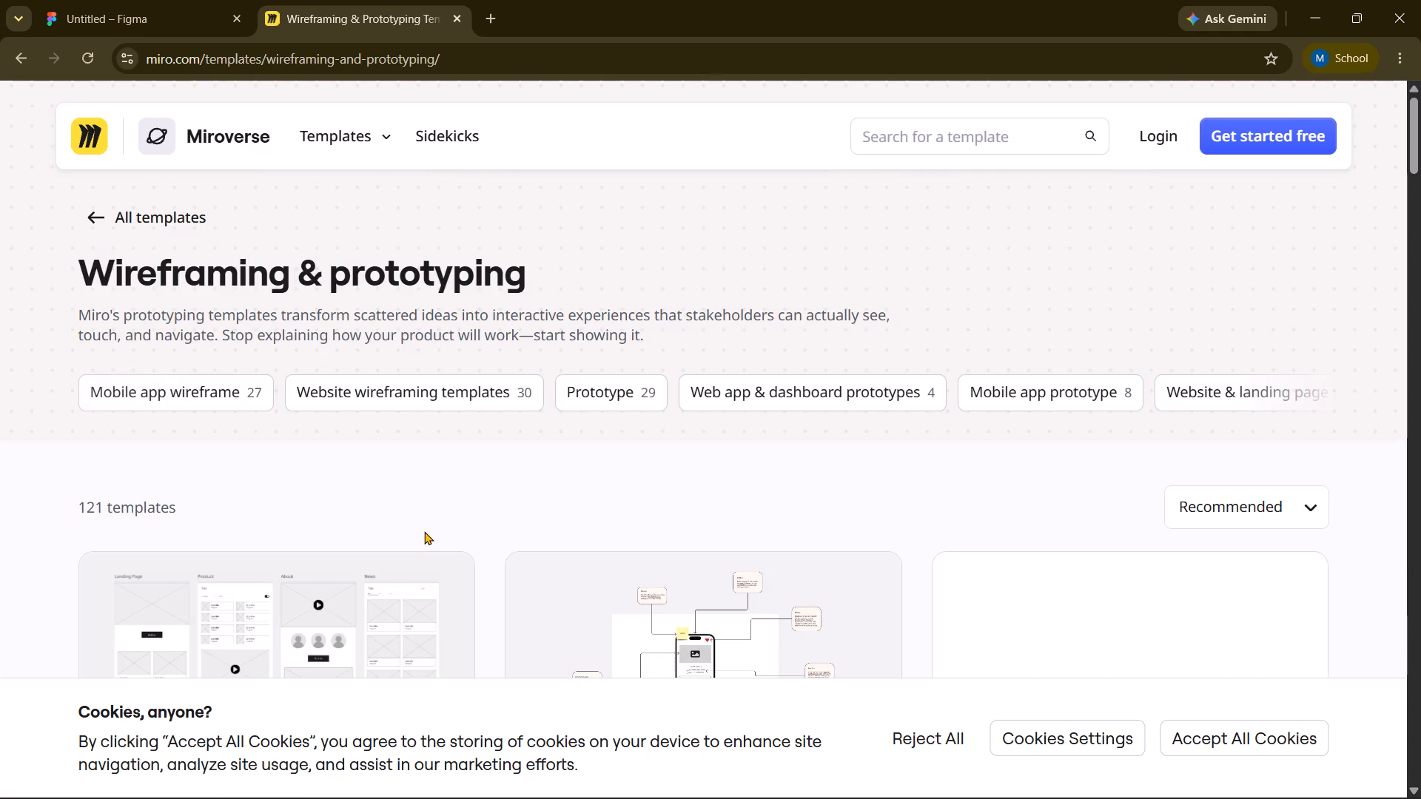
pyautogui.scroll(-1, 424, 531)
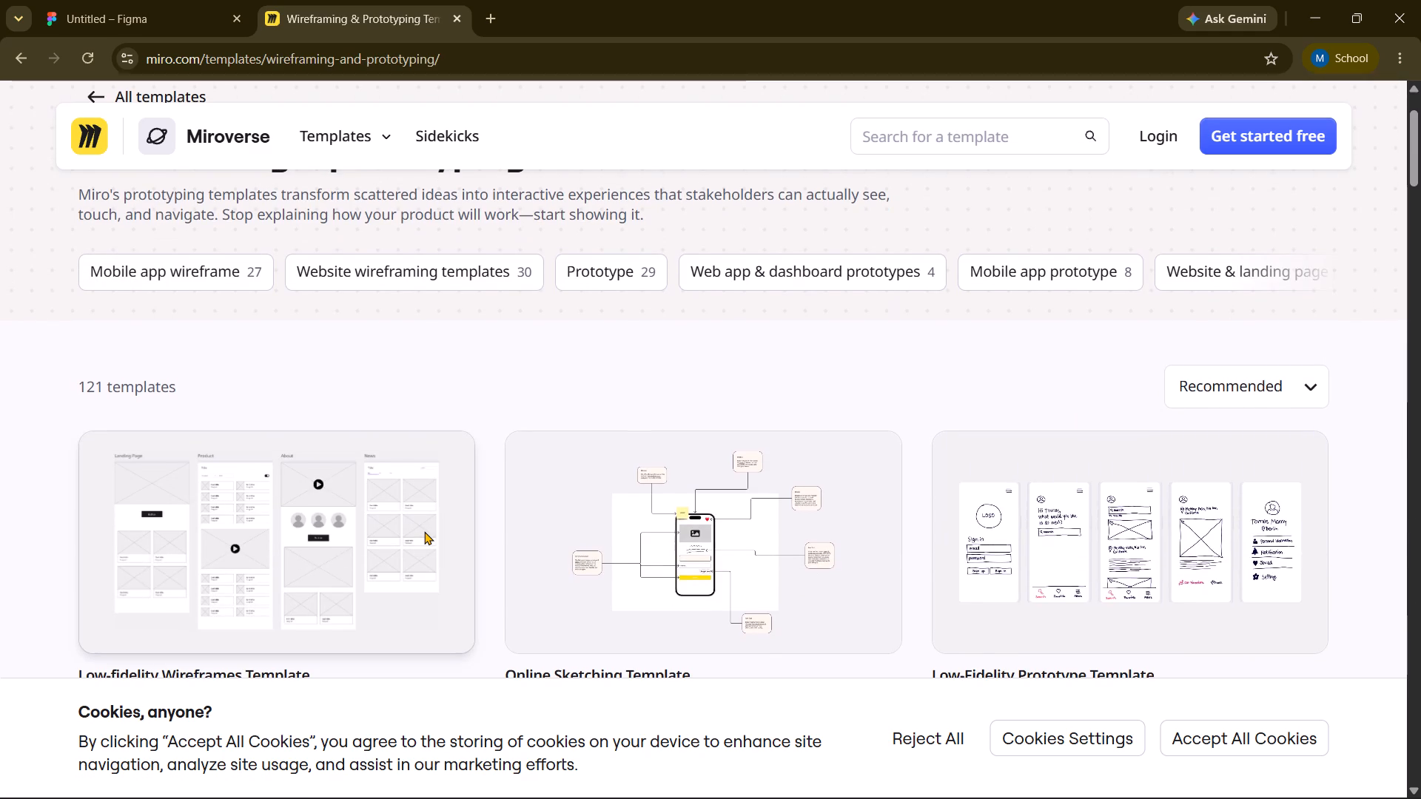
# Open the Roadmap templates under Strategy & planning and glance over the first ones.
pyautogui.click(368, 146)
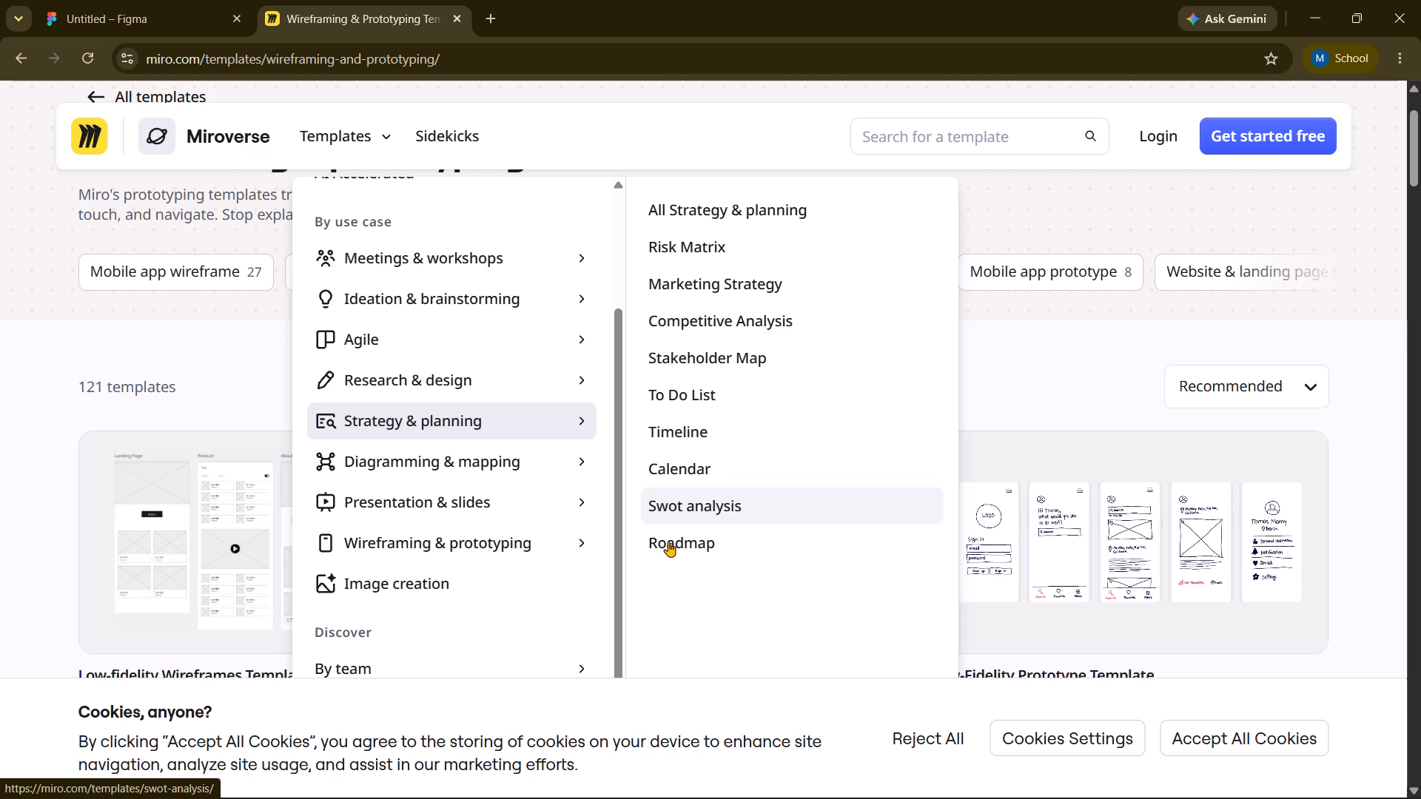
pyautogui.click(669, 542)
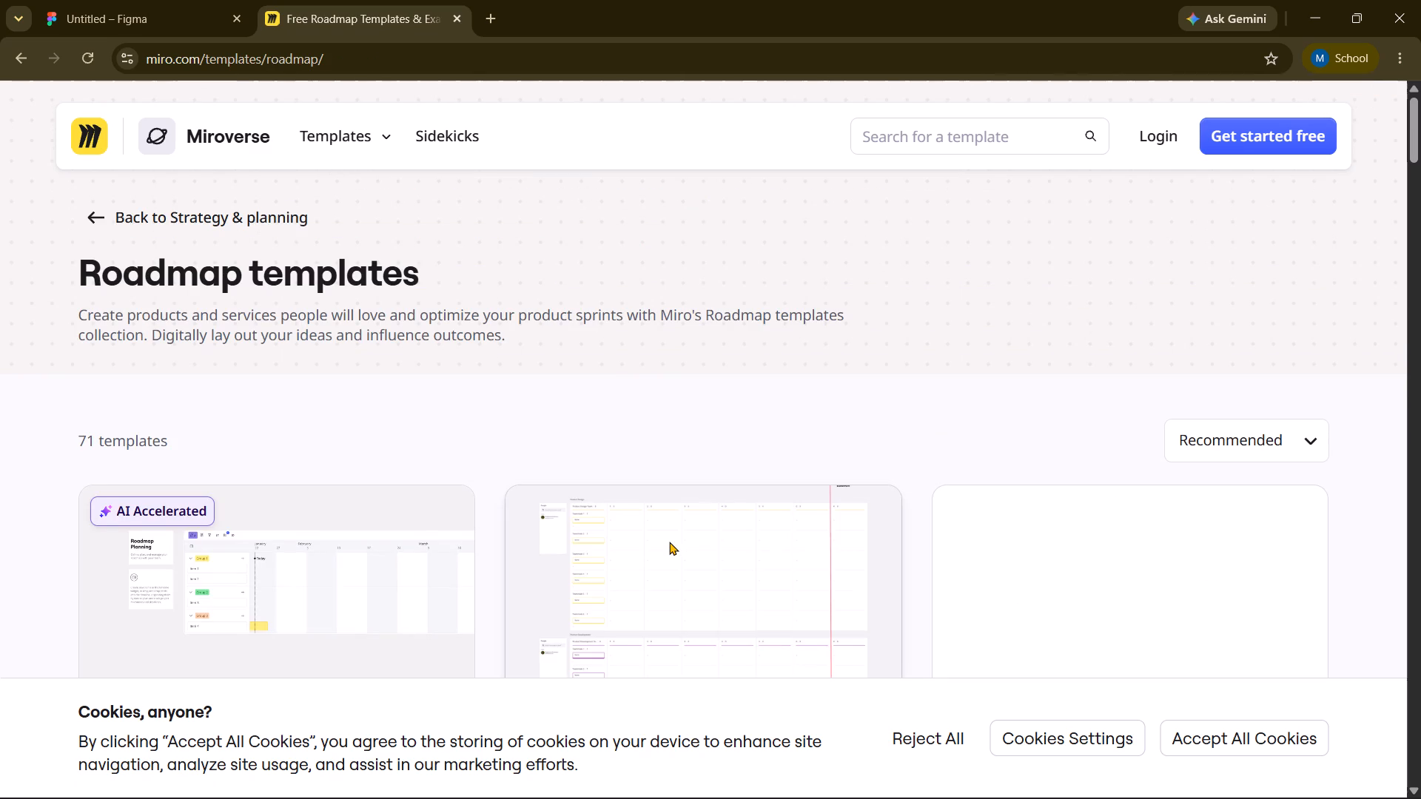
pyautogui.scroll(-3, 669, 542)
pyautogui.scroll(2, 669, 542)
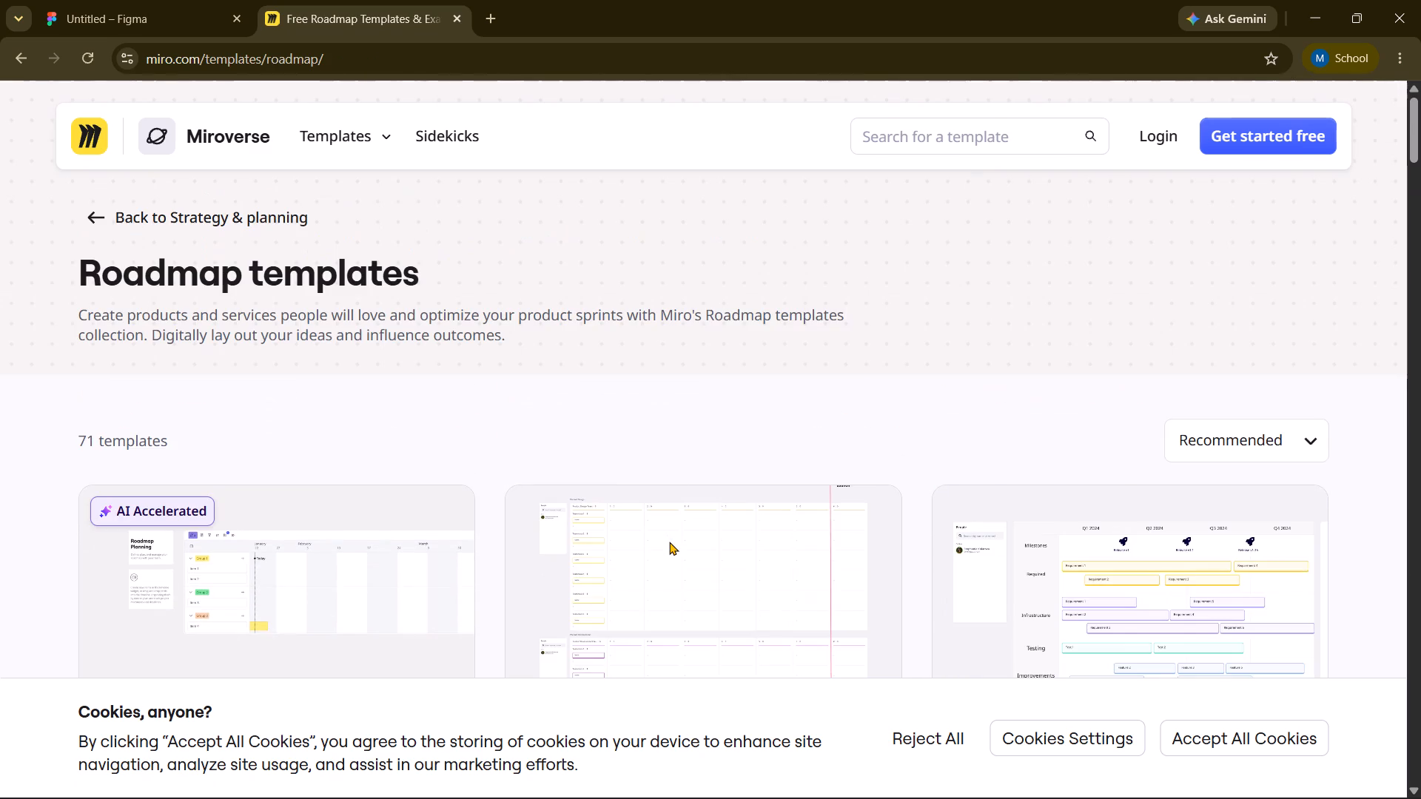
# Open the Flowchart templates under Diagramming & mapping and examine them down to the Headcount Approval Process Flowchart row.
pyautogui.click(394, 144)
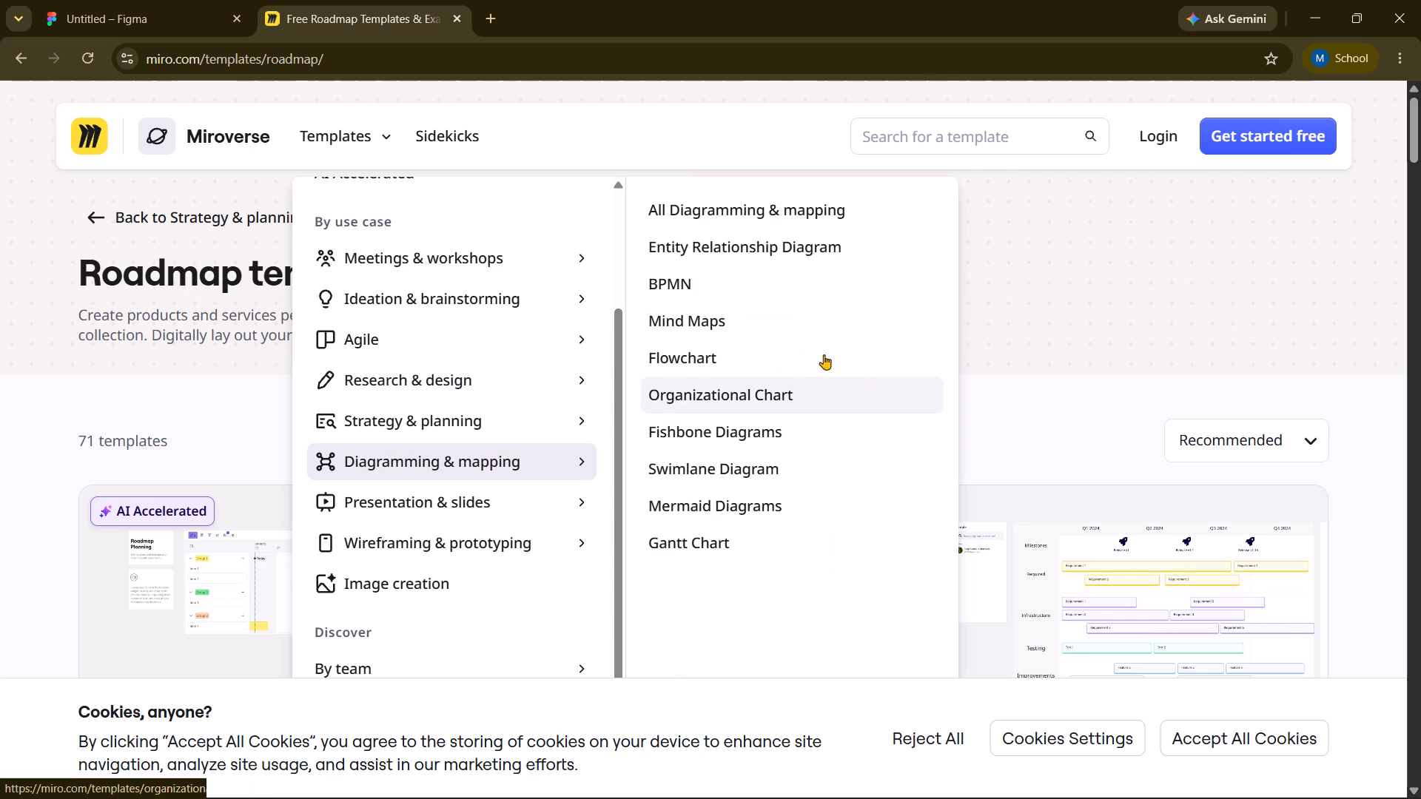
pyautogui.click(787, 355)
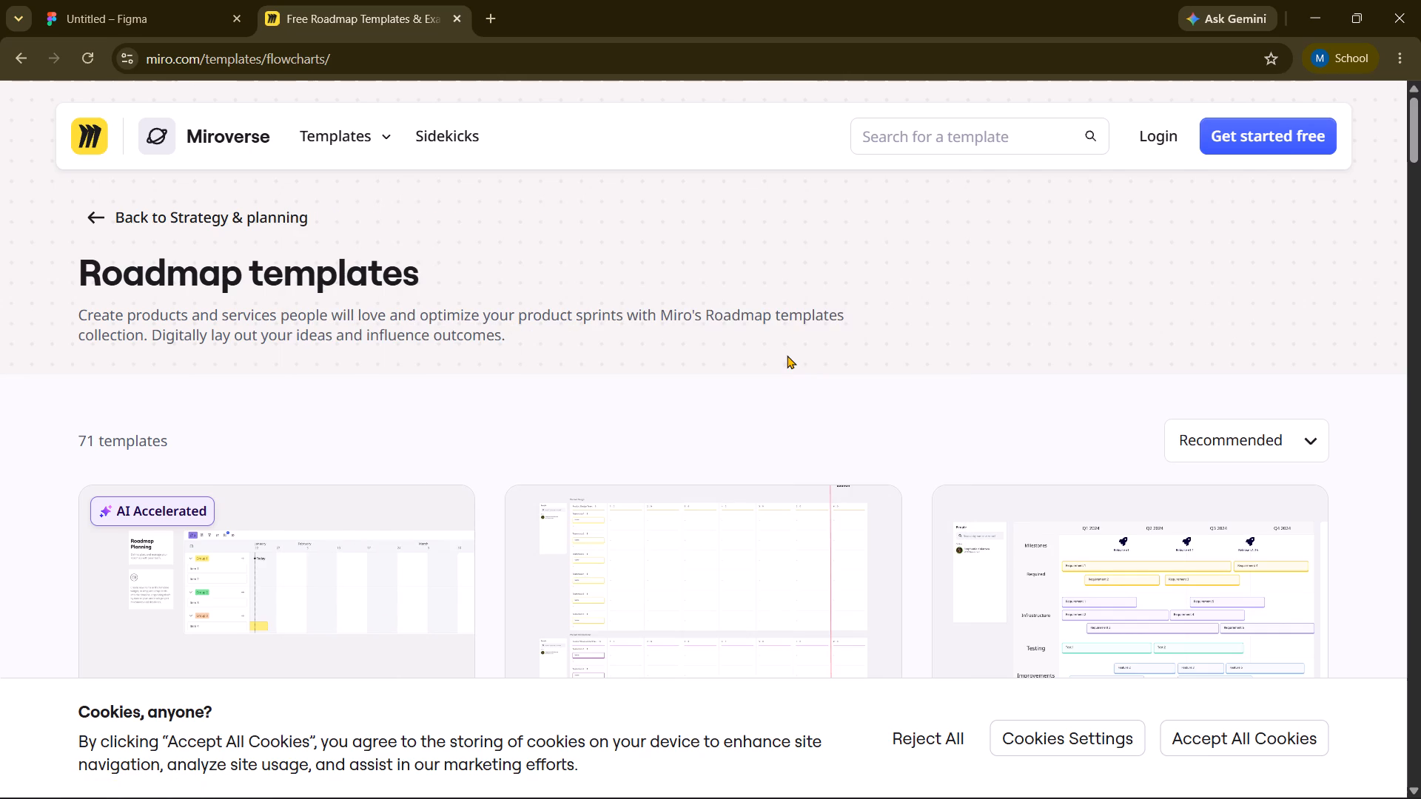
pyautogui.scroll(-2, 662, 476)
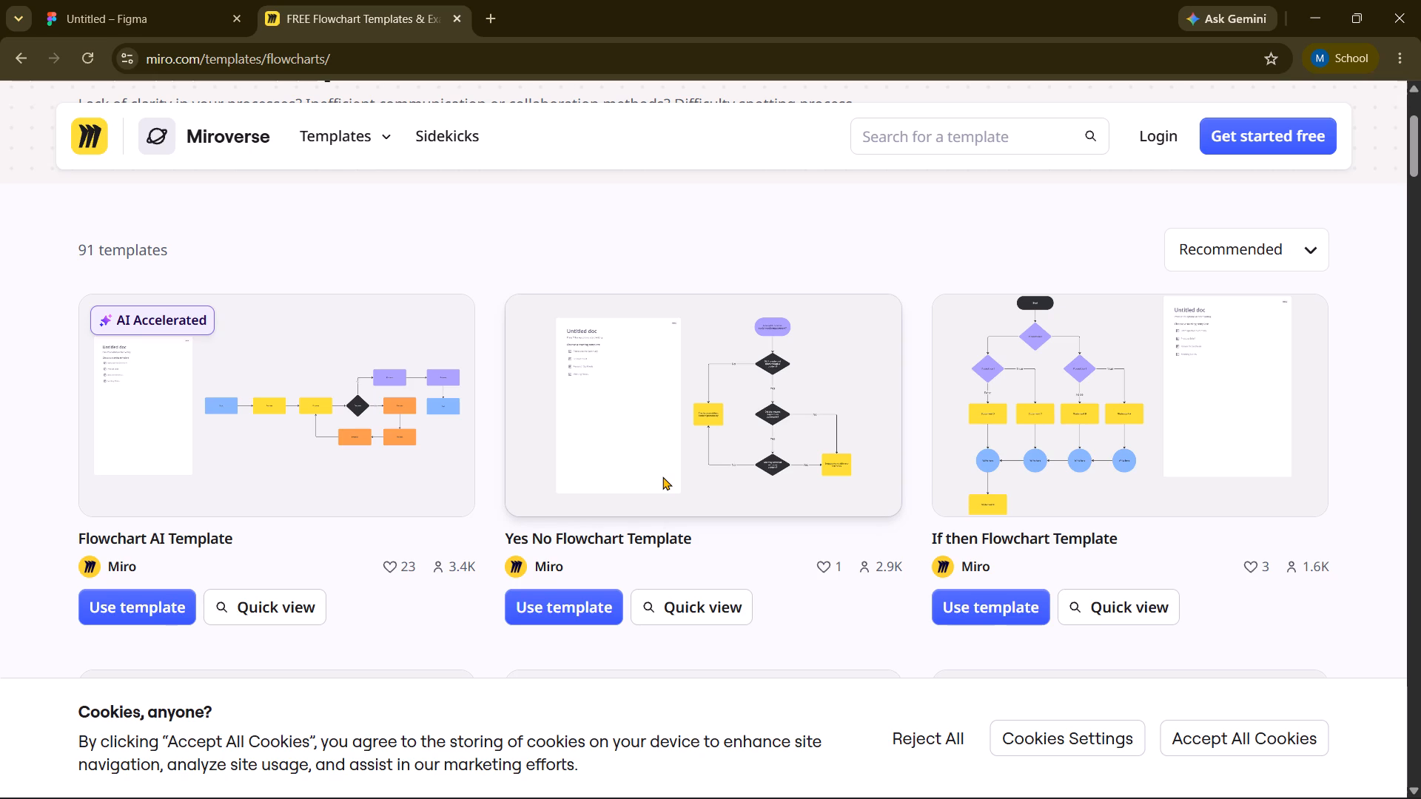
pyautogui.scroll(-1, 662, 476)
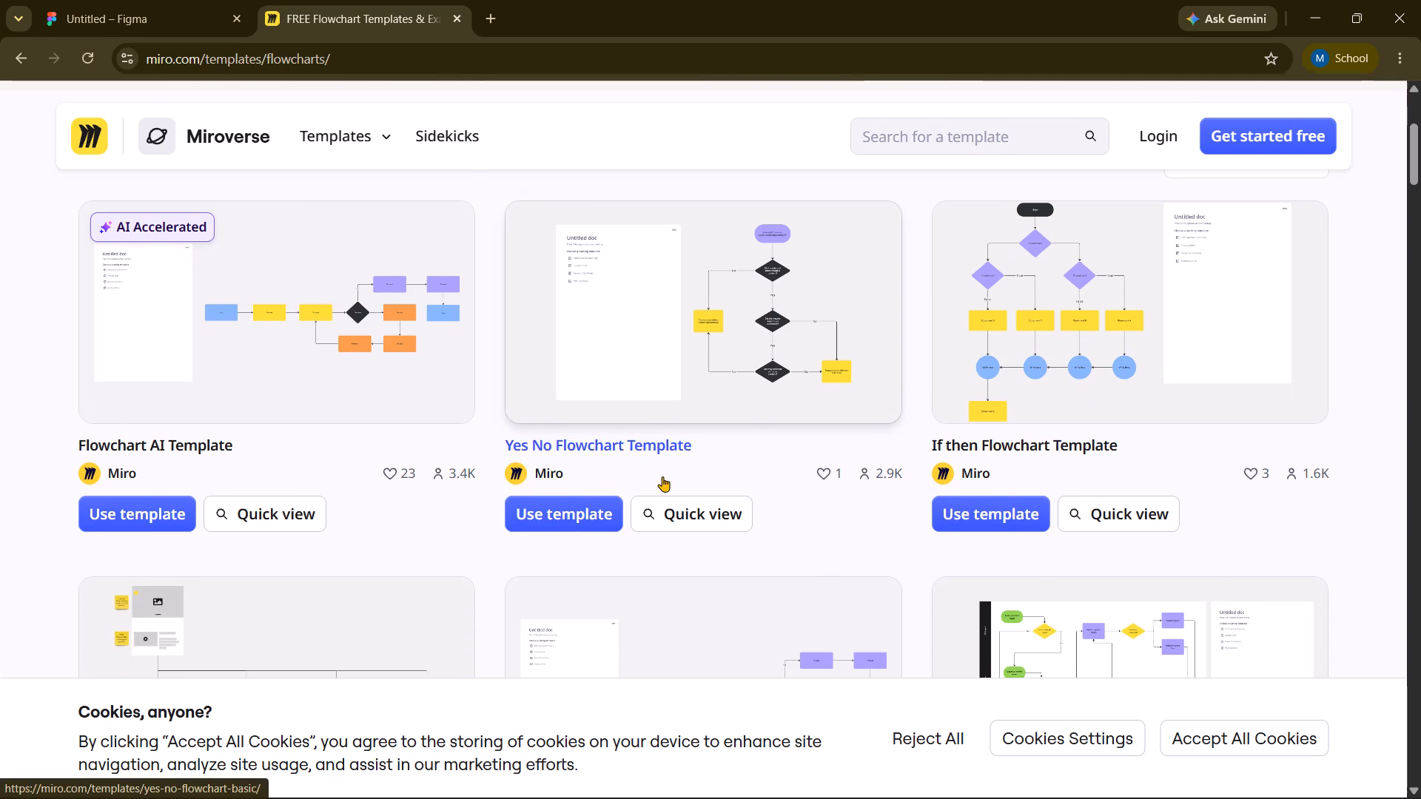
pyautogui.scroll(-2, 662, 476)
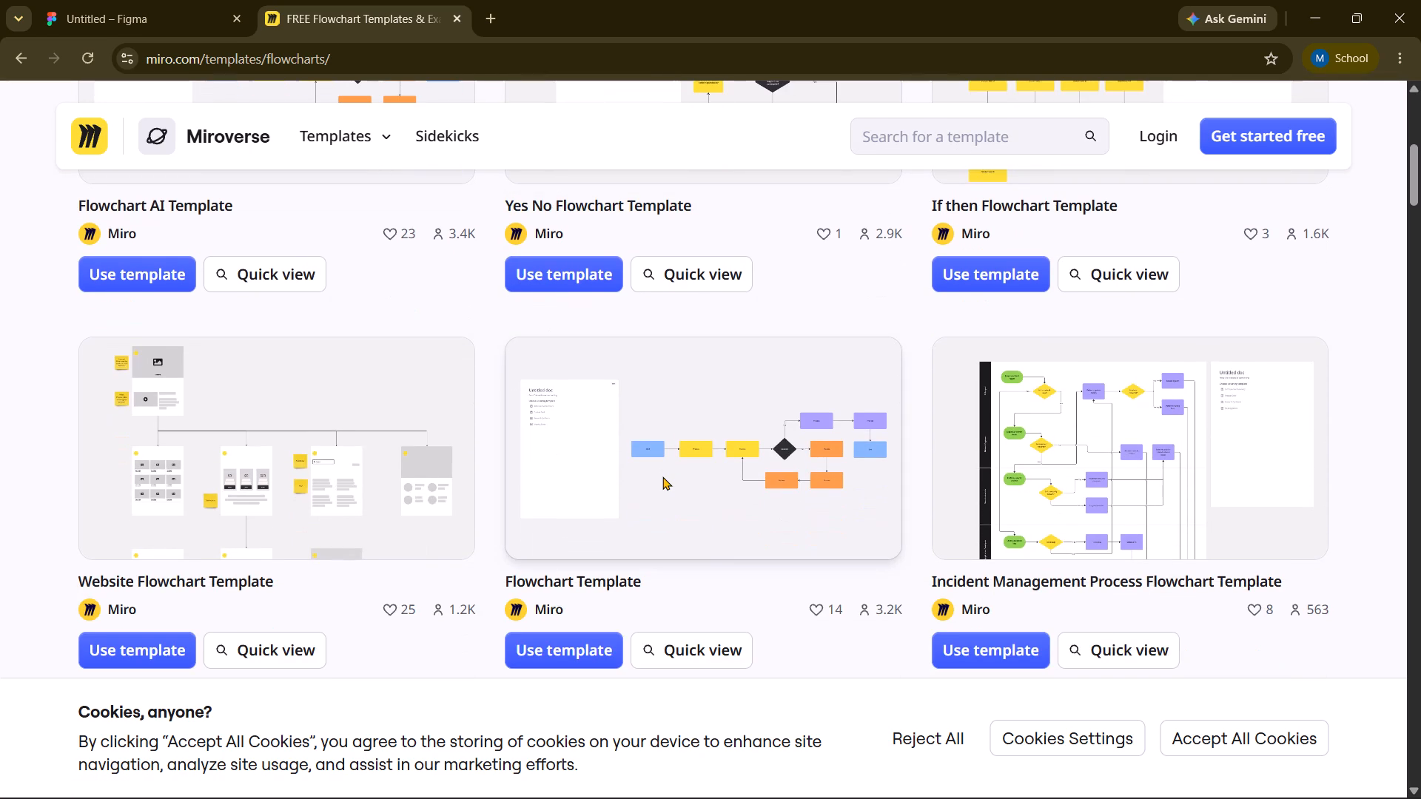
pyautogui.scroll(-3, 662, 476)
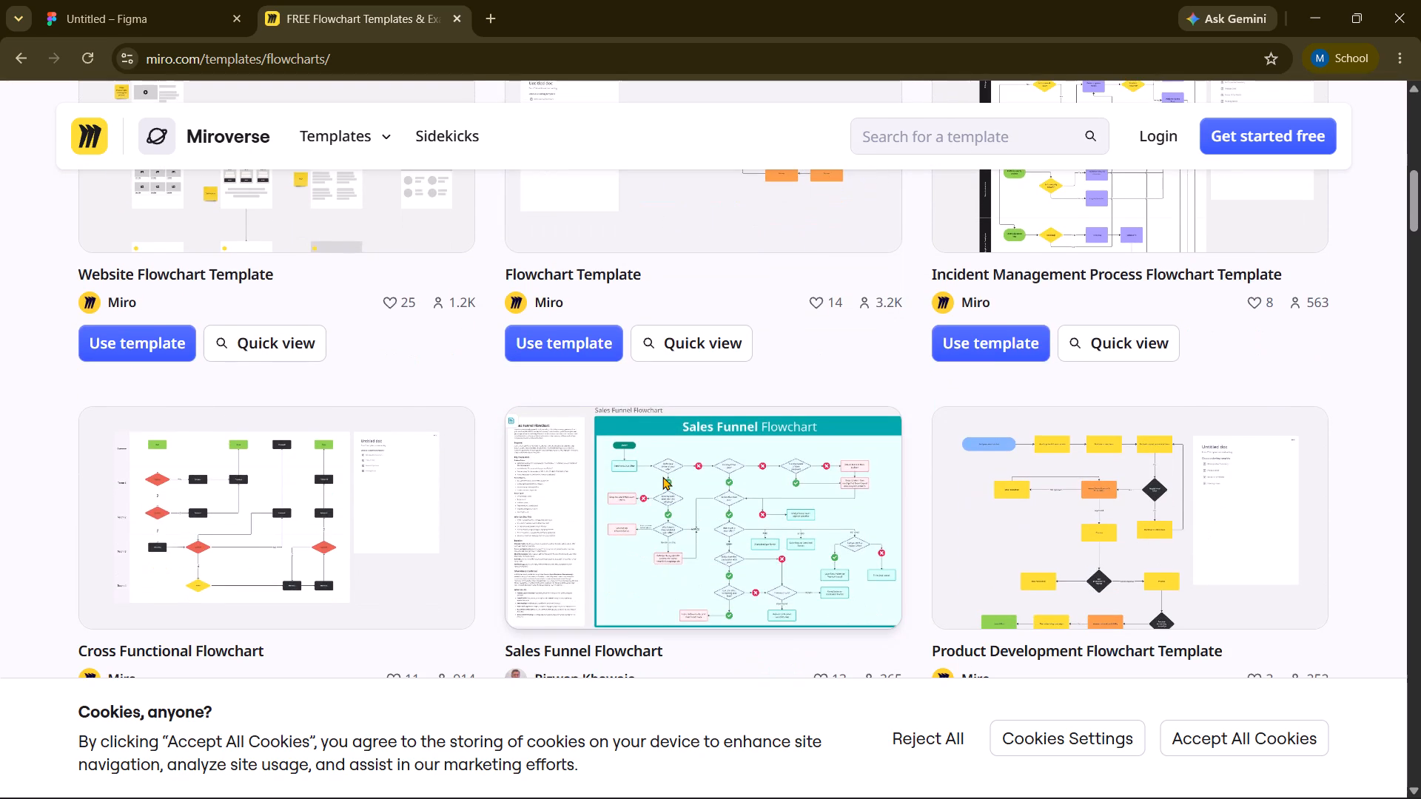
pyautogui.scroll(-2, 662, 476)
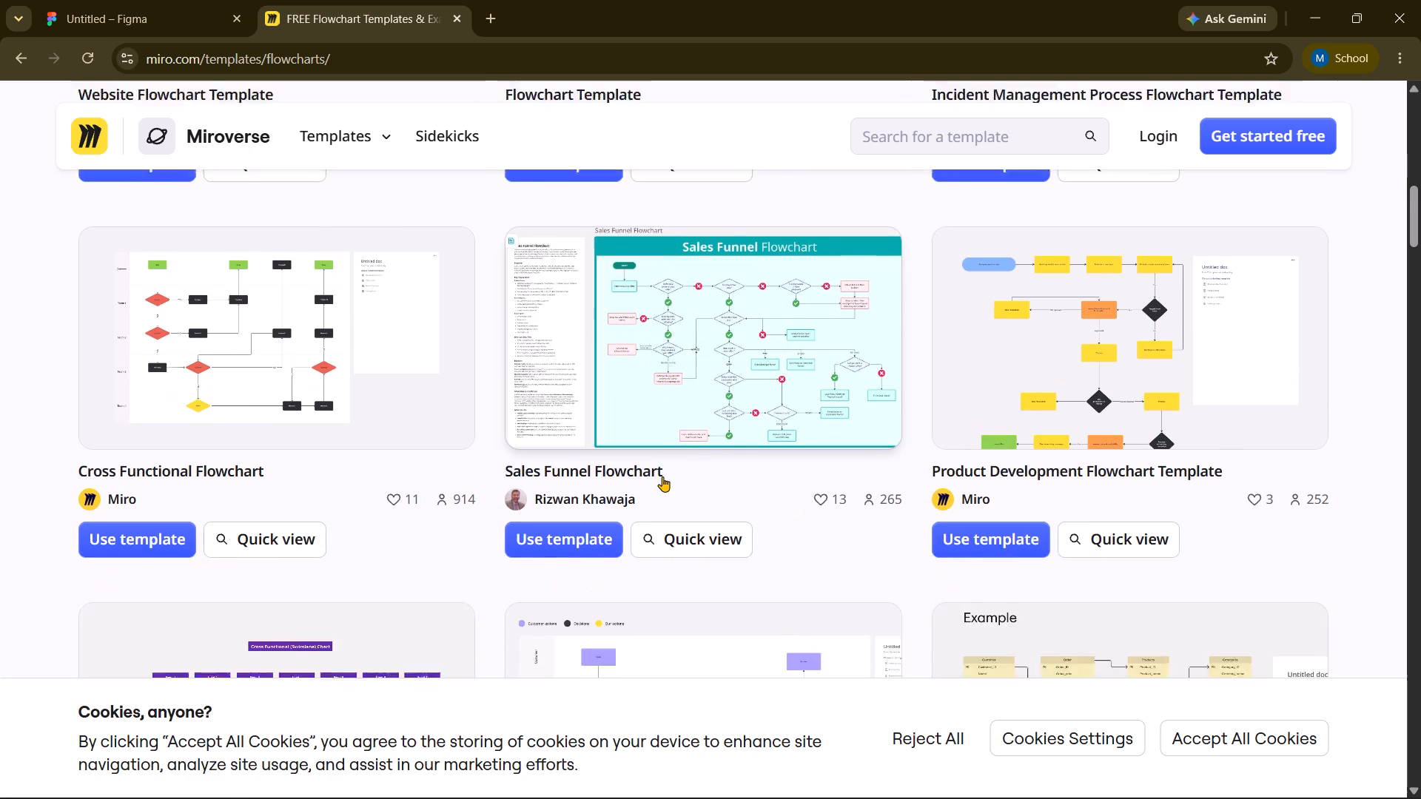
pyautogui.scroll(-2, 662, 476)
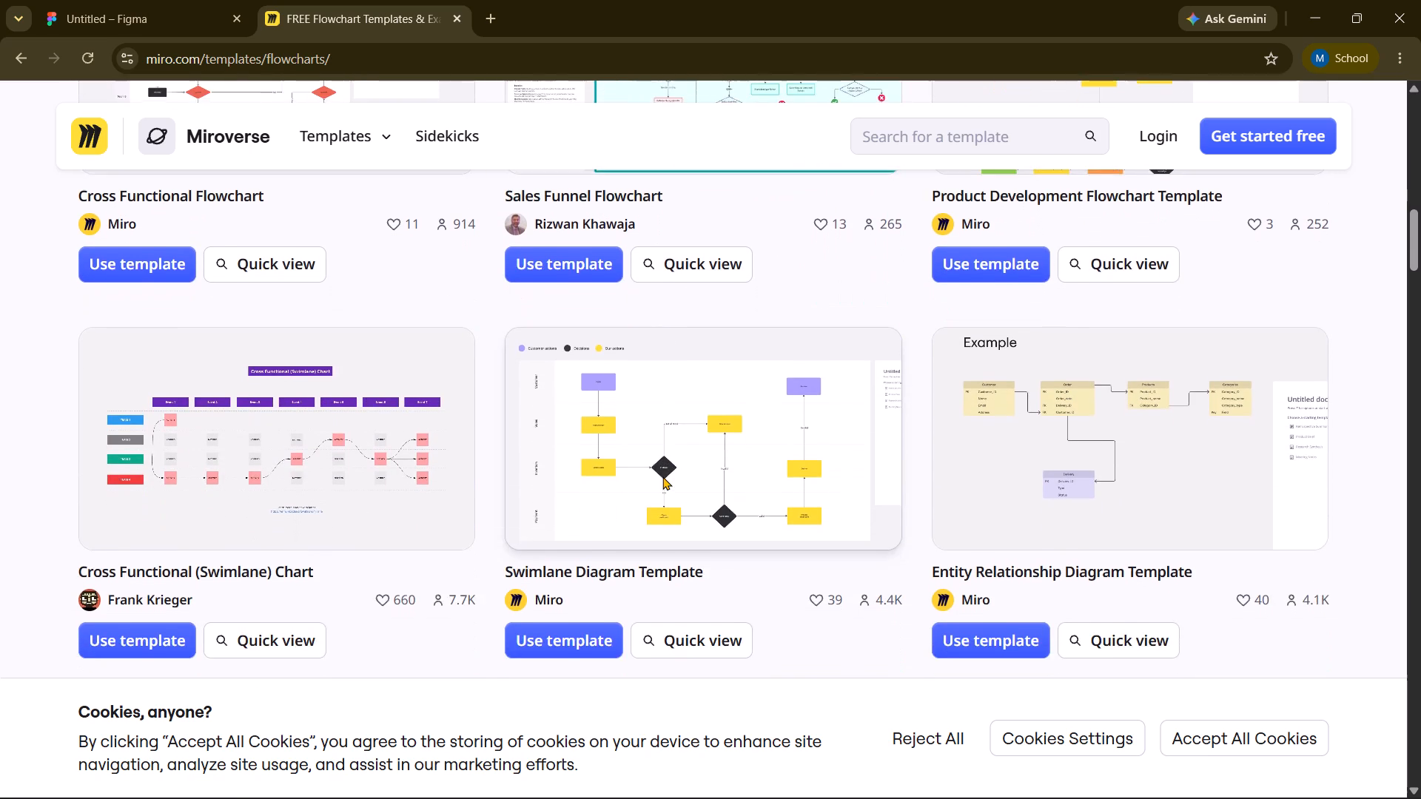
pyautogui.scroll(-4, 662, 476)
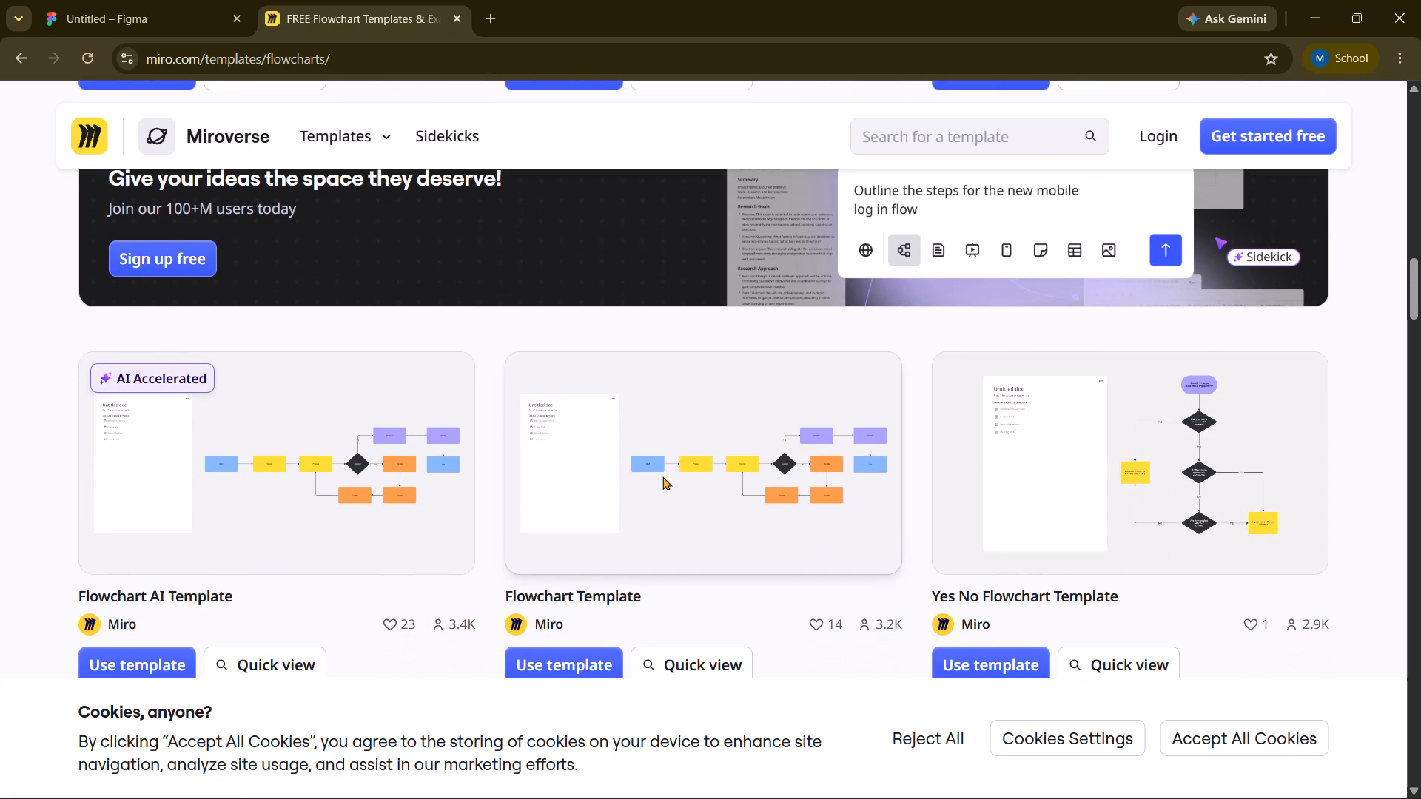
pyautogui.scroll(-1, 662, 476)
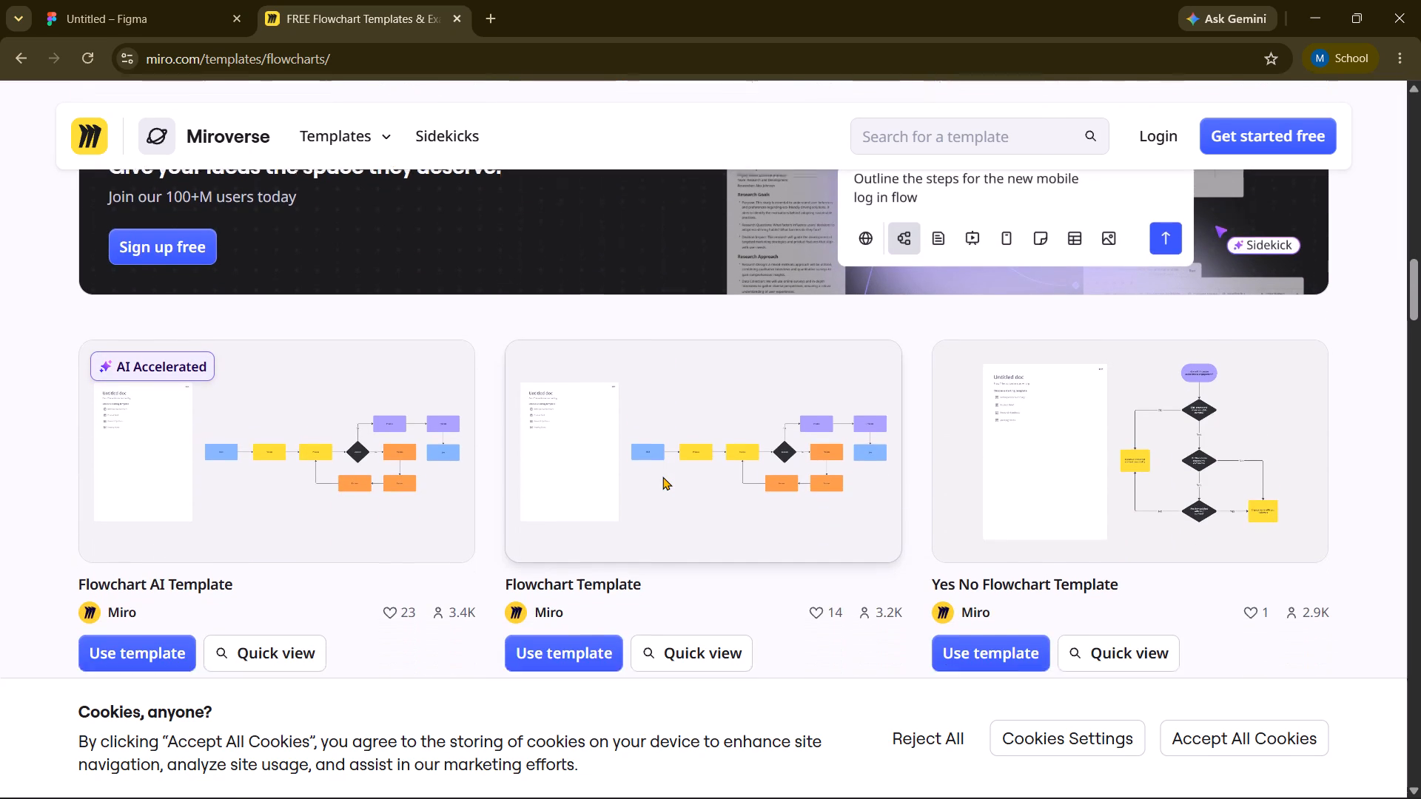
pyautogui.scroll(-4, 662, 476)
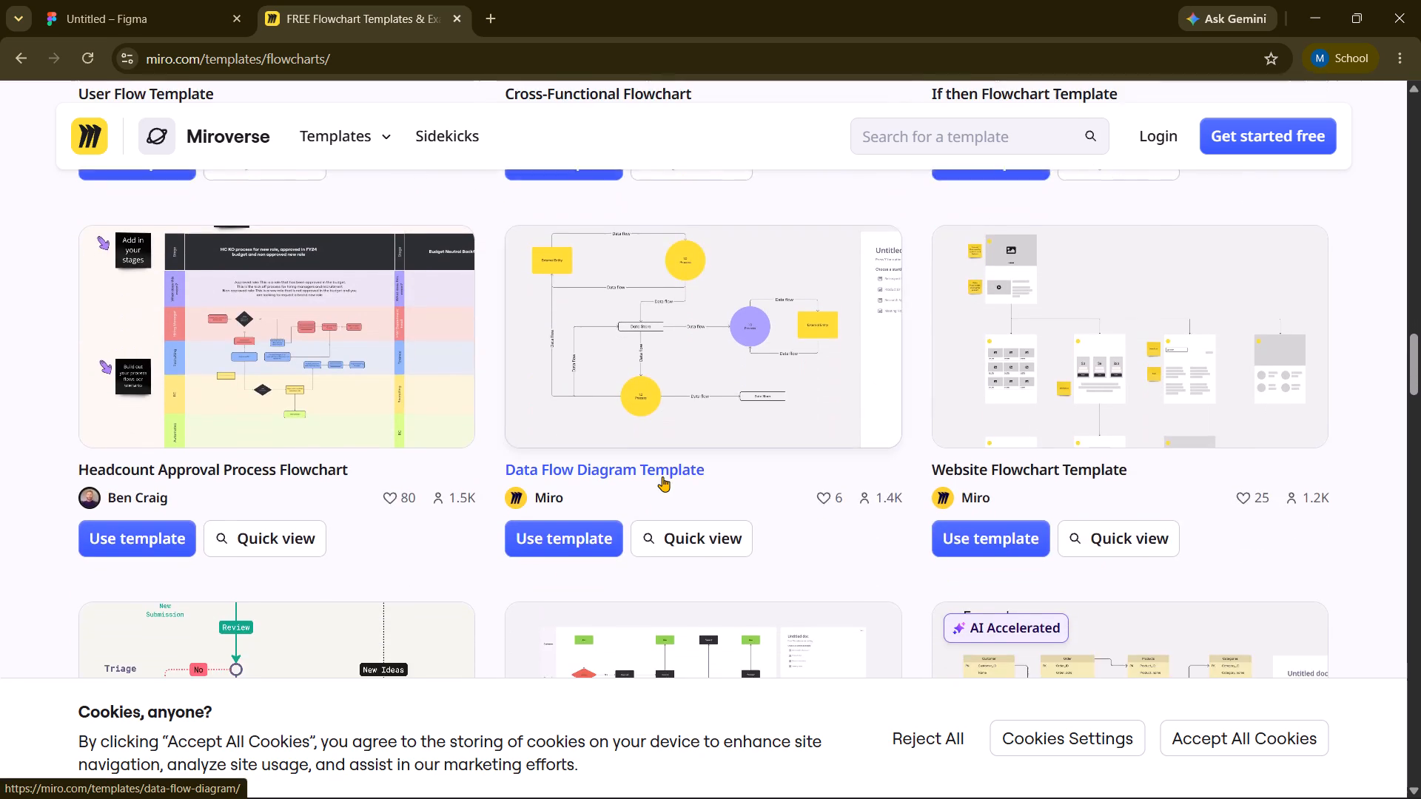
# Preview the Headcount Approval Process Flowchart template in quick view and examine its diagram layout.
pyautogui.click(355, 376)
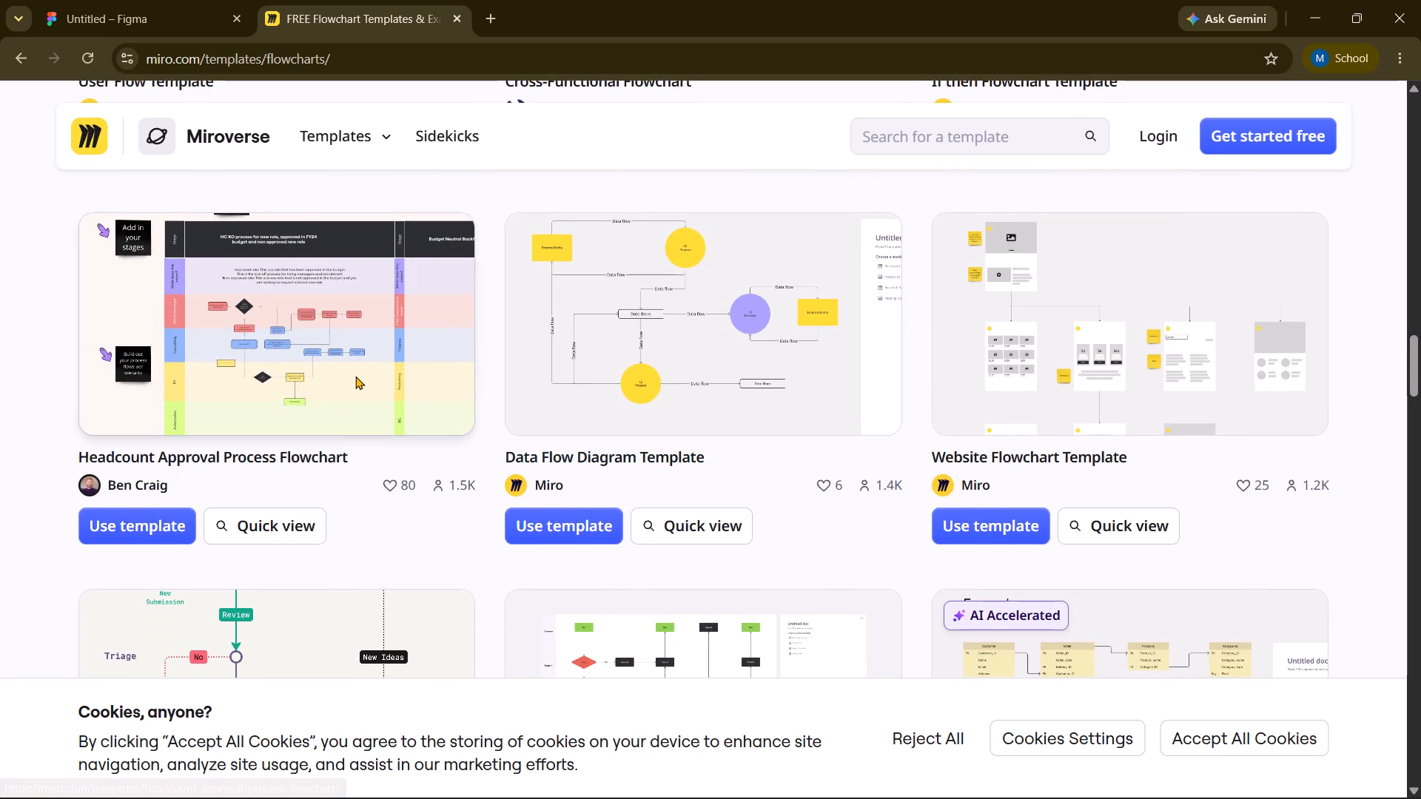
pyautogui.click(275, 514)
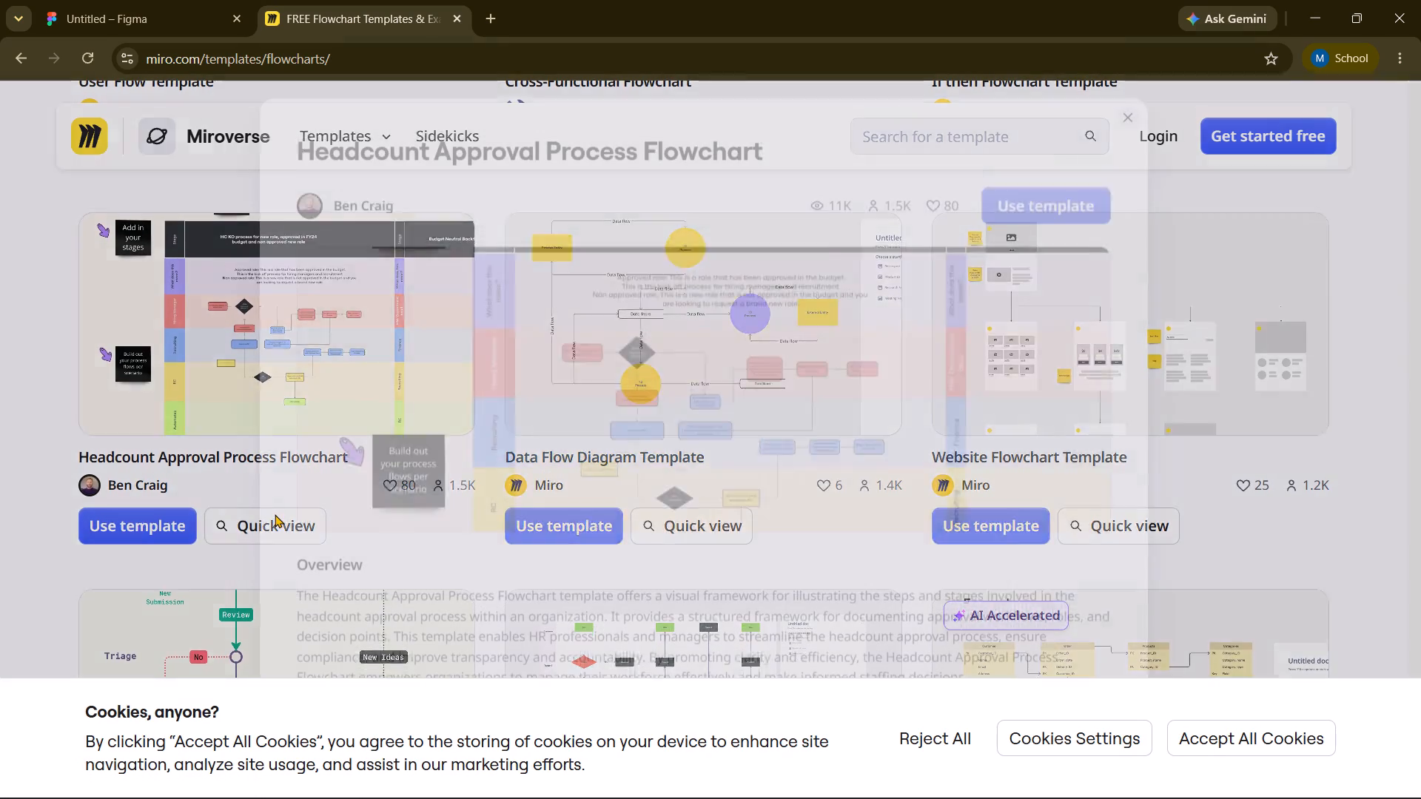
pyautogui.hscroll(-2, 730, 437)
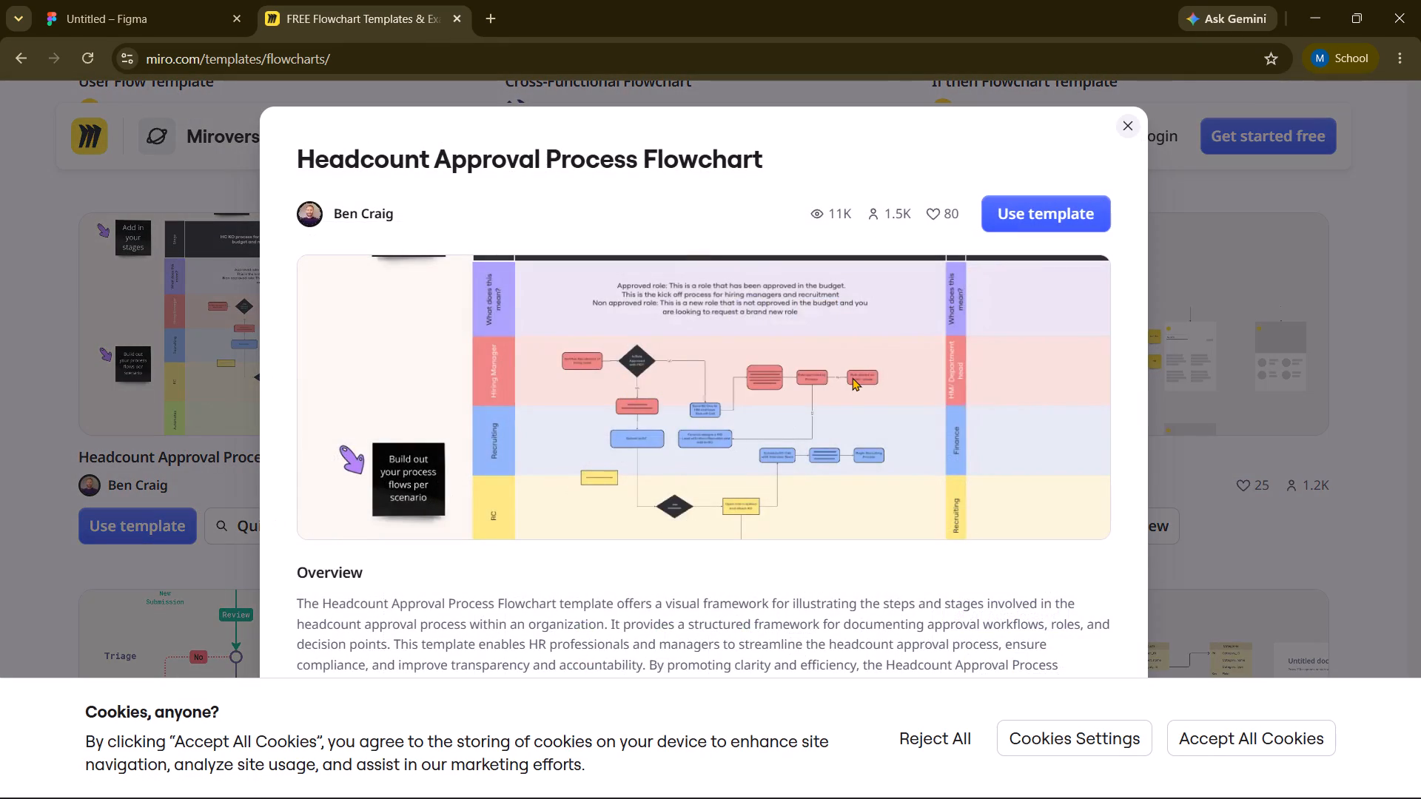
pyautogui.hscroll(-6, 852, 377)
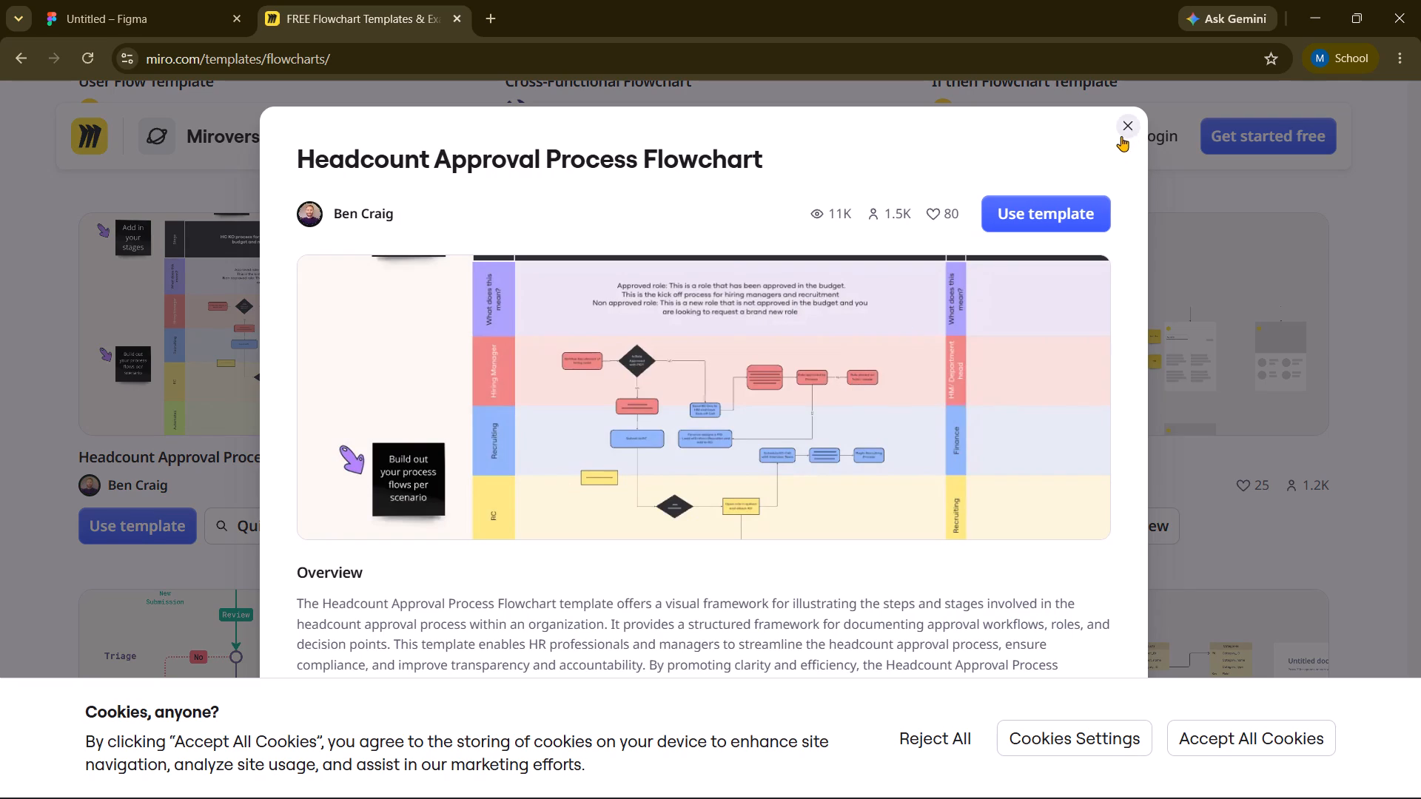
# Close the template preview and look down the Flowchart templates to the Swimlane Flowchart Template row.
pyautogui.click(1122, 132)
pyautogui.scroll(-3, 917, 415)
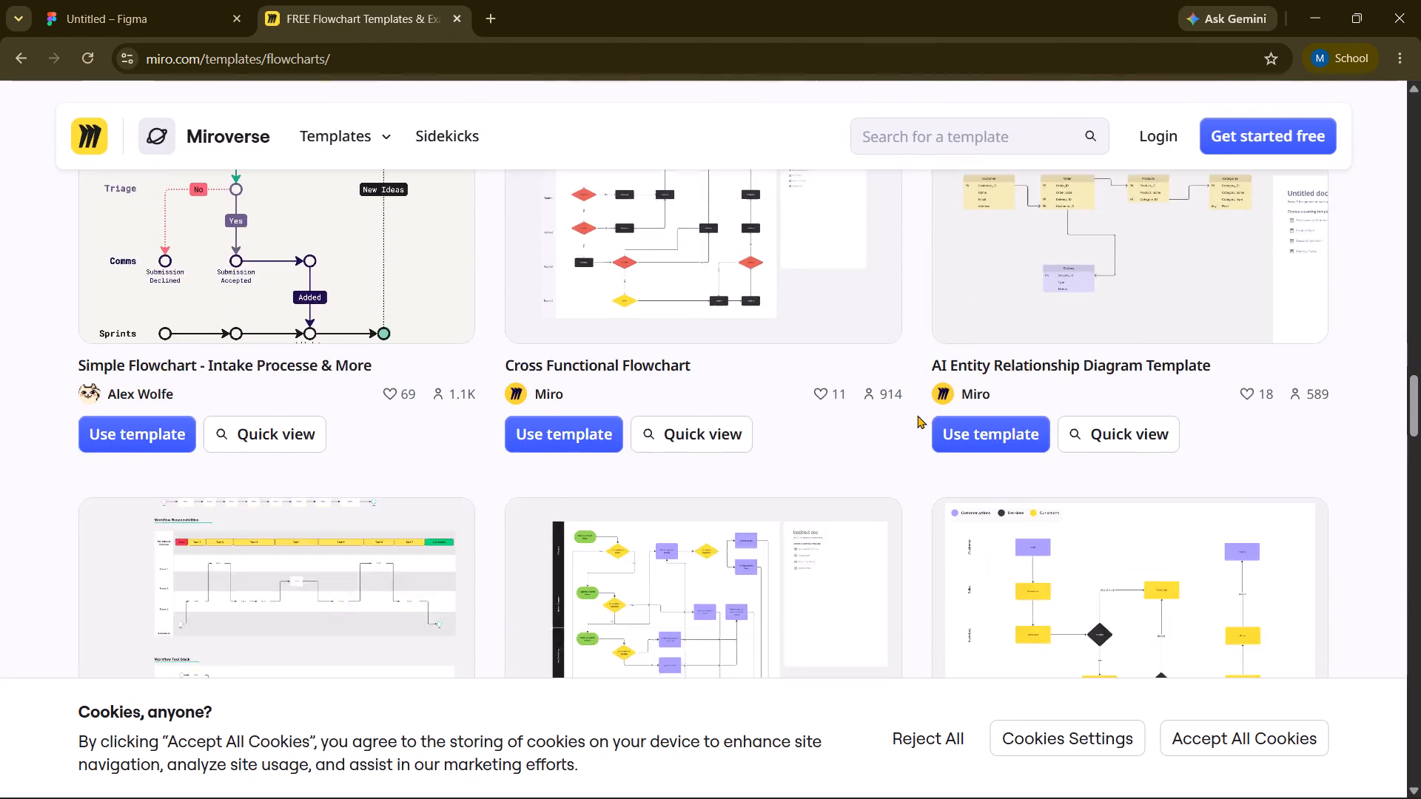
pyautogui.scroll(-1, 917, 415)
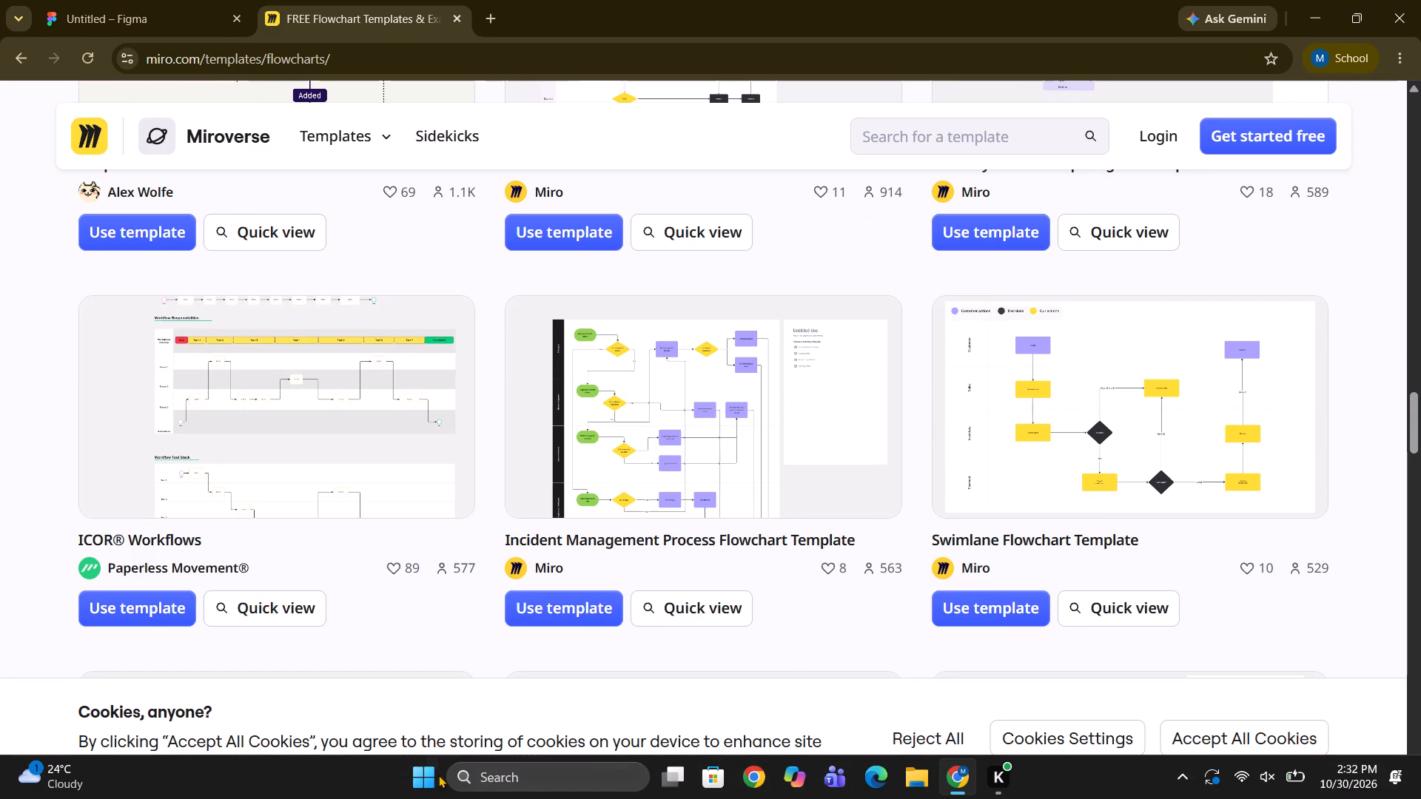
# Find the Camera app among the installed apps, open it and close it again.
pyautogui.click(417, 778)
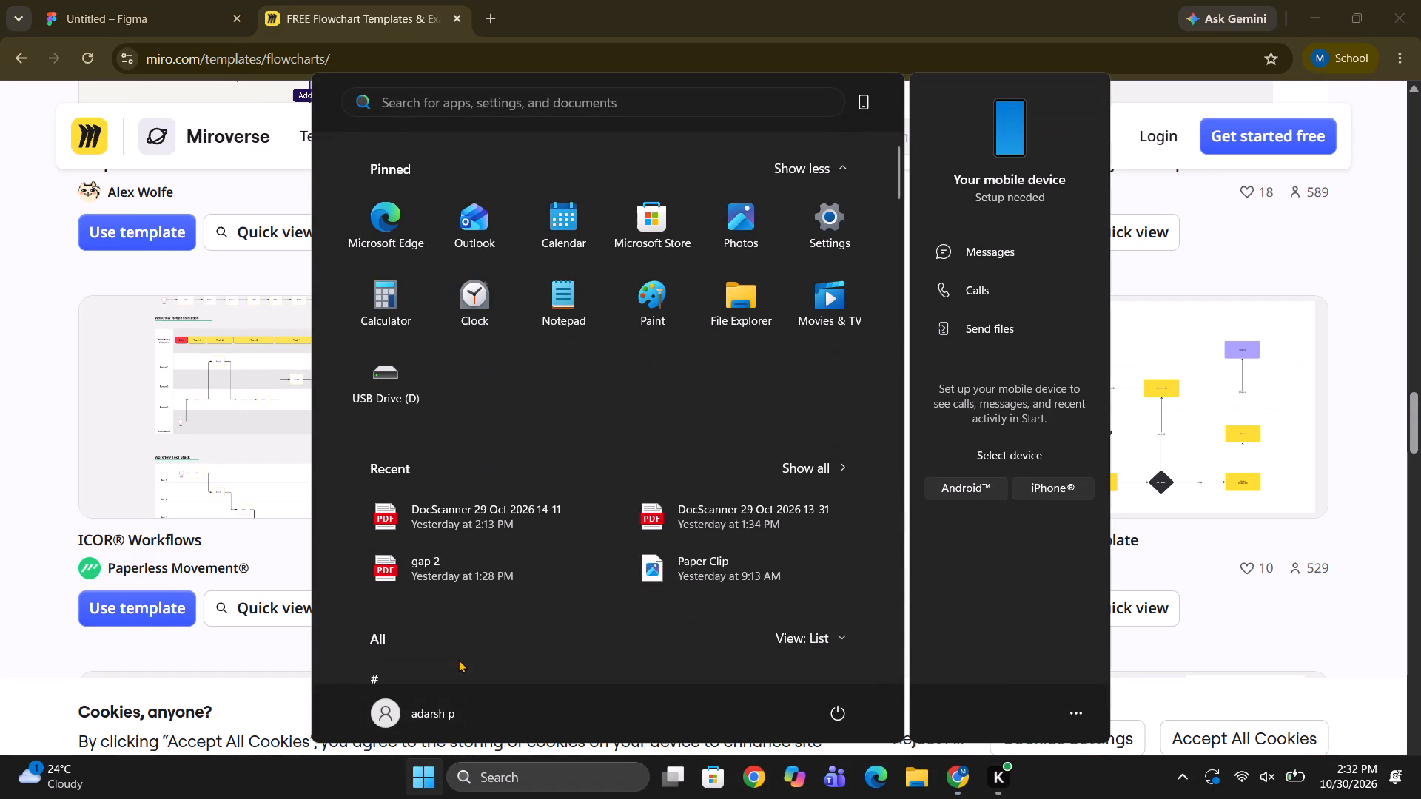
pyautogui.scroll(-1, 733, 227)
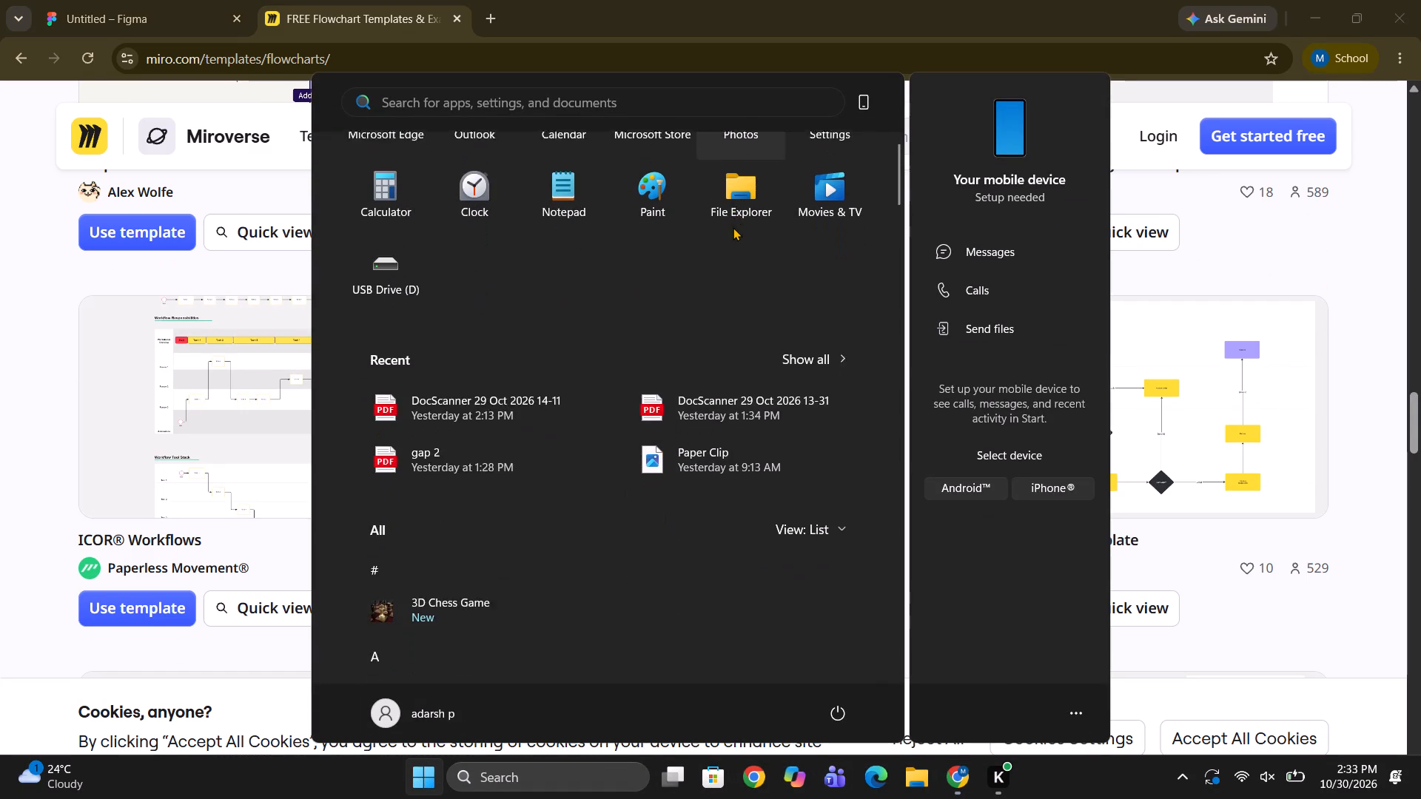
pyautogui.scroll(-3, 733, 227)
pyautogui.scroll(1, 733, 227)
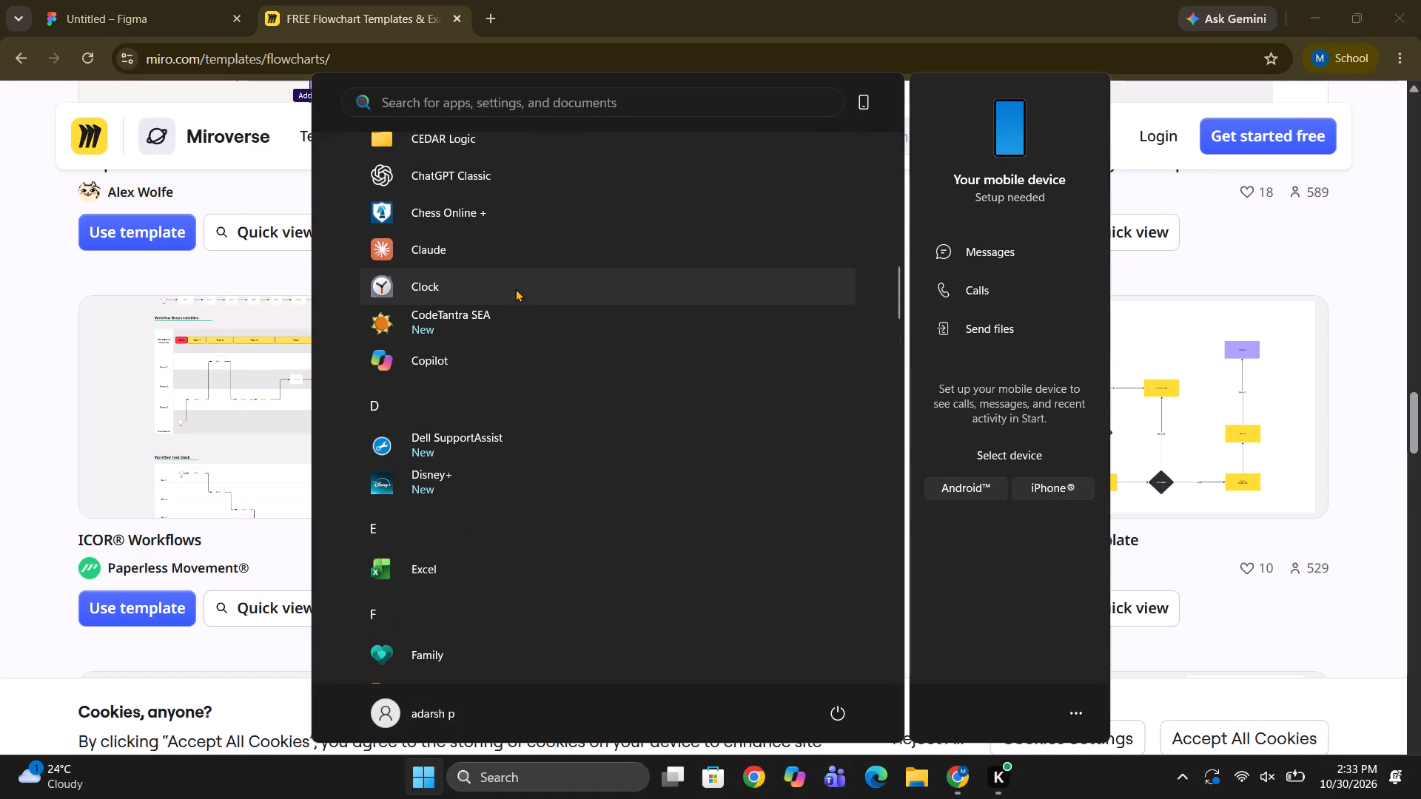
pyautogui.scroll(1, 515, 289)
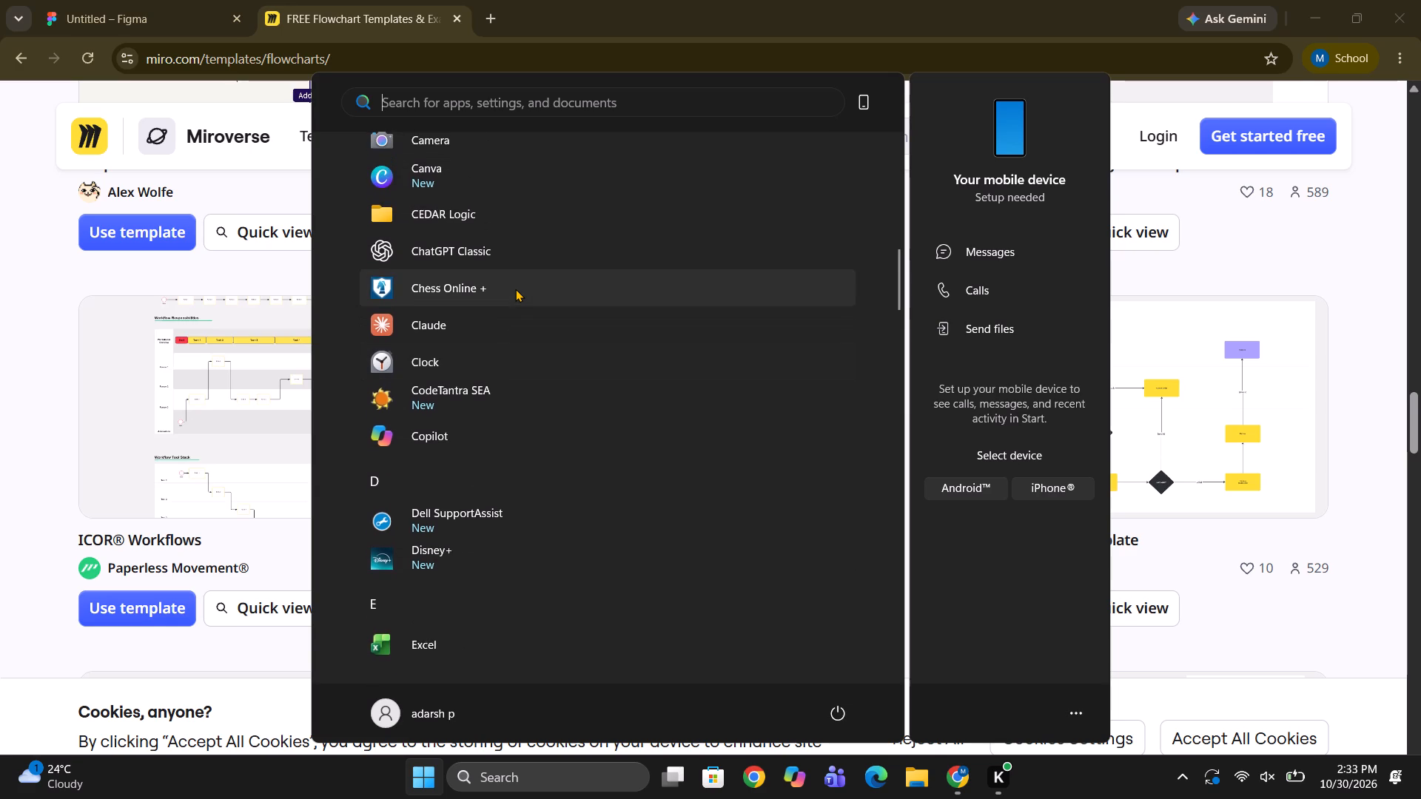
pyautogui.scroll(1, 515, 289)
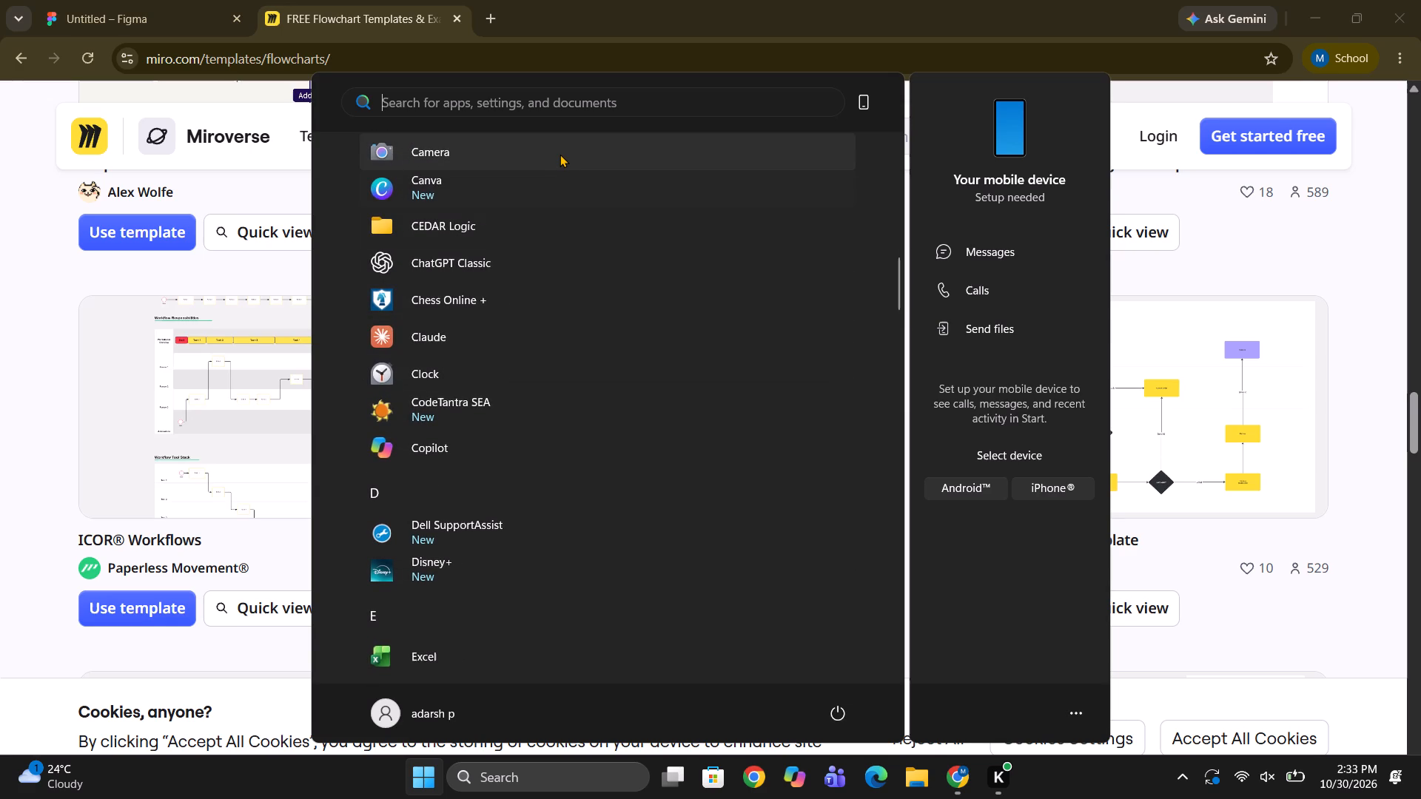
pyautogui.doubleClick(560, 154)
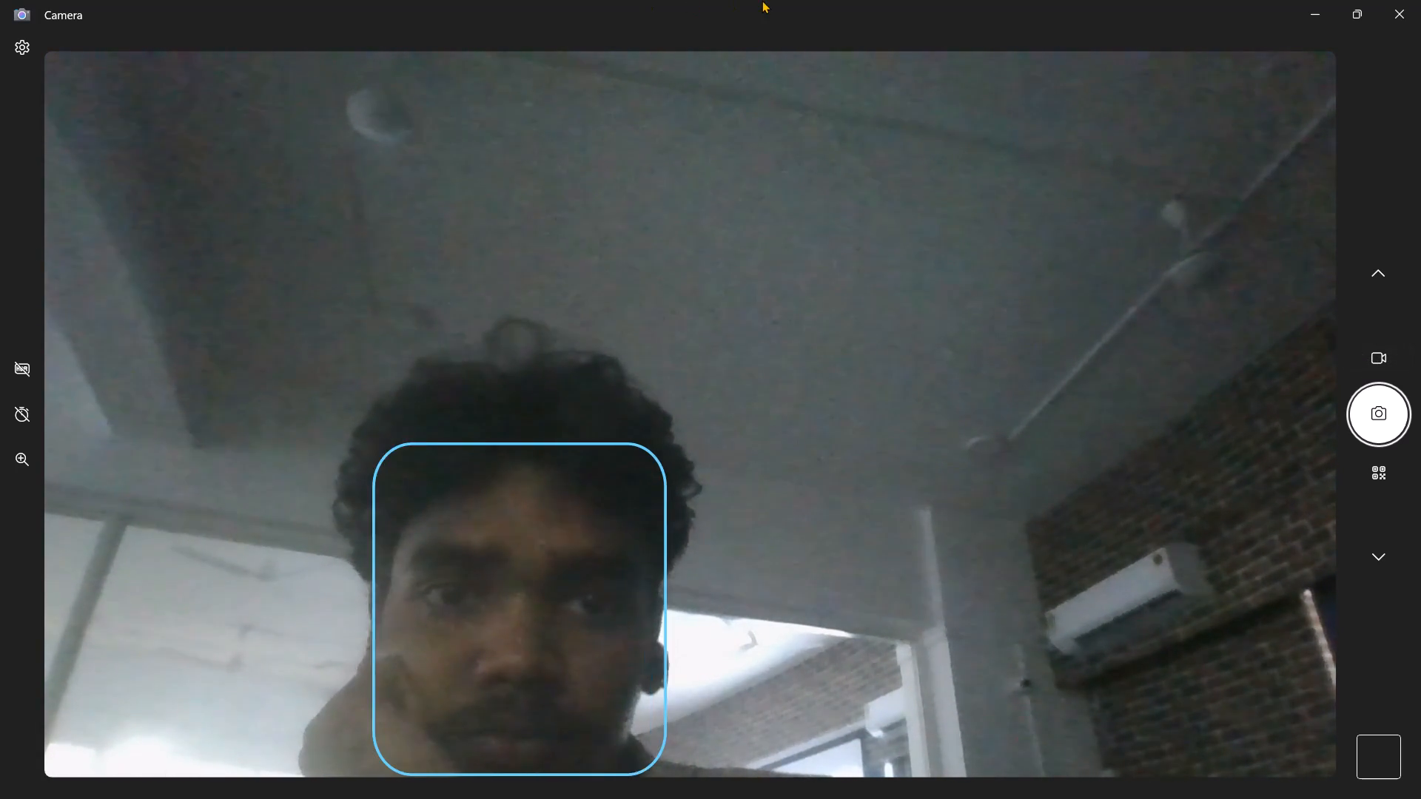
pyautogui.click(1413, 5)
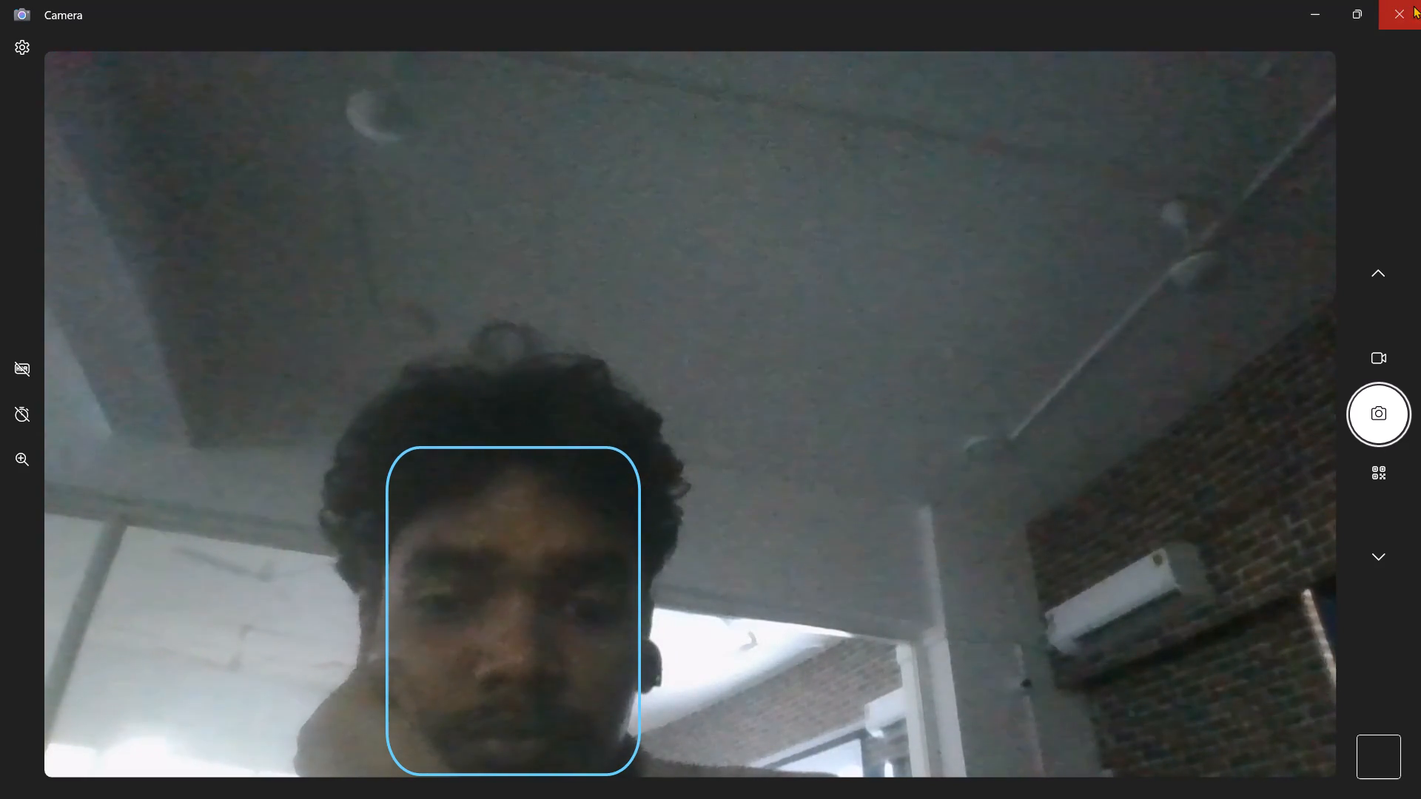
# Examine the remaining Flowchart templates around the Sales Funnel and On-Premise to Cloud Migration rows.
pyautogui.scroll(-9, 789, 500)
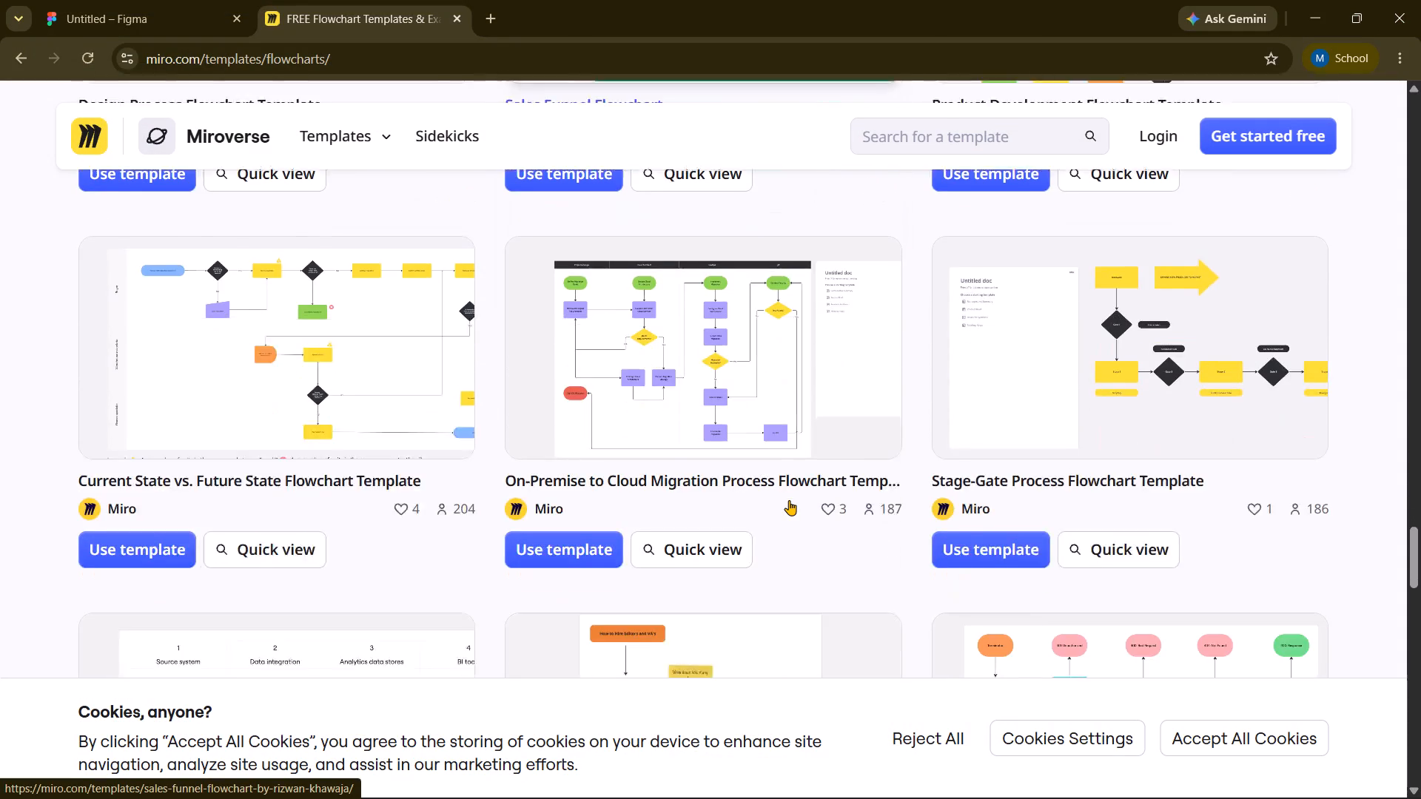
pyautogui.scroll(-1, 789, 500)
pyautogui.scroll(5, 789, 500)
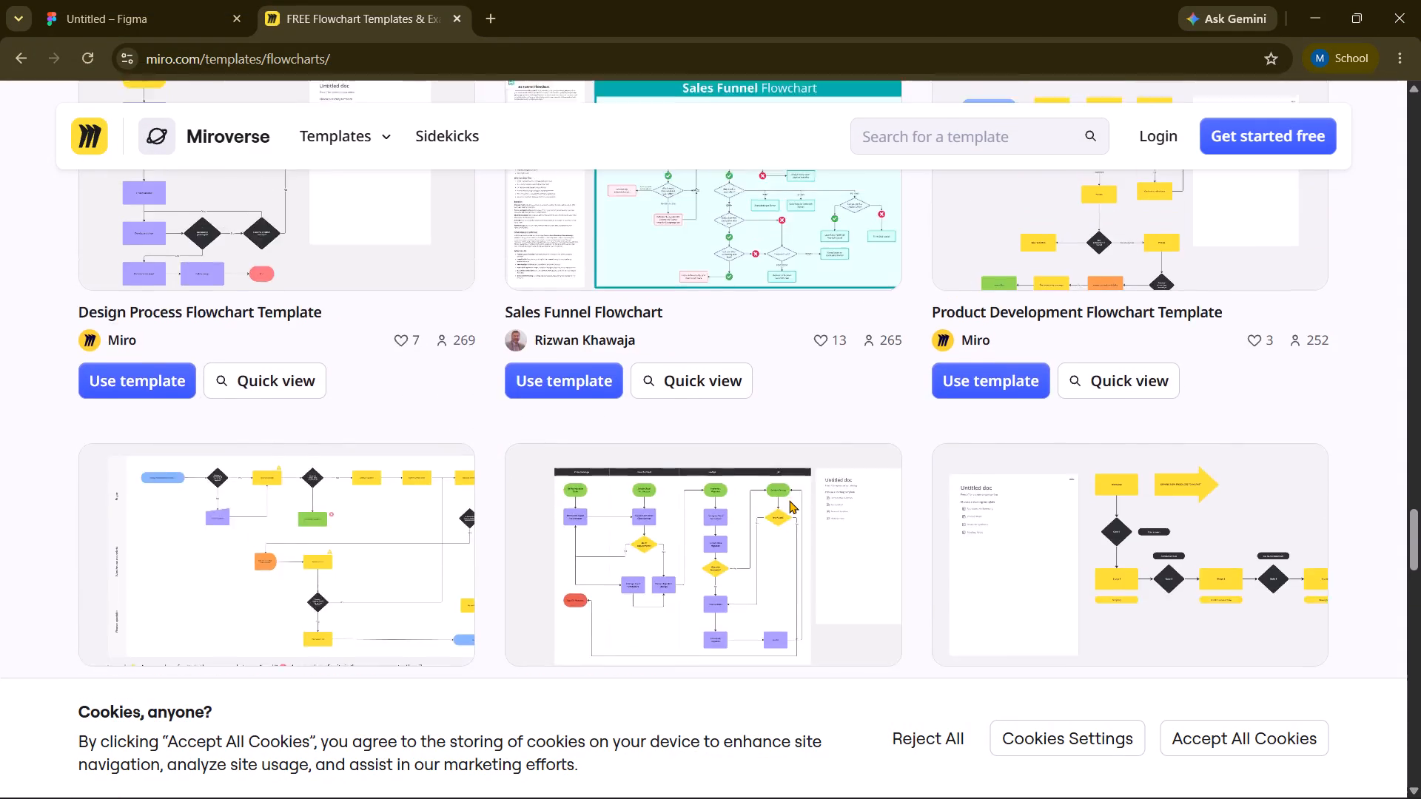
pyautogui.scroll(9, 789, 500)
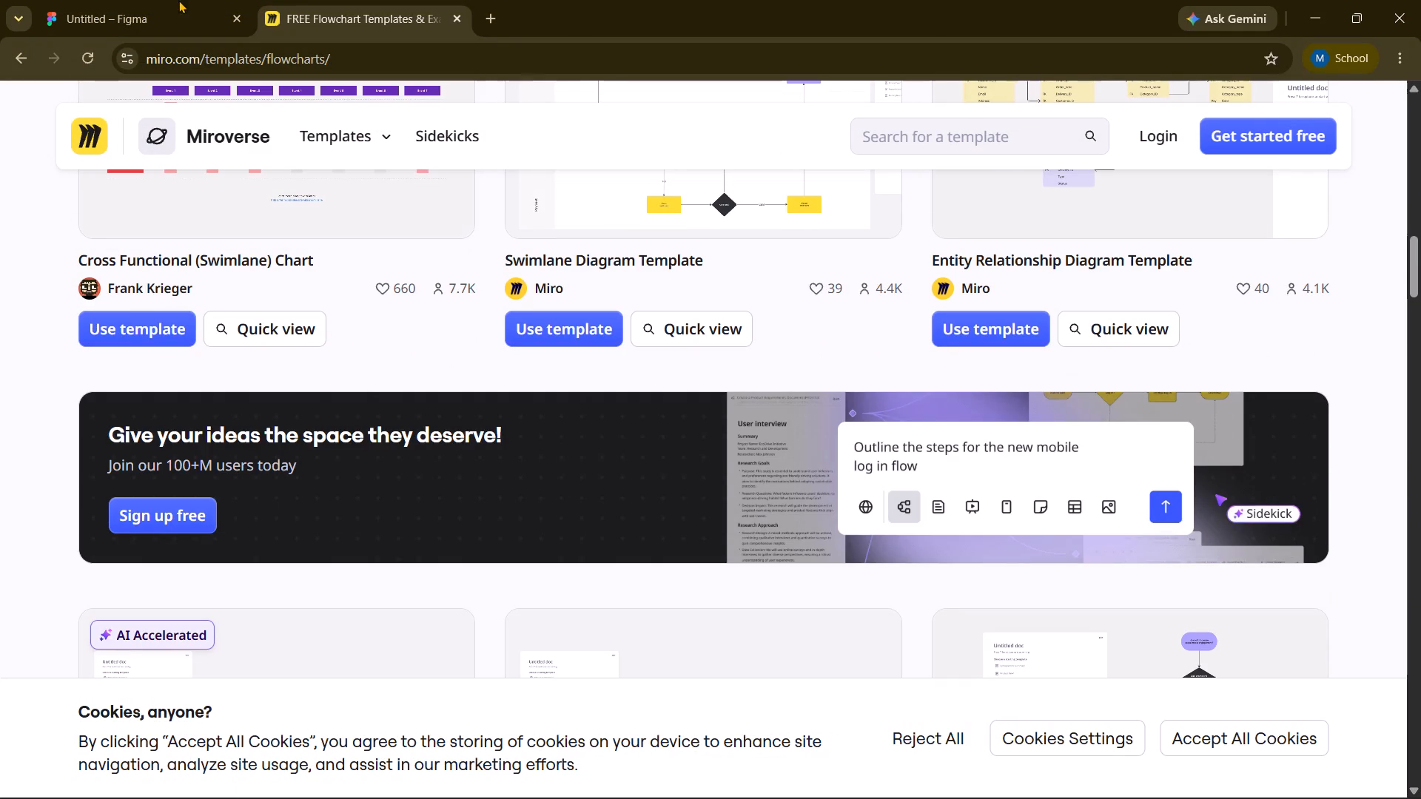
# Return through the previously visited template pages to the Customer journey map templates page.
pyautogui.click(26, 53)
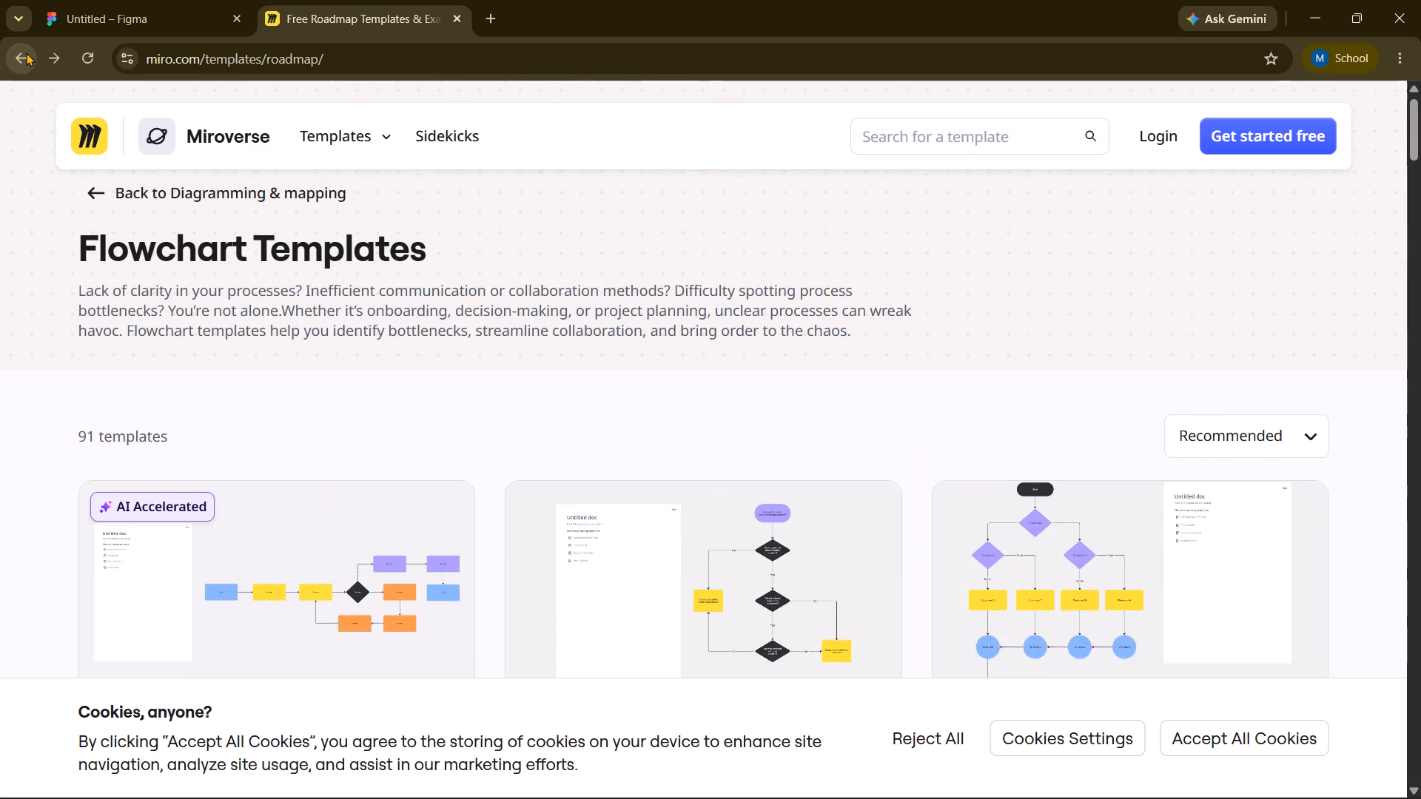
pyautogui.click(26, 53)
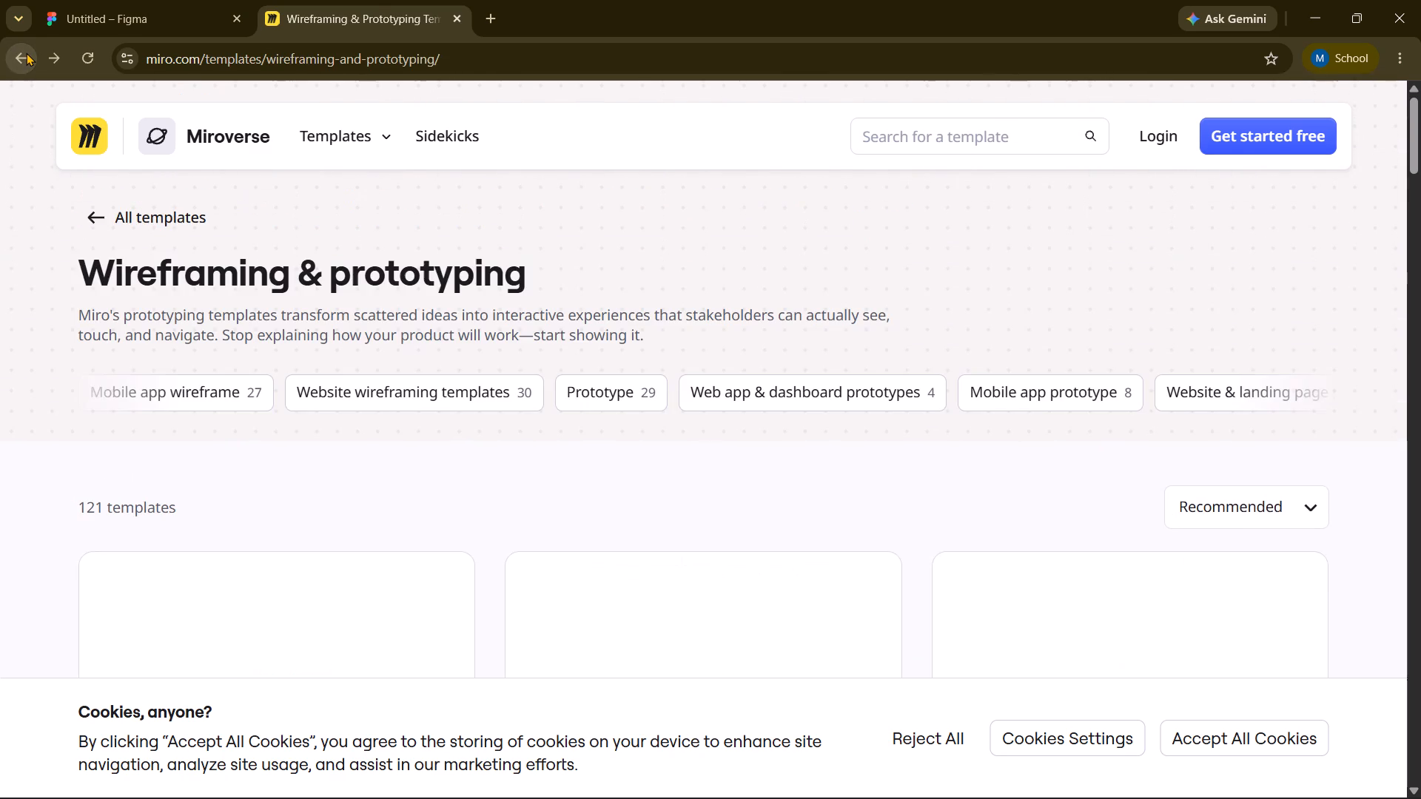
pyautogui.click(26, 53)
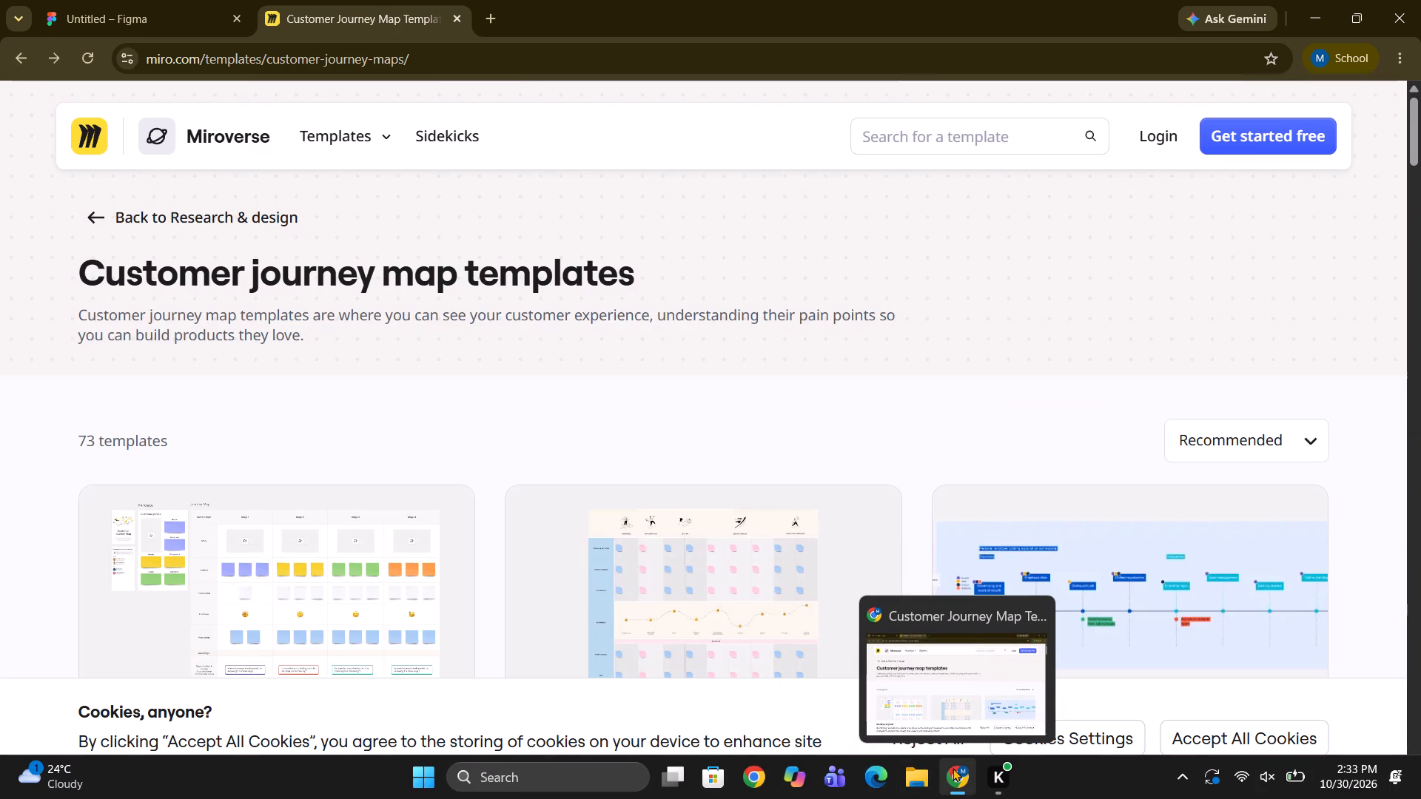
# Switch to the Untitled Figma file and open its Donut 3D page.
pyautogui.click(157, 8)
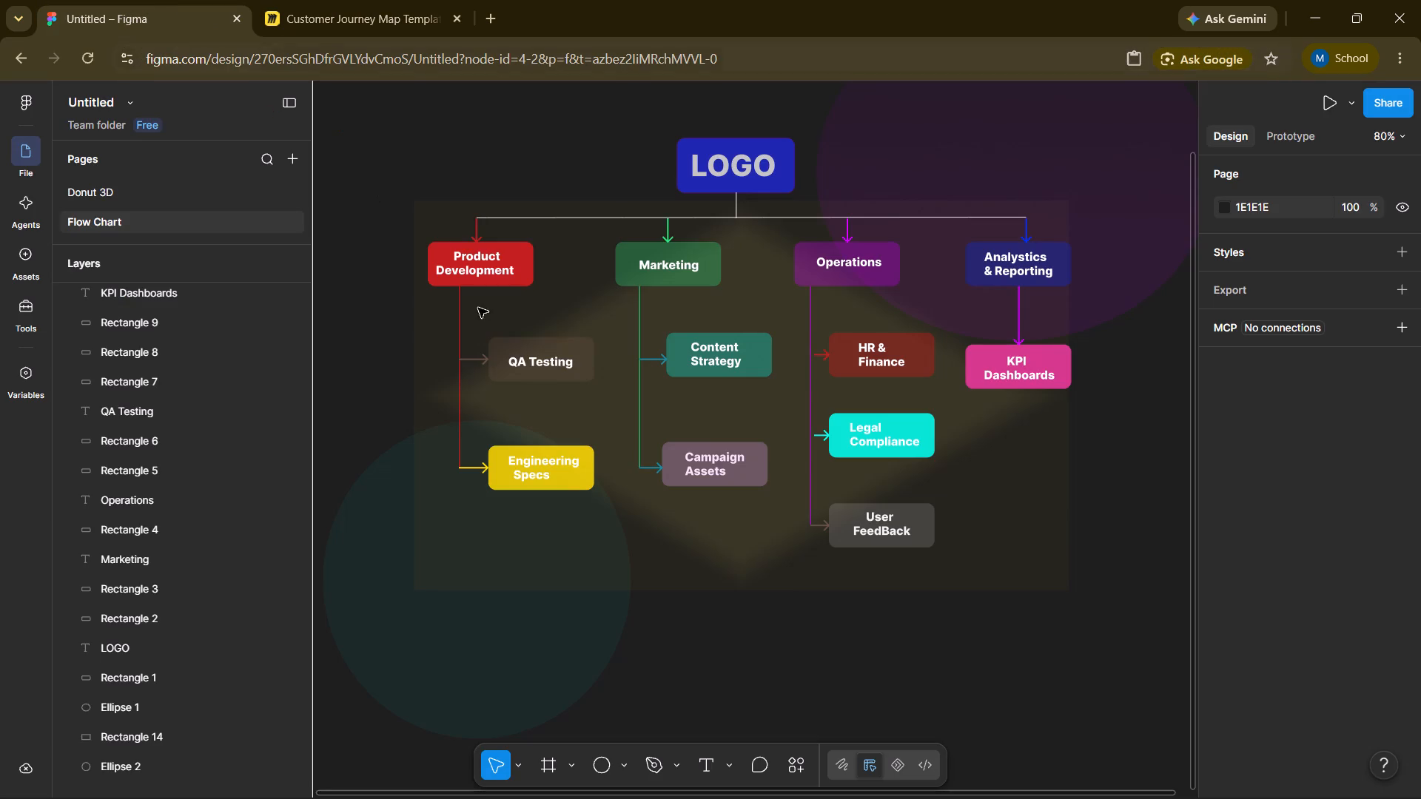
pyautogui.click(766, 704)
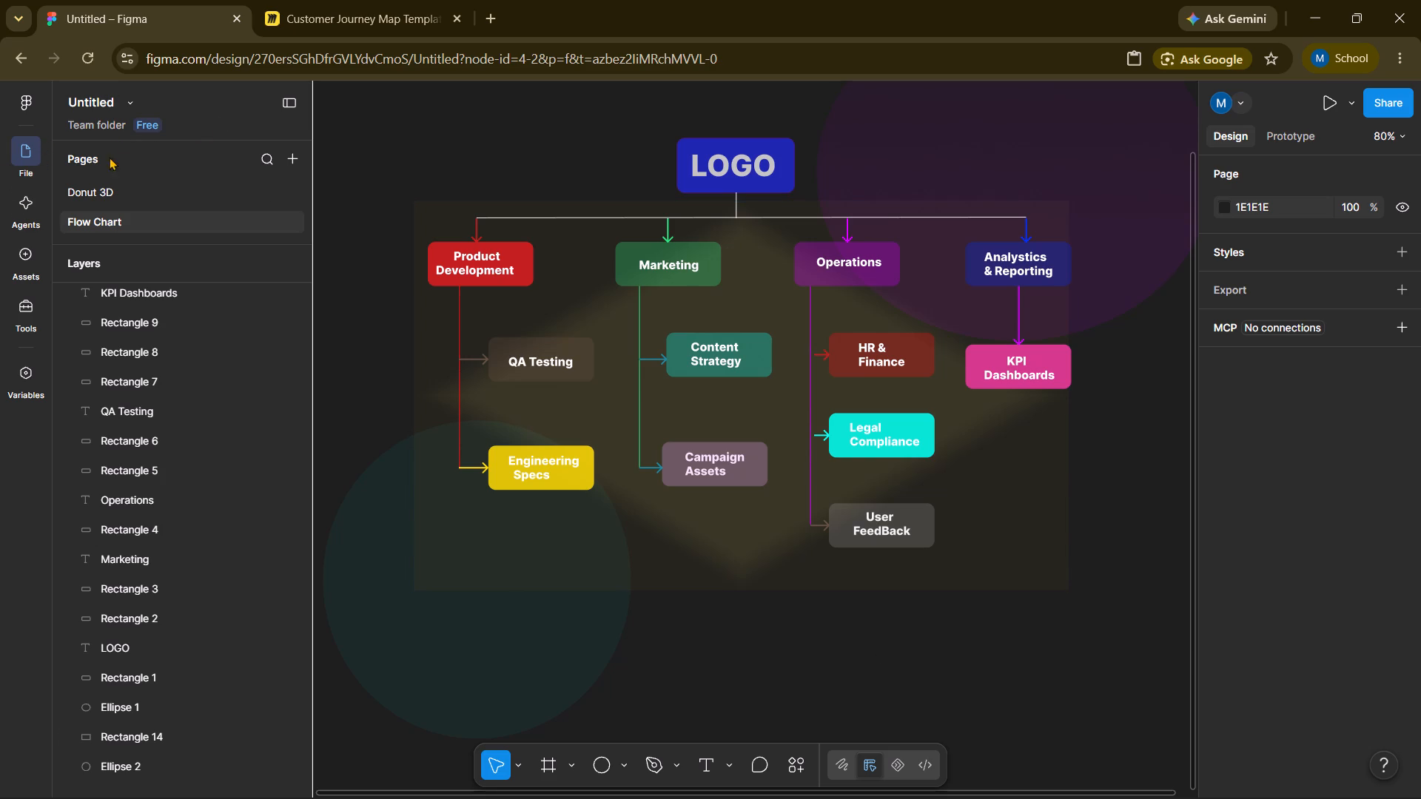
pyautogui.click(103, 189)
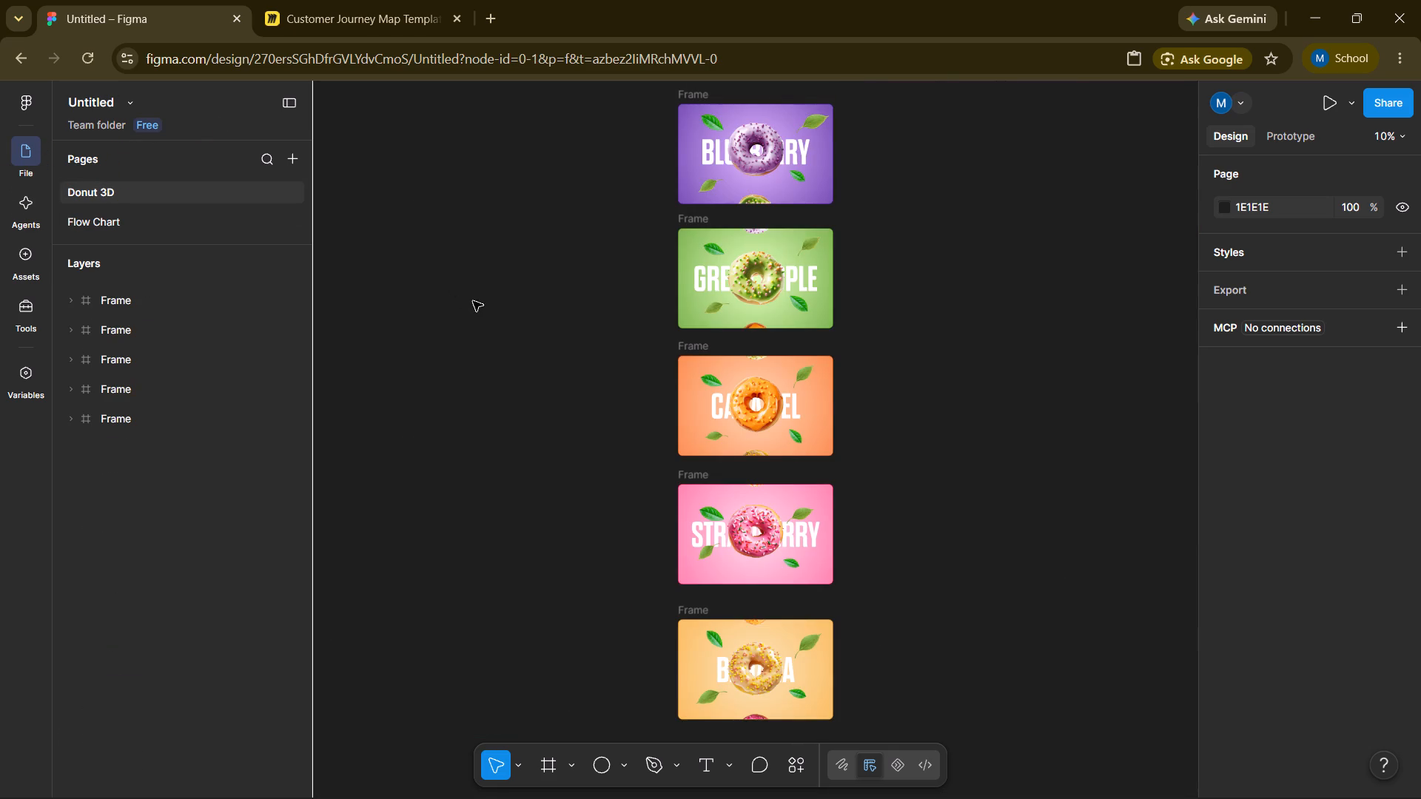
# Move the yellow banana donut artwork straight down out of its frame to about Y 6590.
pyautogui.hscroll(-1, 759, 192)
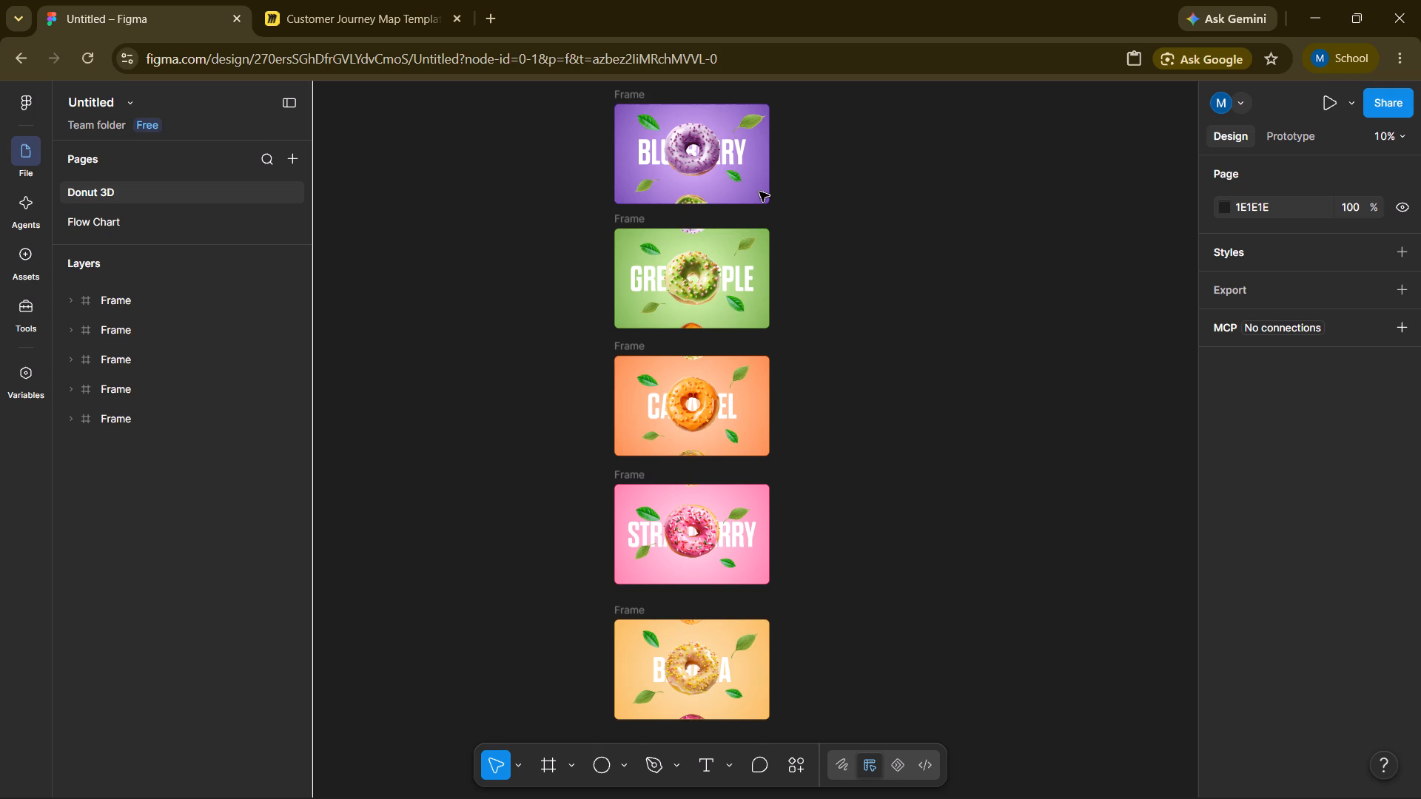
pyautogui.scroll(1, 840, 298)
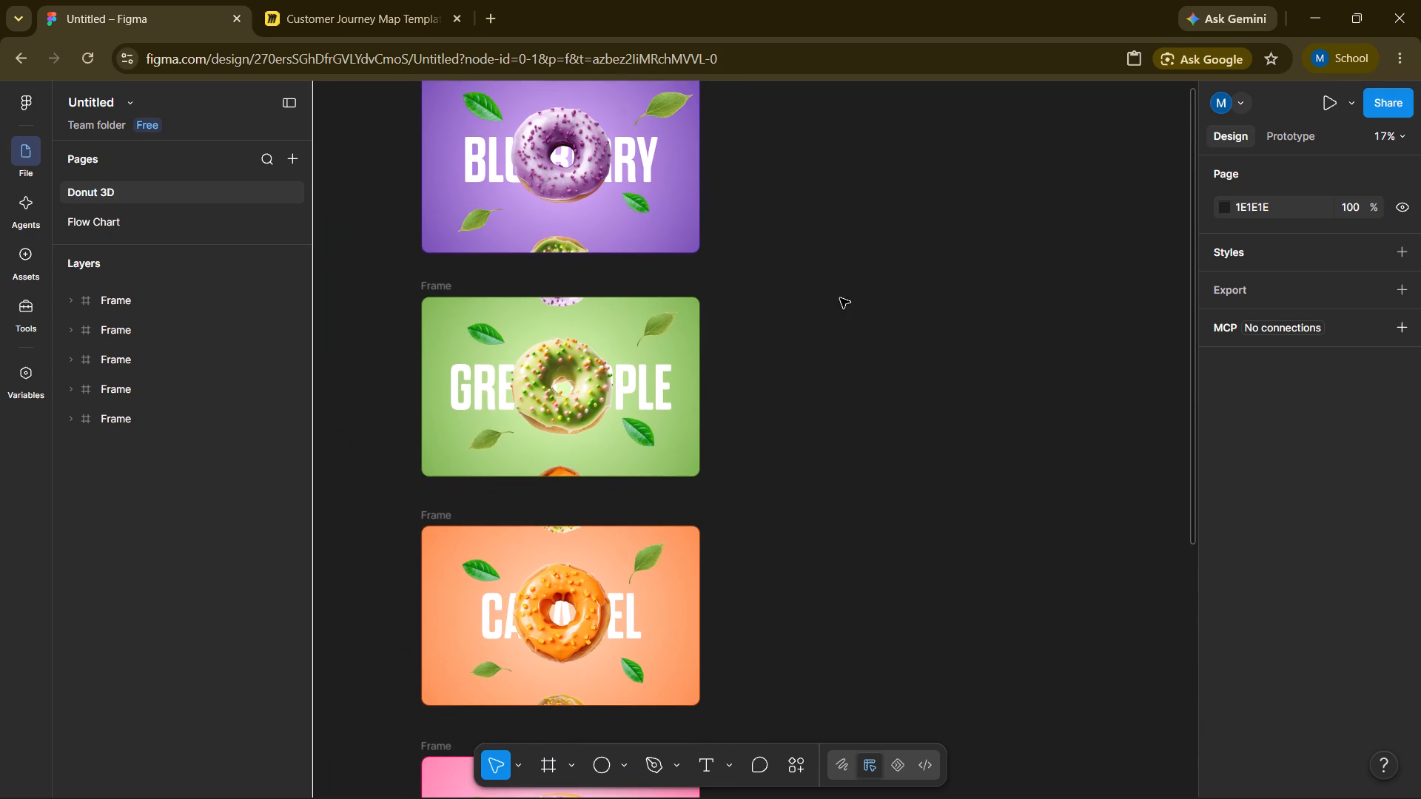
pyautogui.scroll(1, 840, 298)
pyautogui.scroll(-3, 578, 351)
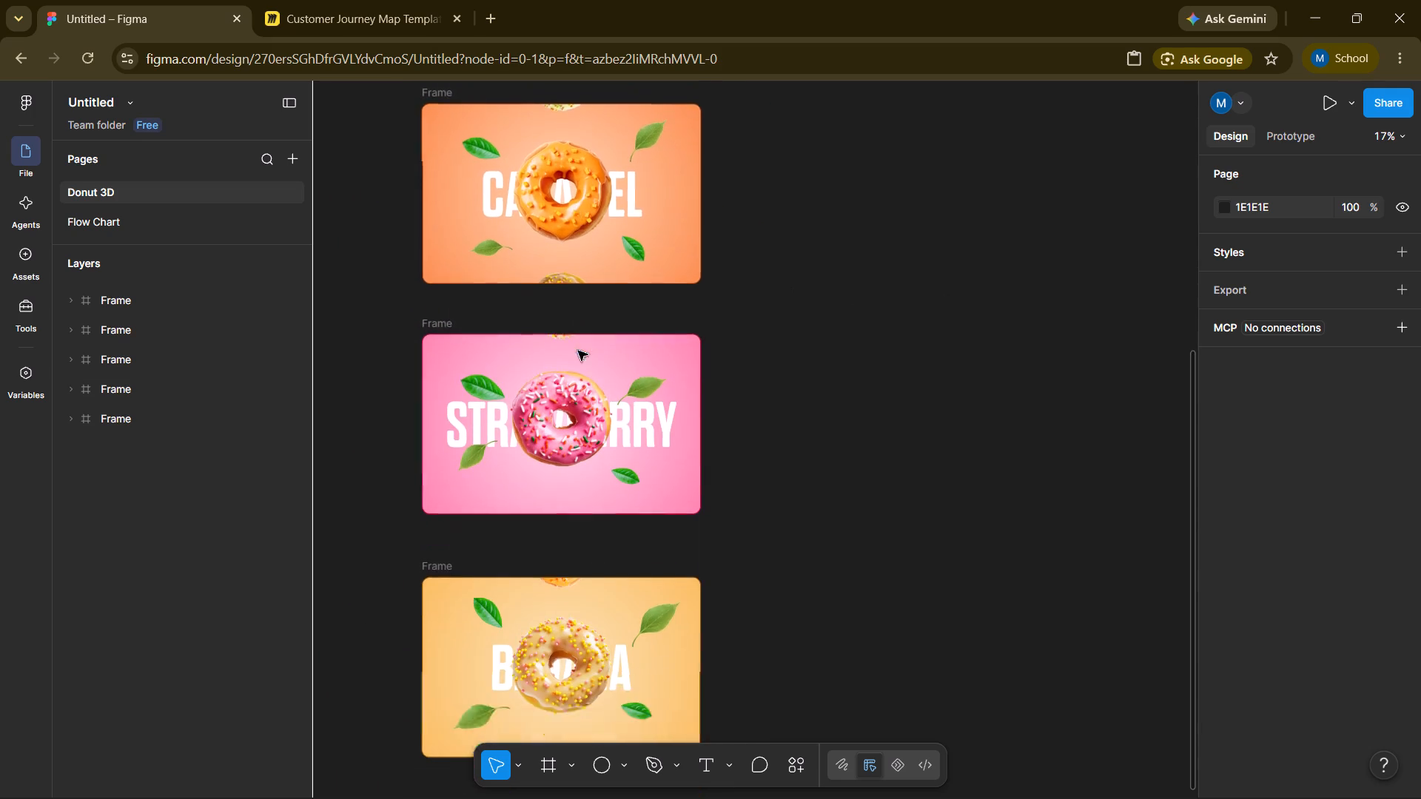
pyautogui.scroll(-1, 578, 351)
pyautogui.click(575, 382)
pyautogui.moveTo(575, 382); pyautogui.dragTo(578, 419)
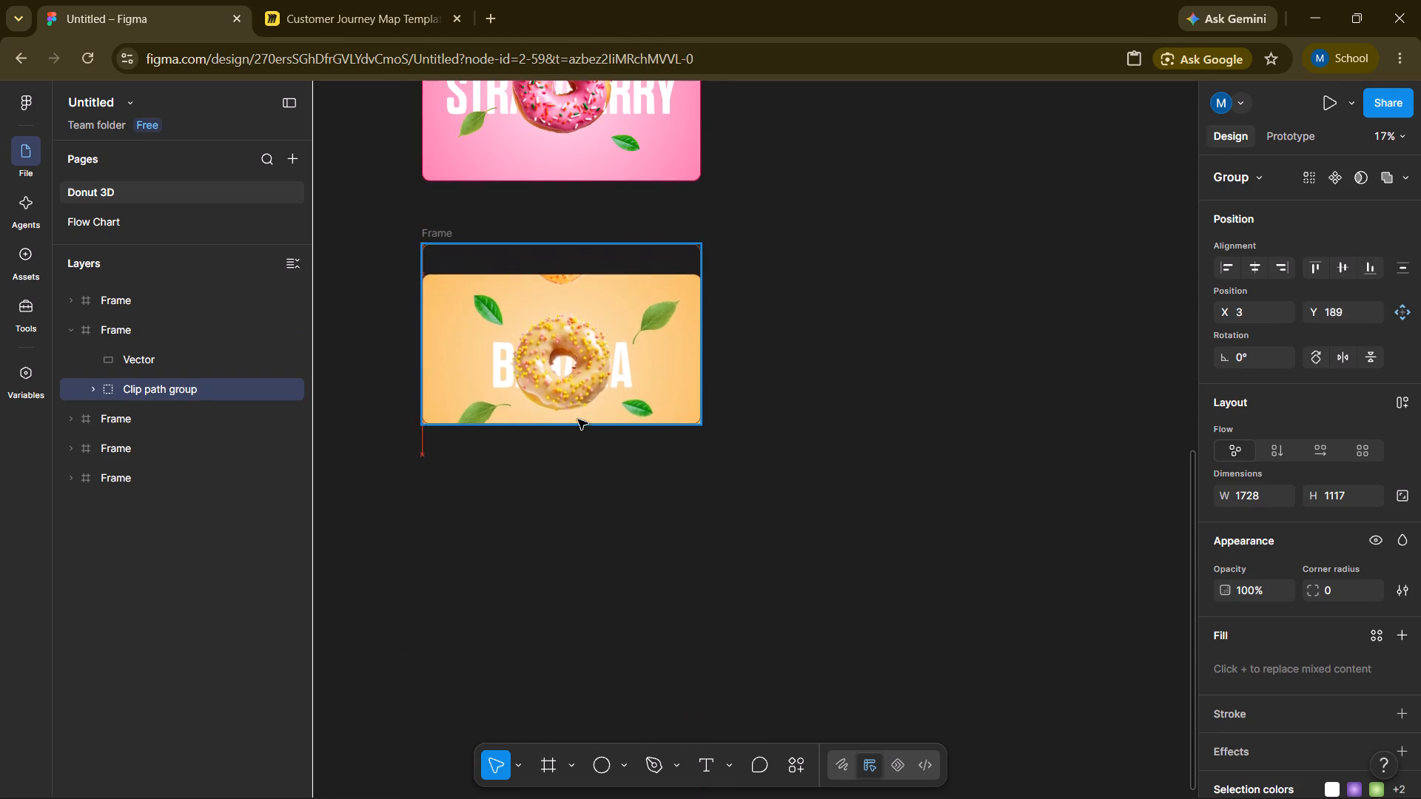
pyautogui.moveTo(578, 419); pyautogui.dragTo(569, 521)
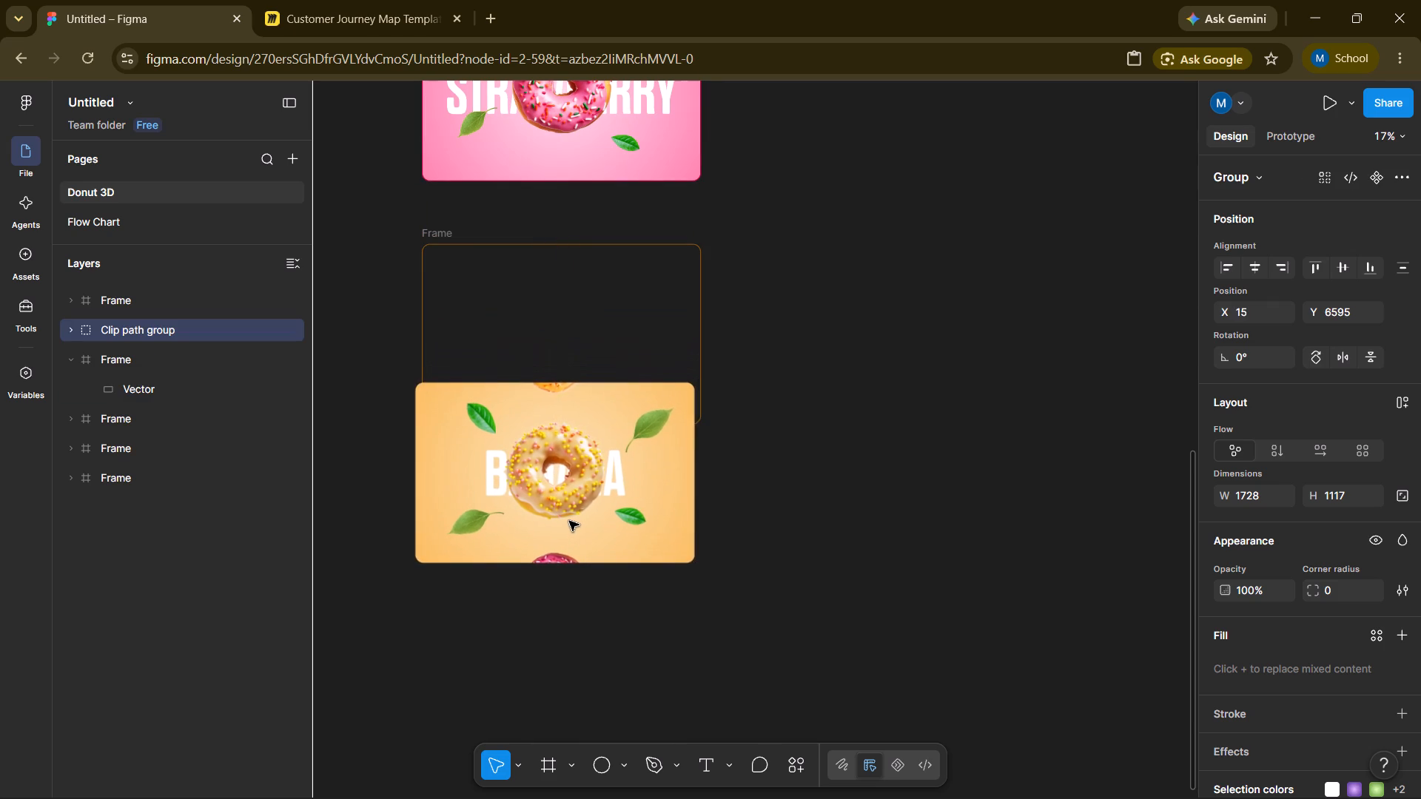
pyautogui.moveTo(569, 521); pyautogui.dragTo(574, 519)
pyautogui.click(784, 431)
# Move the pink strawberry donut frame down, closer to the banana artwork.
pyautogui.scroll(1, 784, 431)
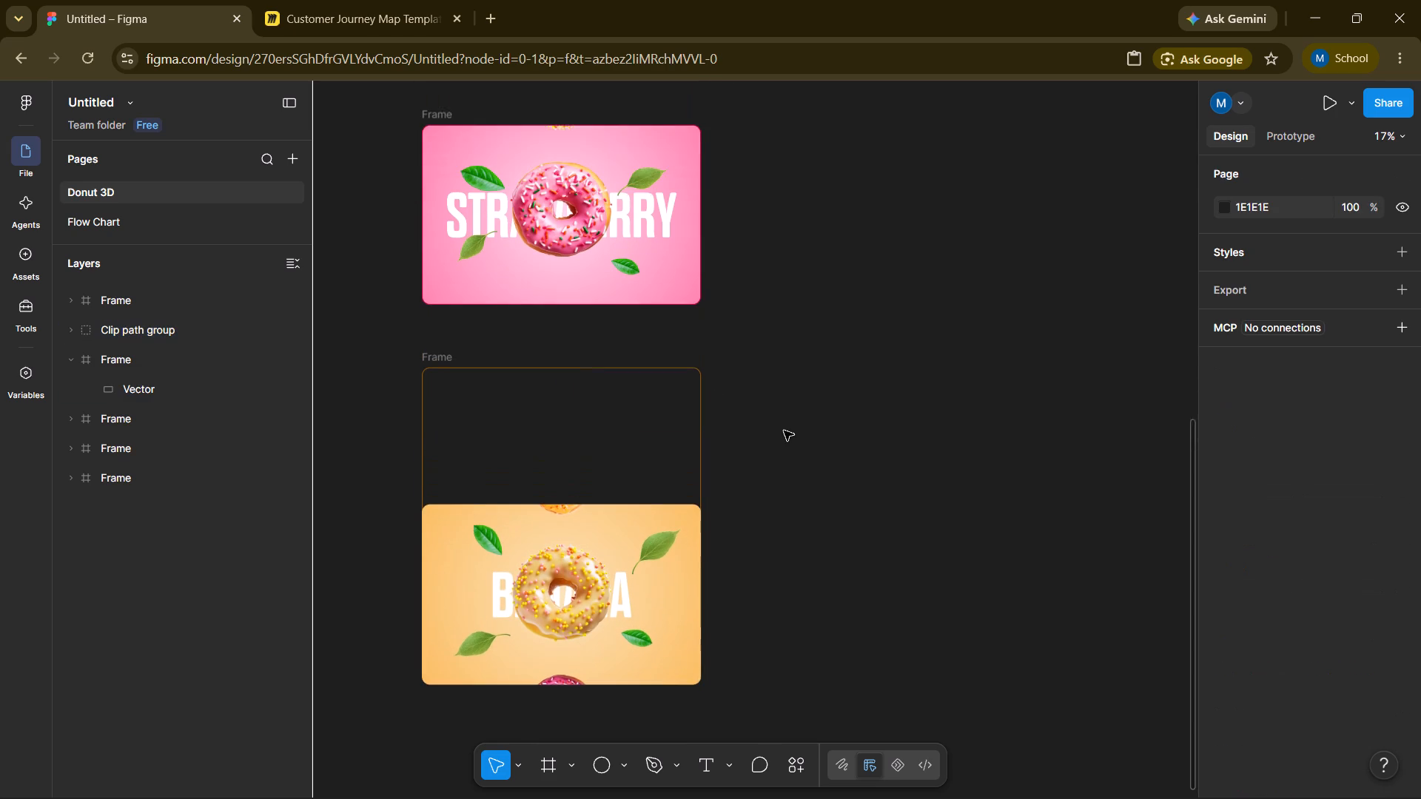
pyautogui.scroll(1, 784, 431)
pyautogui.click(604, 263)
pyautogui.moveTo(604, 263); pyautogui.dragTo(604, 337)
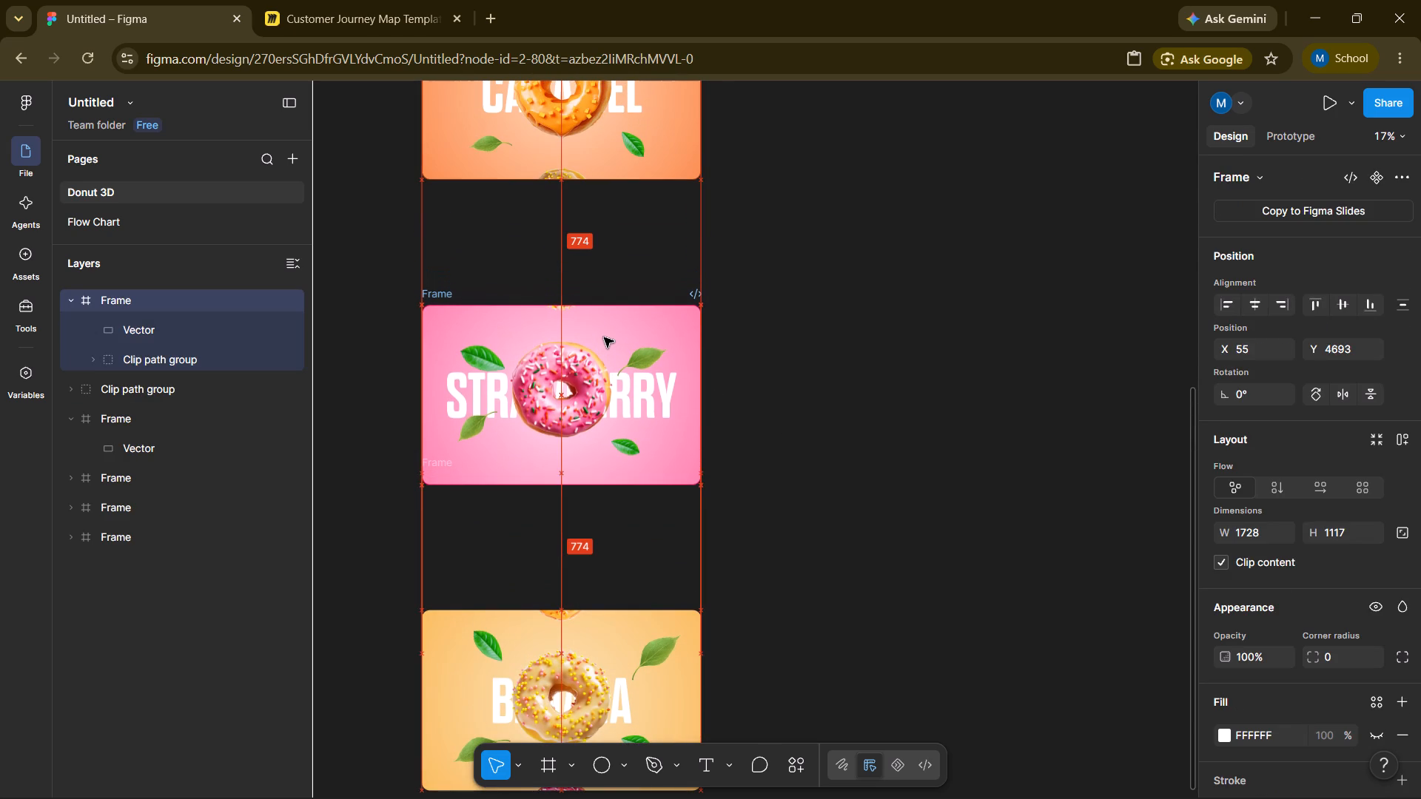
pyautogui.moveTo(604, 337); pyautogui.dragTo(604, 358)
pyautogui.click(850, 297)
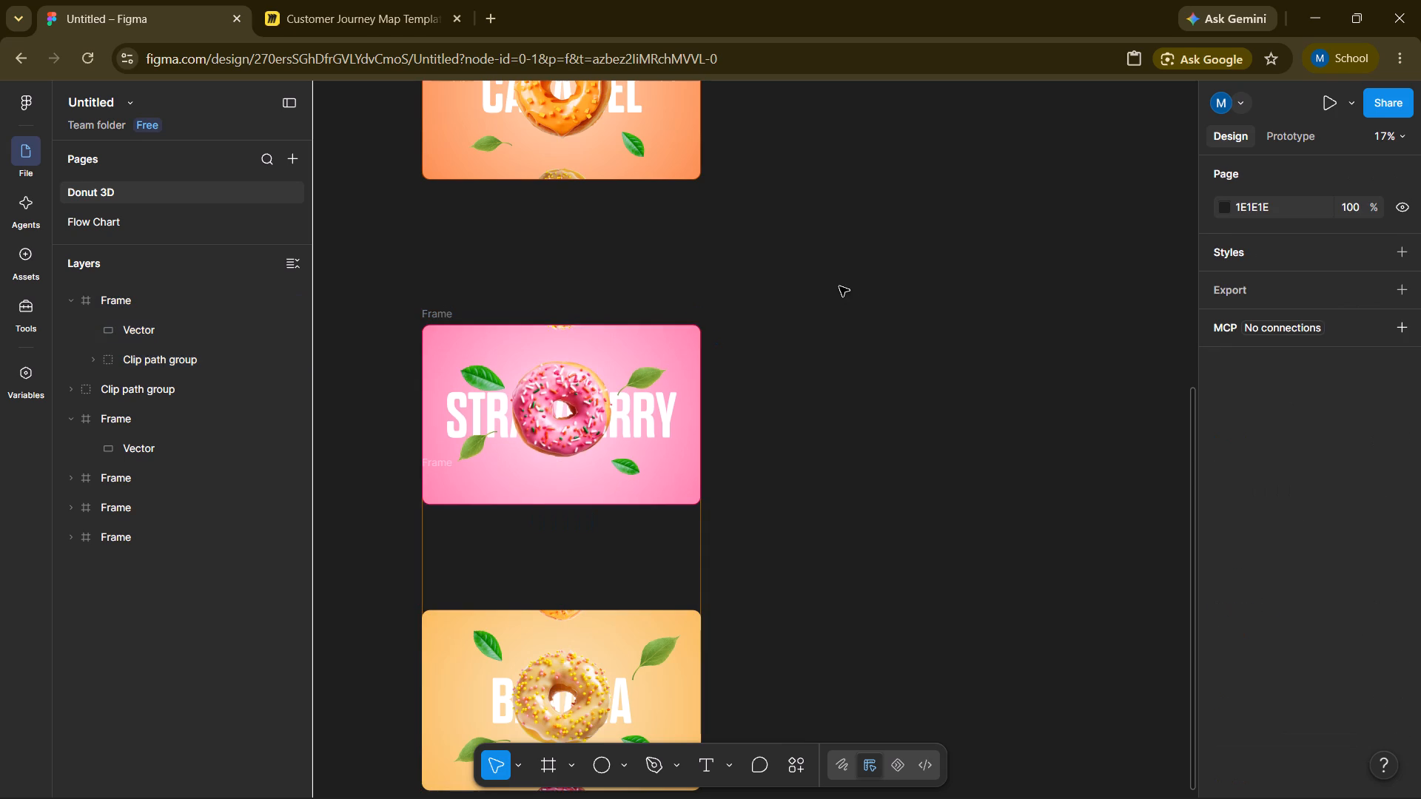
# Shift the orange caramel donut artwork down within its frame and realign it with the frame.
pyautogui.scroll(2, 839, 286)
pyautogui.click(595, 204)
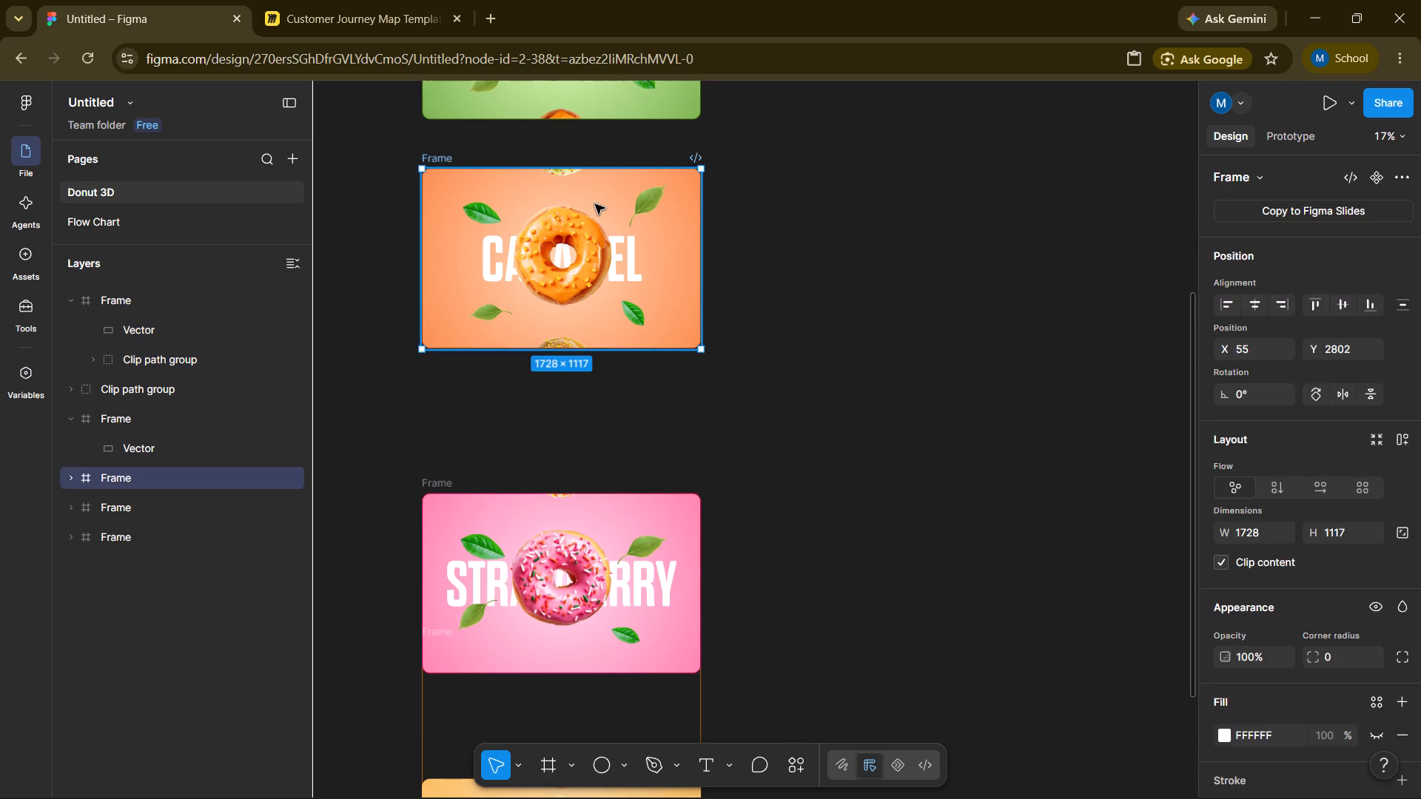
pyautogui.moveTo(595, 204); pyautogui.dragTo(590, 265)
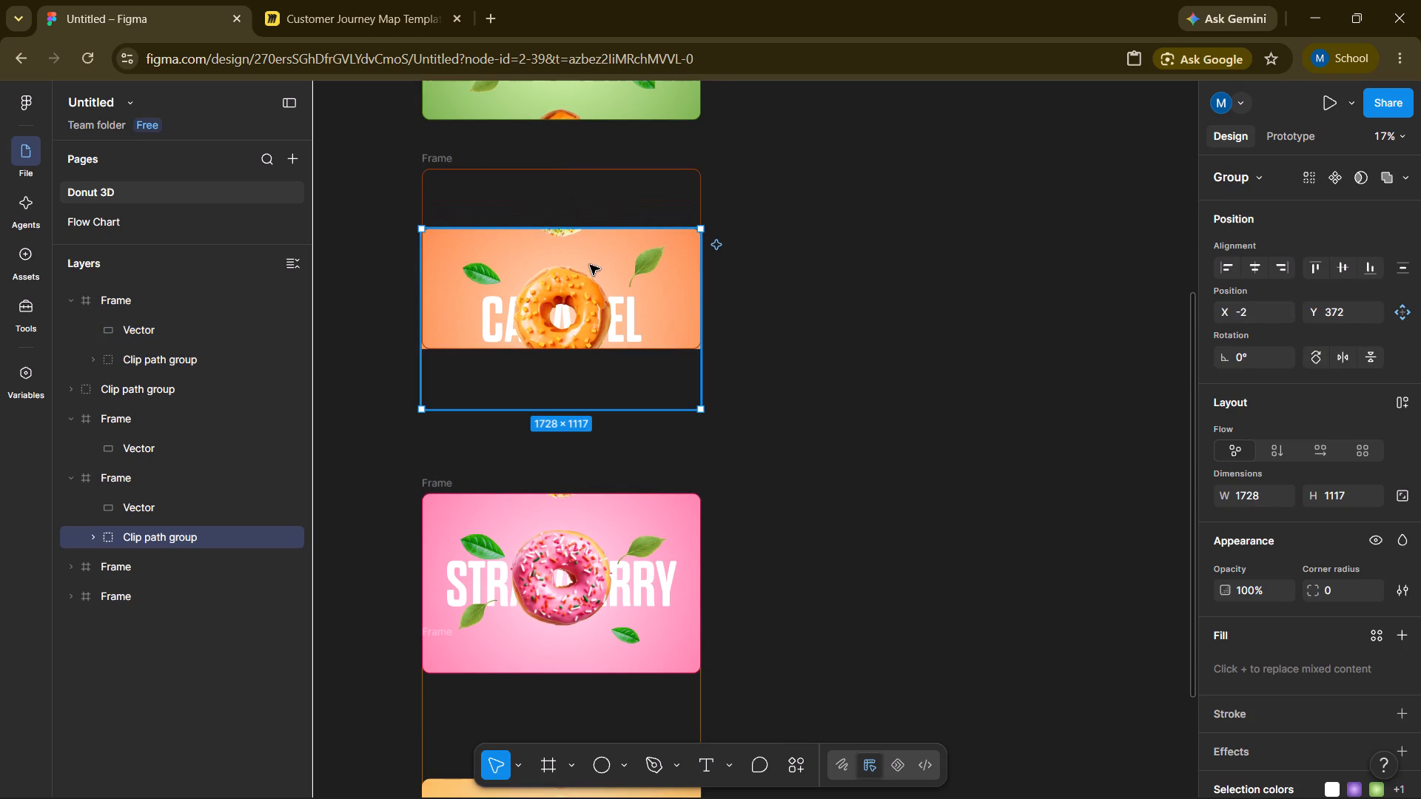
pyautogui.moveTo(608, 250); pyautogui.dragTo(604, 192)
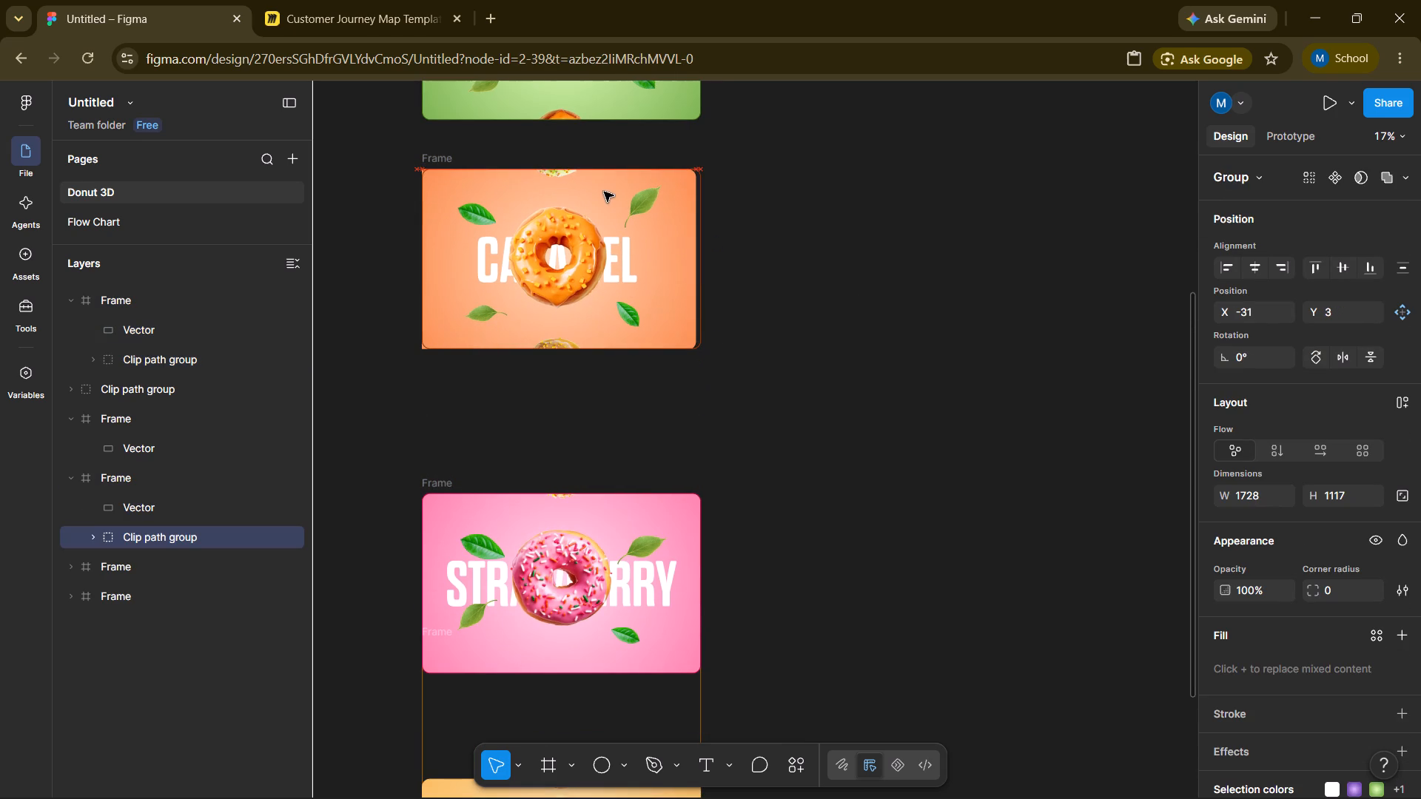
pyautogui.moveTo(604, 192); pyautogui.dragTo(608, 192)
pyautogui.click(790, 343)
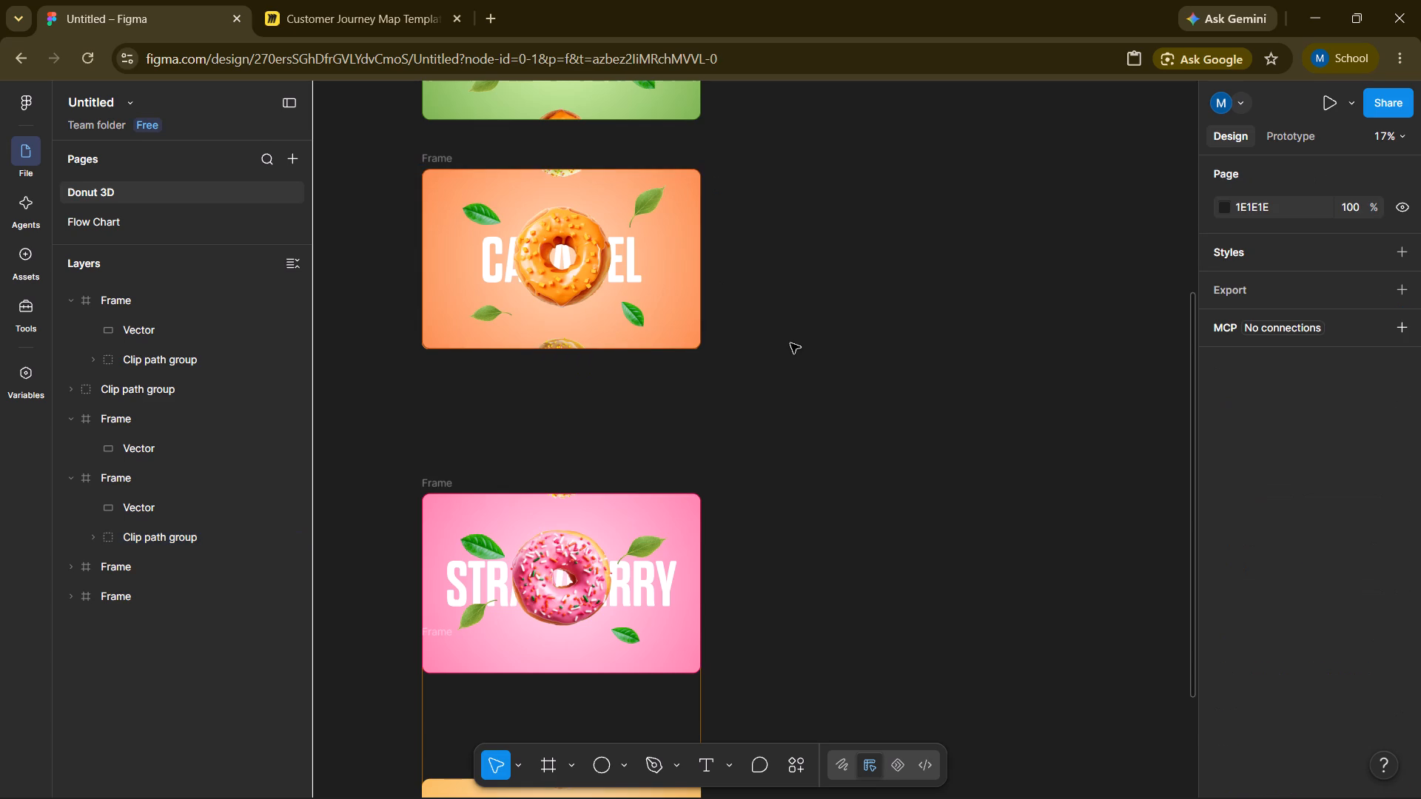
# Move the strawberry donut frame up so it sits just above the empty banana frame.
pyautogui.scroll(-2, 797, 446)
pyautogui.doubleClick(797, 446)
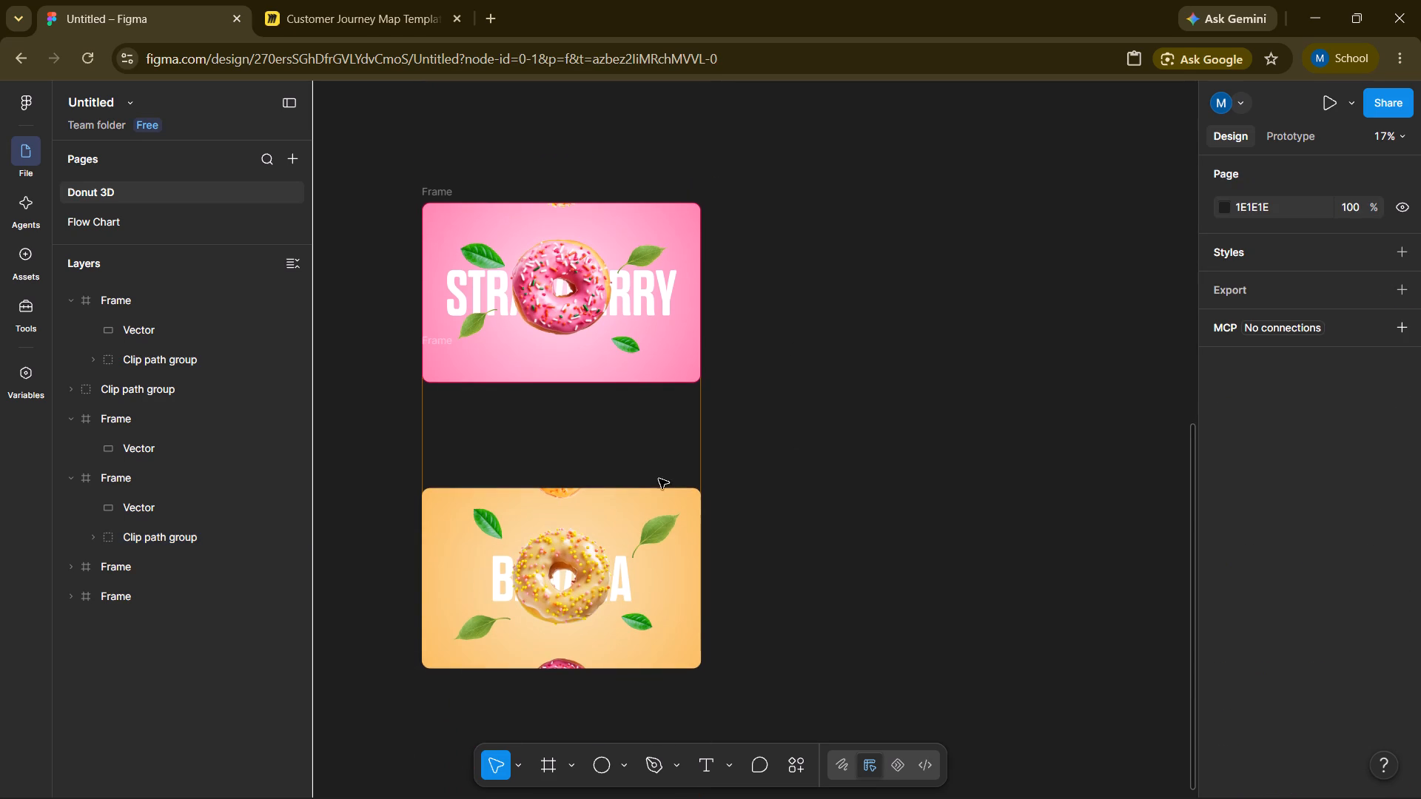
pyautogui.moveTo(580, 286); pyautogui.dragTo(580, 216)
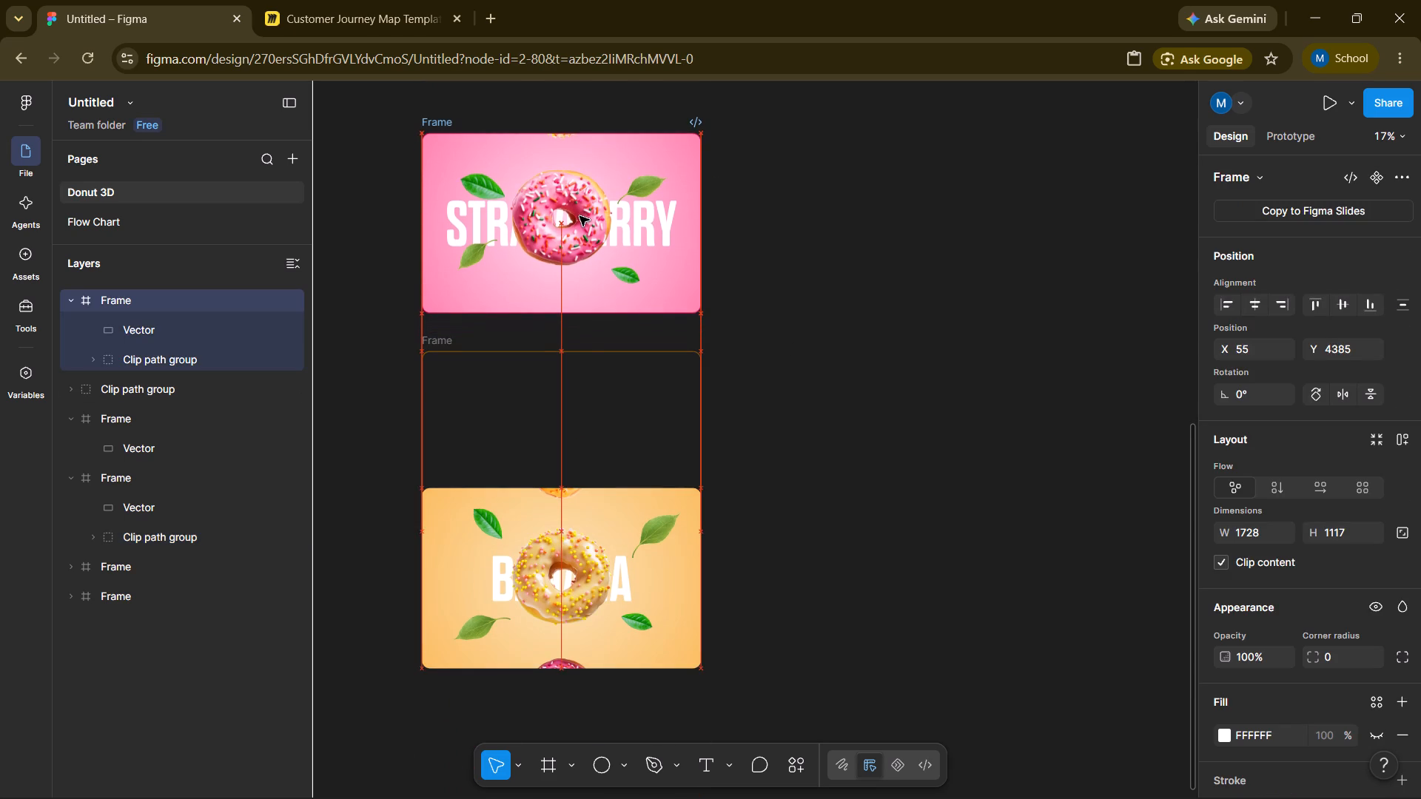
pyautogui.moveTo(580, 216); pyautogui.dragTo(579, 225)
# Move the banana donut artwork up onto its empty frame at X 55, Y 5736.
pyautogui.moveTo(577, 510); pyautogui.dragTo(594, 410)
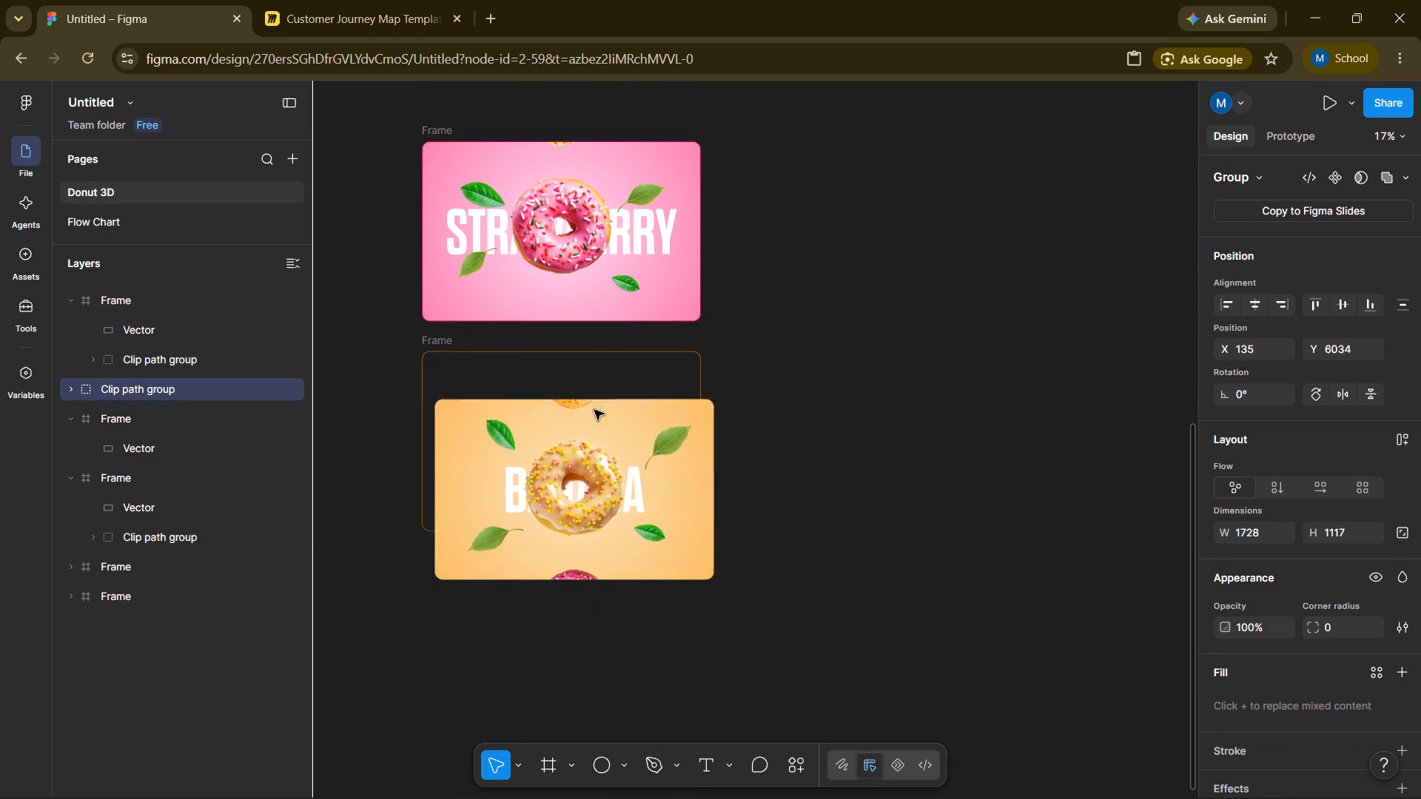
pyautogui.moveTo(594, 410); pyautogui.dragTo(574, 375)
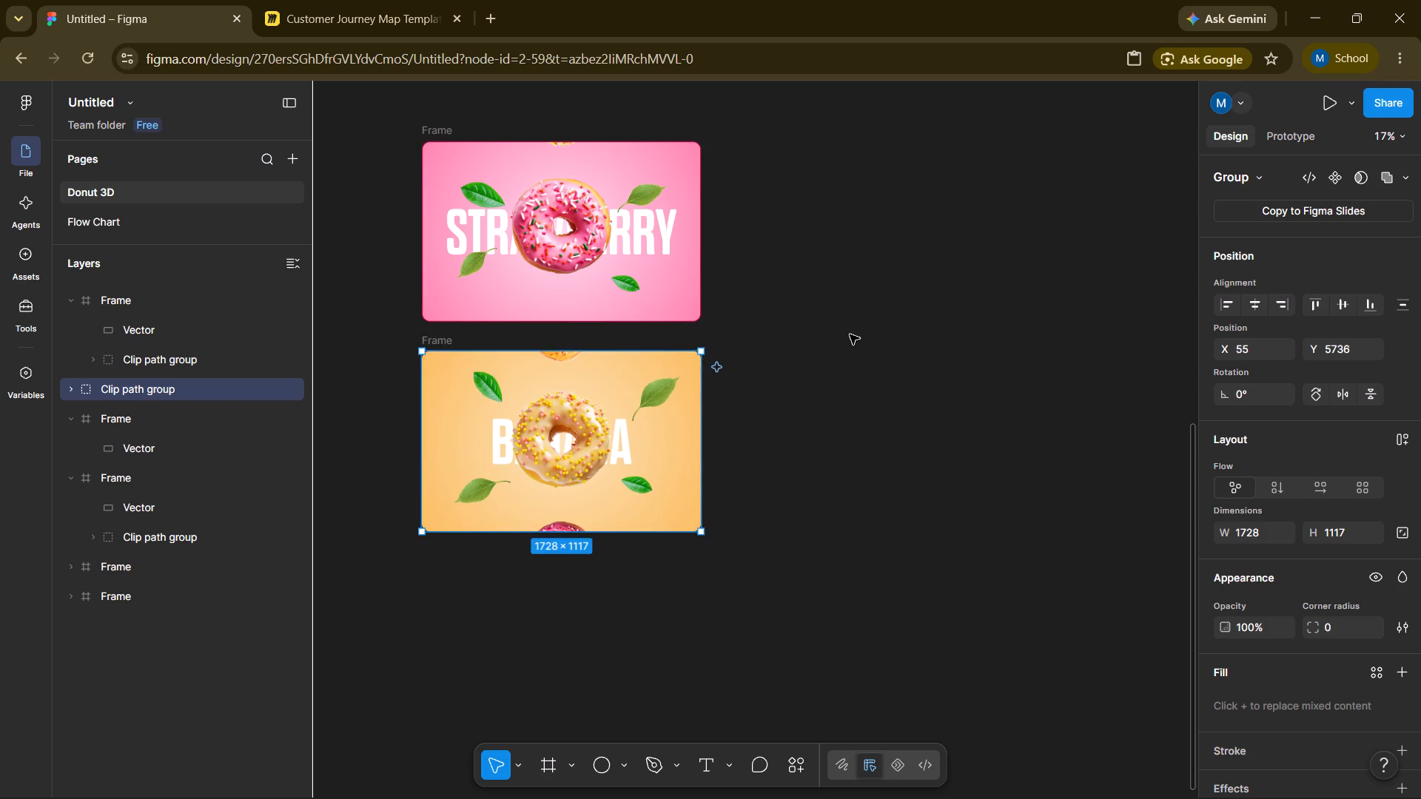
pyautogui.click(850, 334)
pyautogui.scroll(3, 850, 334)
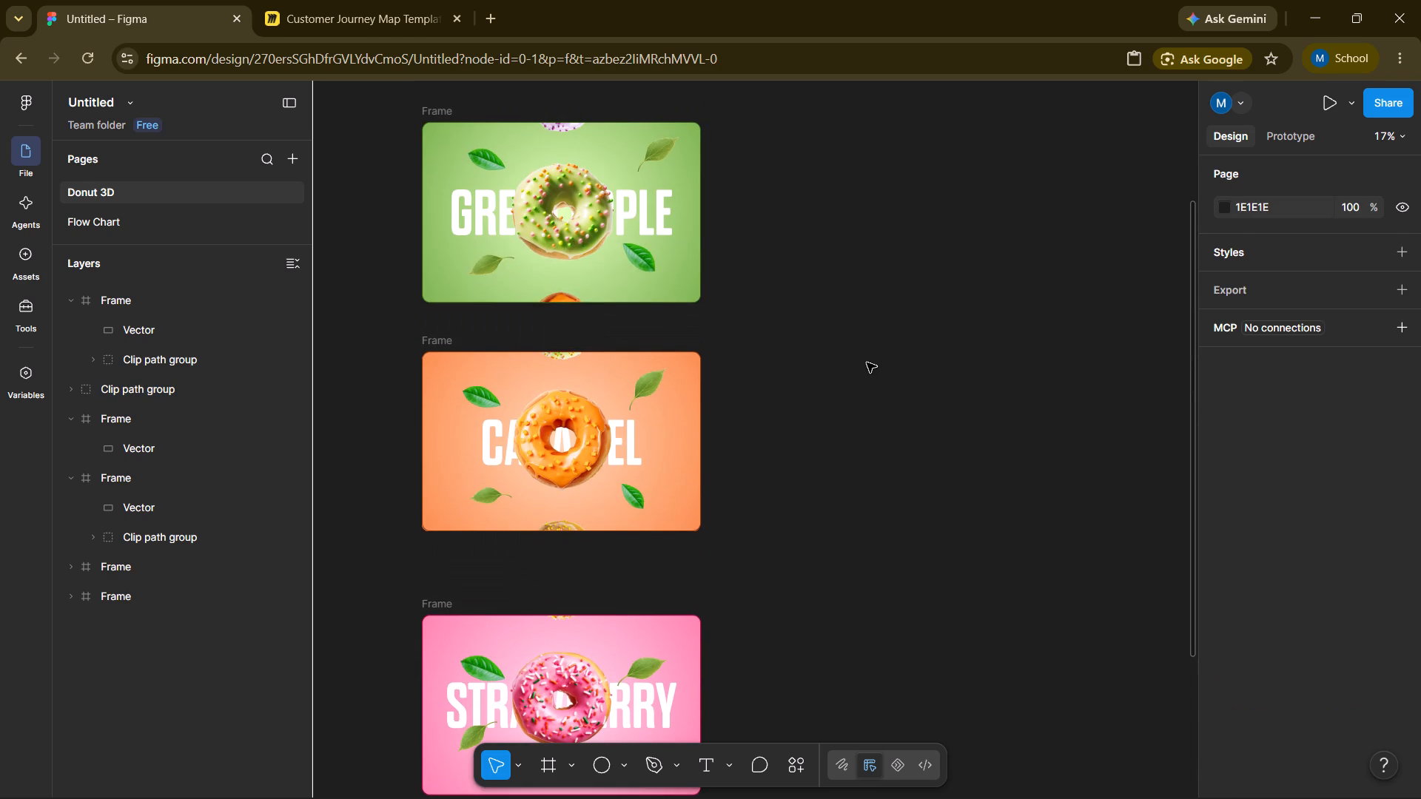
# Move the strawberry donut frame up to even out its spacing between the caramel and banana frames.
pyautogui.scroll(2, 877, 453)
pyautogui.scroll(-2, 877, 453)
pyautogui.click(877, 453)
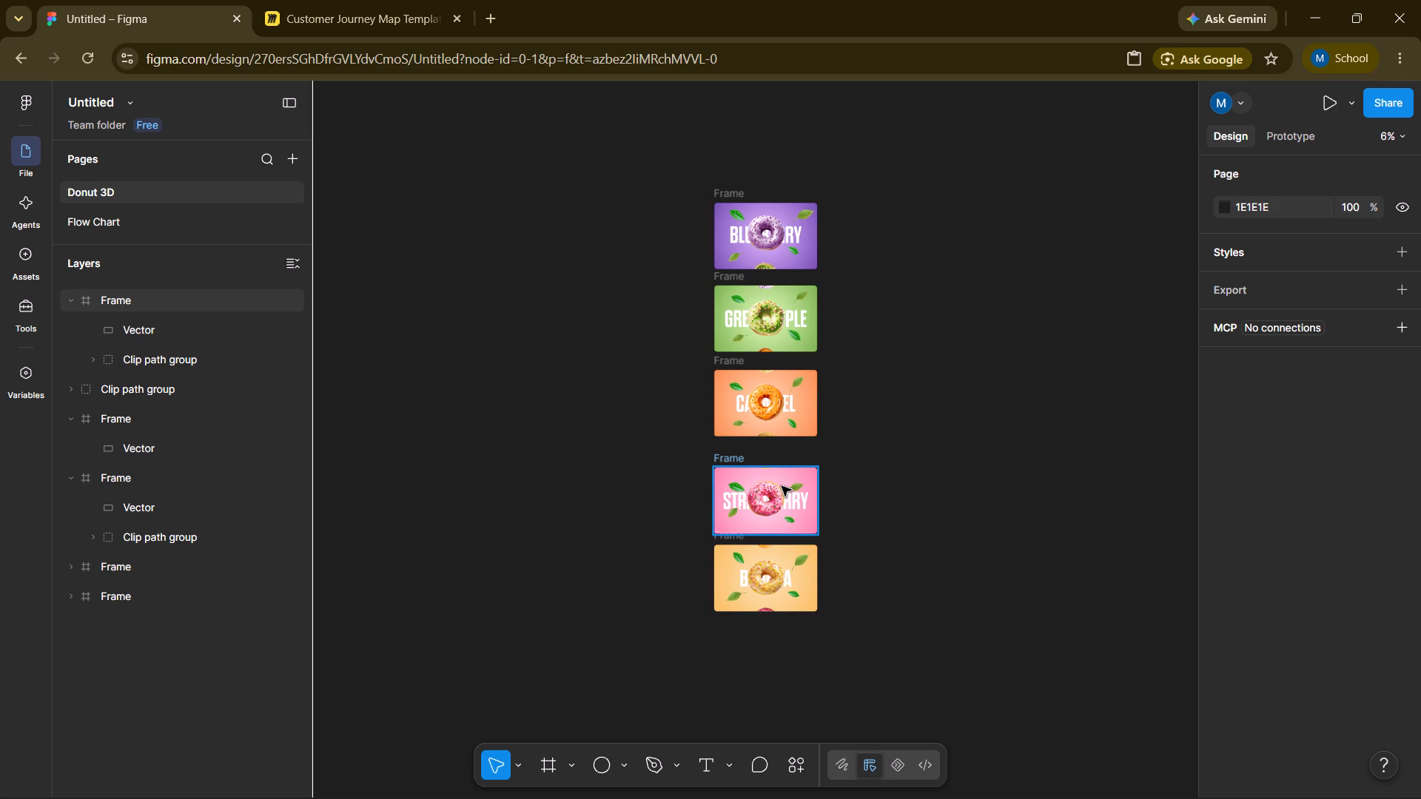
pyautogui.moveTo(782, 486); pyautogui.dragTo(785, 479)
pyautogui.click(1063, 388)
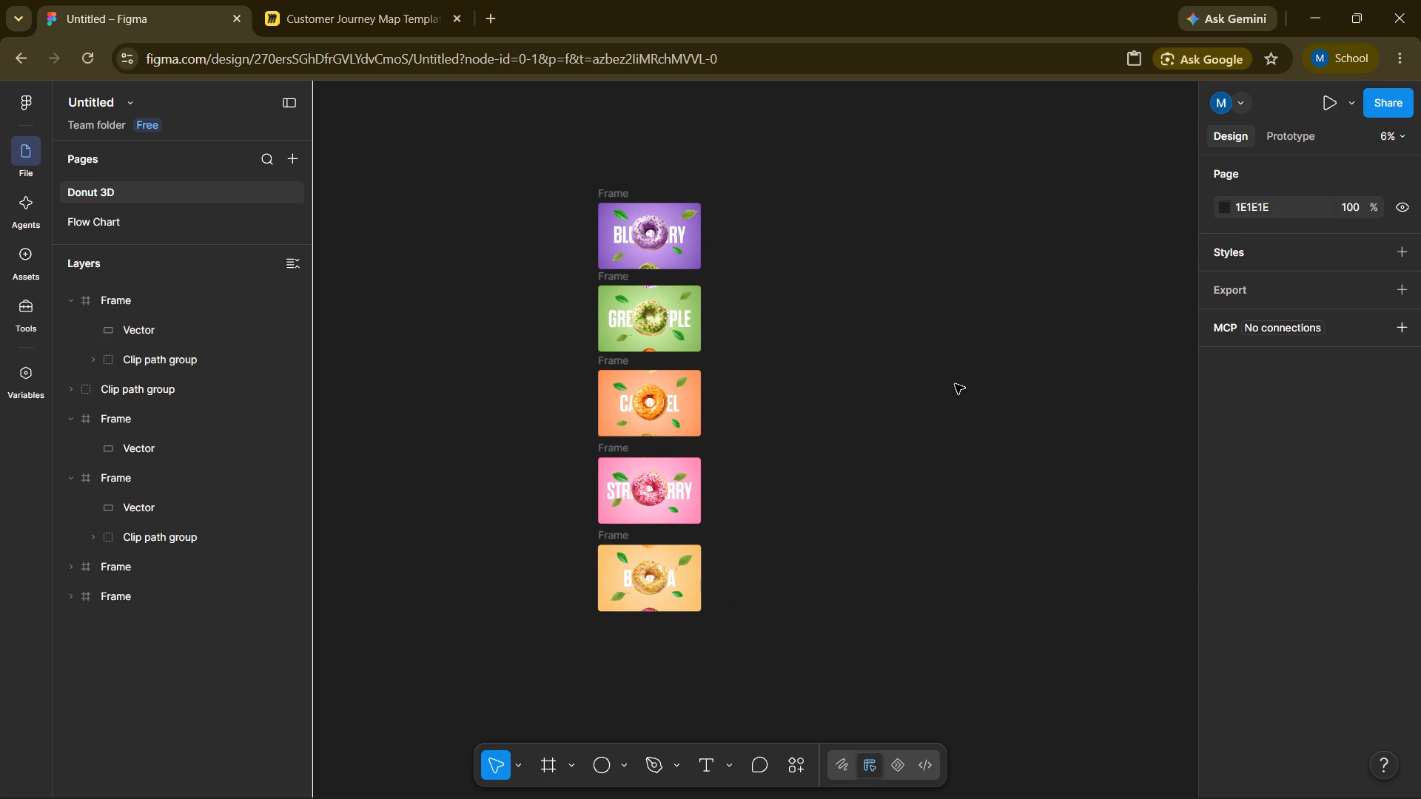
# Examine the blueberry frame's layers and the options available for its Vector outline.
pyautogui.hscroll(5, 724, 390)
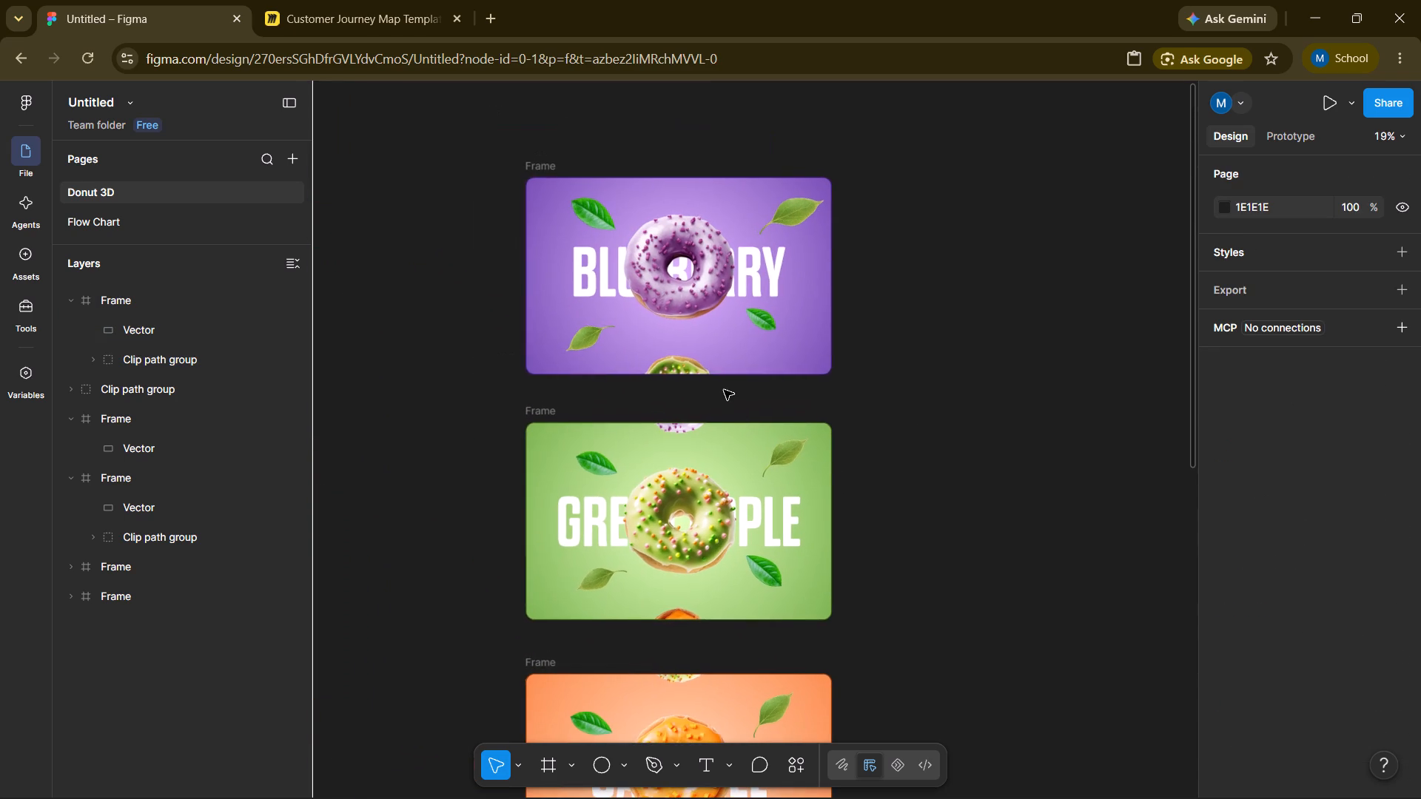
pyautogui.click(634, 330)
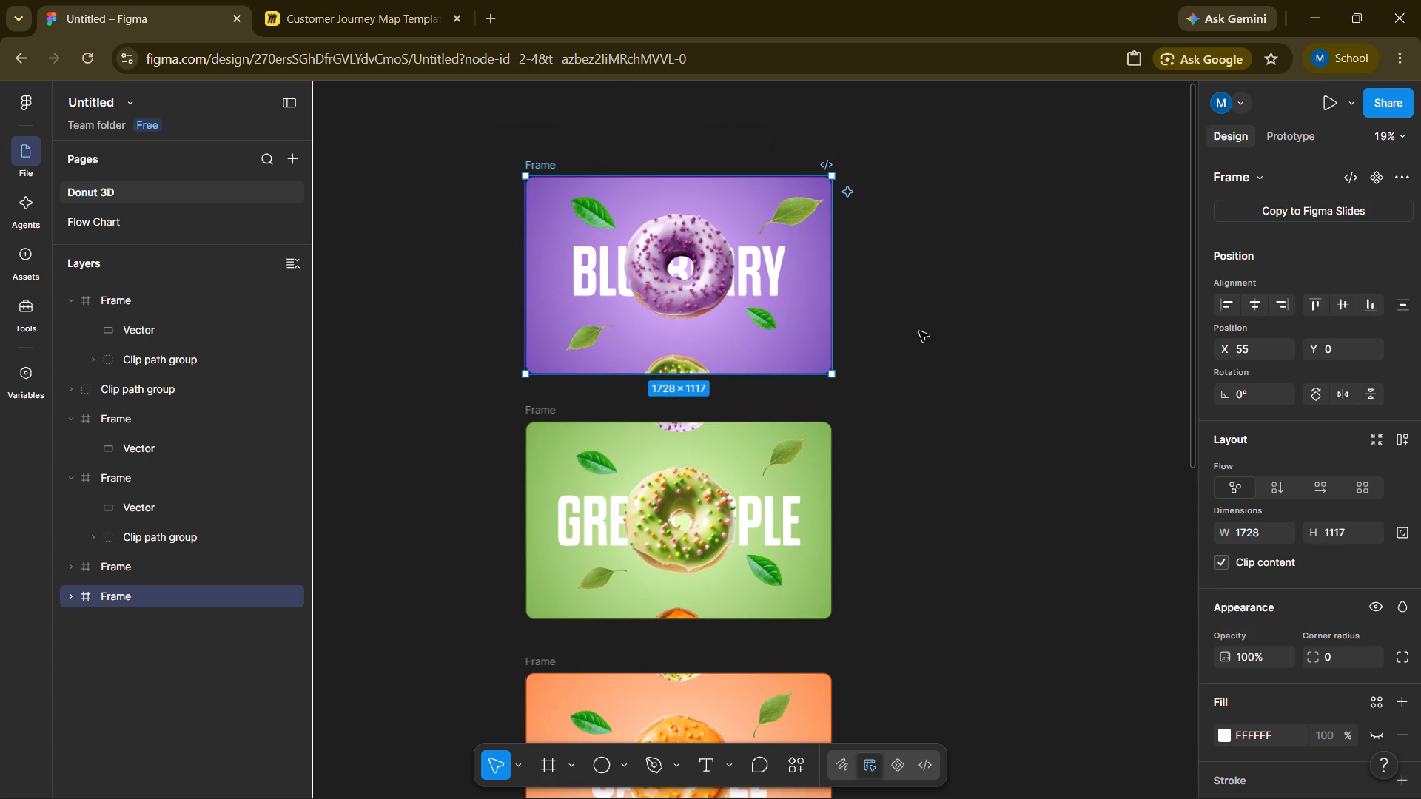
pyautogui.click(236, 599)
pyautogui.click(65, 595)
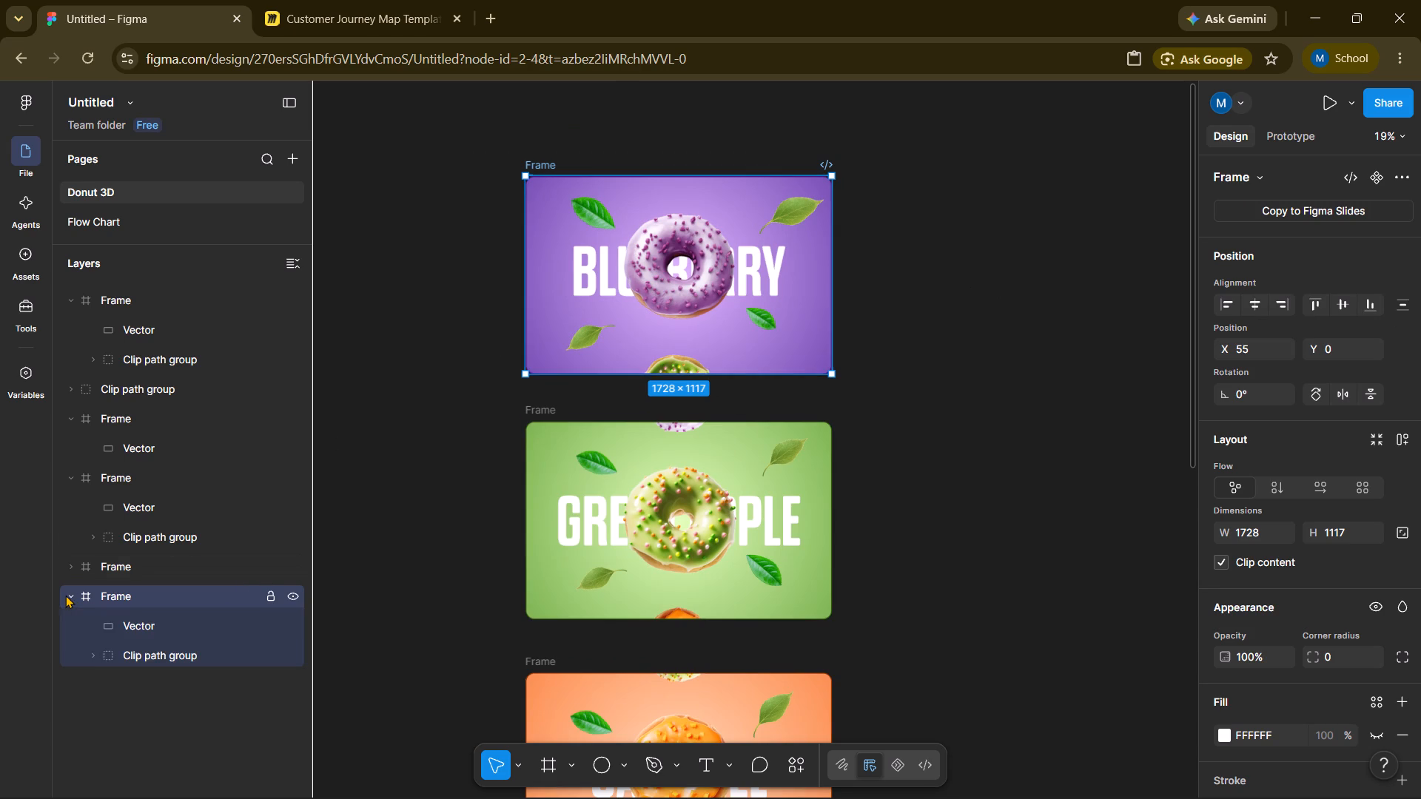
pyautogui.click(149, 625)
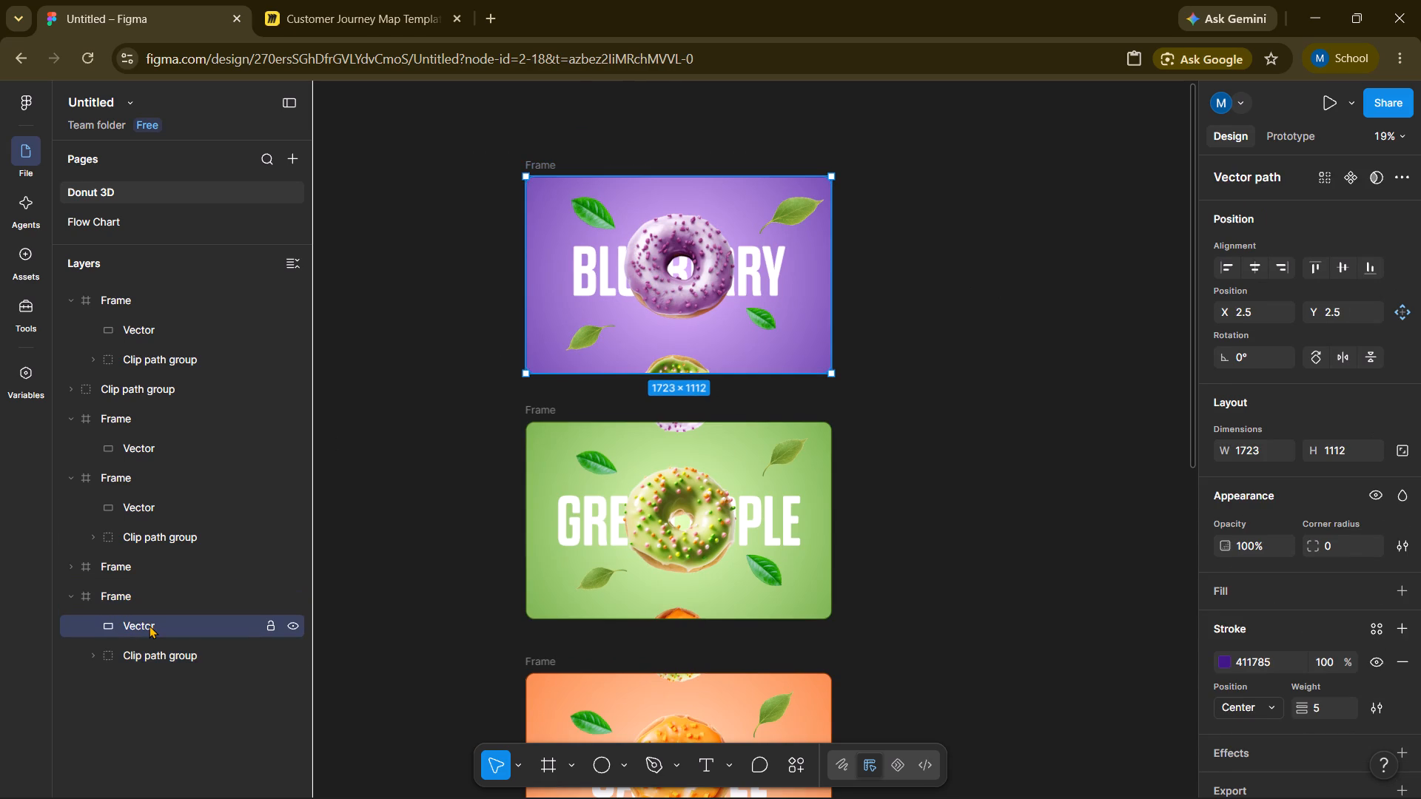
pyautogui.hotkey('ctrl', 'z')
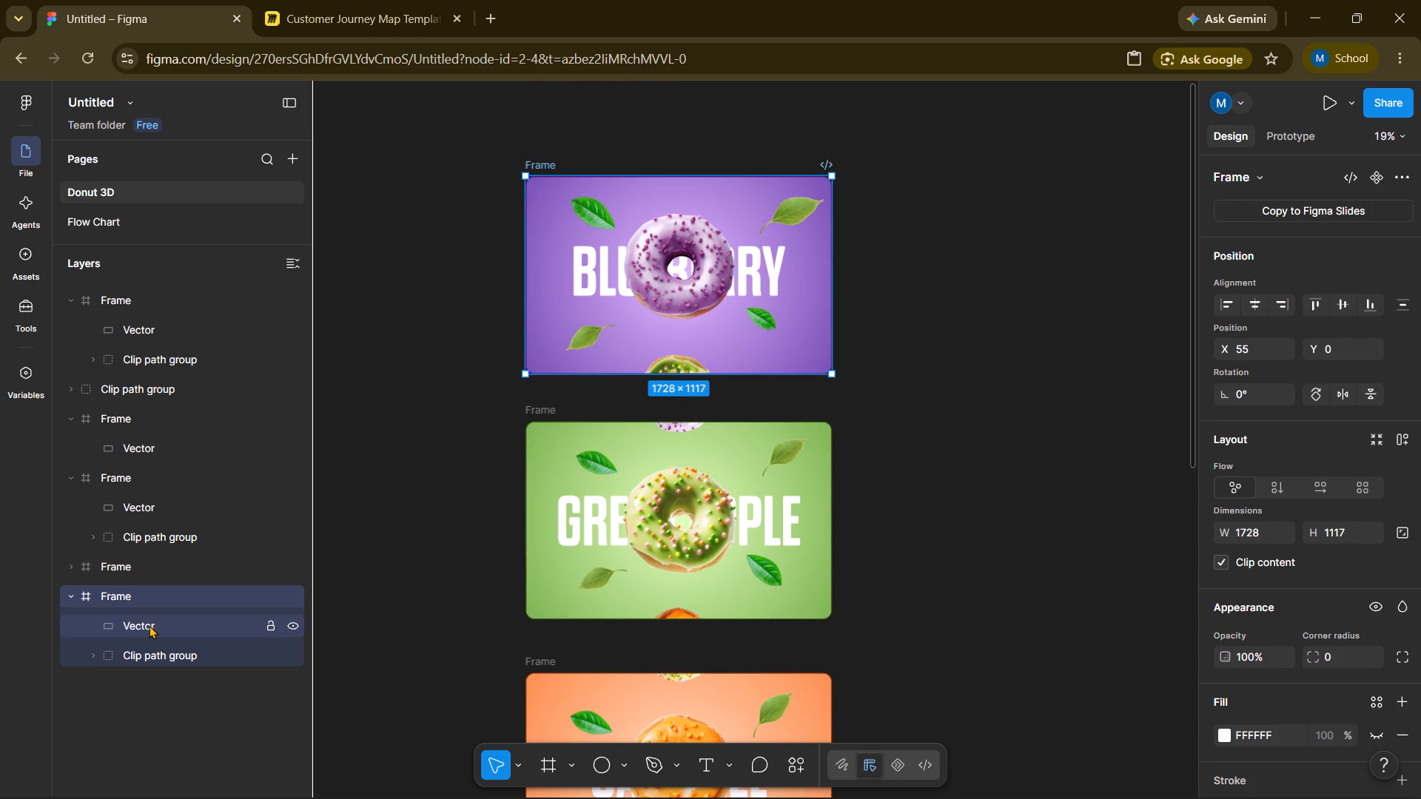
pyautogui.click(189, 724)
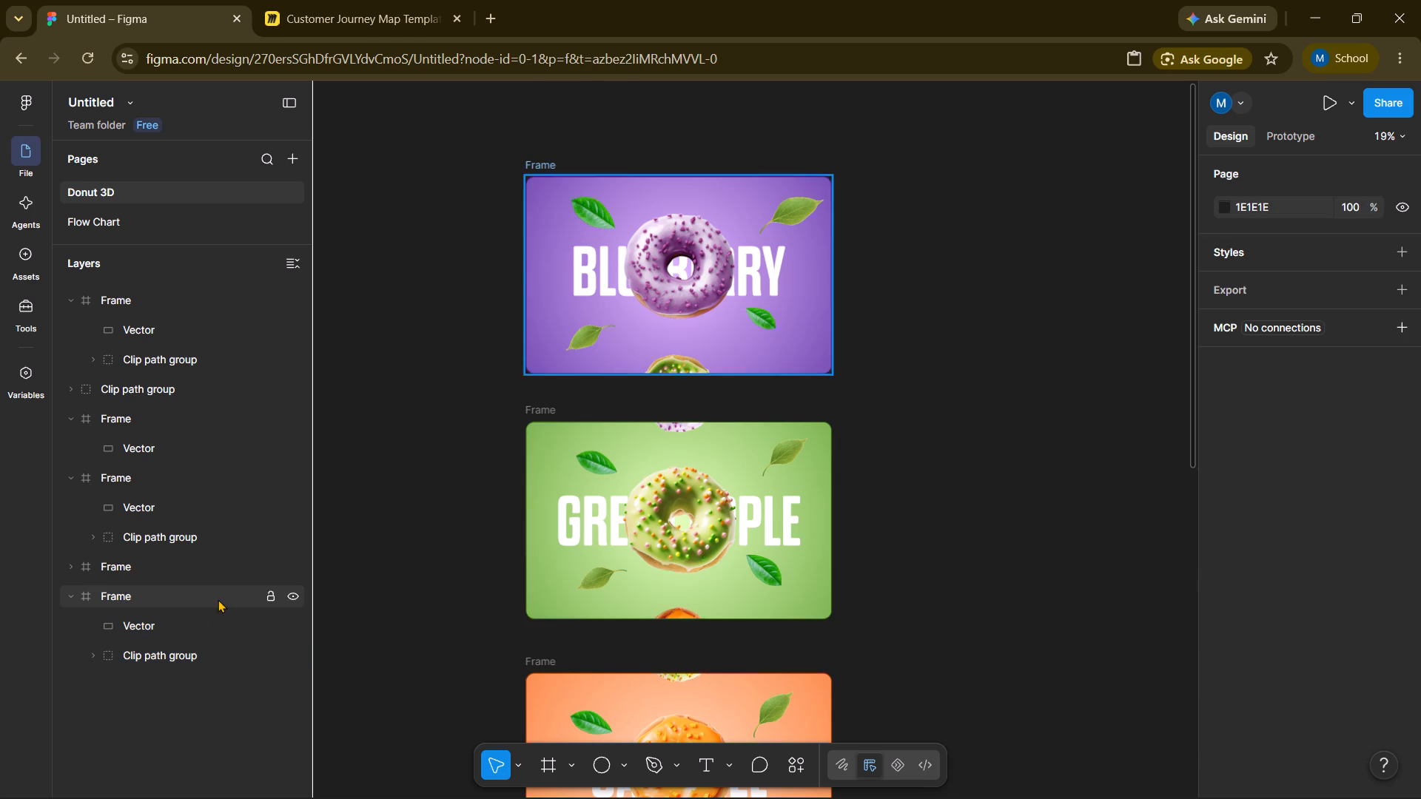
pyautogui.rightClick(187, 633)
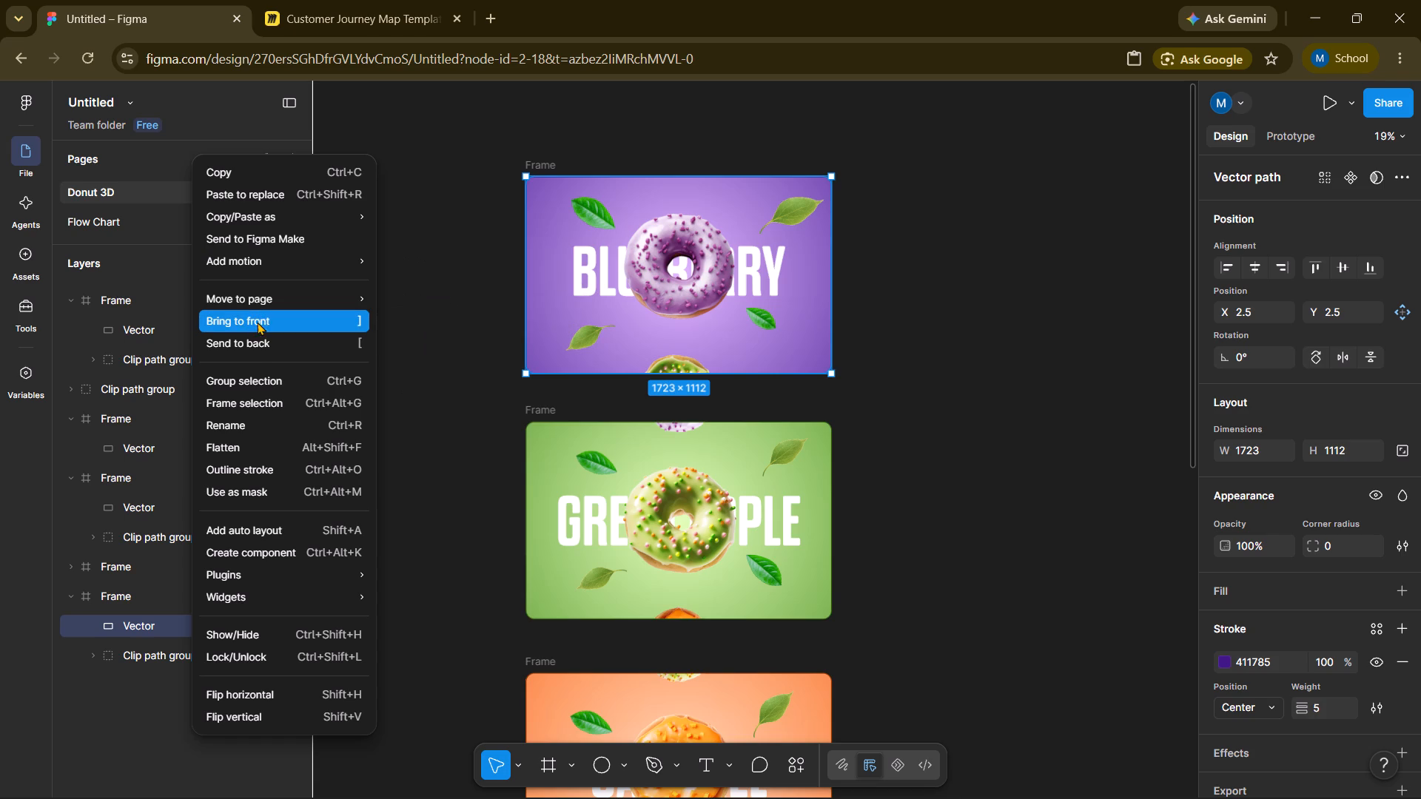
pyautogui.click(437, 366)
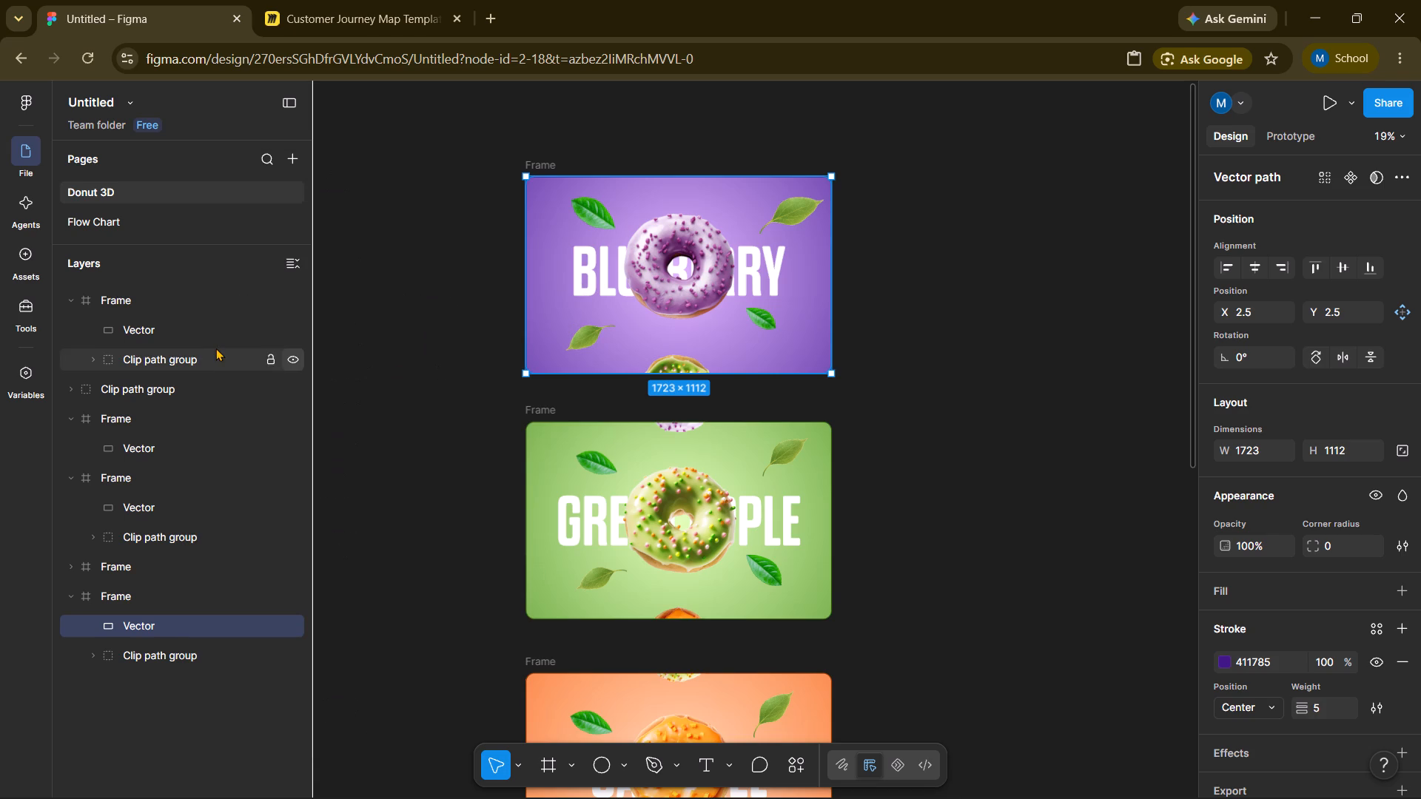
# Ungroup the clip path group inside the strawberry frame.
pyautogui.click(212, 343)
pyautogui.click(201, 360)
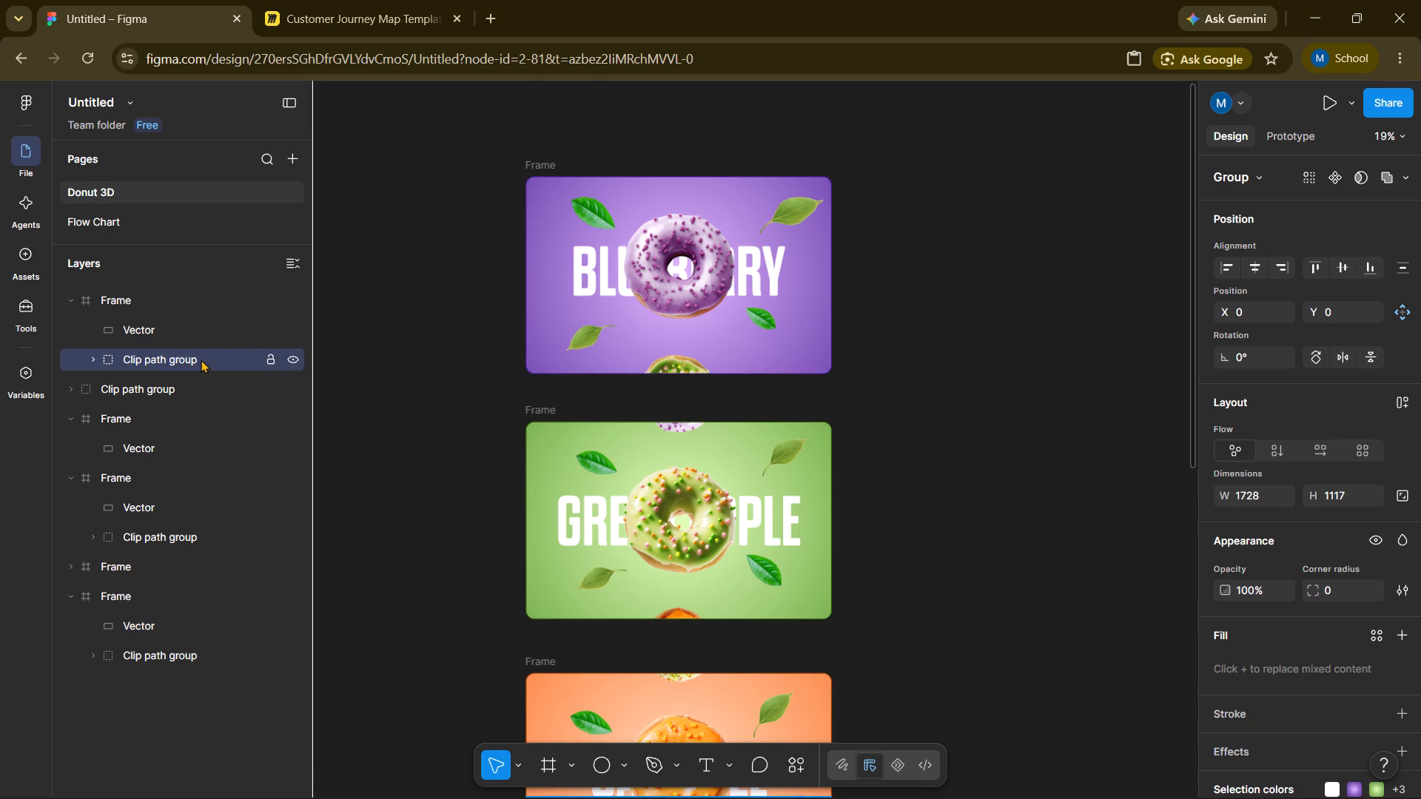
pyautogui.rightClick(201, 360)
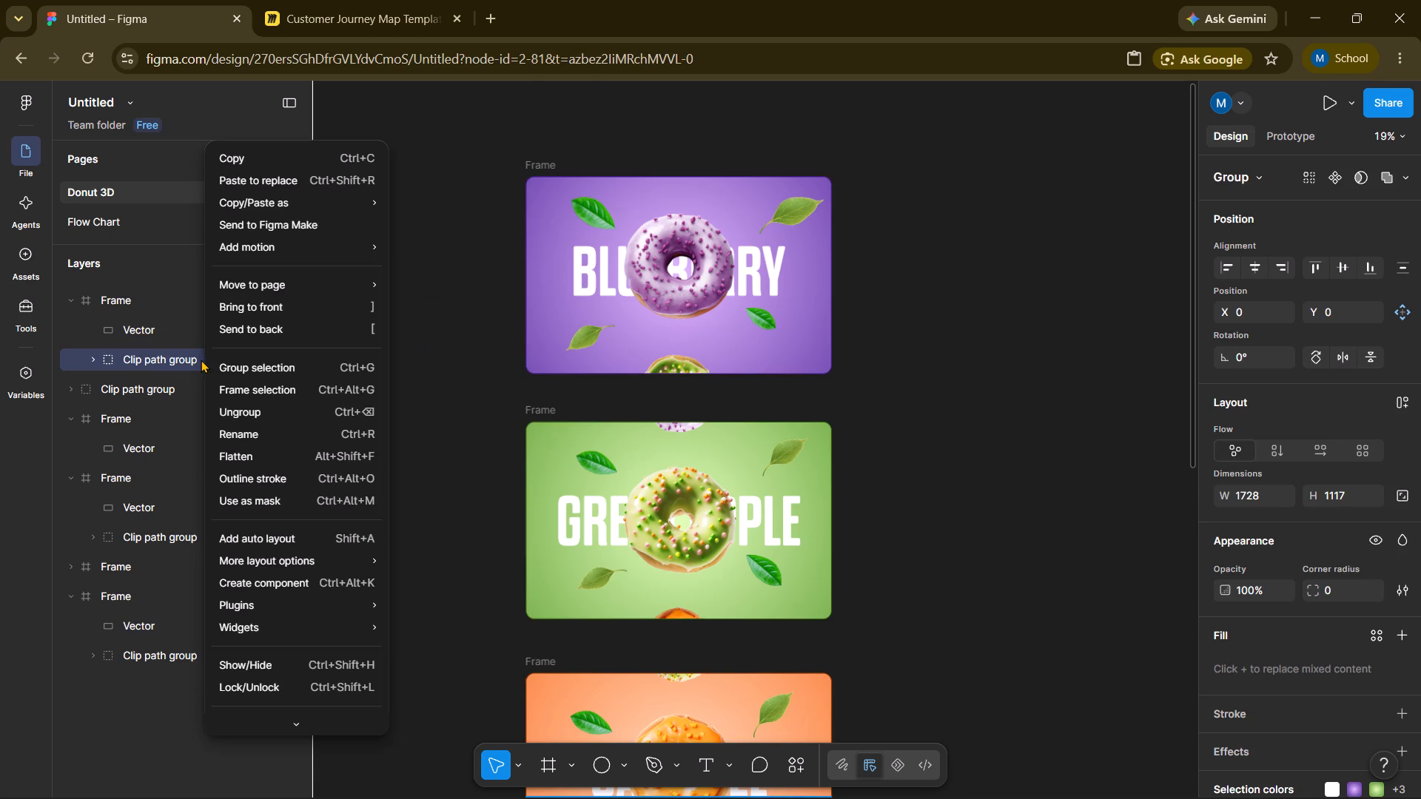
pyautogui.click(271, 405)
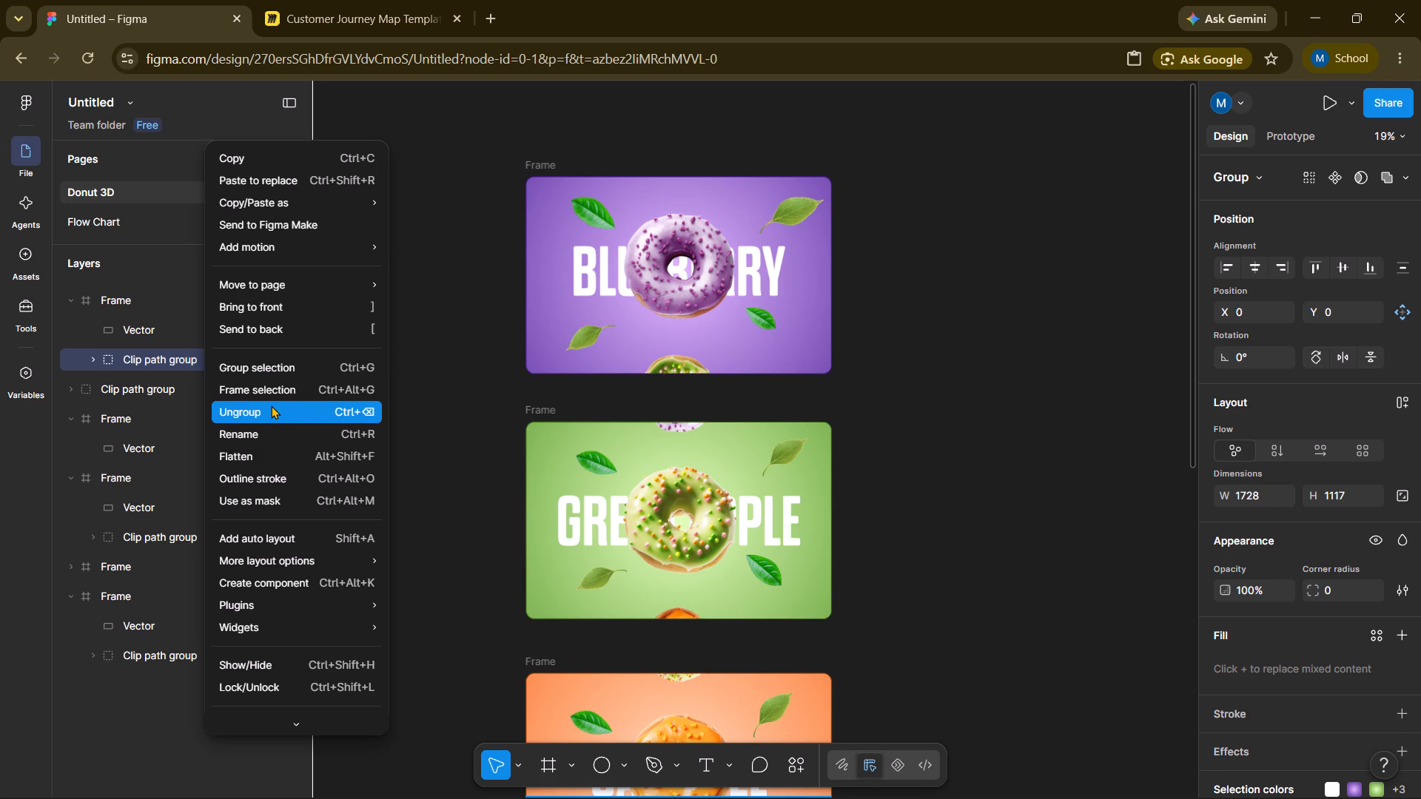
# Examine the options for the strawberry frame's Vector and Group layers, and inspect the loose banana clip path group.
pyautogui.rightClick(165, 325)
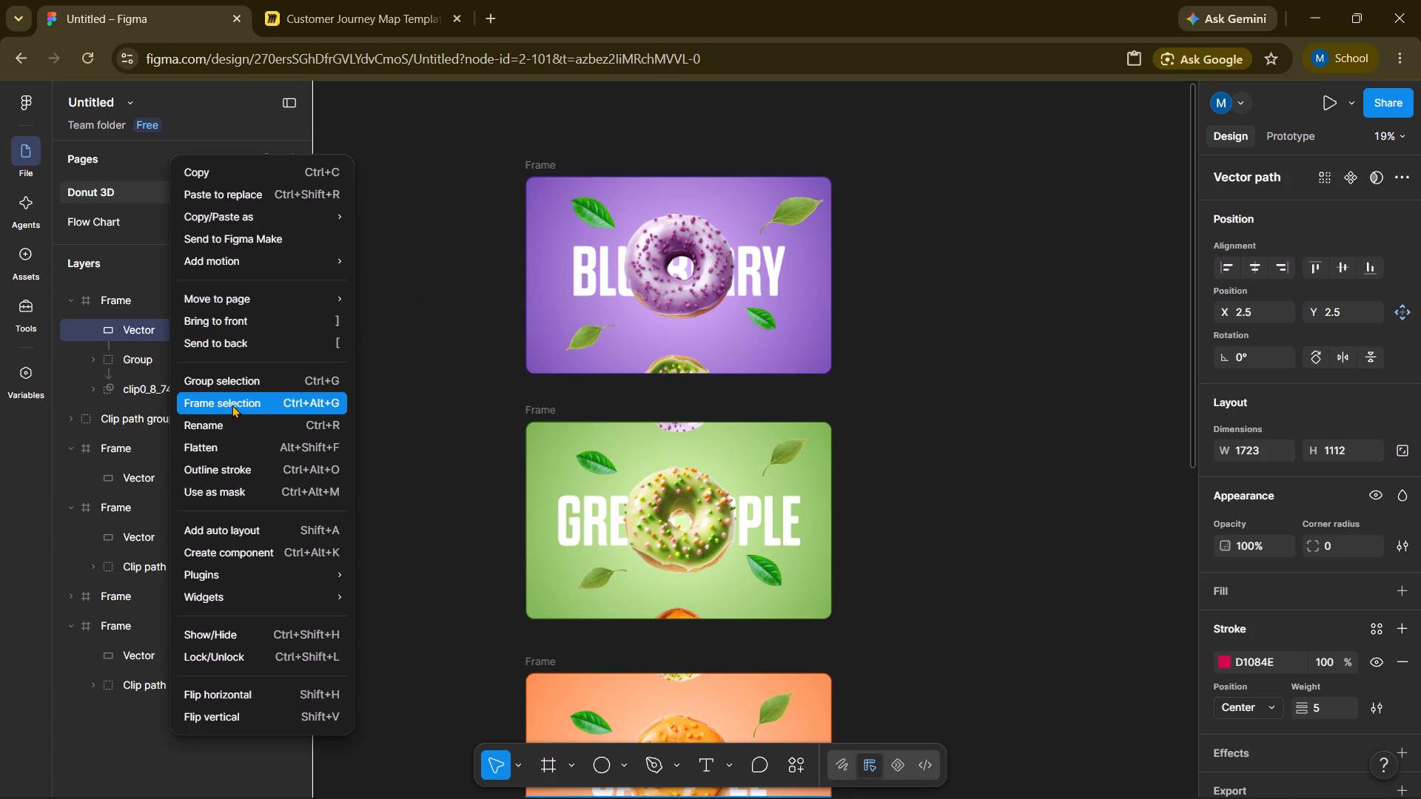
pyautogui.click(423, 364)
pyautogui.click(193, 359)
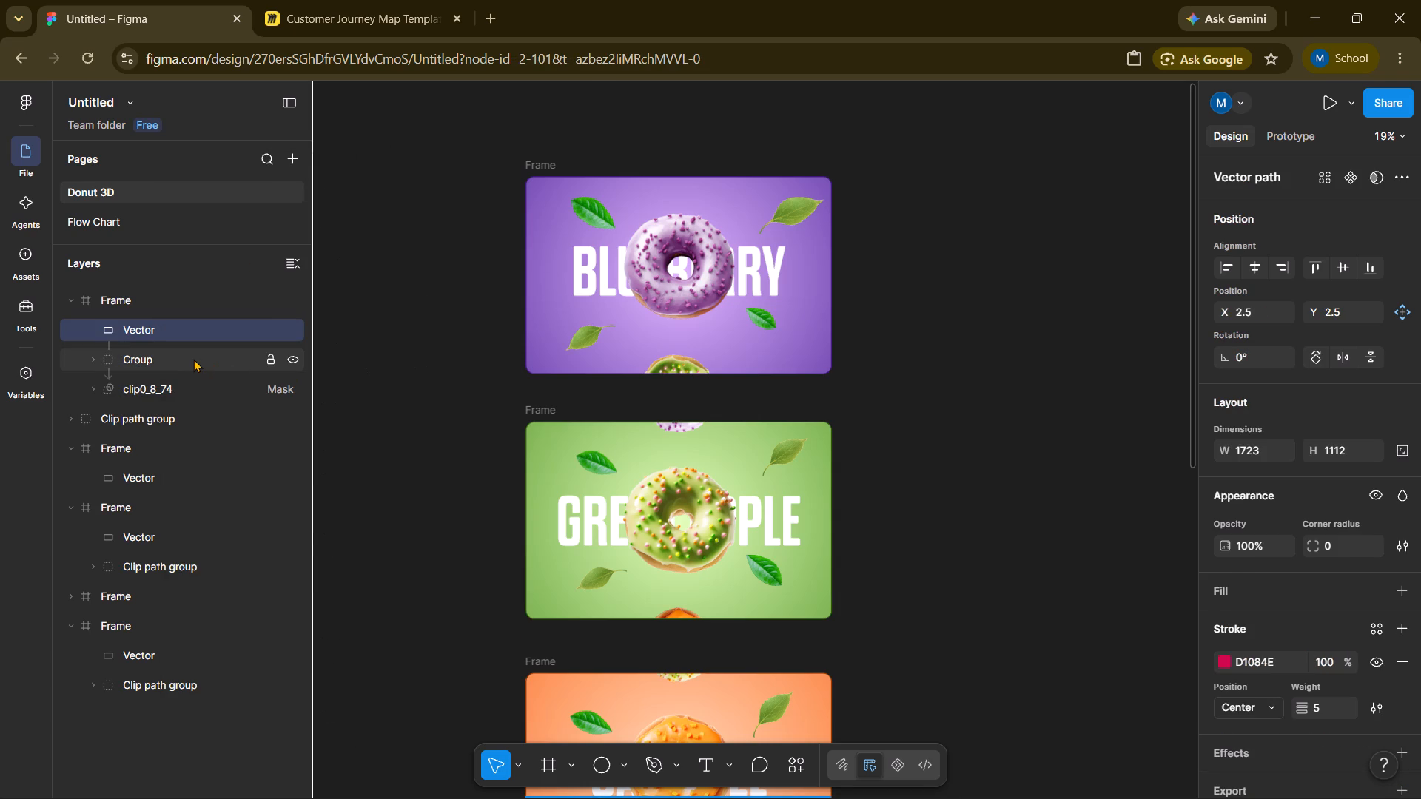
pyautogui.rightClick(193, 359)
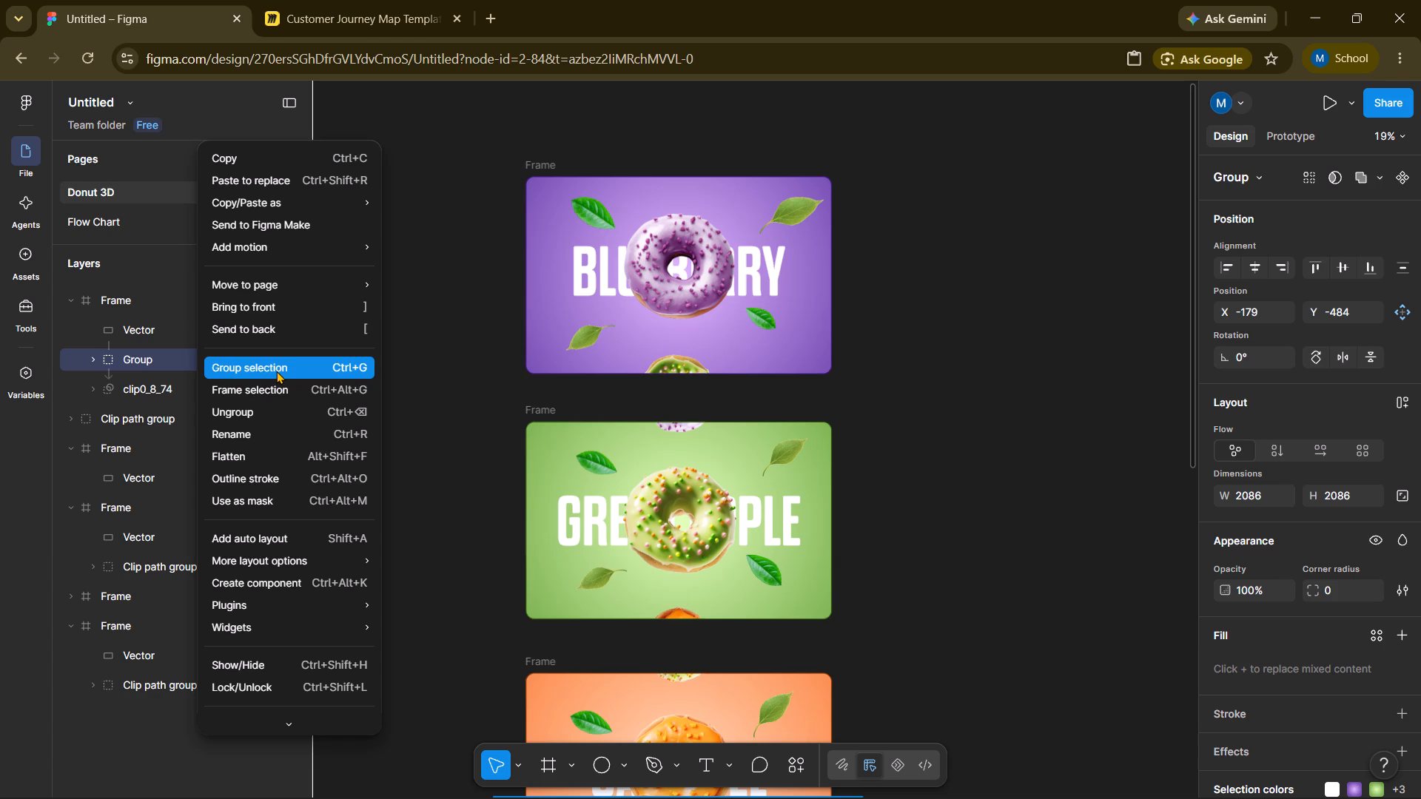
pyautogui.click(405, 380)
pyautogui.click(175, 429)
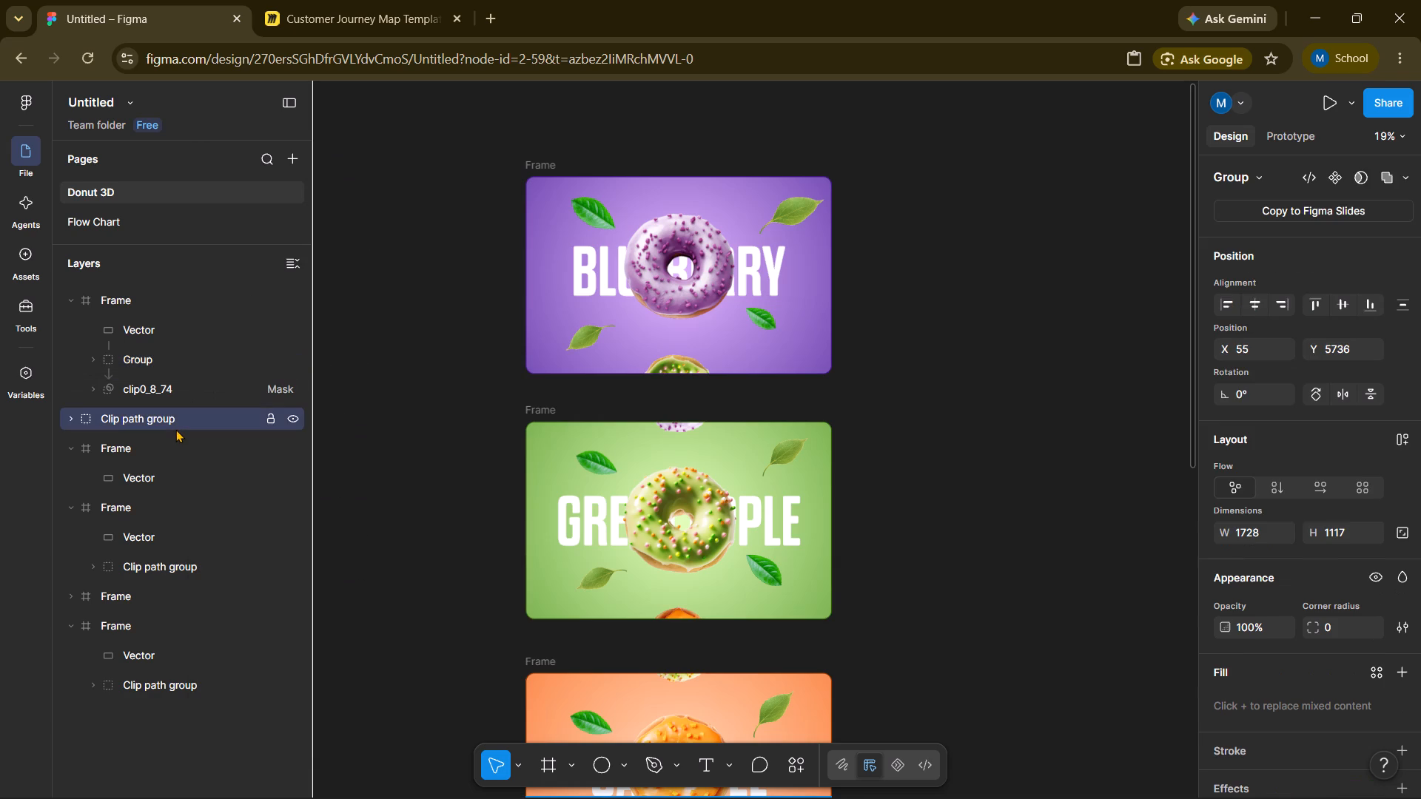
pyautogui.click(175, 410)
pyautogui.click(416, 485)
# Review the column of donut frames from the blueberry frame downward.
pyautogui.click(657, 286)
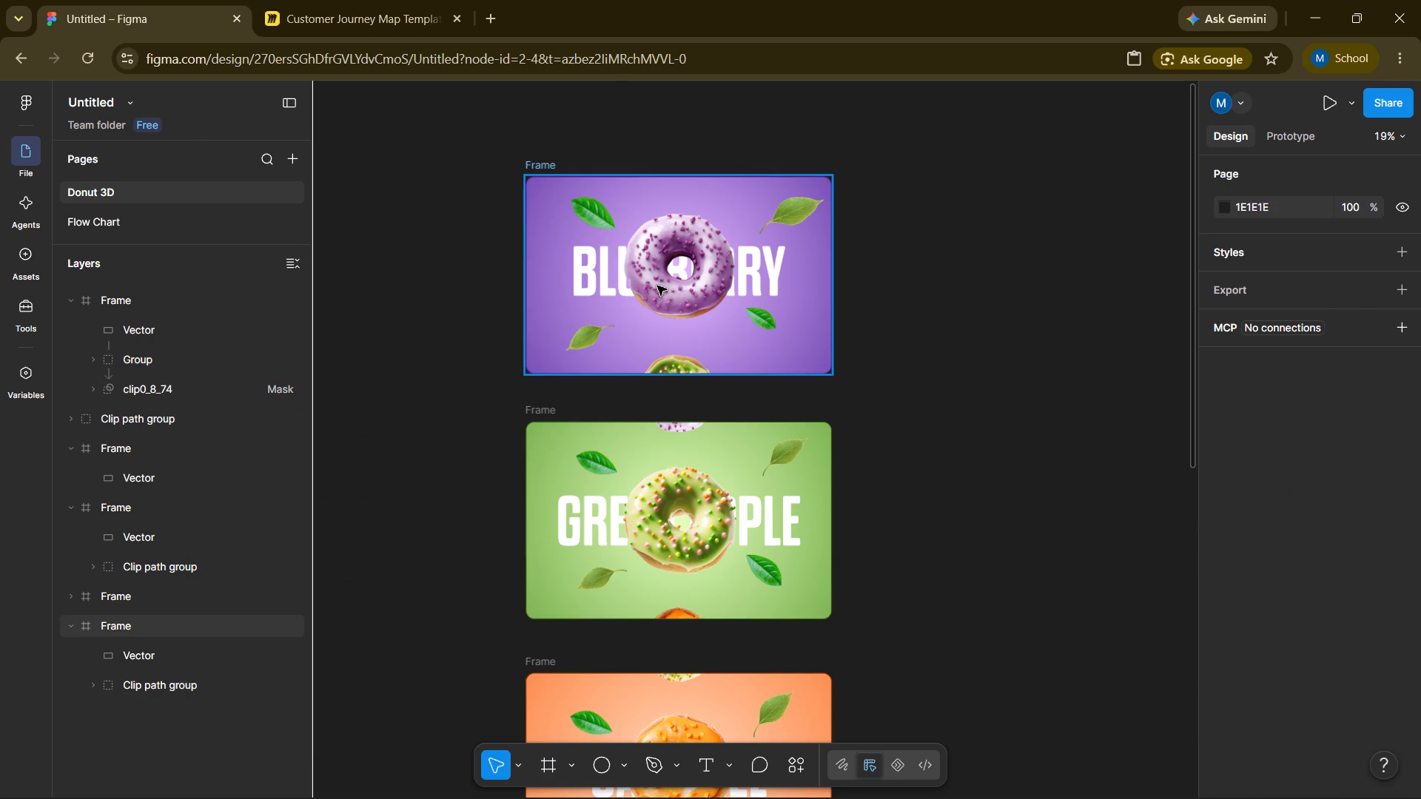
pyautogui.click(986, 363)
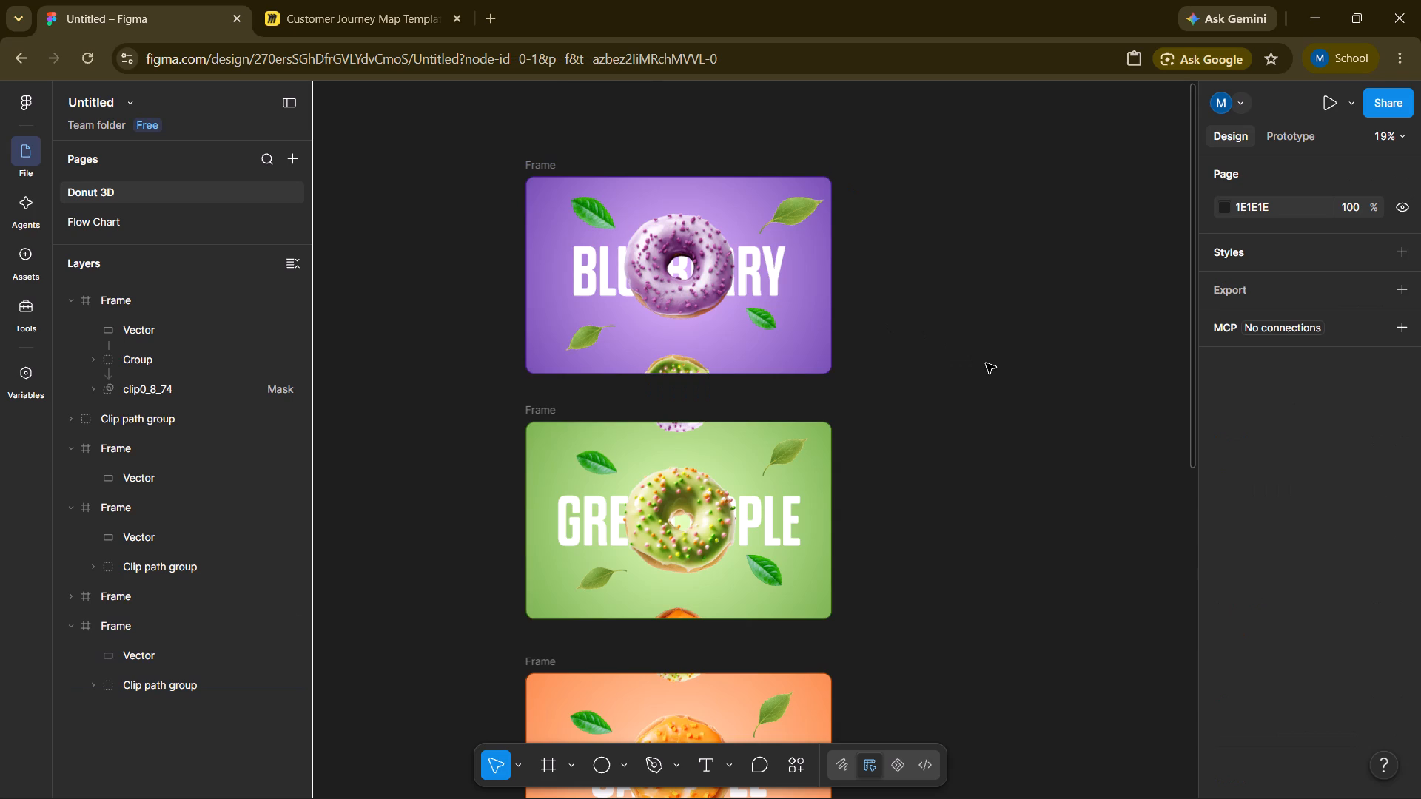
pyautogui.scroll(-1, 986, 363)
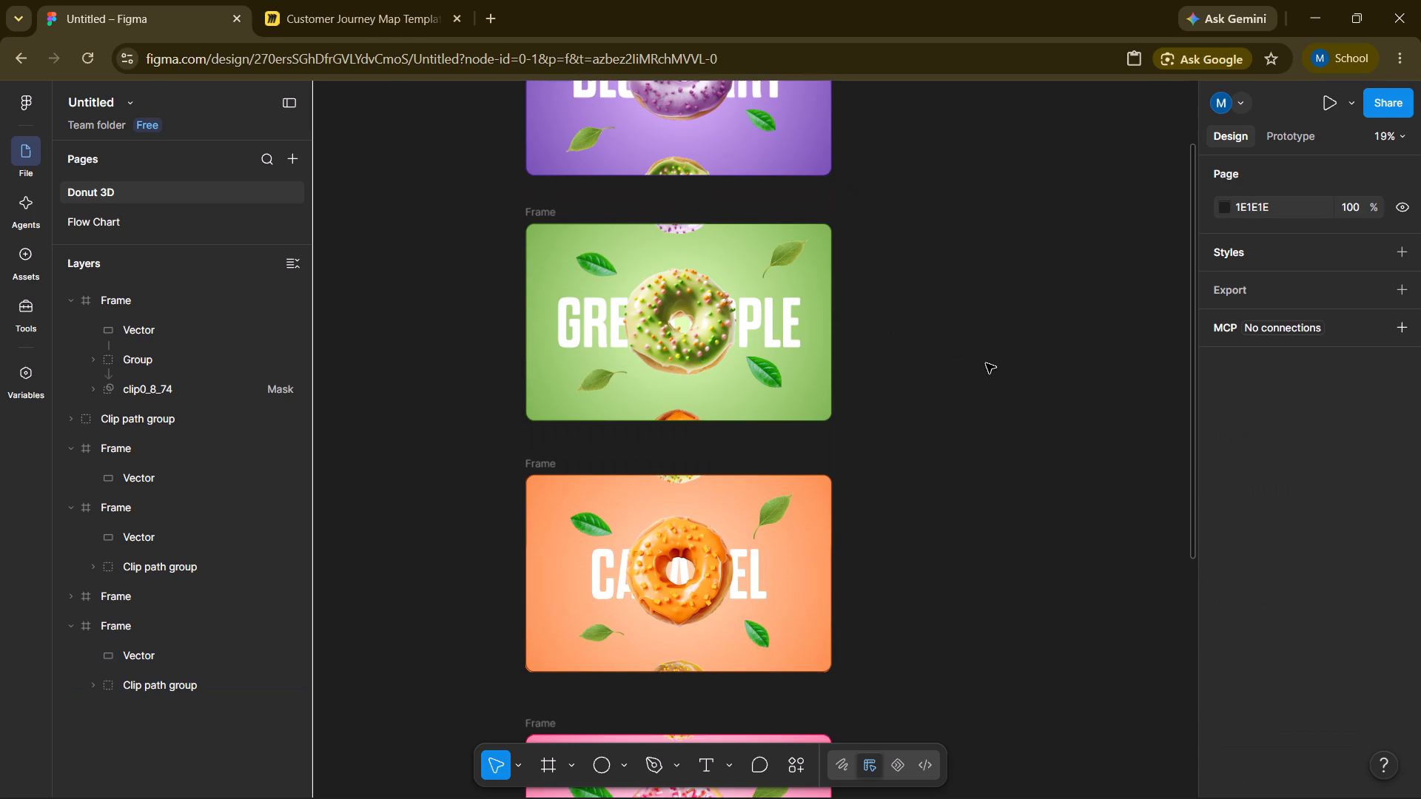
pyautogui.scroll(-4, 986, 363)
pyautogui.scroll(6, 986, 363)
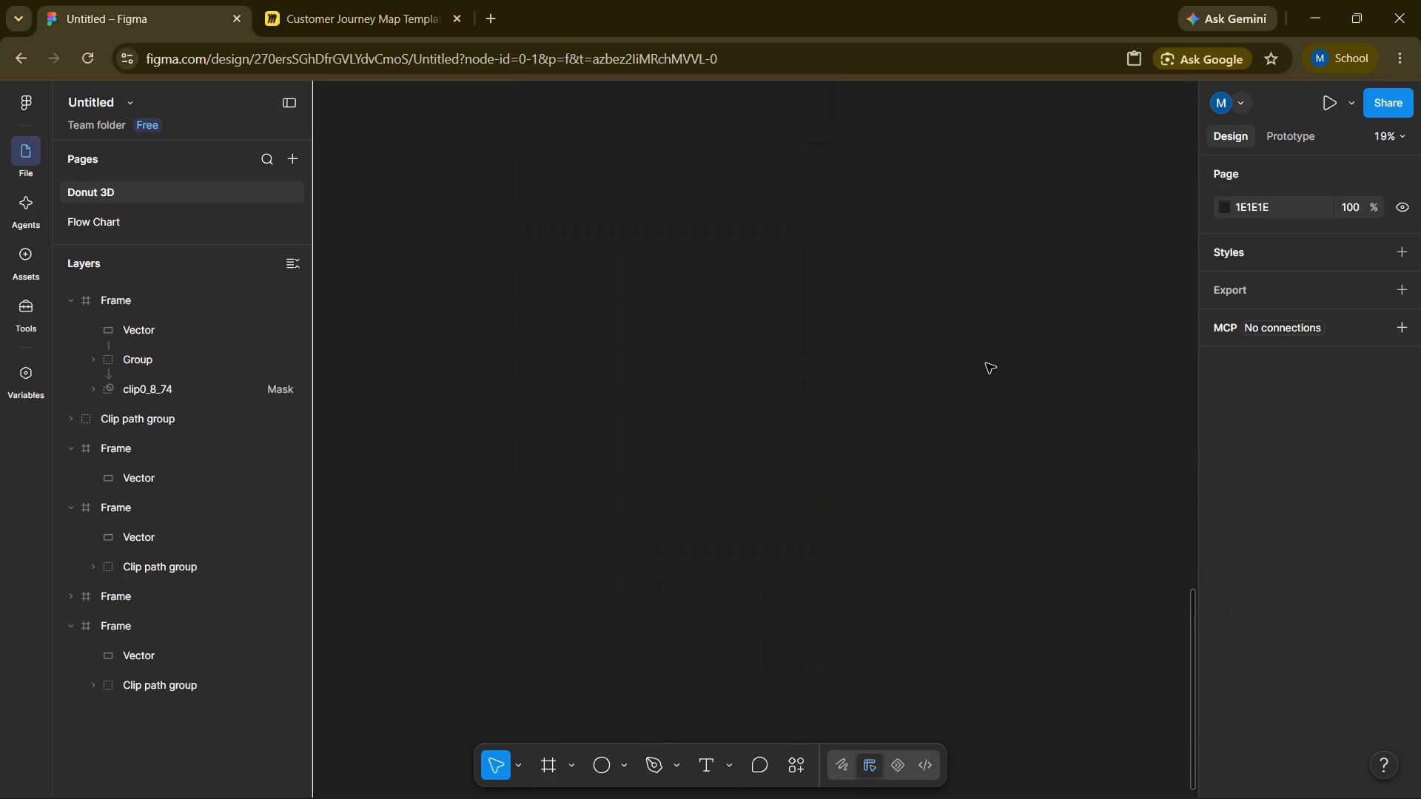
pyautogui.scroll(6, 986, 363)
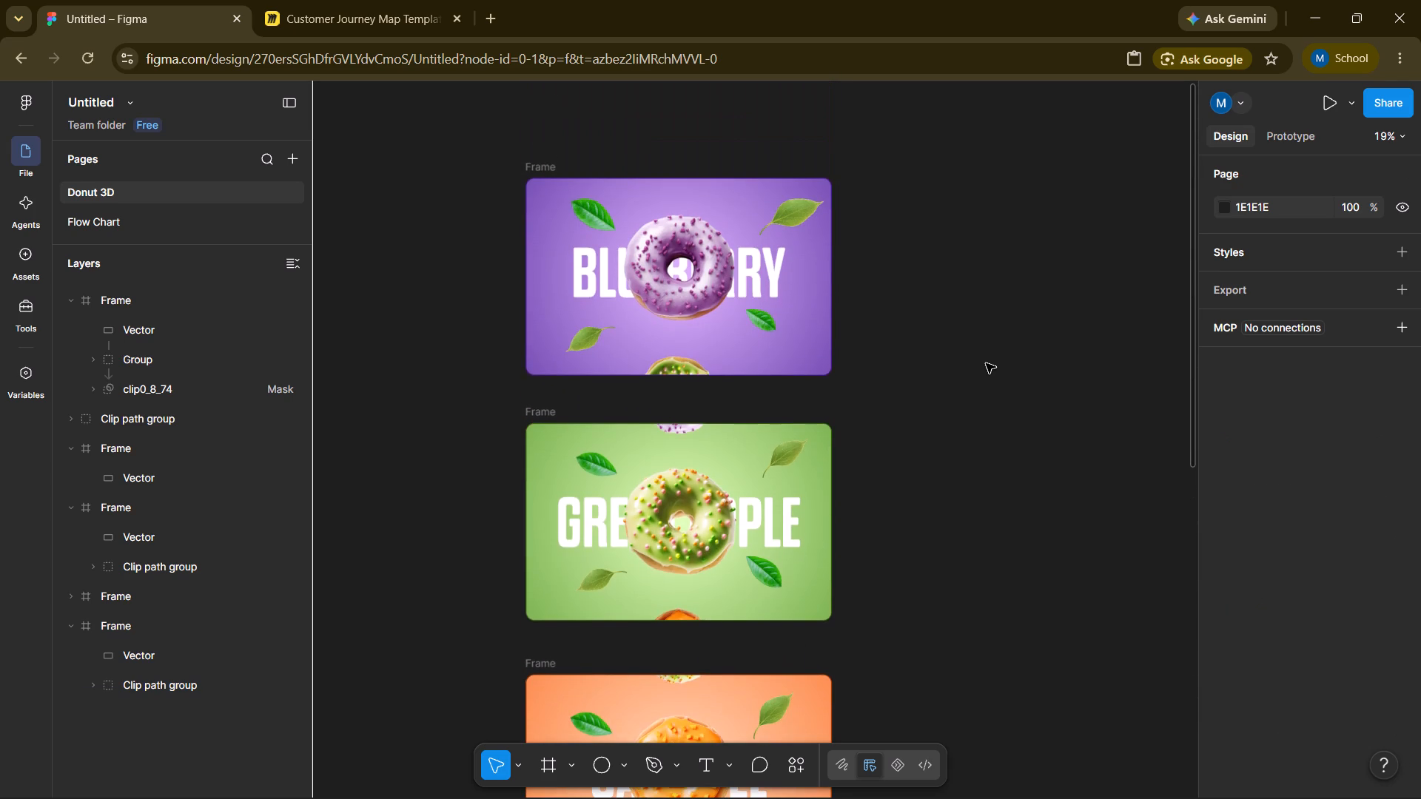
pyautogui.scroll(-1, 986, 363)
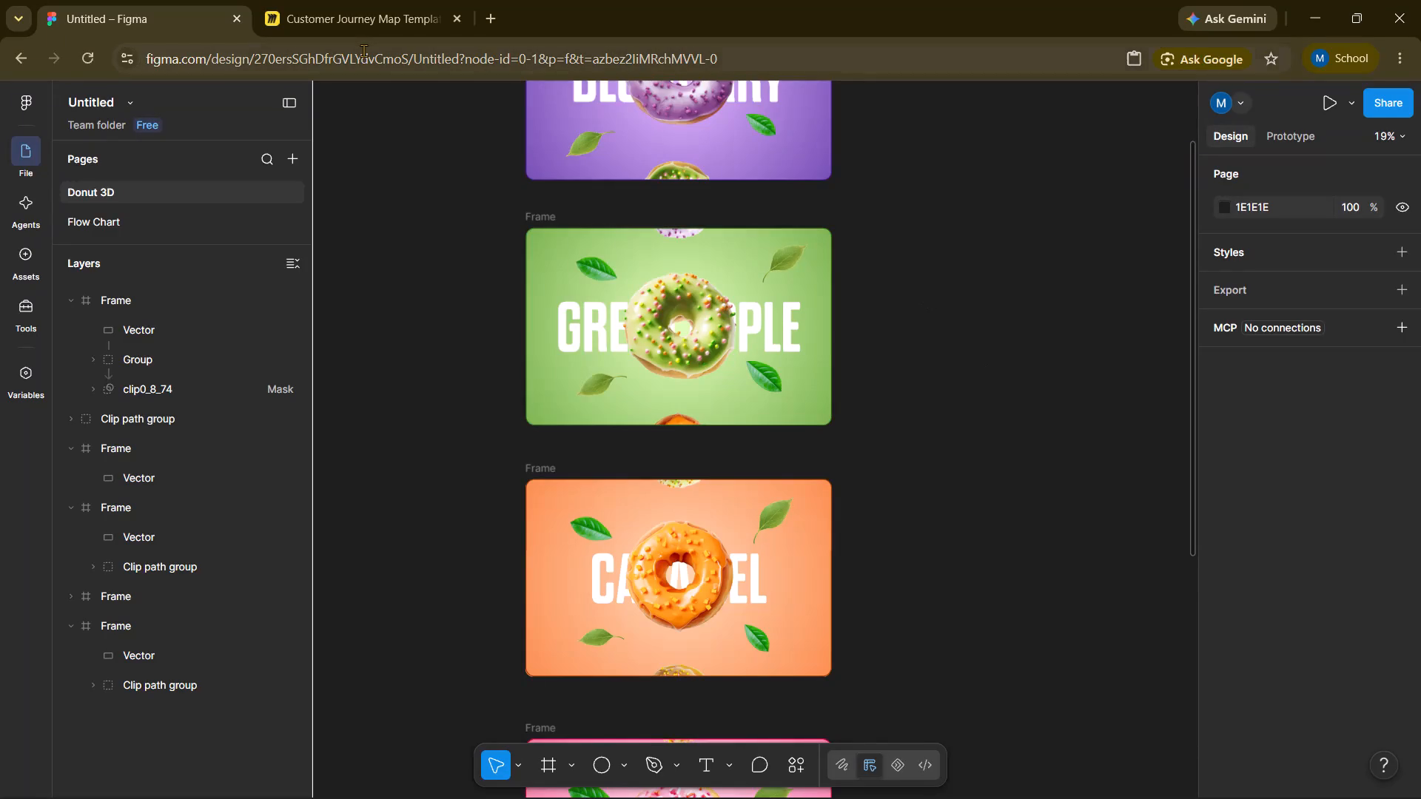
# On the Flow Chart page, enlarge the diamond-gradient background rectangle to about 1008 × 812 so it surrounds the whole chart, including the logo.
pyautogui.click(93, 195)
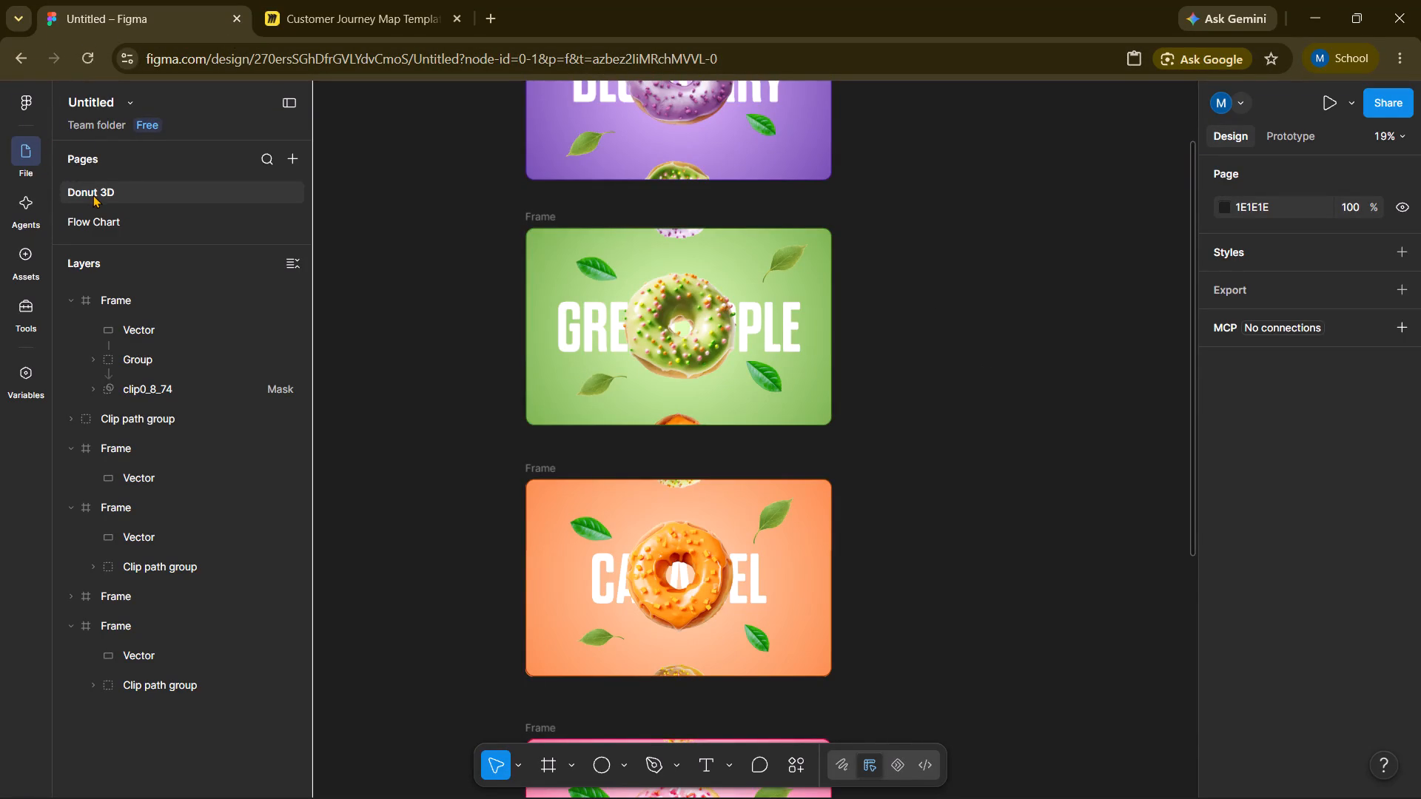
pyautogui.click(142, 146)
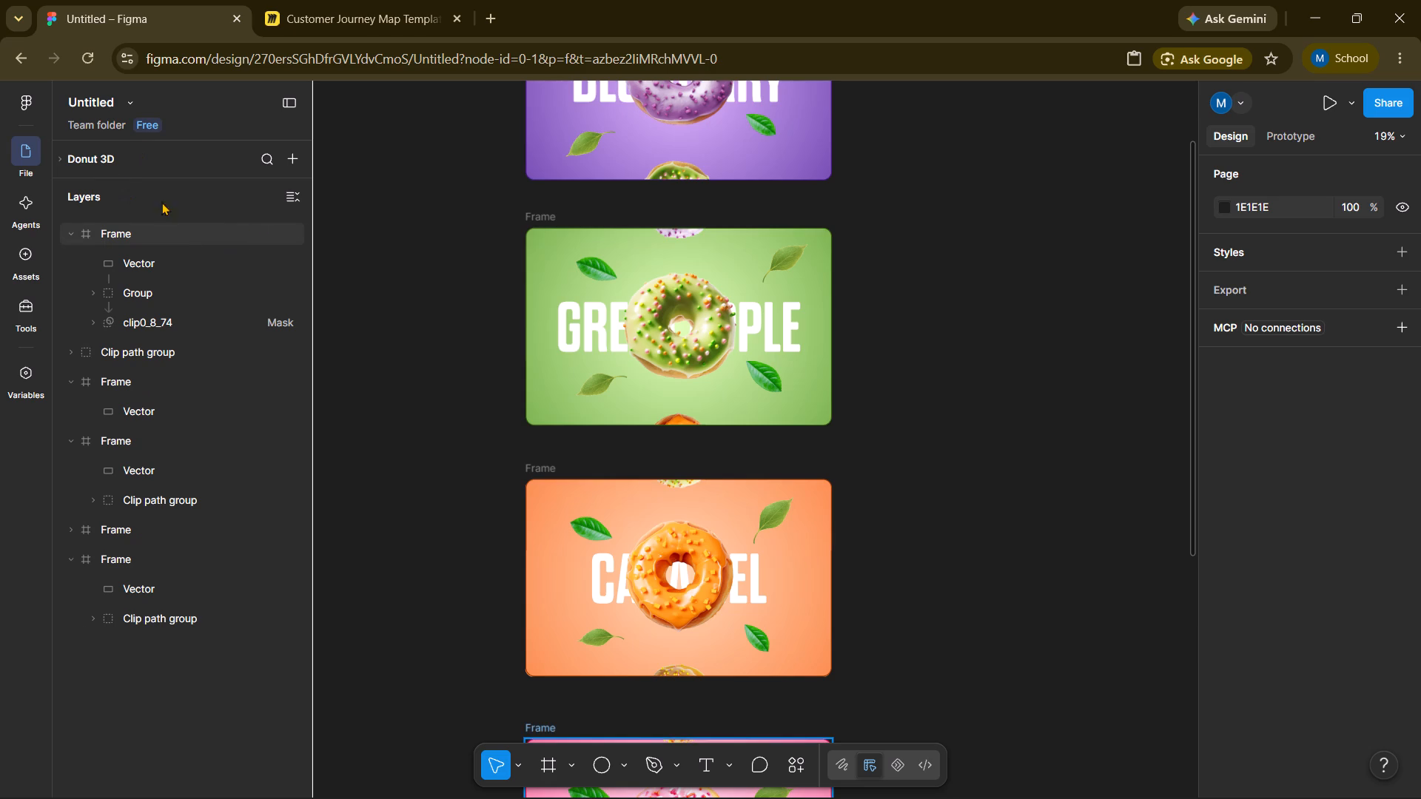
pyautogui.click(117, 153)
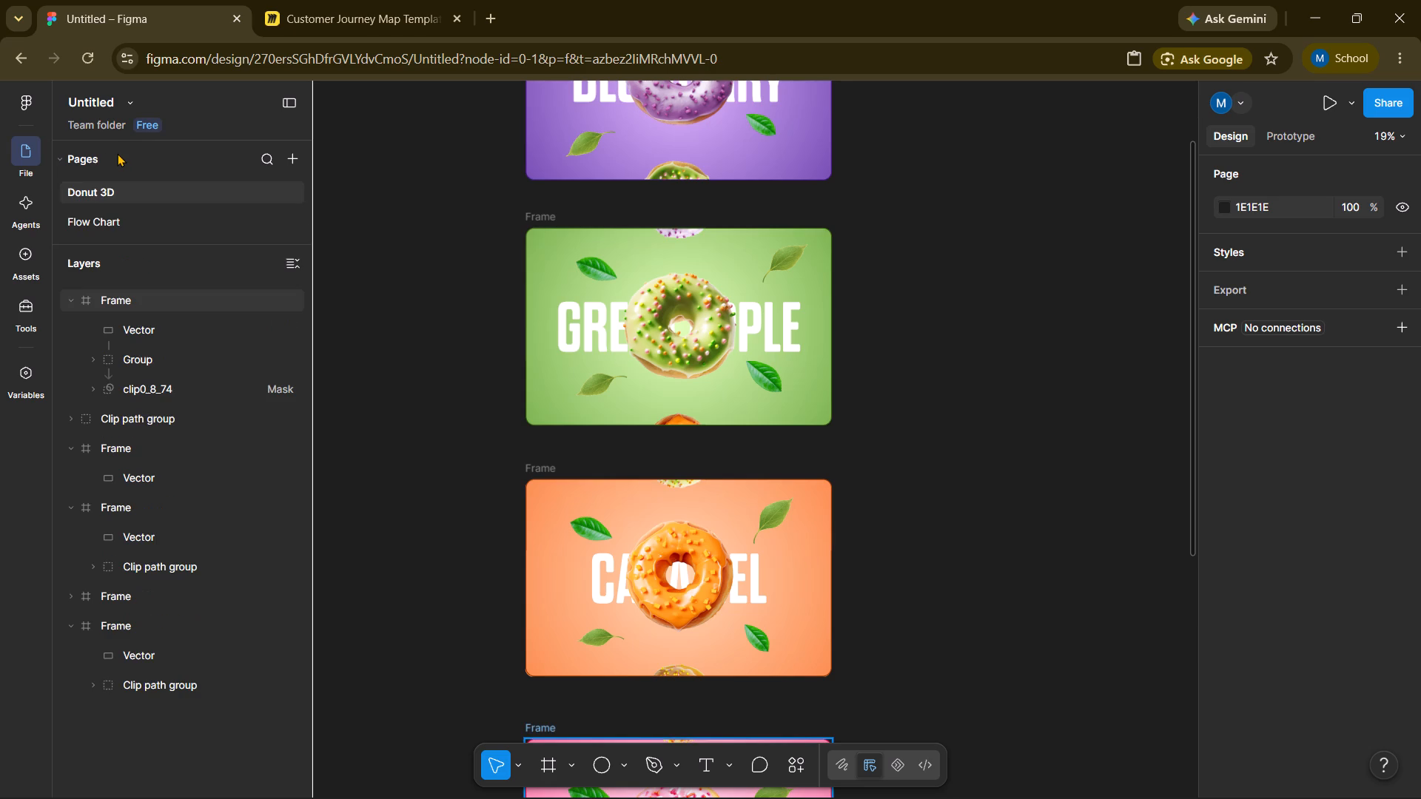
pyautogui.click(98, 230)
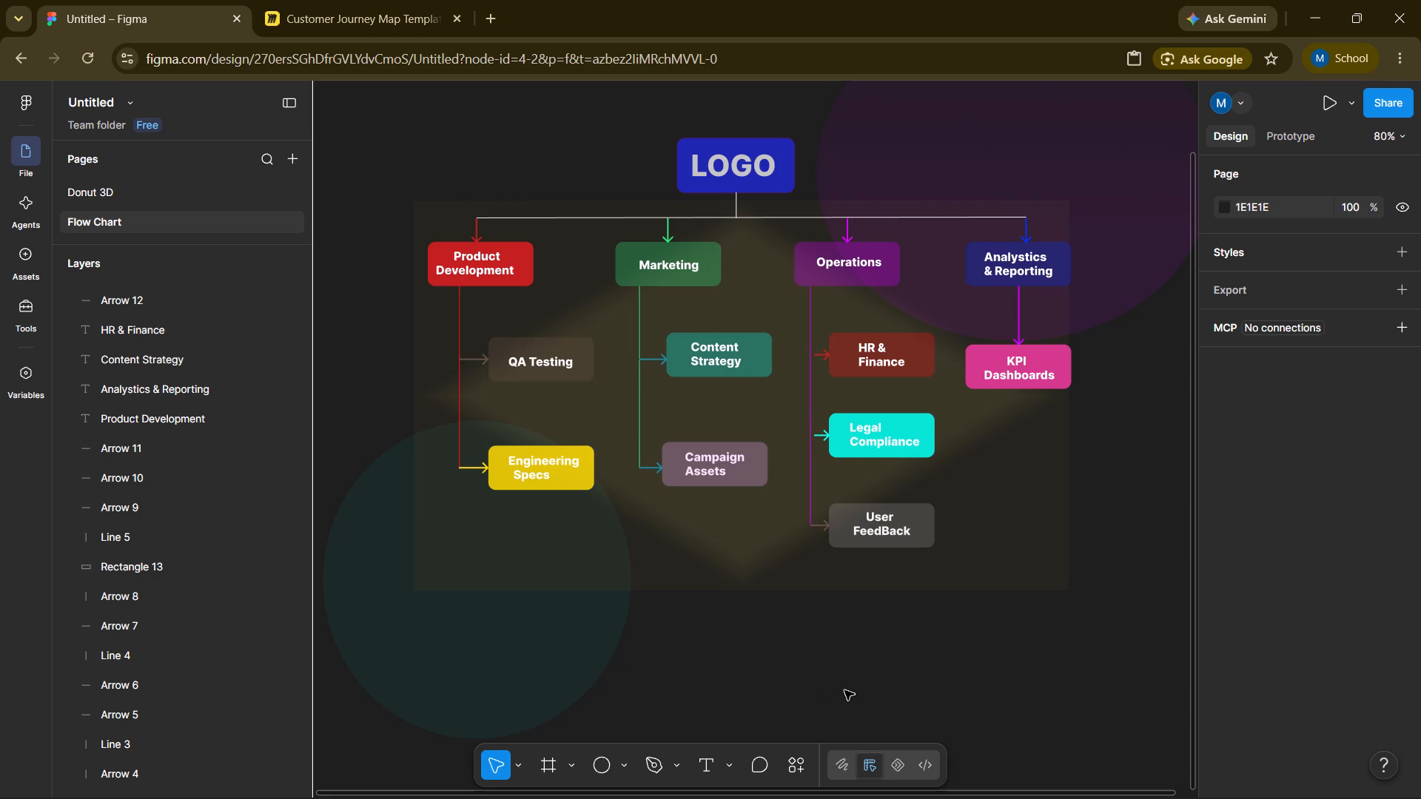
pyautogui.click(1029, 569)
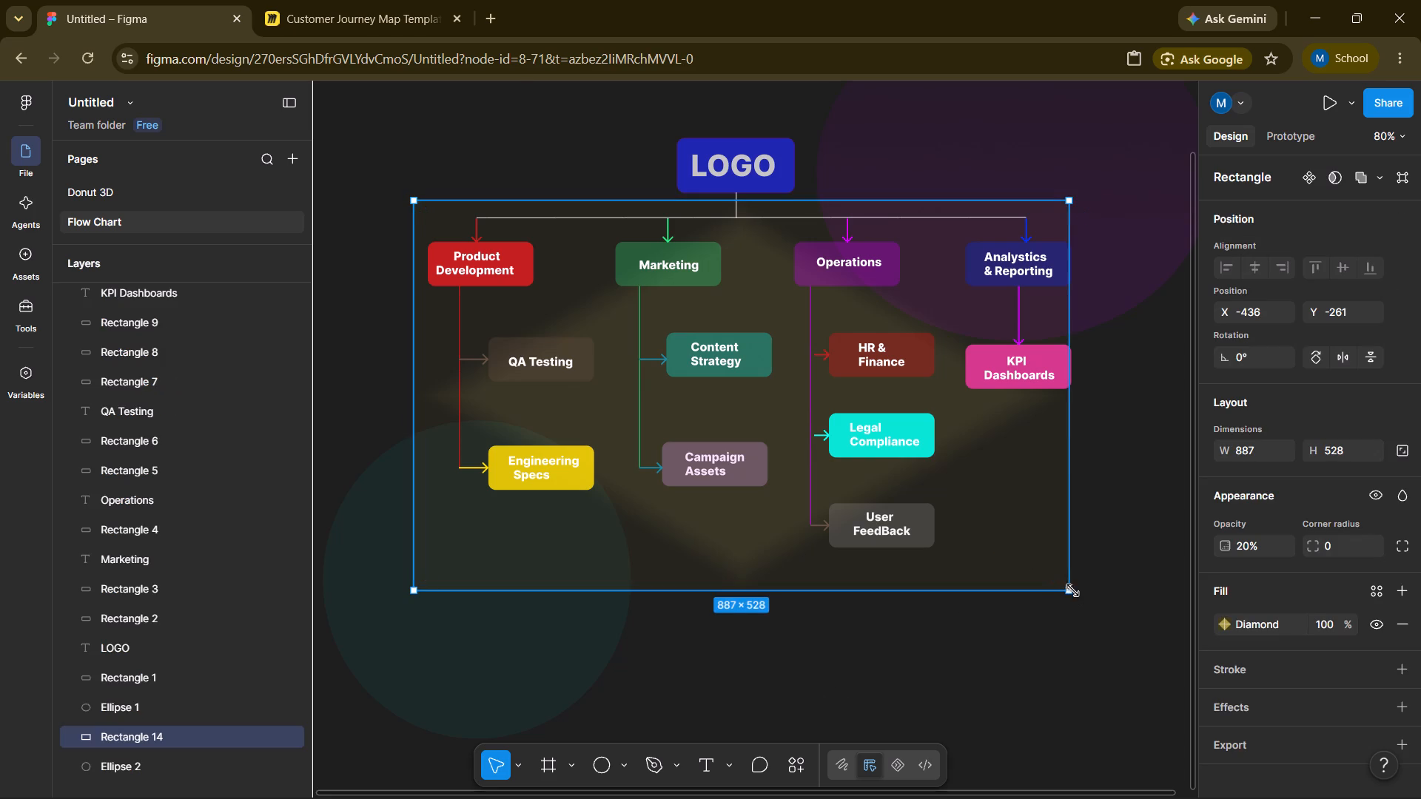
pyautogui.moveTo(1070, 593); pyautogui.dragTo(1101, 704)
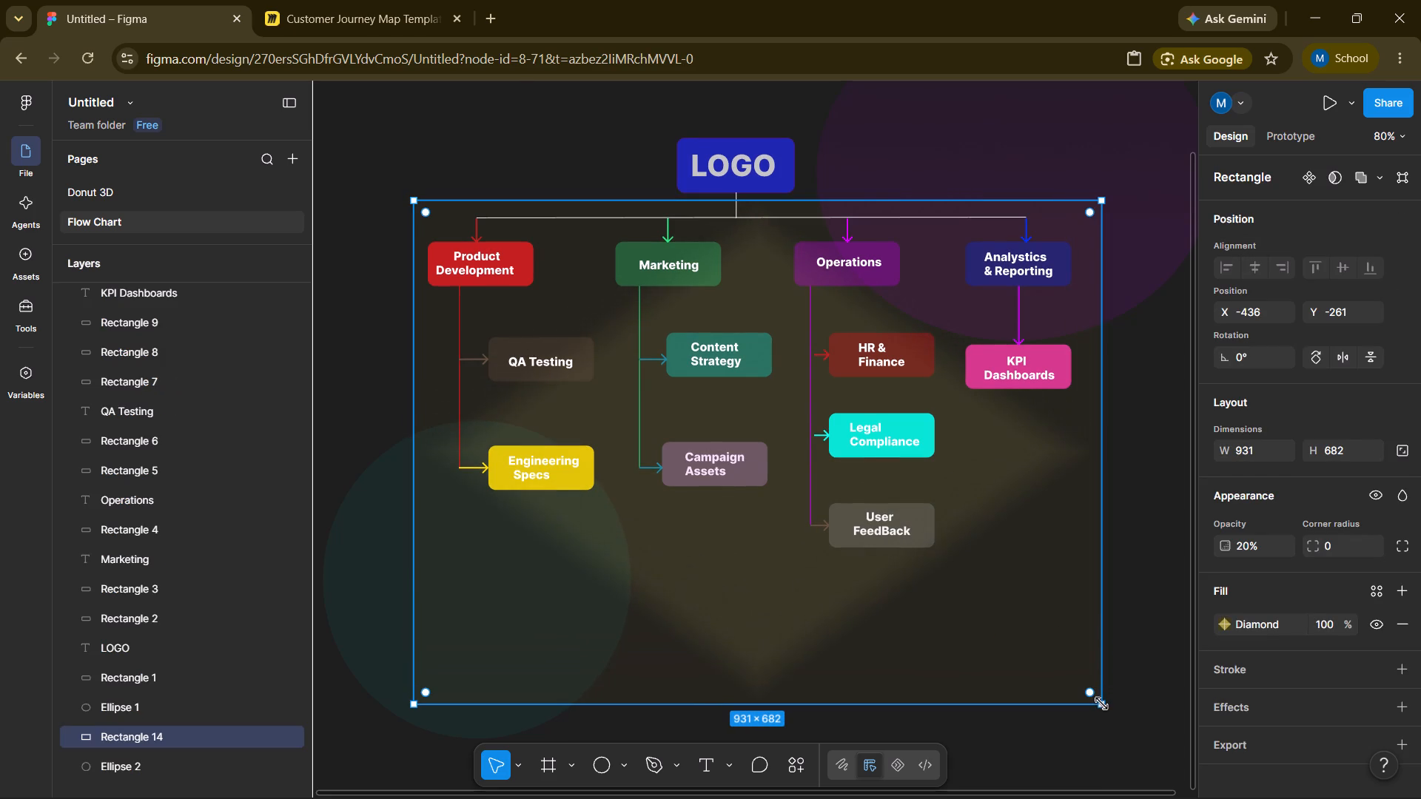
pyautogui.moveTo(419, 201); pyautogui.dragTo(350, 120)
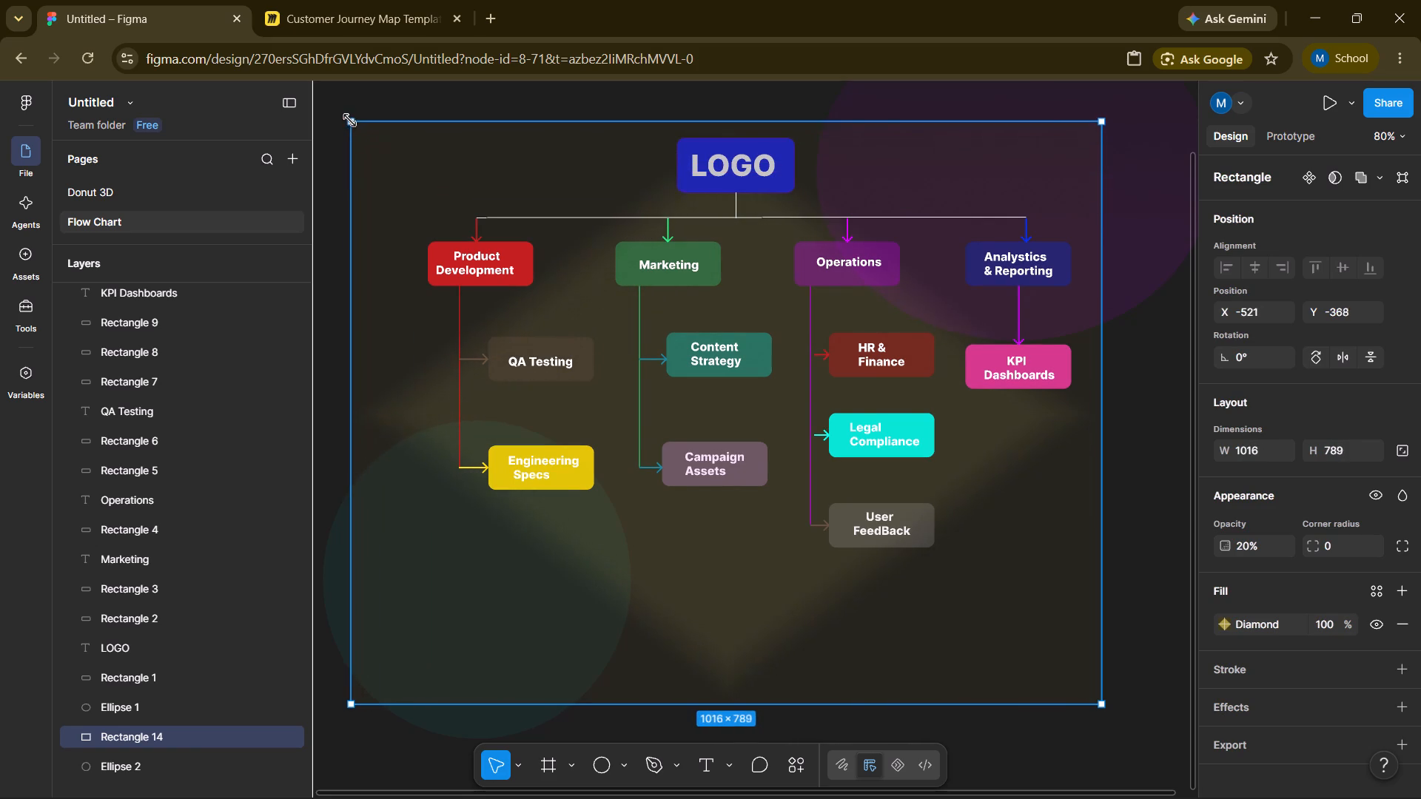
pyautogui.moveTo(350, 120); pyautogui.dragTo(356, 104)
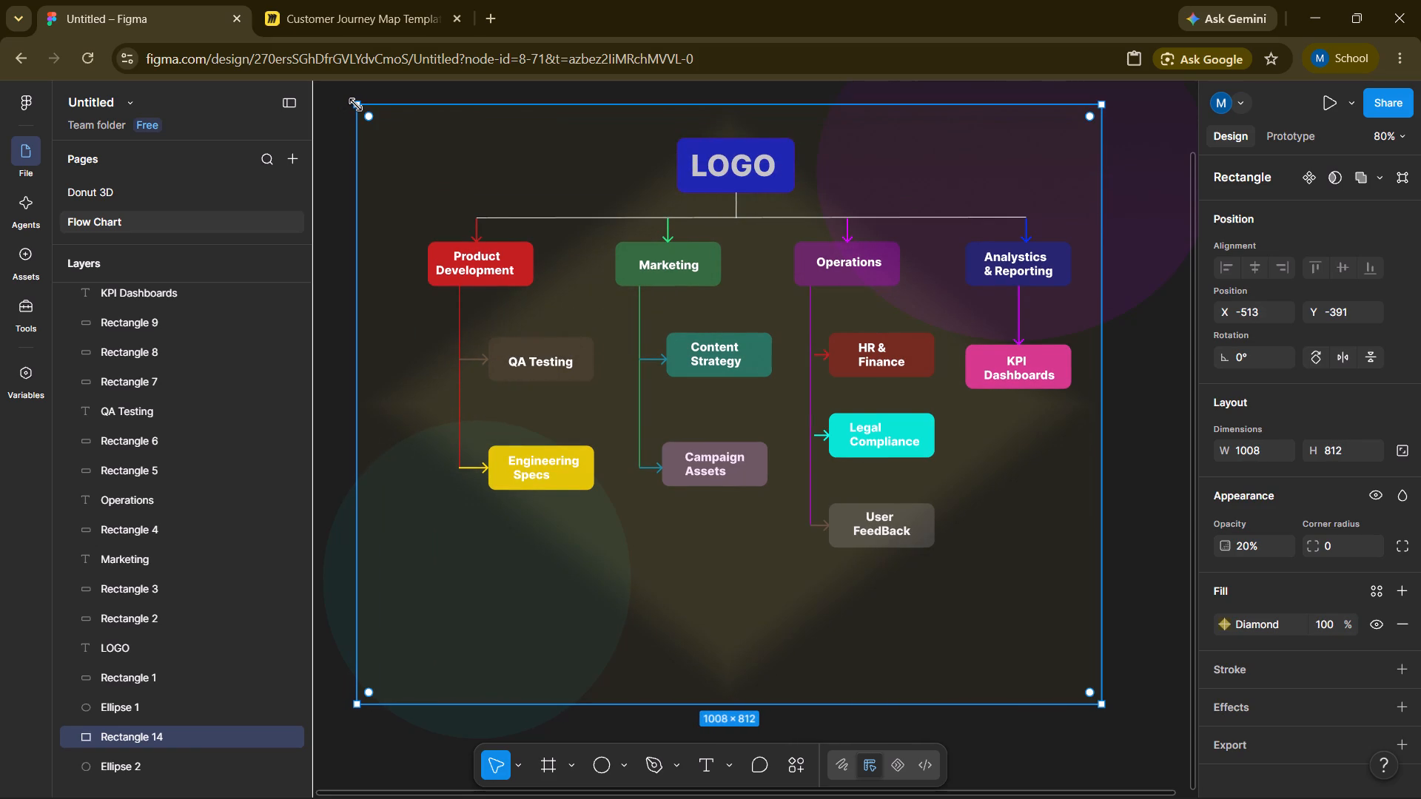
pyautogui.click(1167, 412)
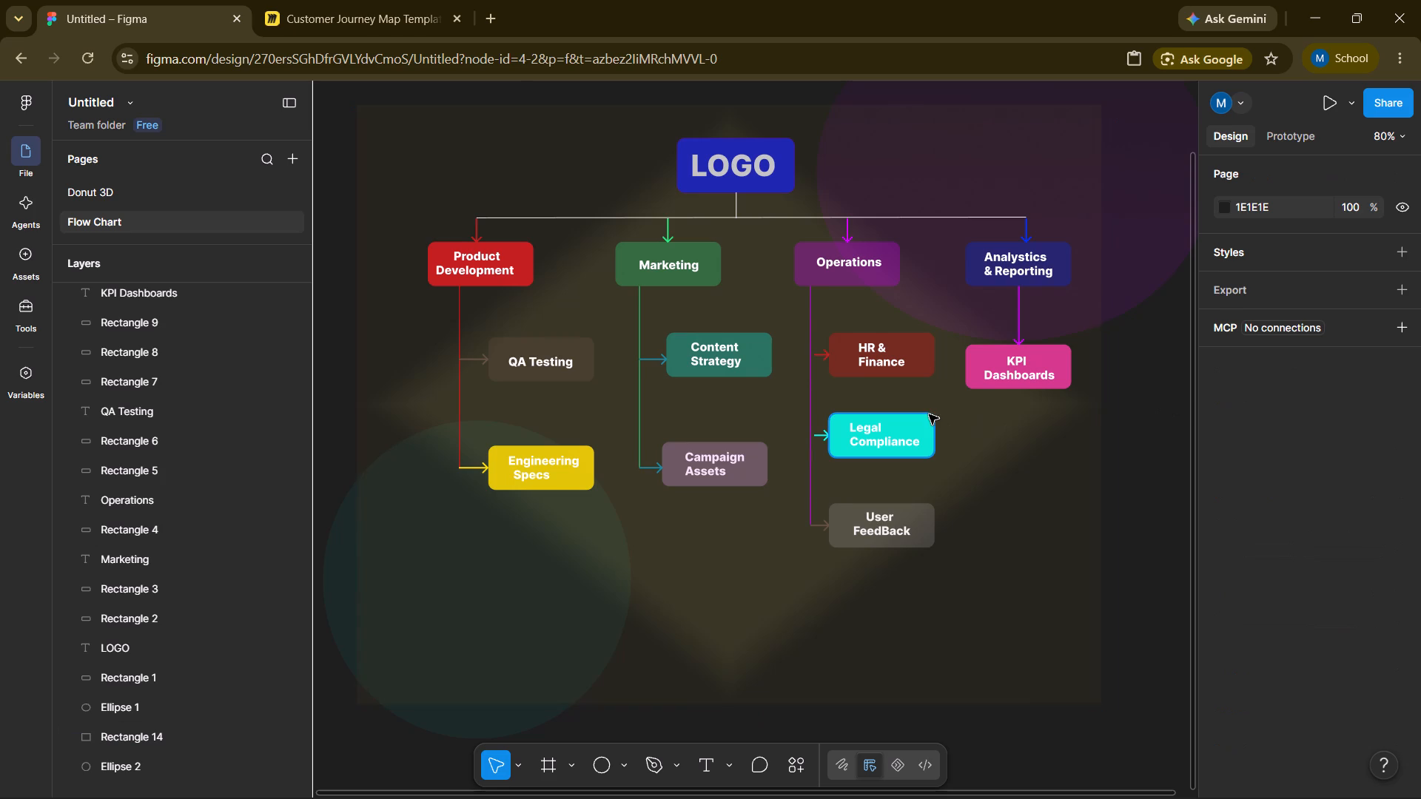
# Move the teal ellipse near the chart's lower-left corner slightly outward, to about X -576, Y 45.
pyautogui.click(459, 713)
pyautogui.moveTo(459, 713); pyautogui.dragTo(452, 718)
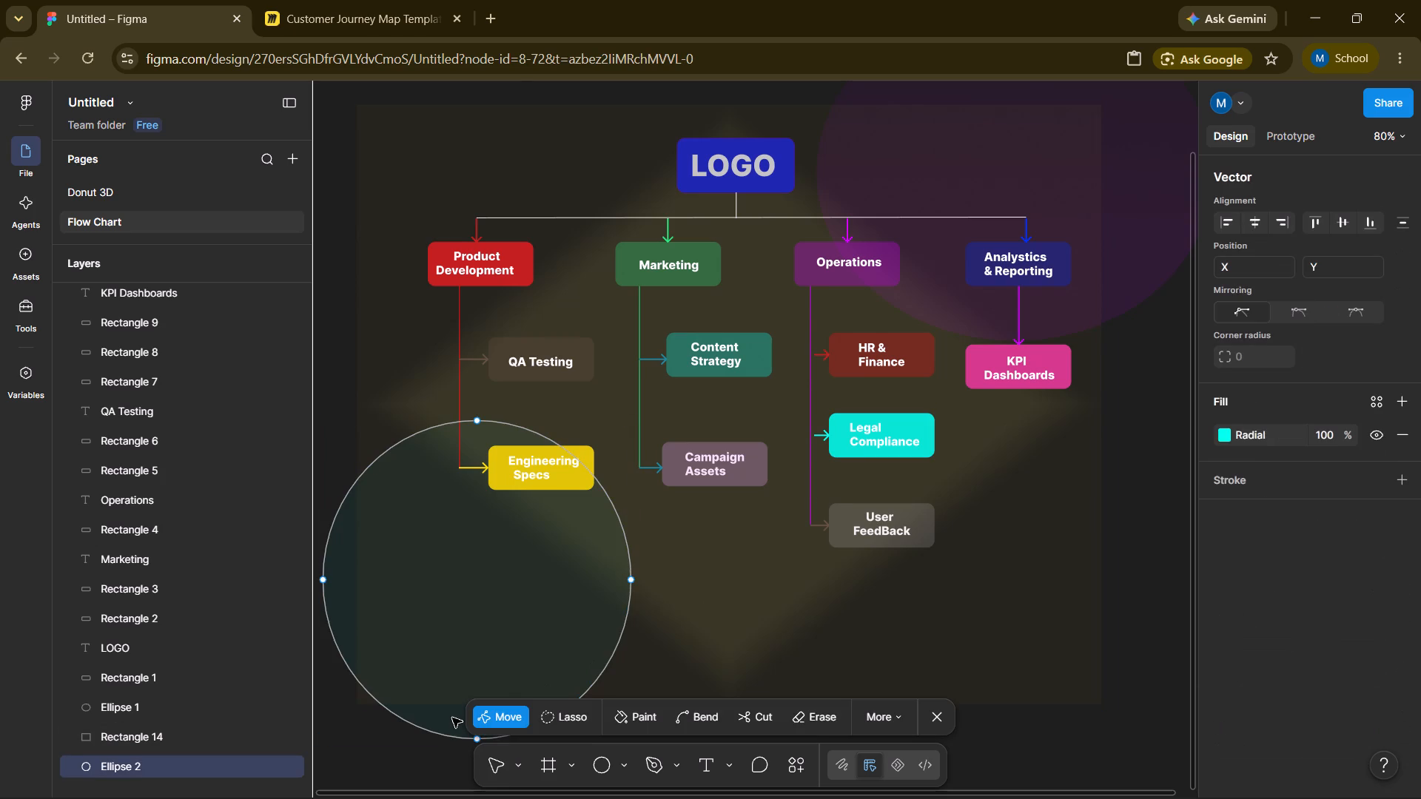
pyautogui.moveTo(452, 718); pyautogui.dragTo(443, 721)
pyautogui.click(687, 661)
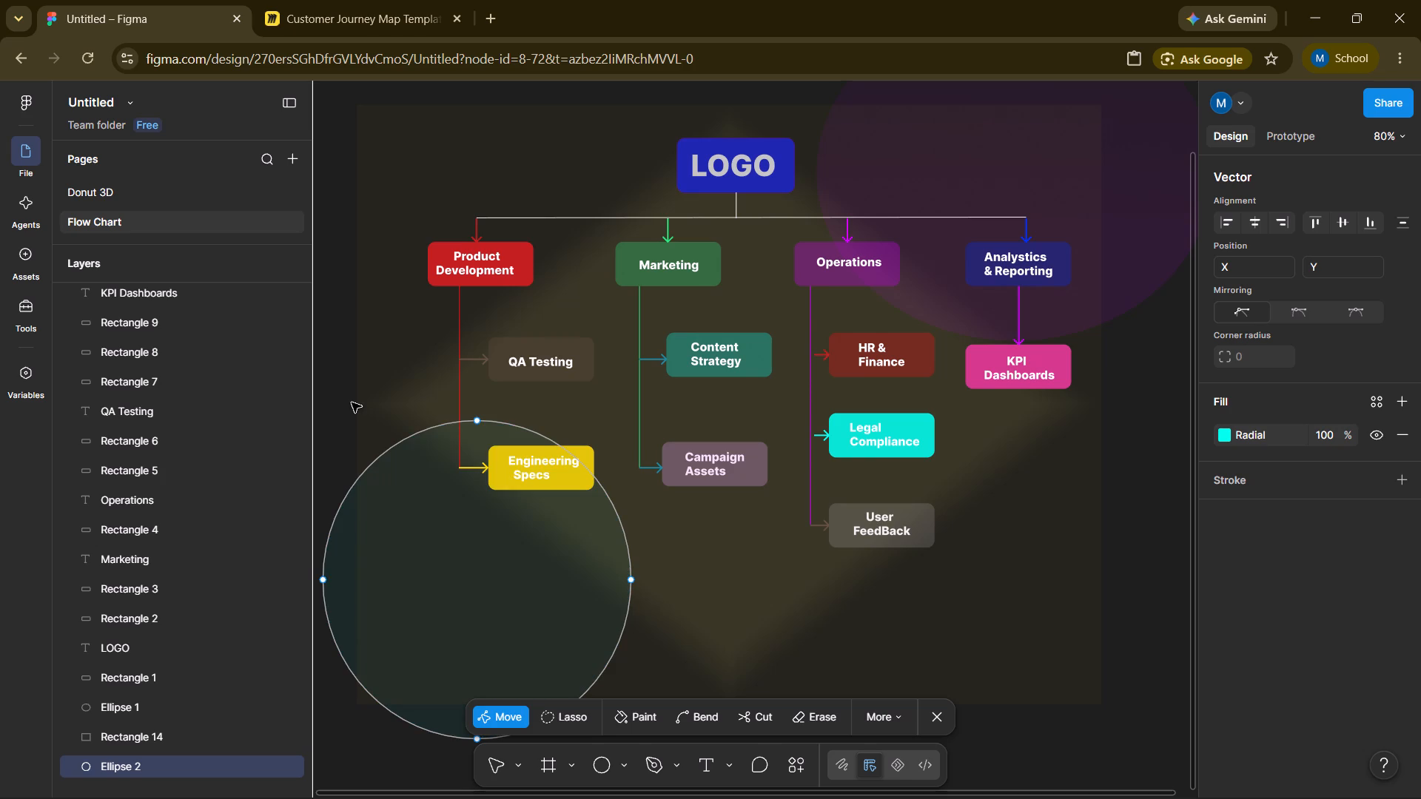
pyautogui.doubleClick(345, 408)
pyautogui.moveTo(402, 466); pyautogui.dragTo(389, 471)
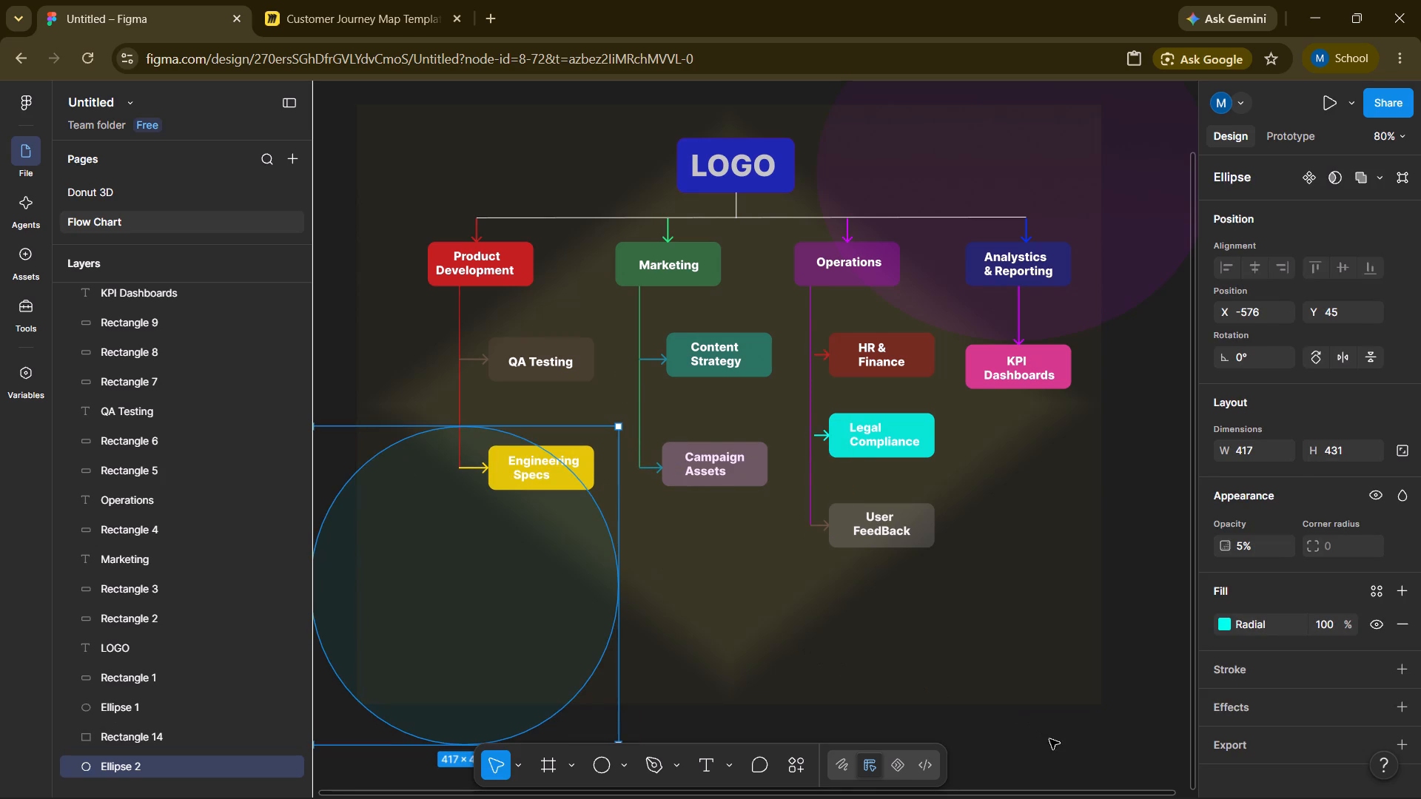
pyautogui.click(1056, 745)
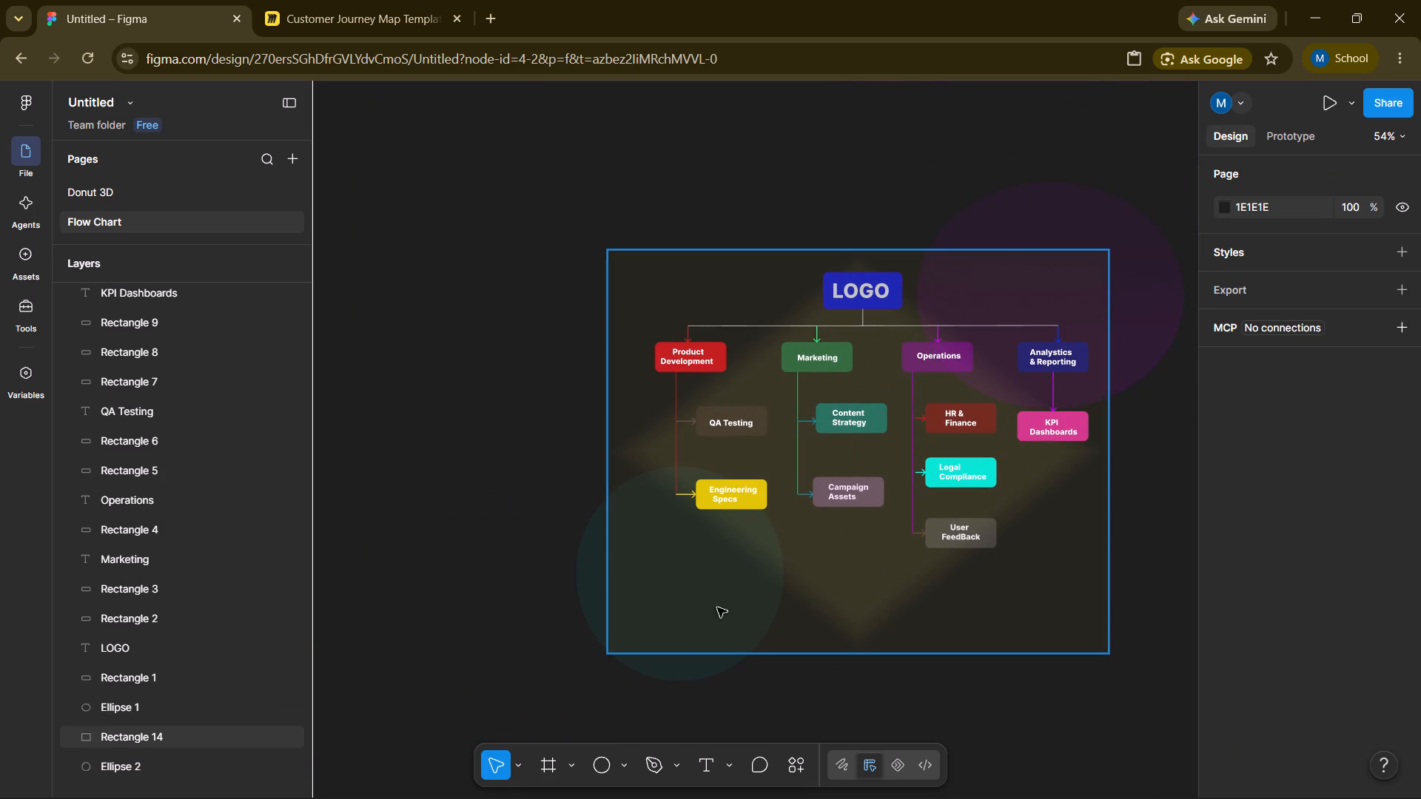
pyautogui.click(679, 667)
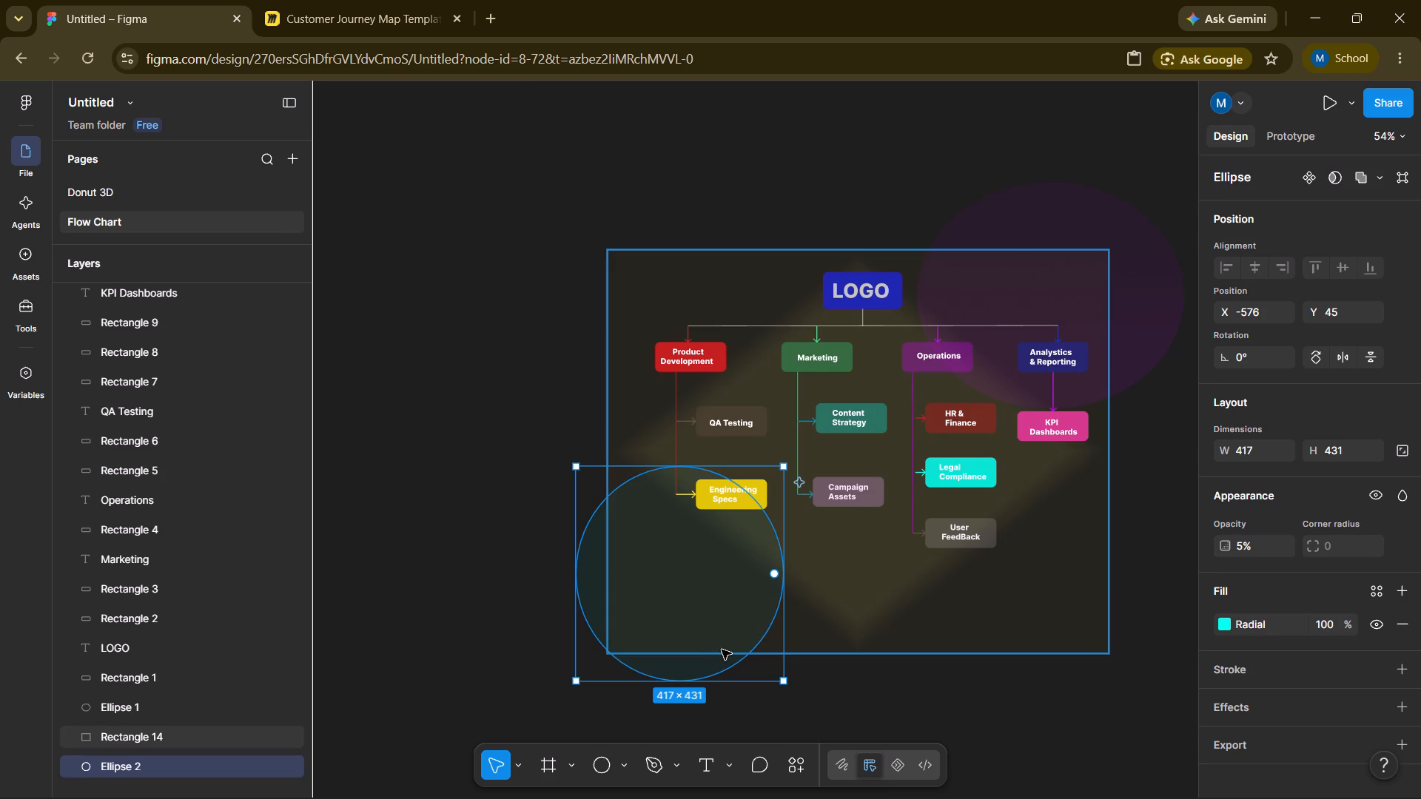
pyautogui.click(494, 621)
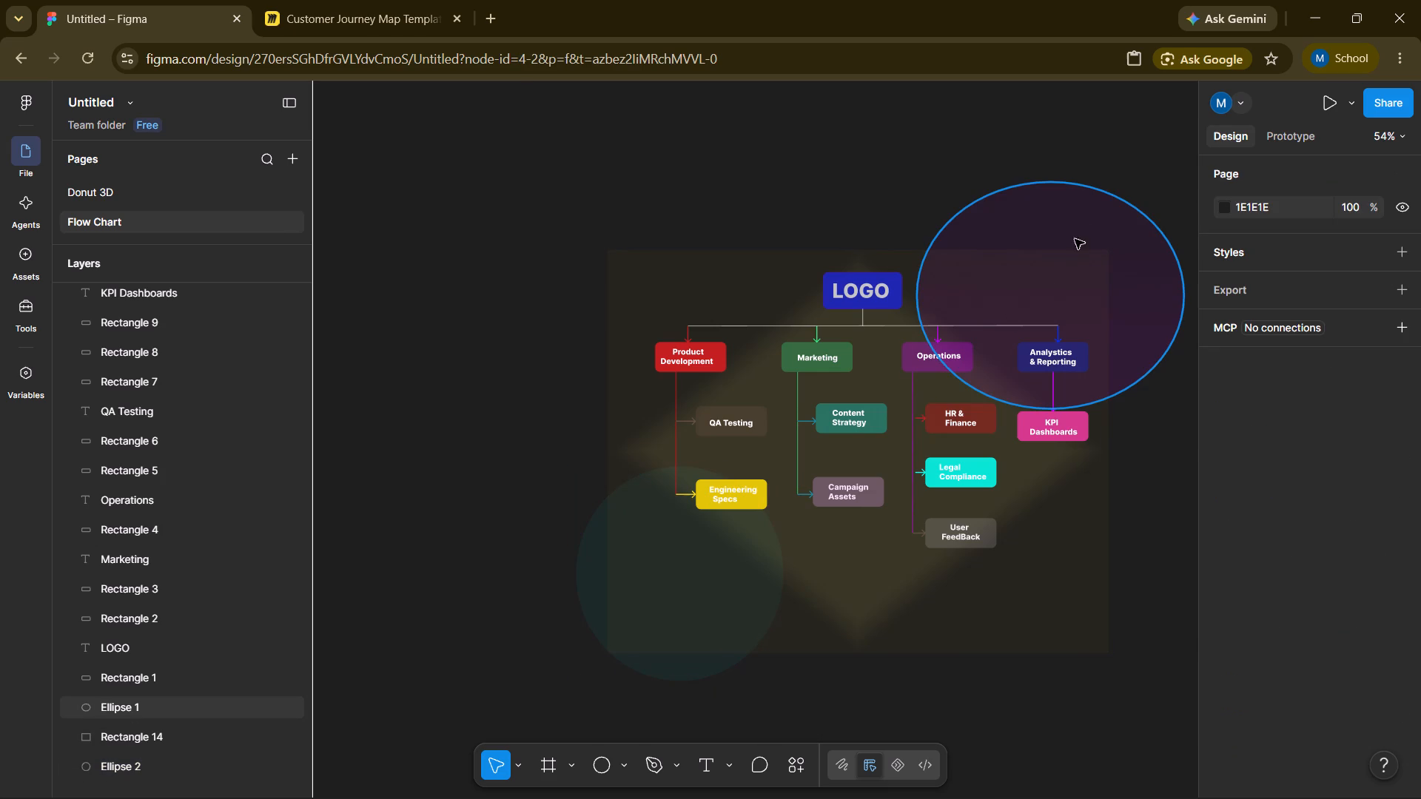
# Move the purple ellipse at the chart's upper-right corner inward over the background rectangle, to about X 1, Y -457.
pyautogui.click(1062, 219)
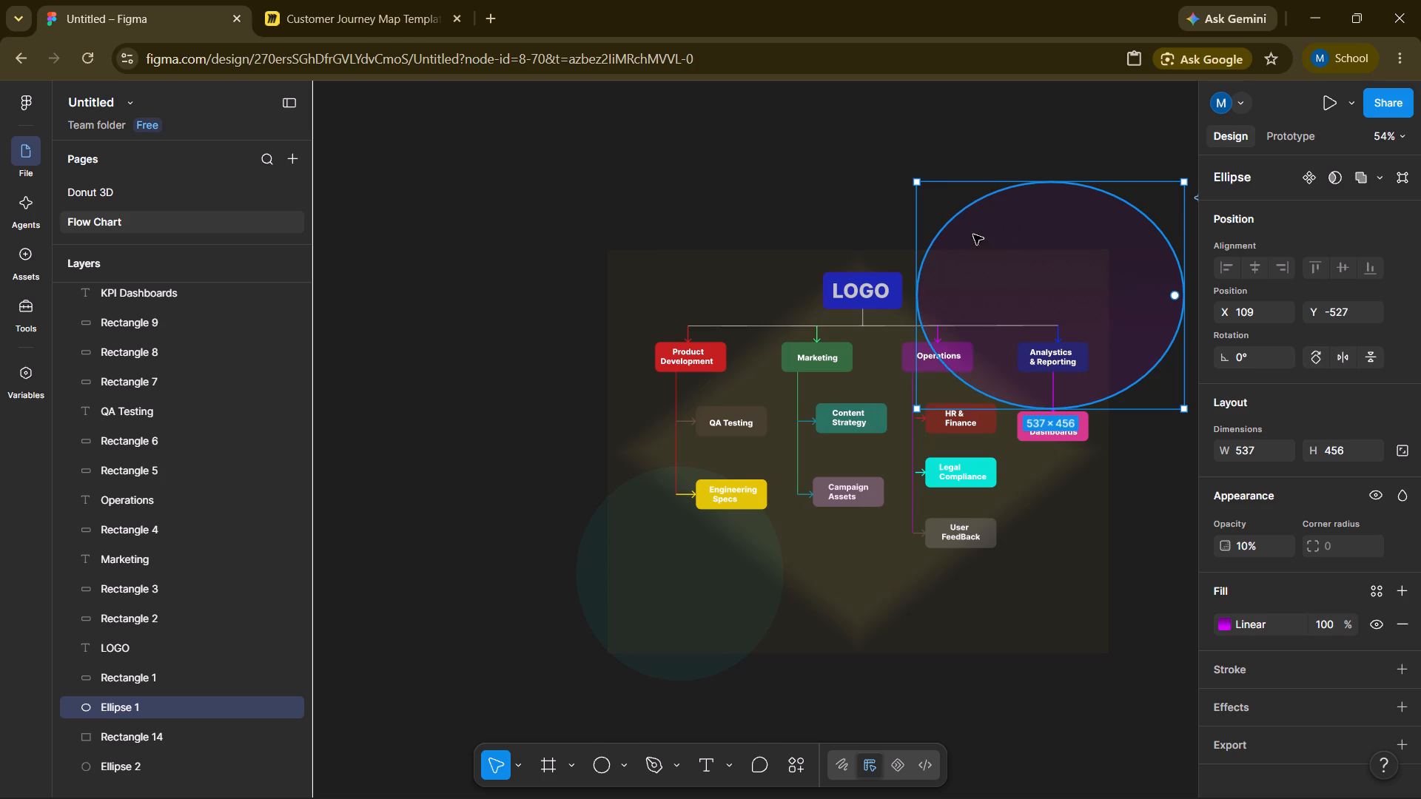
pyautogui.click(819, 189)
pyautogui.hscroll(-1, 819, 189)
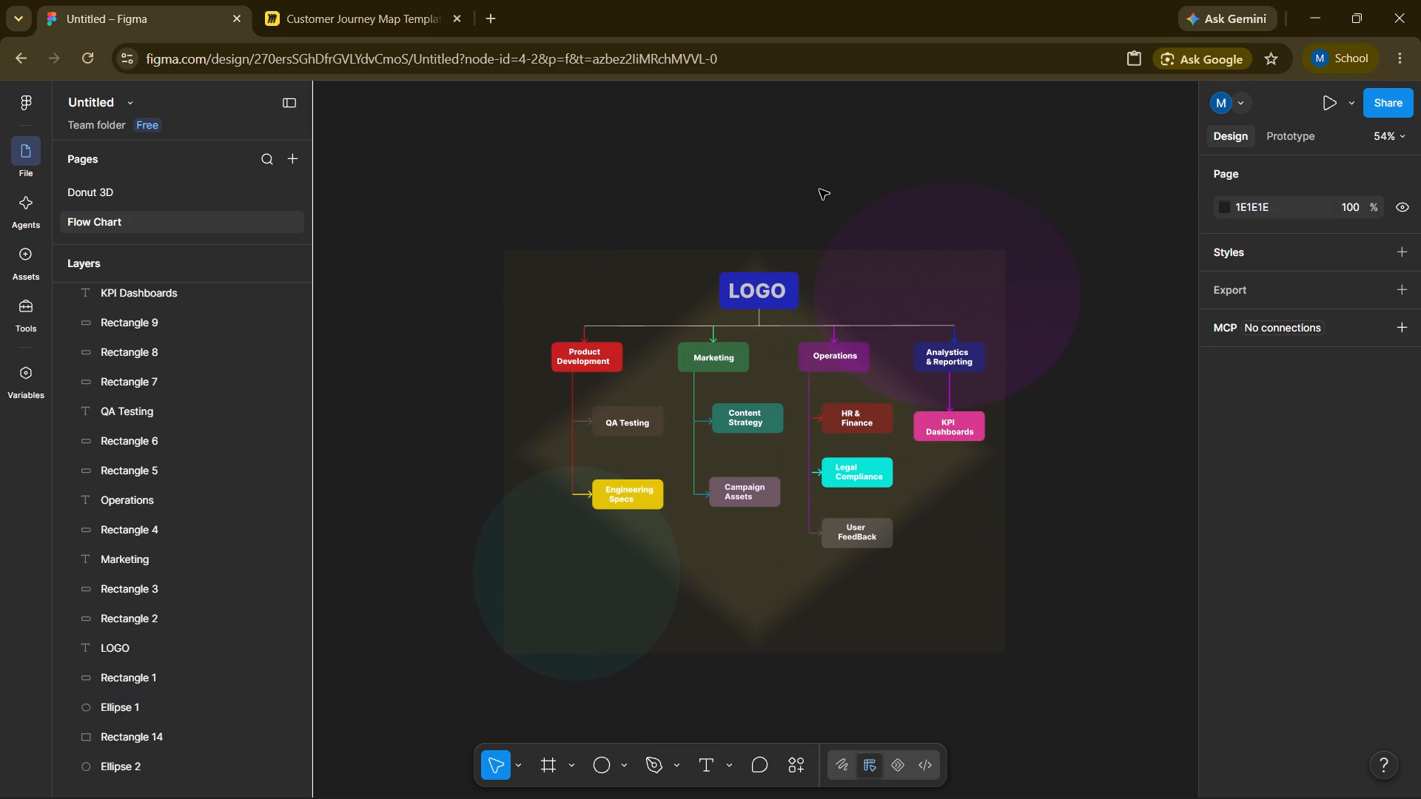
pyautogui.moveTo(936, 211); pyautogui.dragTo(893, 246)
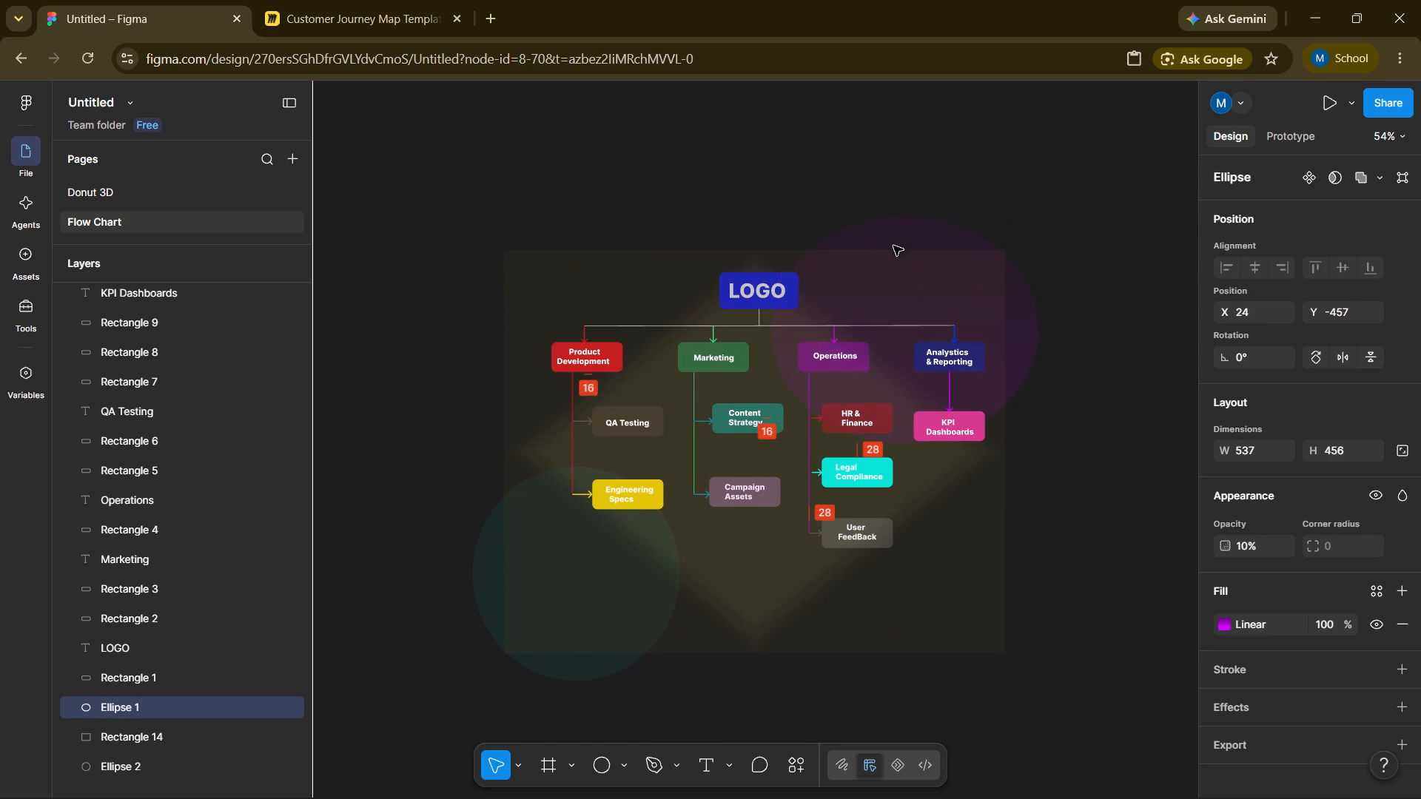
pyautogui.moveTo(893, 246); pyautogui.dragTo(883, 246)
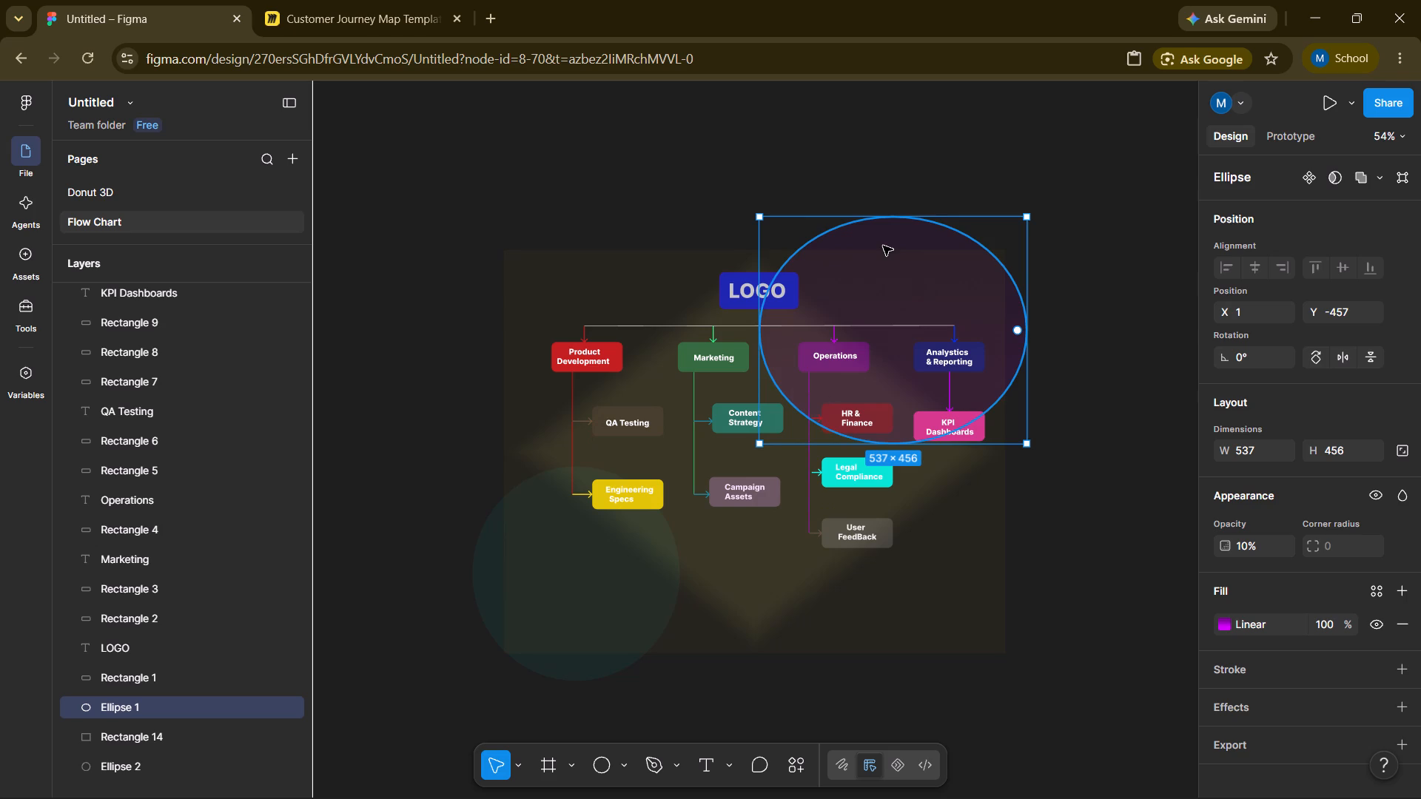
pyautogui.click(1075, 143)
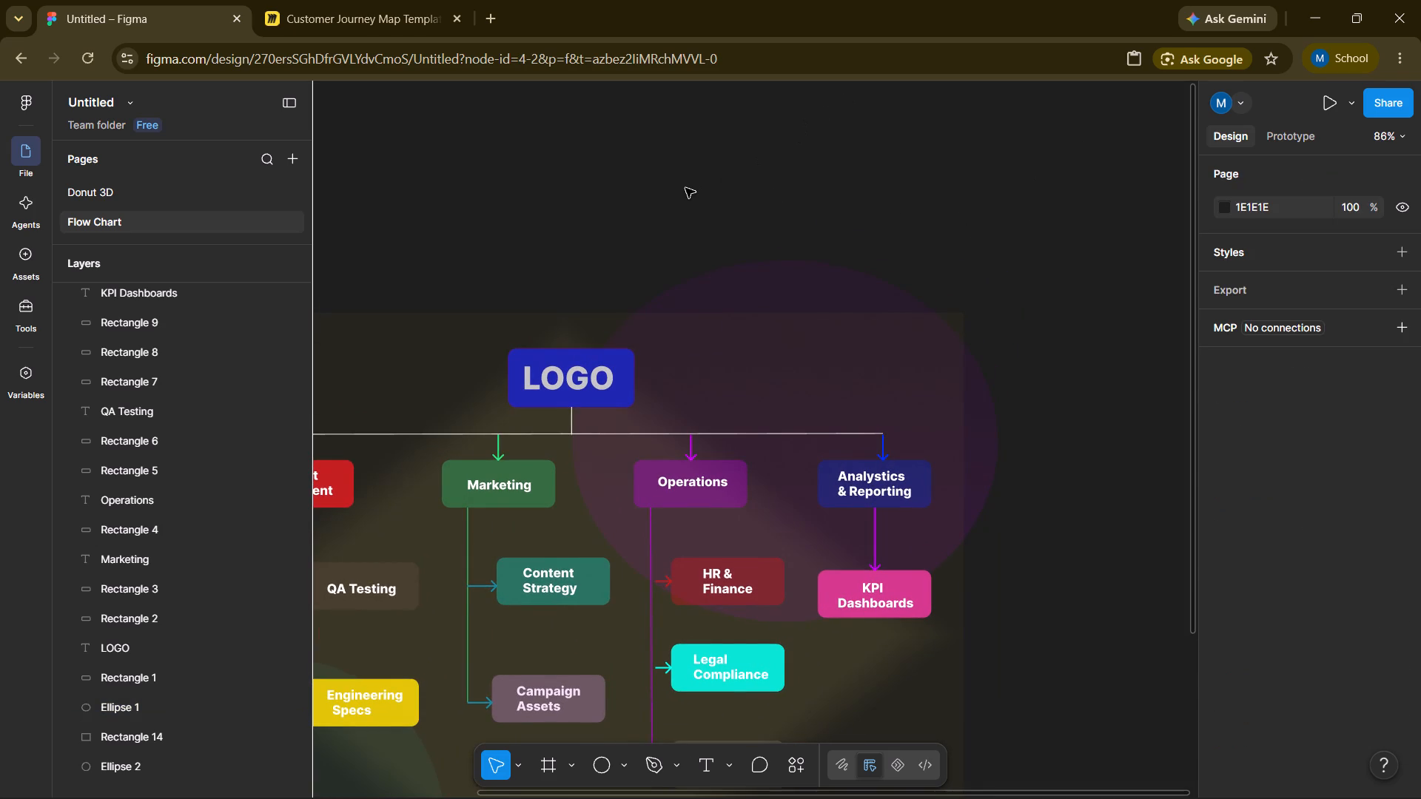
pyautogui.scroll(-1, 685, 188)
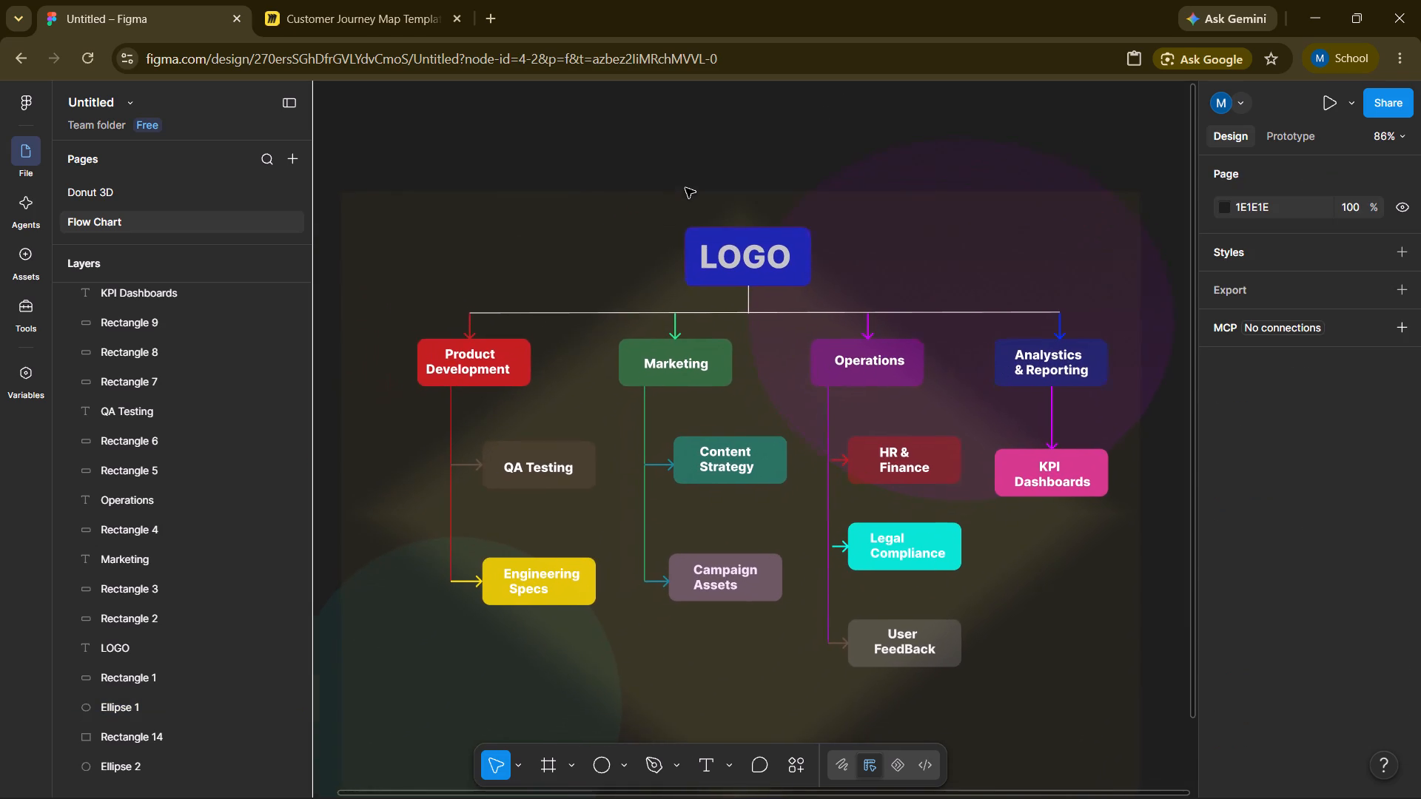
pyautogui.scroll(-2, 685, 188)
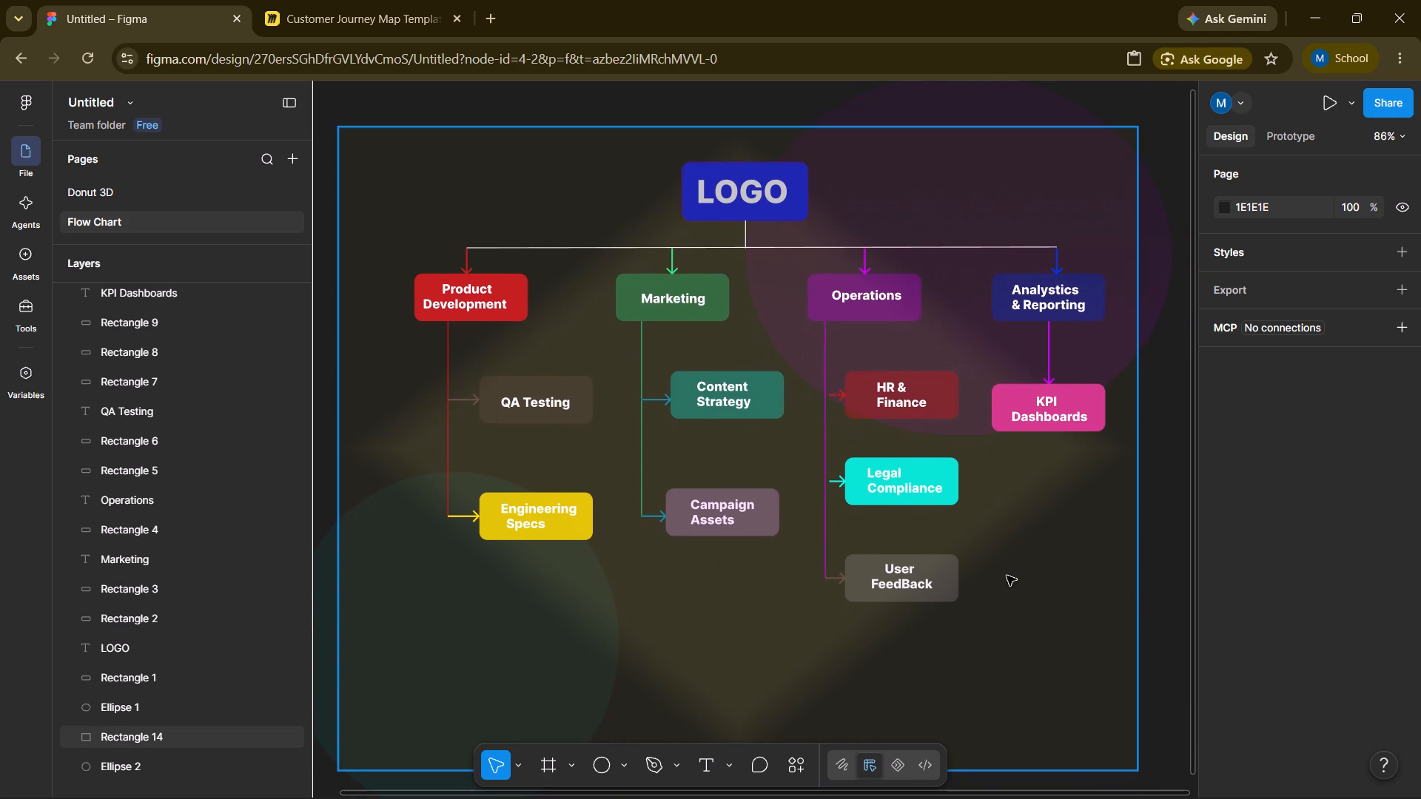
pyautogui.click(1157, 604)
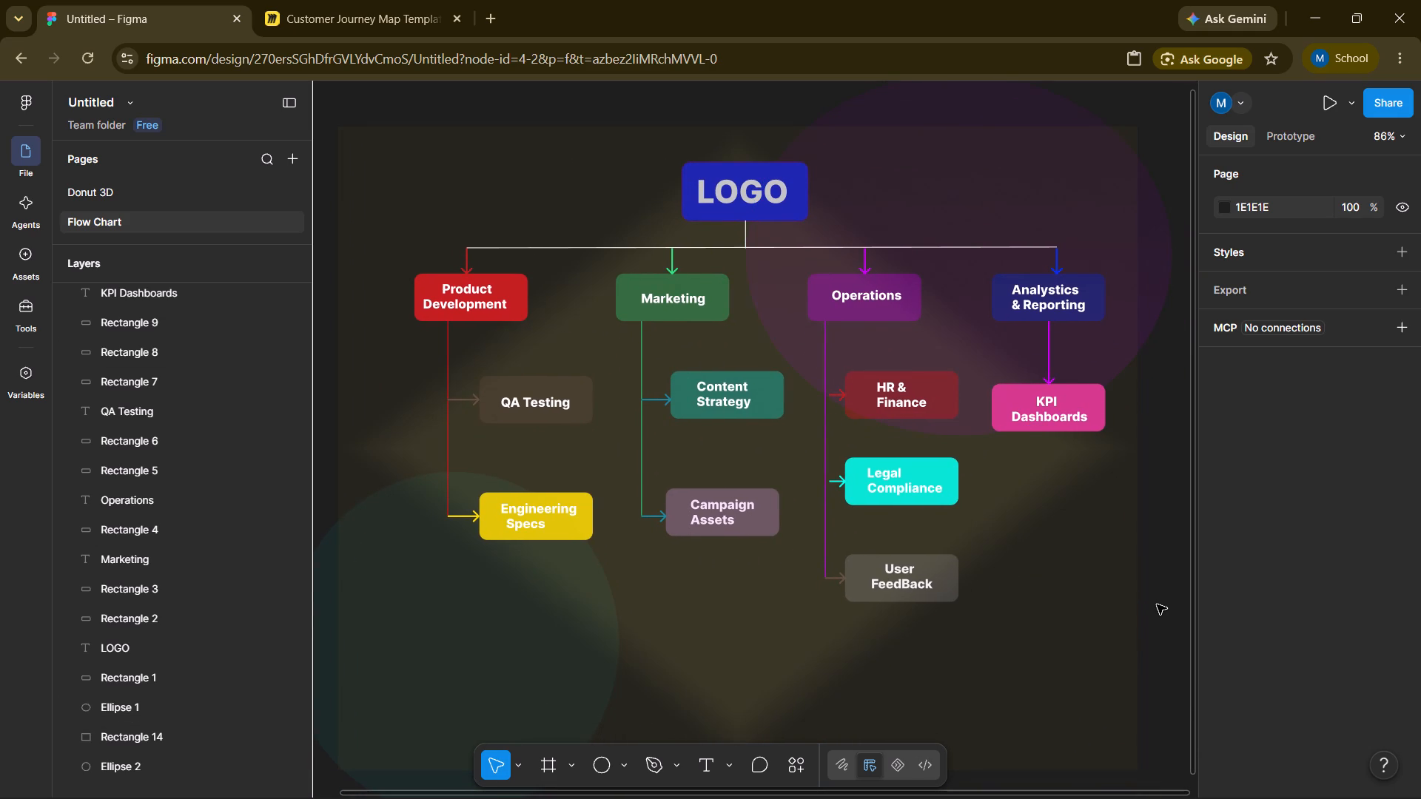